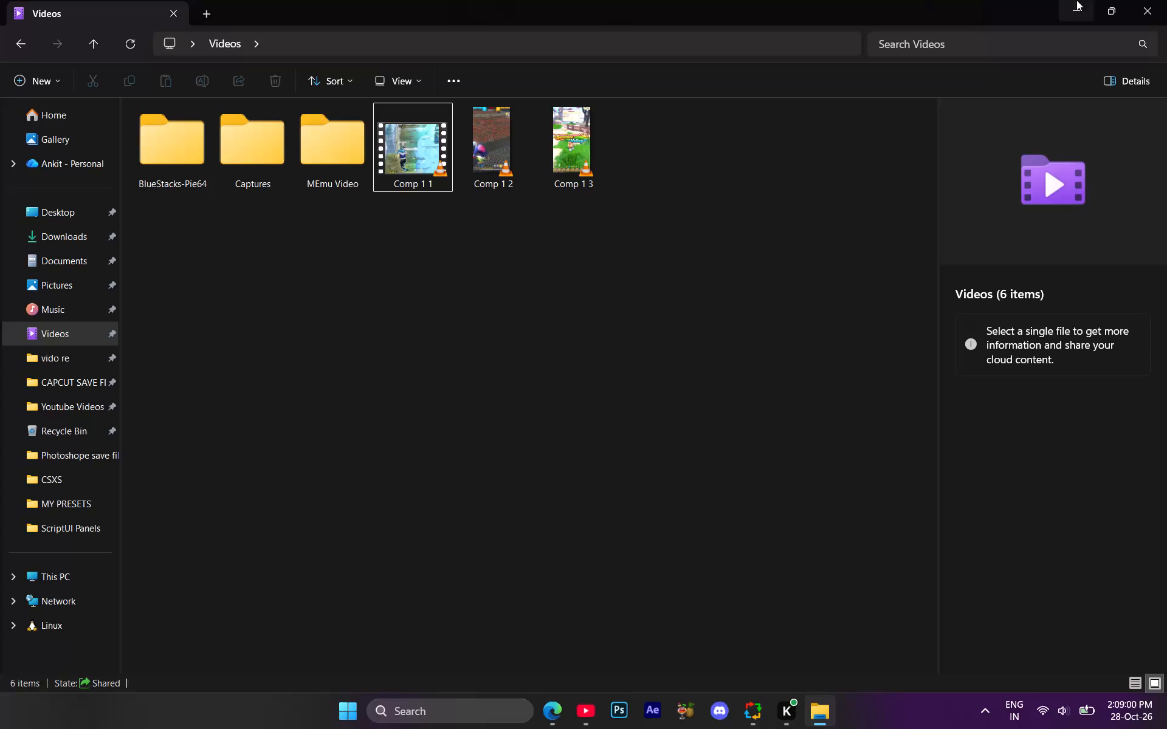
# Launch Adobe After Effects 2020 and Adobe Photoshop 2020.
pyautogui.click(649, 705)
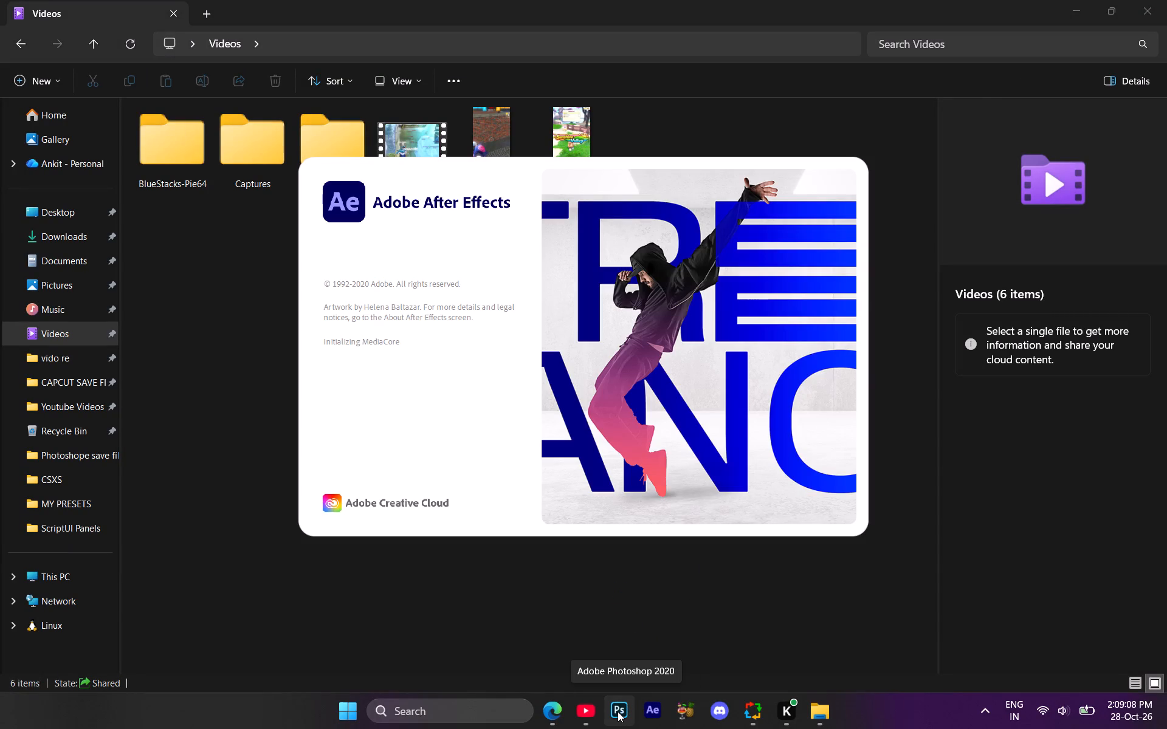
pyautogui.click(618, 711)
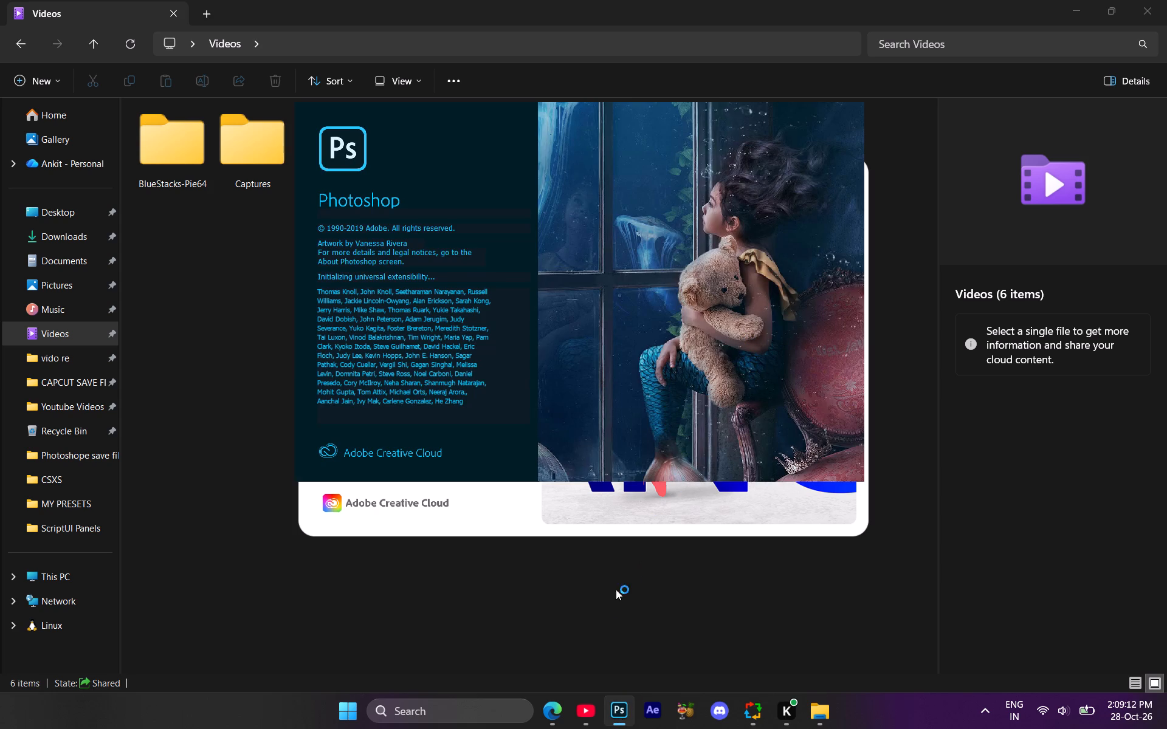
pyautogui.click(485, 386)
# Switch to YouTube in Microsoft Edge and preview the video "I'm Back in Pokemon Unite ?" with its sound on.
pyautogui.click(580, 651)
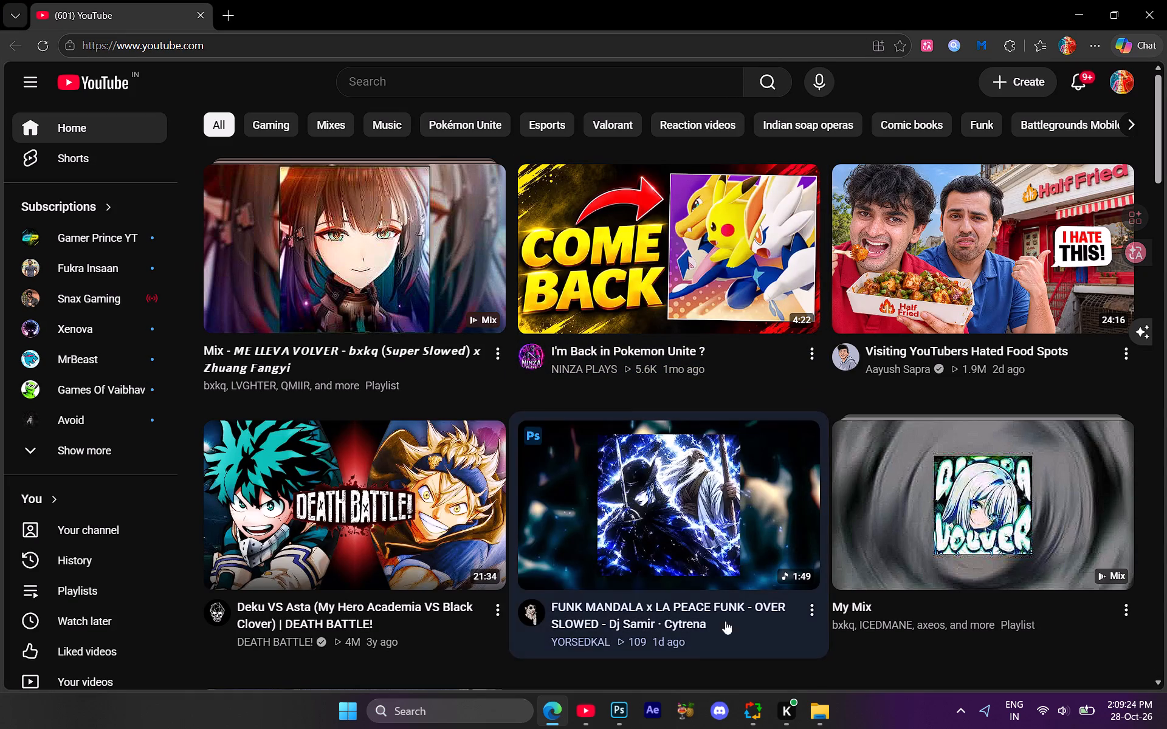
pyautogui.click(680, 577)
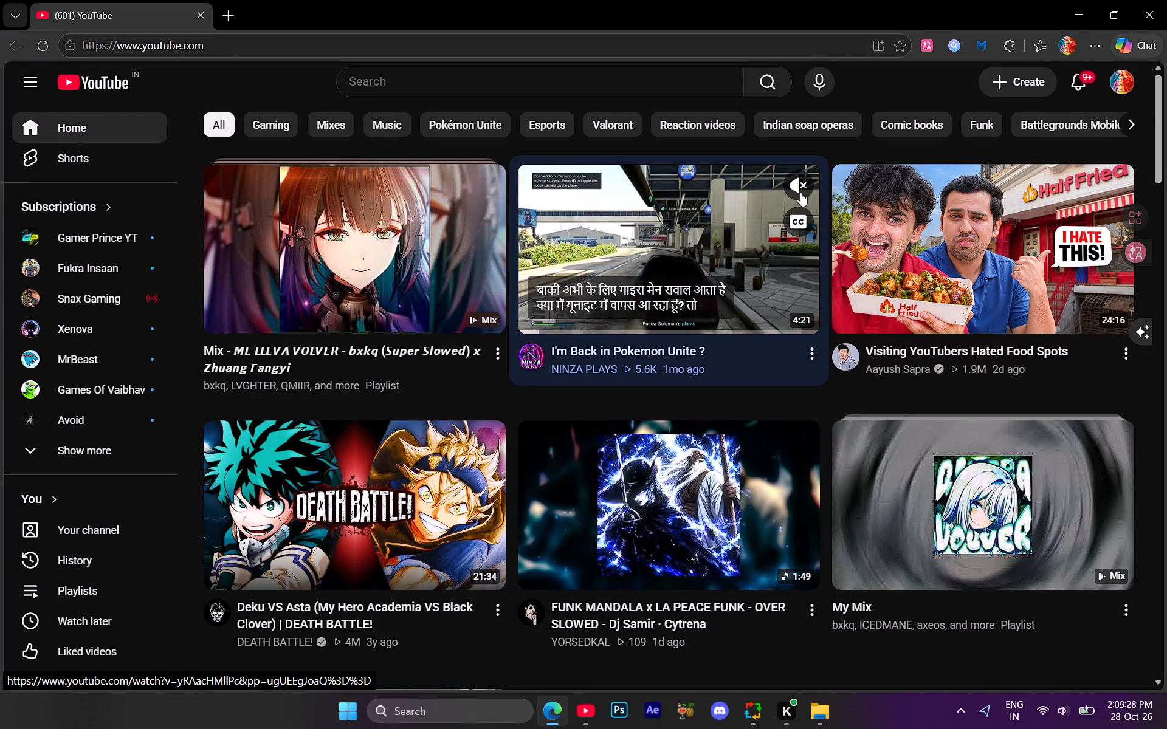
pyautogui.click(803, 184)
pyautogui.click(797, 213)
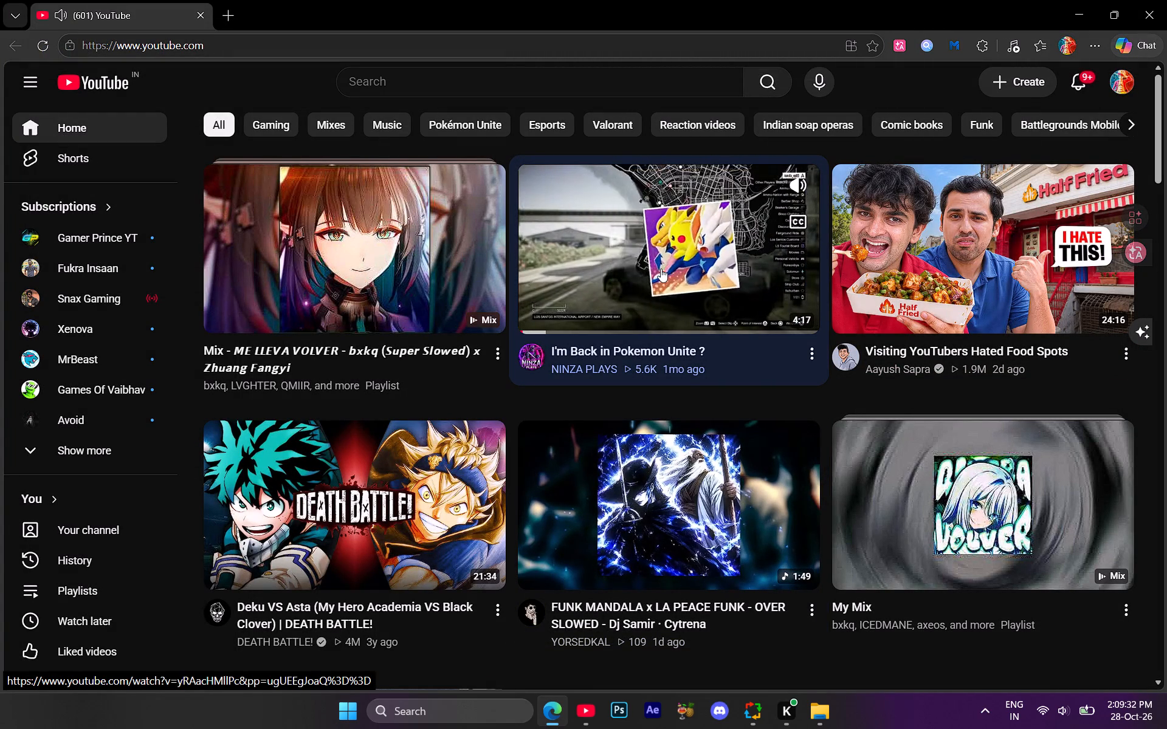
# Open the subscribed Gamer Prince YT channel and look through the thumbnails of its past live streams.
pyautogui.click(74, 233)
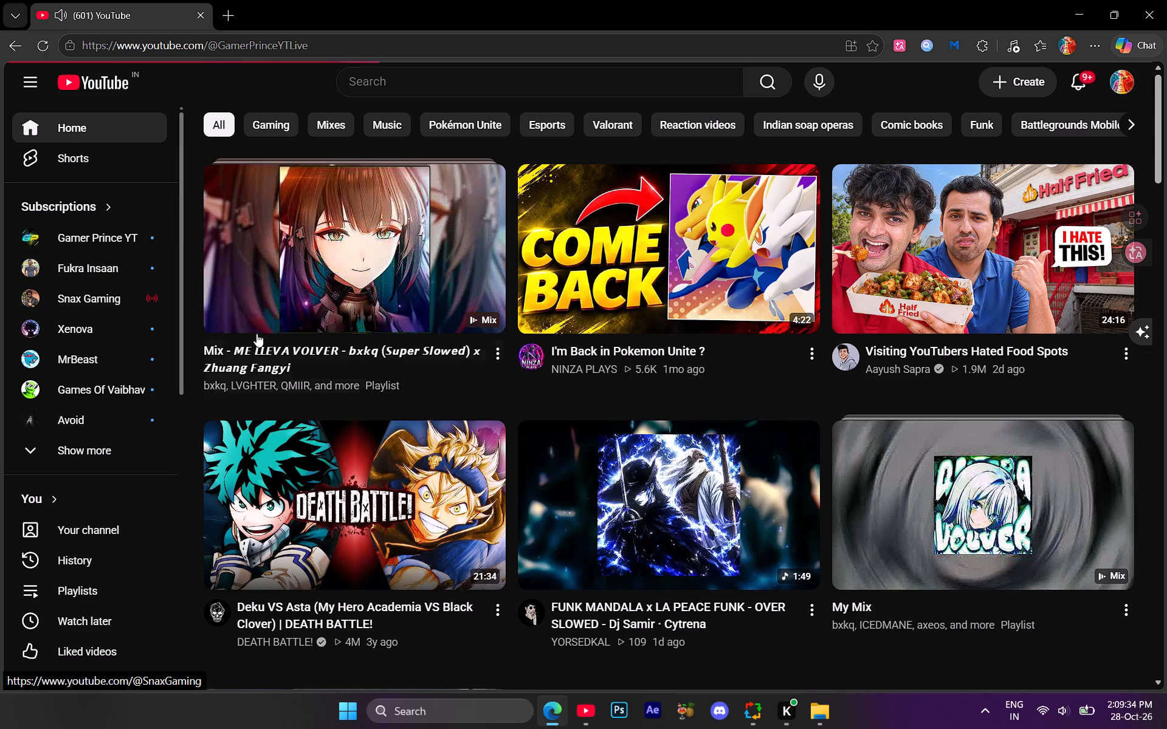
pyautogui.click(437, 419)
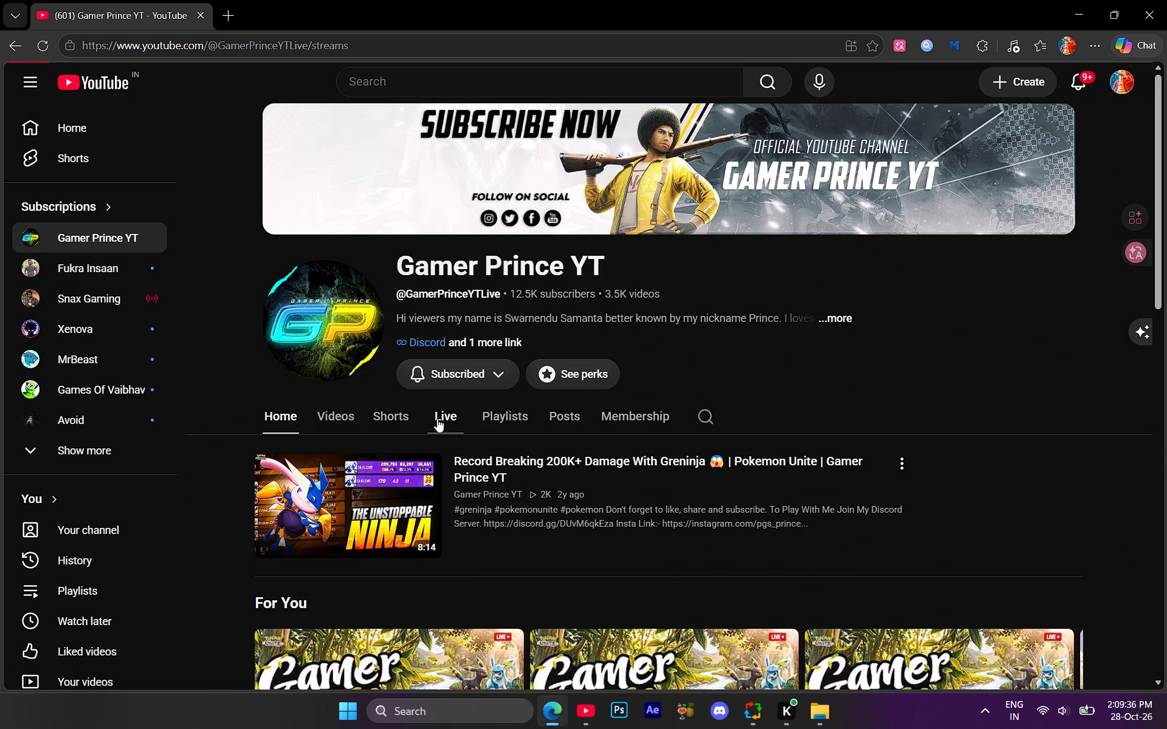
pyautogui.scroll(-2, 699, 322)
pyautogui.scroll(-3, 934, 199)
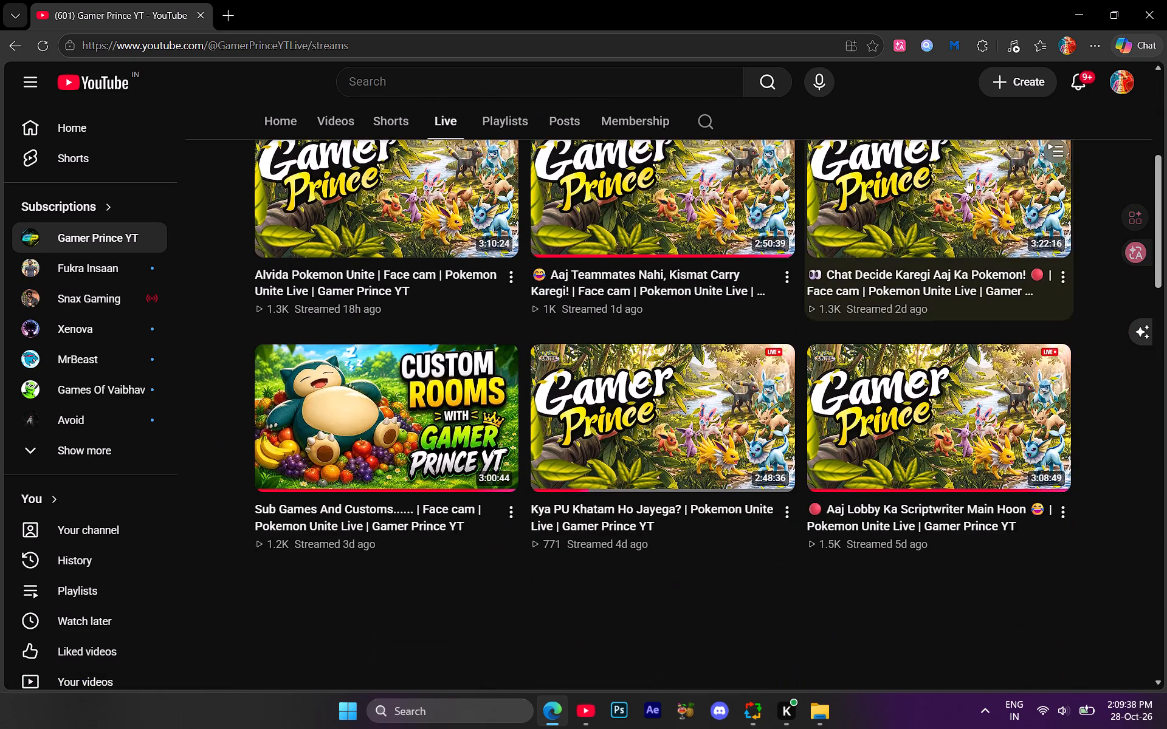
pyautogui.scroll(-3, 1103, 470)
pyautogui.scroll(4, 1106, 450)
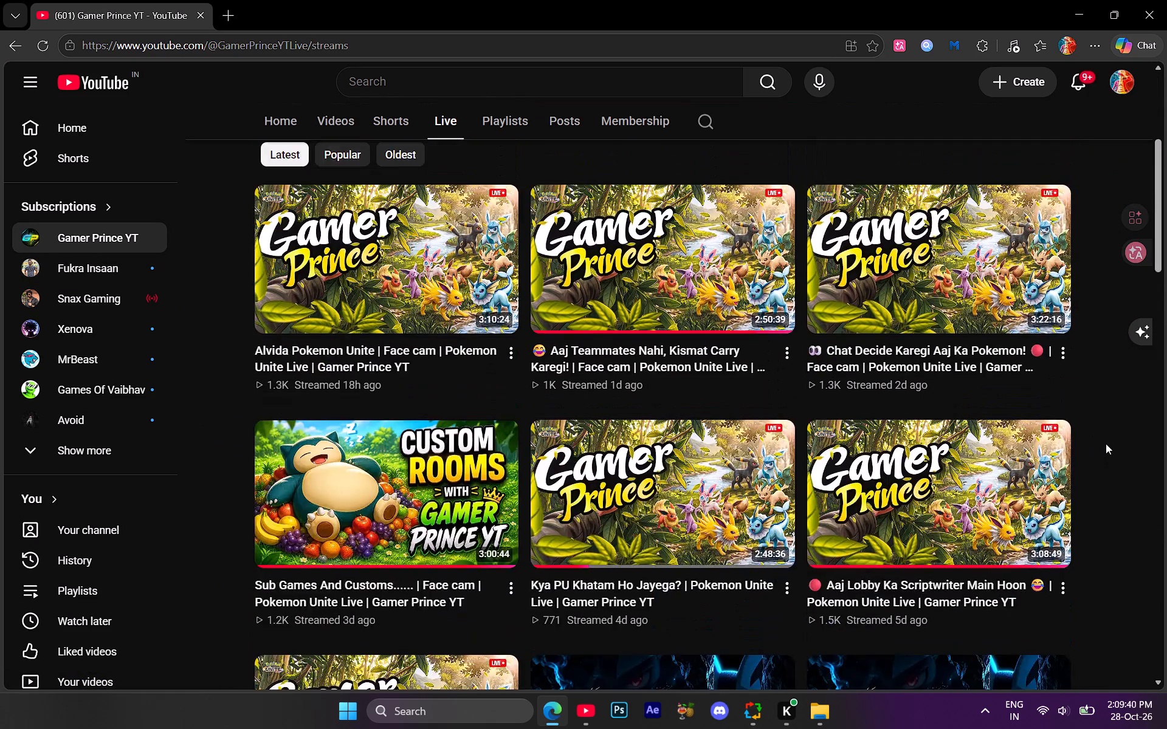
pyautogui.scroll(2, 1106, 440)
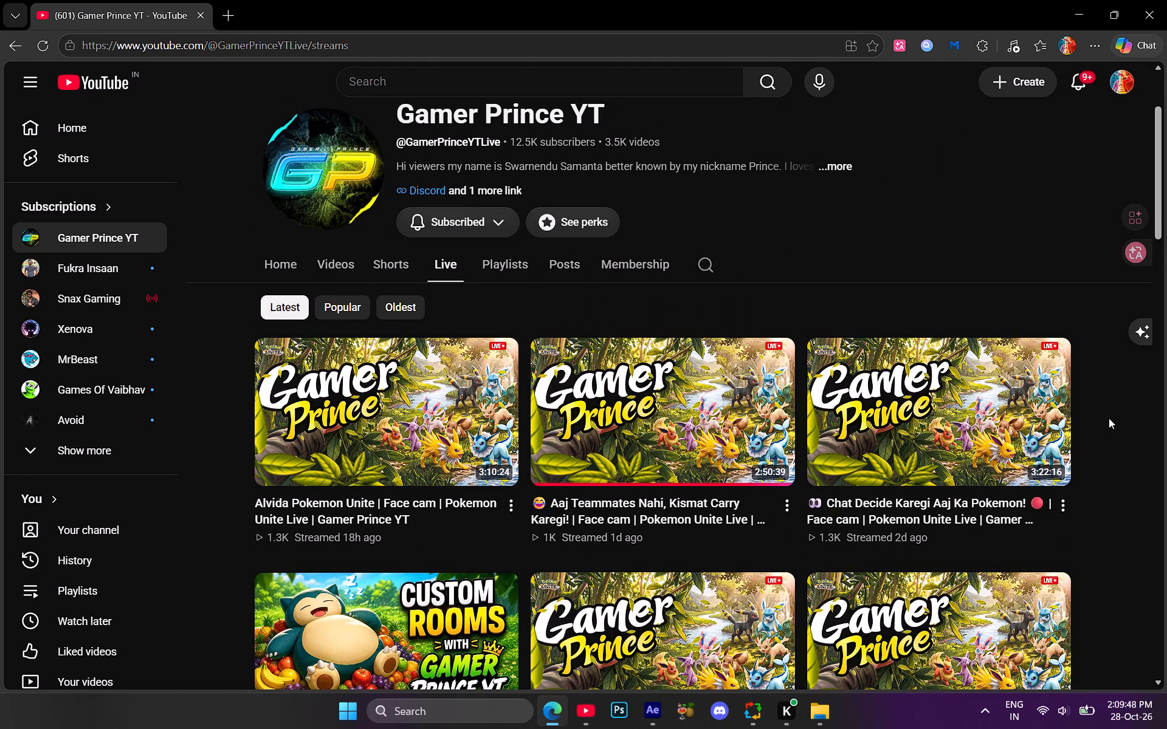
pyautogui.scroll(-2, 1109, 418)
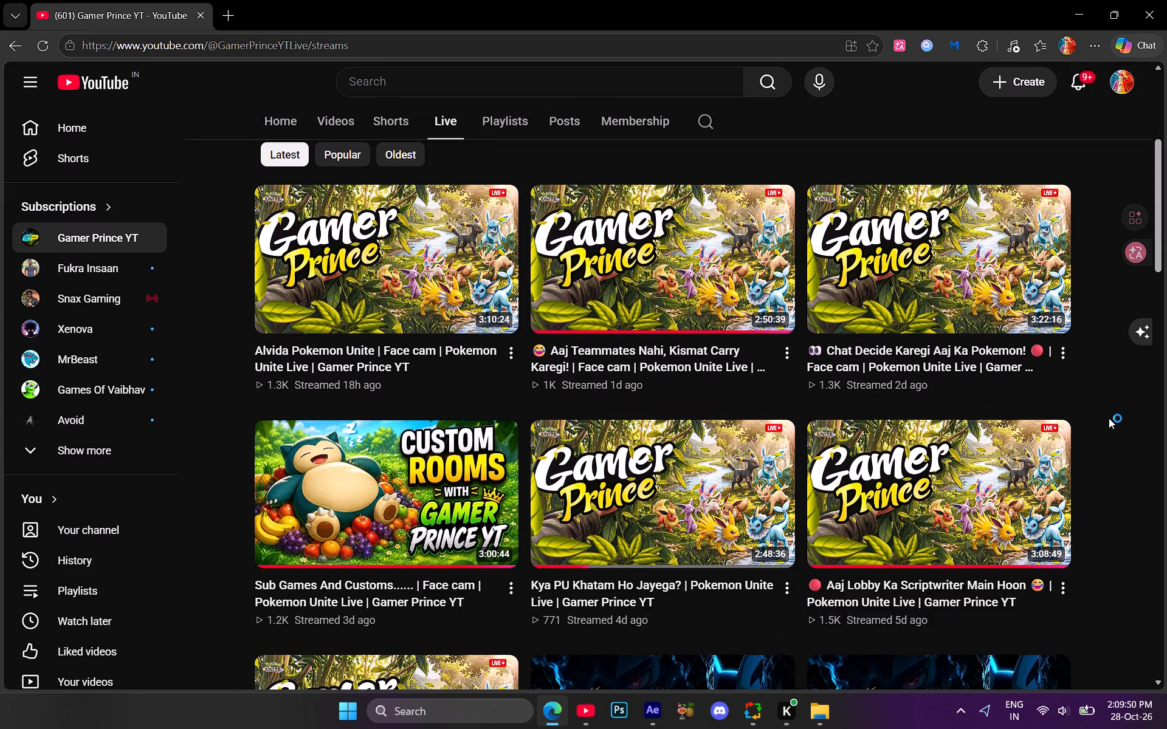
pyautogui.scroll(-4, 1109, 418)
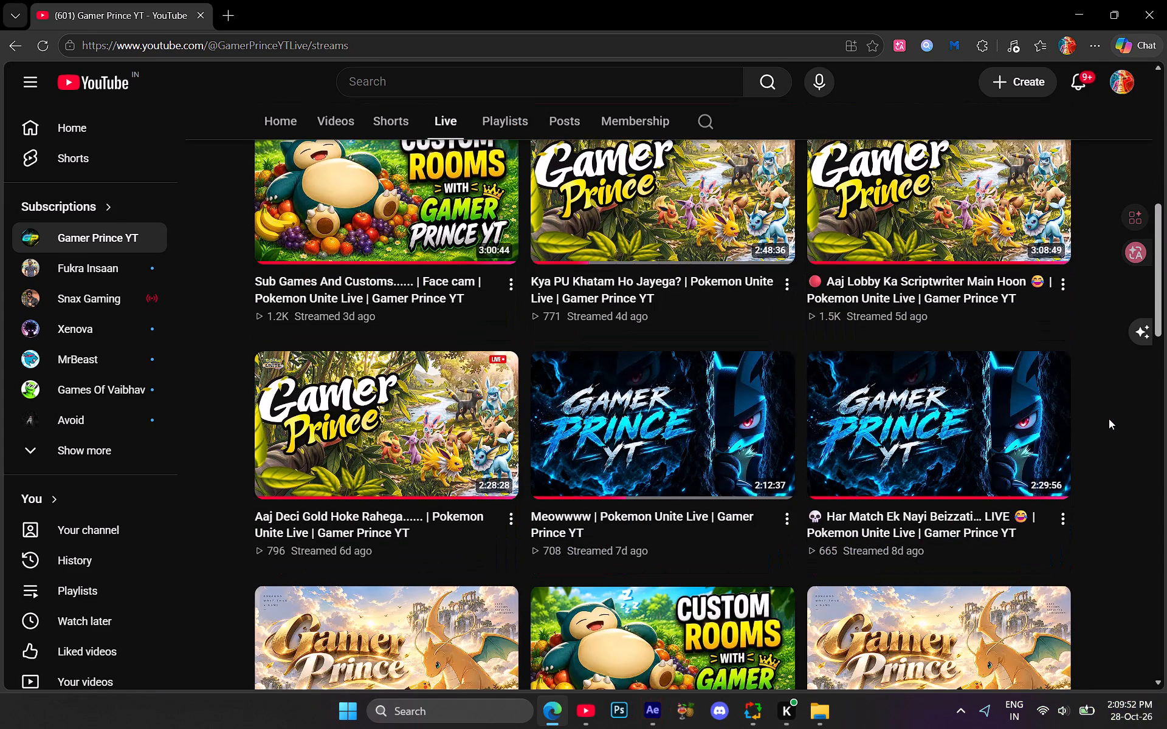
pyautogui.scroll(-4, 1109, 419)
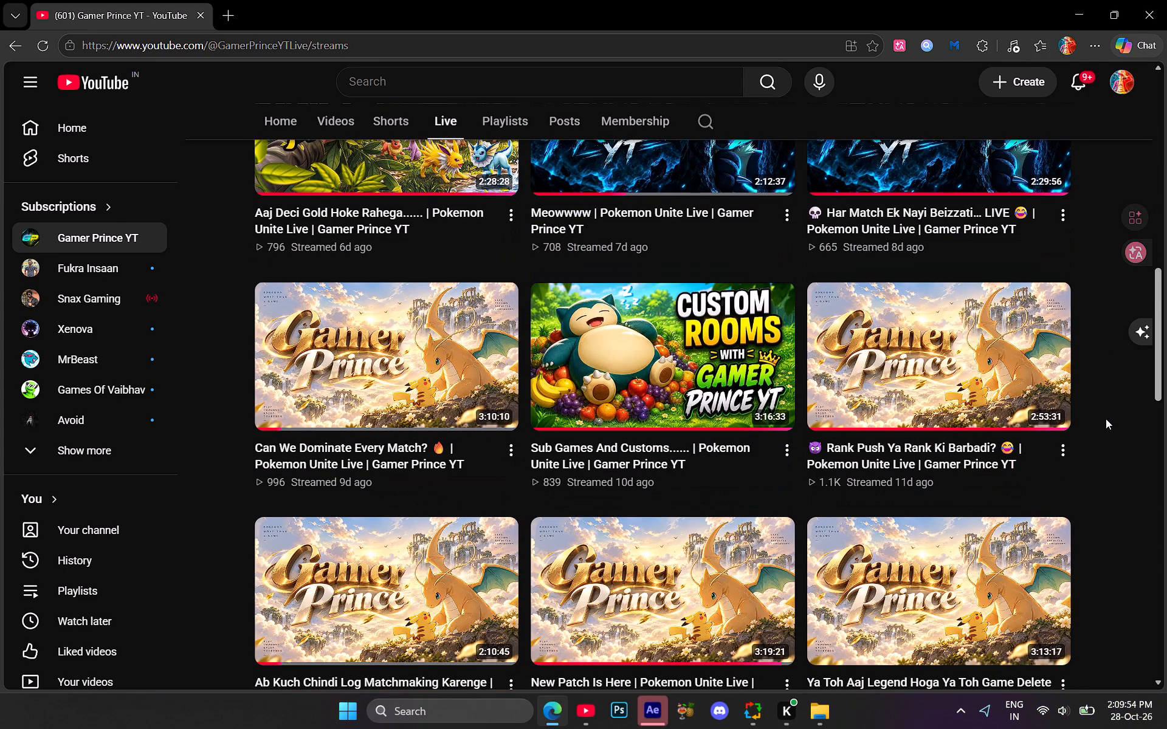
pyautogui.scroll(8, 1106, 419)
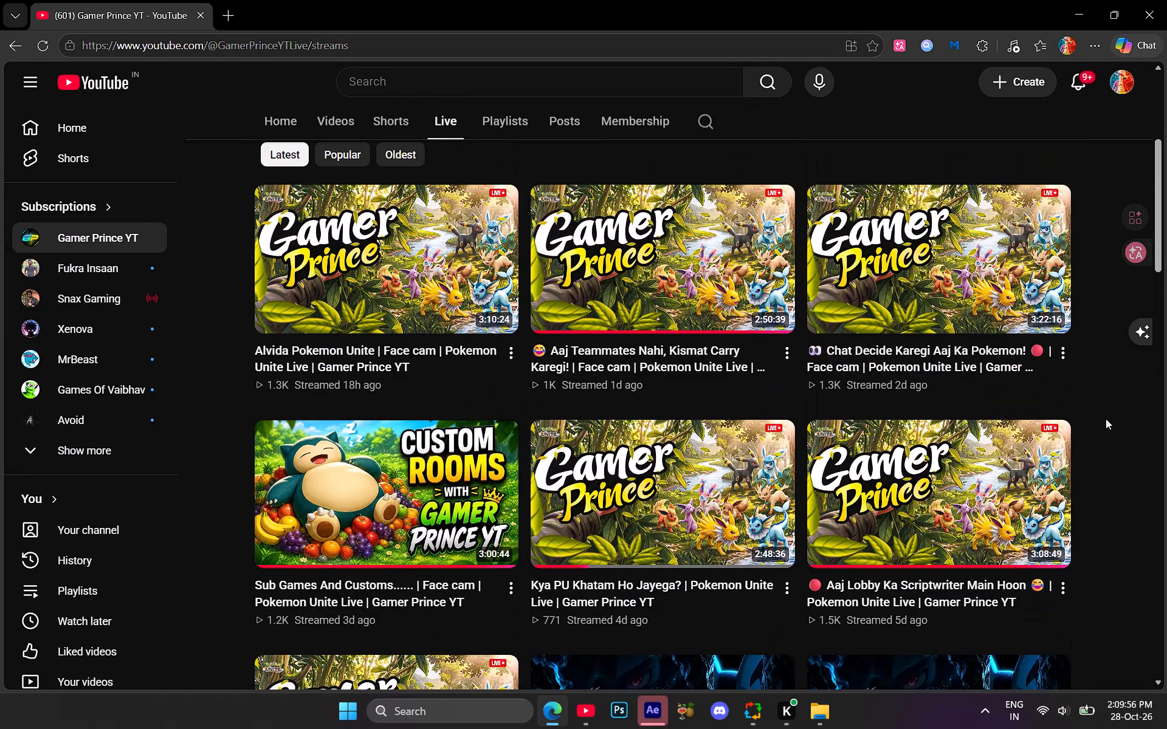
pyautogui.scroll(3, 1106, 419)
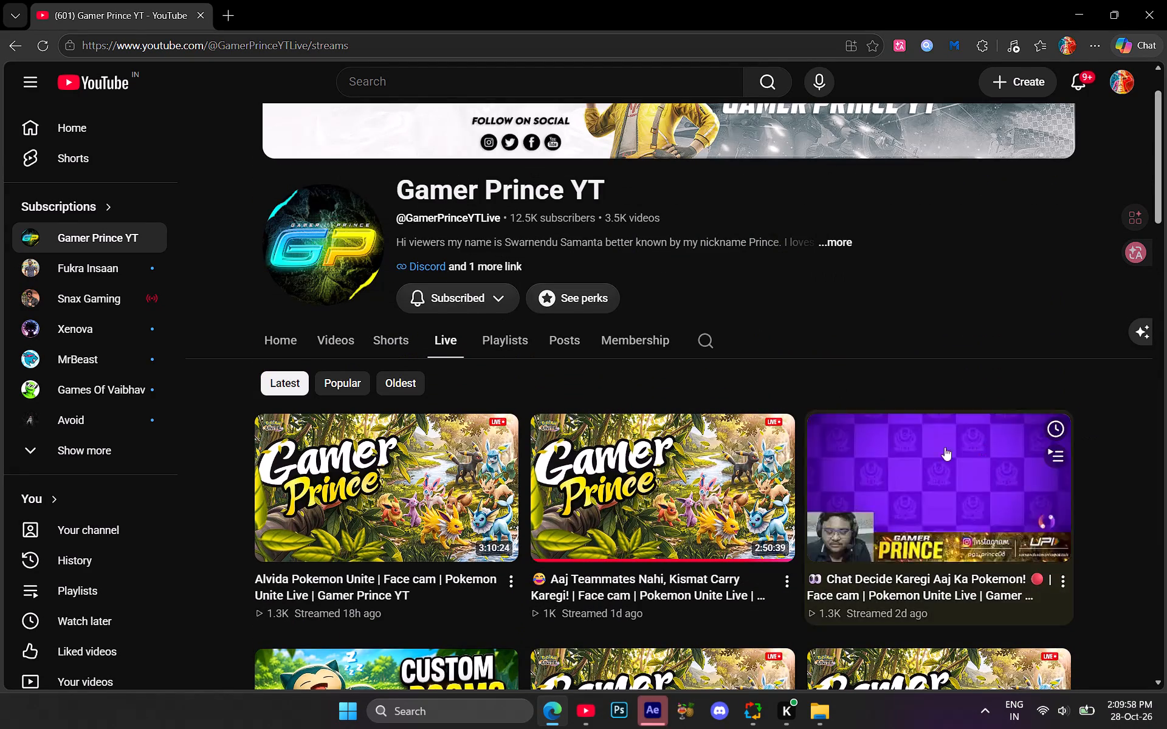
# Look through the Shorts published on the Gamer Prince YT channel.
pyautogui.click(390, 345)
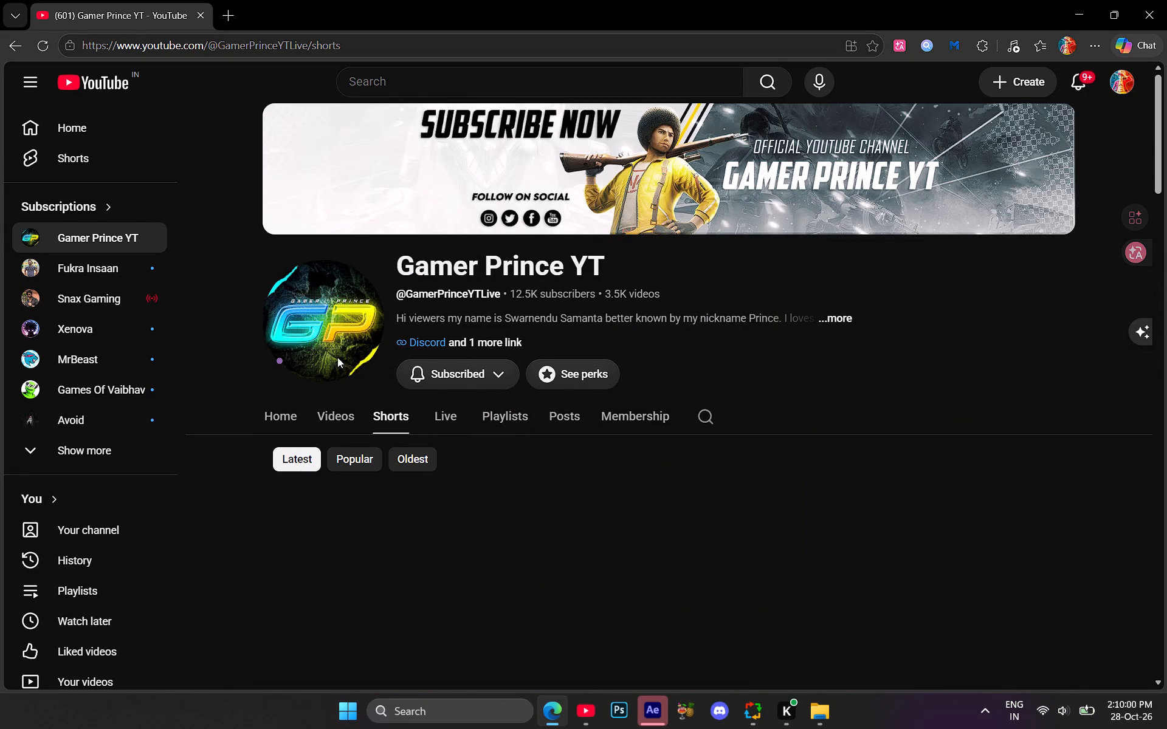
pyautogui.scroll(-3, 621, 303)
pyautogui.scroll(-3, 775, 167)
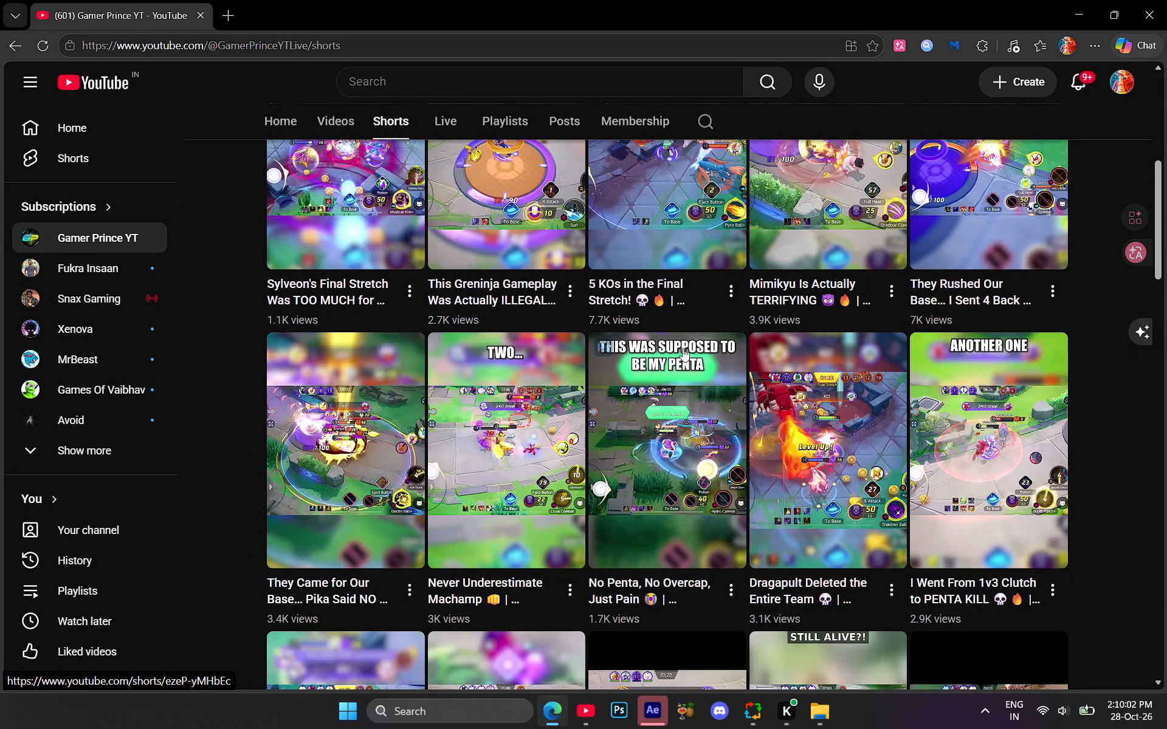
pyautogui.scroll(4, 681, 351)
# Return to the channel's live streams and open "Meowwww | Pokemon Unite Live | Gamer Prince YT".
pyautogui.click(447, 273)
pyautogui.scroll(-5, 791, 306)
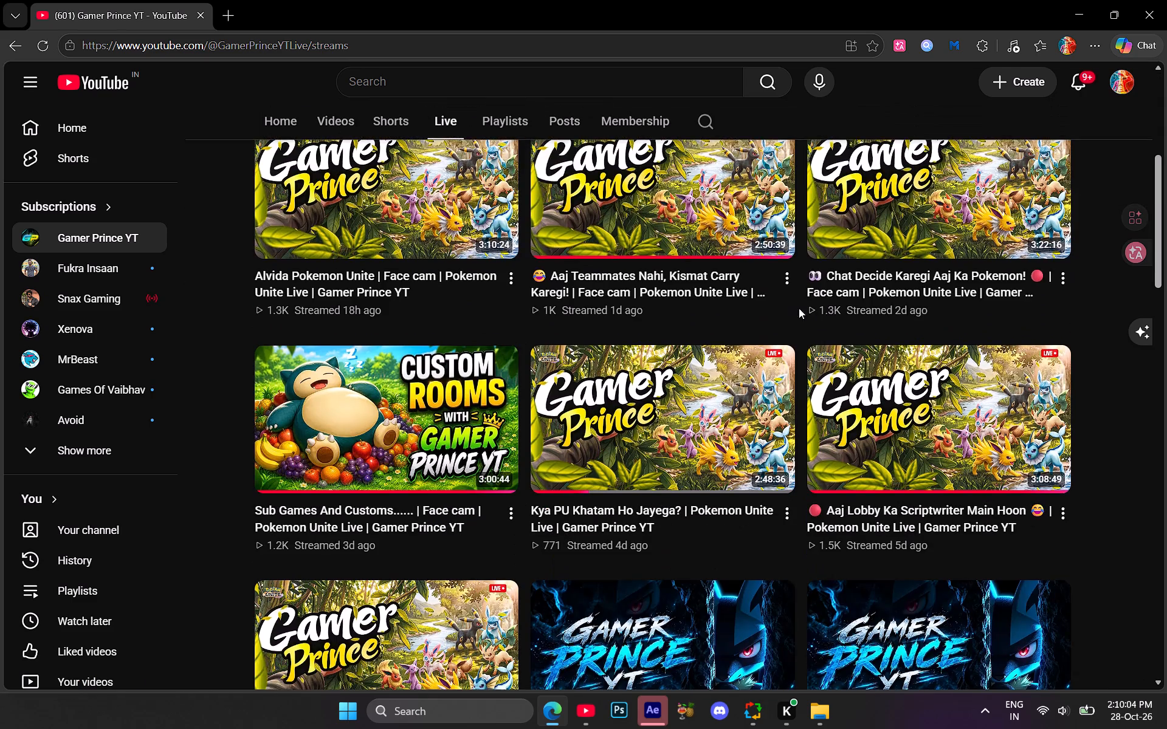
pyautogui.scroll(-3, 810, 370)
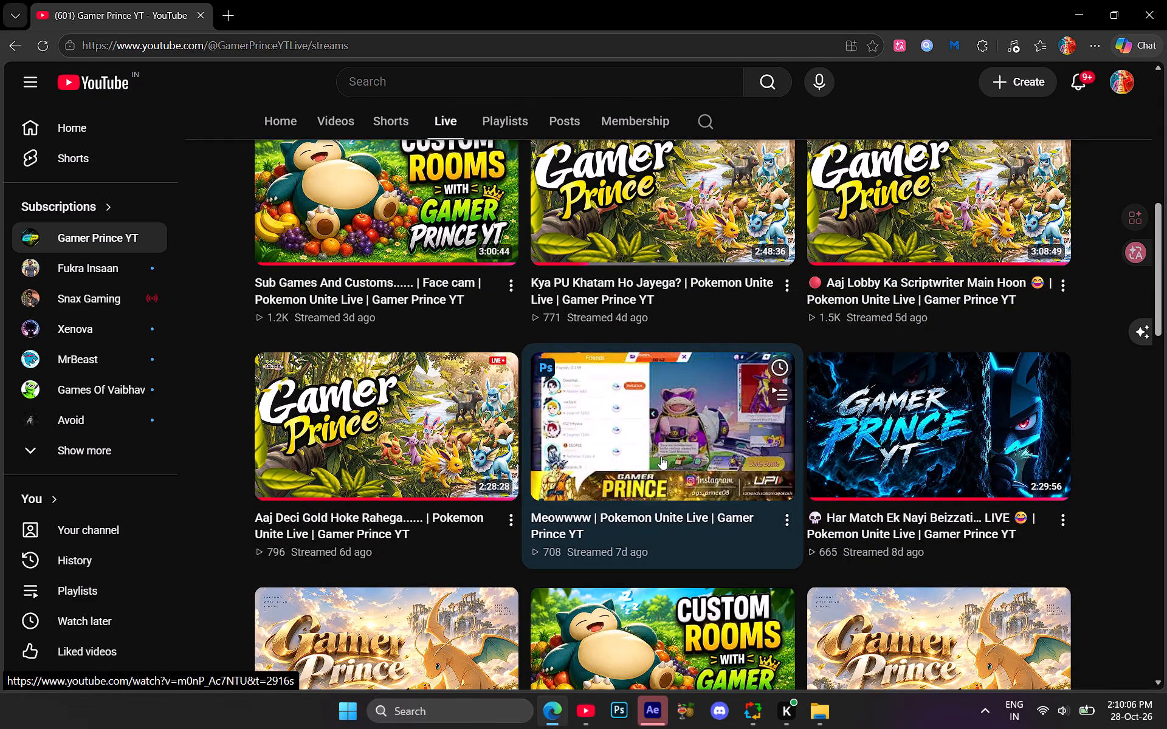
pyautogui.click(661, 456)
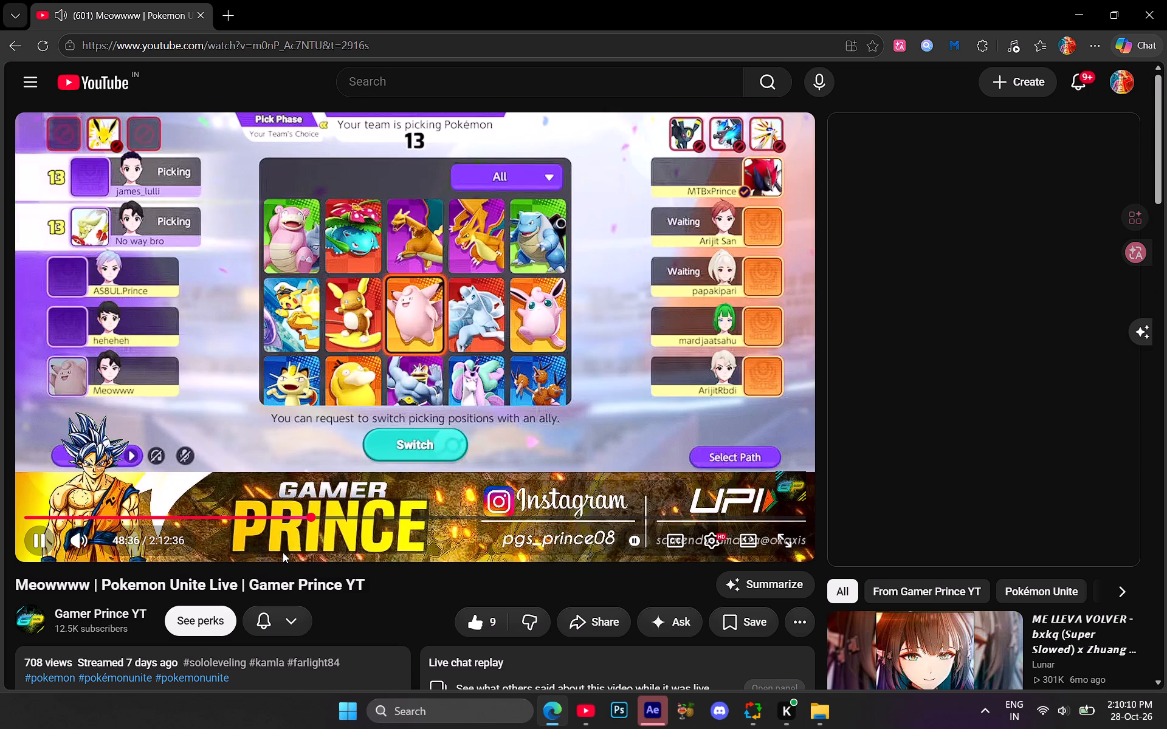
# Seek the Meowwww stream to the match's ban phase at about 46:54.
pyautogui.click(295, 518)
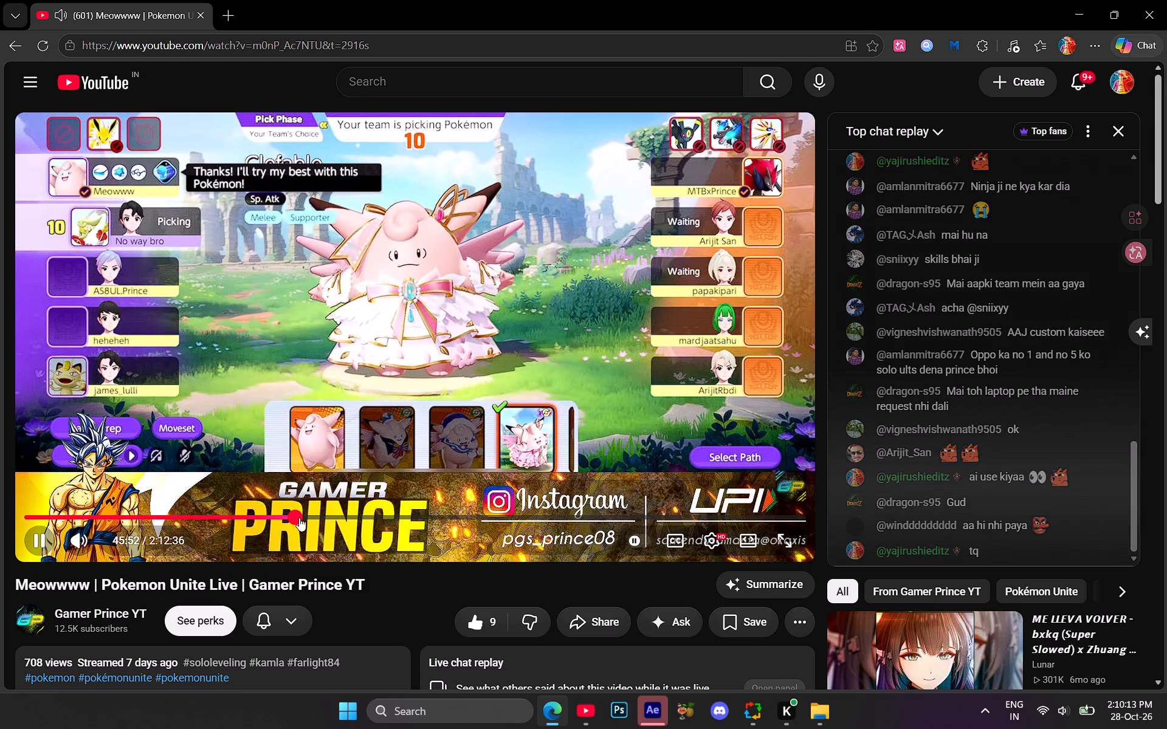
pyautogui.click(299, 518)
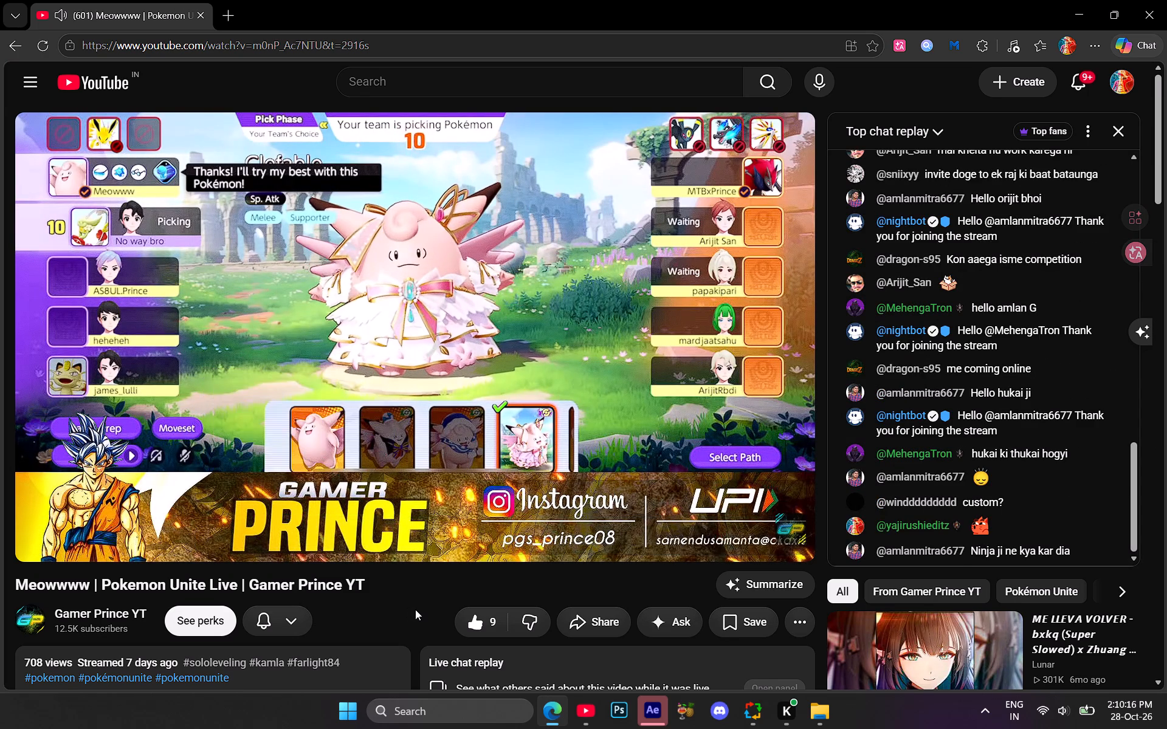
pyautogui.press('Right')
pyautogui.press('Right')
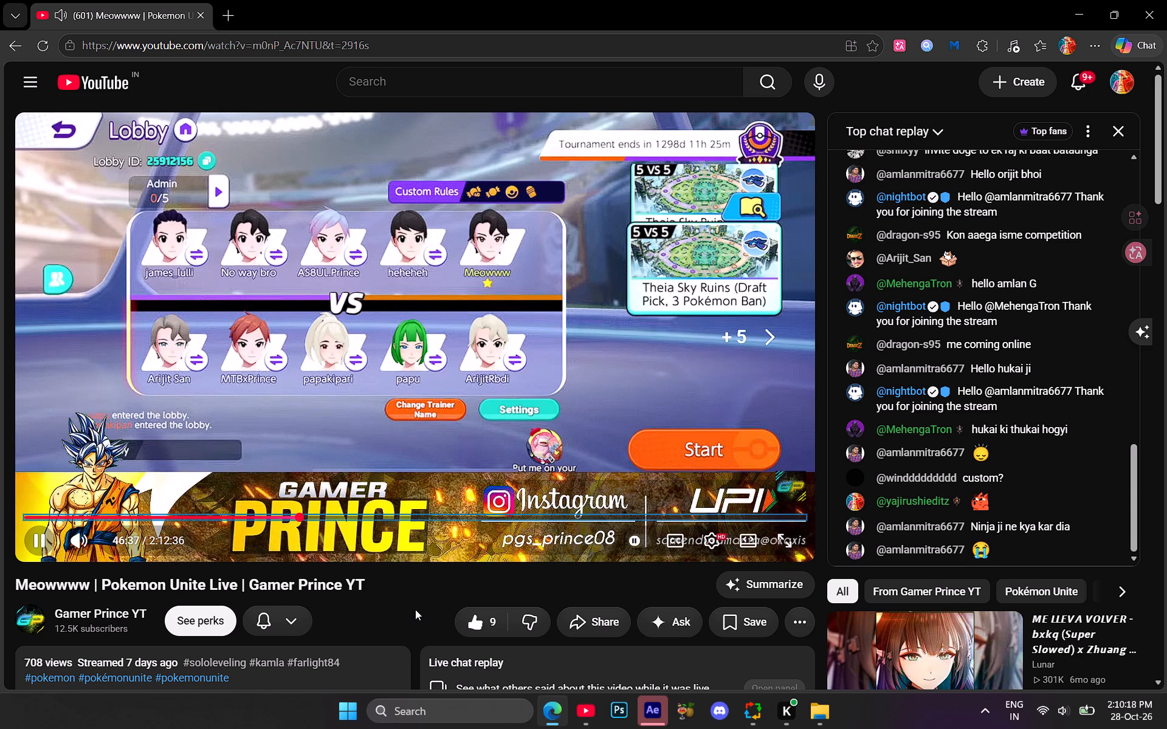
pyautogui.press('Right')
pyautogui.press('Right')
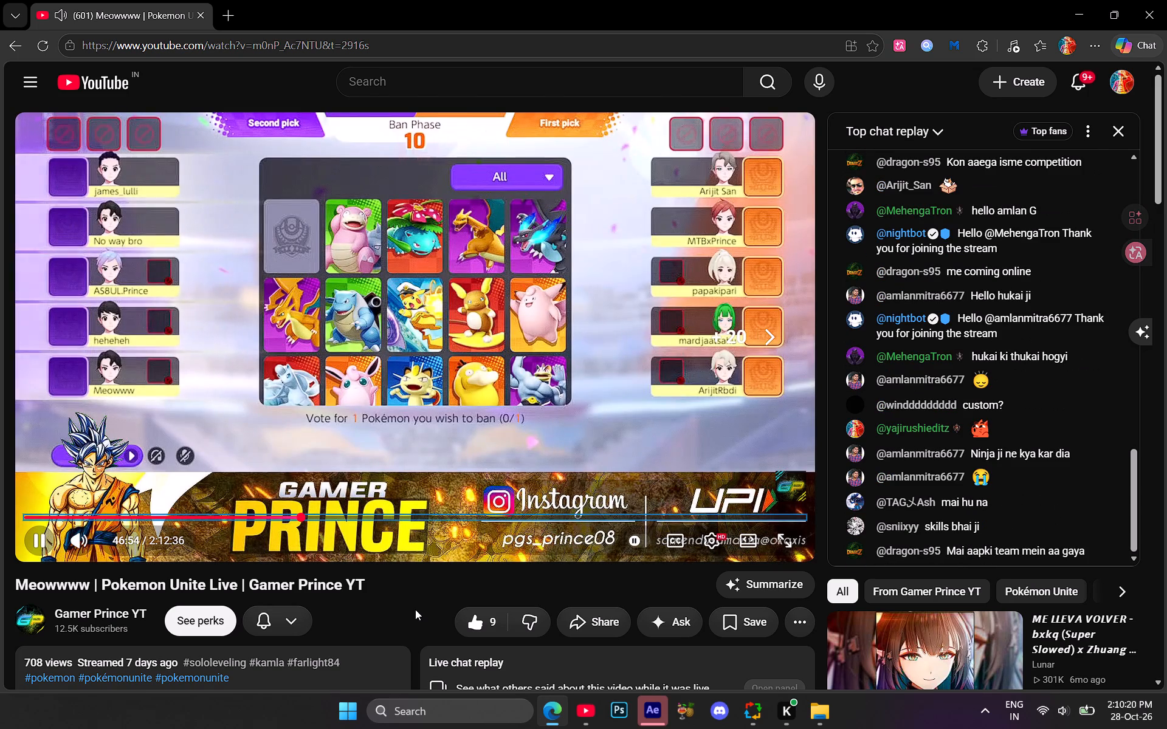
pyautogui.click(415, 609)
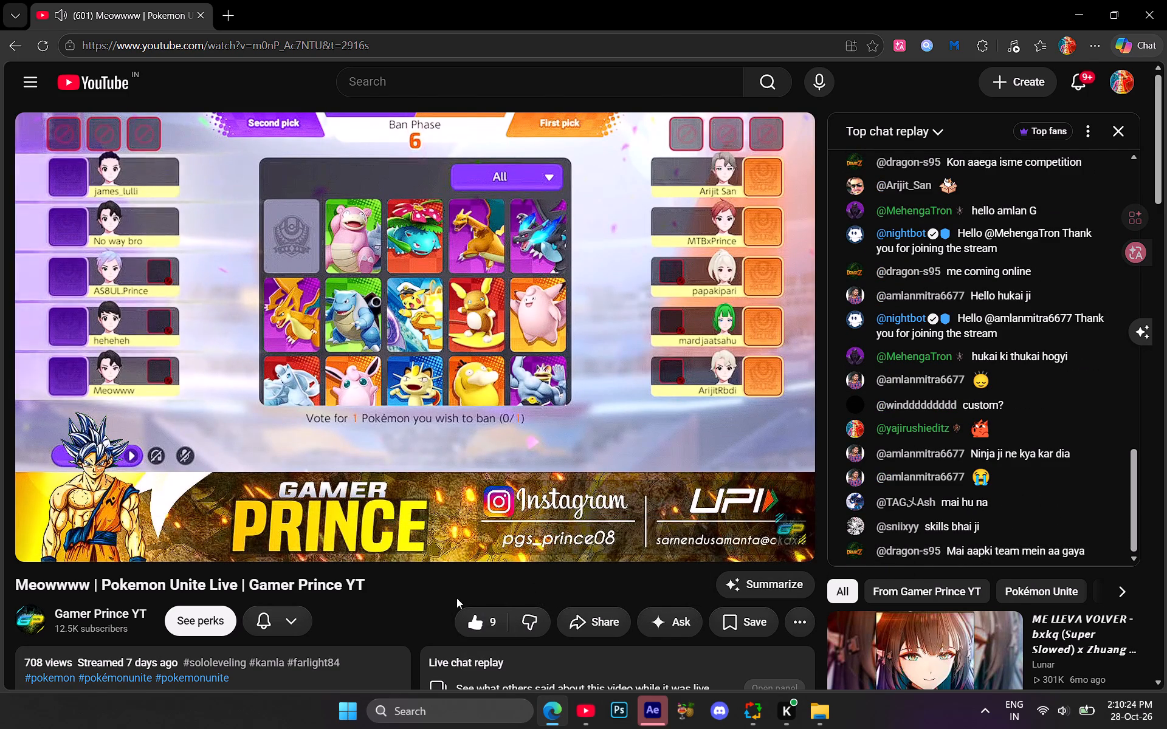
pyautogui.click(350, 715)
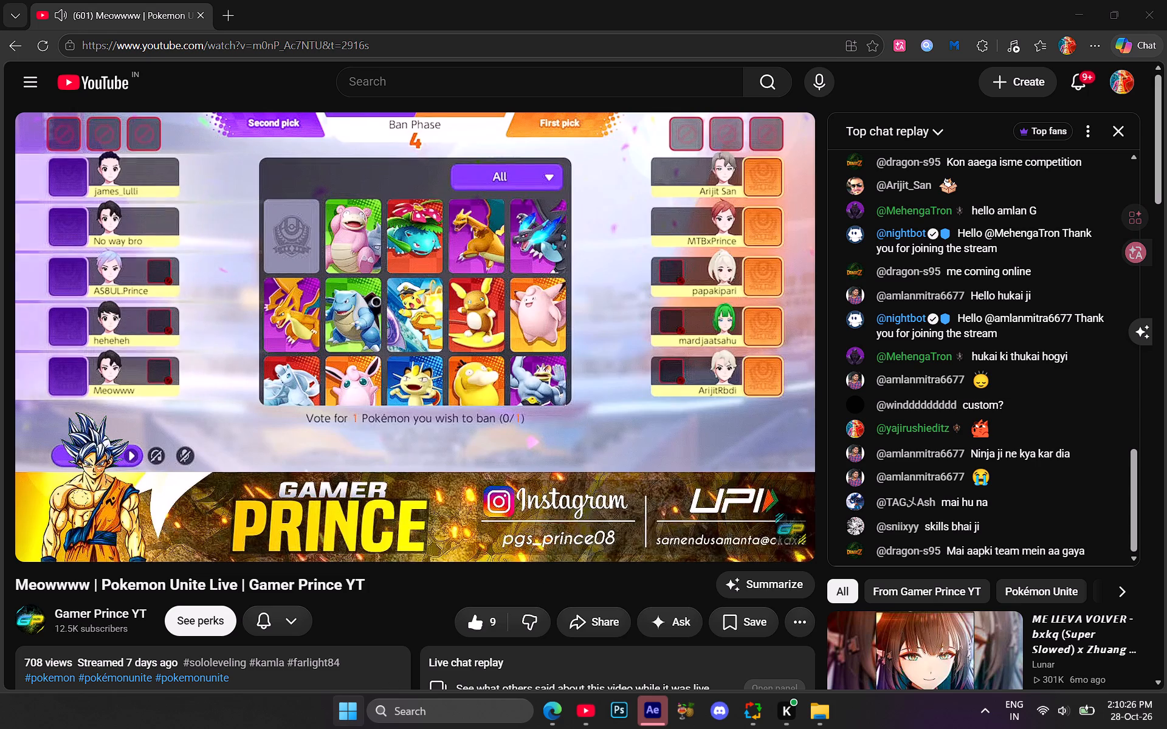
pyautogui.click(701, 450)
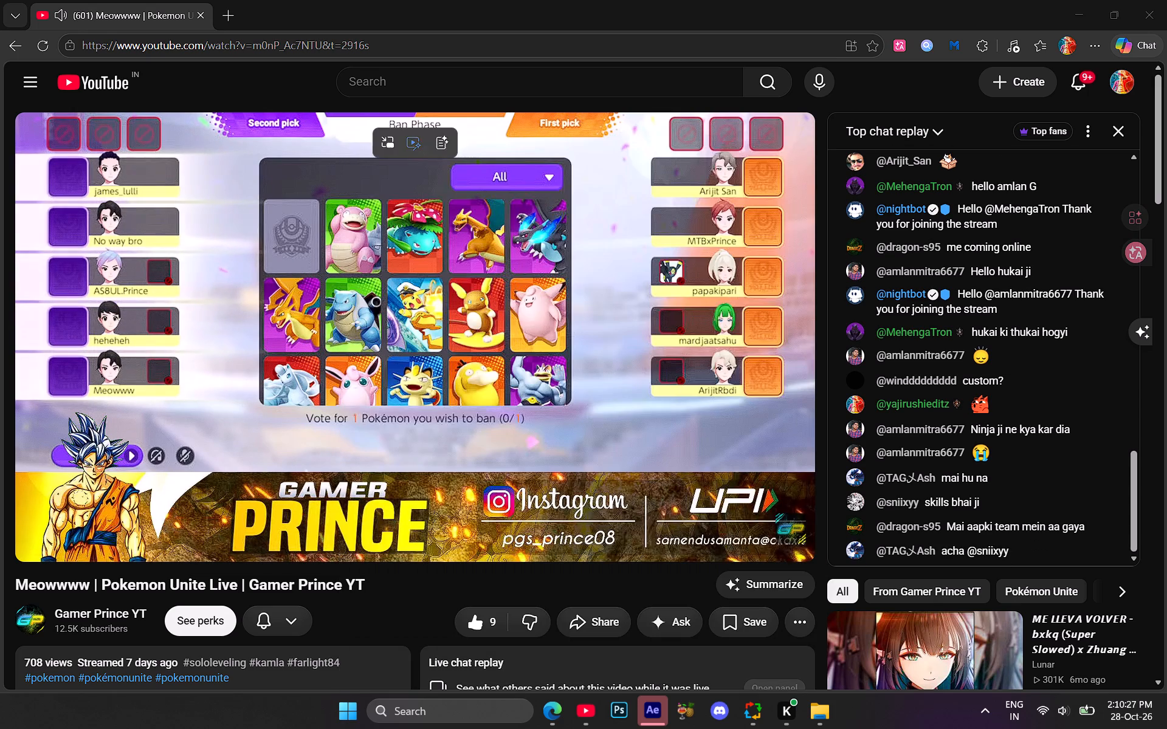
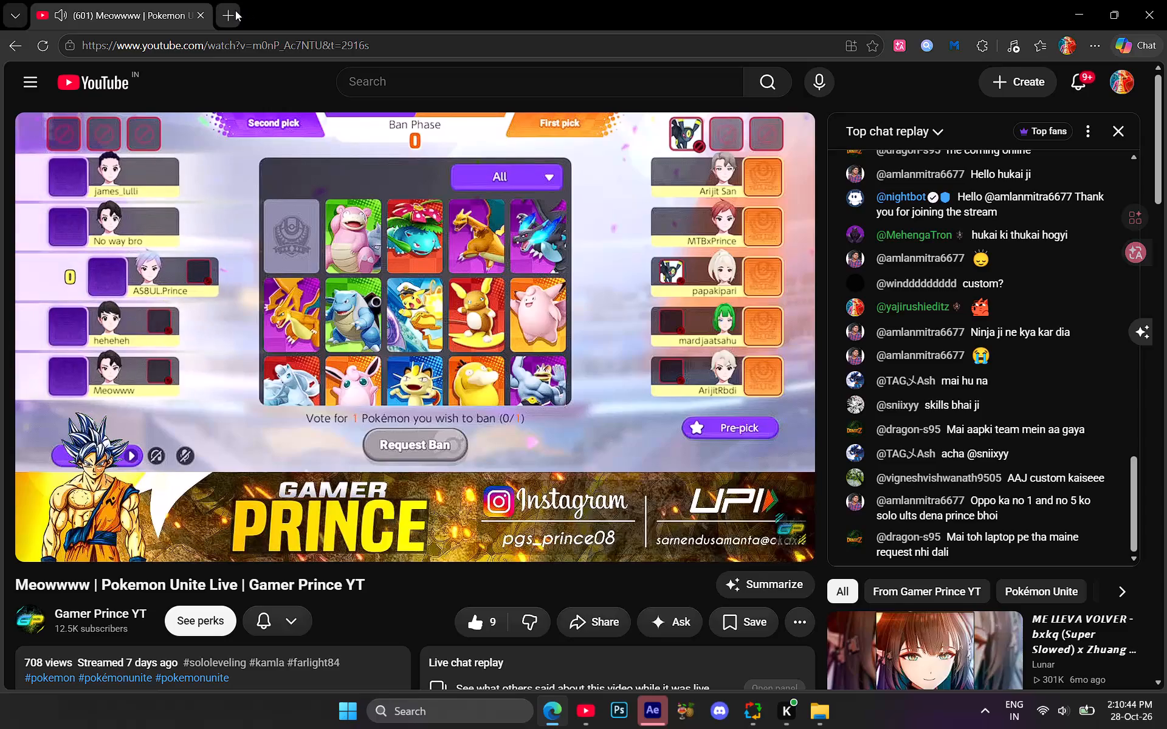
# Search for drive in a new browser tab, open Google Drive from the results, and close the leftover search tab.
pyautogui.write('driv')
pyautogui.press('Return')
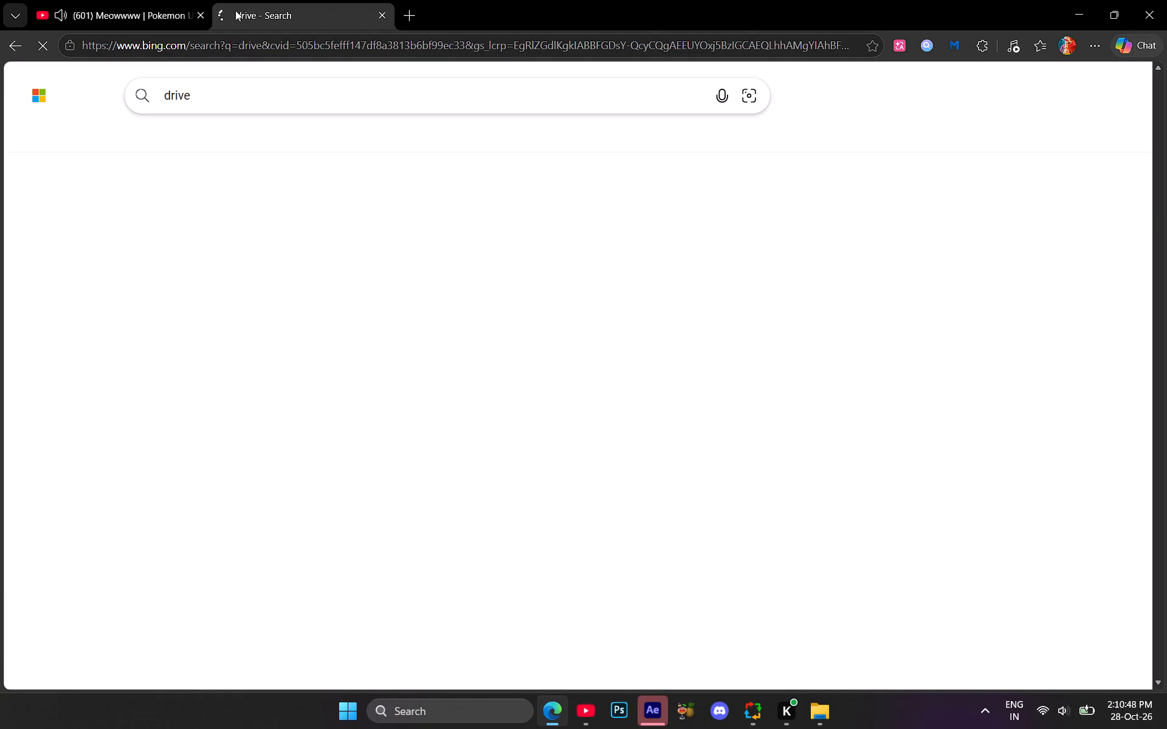
pyautogui.click(96, 0)
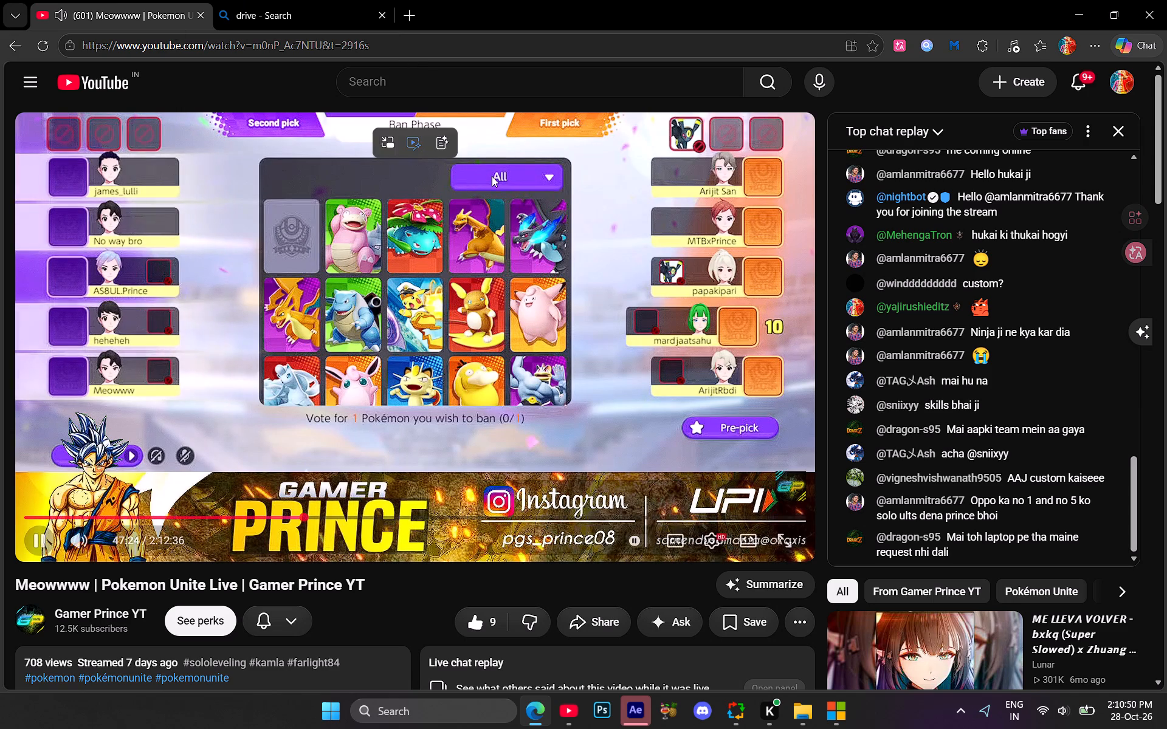
pyautogui.click(330, 8)
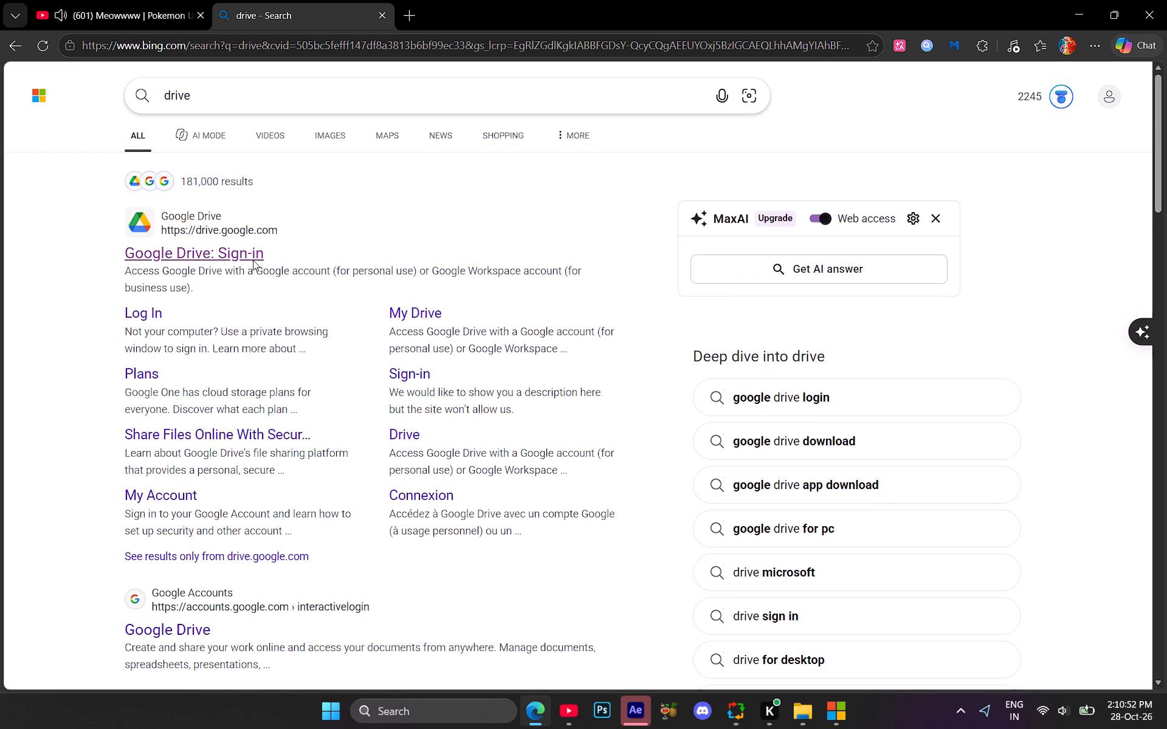
pyautogui.click(218, 247)
pyautogui.click(379, 15)
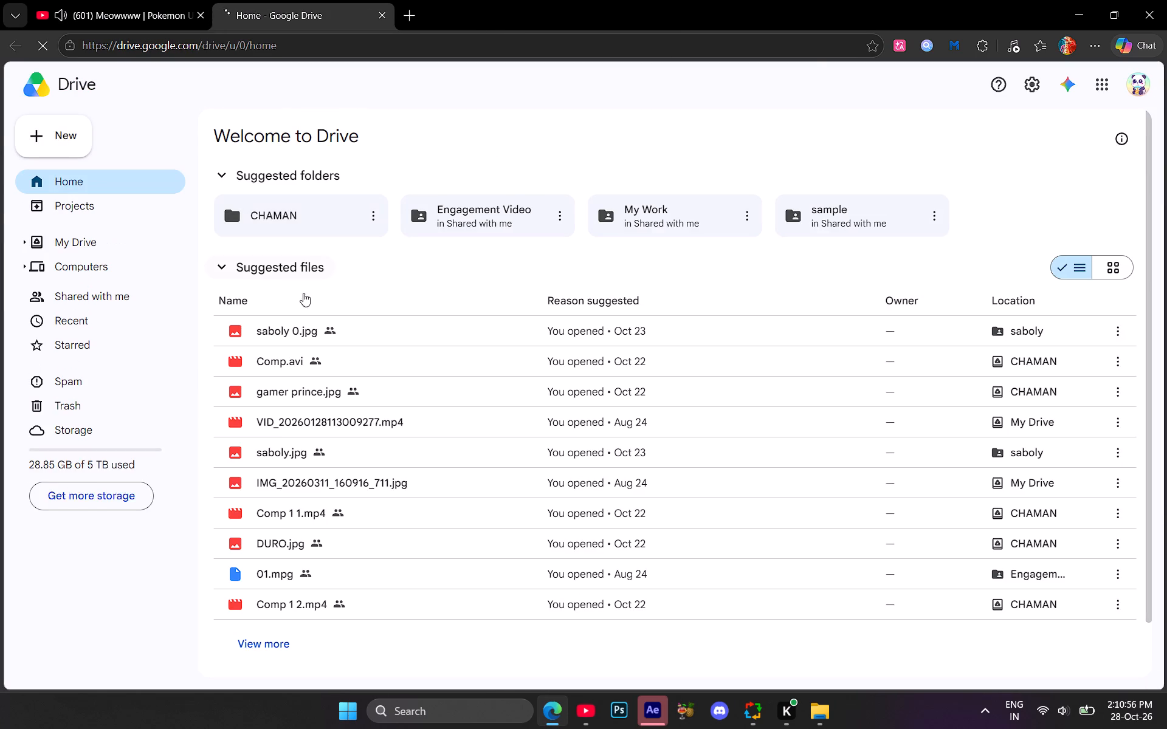
# Preview the suggested file saboly 0.jpg in Drive and close the preview.
pyautogui.doubleClick(295, 338)
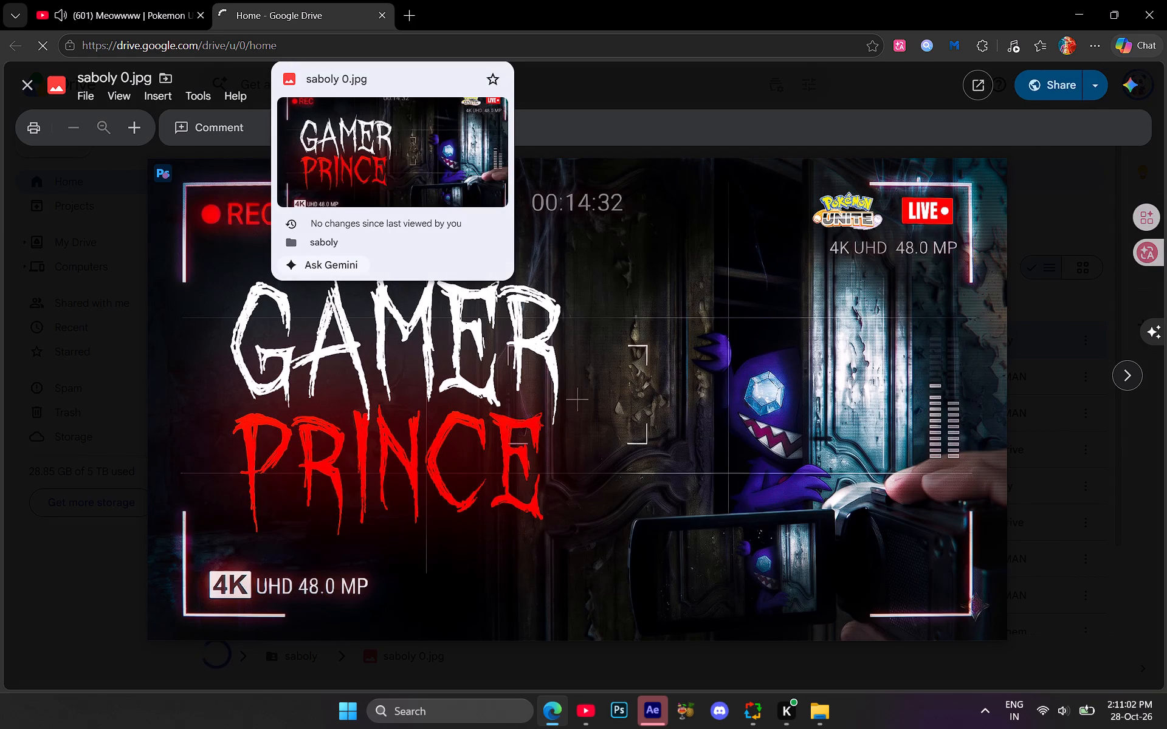
pyautogui.click(953, 334)
pyautogui.click(584, 86)
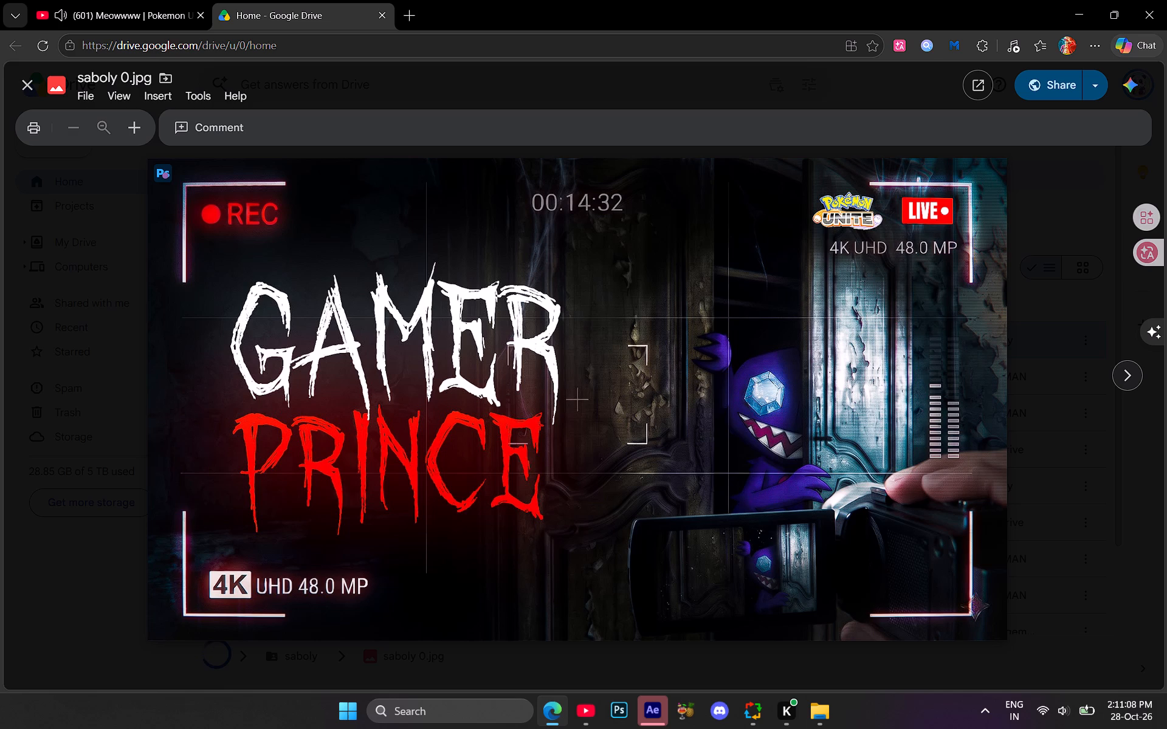
pyautogui.click(21, 91)
# Go back to YouTube and check the Meowwww live stream.
pyautogui.click(119, 0)
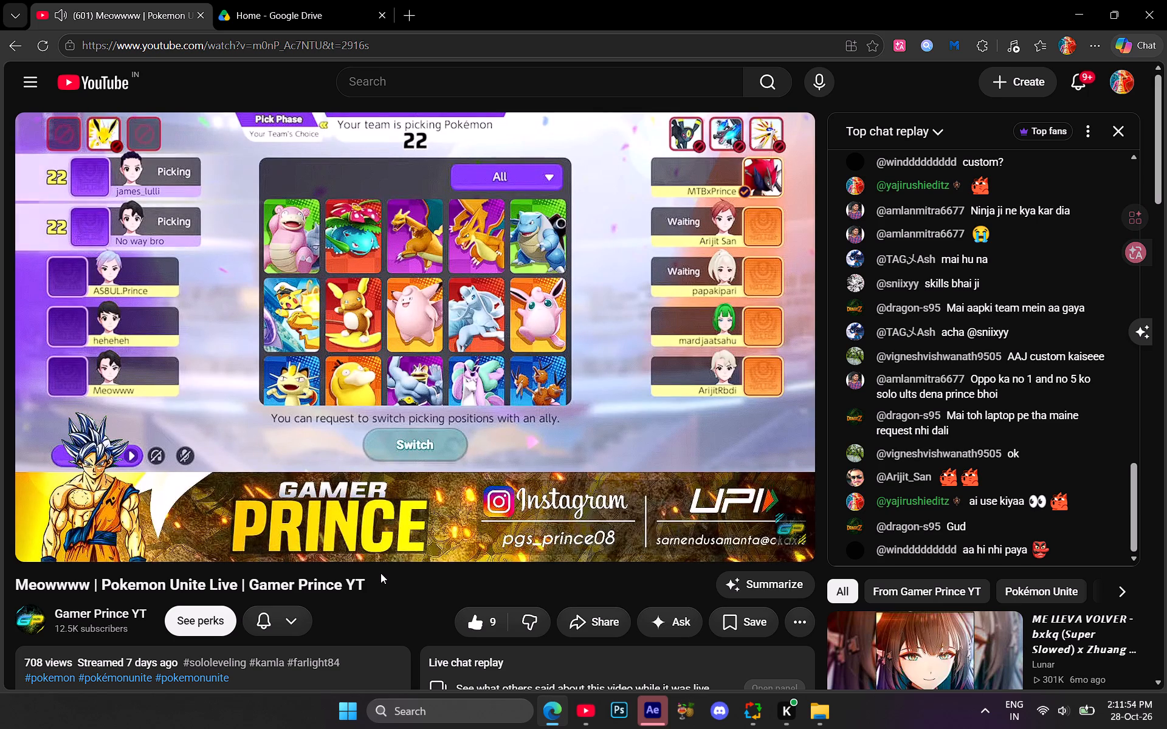
# Return to Drive, preview gamer prince.jpg, and browse the neighbouring suggested files before closing the preview.
pyautogui.click(268, 1)
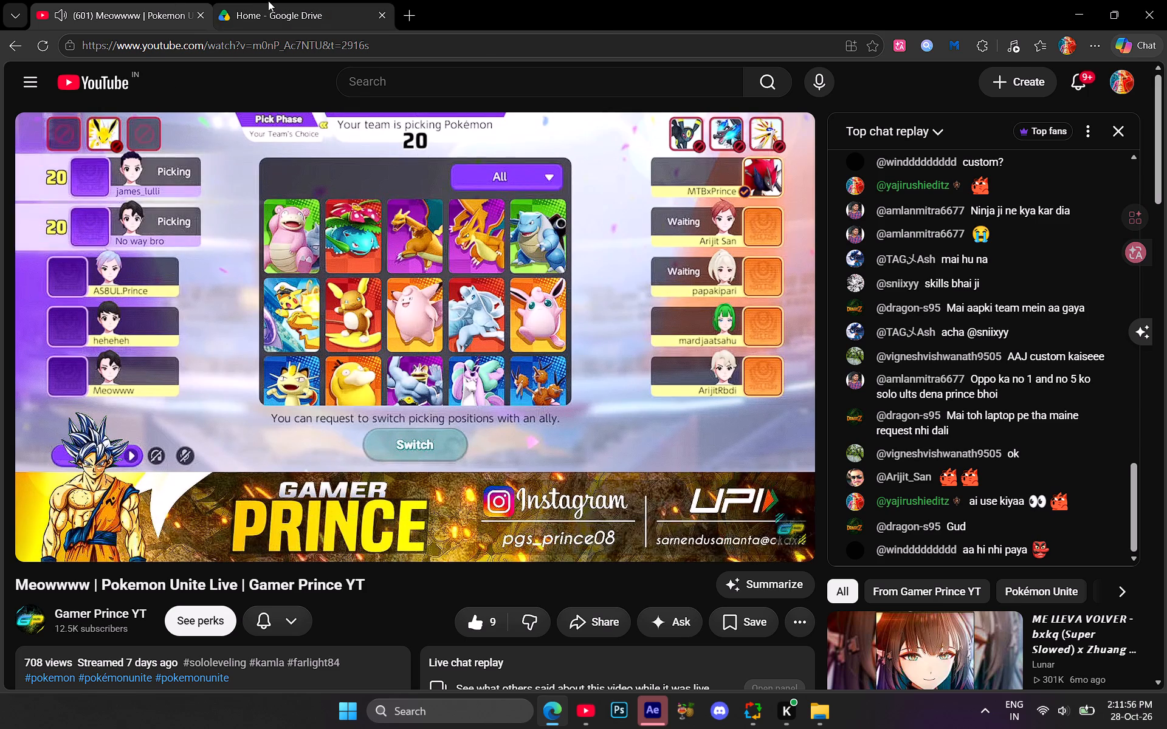
pyautogui.click(312, 409)
pyautogui.doubleClick(312, 409)
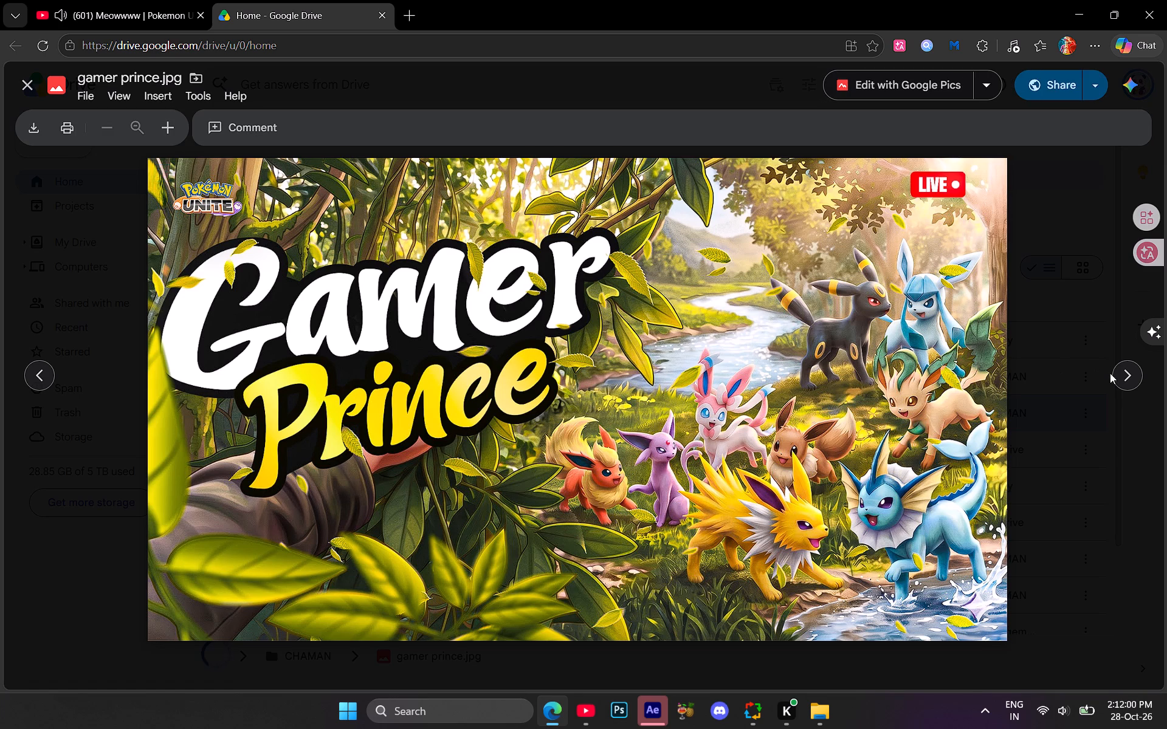
pyautogui.click(1121, 376)
pyautogui.click(38, 375)
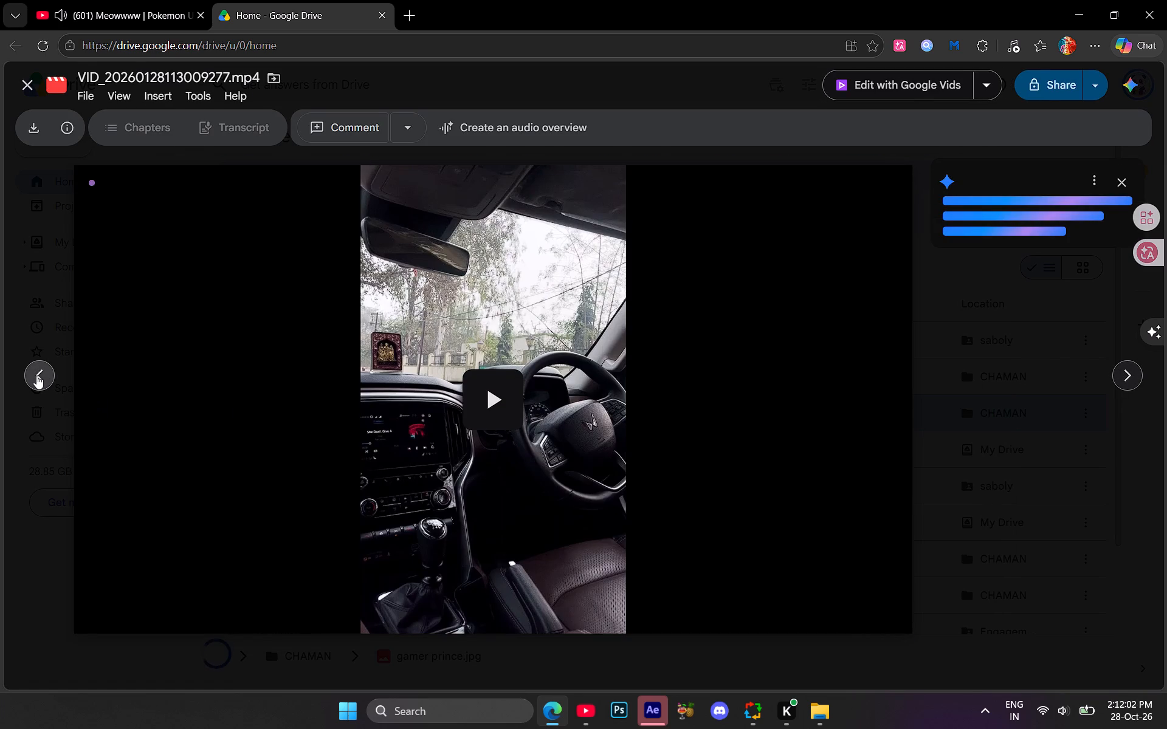
pyautogui.click(36, 375)
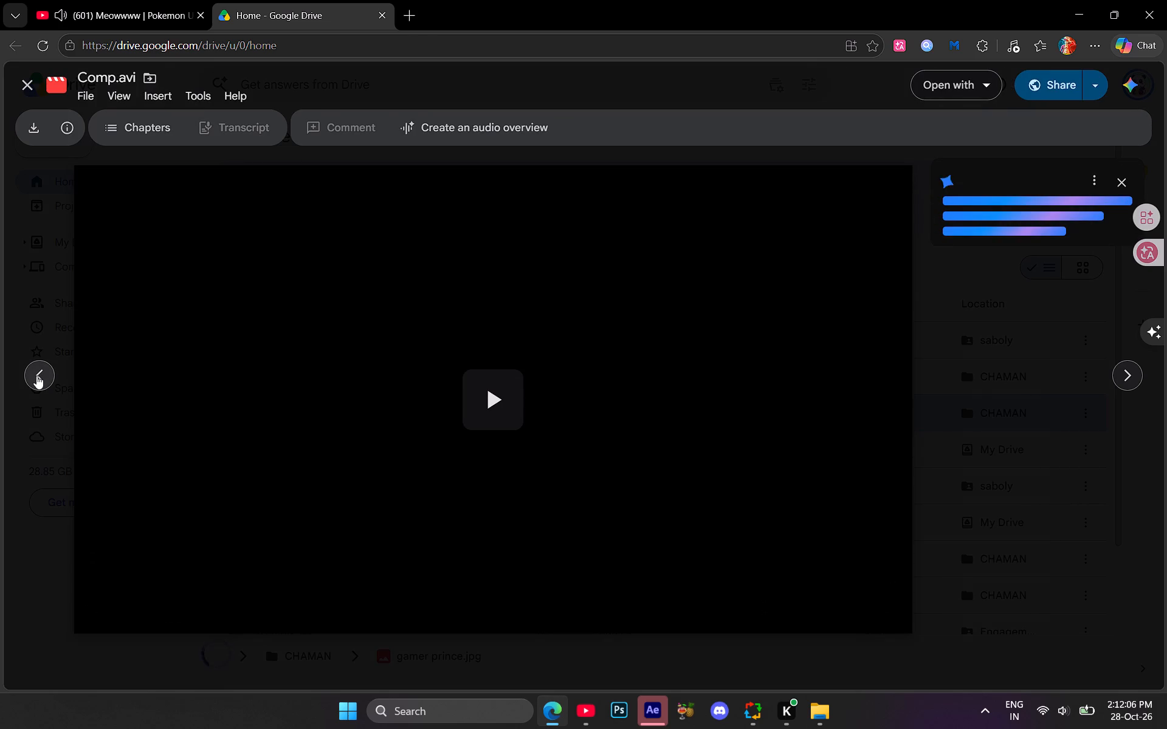
pyautogui.click(24, 89)
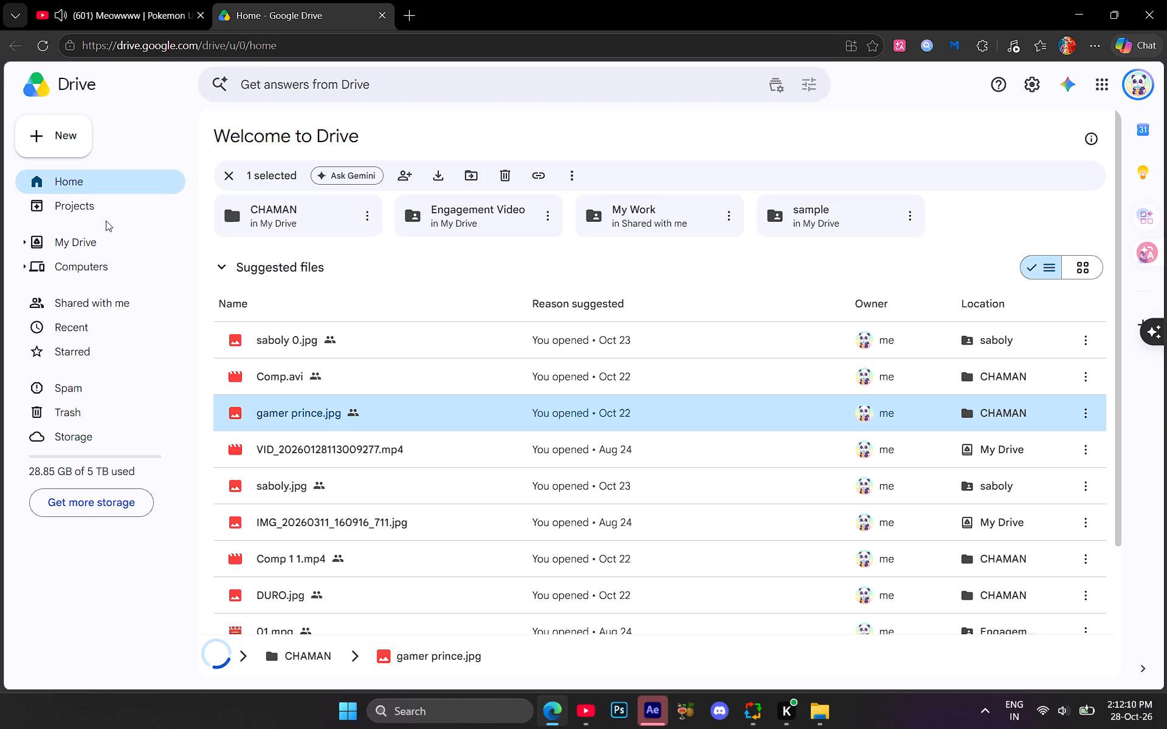
# Open the saboly folder inside CHAMAN and compare the thumbnails saboly.jpg and saboly 0.jpg.
pyautogui.doubleClick(281, 219)
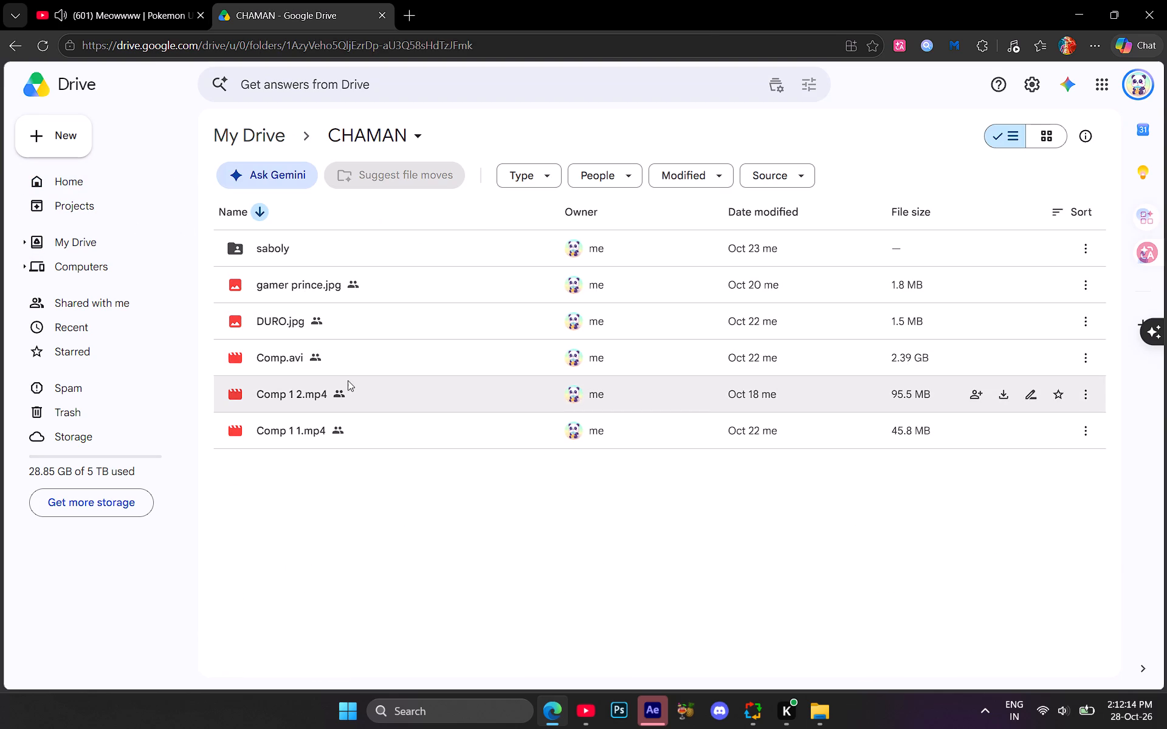
pyautogui.click(336, 251)
pyautogui.doubleClick(335, 250)
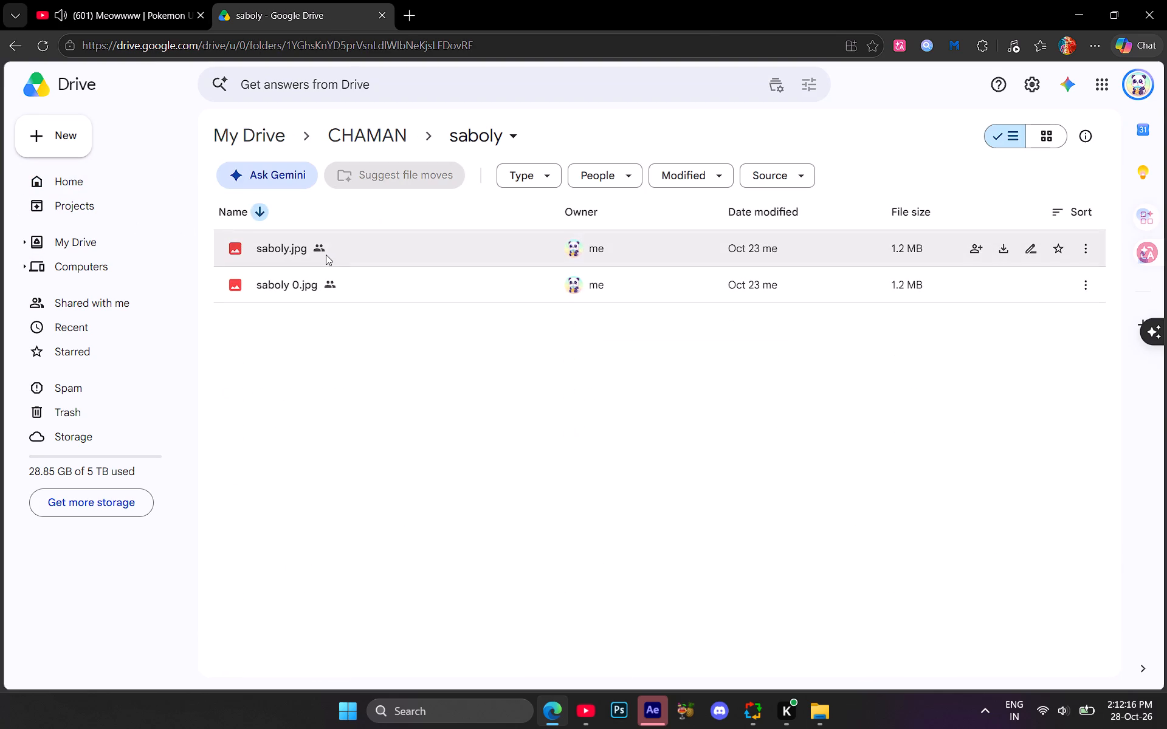
pyautogui.doubleClick(351, 245)
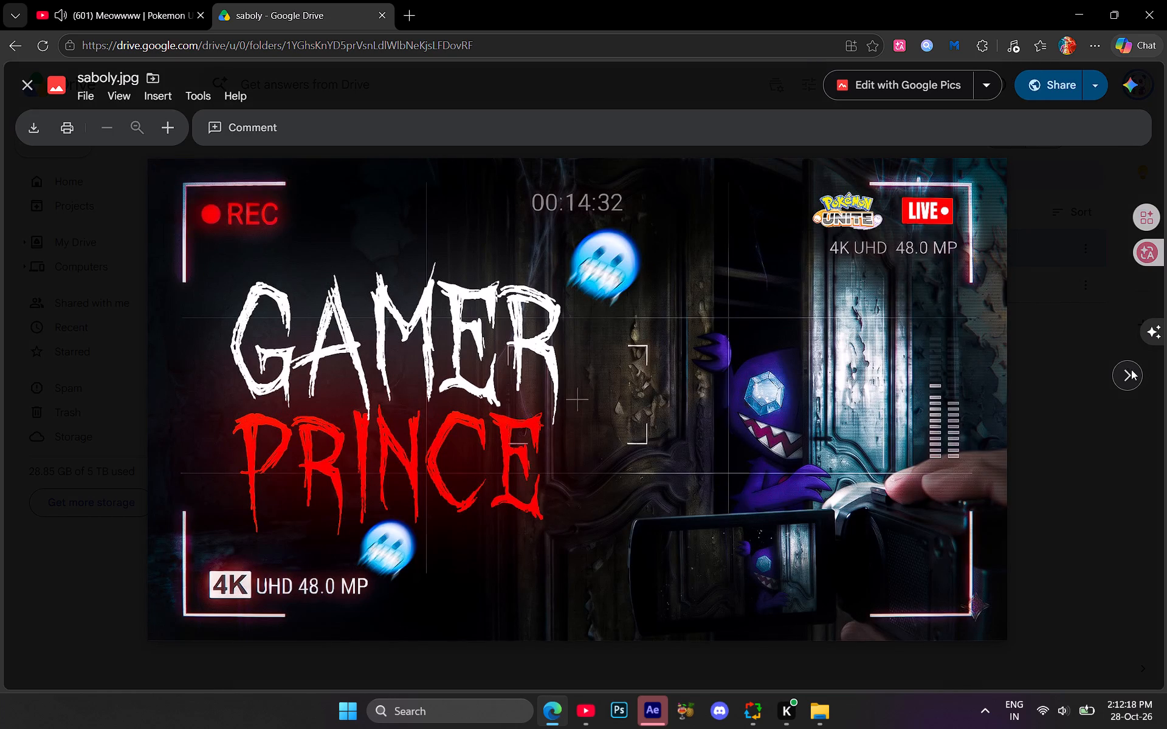
pyautogui.click(1126, 371)
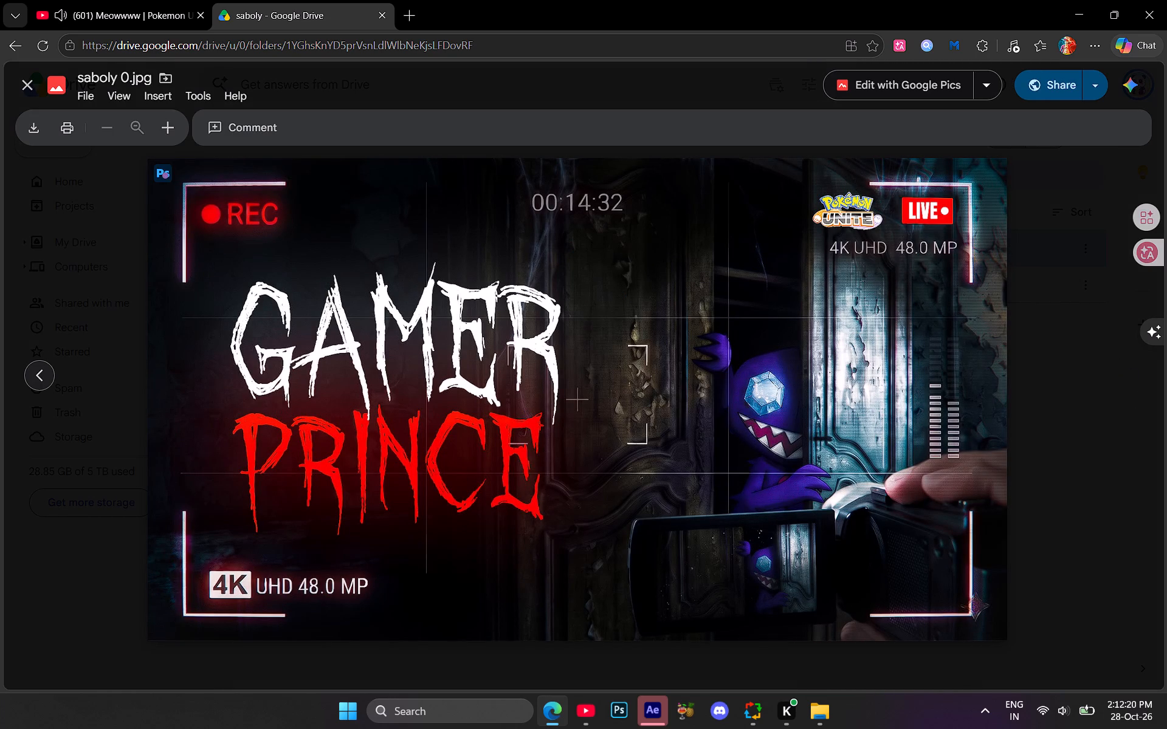
pyautogui.click(53, 372)
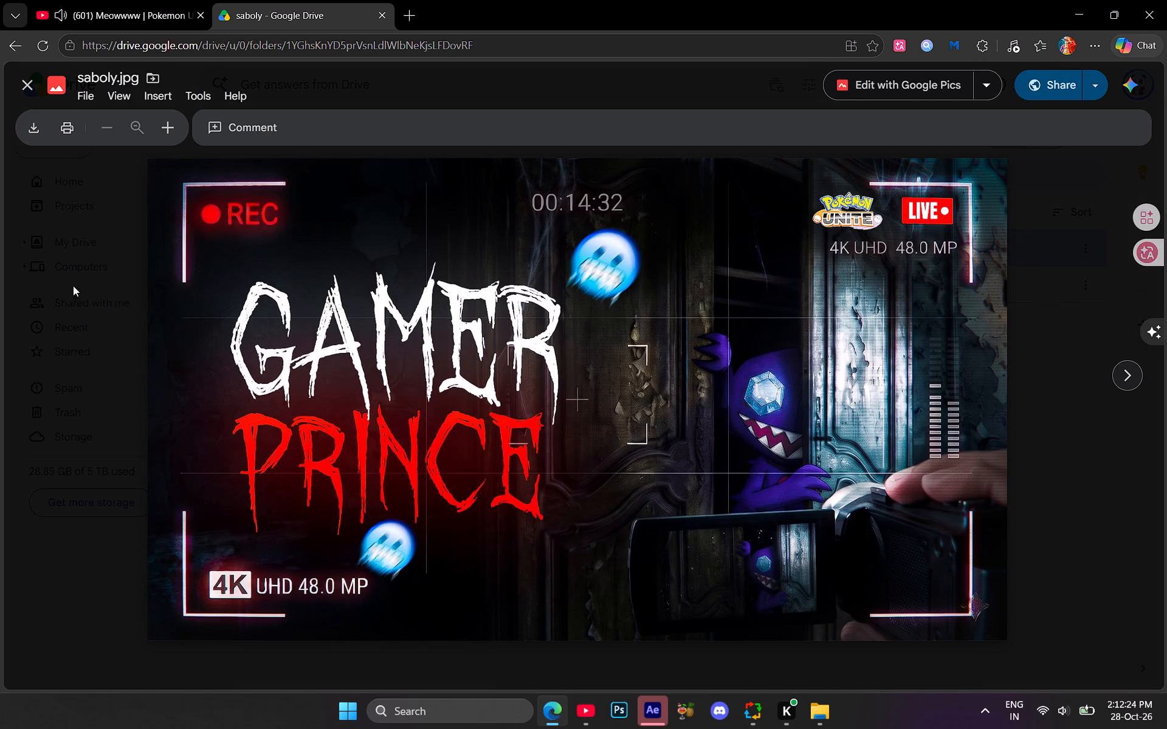
pyautogui.click(14, 87)
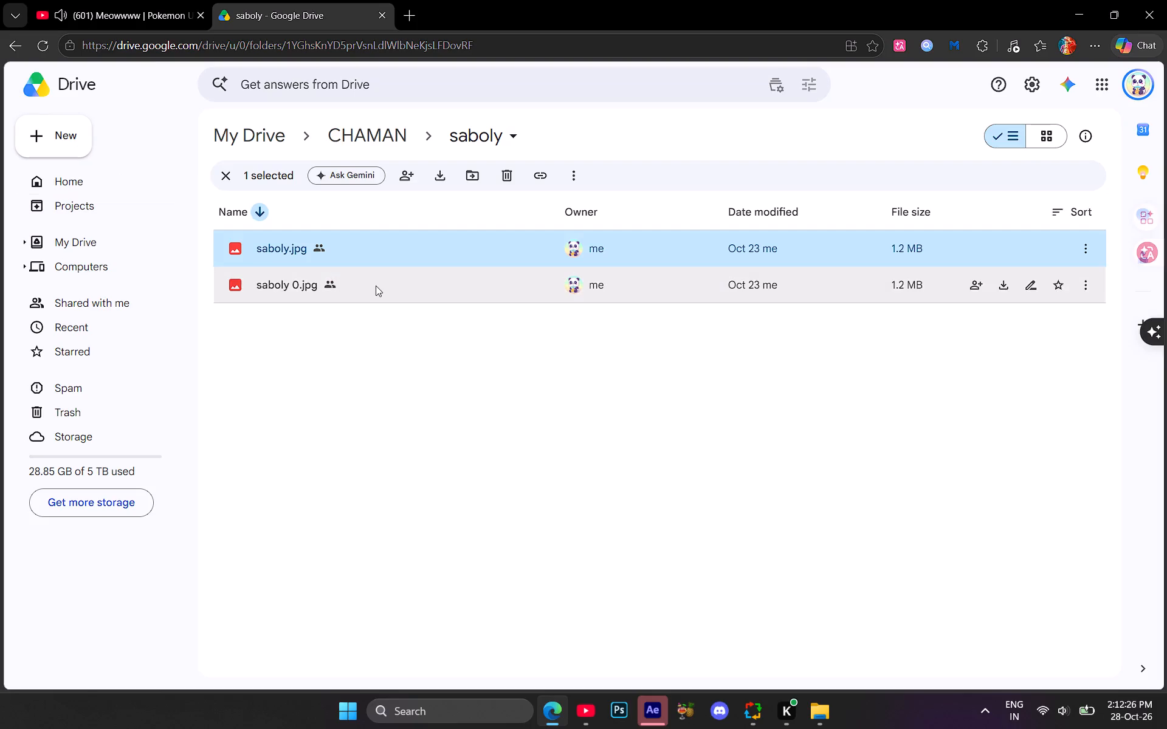
pyautogui.click(224, 173)
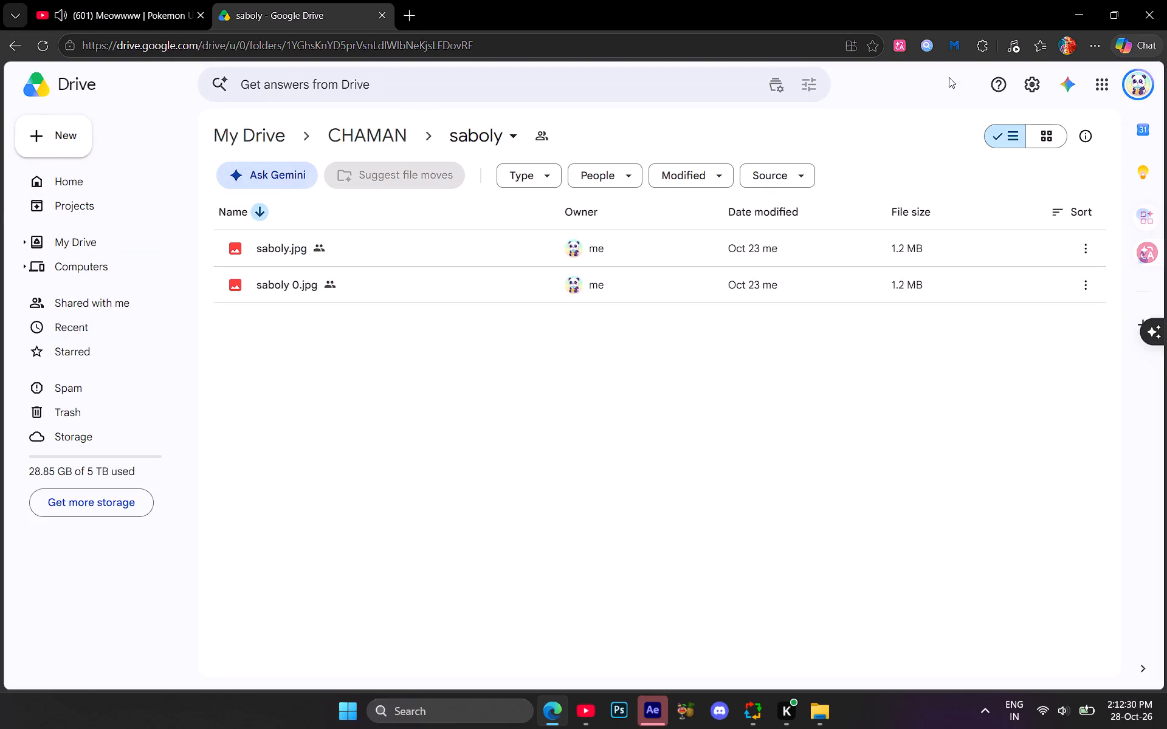
# Switch to the second Google account's Drive, open the chorrrrrrrrrrr folder, and dismiss the storage notice.
pyautogui.click(1141, 89)
pyautogui.click(959, 249)
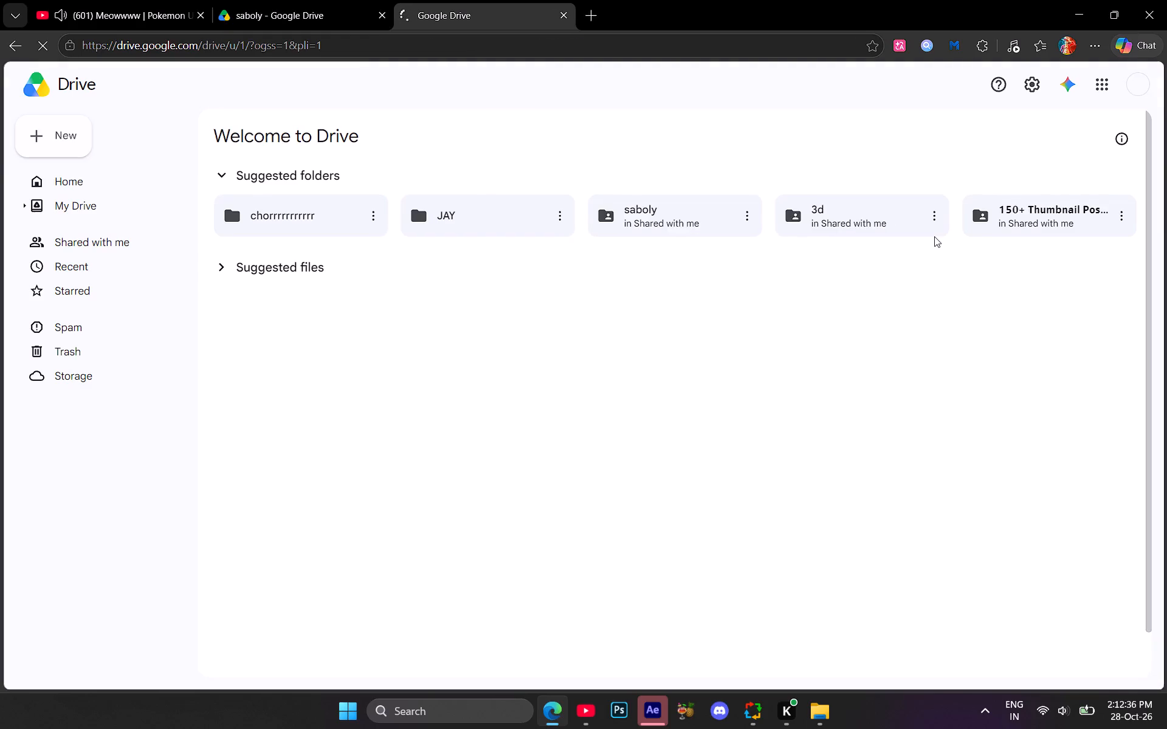
pyautogui.doubleClick(289, 205)
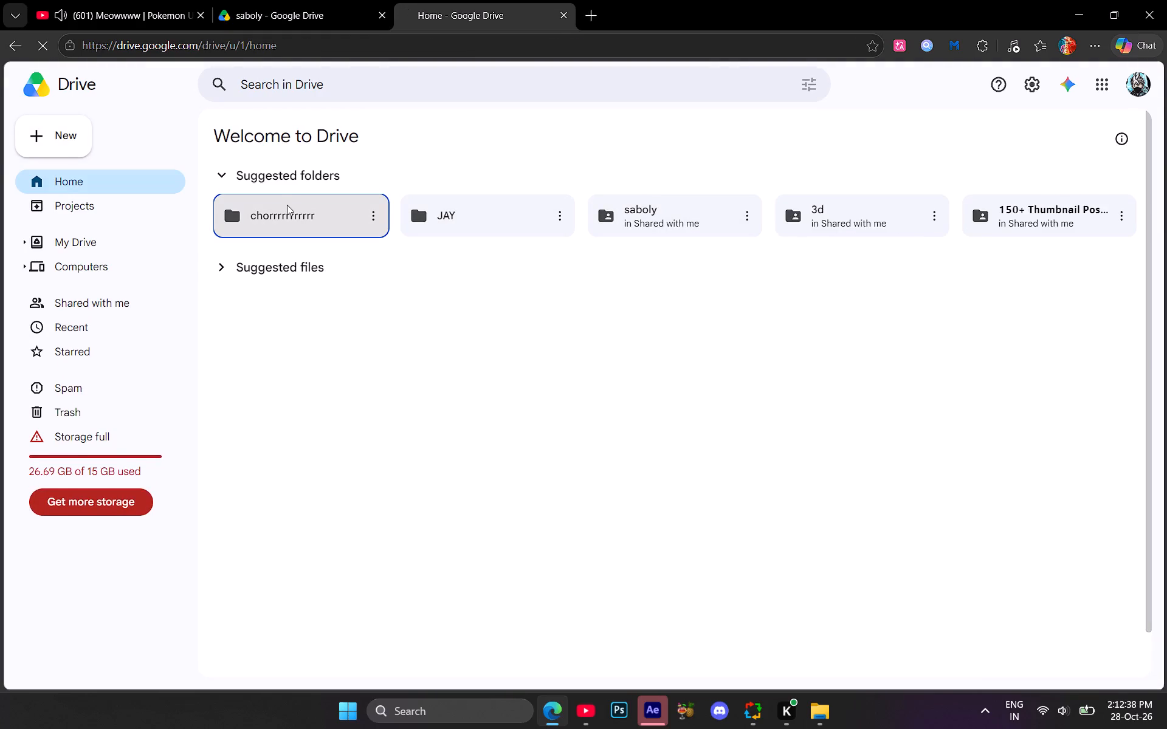
pyautogui.doubleClick(319, 210)
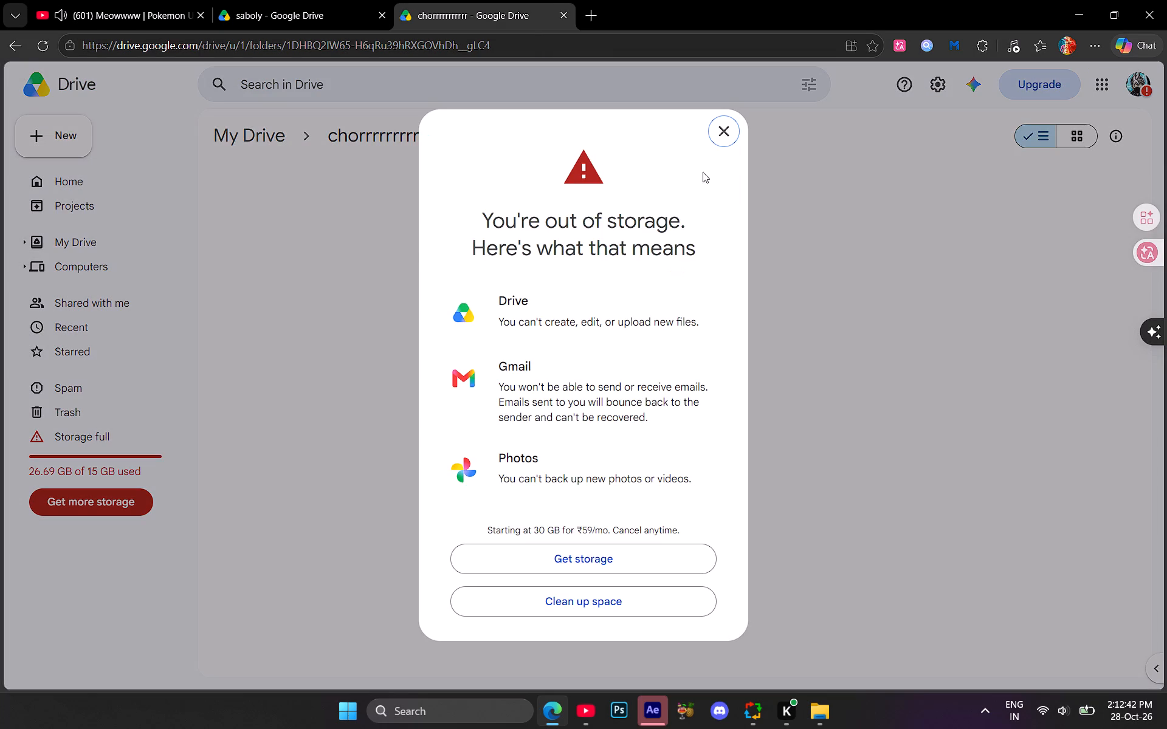
pyautogui.click(724, 134)
# Play BlueStacks 2026.10.07 - 21.32.02.04.DVR.mp4, skip ahead to about 3:58, 4:16 and 4:27 to examine the gameplay, and close it.
pyautogui.click(446, 297)
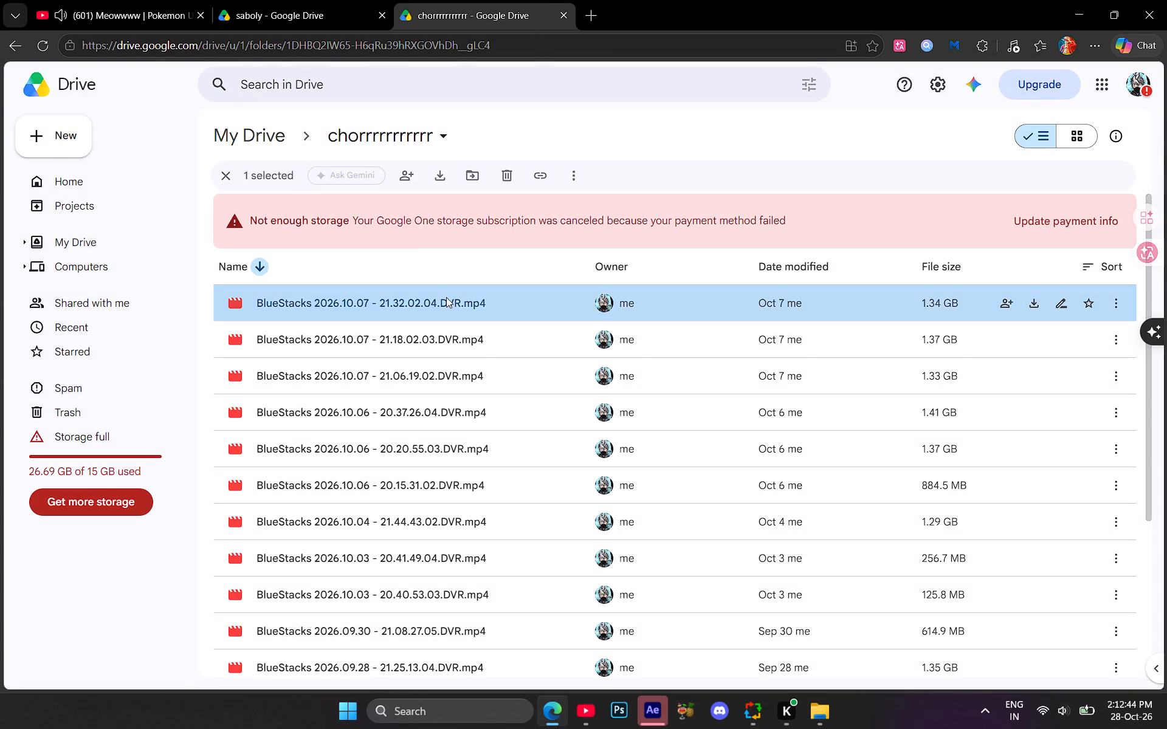
pyautogui.doubleClick(446, 297)
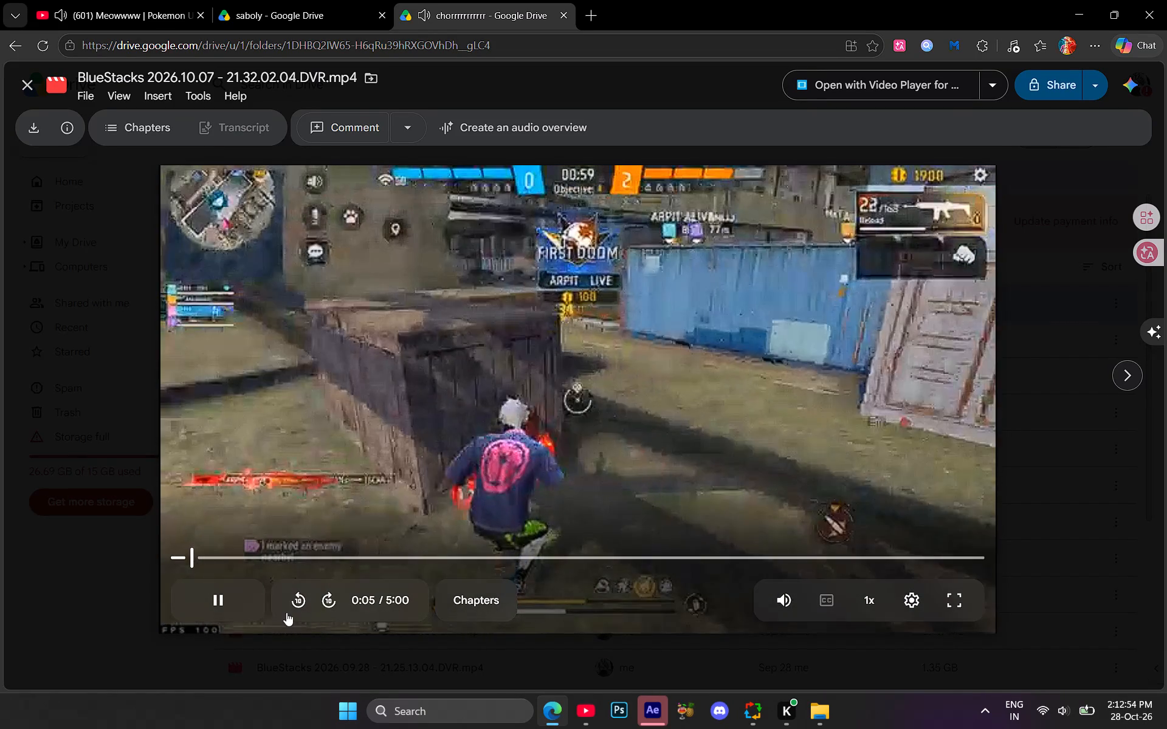
pyautogui.click(919, 600)
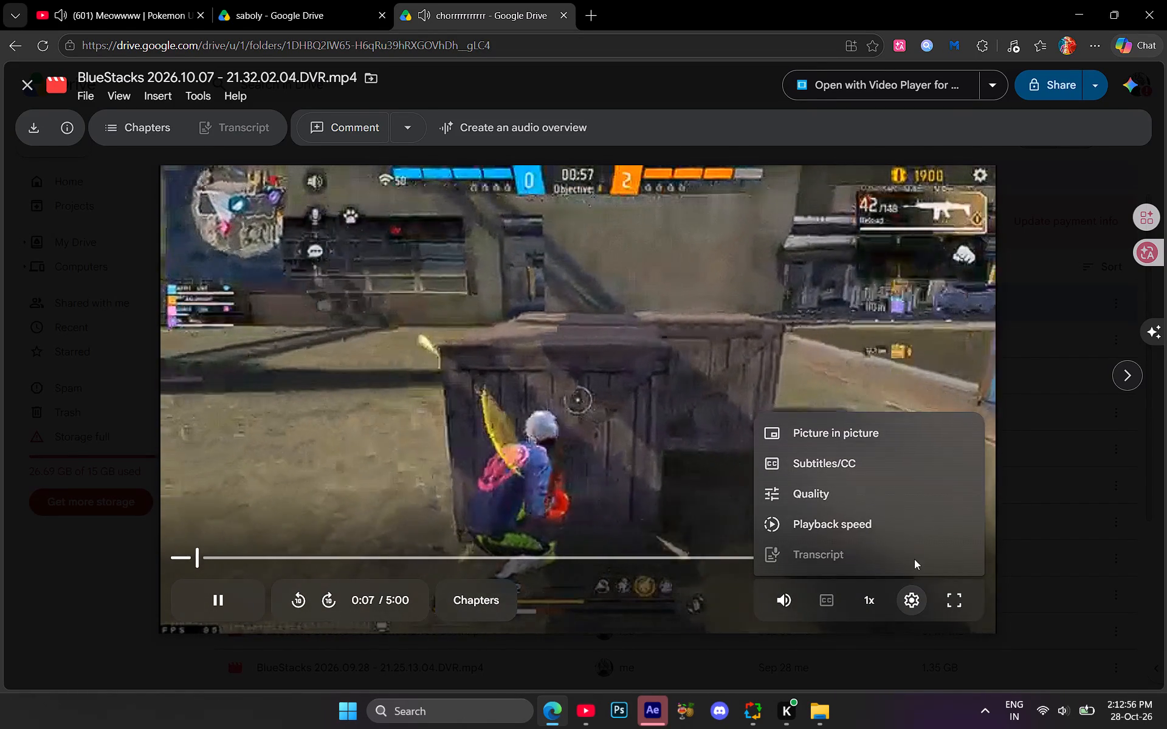
pyautogui.click(647, 518)
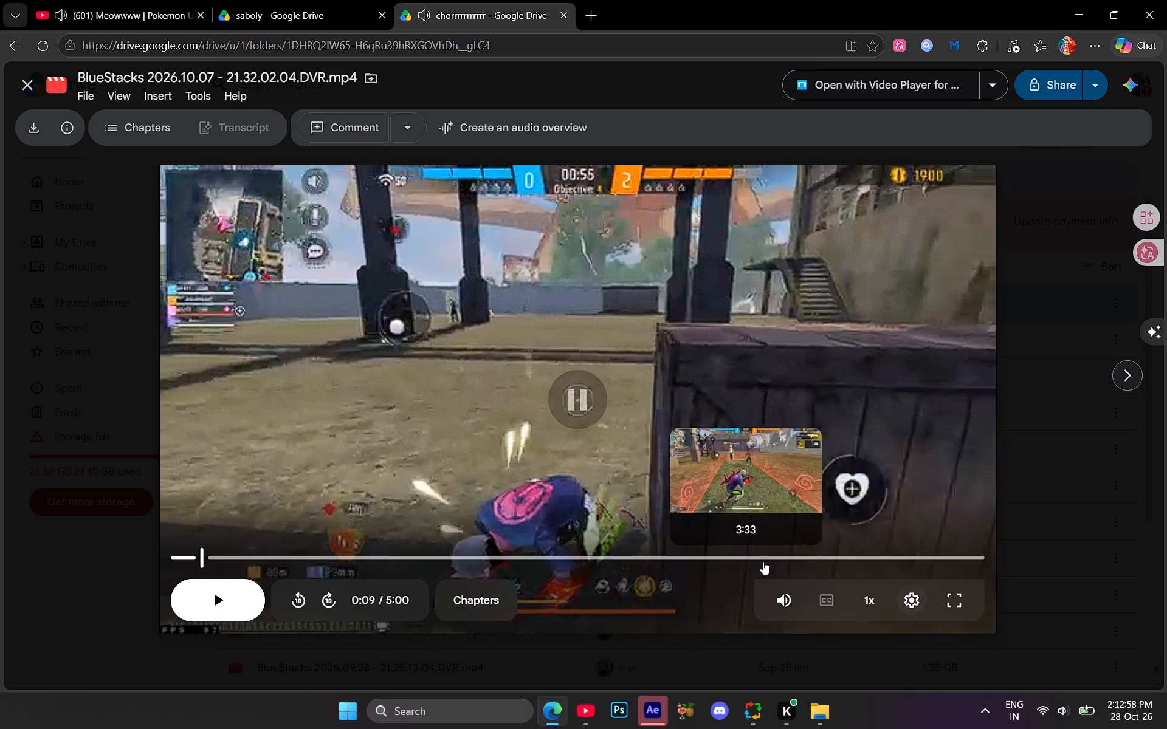
pyautogui.click(810, 557)
pyautogui.click(734, 397)
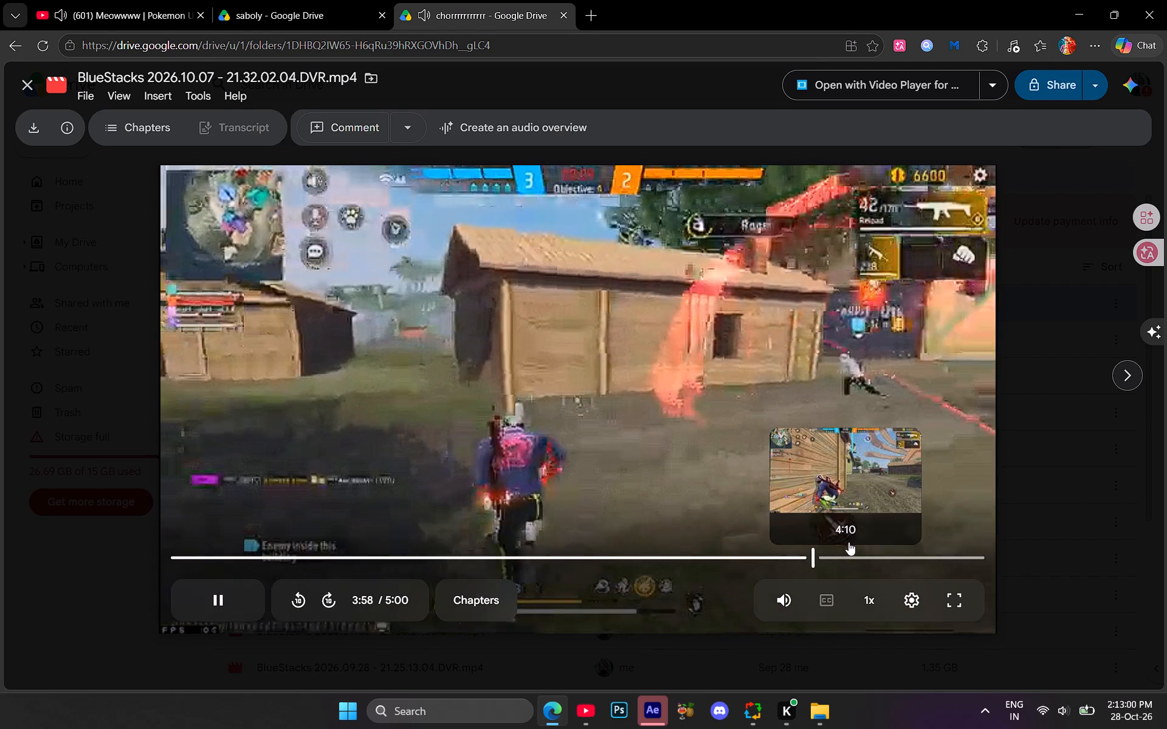
pyautogui.click(859, 555)
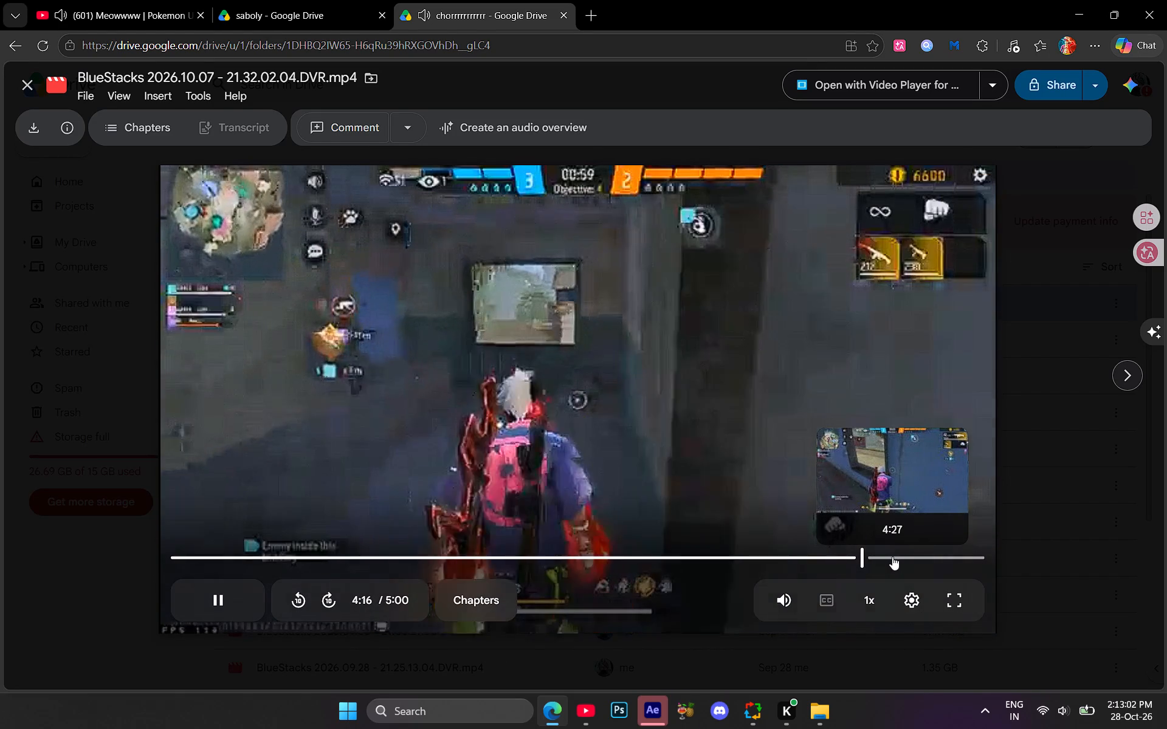
pyautogui.click(892, 556)
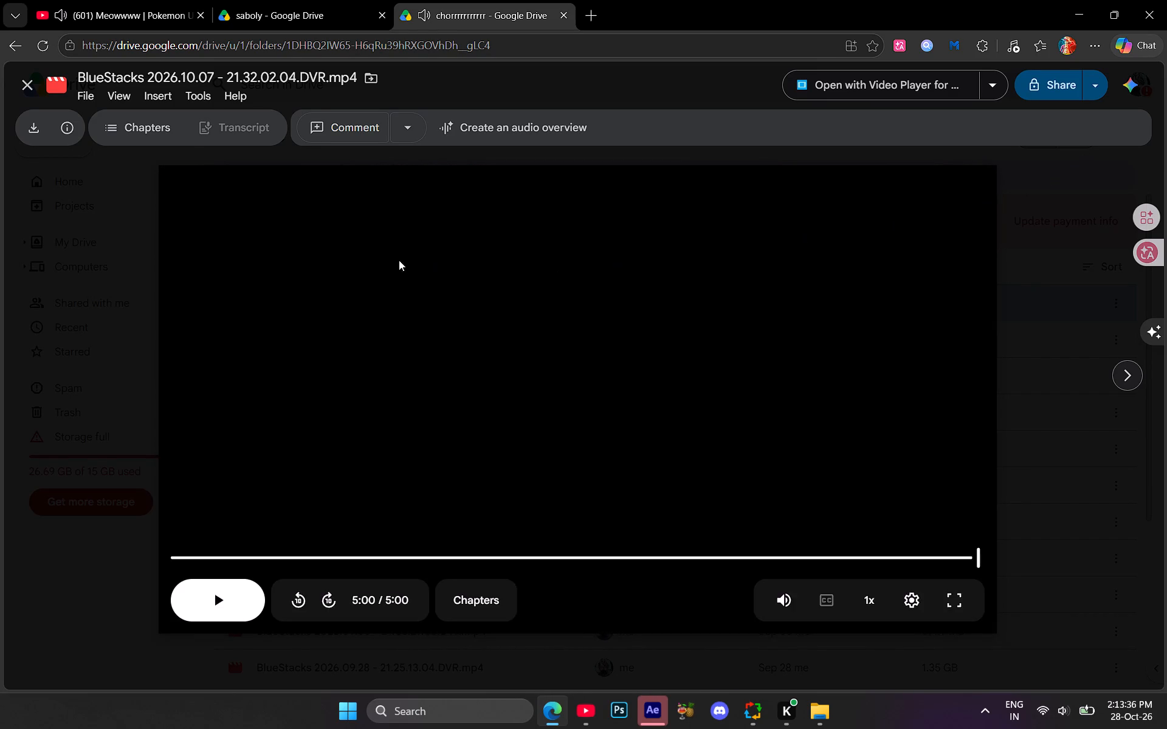
pyautogui.click(18, 85)
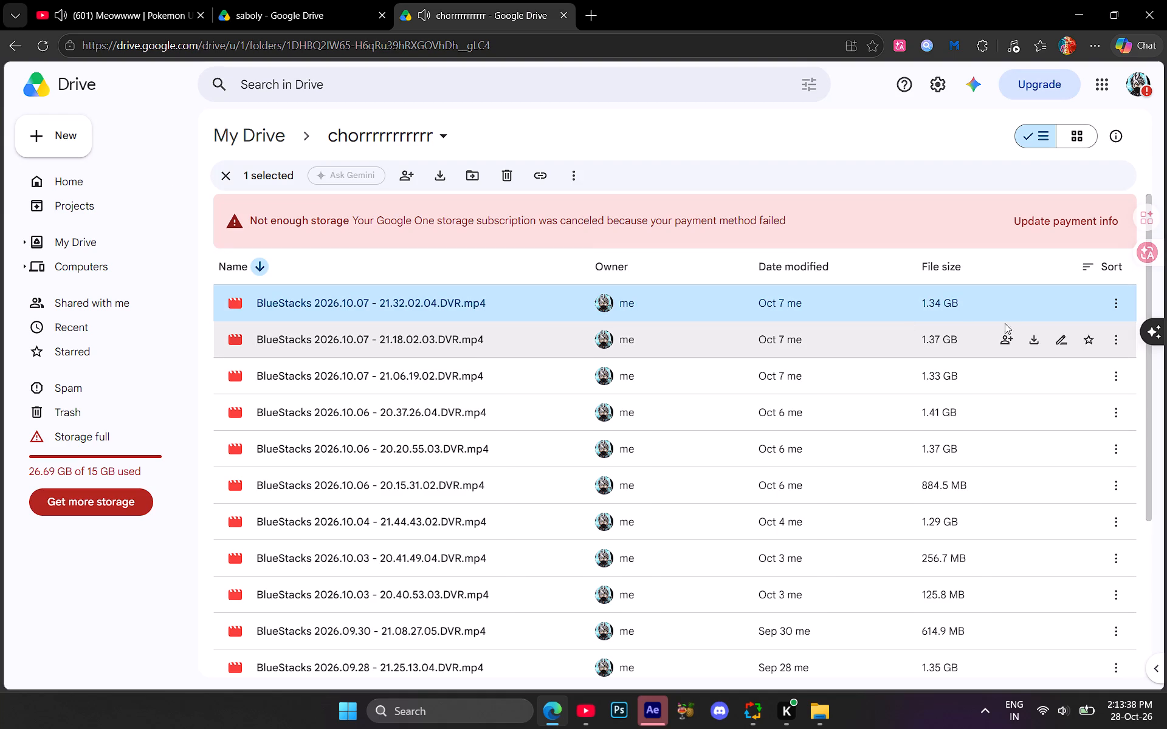
# Download BlueStacks 2026.10.07 - 21.32.02.04.DVR.mp4 without a virus scan, and open the 21.18.02.03 recording's preview meanwhile.
pyautogui.click(1036, 301)
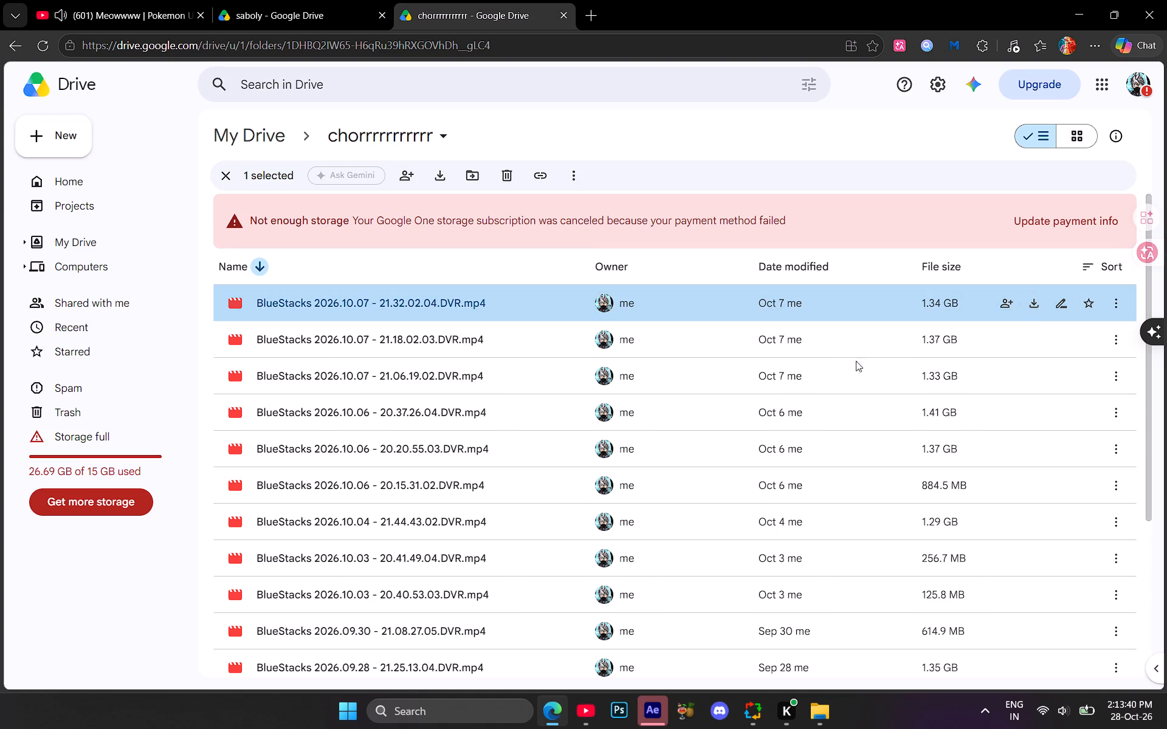
pyautogui.doubleClick(461, 350)
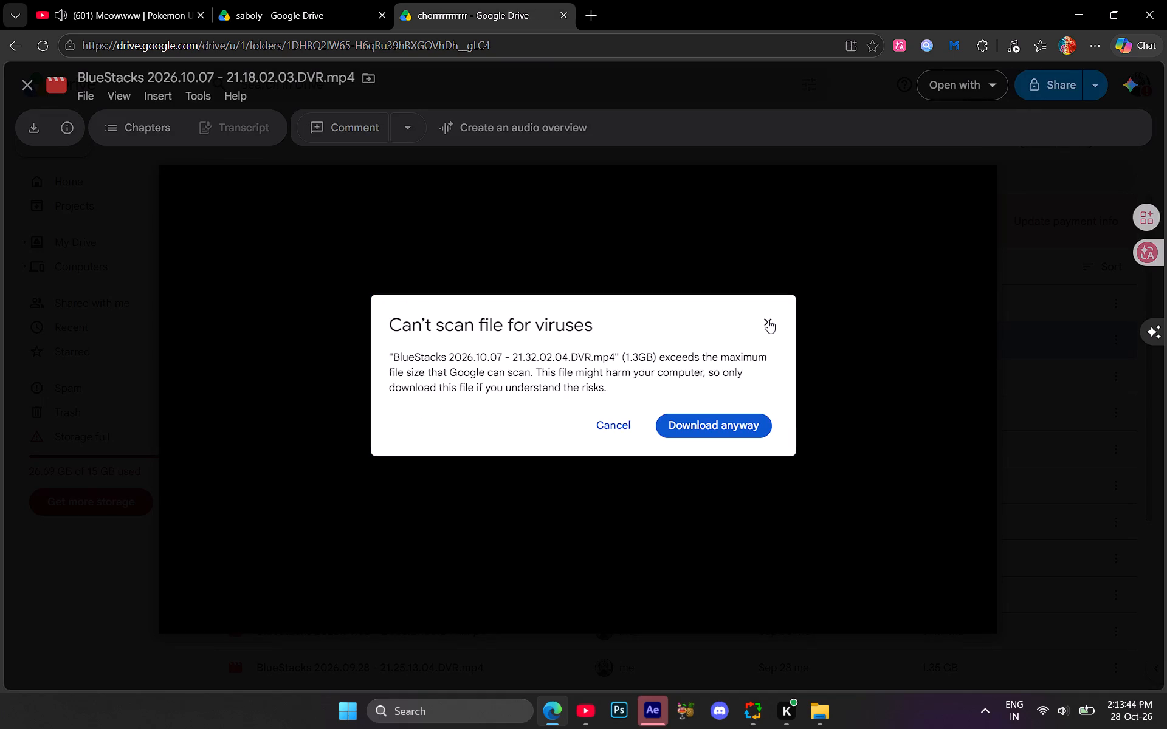
pyautogui.click(721, 426)
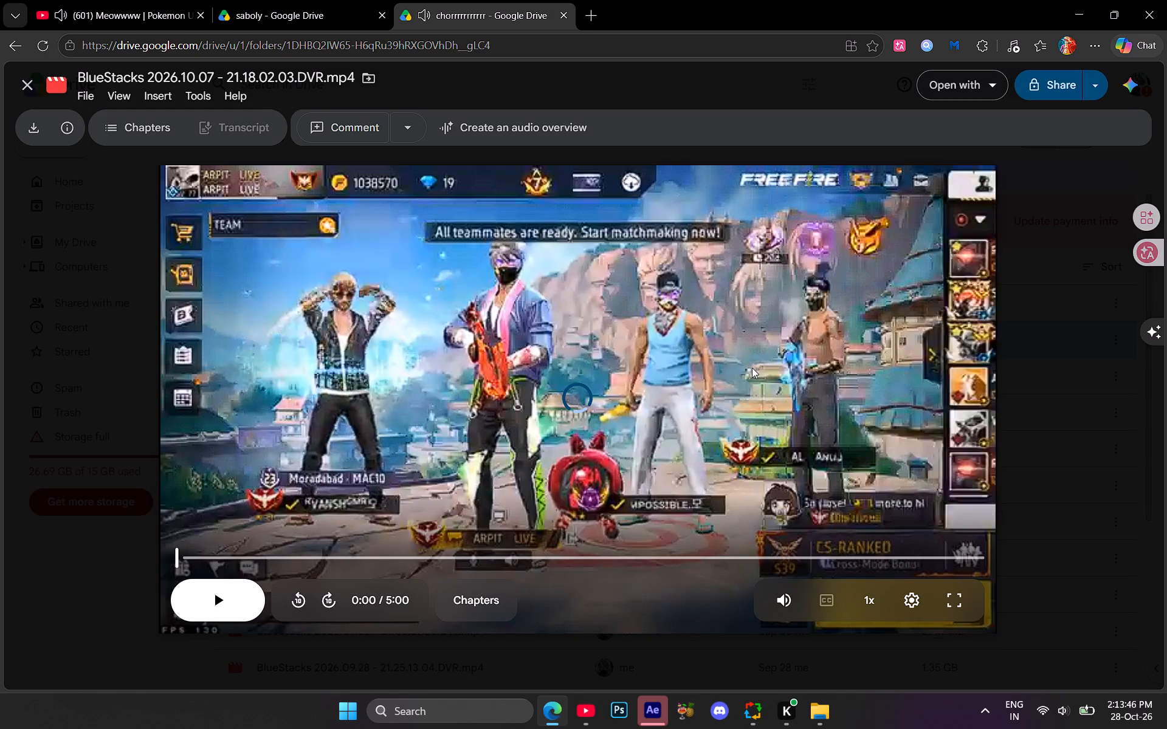
# Examine the gameplay in BlueStacks 2026.10.07 - 21.18.02.03.DVR.mp4, skipping to about 4:07, 4:20 and 4:41, and pause at 4:58.
pyautogui.click(837, 558)
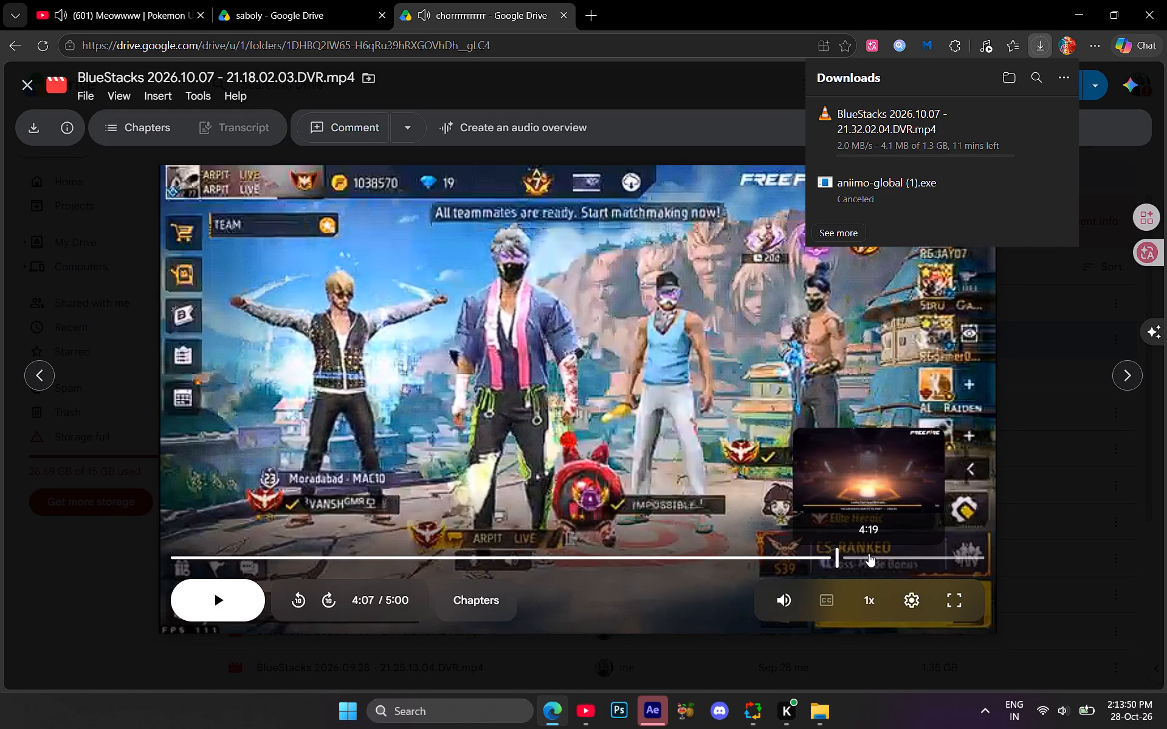
pyautogui.click(872, 553)
pyautogui.click(894, 555)
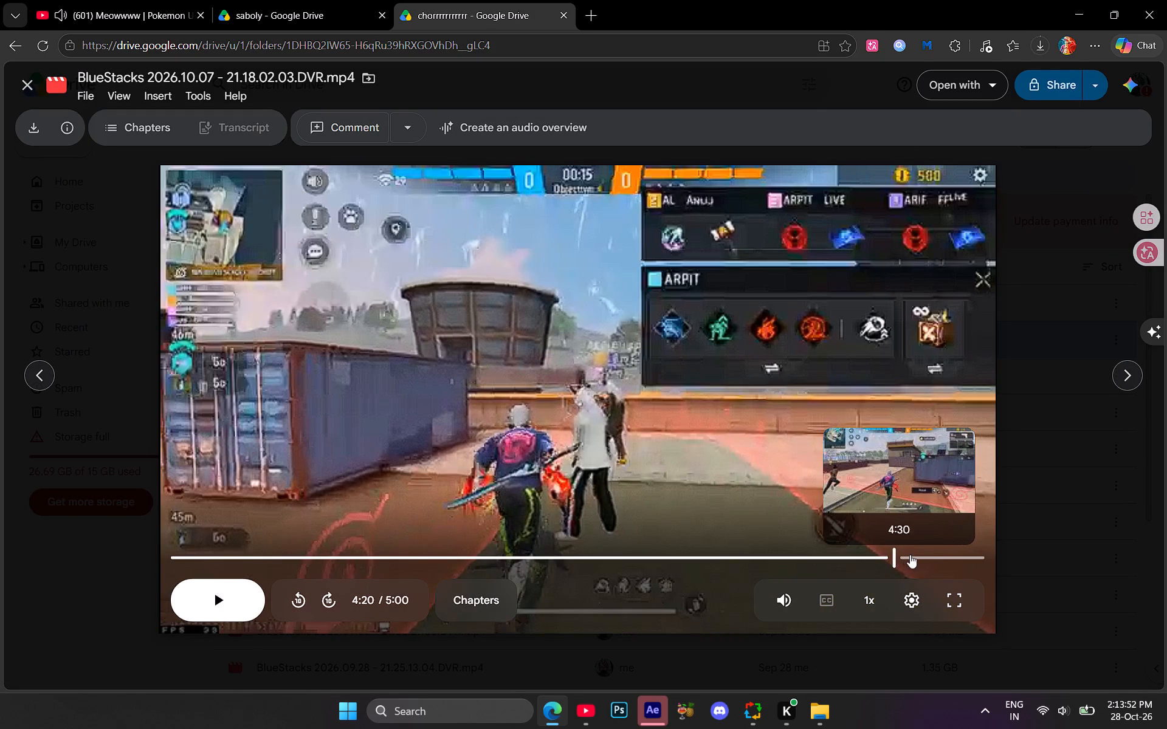
pyautogui.click(928, 554)
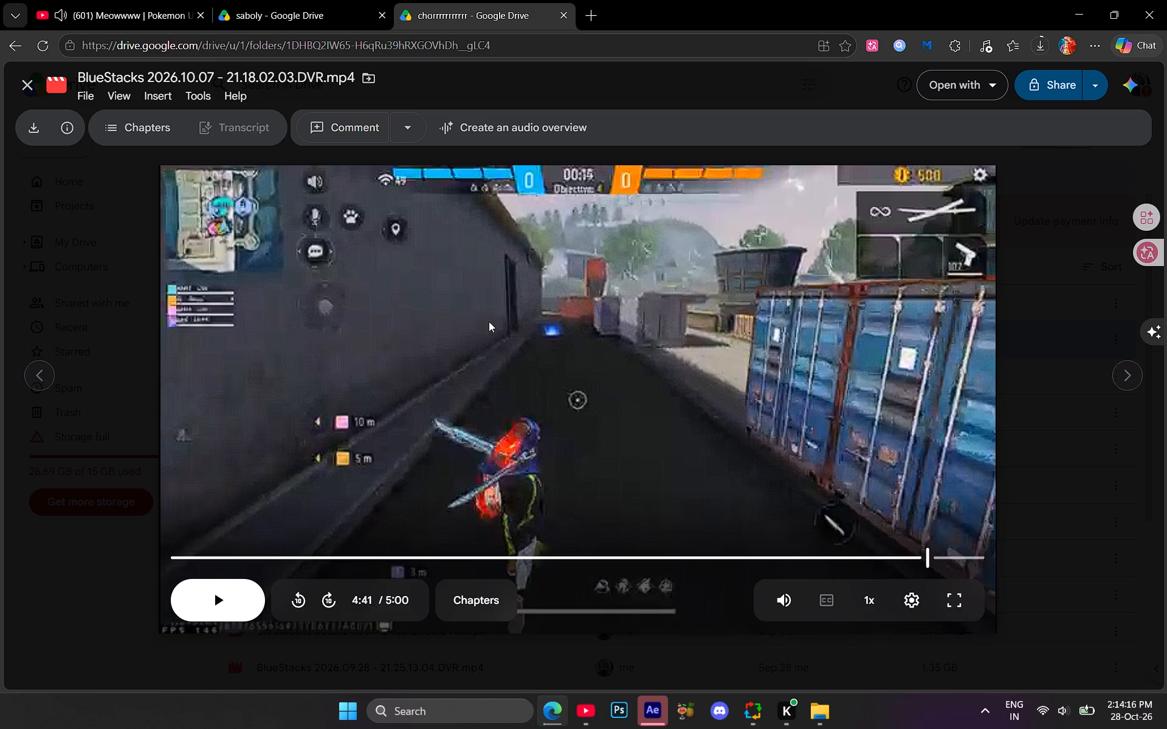
pyautogui.click(214, 615)
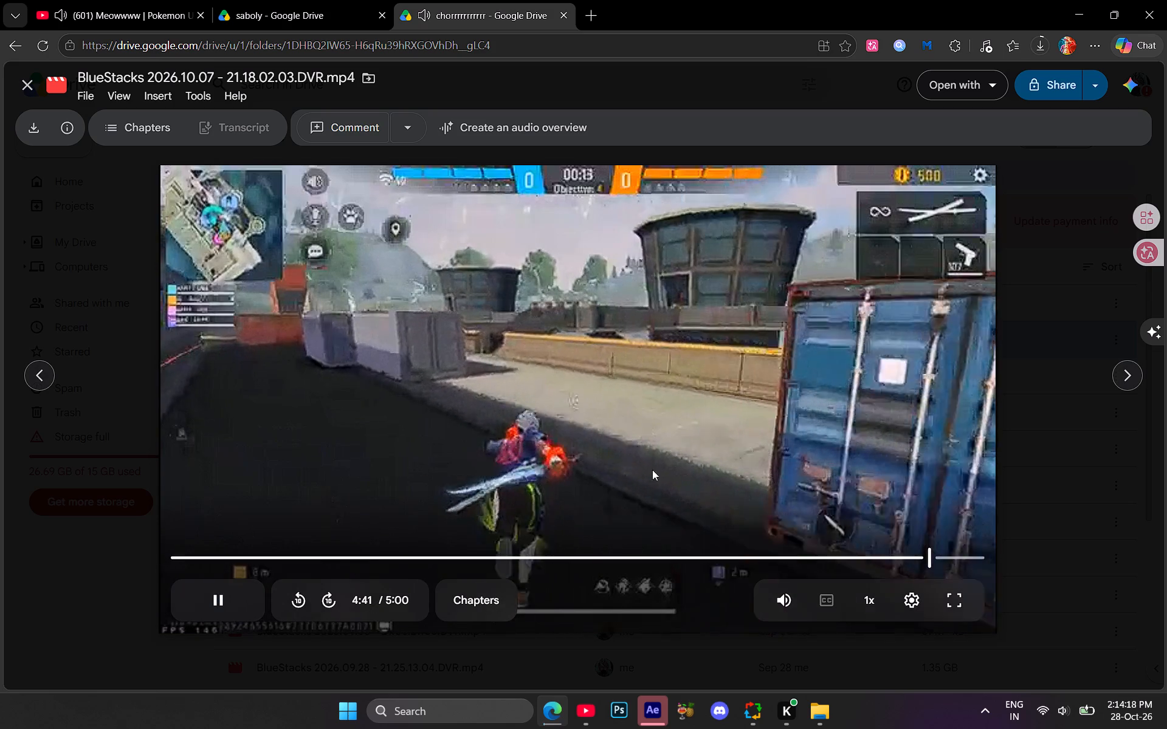
pyautogui.click(955, 560)
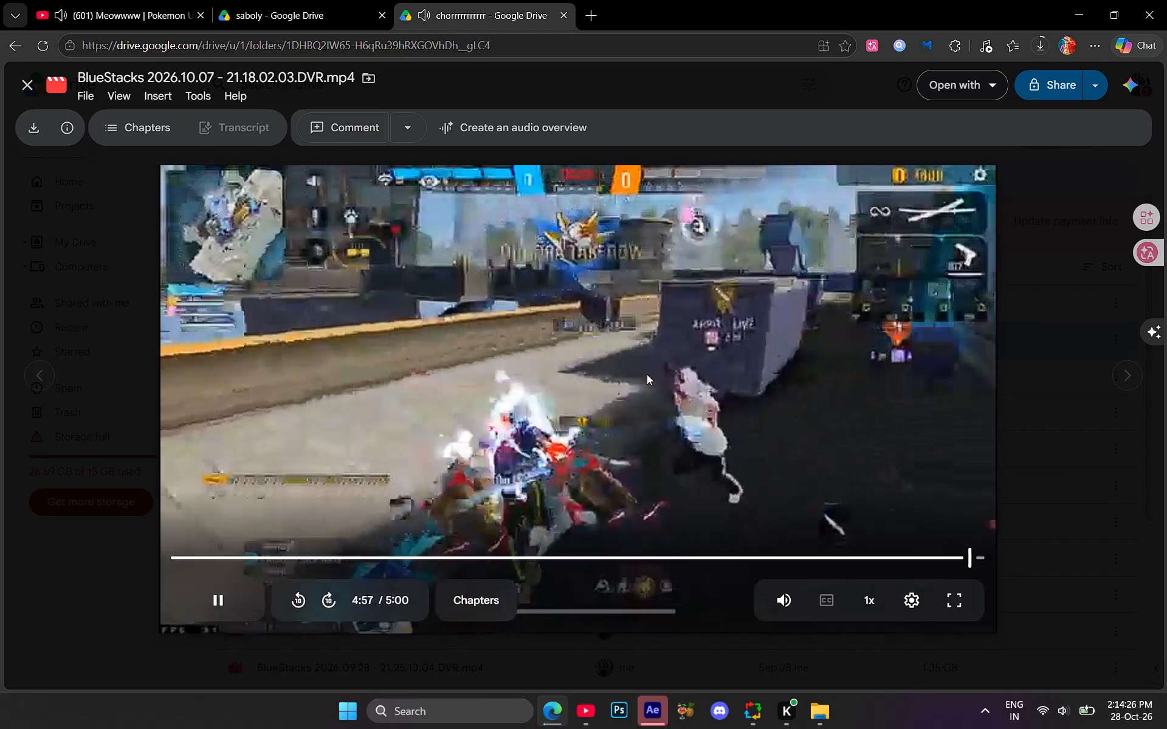
pyautogui.click(233, 598)
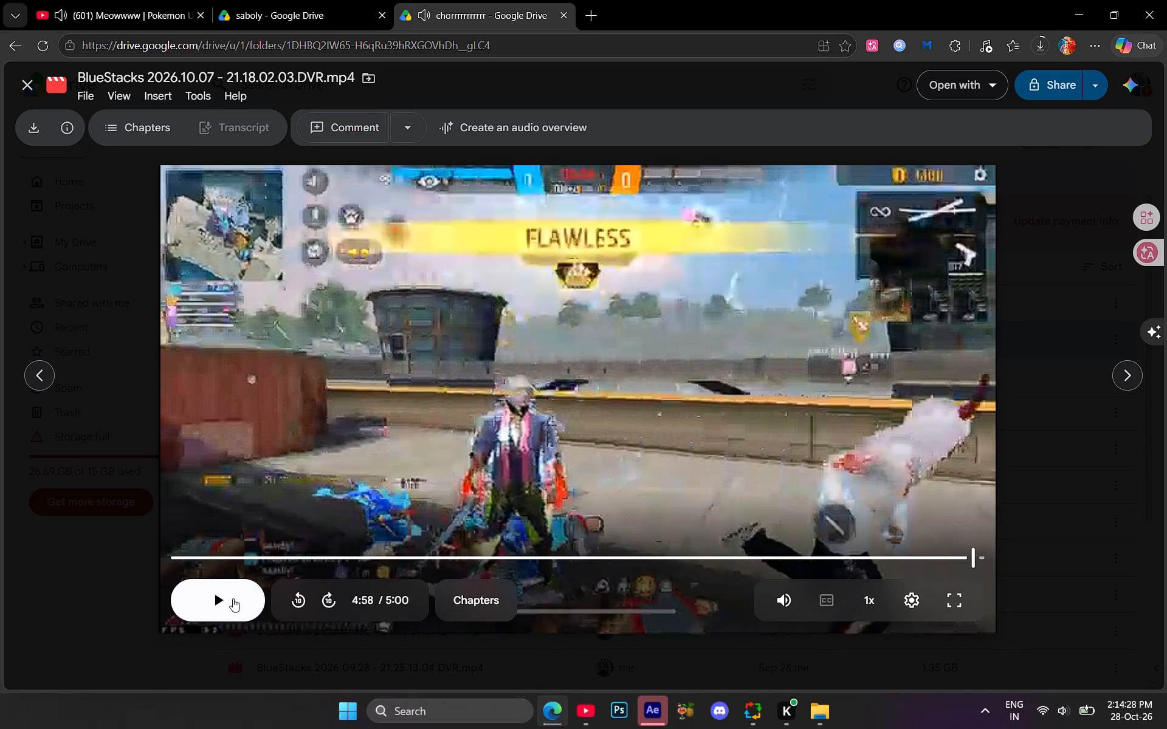
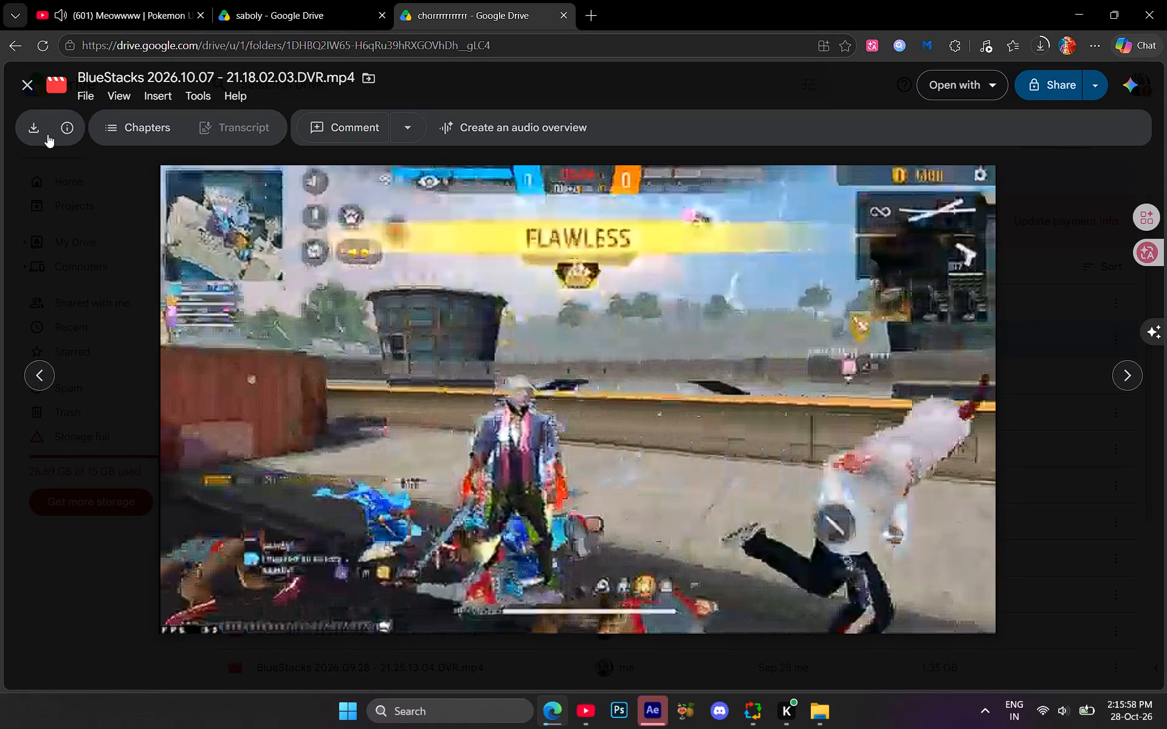
# Play the last seconds of BlueStacks 2026.10.07 - 21.18.02.03.DVR.mp4 and close its preview.
pyautogui.click(233, 595)
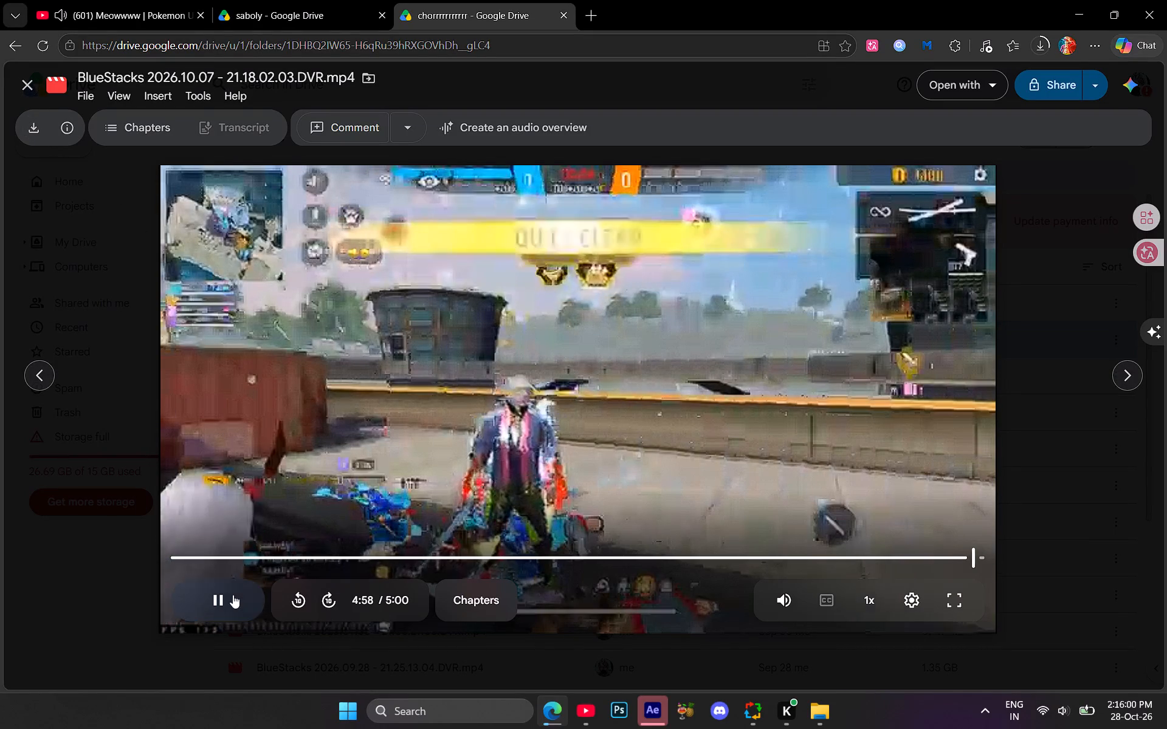
pyautogui.click(233, 595)
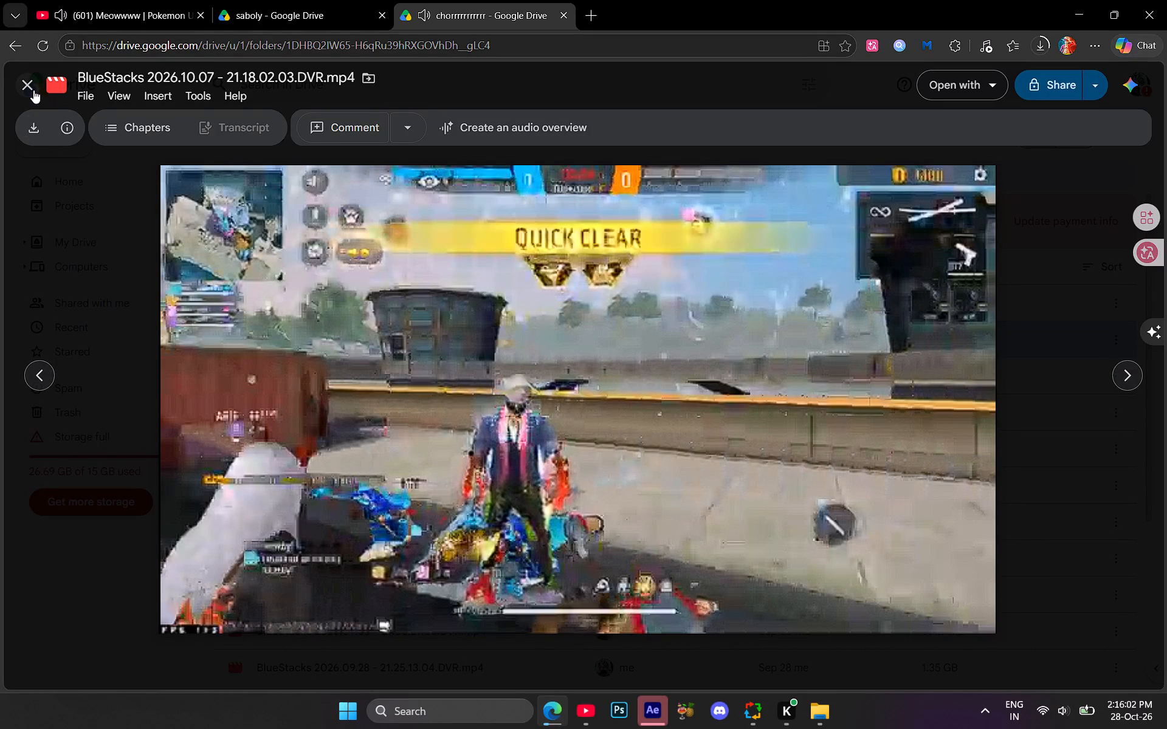
pyautogui.click(32, 90)
# Open BlueStacks 2026.10.07 - 21.06.19.02.DVR.mp4, skip close to the end, examine the gameplay up to 5:00, and close it.
pyautogui.doubleClick(398, 377)
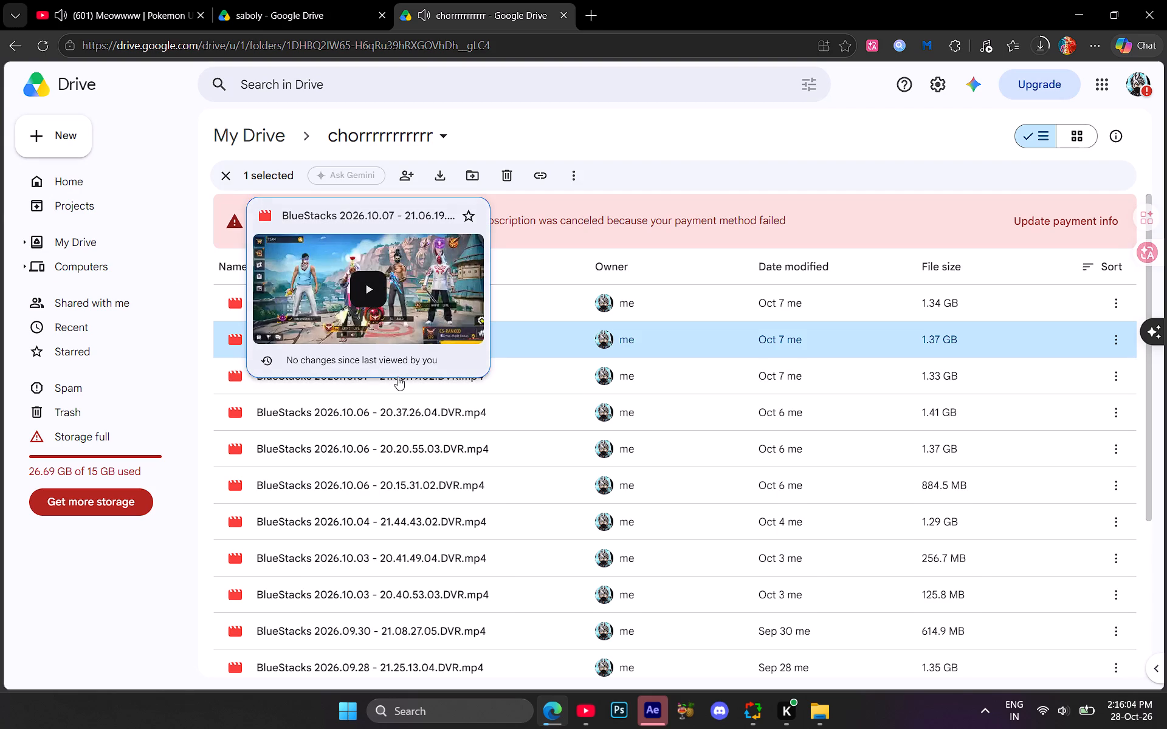
pyautogui.doubleClick(492, 382)
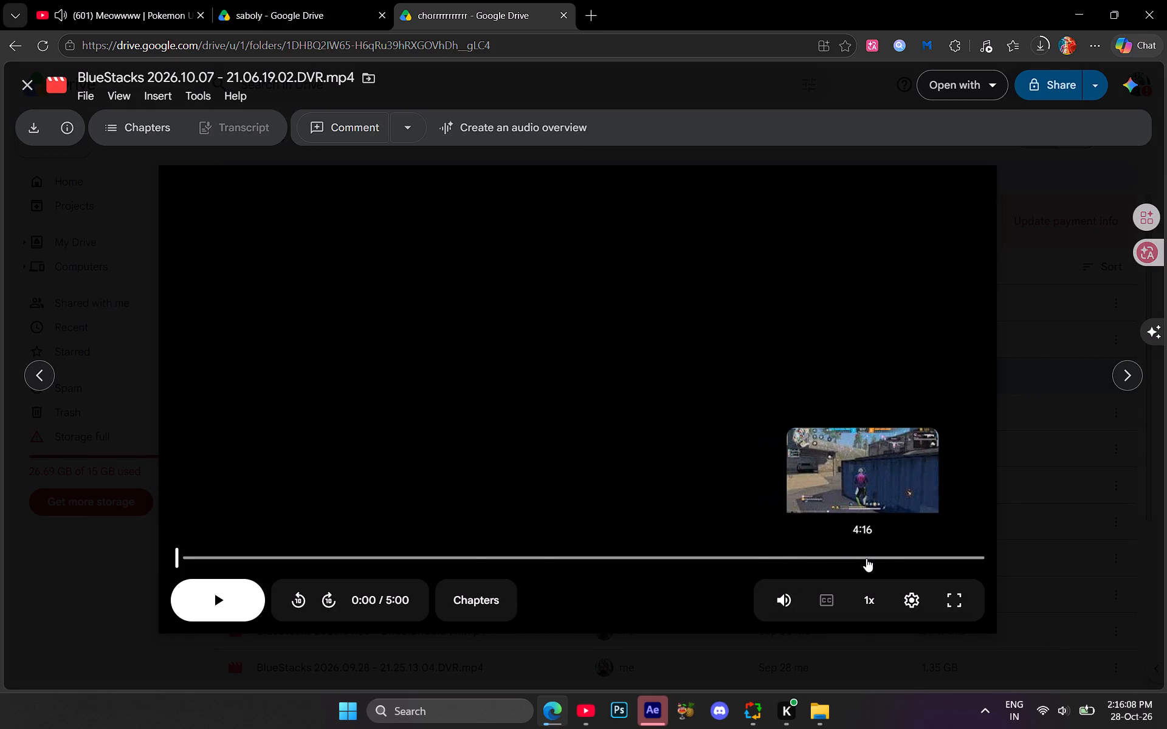
pyautogui.click(906, 558)
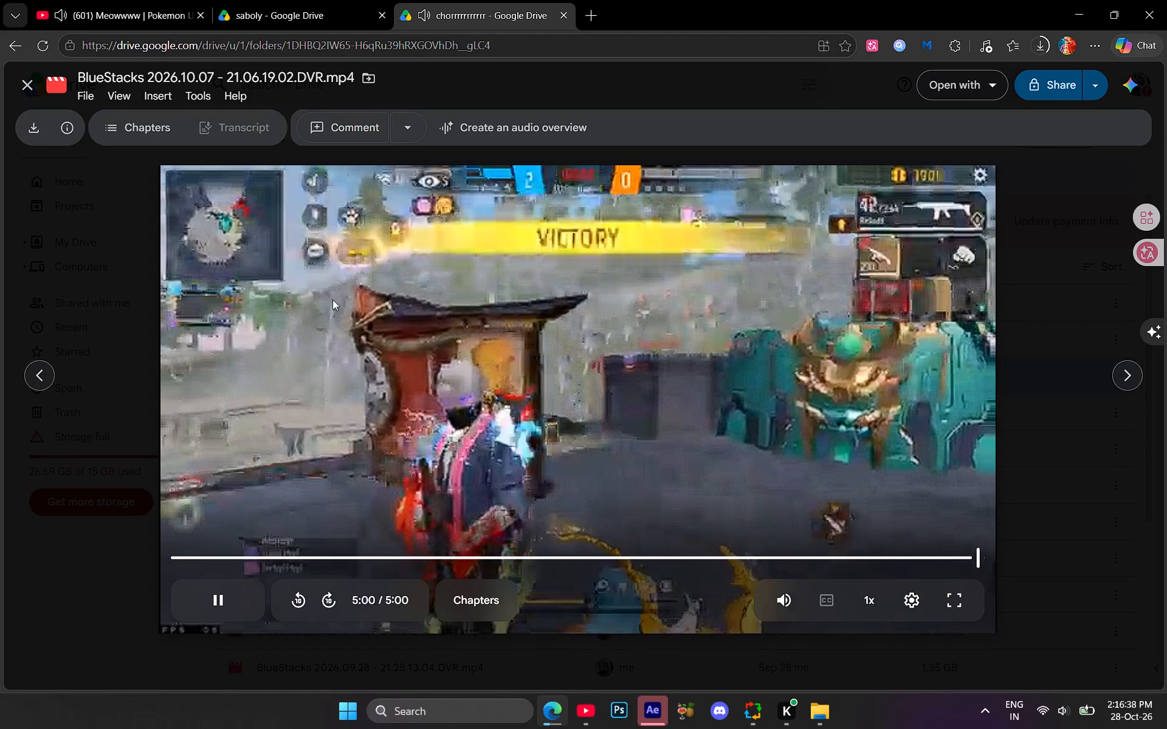
pyautogui.click(27, 84)
# Examine BlueStacks 2026.10.06 - 20.37.26.04.DVR.mp4, skipping to about 4:41 and back to 4:36 and 4:27, and close it.
pyautogui.doubleClick(495, 416)
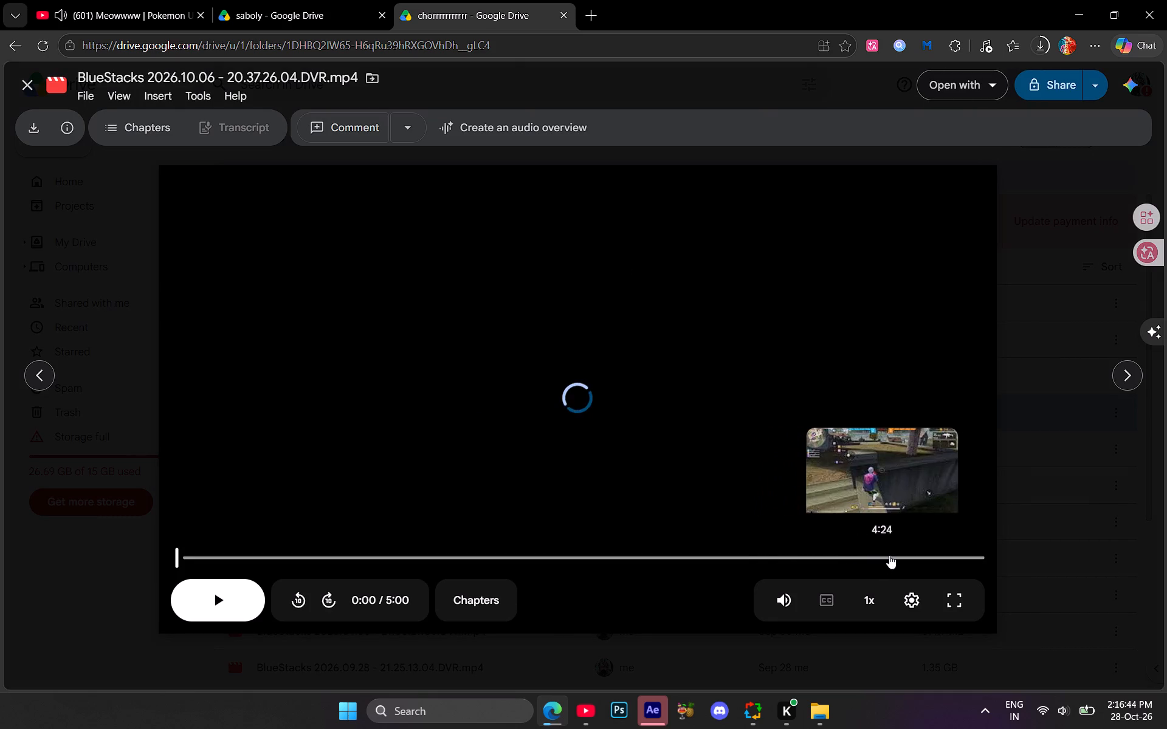
pyautogui.click(924, 560)
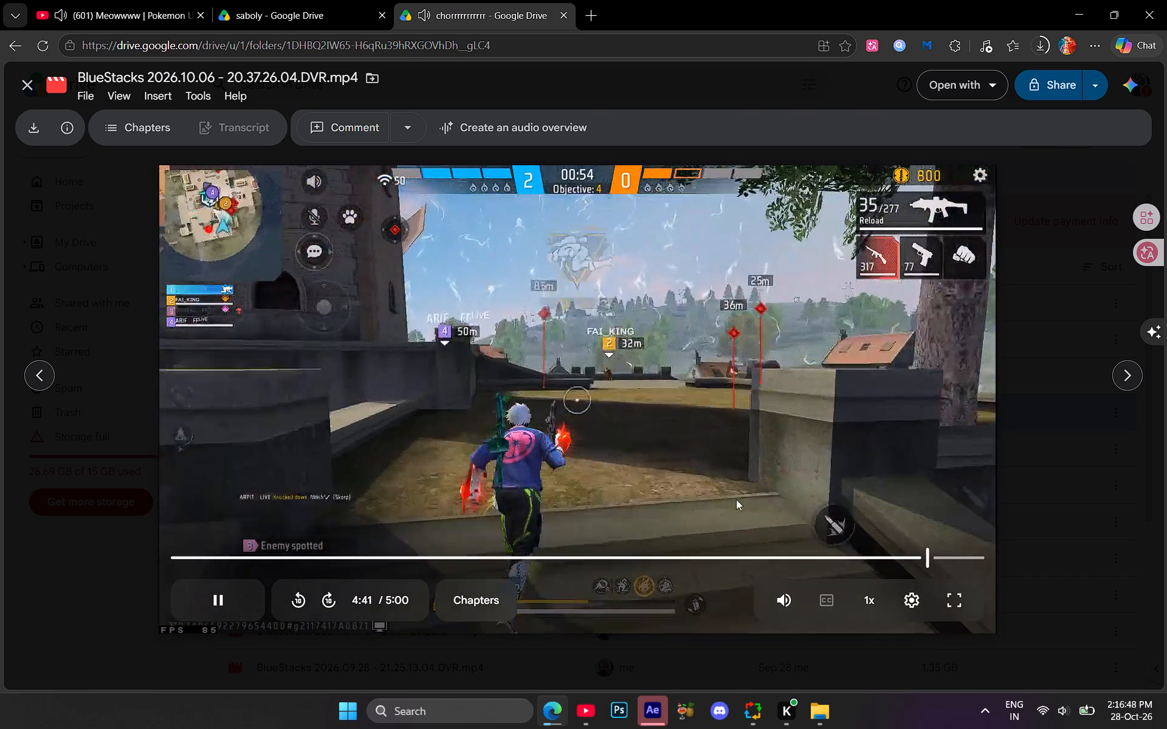
pyautogui.click(914, 558)
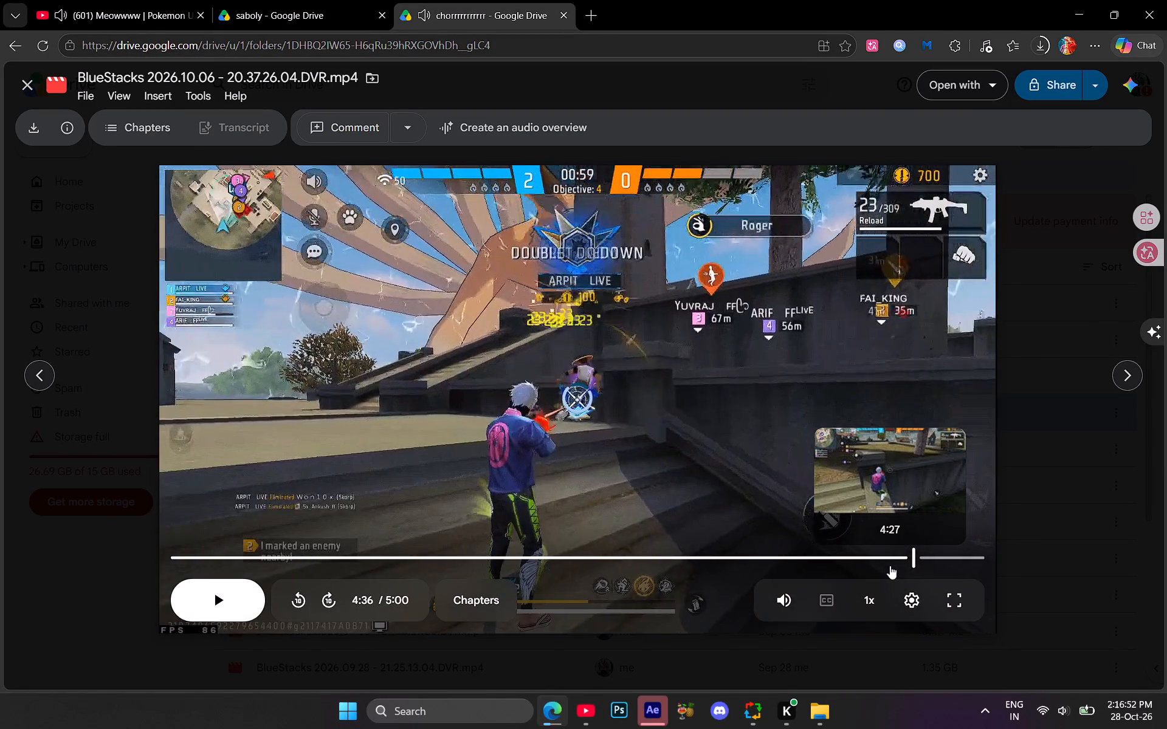
pyautogui.click(889, 565)
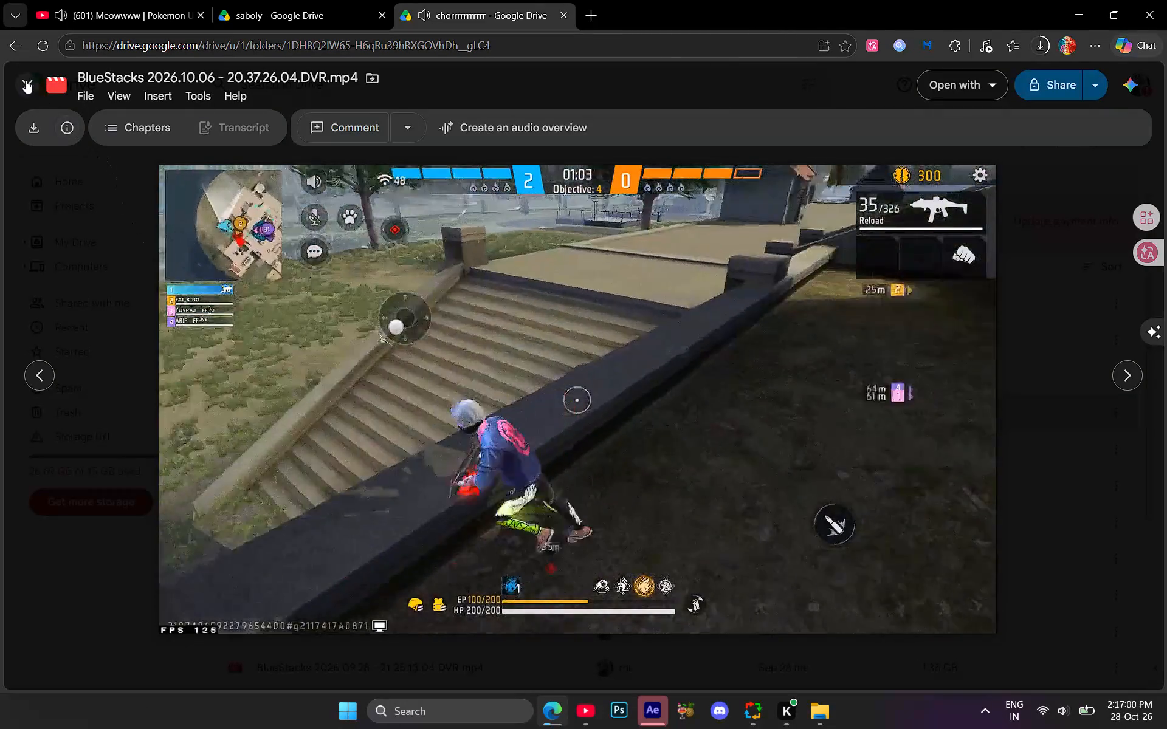
pyautogui.click(26, 80)
# Examine BlueStacks 2026.10.06 - 20.20.55.03.DVR.mp4, skipping to about 4:36, 4:39 and slightly further, and close it.
pyautogui.doubleClick(446, 447)
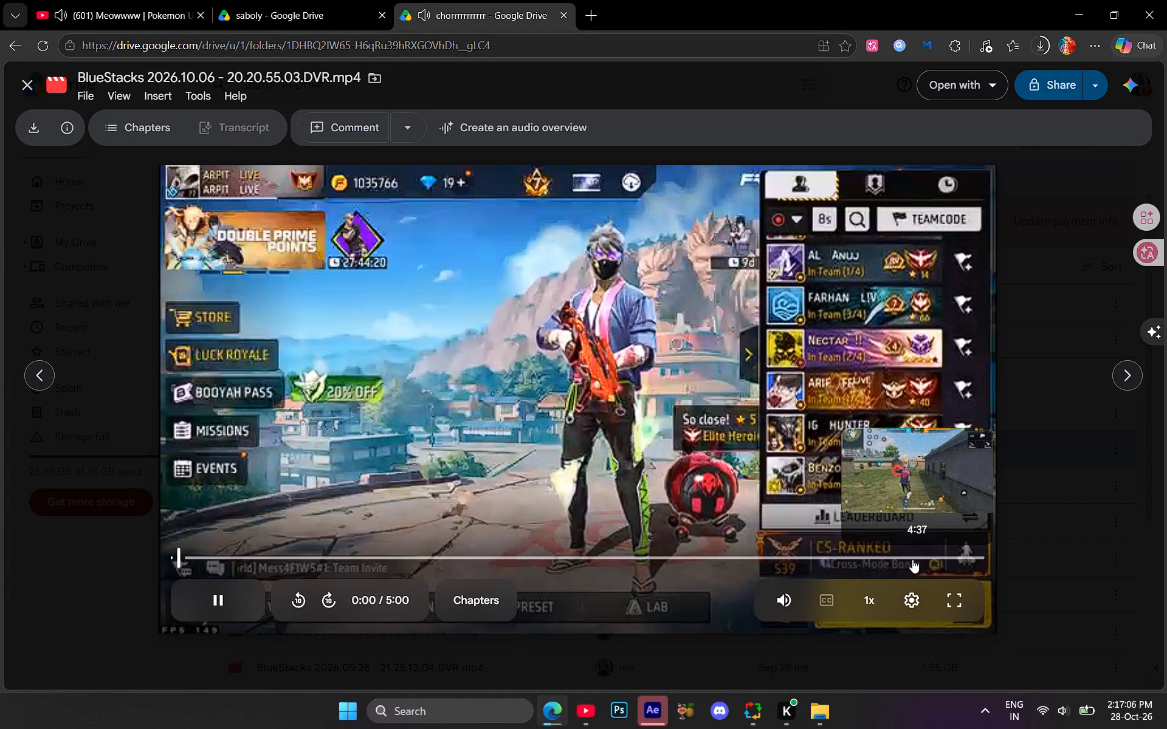
pyautogui.click(911, 560)
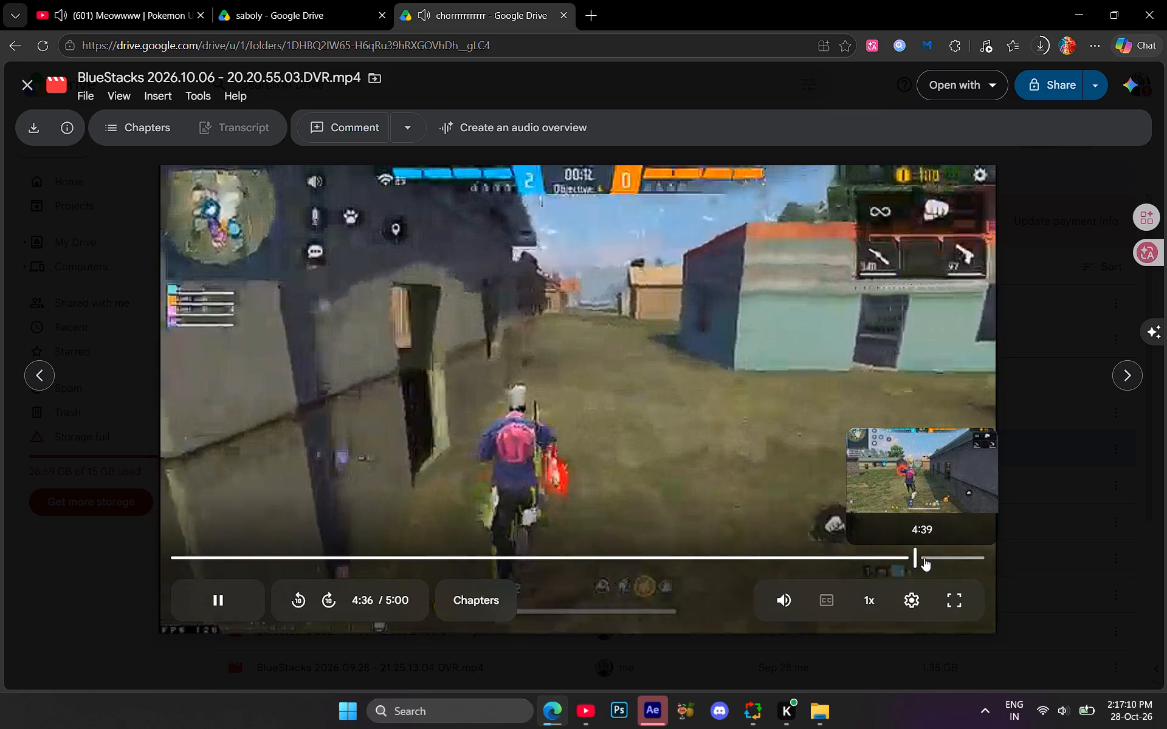
pyautogui.click(924, 558)
pyautogui.click(937, 557)
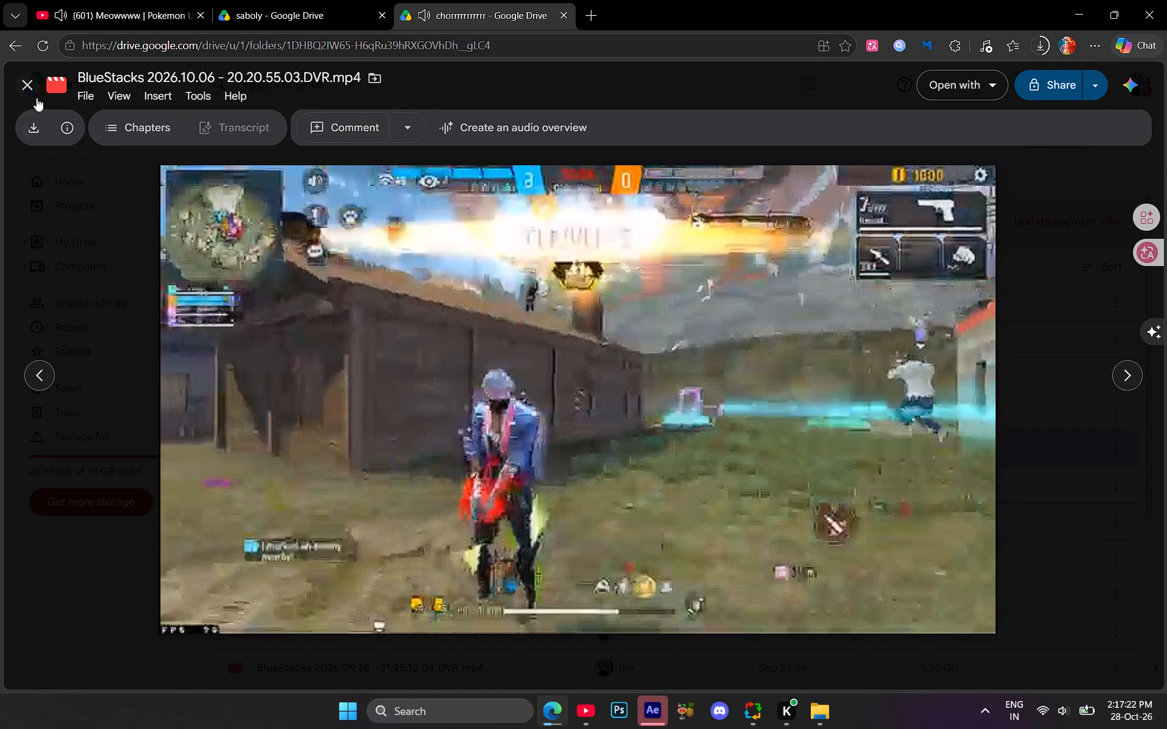
pyautogui.click(30, 90)
# Examine the final part of BlueStacks 2026.10.06 - 20.15.31.02.DVR.mp4, skipping to about 2:55 and slightly further, and close it.
pyautogui.doubleClick(544, 490)
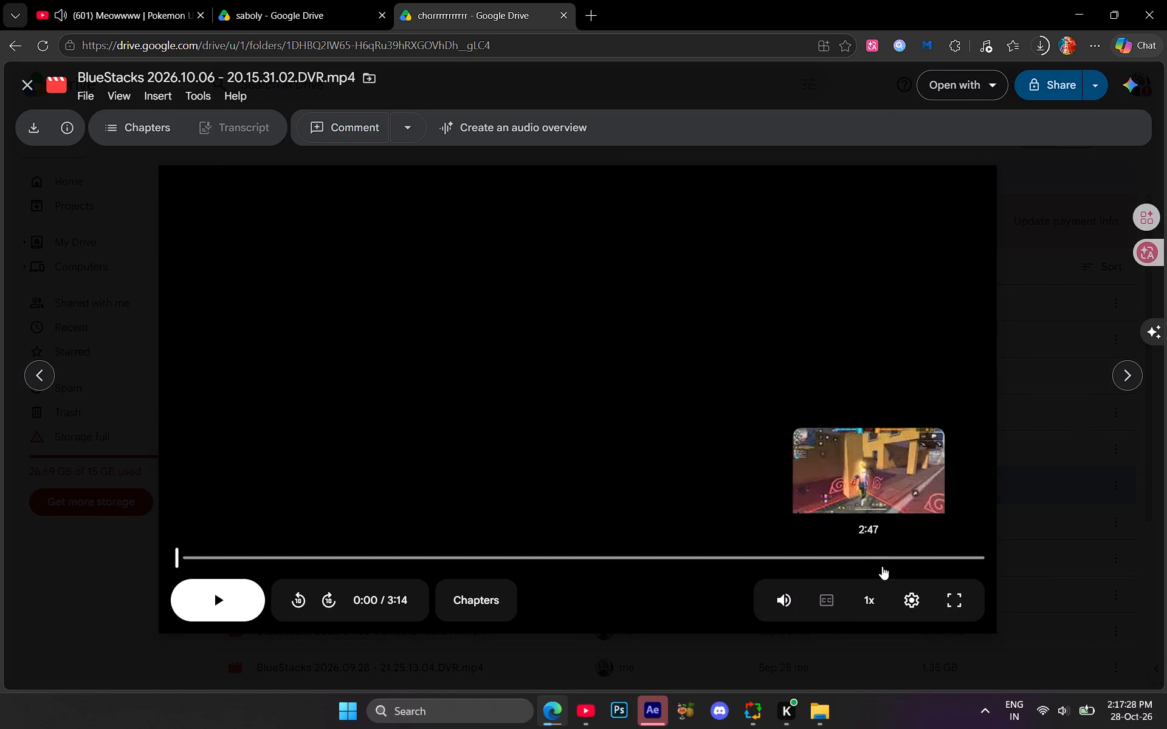
pyautogui.click(901, 561)
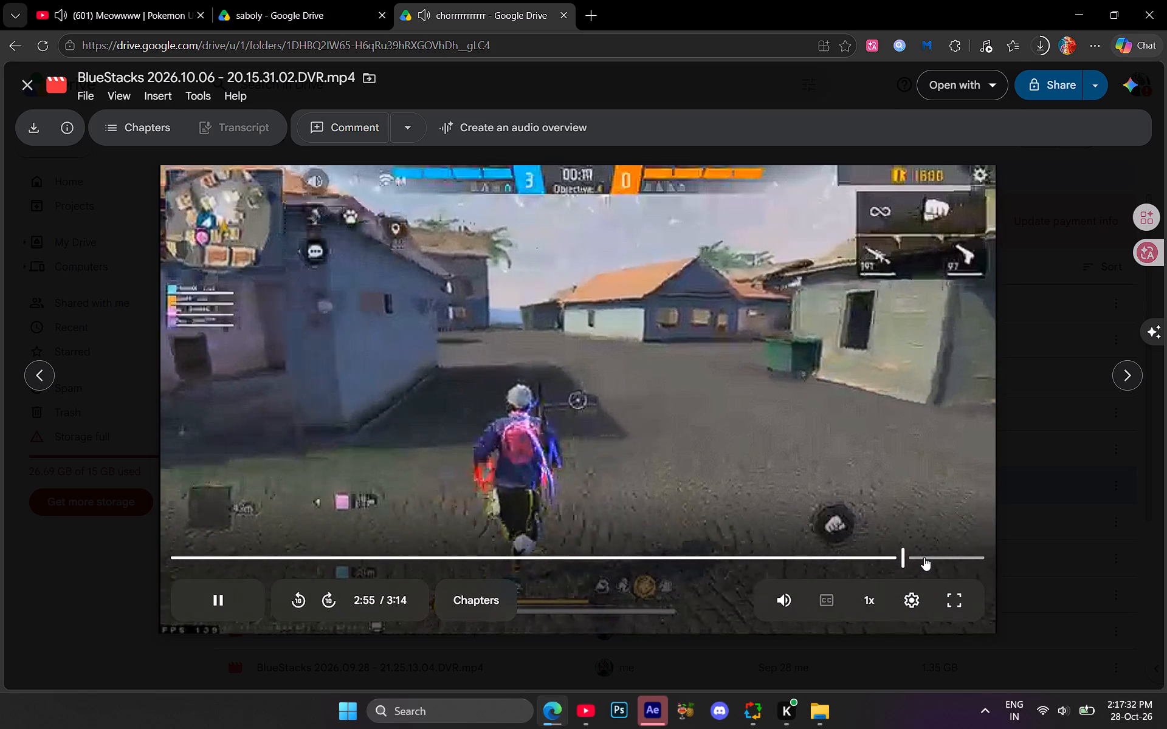
pyautogui.click(924, 557)
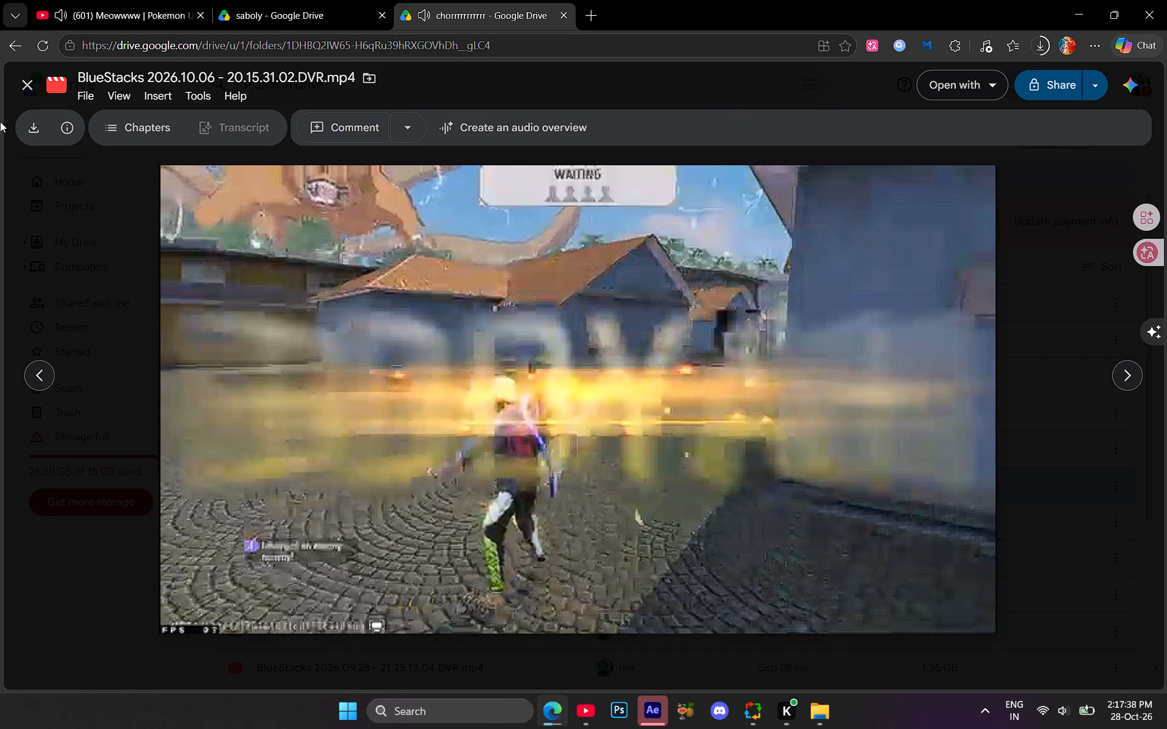
pyautogui.click(16, 82)
# Open BlueStacks 2026.10.04 - 21.44.43.02.DVR.mp4 and examine the gameplay, skipping to about 4:33, further ahead, and back to an earlier moment.
pyautogui.doubleClick(512, 521)
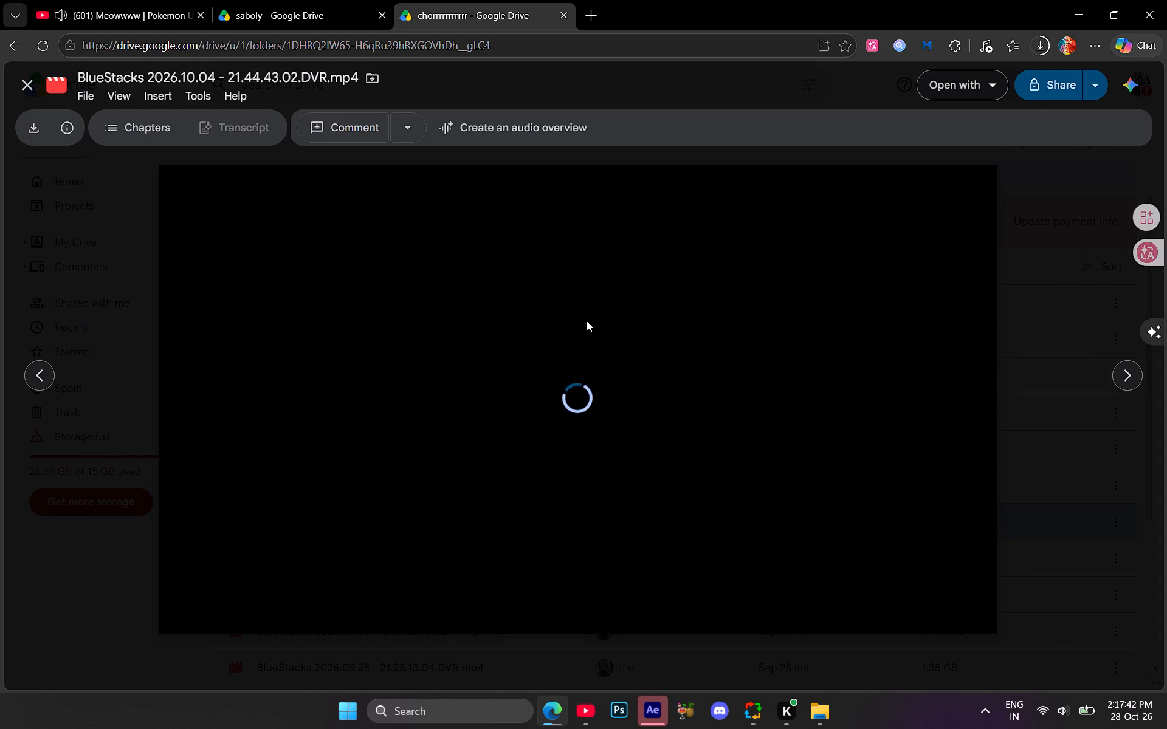
pyautogui.scroll(-1, 577, 306)
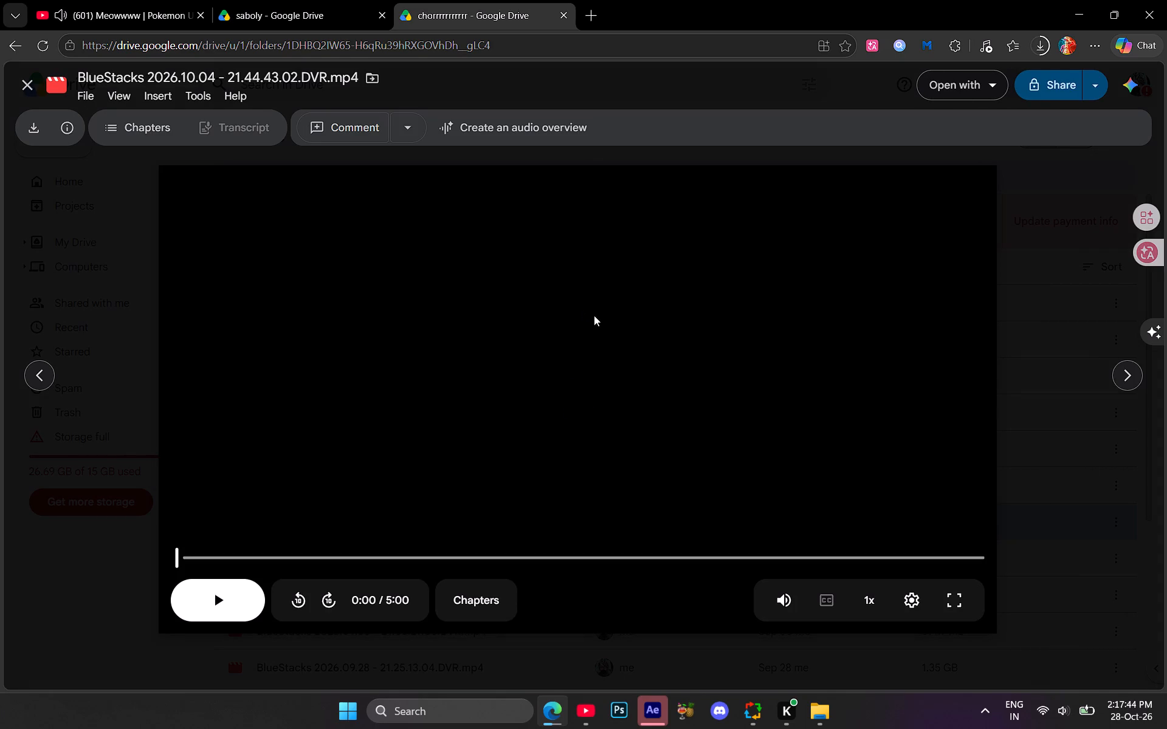
pyautogui.click(903, 555)
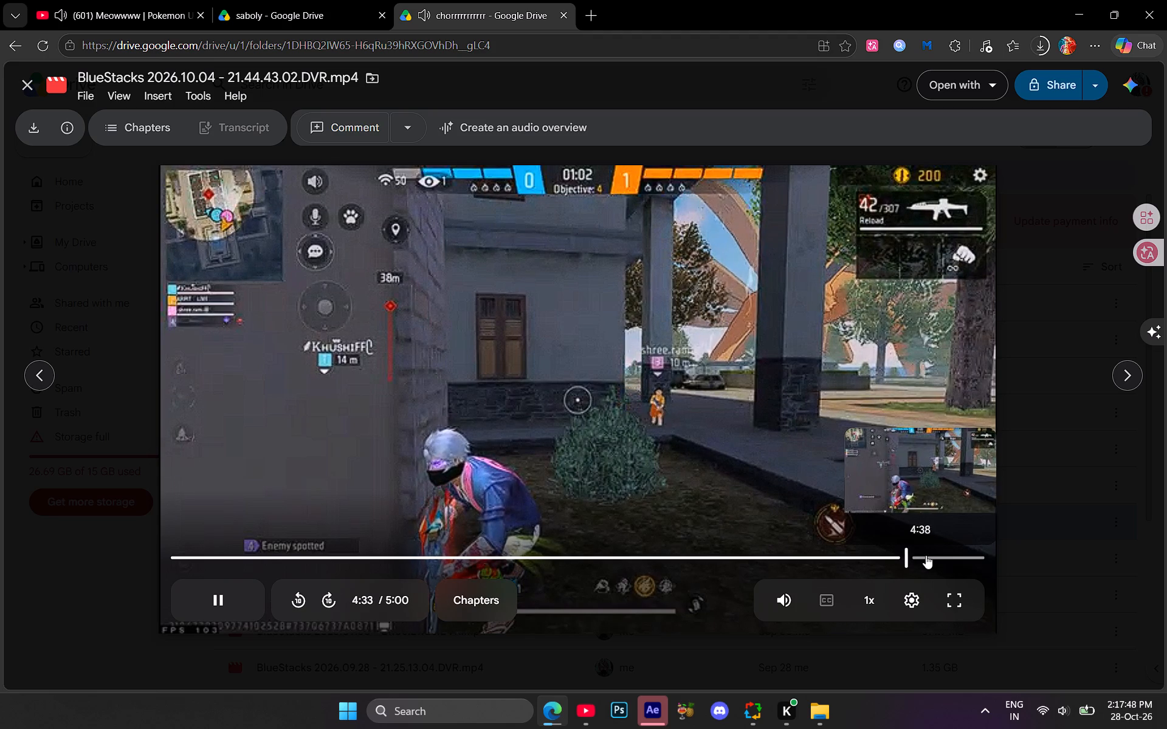
pyautogui.click(932, 556)
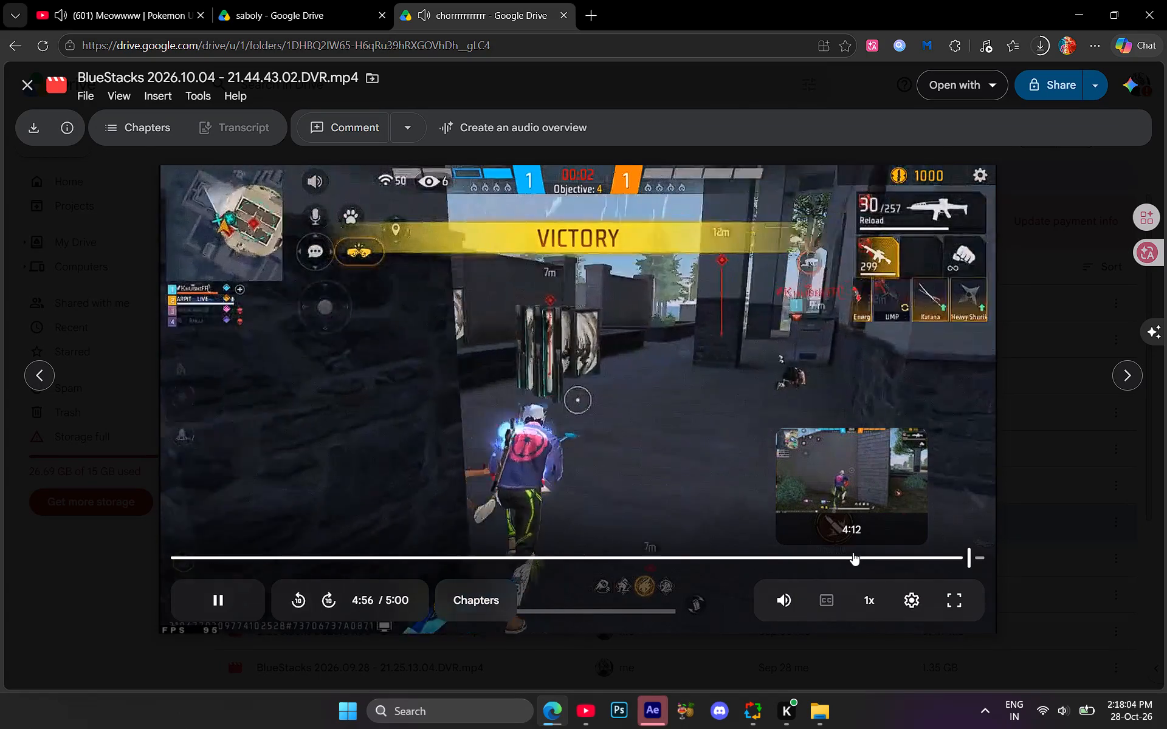
pyautogui.click(873, 555)
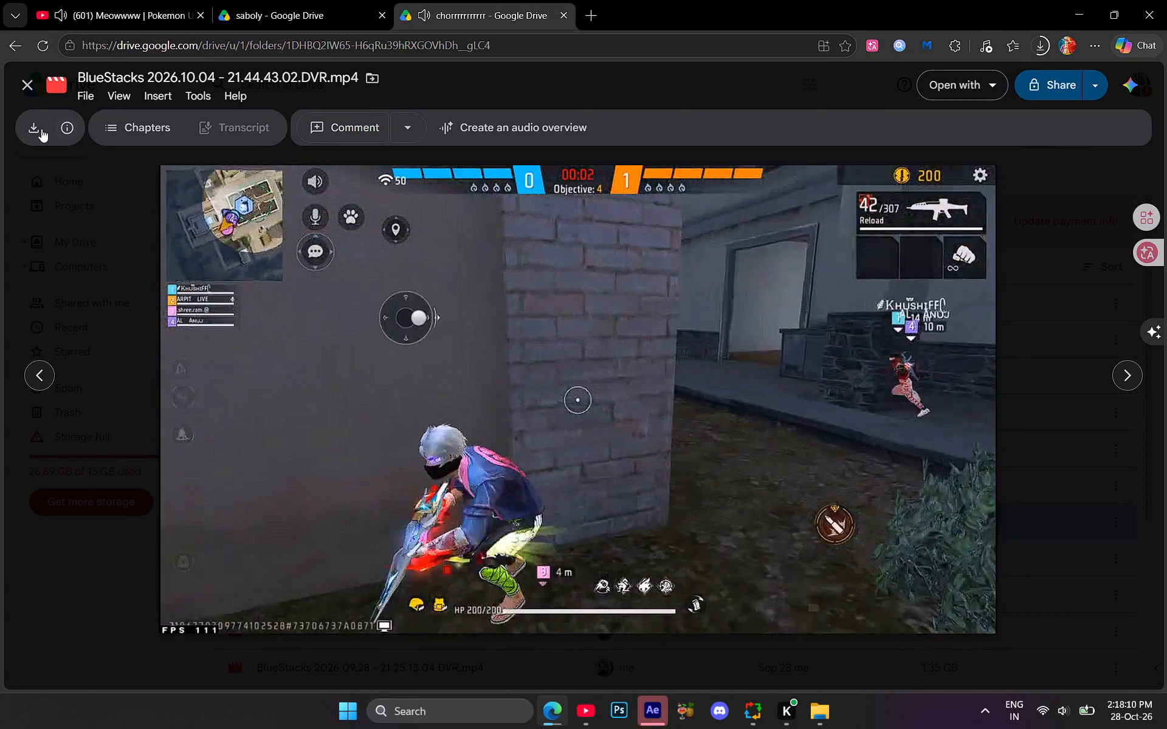
# Download BlueStacks 2026.10.04 - 21.44.43.02.DVR.mp4 without a virus scan, check the download progress, and close the preview.
pyautogui.click(38, 128)
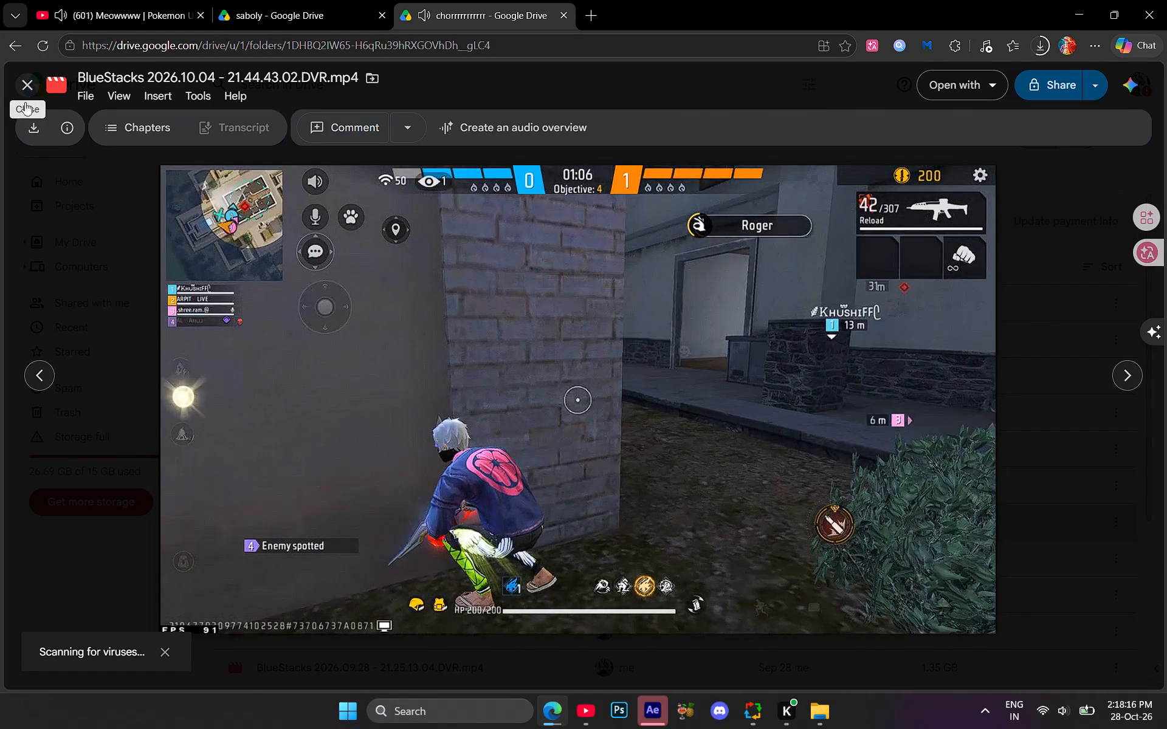
pyautogui.click(37, 135)
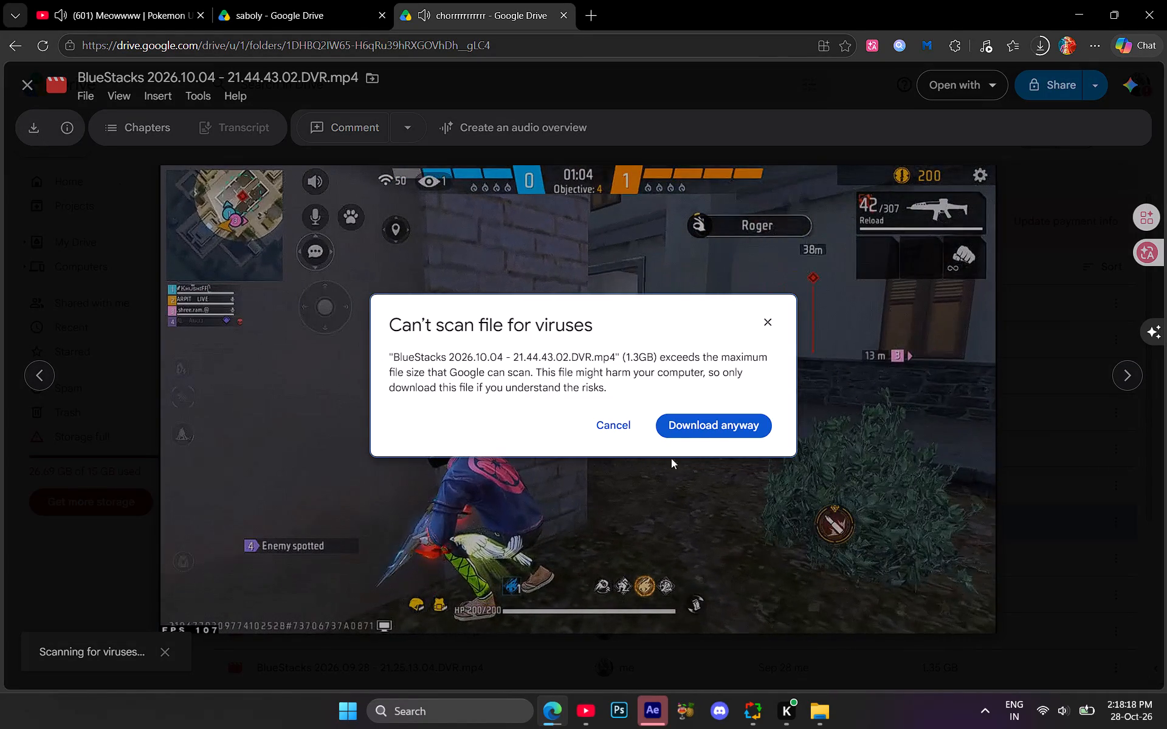
pyautogui.click(704, 426)
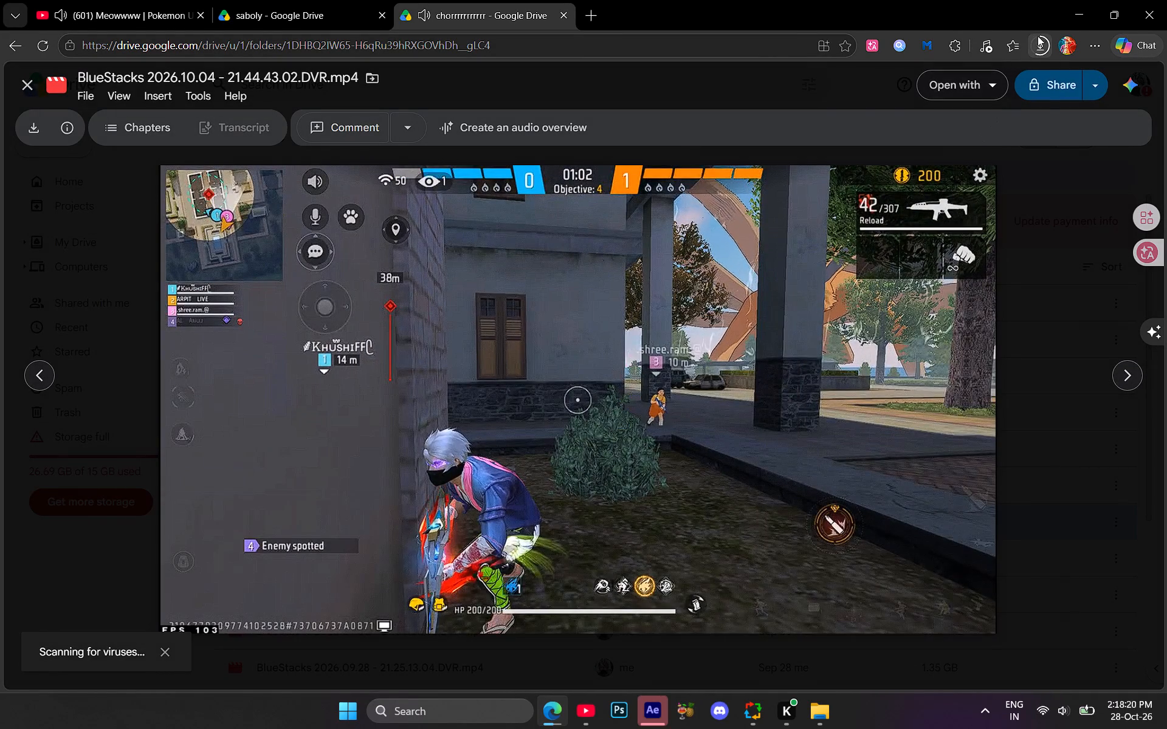
pyautogui.click(1039, 35)
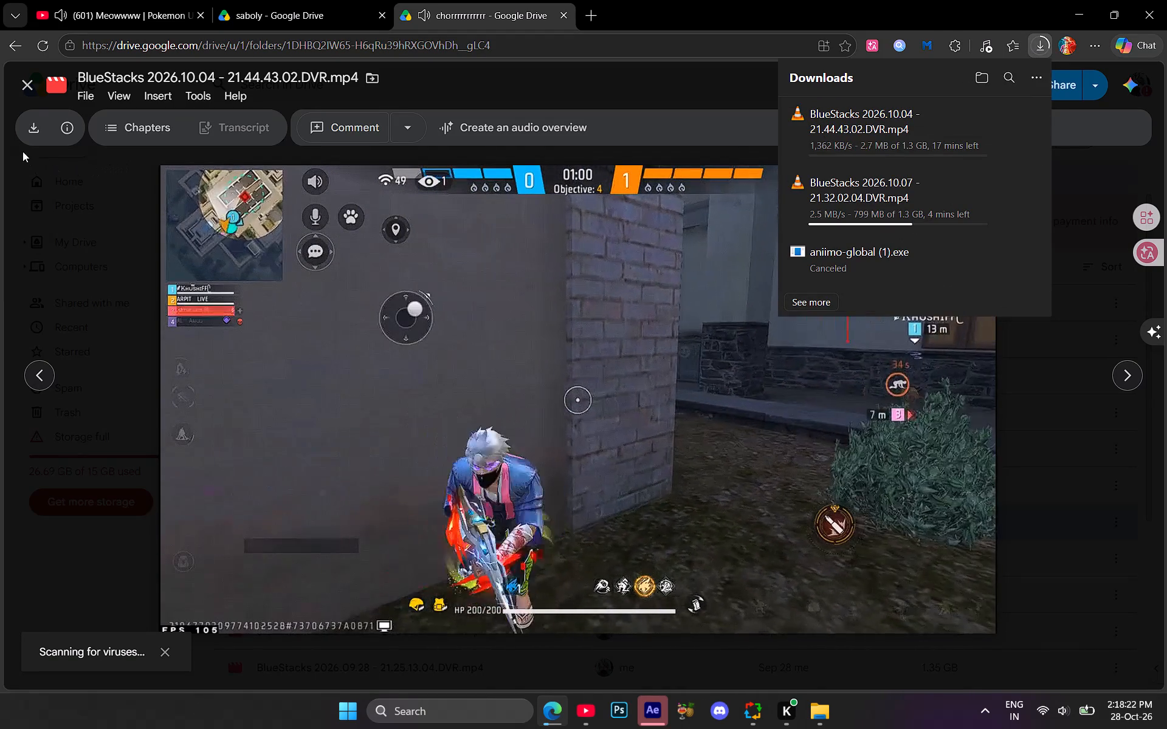
pyautogui.click(27, 91)
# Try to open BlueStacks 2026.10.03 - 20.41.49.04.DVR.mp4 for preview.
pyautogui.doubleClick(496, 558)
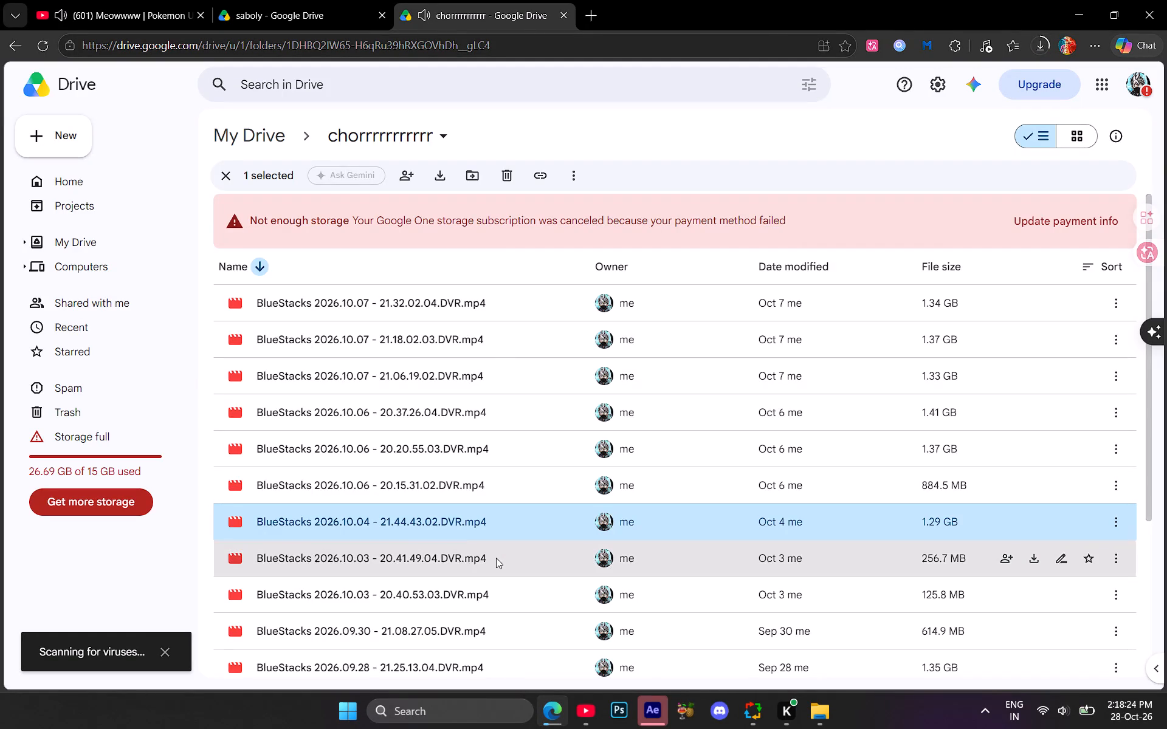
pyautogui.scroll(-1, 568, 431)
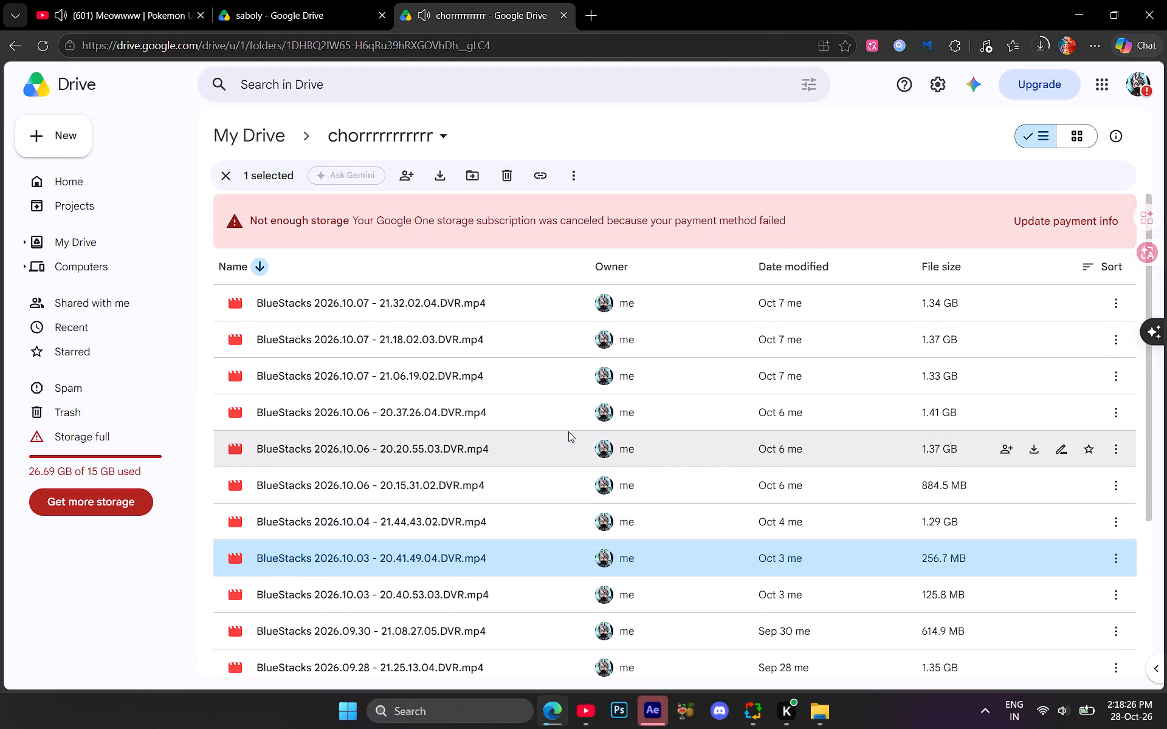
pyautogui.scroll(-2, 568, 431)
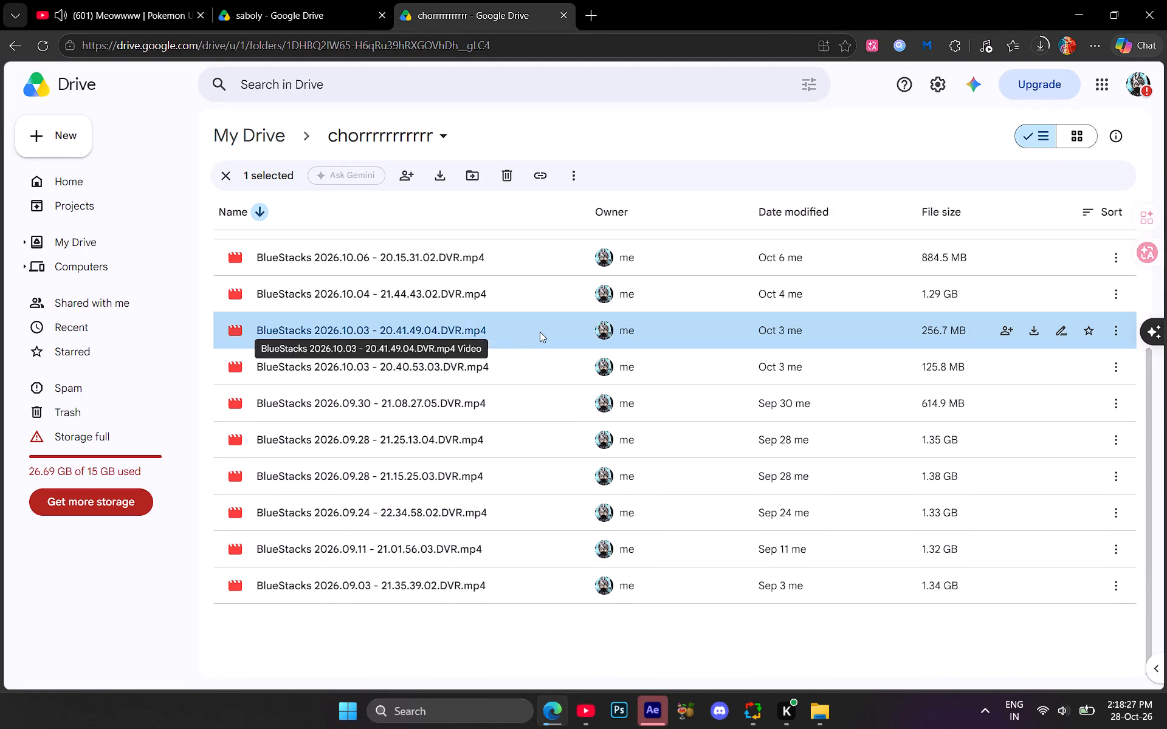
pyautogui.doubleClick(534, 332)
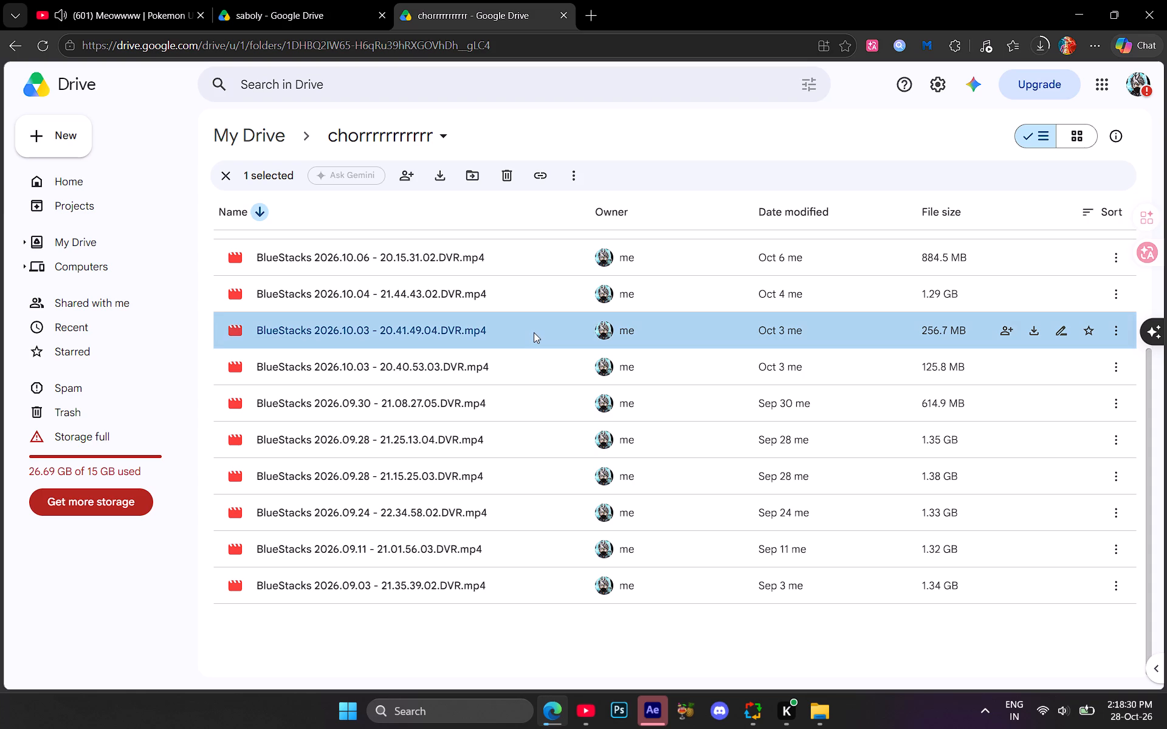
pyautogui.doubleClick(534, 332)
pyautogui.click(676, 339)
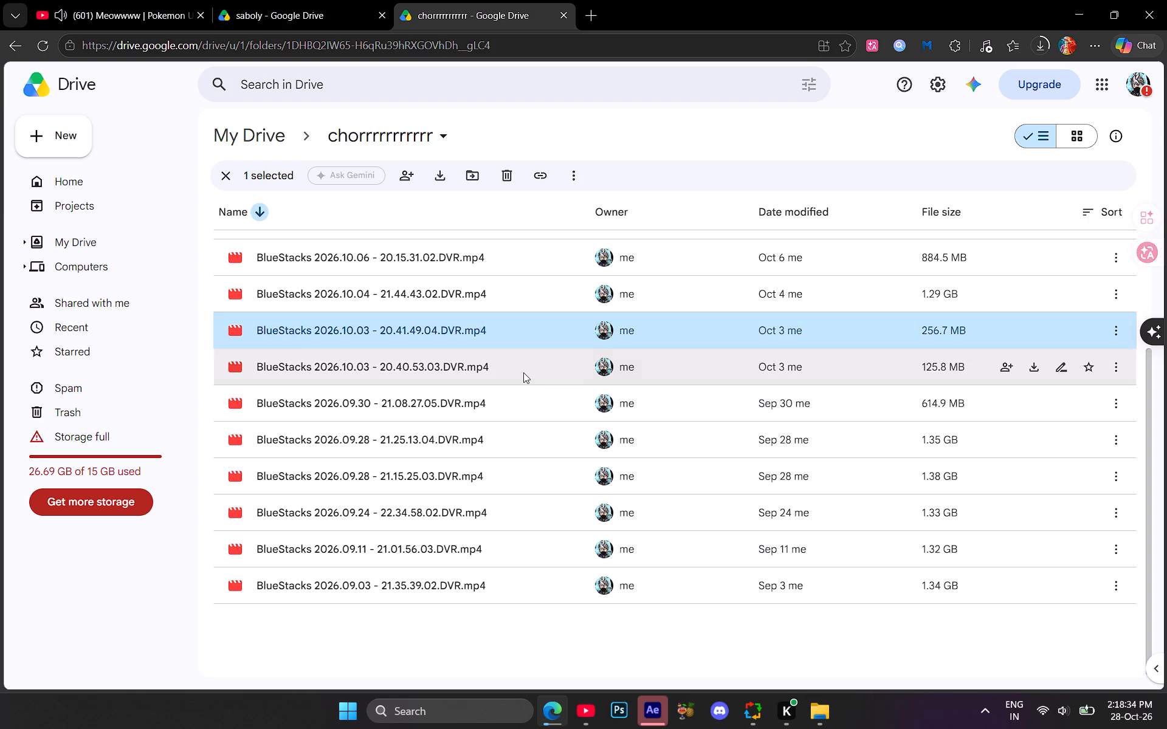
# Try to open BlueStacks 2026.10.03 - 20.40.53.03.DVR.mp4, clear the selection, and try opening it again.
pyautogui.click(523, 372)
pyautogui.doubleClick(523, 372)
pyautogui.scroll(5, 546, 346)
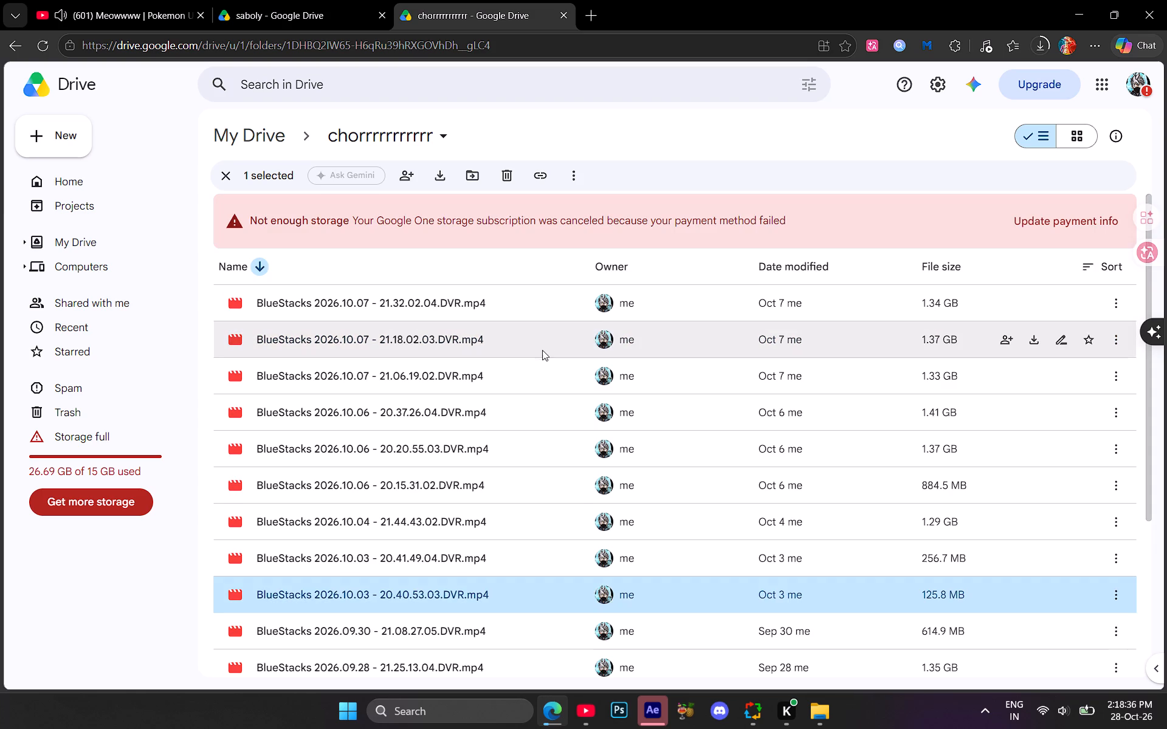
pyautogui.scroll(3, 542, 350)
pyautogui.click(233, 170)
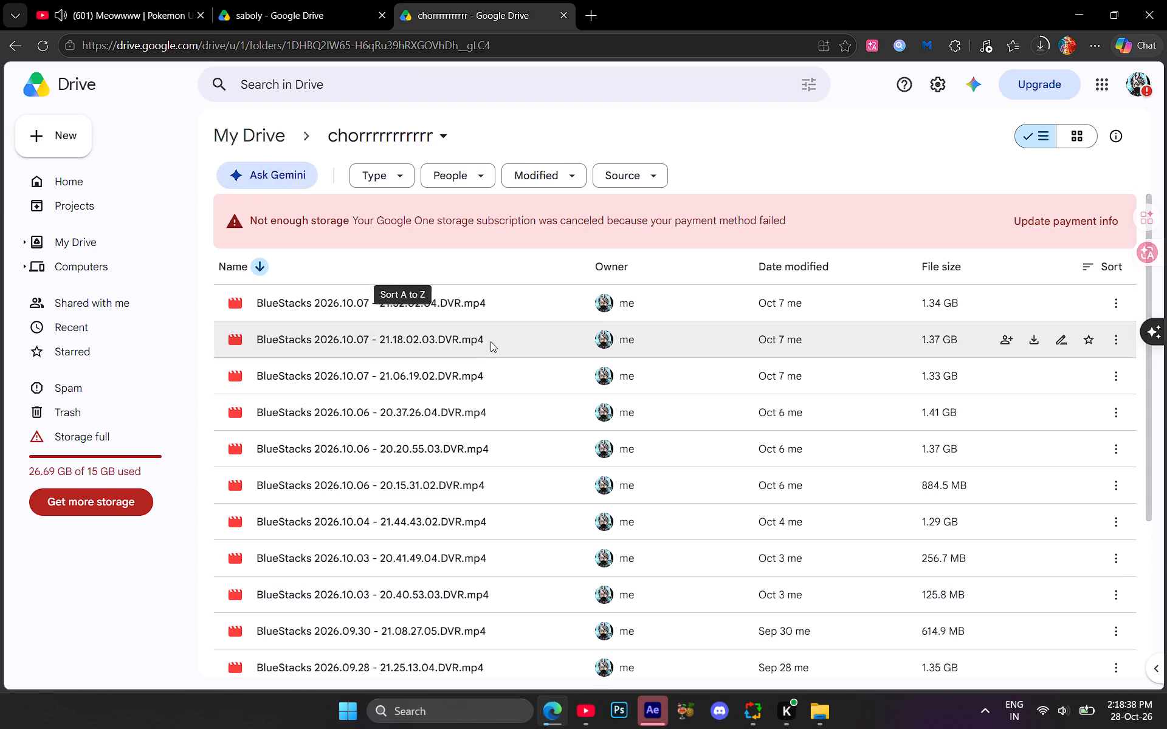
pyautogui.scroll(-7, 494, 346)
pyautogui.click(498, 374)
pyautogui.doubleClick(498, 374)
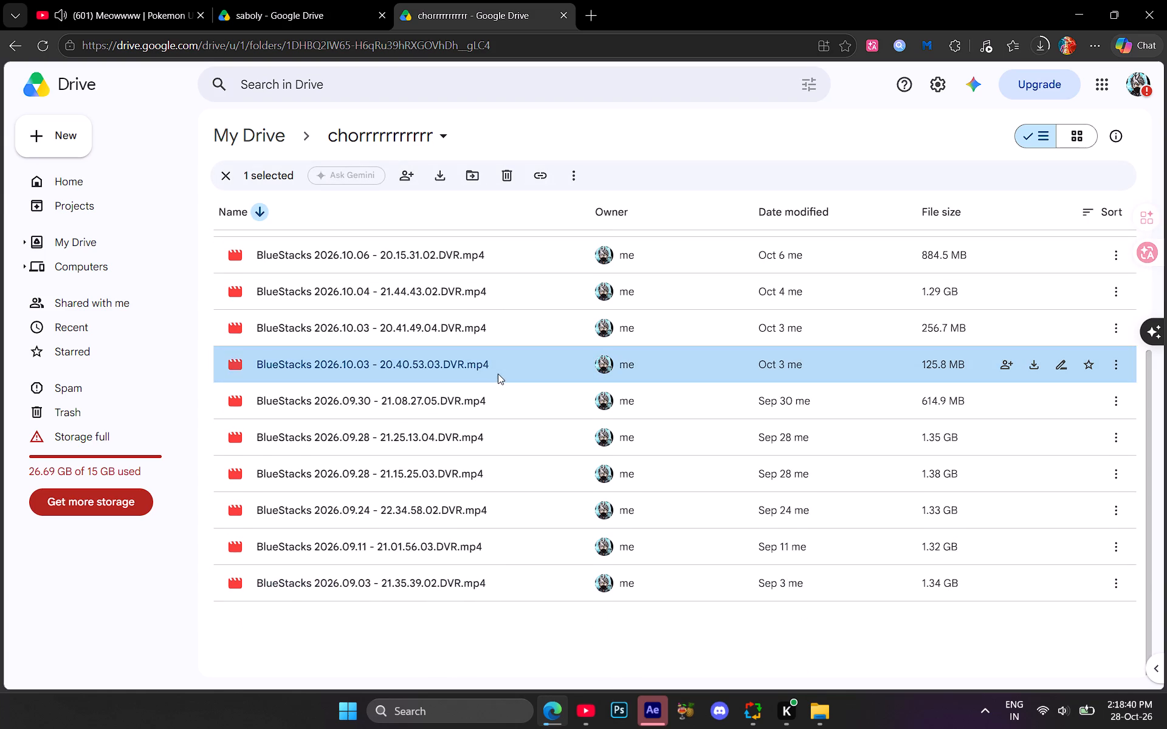
# Try to open the BlueStacks recordings 2026.10.03 - 20.41.49.04, 2026.09.30 - 21.08.27.05 and 2026.10.04 - 21.44.43.02 for preview.
pyautogui.doubleClick(511, 340)
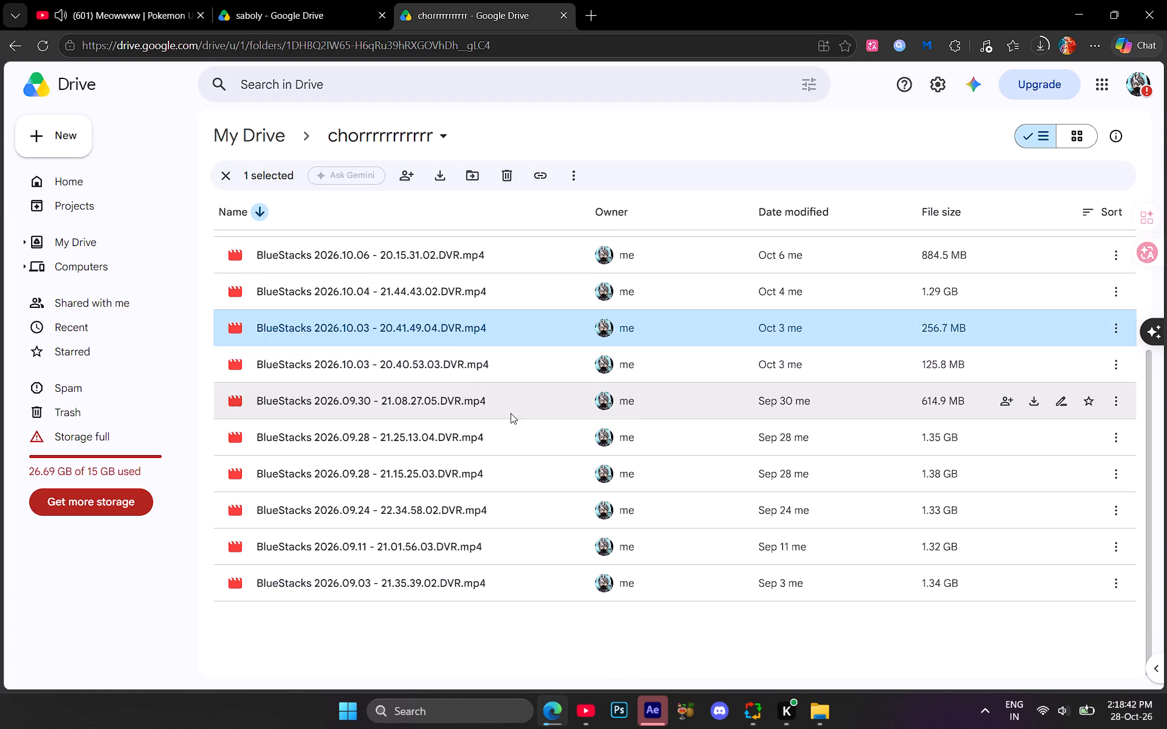
pyautogui.doubleClick(511, 413)
pyautogui.doubleClick(514, 310)
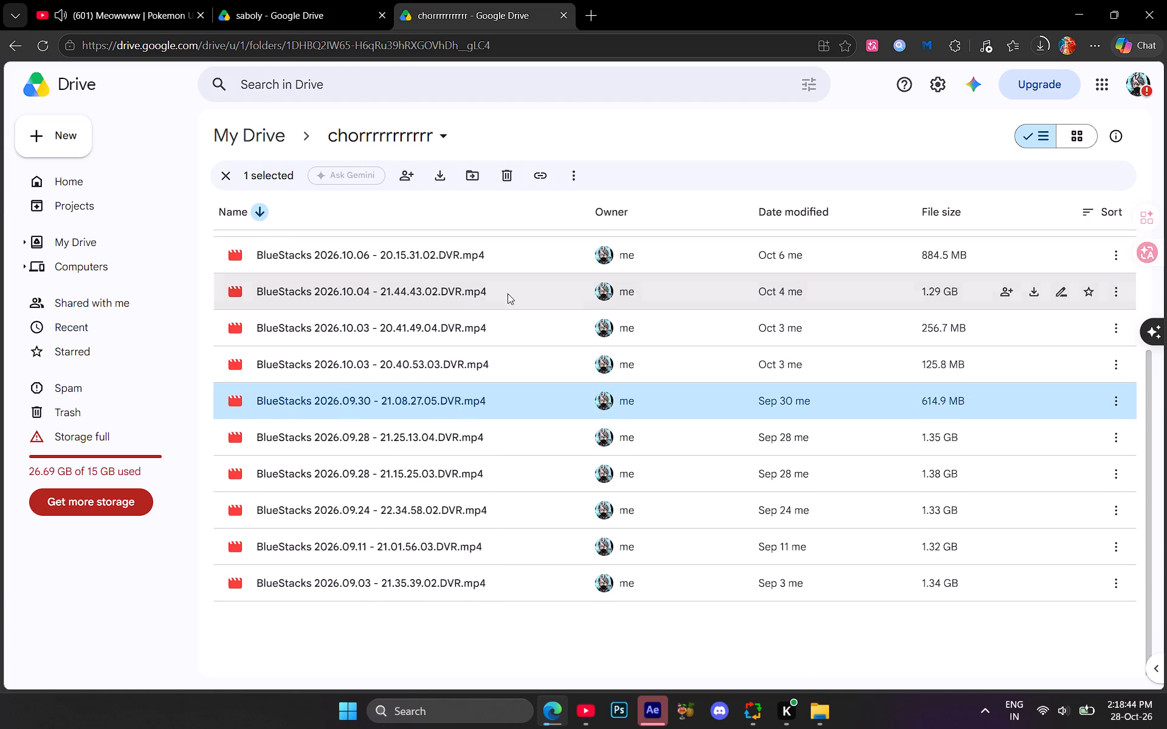
pyautogui.doubleClick(508, 293)
# Check the progress of the running BlueStacks recording downloads.
pyautogui.scroll(2, 508, 297)
pyautogui.scroll(3, 545, 338)
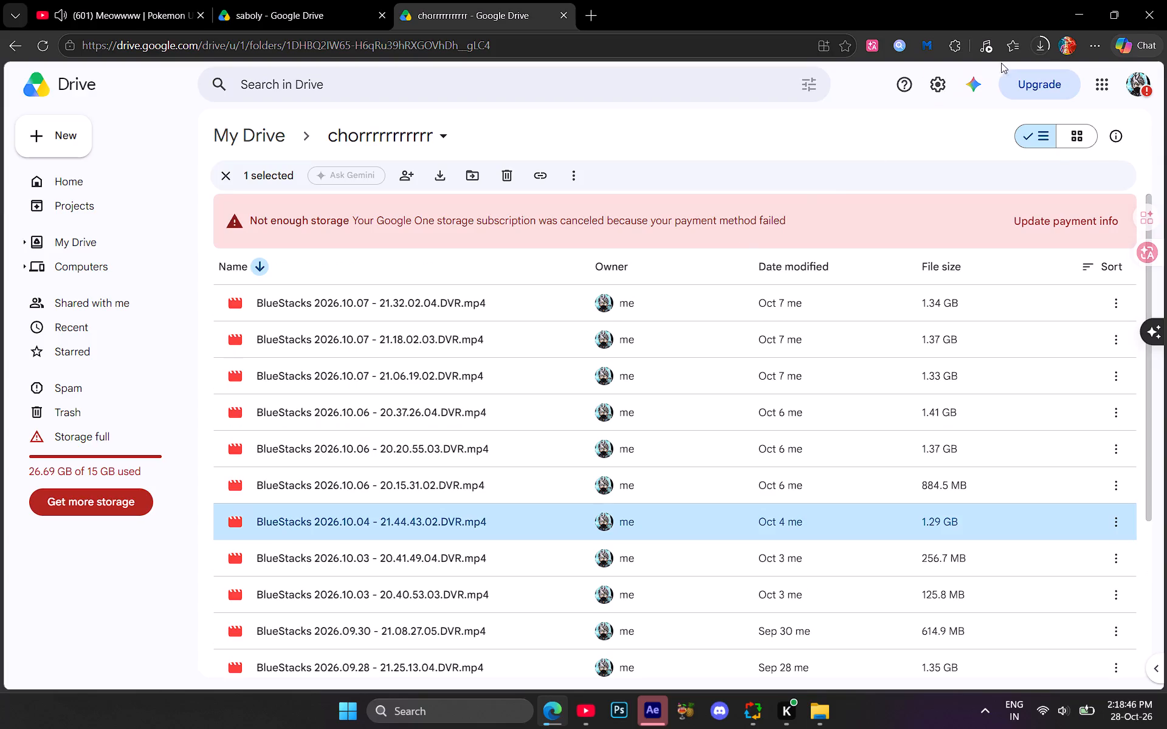
pyautogui.click(1052, 39)
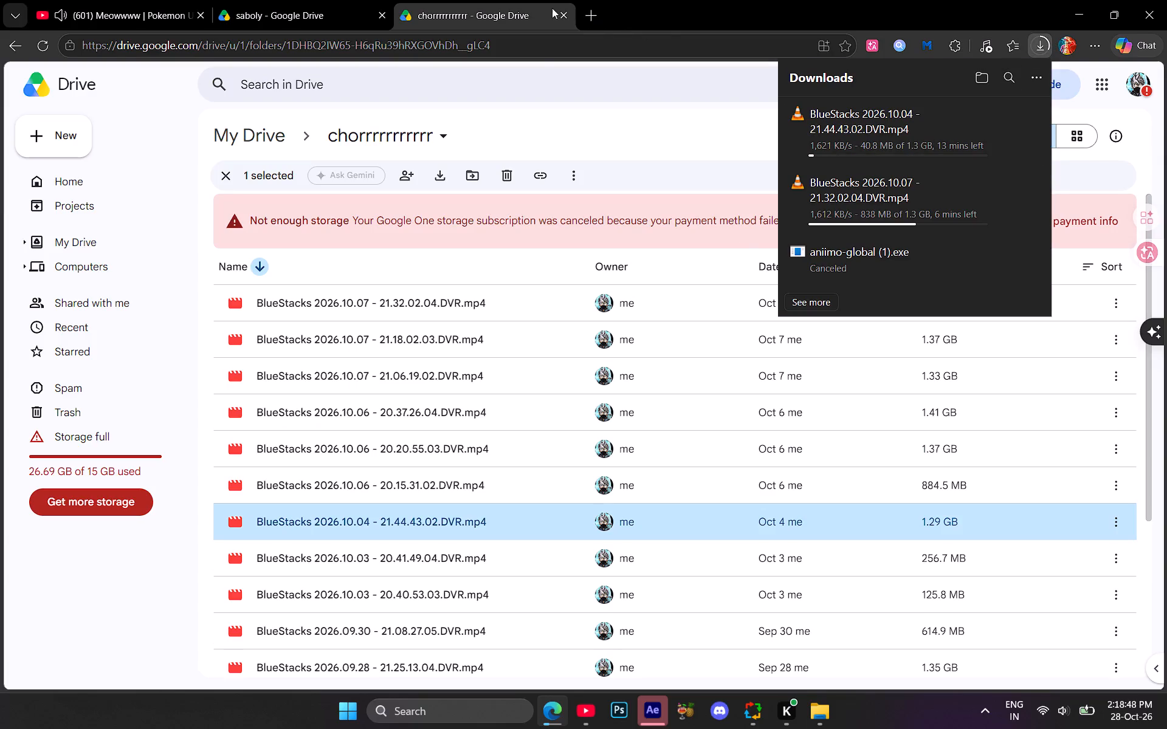
# Close the chorrrrrrrrrrr and saboly Google Drive pages, leaving the YouTube video page open.
pyautogui.click(565, 13)
pyautogui.click(341, 13)
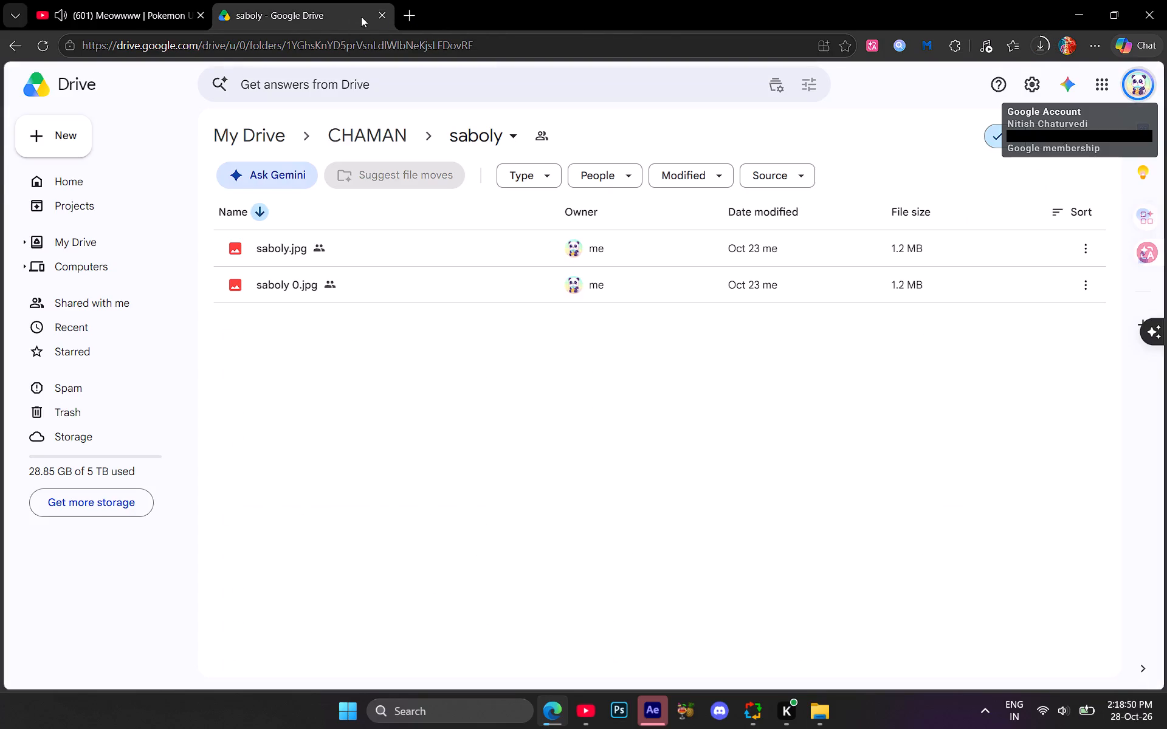
pyautogui.click(380, 16)
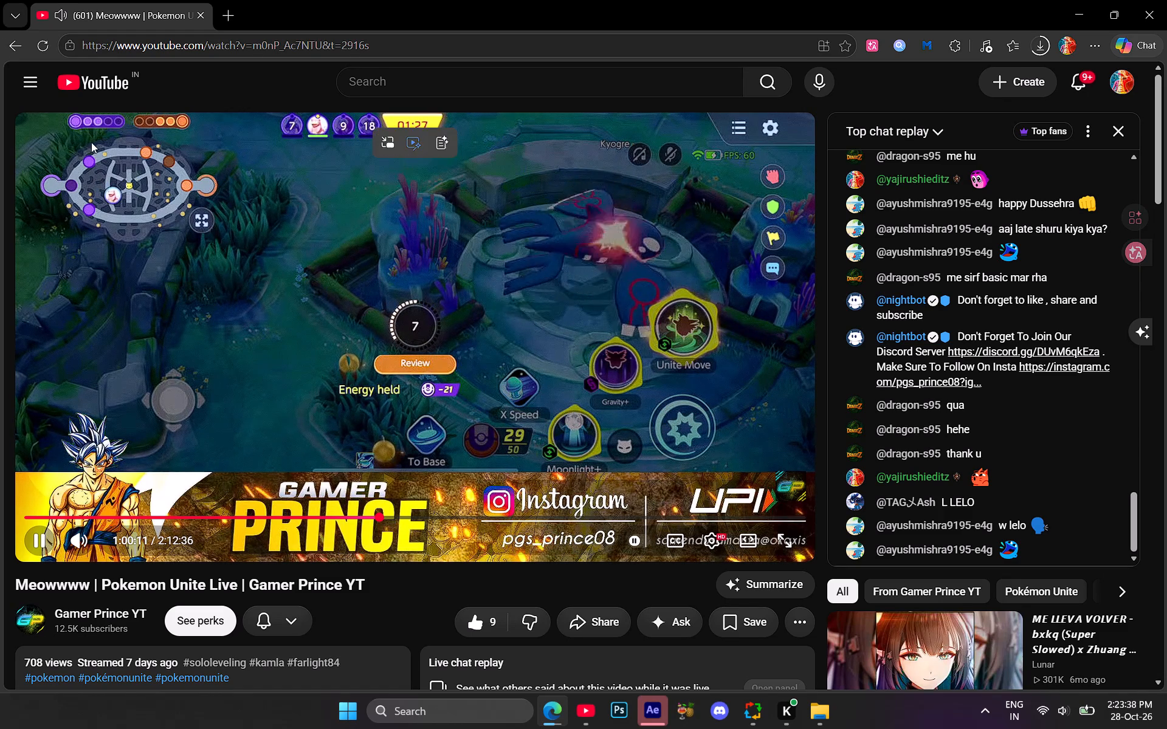
# Go back from the Meowwww live stream through the Gamer Prince YT channel pages to the YouTube home feed.
pyautogui.click(0, 32)
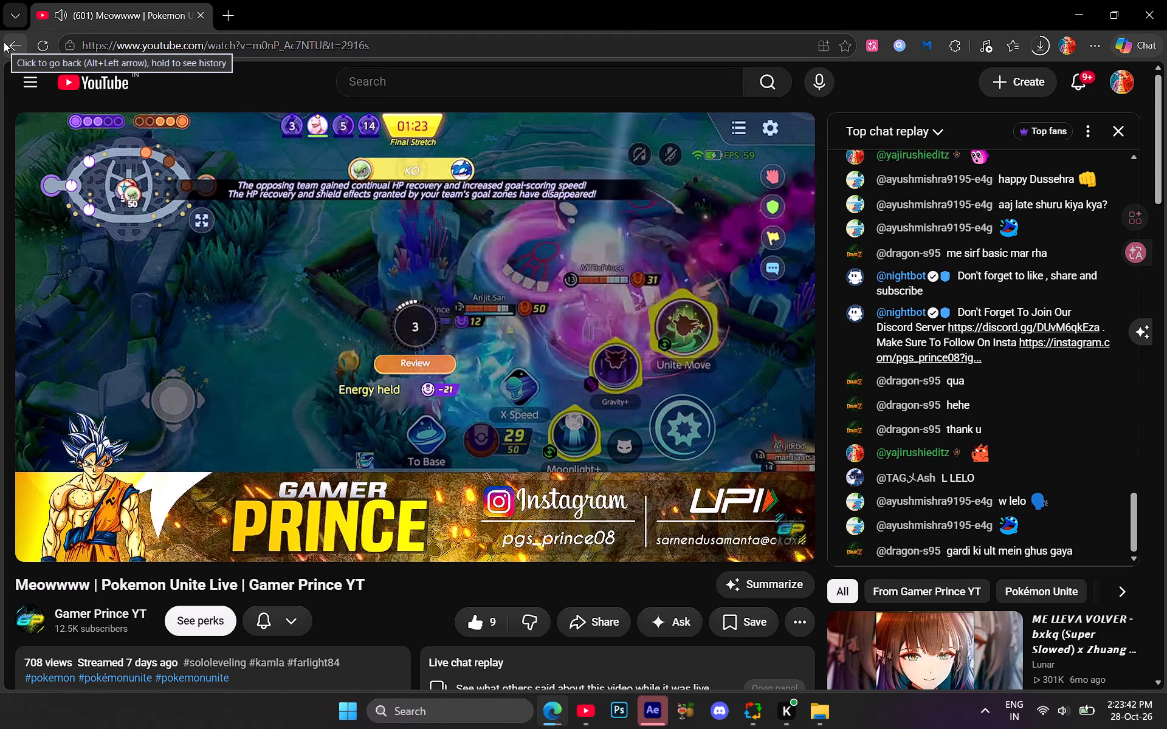
pyautogui.click(4, 42)
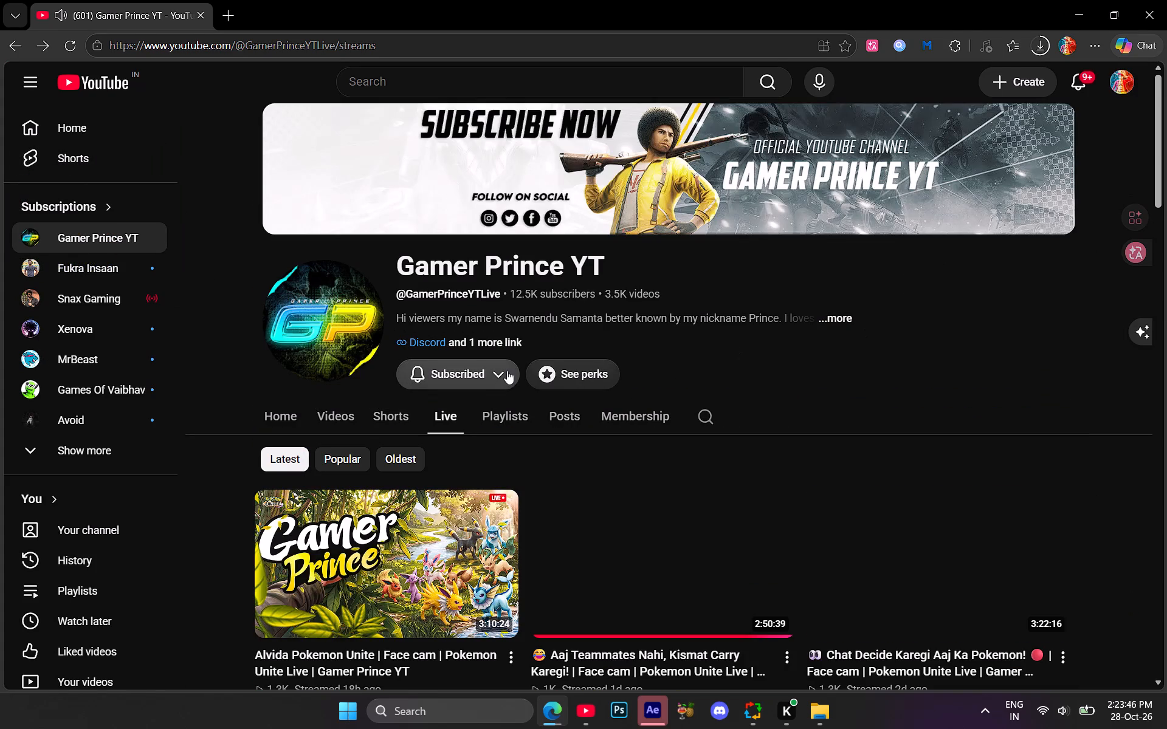
pyautogui.click(14, 36)
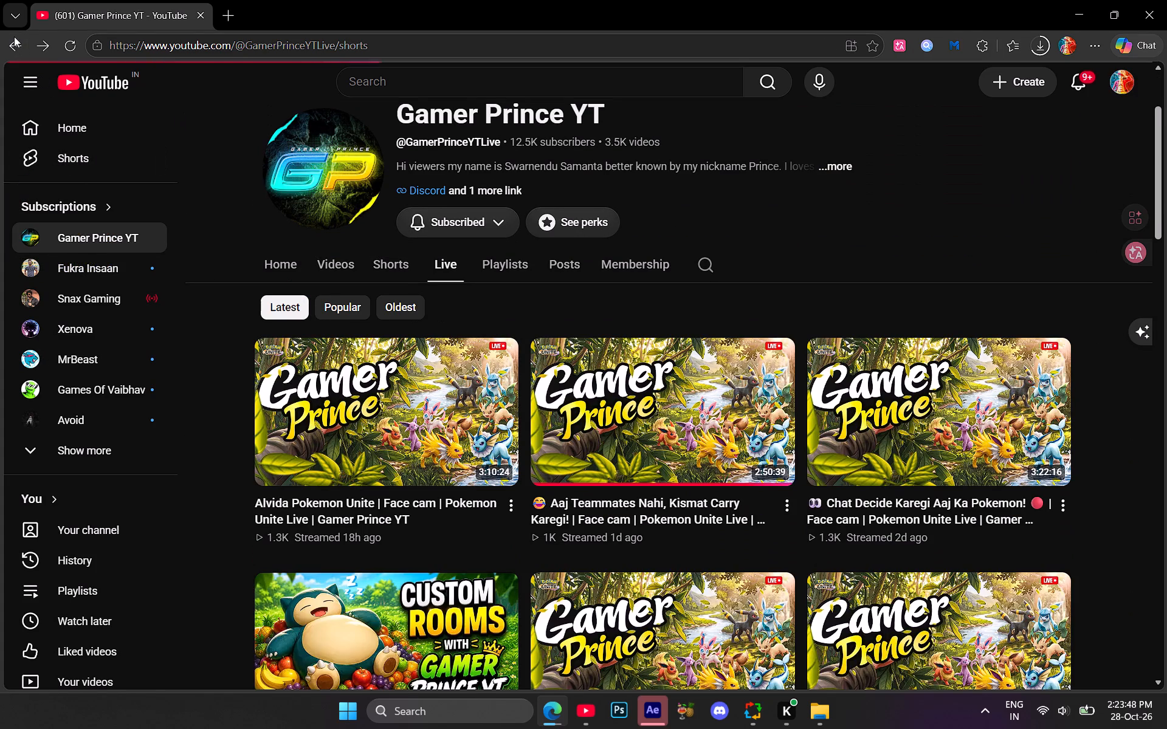
pyautogui.click(14, 36)
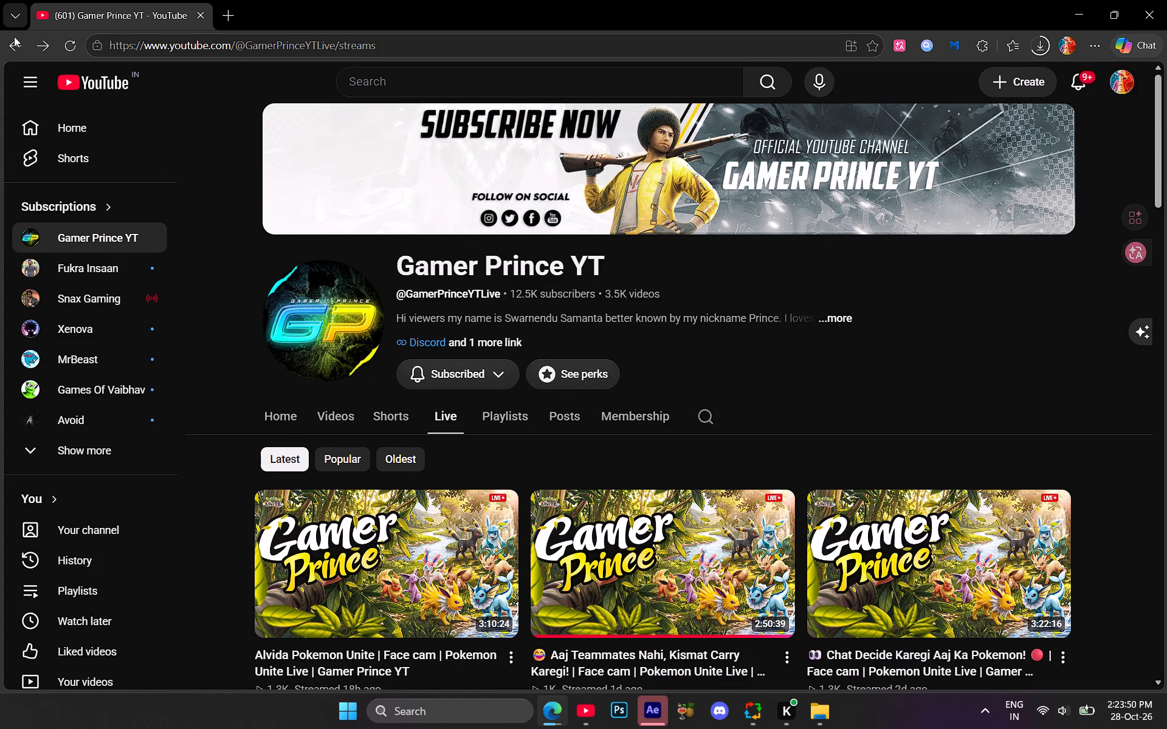
pyautogui.click(14, 36)
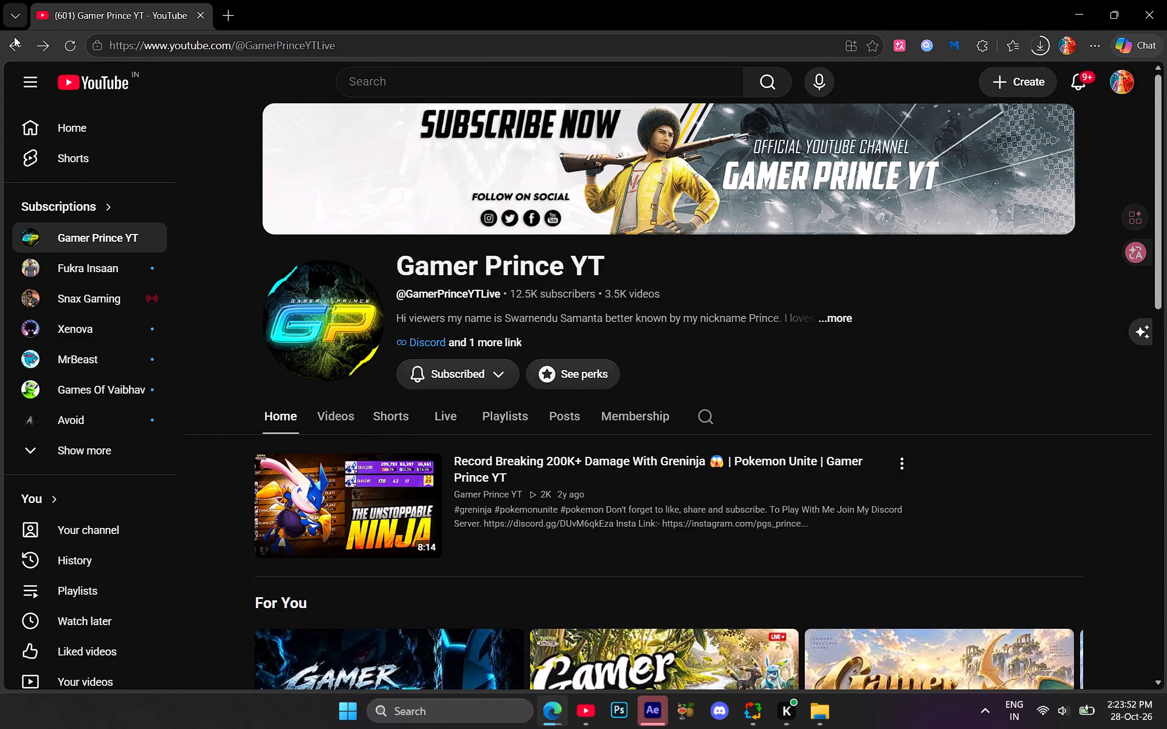
pyautogui.click(14, 36)
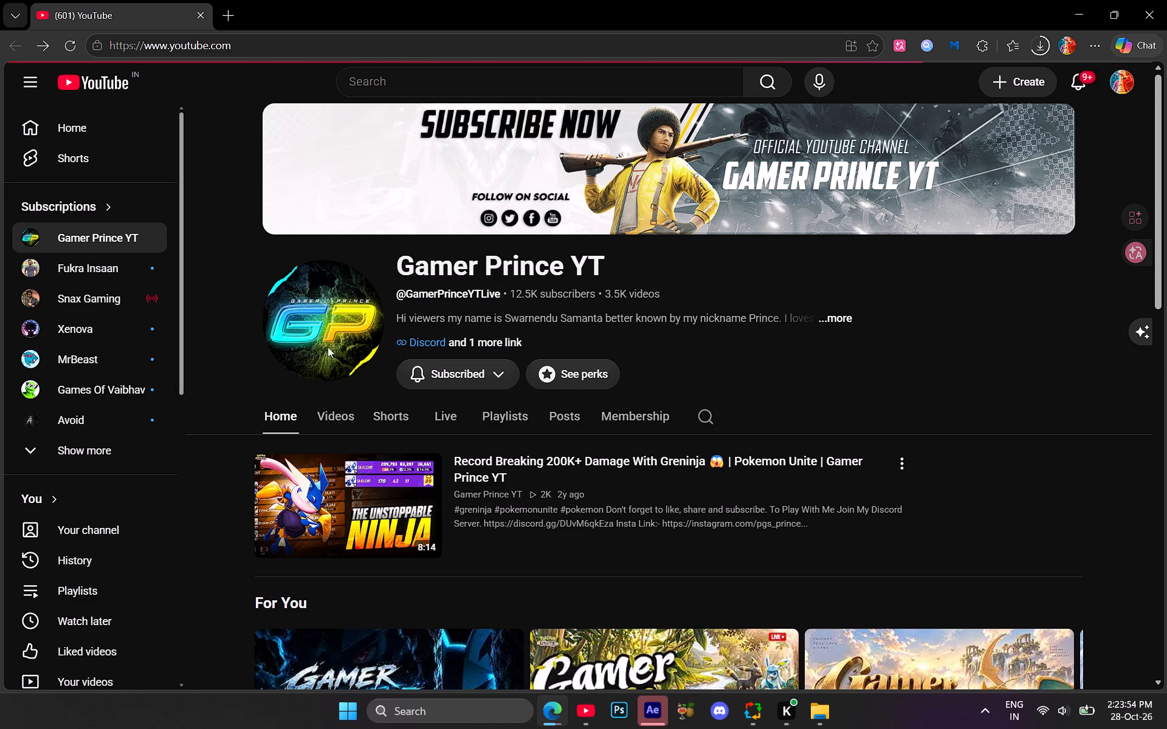
# Browse the YouTube home feed and check the progress of the two recording downloads.
pyautogui.scroll(-4, 492, 388)
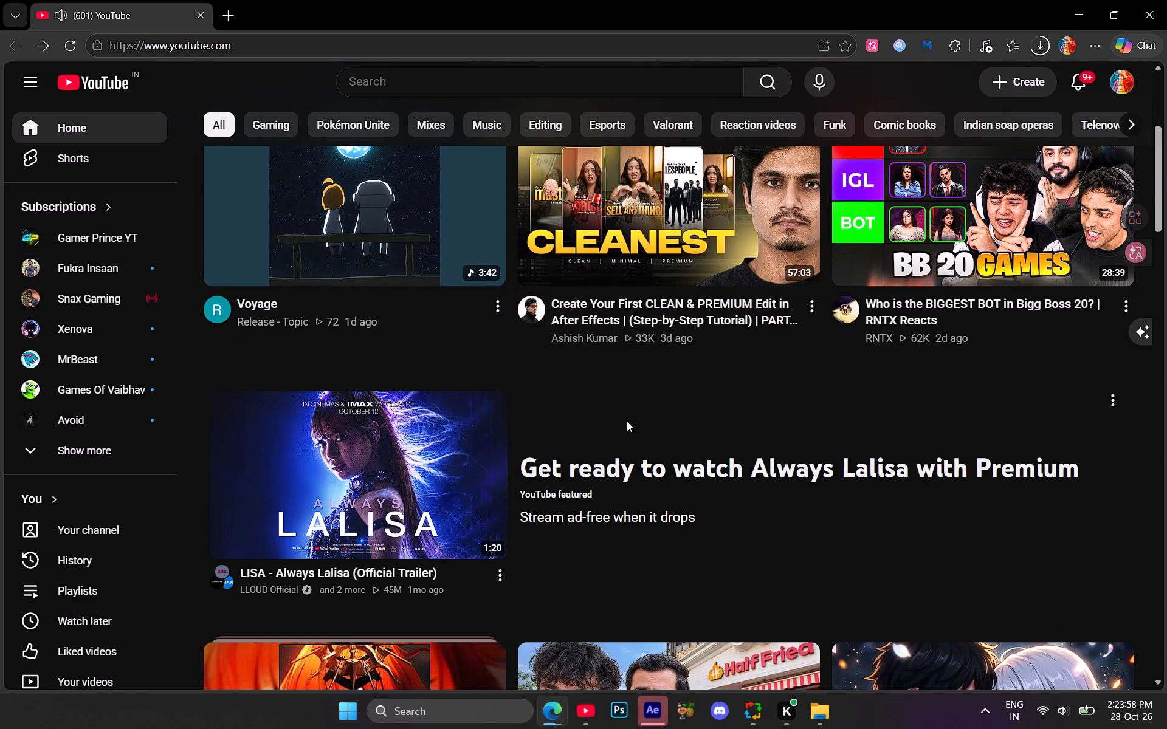
pyautogui.click(1039, 55)
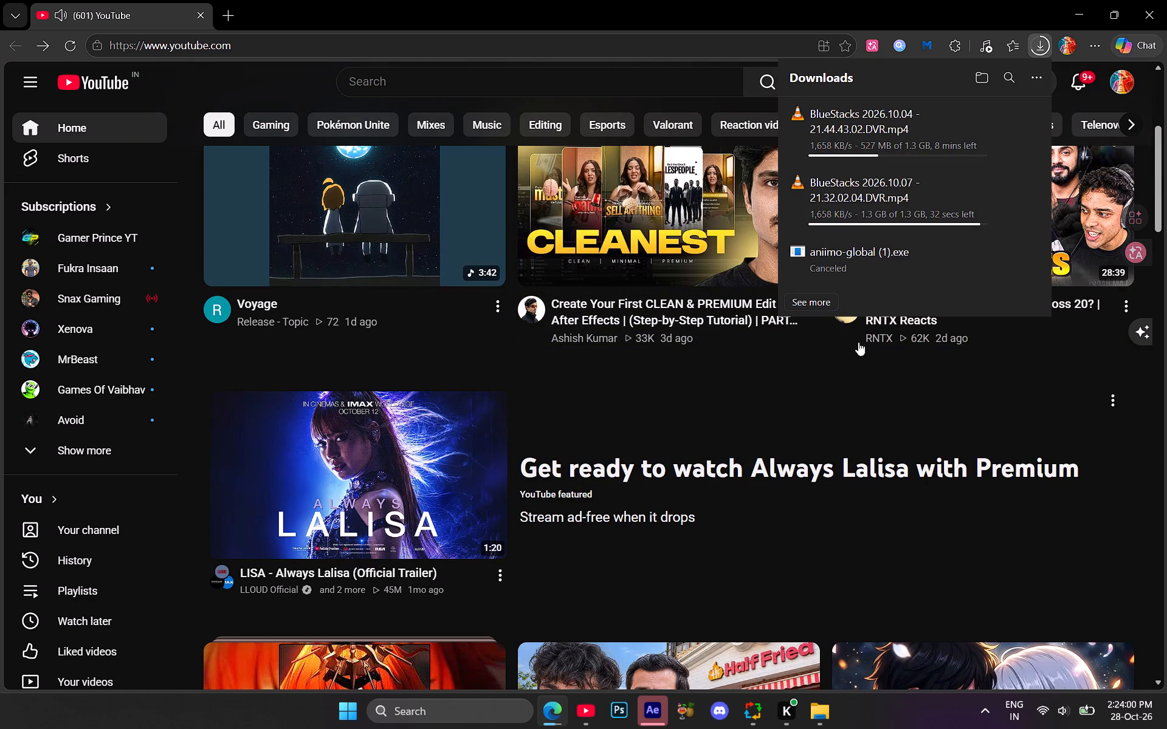
pyautogui.click(744, 449)
pyautogui.scroll(3, 781, 479)
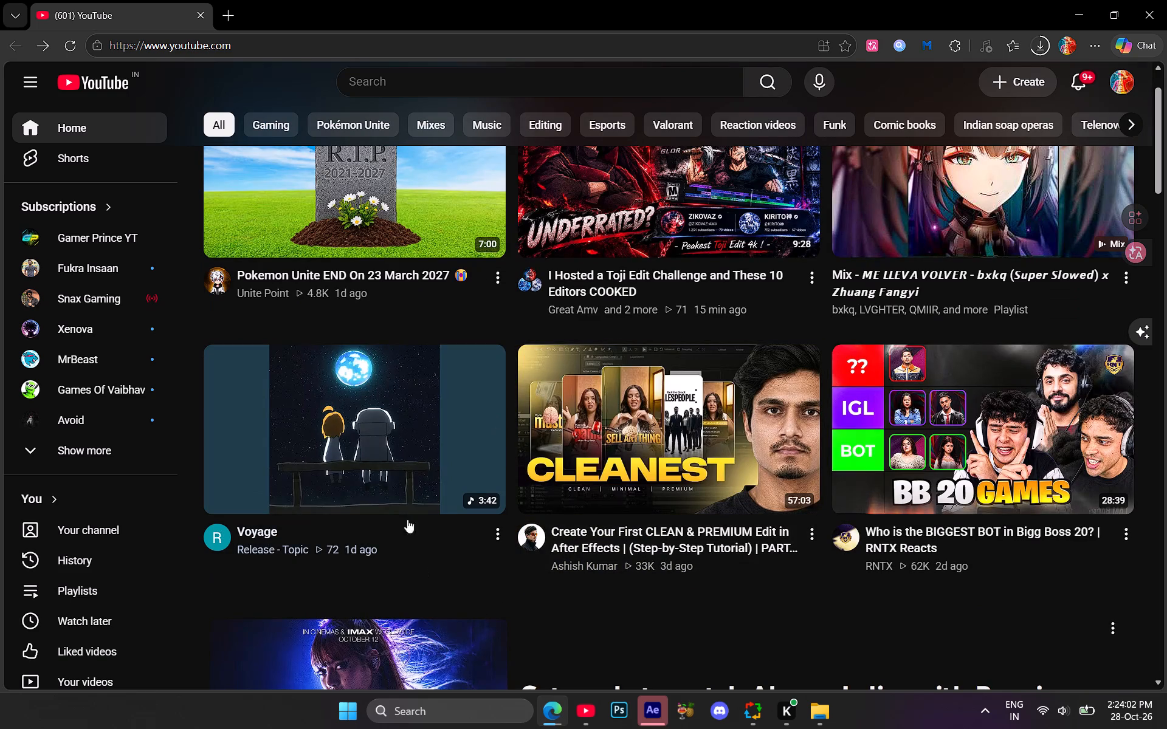
pyautogui.scroll(3, 494, 445)
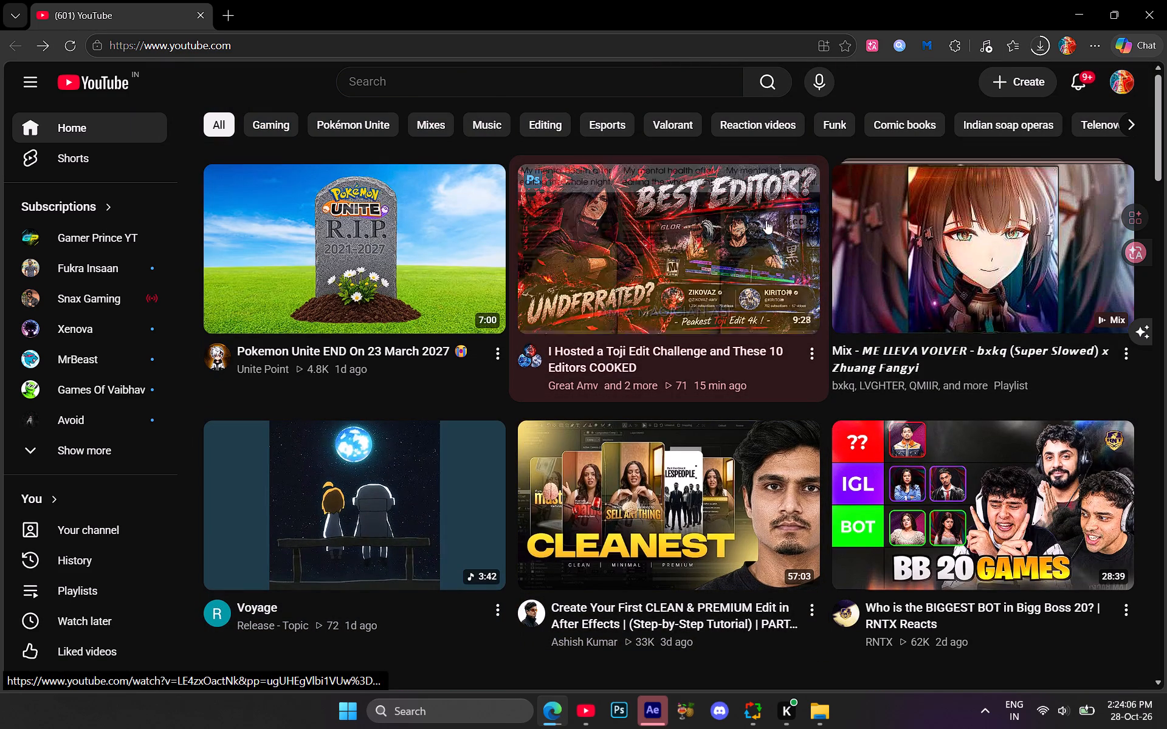
# Preview and open "I Hosted a Toji Edit Challenge and These 10 Editors COOKED", view its collaborators, and skip ahead in the video.
pyautogui.click(799, 182)
pyautogui.click(795, 227)
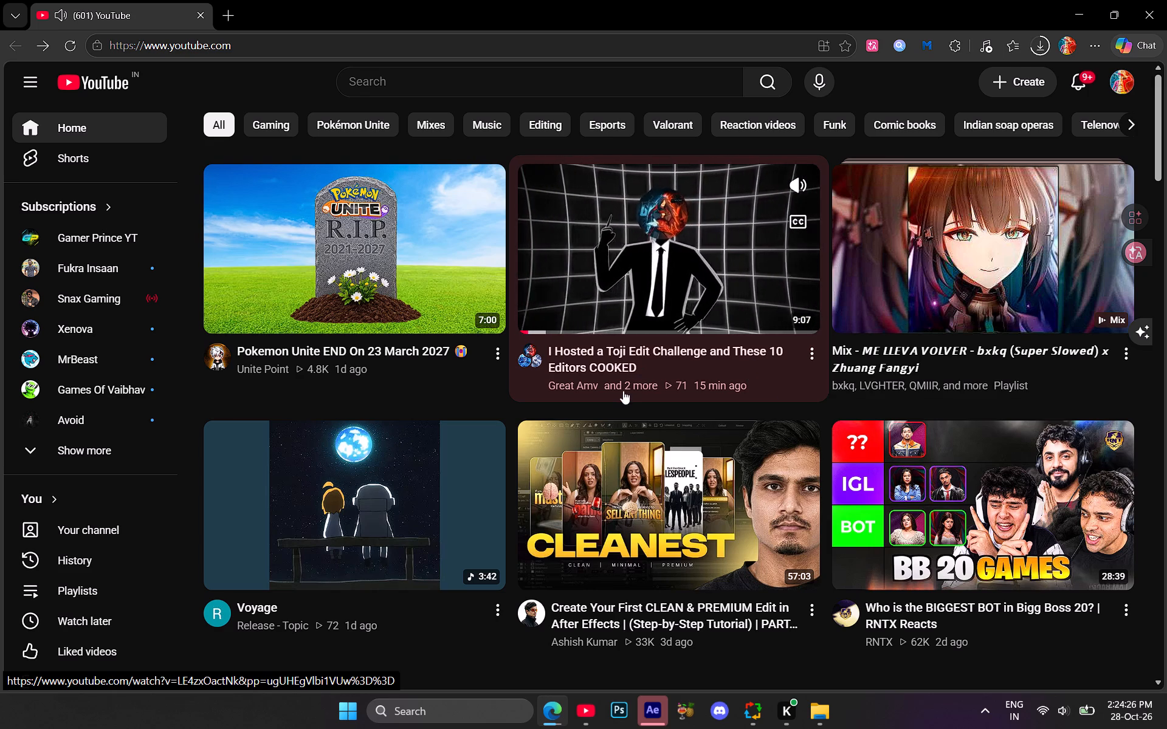
pyautogui.click(591, 388)
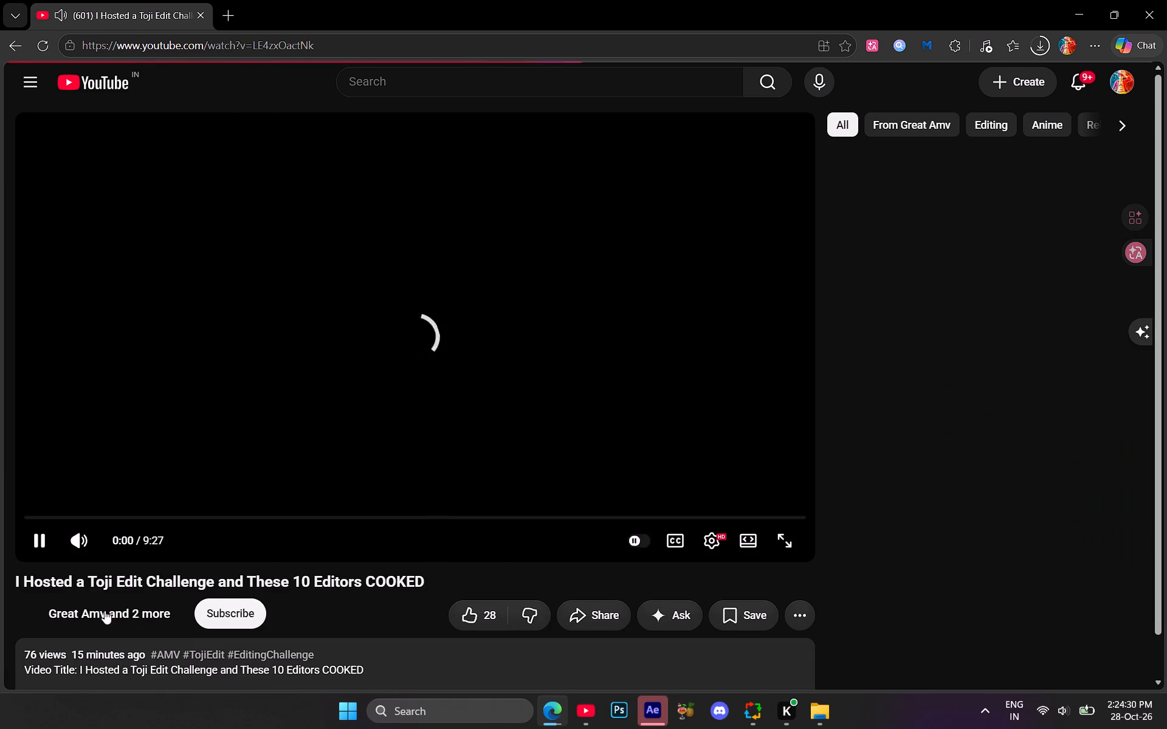
pyautogui.click(105, 613)
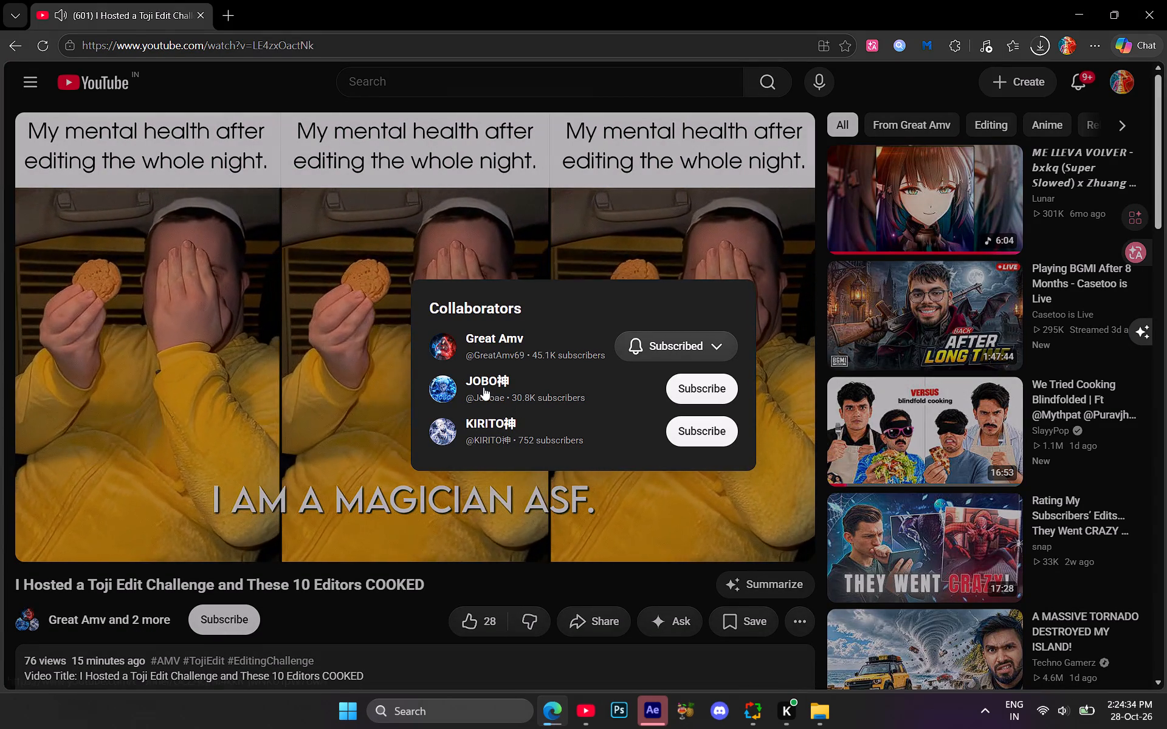
pyautogui.click(398, 586)
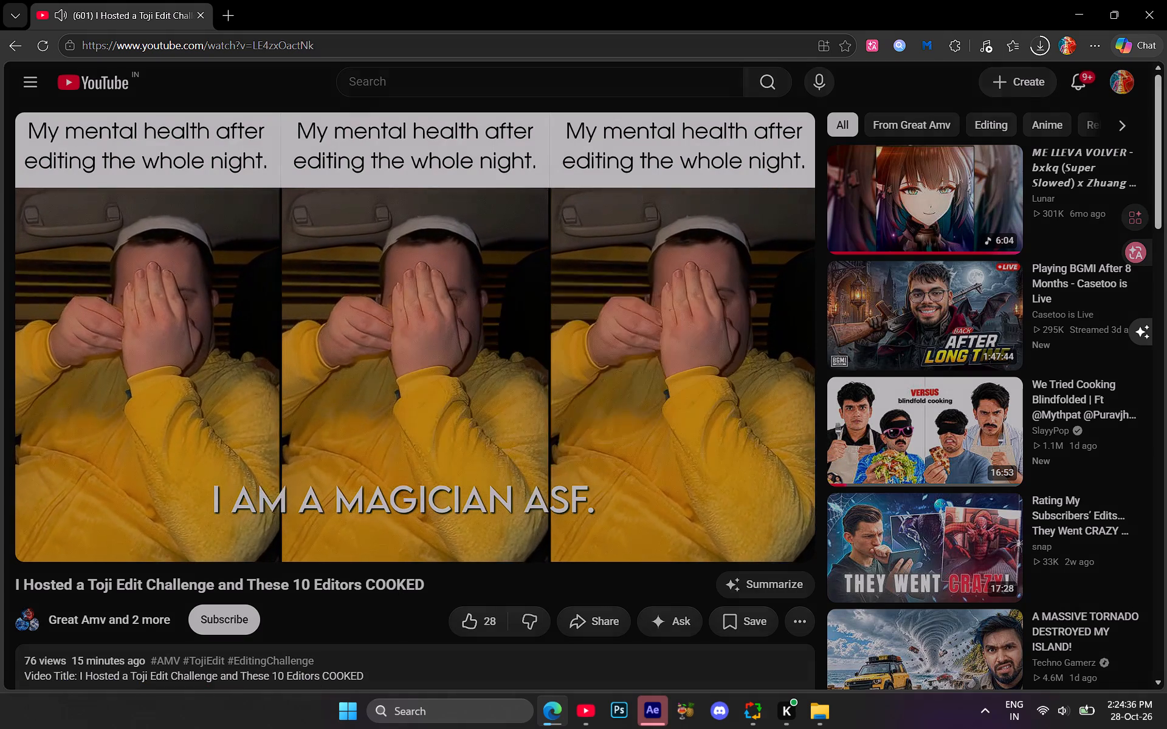
pyautogui.click(153, 516)
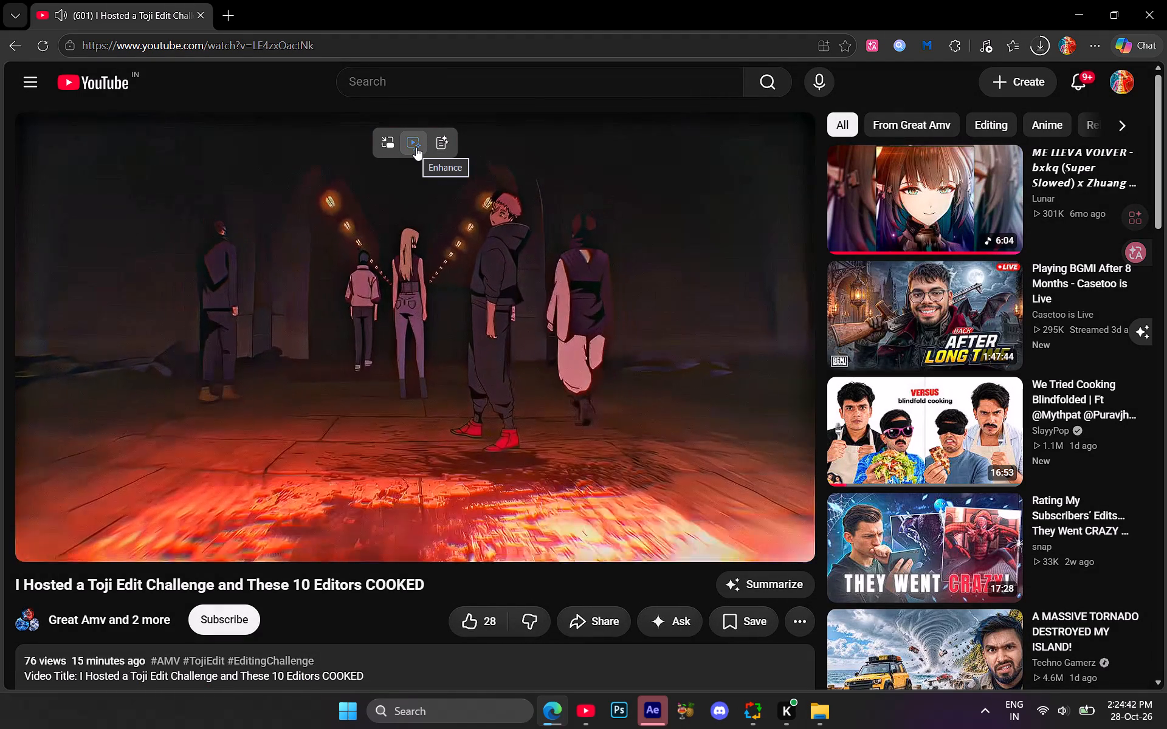
# Return to the YouTube home feed and play the ME LLEVA VOLVER (Super Slowed) mix.
pyautogui.click(5, 50)
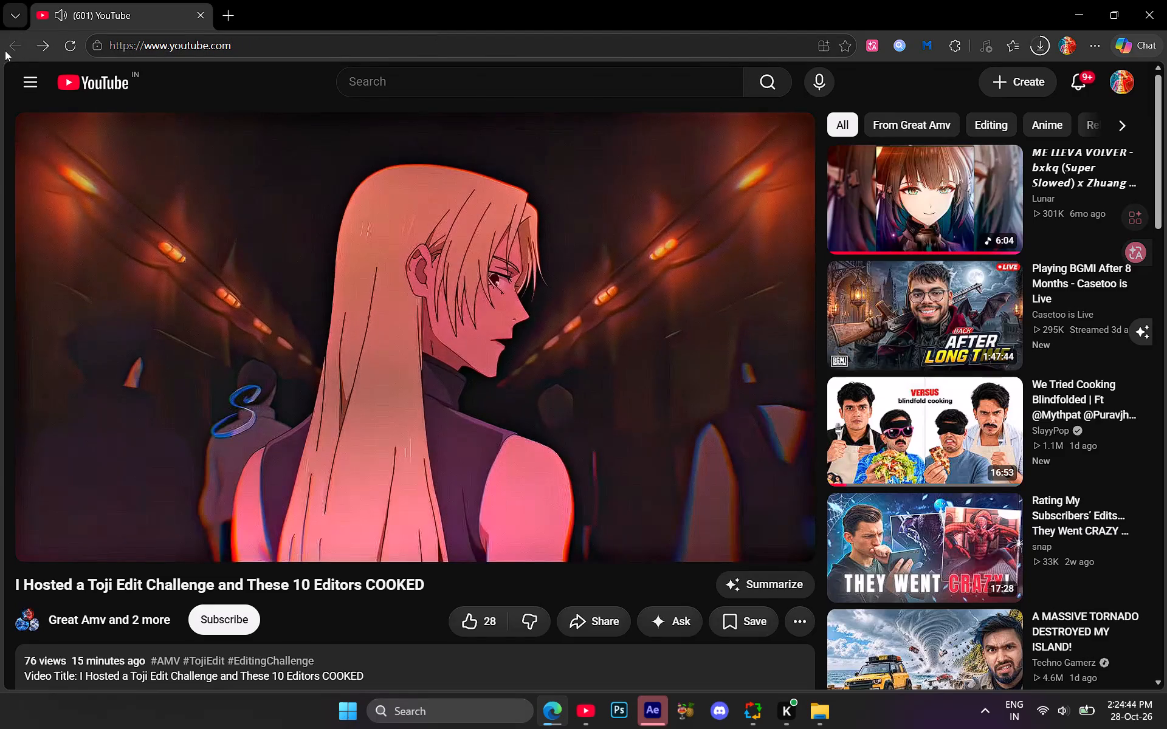
pyautogui.click(1079, 267)
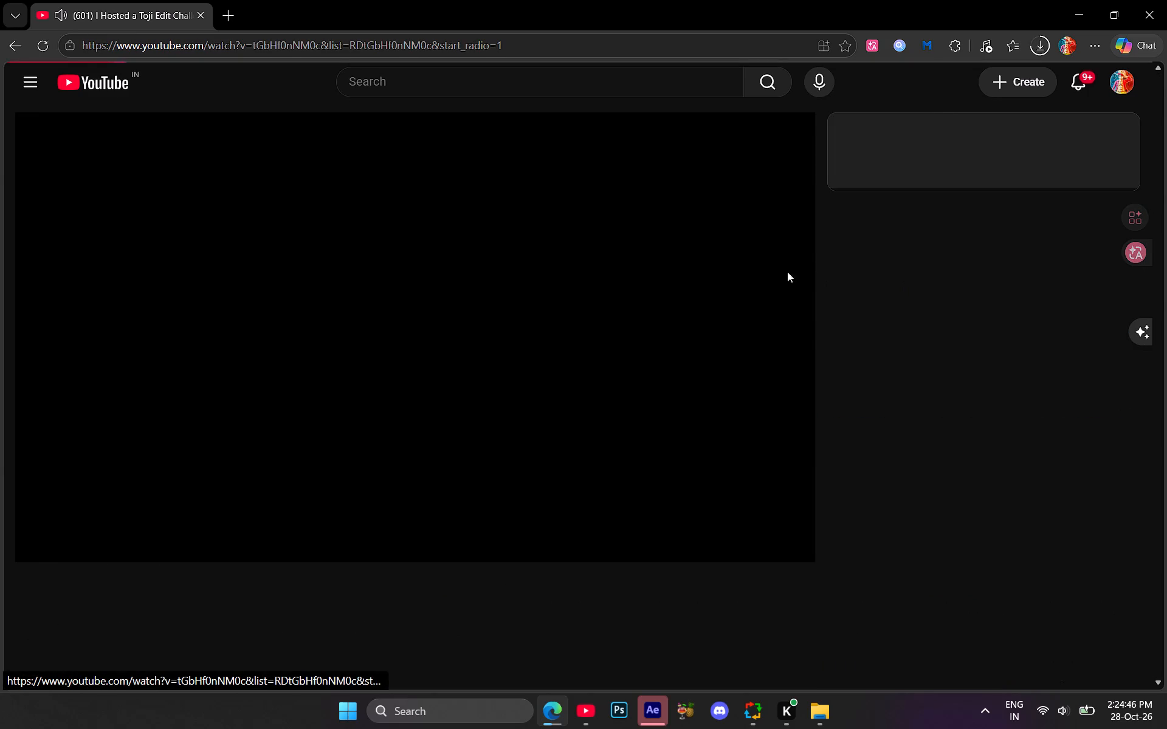
# Switch to After Effects and close its Home screen to reach the empty project.
pyautogui.click(1071, 3)
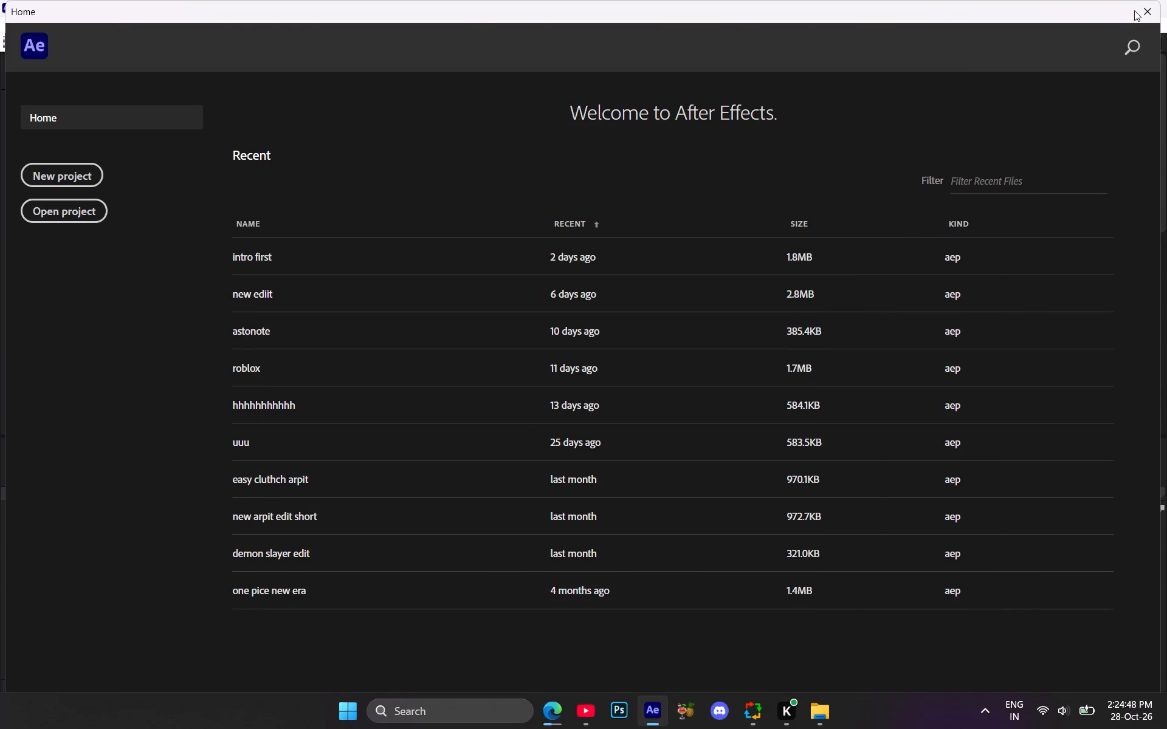
pyautogui.click(1137, 10)
# Create a new 1080 x 1080 px composition with a frame rate of 60 frames per second.
pyautogui.rightClick(150, 189)
pyautogui.click(25, 74)
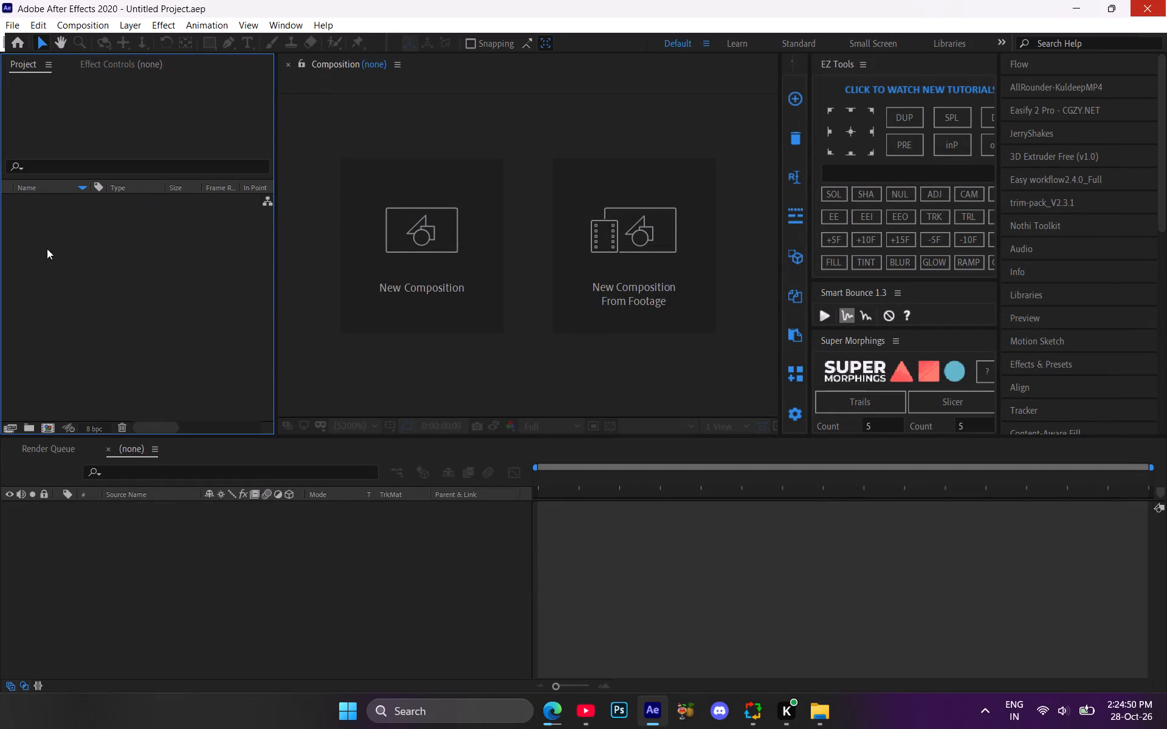
pyautogui.rightClick(47, 248)
pyautogui.click(81, 262)
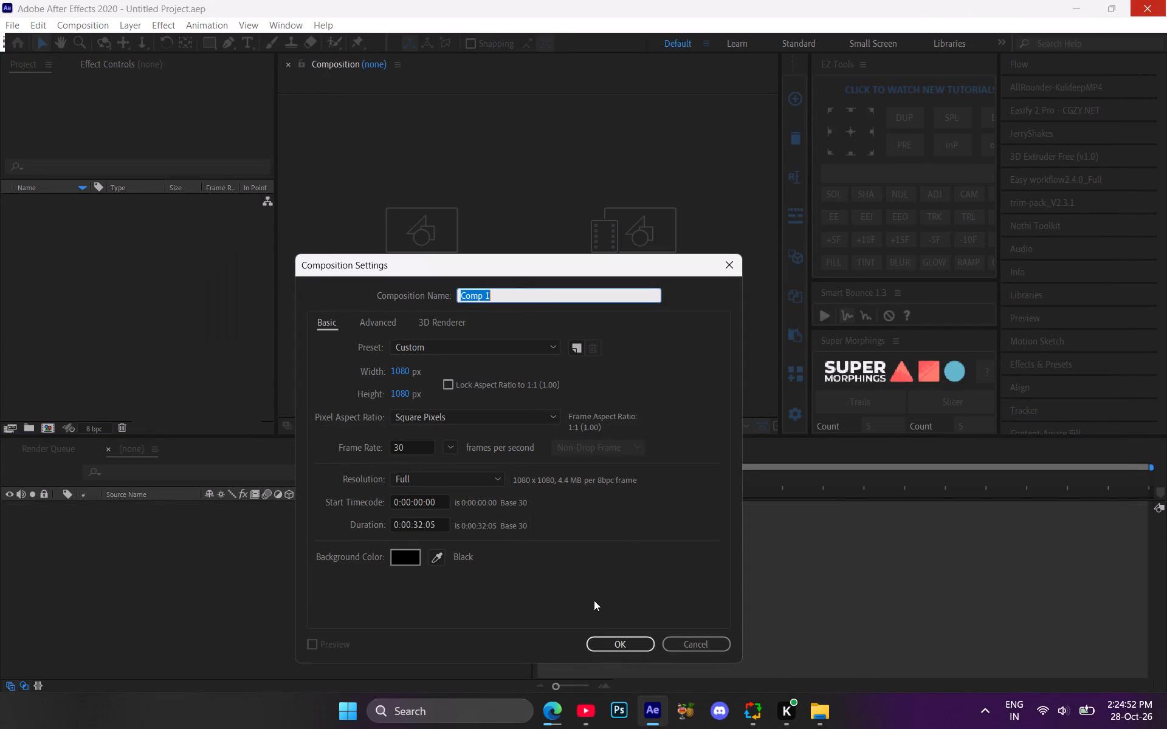
pyautogui.moveTo(512, 275); pyautogui.dragTo(523, 194)
pyautogui.moveTo(425, 374); pyautogui.dragTo(384, 367)
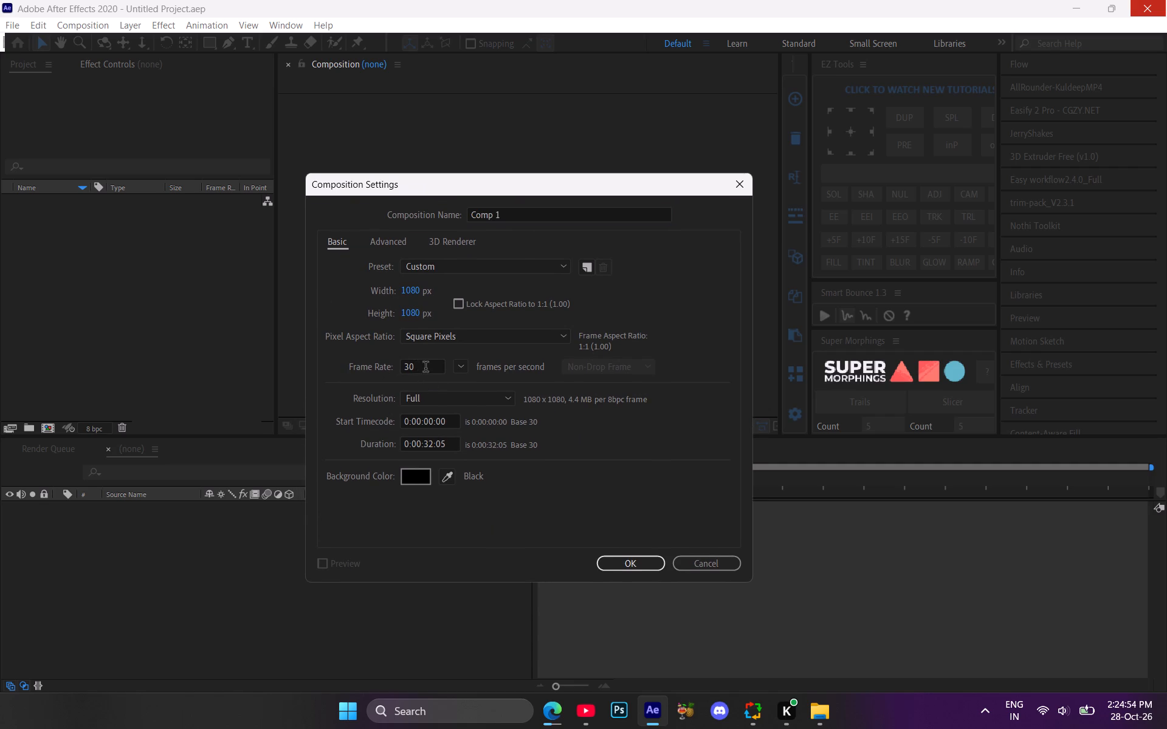
pyautogui.moveTo(425, 368); pyautogui.dragTo(294, 355)
pyautogui.write('60')
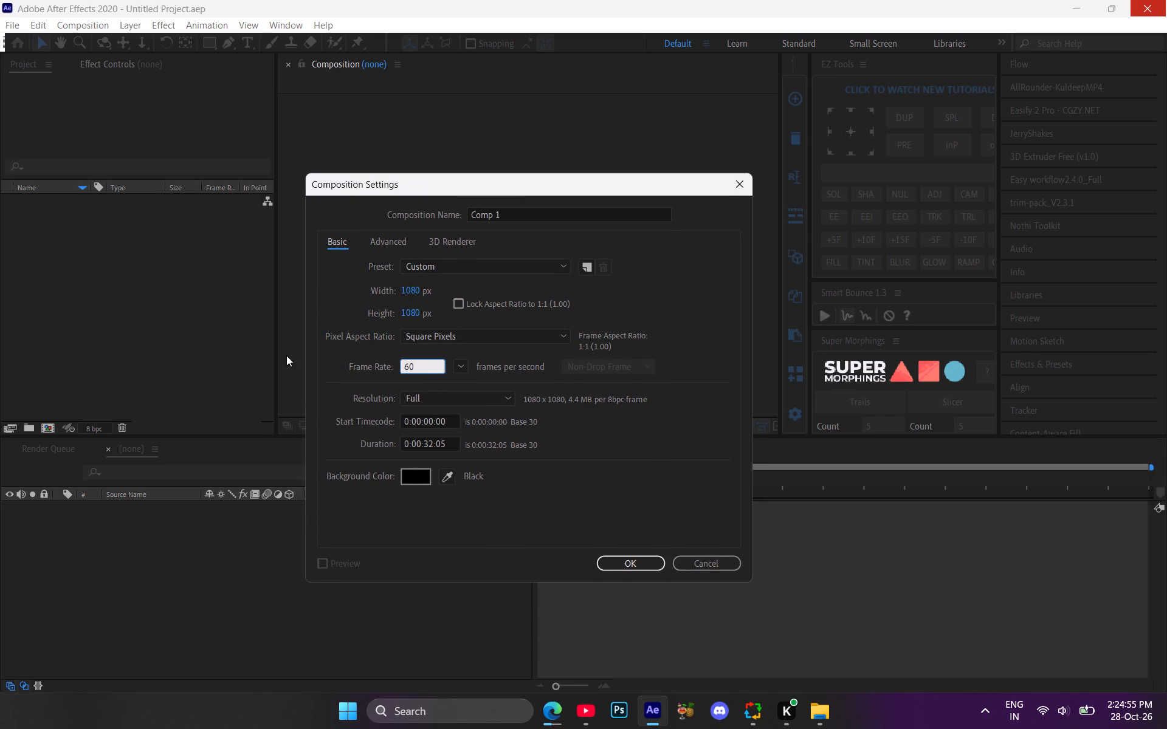
pyautogui.press('Return')
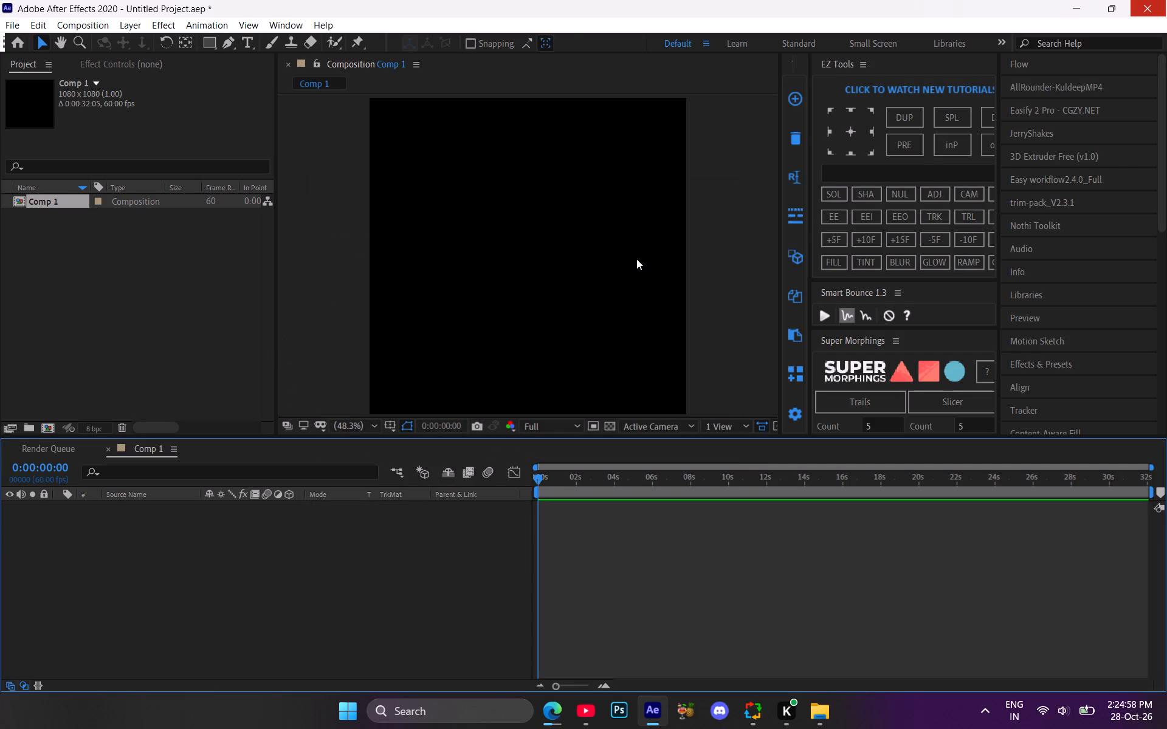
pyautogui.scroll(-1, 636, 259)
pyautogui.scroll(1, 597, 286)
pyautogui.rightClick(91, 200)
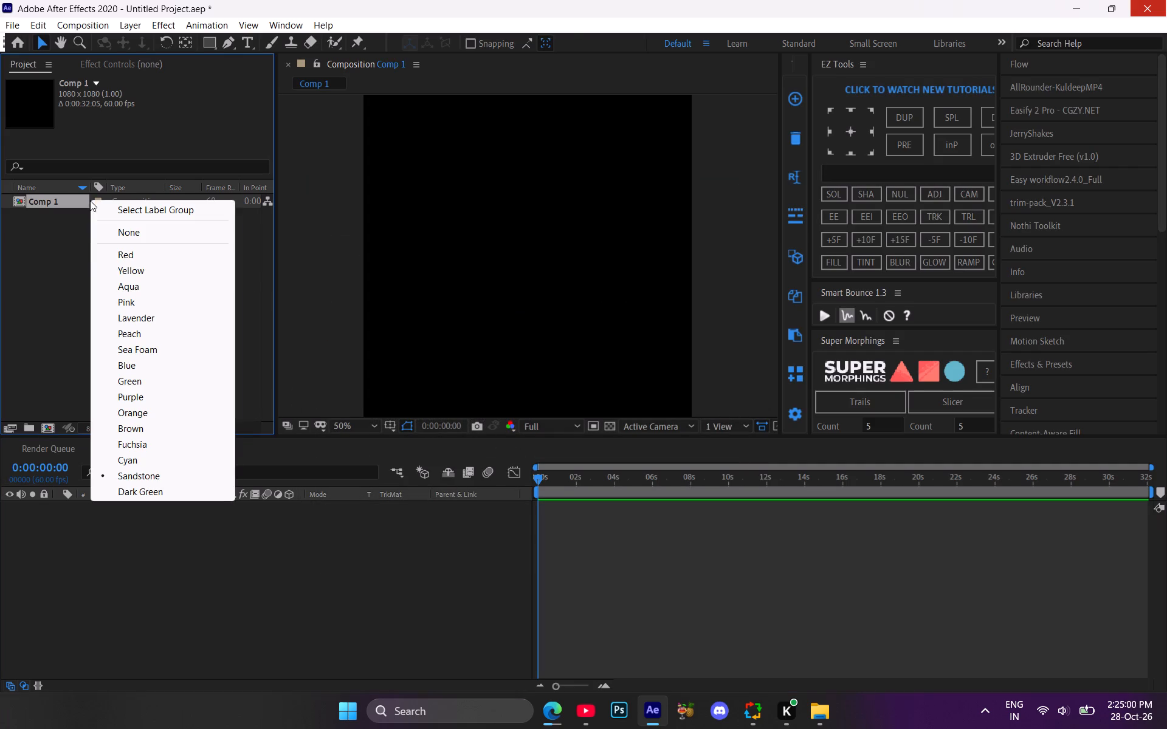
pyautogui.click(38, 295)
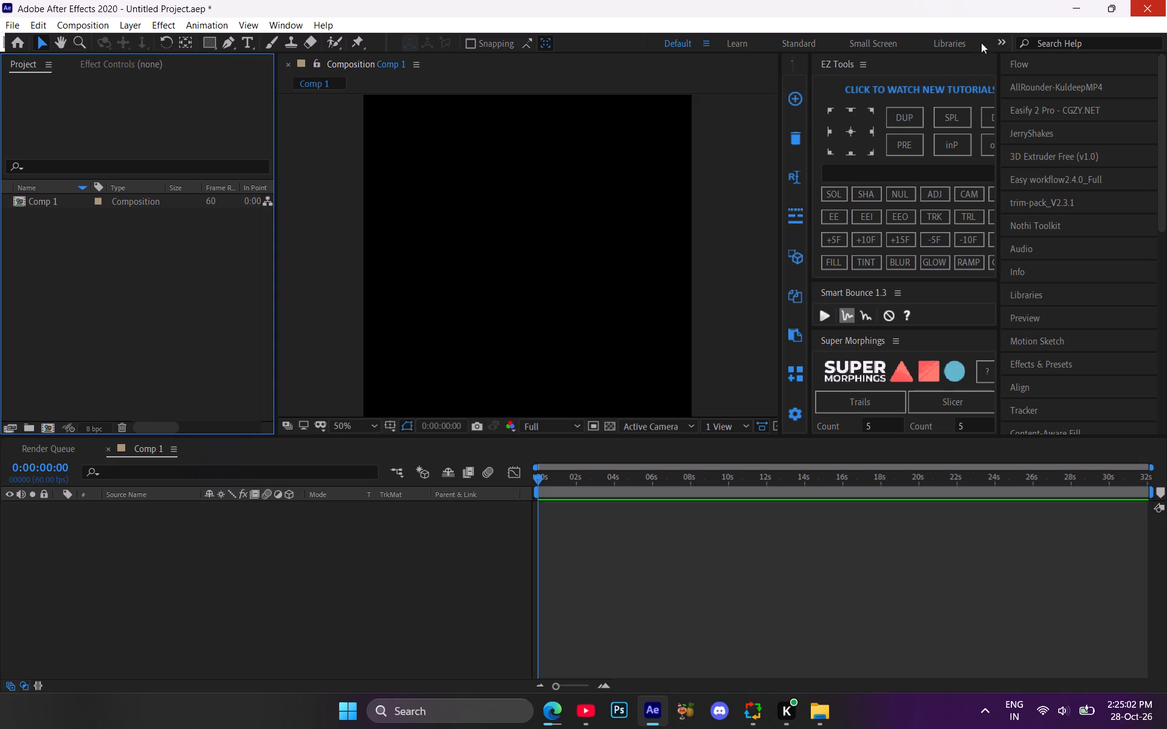
# Switch from After Effects to the Videos folder in File Explorer.
pyautogui.click(1073, 7)
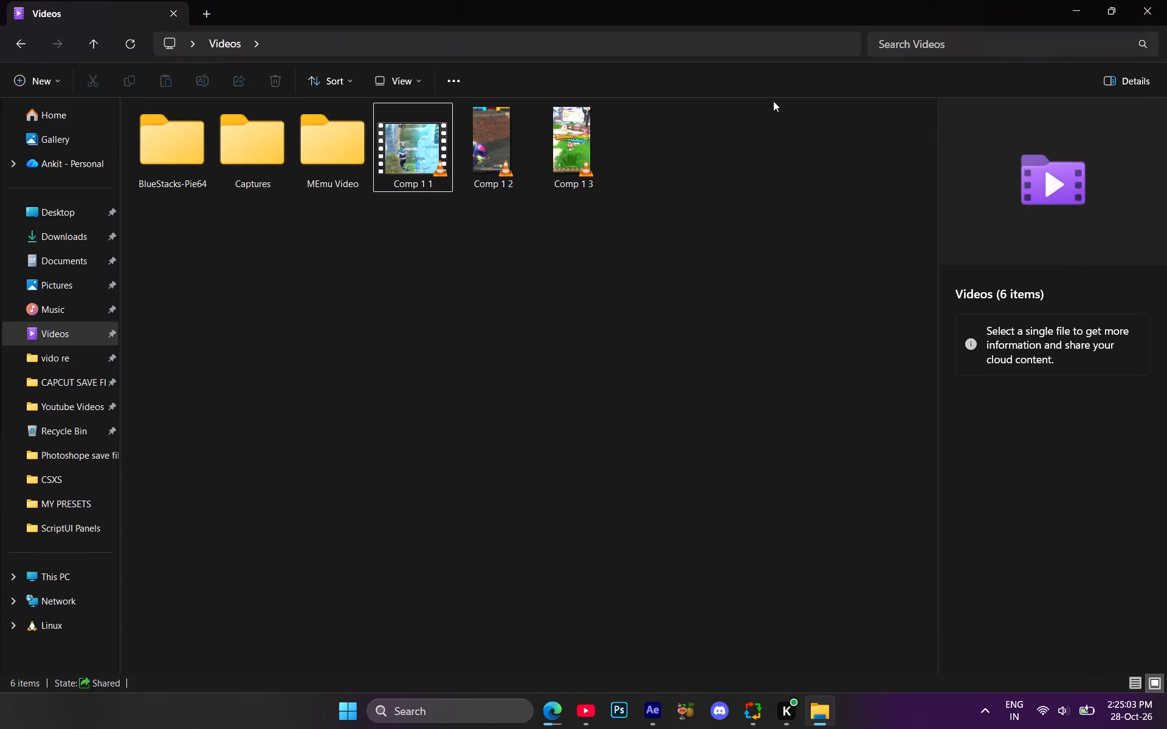
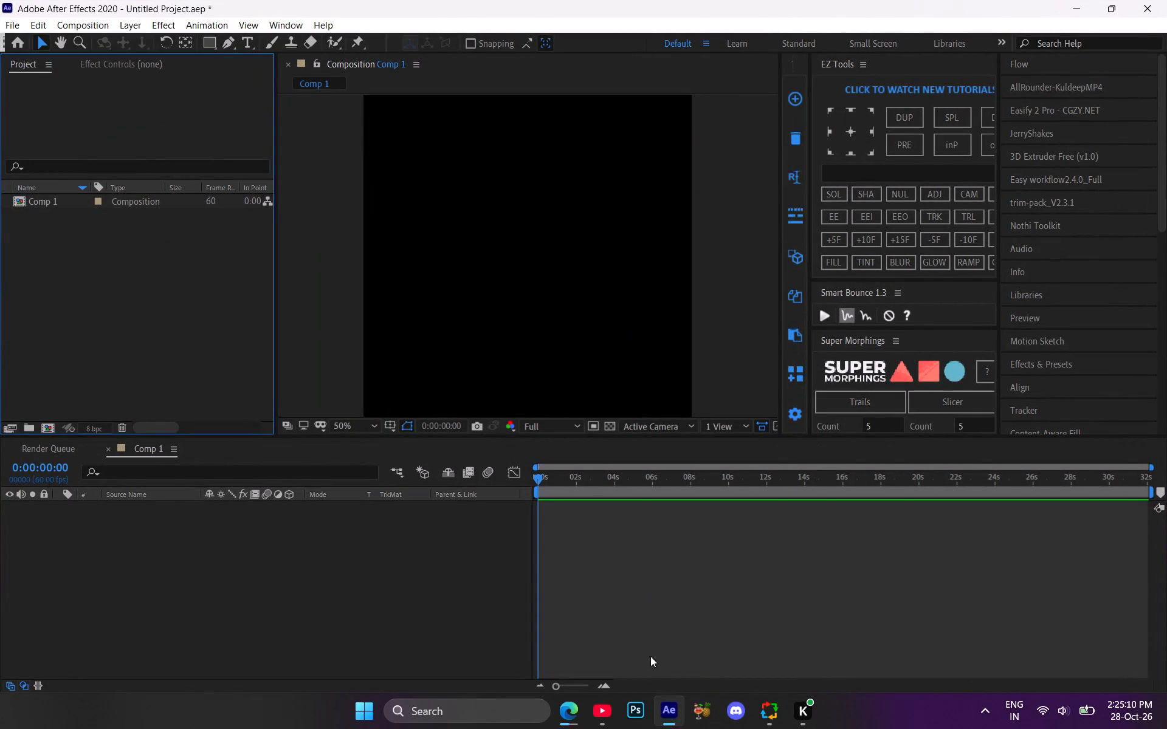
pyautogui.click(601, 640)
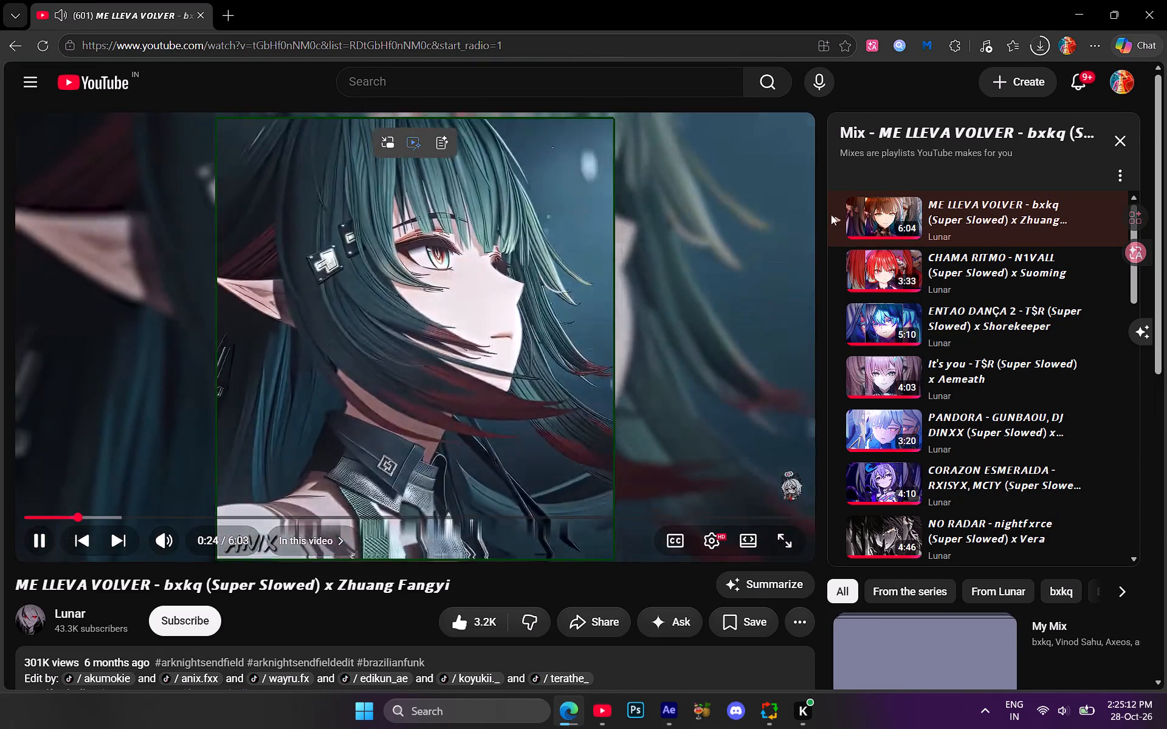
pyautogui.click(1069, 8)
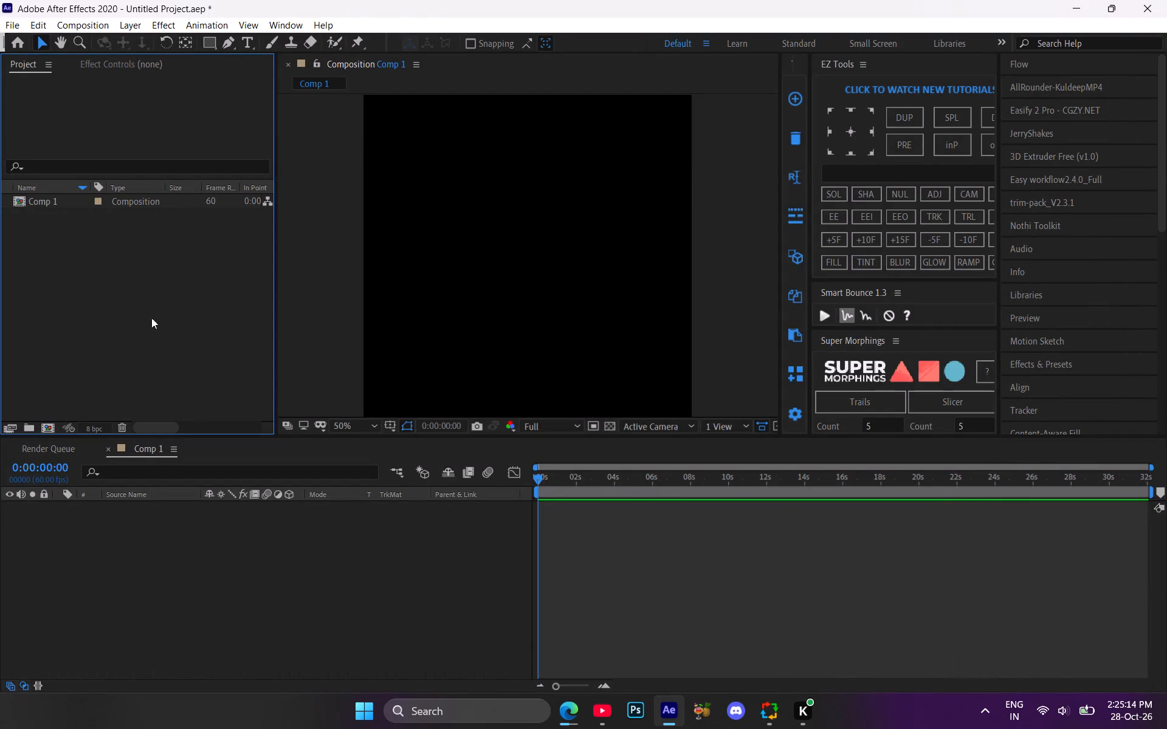
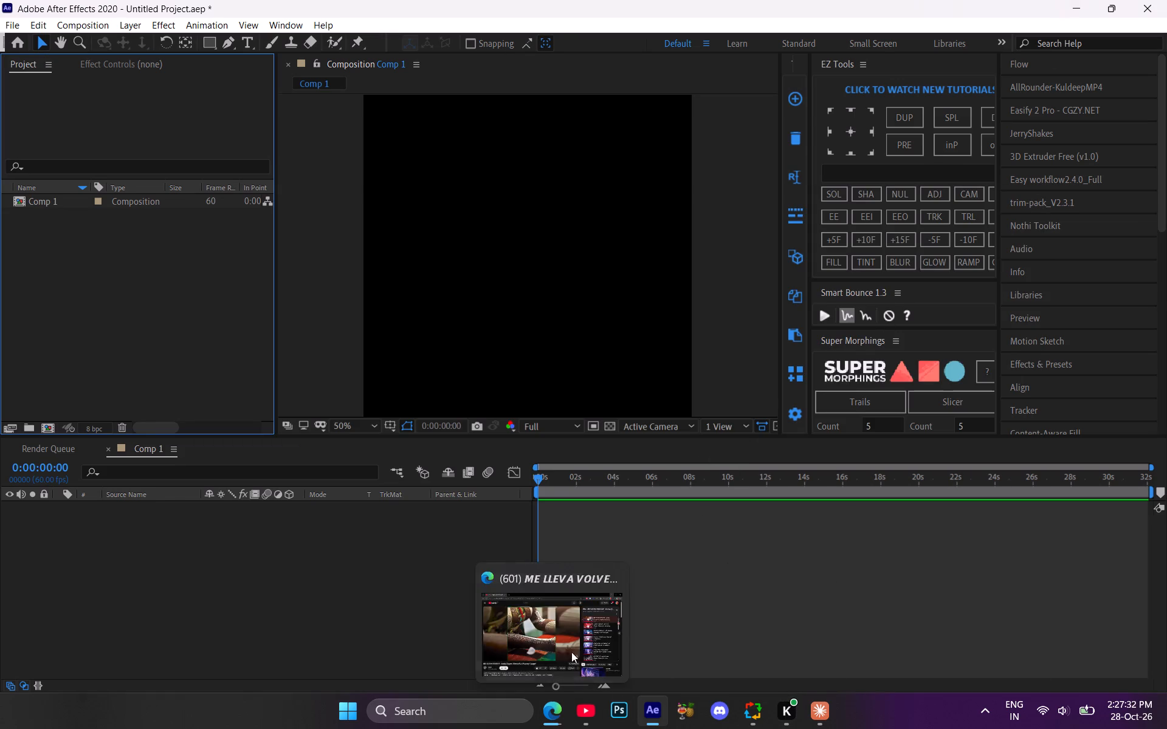
pyautogui.click(573, 625)
pyautogui.click(1035, 47)
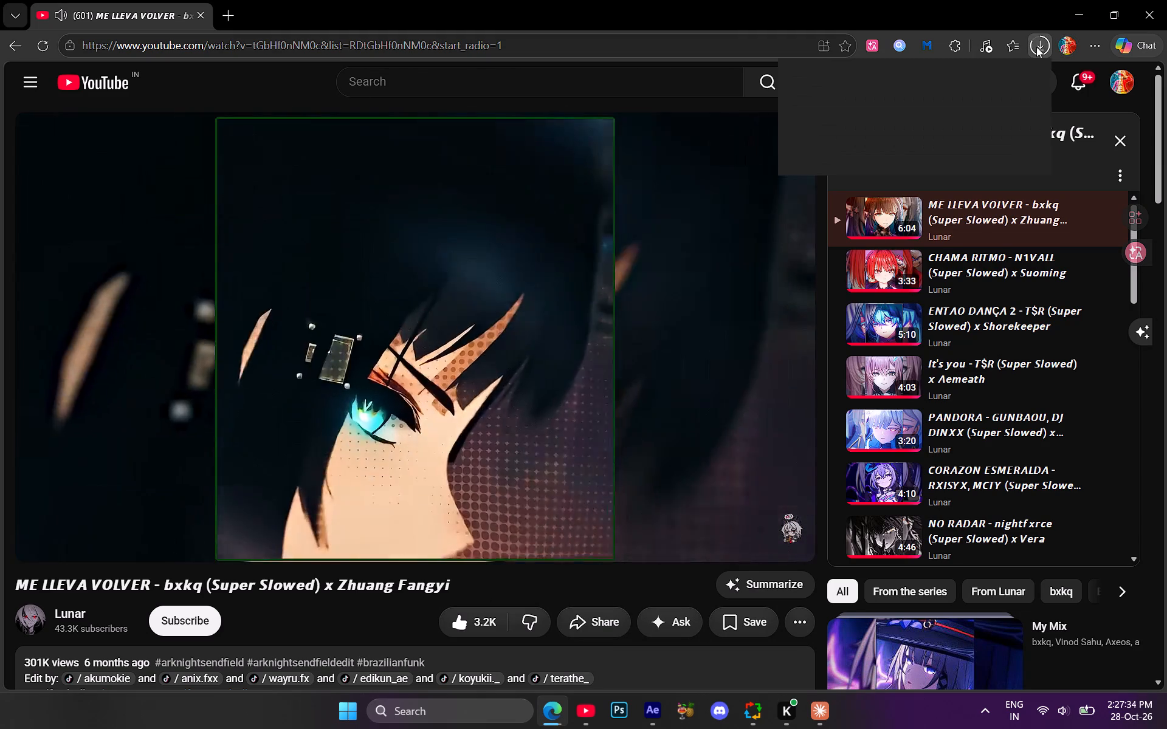
pyautogui.click(1083, 5)
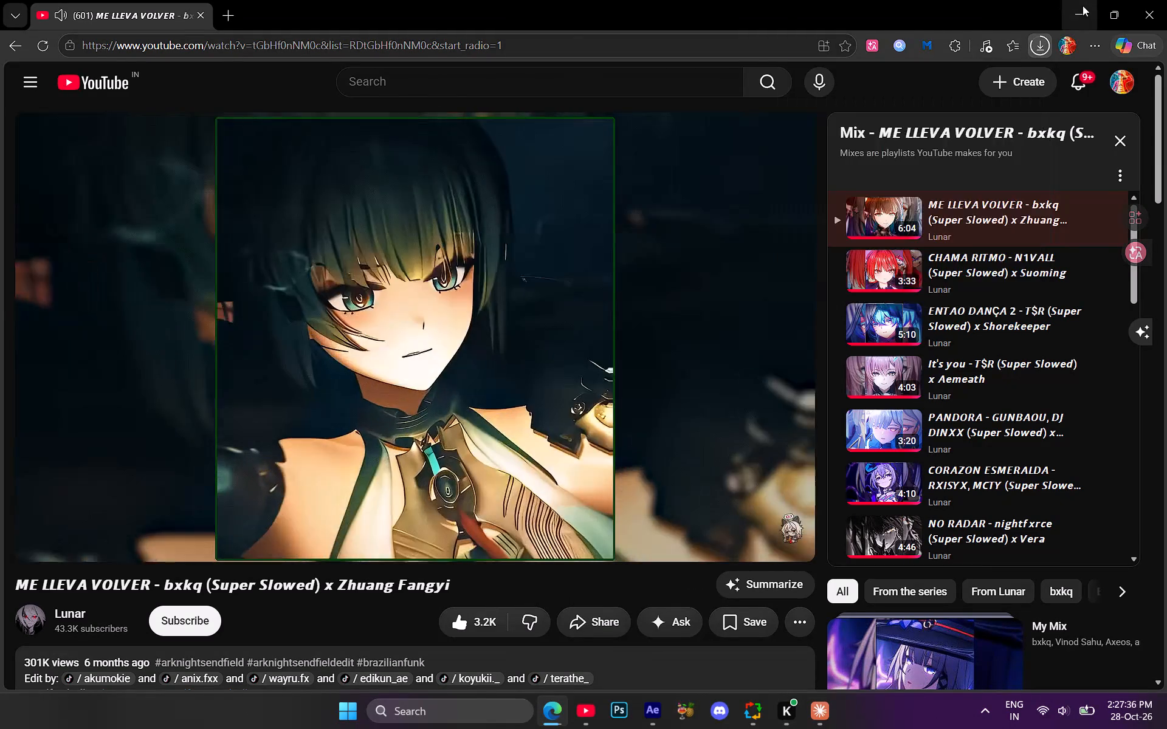
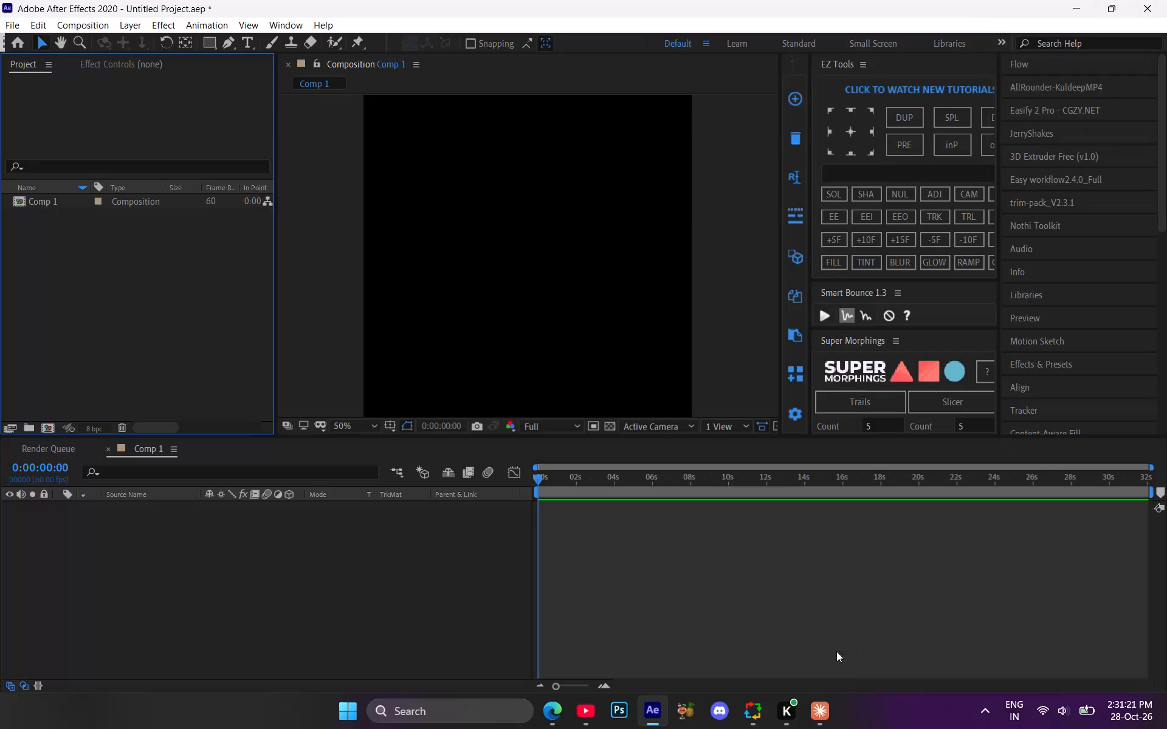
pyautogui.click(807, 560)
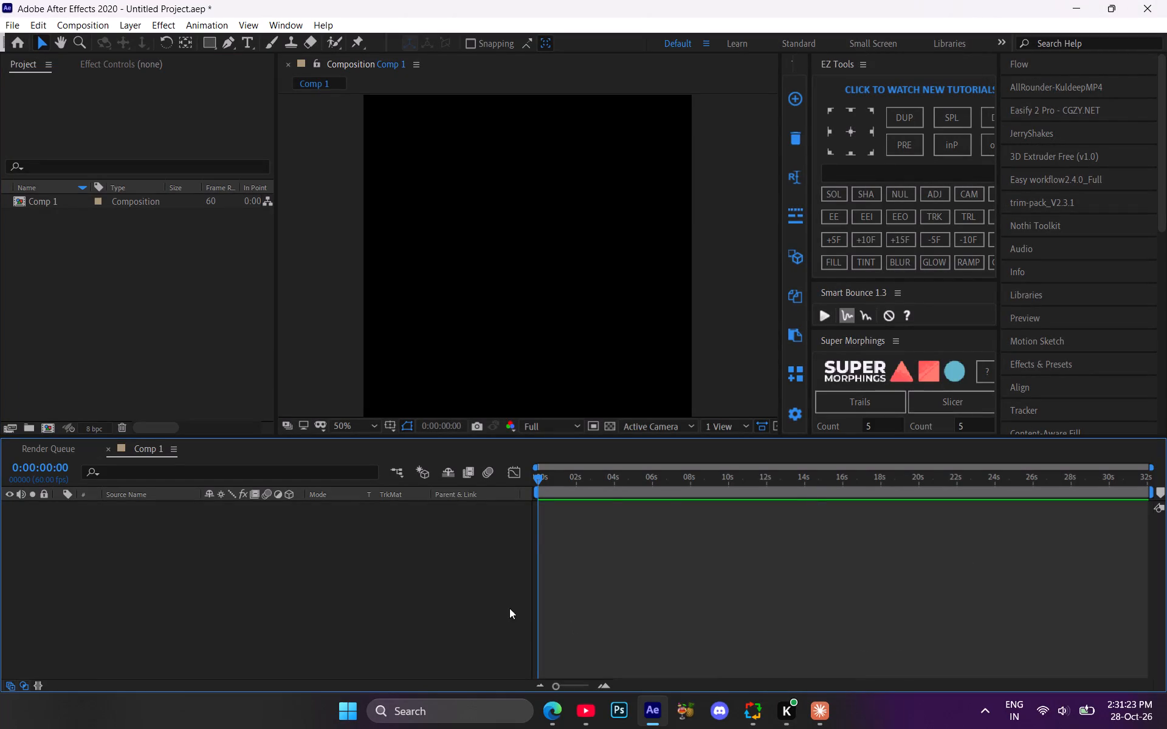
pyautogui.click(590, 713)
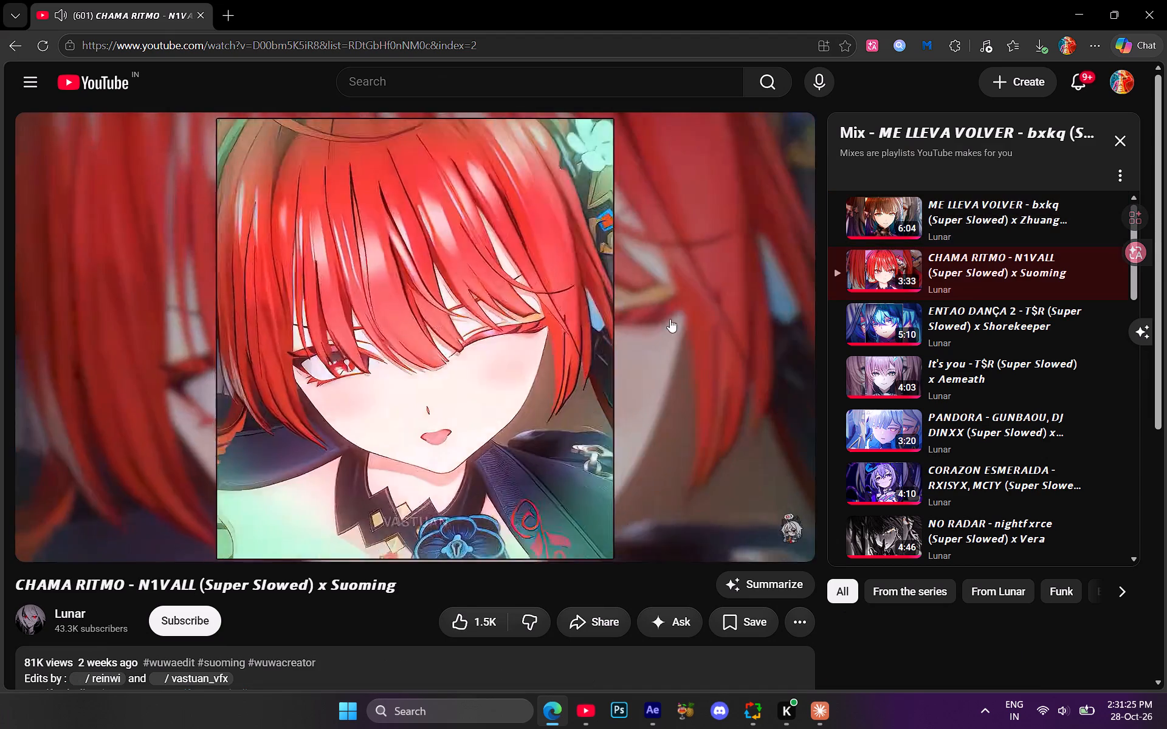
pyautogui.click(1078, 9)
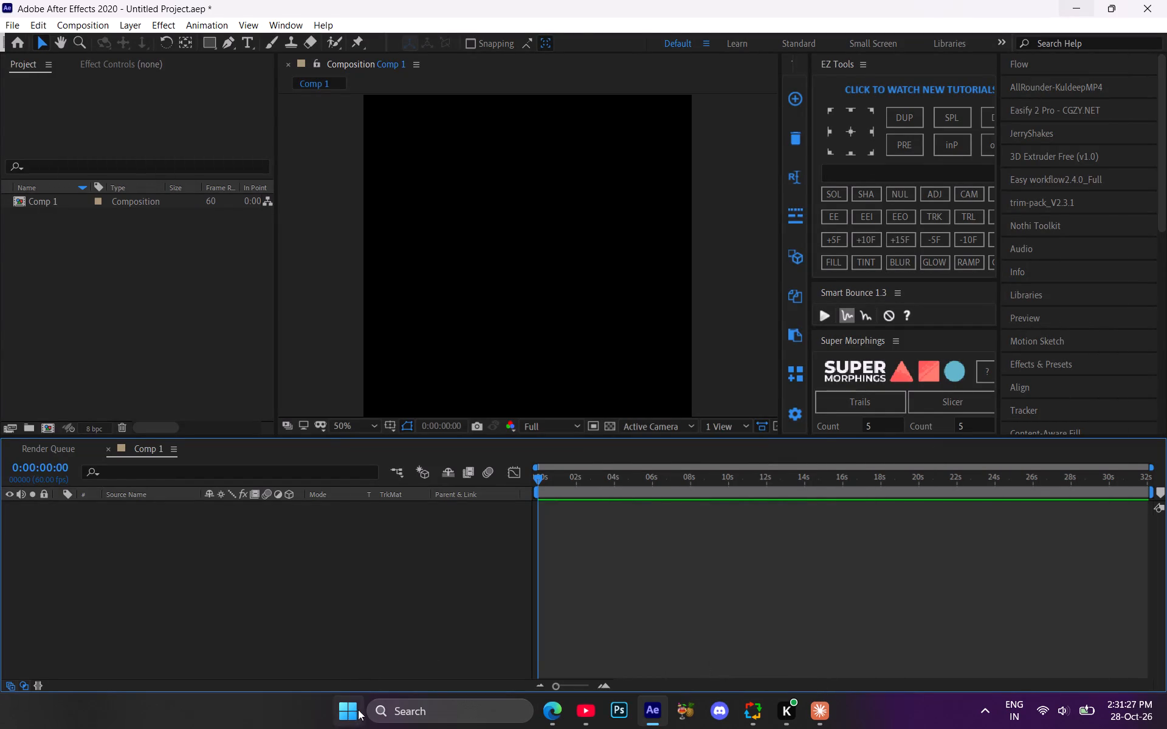
# Switch to File Explorer and open the Downloads folder.
pyautogui.click(356, 710)
pyautogui.scroll(-2, 610, 378)
pyautogui.click(620, 313)
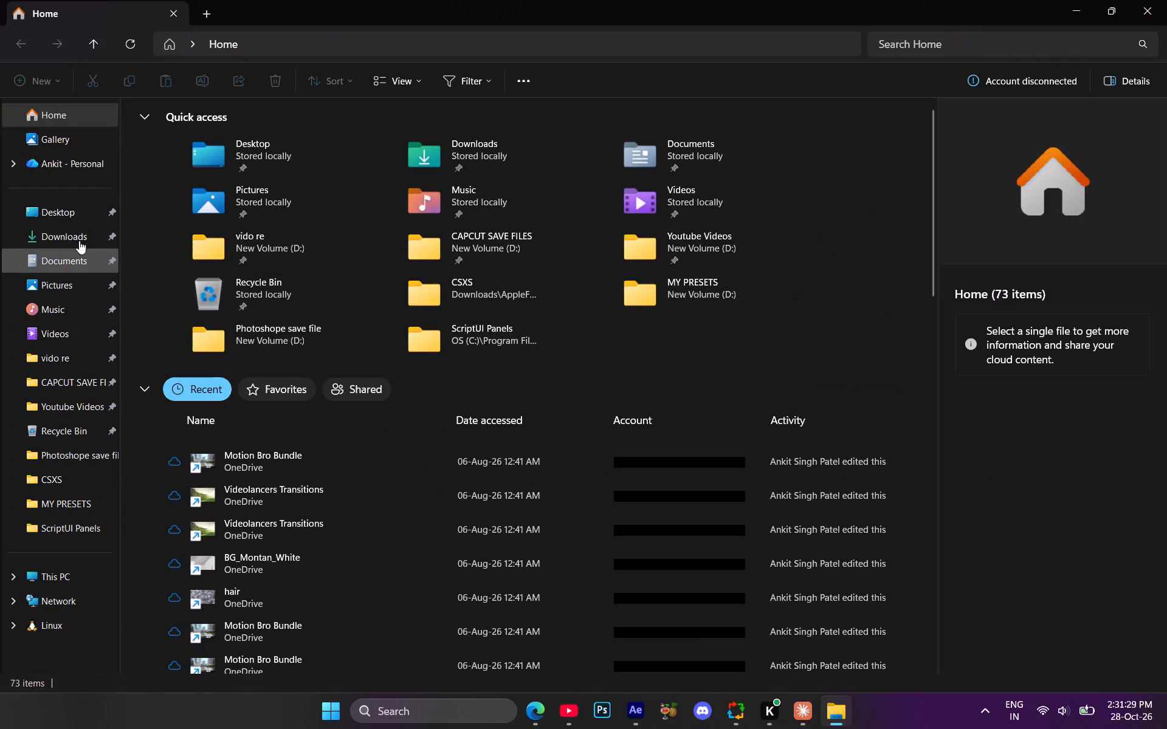
pyautogui.click(79, 239)
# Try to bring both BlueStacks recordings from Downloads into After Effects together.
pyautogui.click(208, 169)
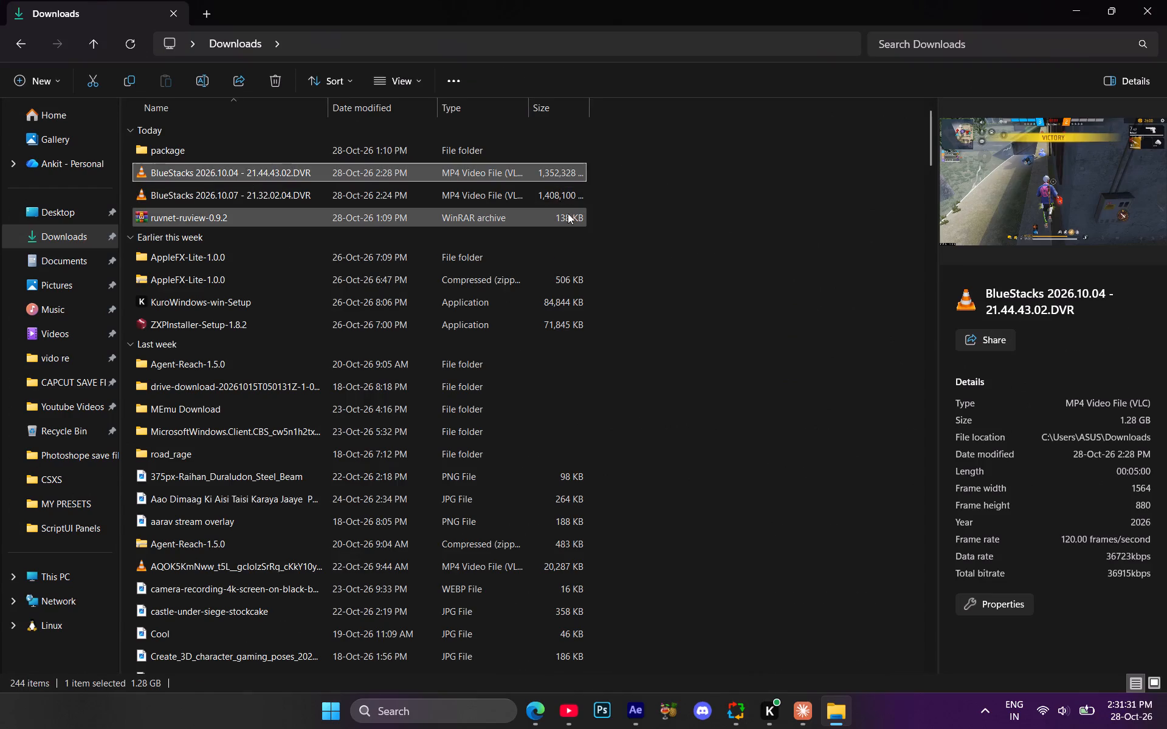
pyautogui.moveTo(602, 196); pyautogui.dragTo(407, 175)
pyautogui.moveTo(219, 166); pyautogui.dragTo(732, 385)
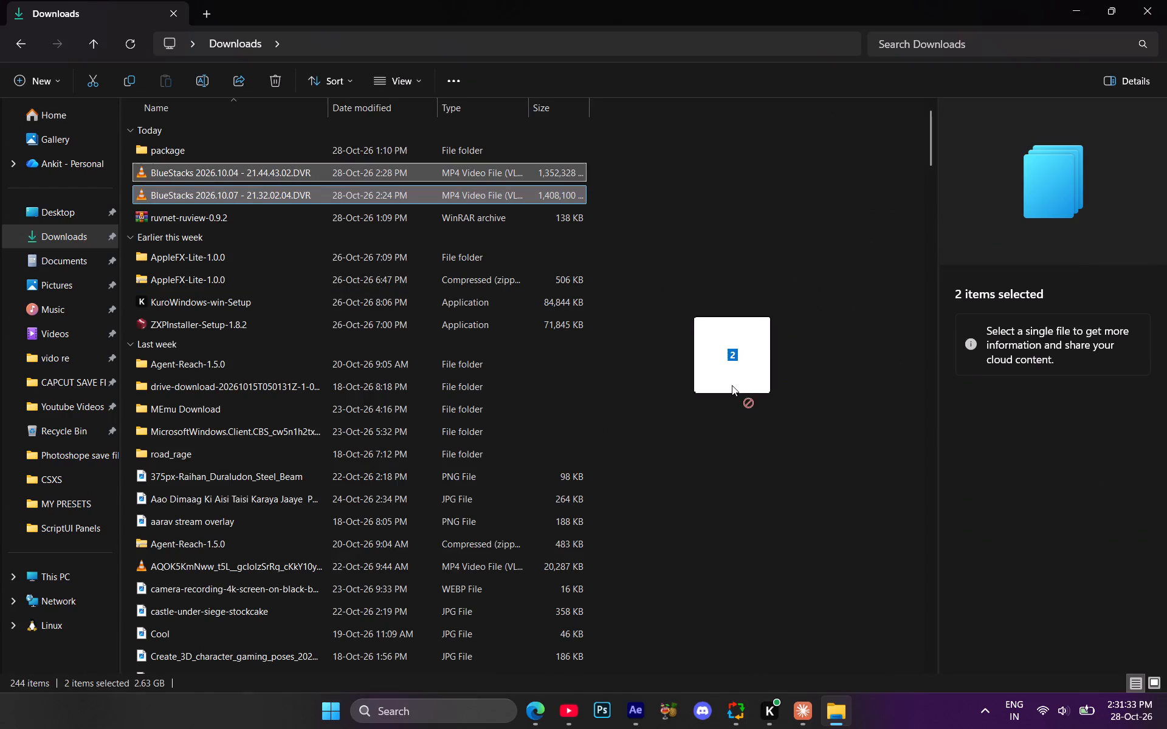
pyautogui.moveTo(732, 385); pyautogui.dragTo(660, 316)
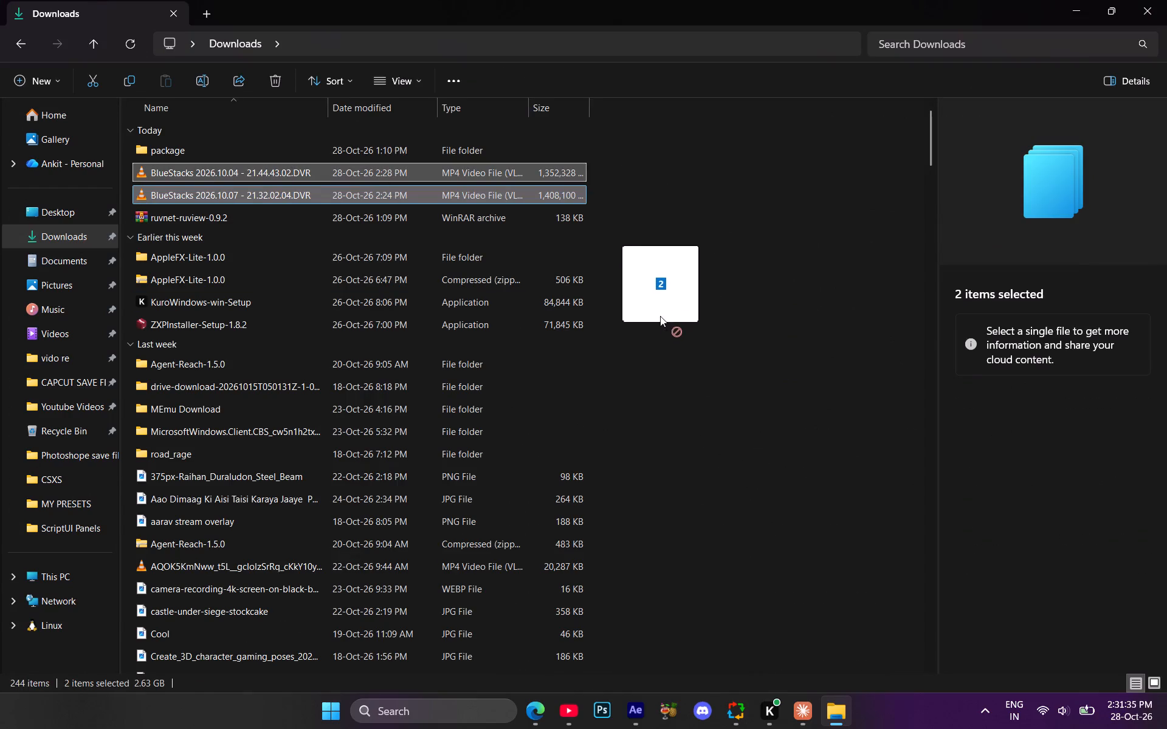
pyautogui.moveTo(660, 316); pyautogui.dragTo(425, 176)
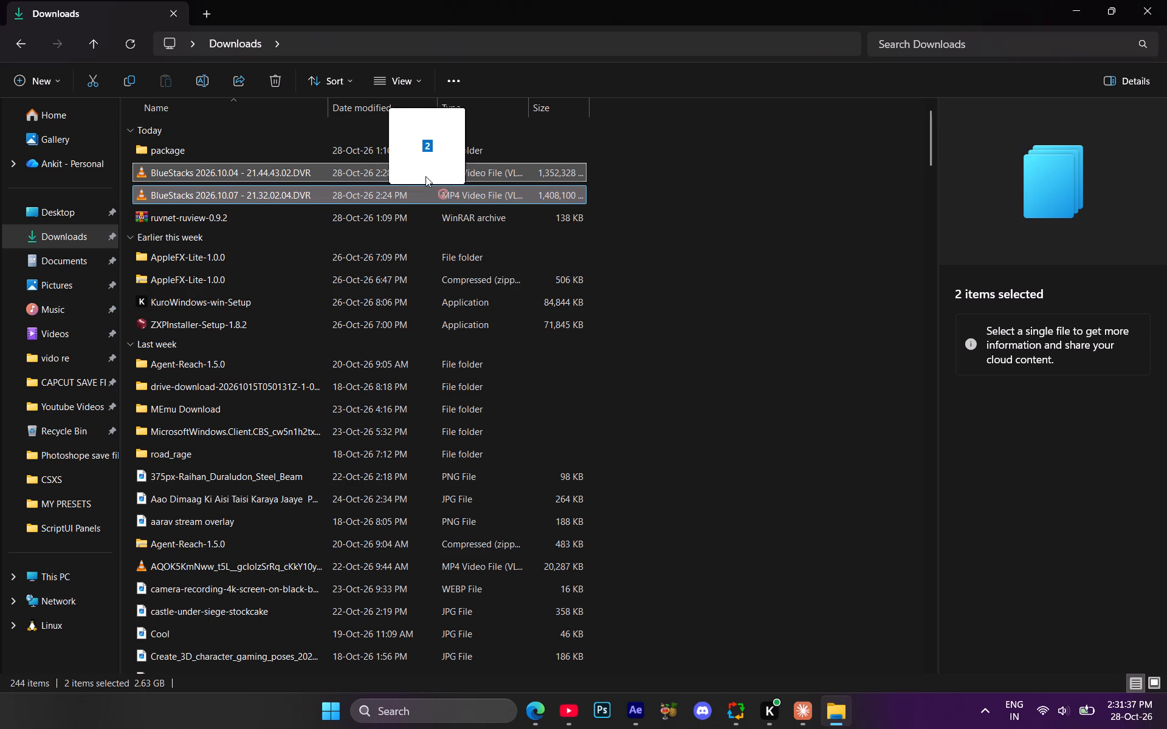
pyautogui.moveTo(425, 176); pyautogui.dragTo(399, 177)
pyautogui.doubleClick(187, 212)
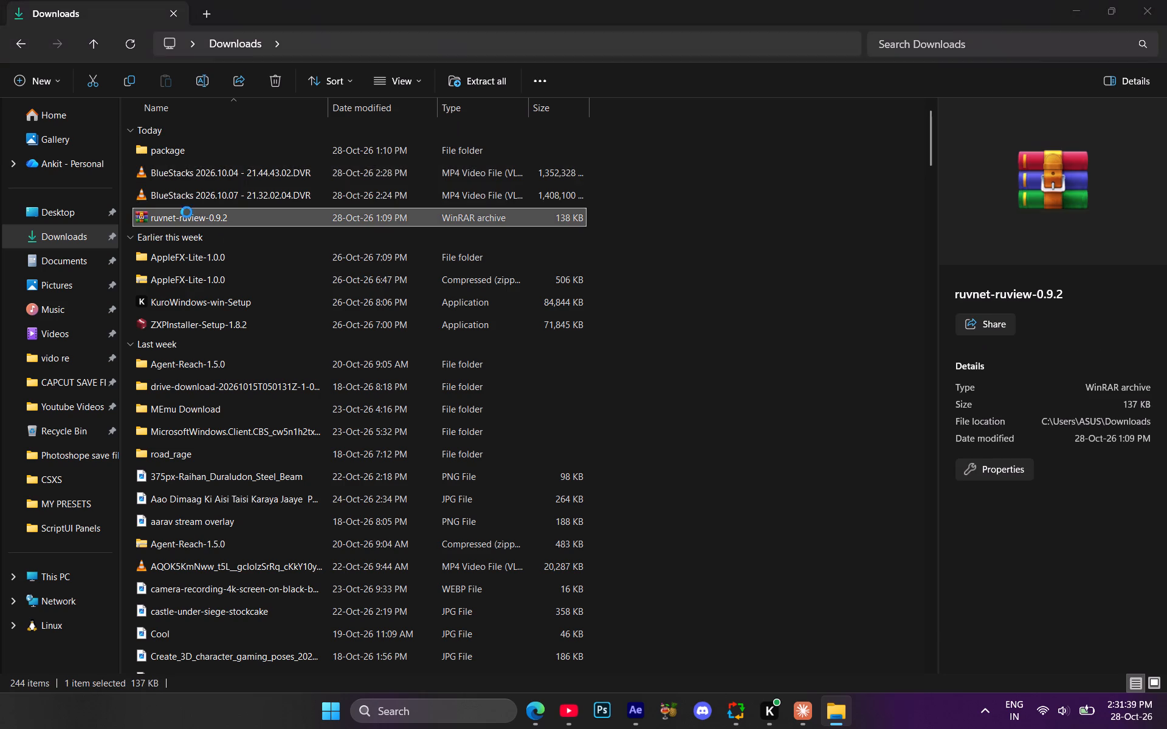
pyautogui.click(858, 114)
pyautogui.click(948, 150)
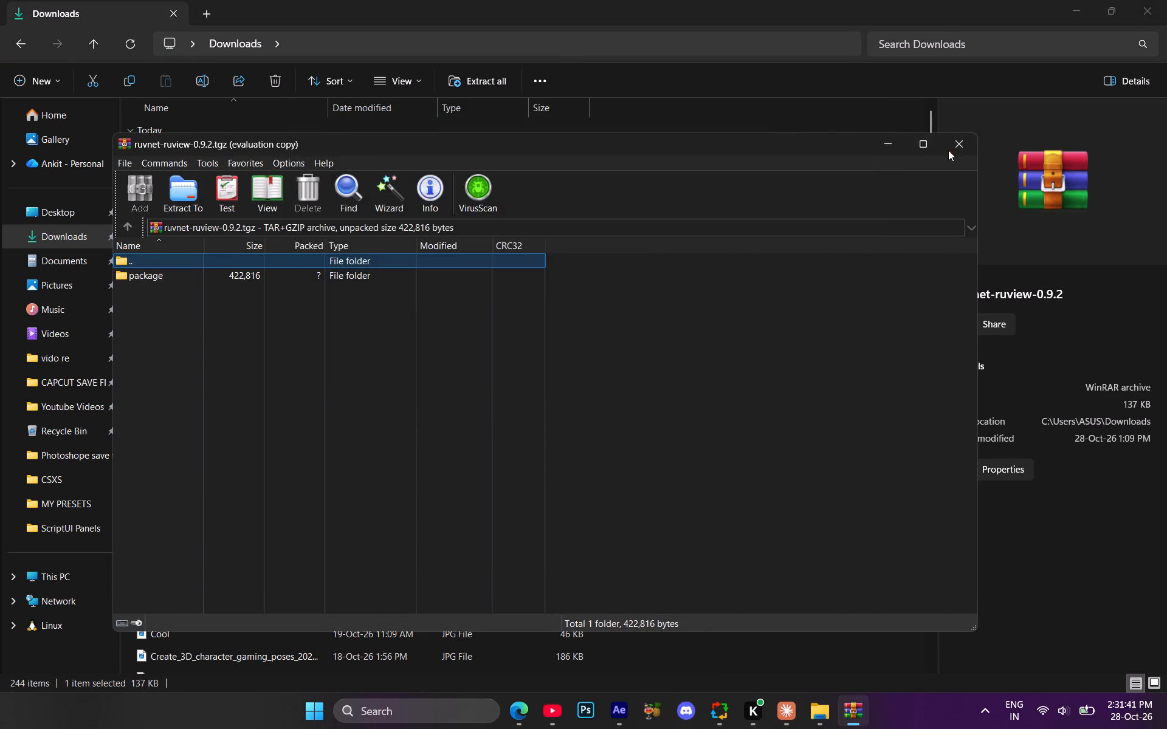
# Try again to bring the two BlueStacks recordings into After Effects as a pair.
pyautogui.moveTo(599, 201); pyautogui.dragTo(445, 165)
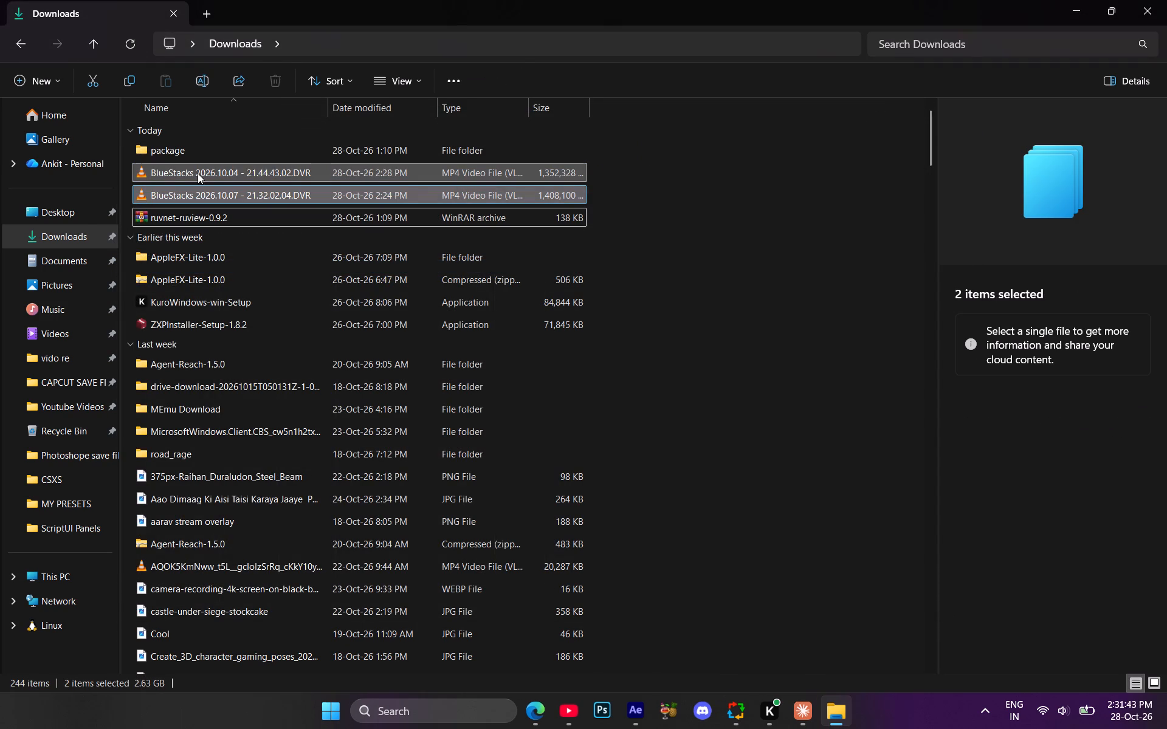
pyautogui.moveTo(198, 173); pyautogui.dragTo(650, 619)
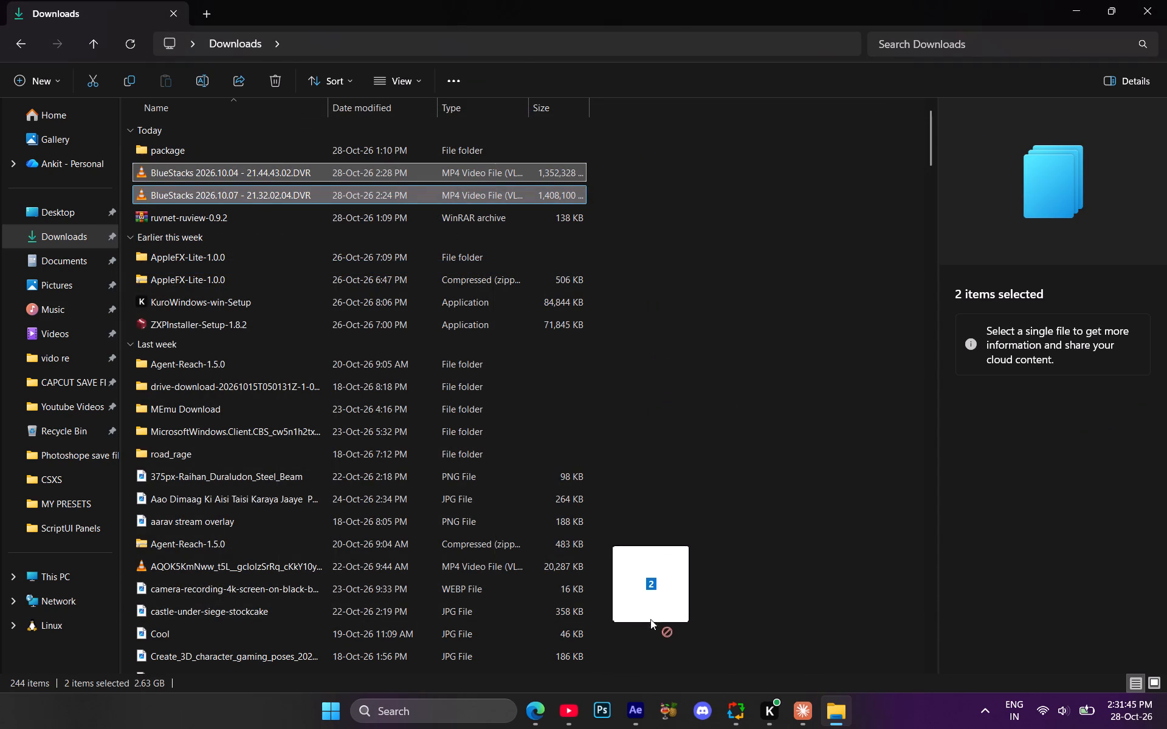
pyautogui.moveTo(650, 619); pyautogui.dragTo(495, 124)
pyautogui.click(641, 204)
# Import only the recording BlueStacks 2026.10.04 - 21.44.43.02.DVR from Downloads into the After Effects project.
pyautogui.click(246, 178)
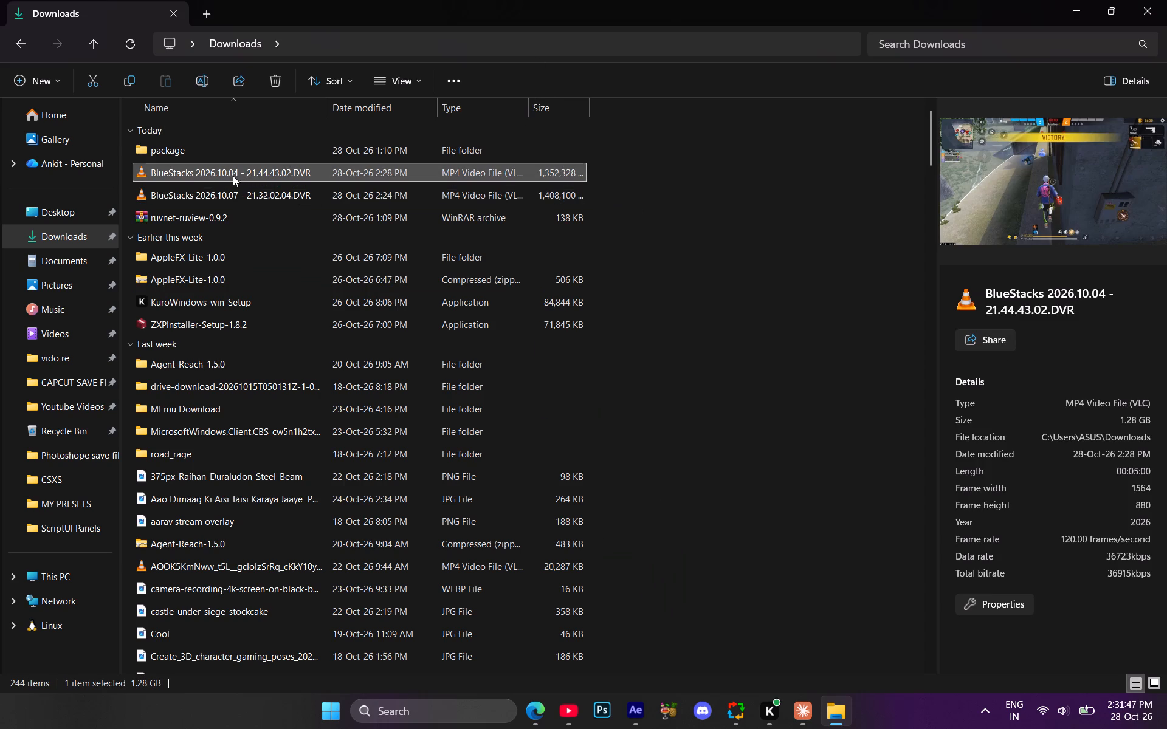
pyautogui.click(229, 185)
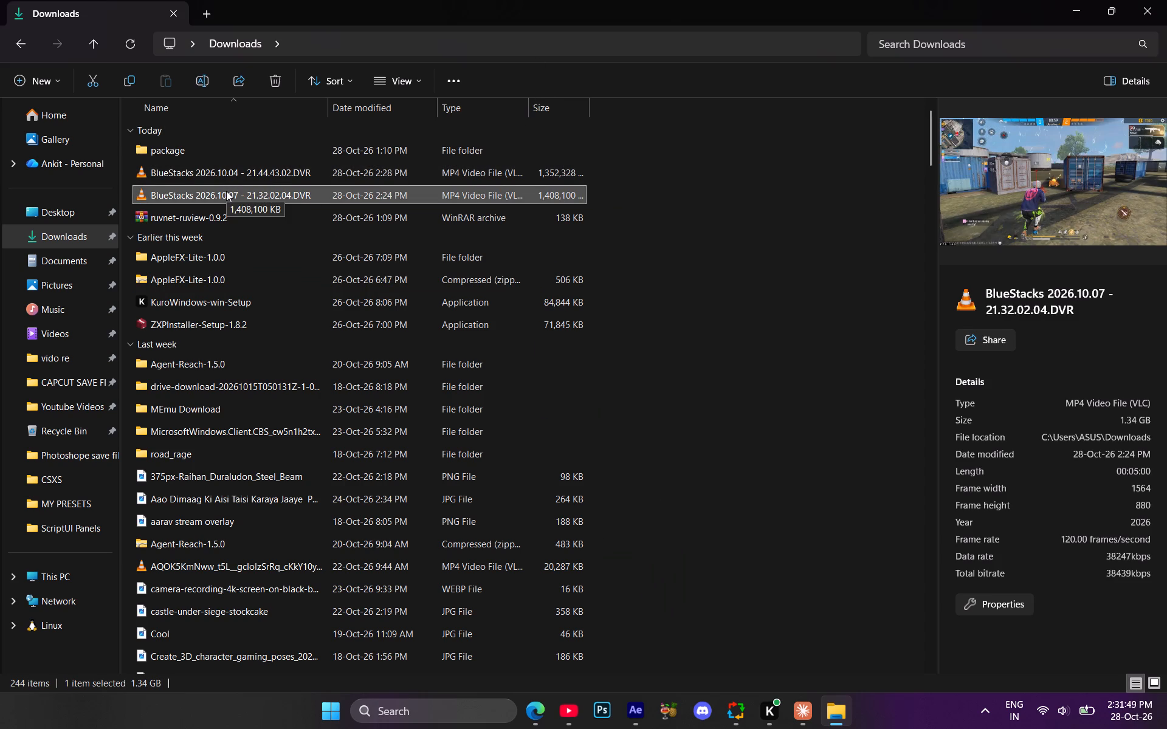
pyautogui.click(213, 168)
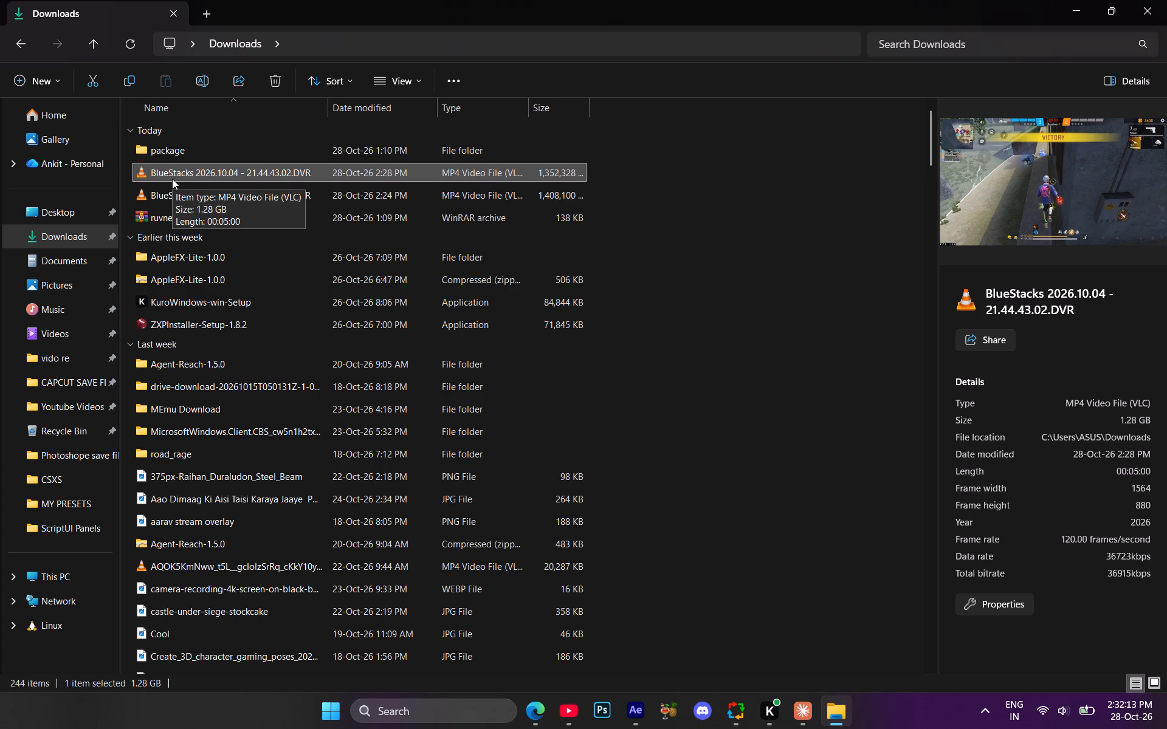
pyautogui.moveTo(176, 173); pyautogui.dragTo(759, 566)
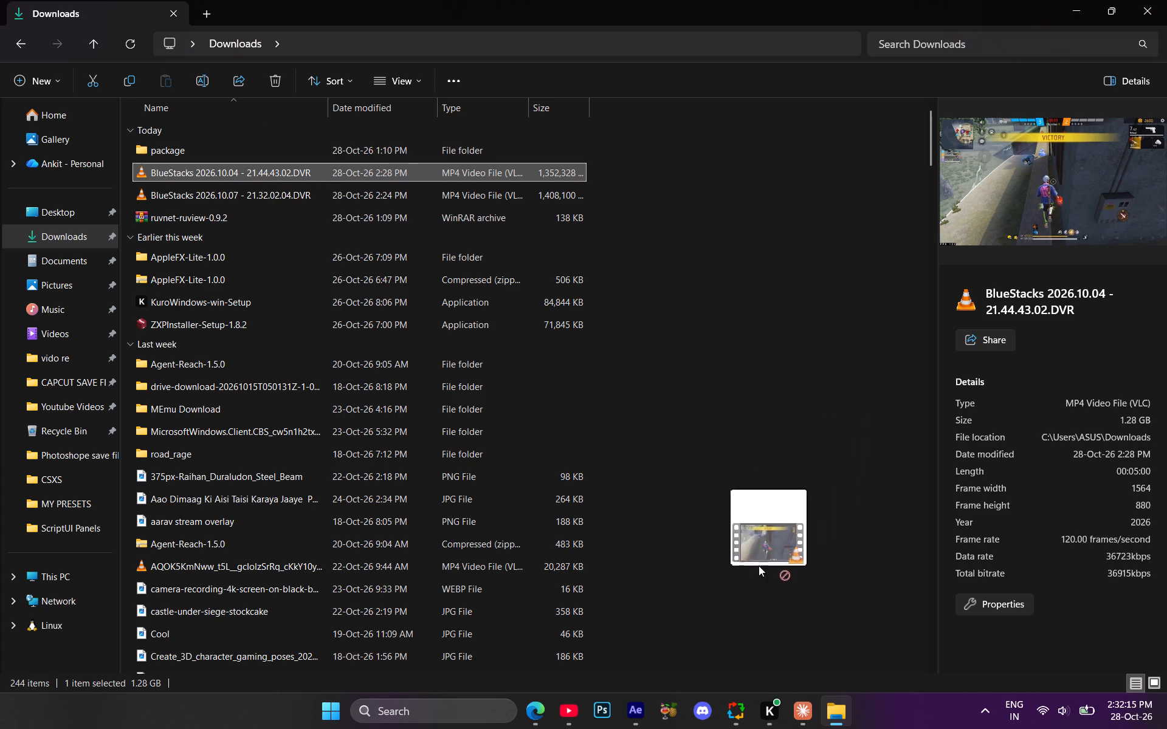
pyautogui.moveTo(759, 566); pyautogui.dragTo(126, 298)
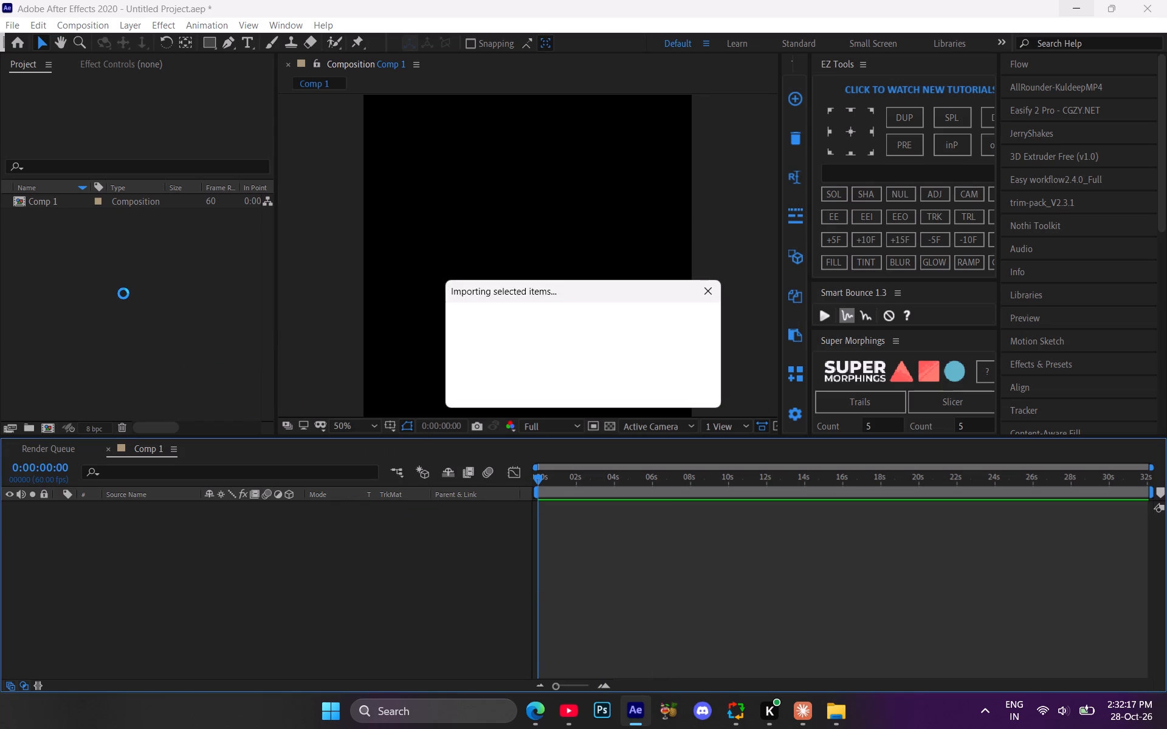
# Preview the imported recording in an enlarged Footage viewer, trim its in point to about 0:04:25:004, and close the viewer.
pyautogui.click(61, 214)
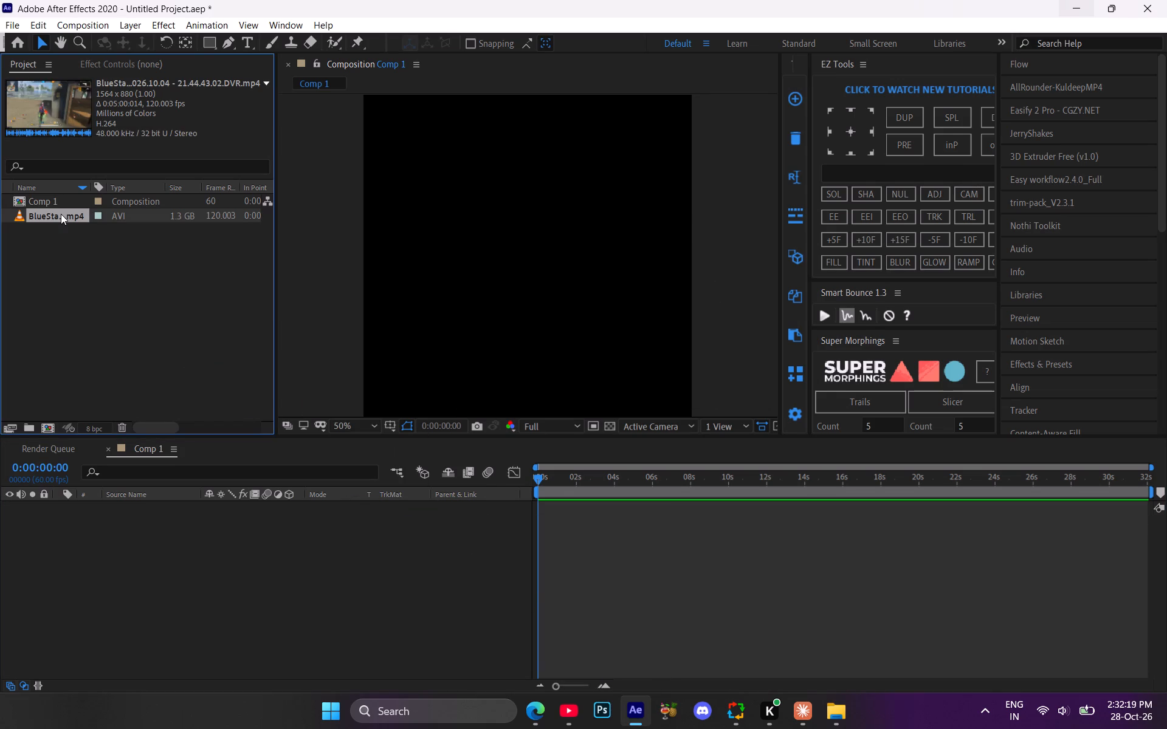
pyautogui.doubleClick(61, 214)
pyautogui.moveTo(344, 278); pyautogui.dragTo(659, 299)
pyautogui.click(551, 394)
pyautogui.click(574, 388)
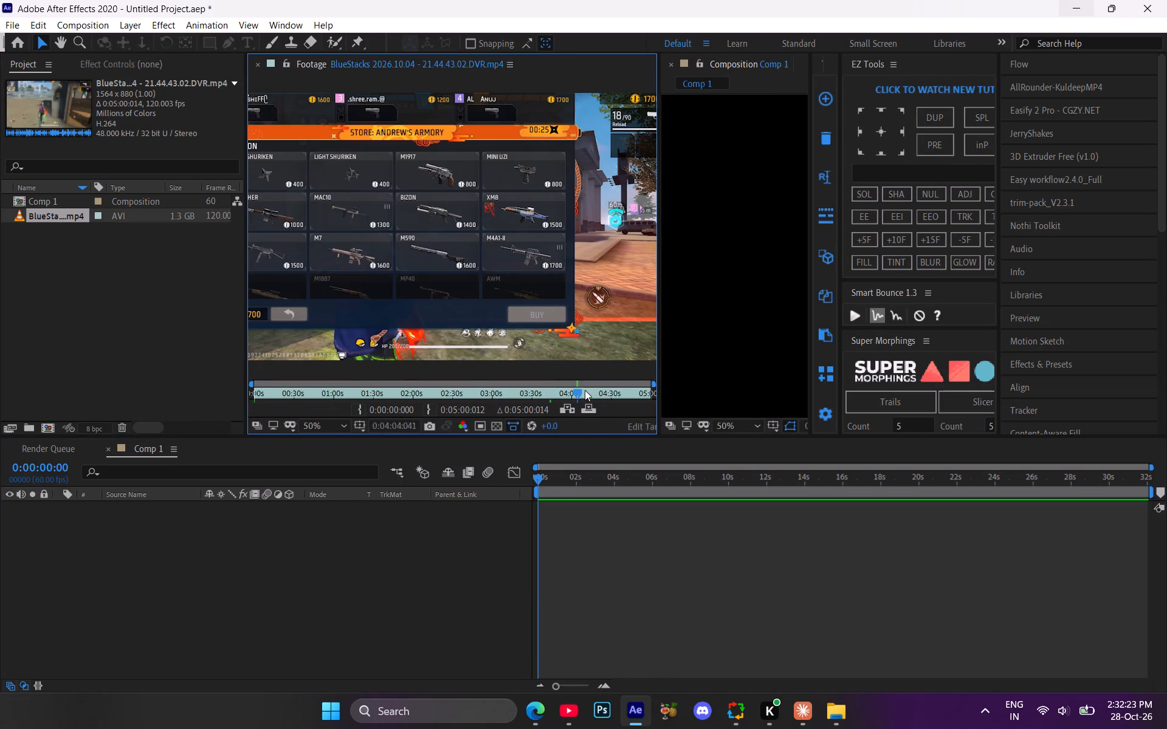
pyautogui.moveTo(595, 391); pyautogui.dragTo(608, 393)
pyautogui.moveTo(256, 394); pyautogui.dragTo(593, 400)
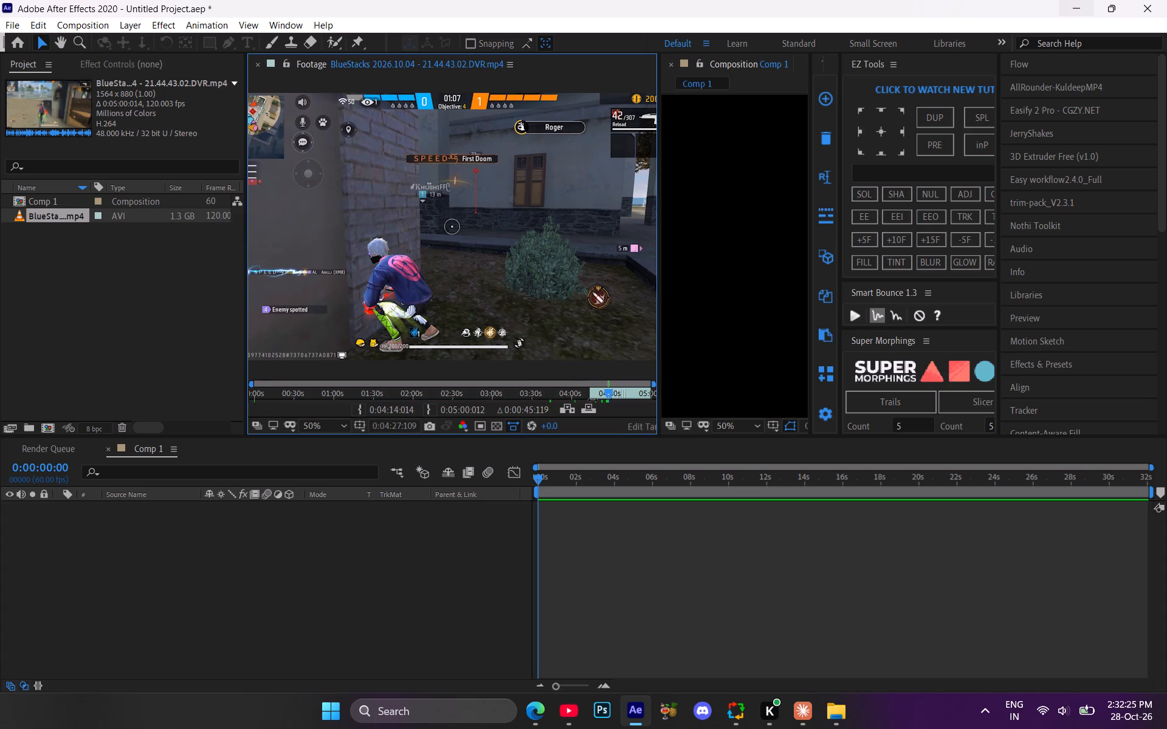
pyautogui.moveTo(593, 400); pyautogui.dragTo(607, 400)
pyautogui.click(255, 64)
# Add the trimmed recording to the Comp 1 timeline as a layer.
pyautogui.moveTo(95, 295); pyautogui.dragTo(92, 289)
pyautogui.moveTo(47, 219); pyautogui.dragTo(96, 550)
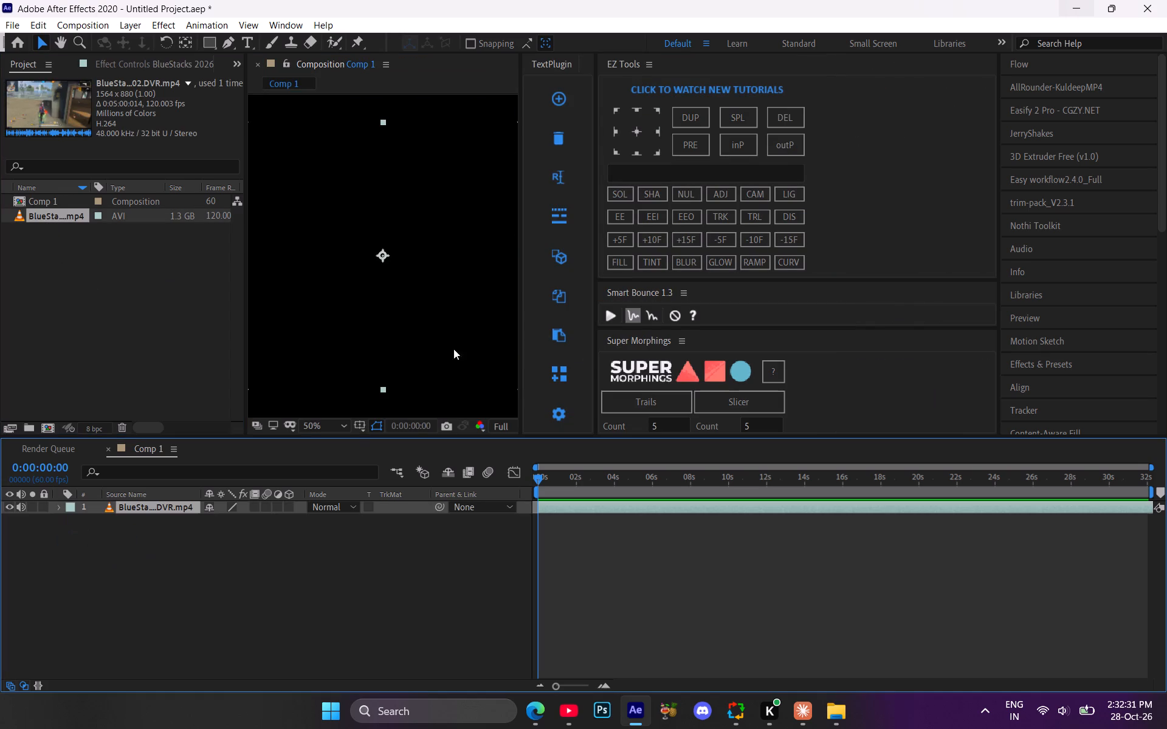
# Resize the workspace so the Composition viewer is wider, the Project panel narrower, and the EZ Tools panel fully shown.
pyautogui.moveTo(521, 285); pyautogui.dragTo(832, 299)
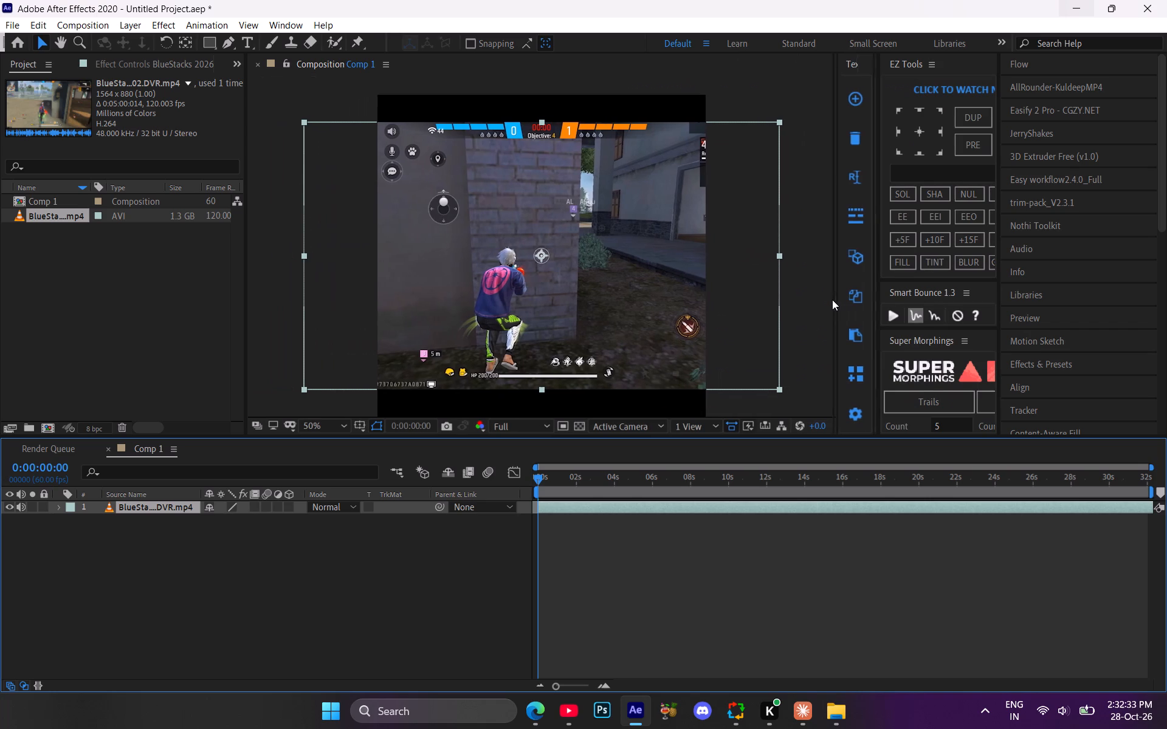
pyautogui.moveTo(832, 299); pyautogui.dragTo(853, 300)
pyautogui.moveTo(247, 267); pyautogui.dragTo(156, 254)
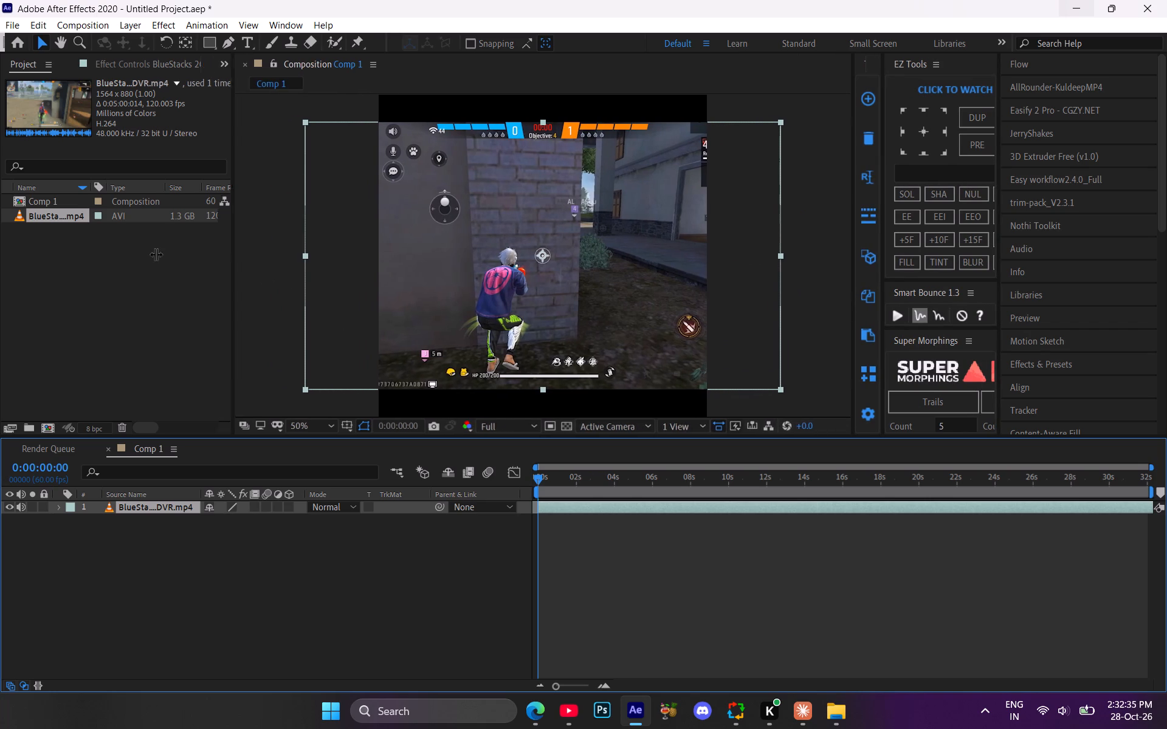
pyautogui.moveTo(156, 254); pyautogui.dragTo(119, 248)
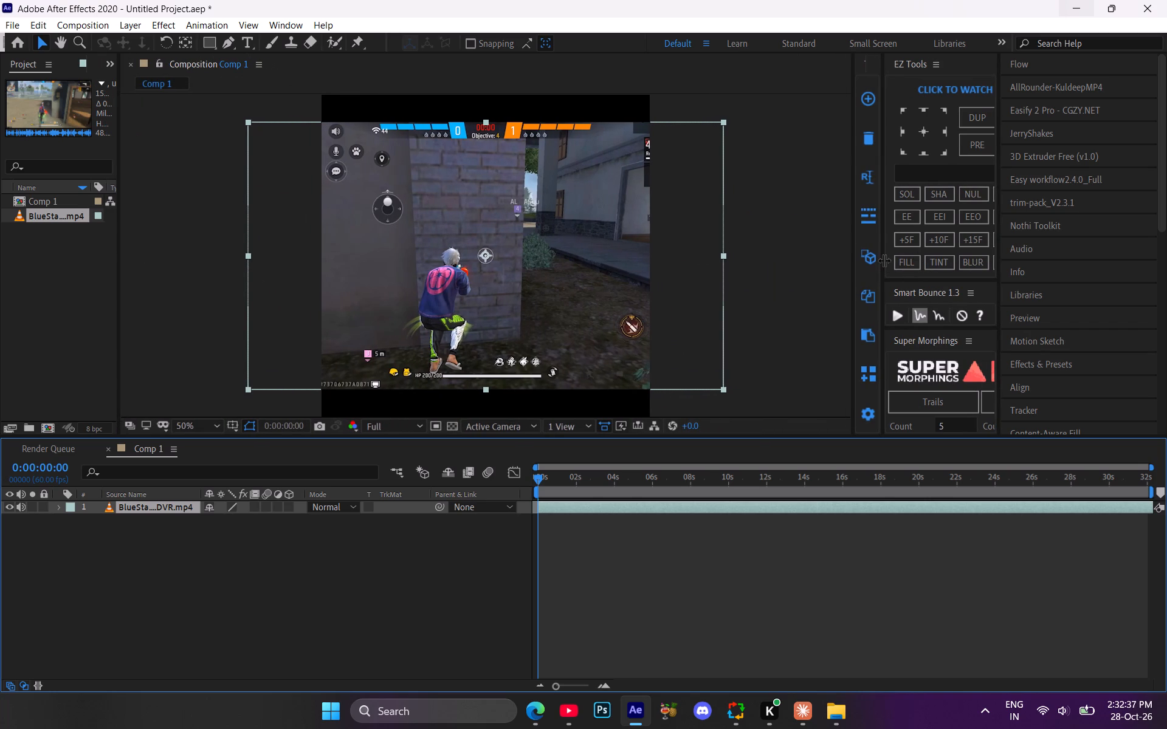
pyautogui.moveTo(884, 260); pyautogui.dragTo(781, 257)
pyautogui.click(752, 261)
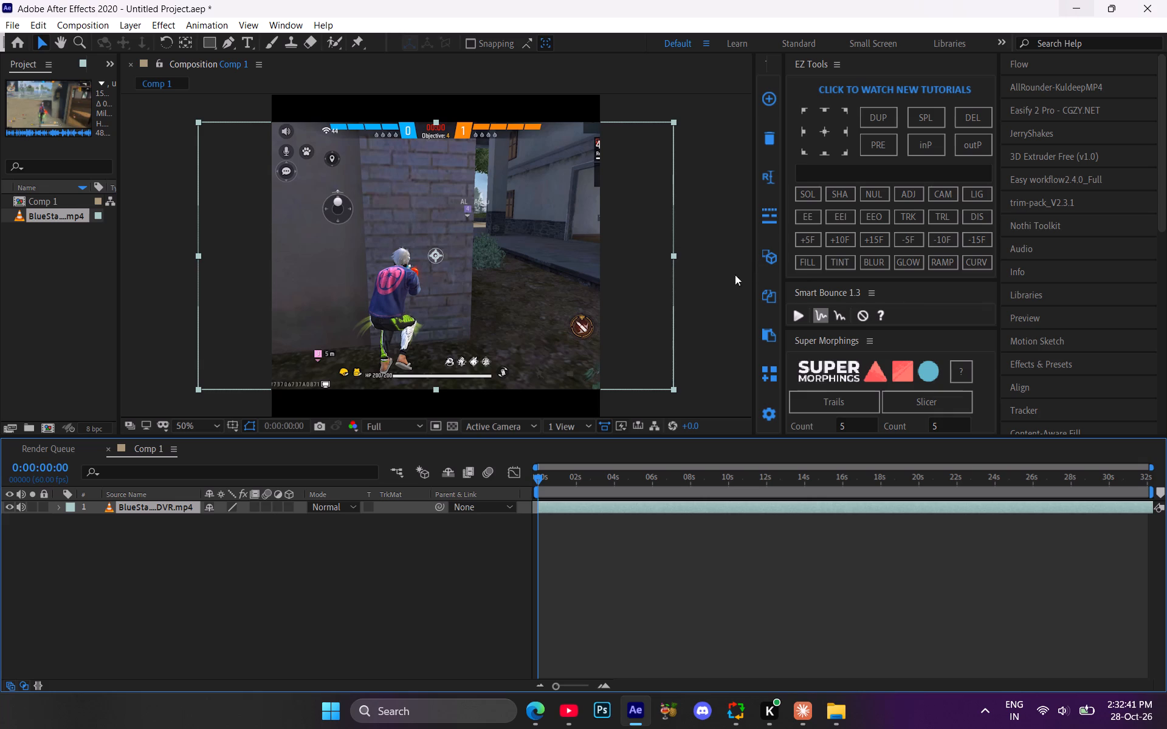
# Expand the Flow panel.
pyautogui.click(1042, 66)
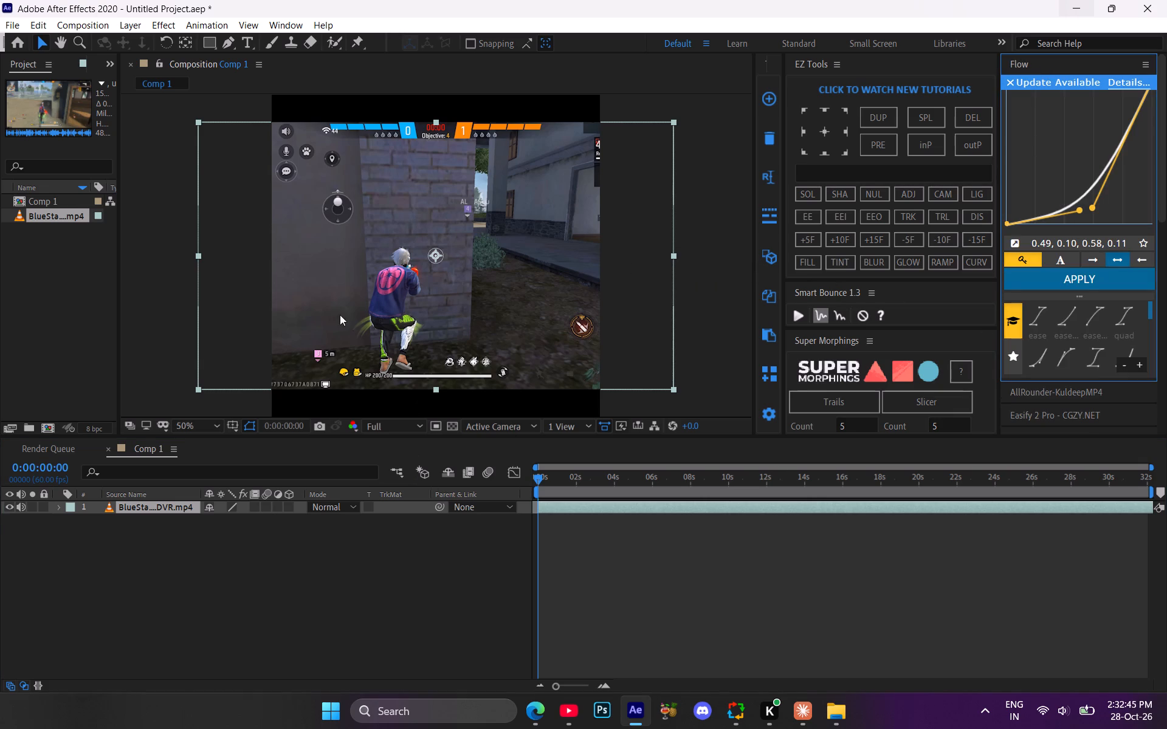
# Set the recording layer's scale to 120% and collapse its properties.
pyautogui.click(368, 548)
pyautogui.click(164, 512)
pyautogui.press('s')
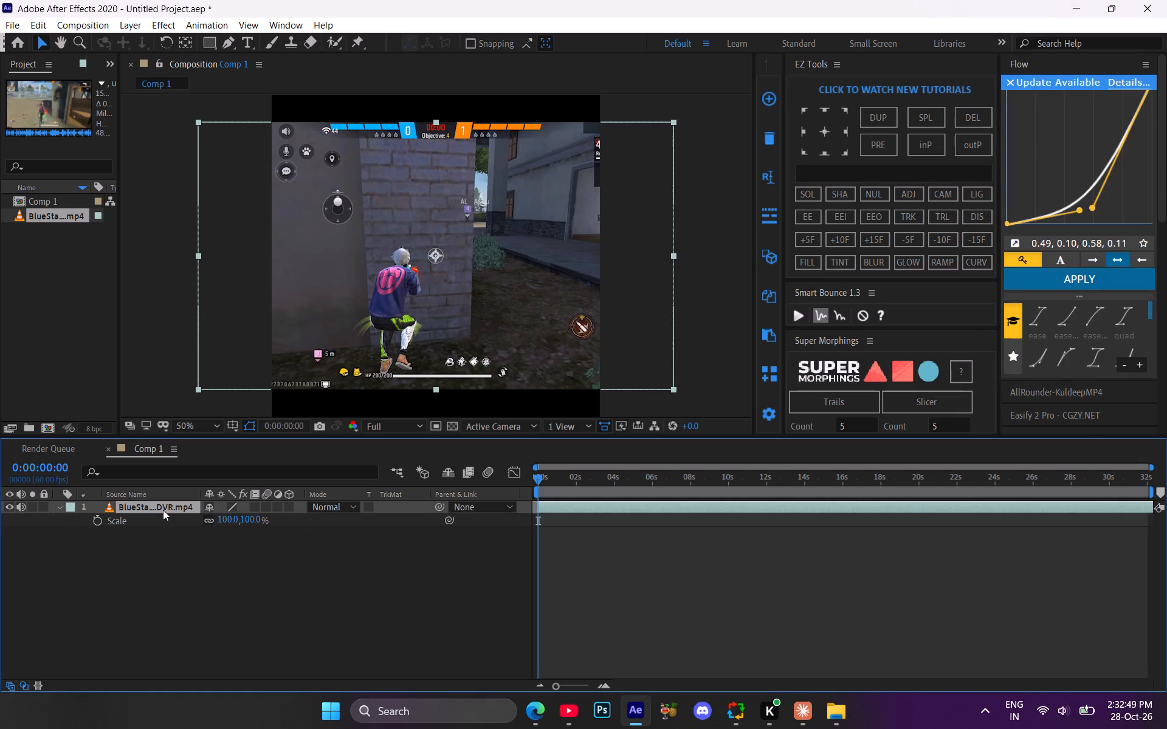
pyautogui.click(260, 522)
pyautogui.write('120')
pyautogui.press('Return')
pyautogui.click(284, 583)
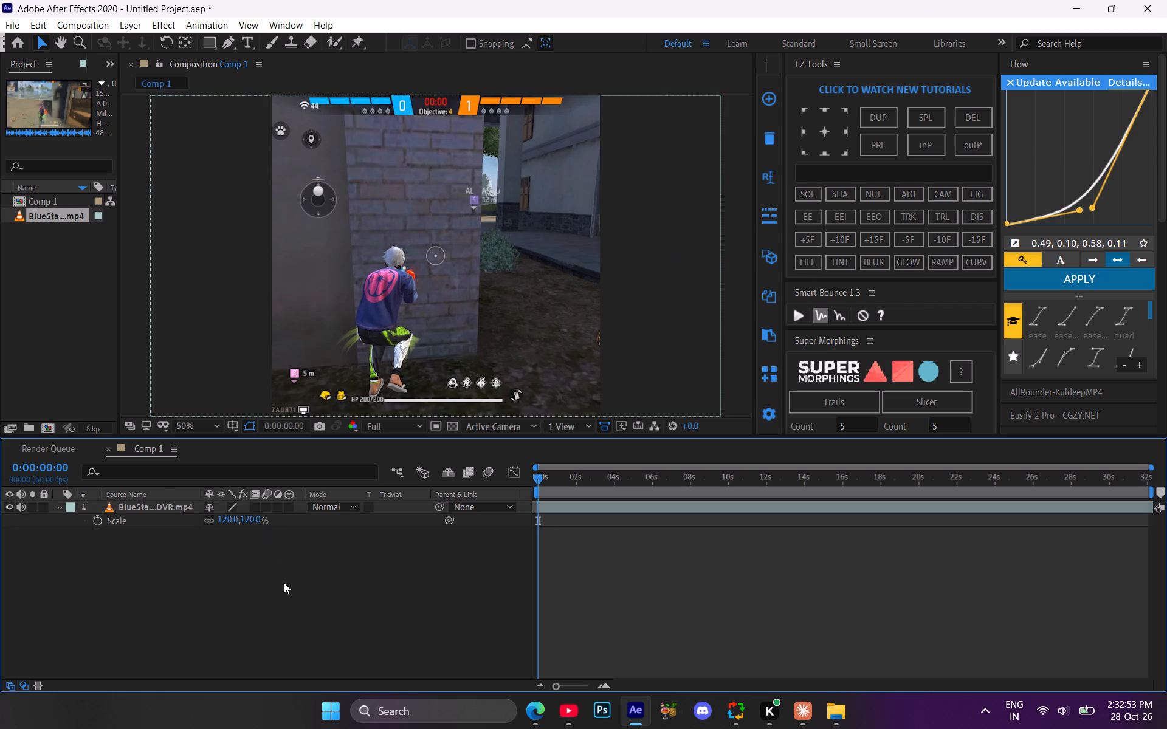
pyautogui.click(58, 507)
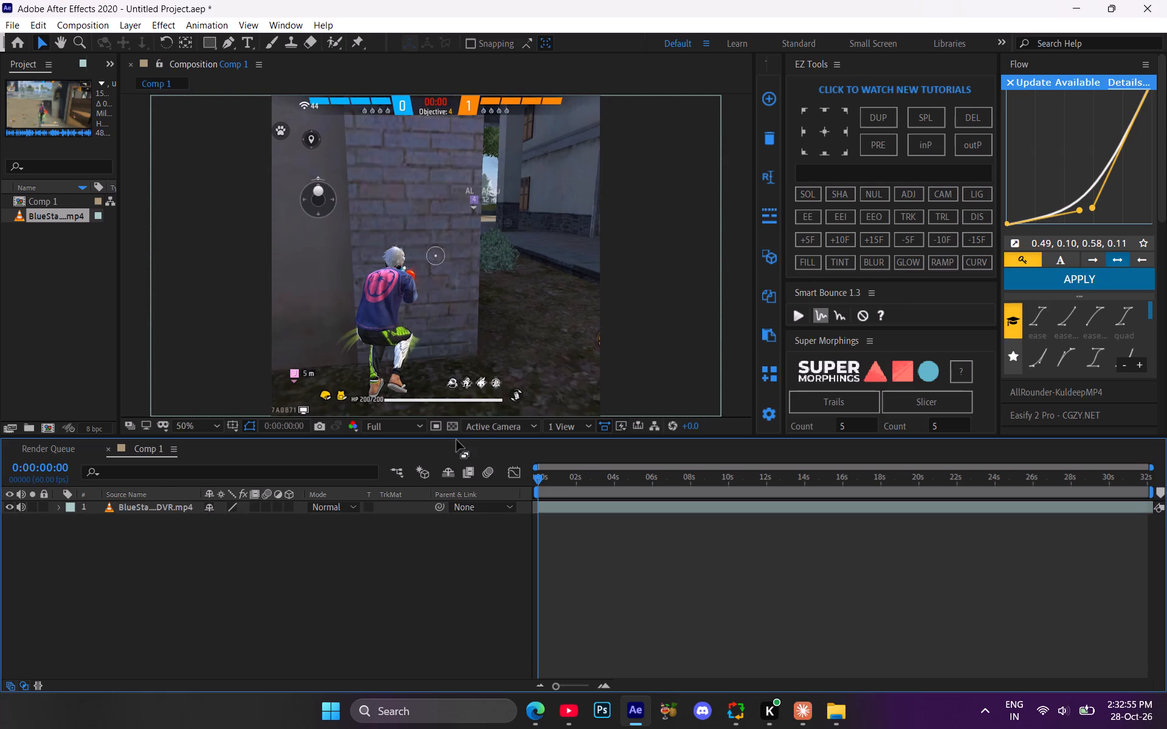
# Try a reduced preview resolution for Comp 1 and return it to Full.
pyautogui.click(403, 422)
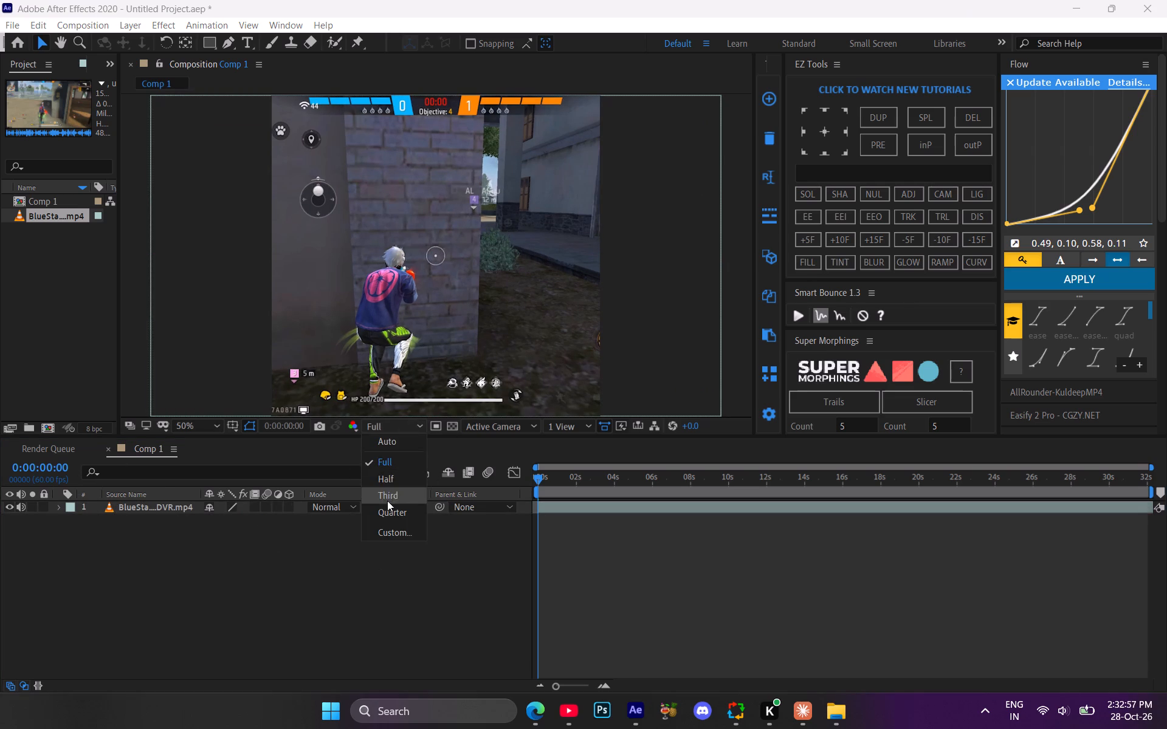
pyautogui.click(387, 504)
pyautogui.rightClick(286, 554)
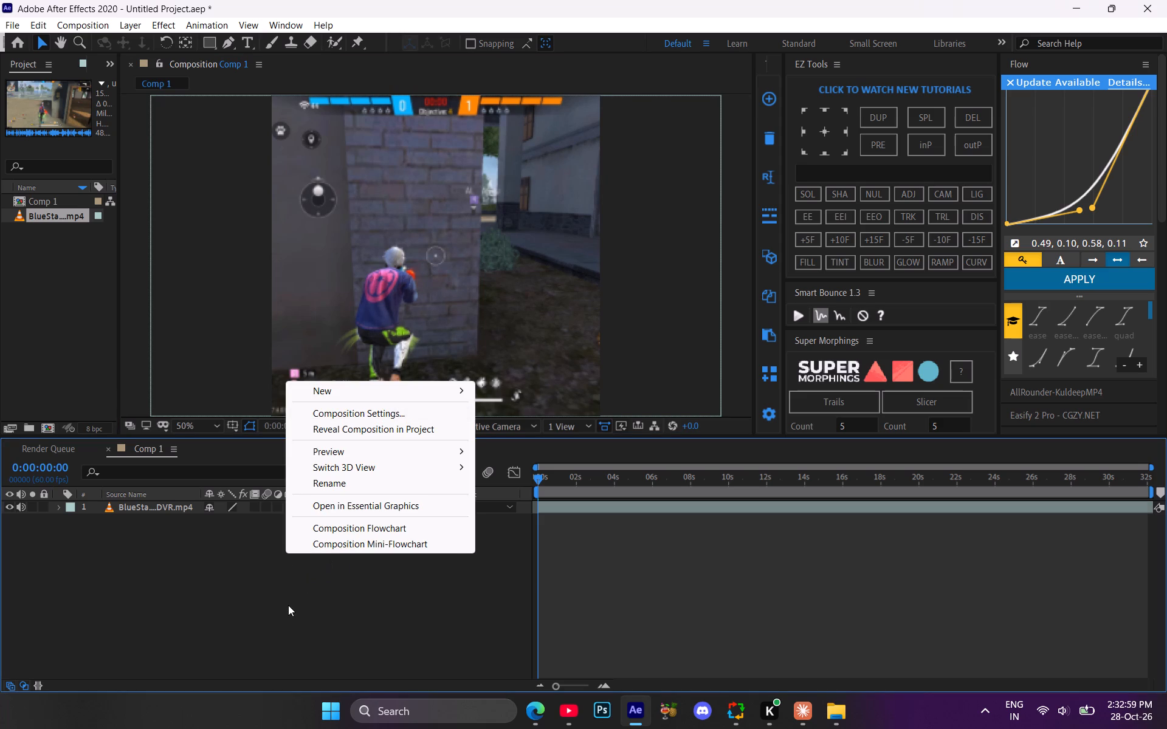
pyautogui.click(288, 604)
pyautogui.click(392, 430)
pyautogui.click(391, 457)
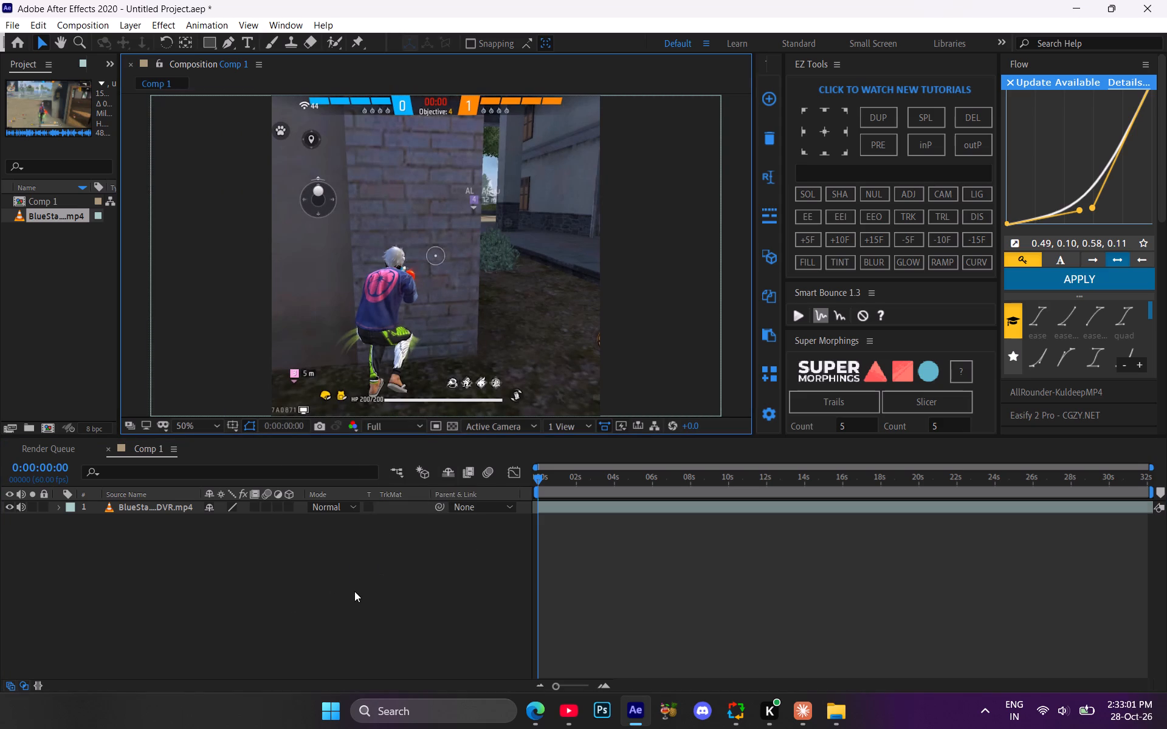
# Split the recording layer at about 0:00:09:14 and delete the part before the cut.
pyautogui.moveTo(543, 479); pyautogui.dragTo(684, 491)
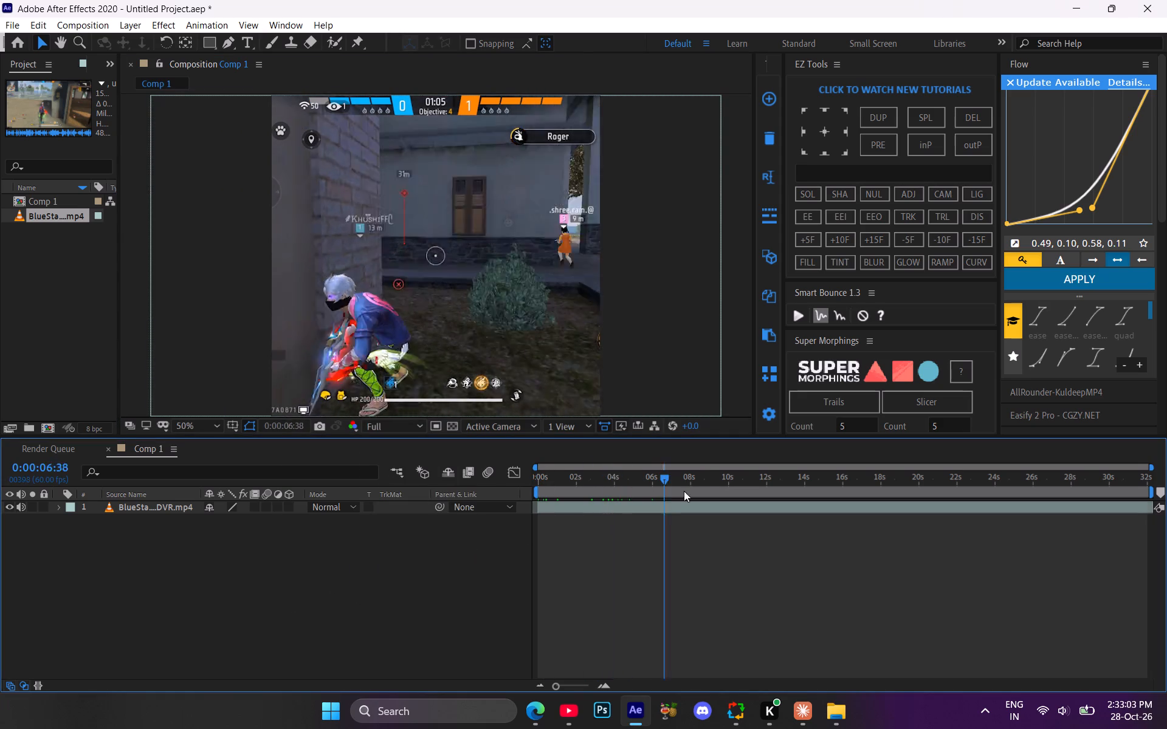
pyautogui.moveTo(684, 491); pyautogui.dragTo(788, 498)
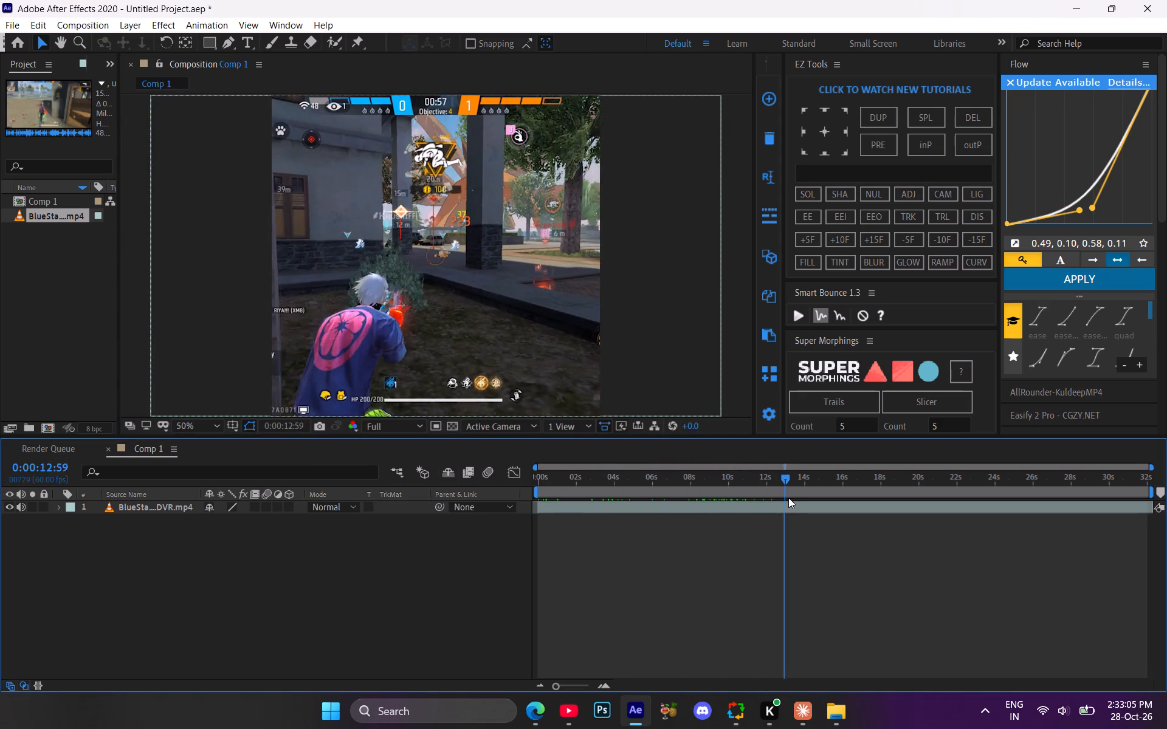
pyautogui.moveTo(788, 498); pyautogui.dragTo(740, 495)
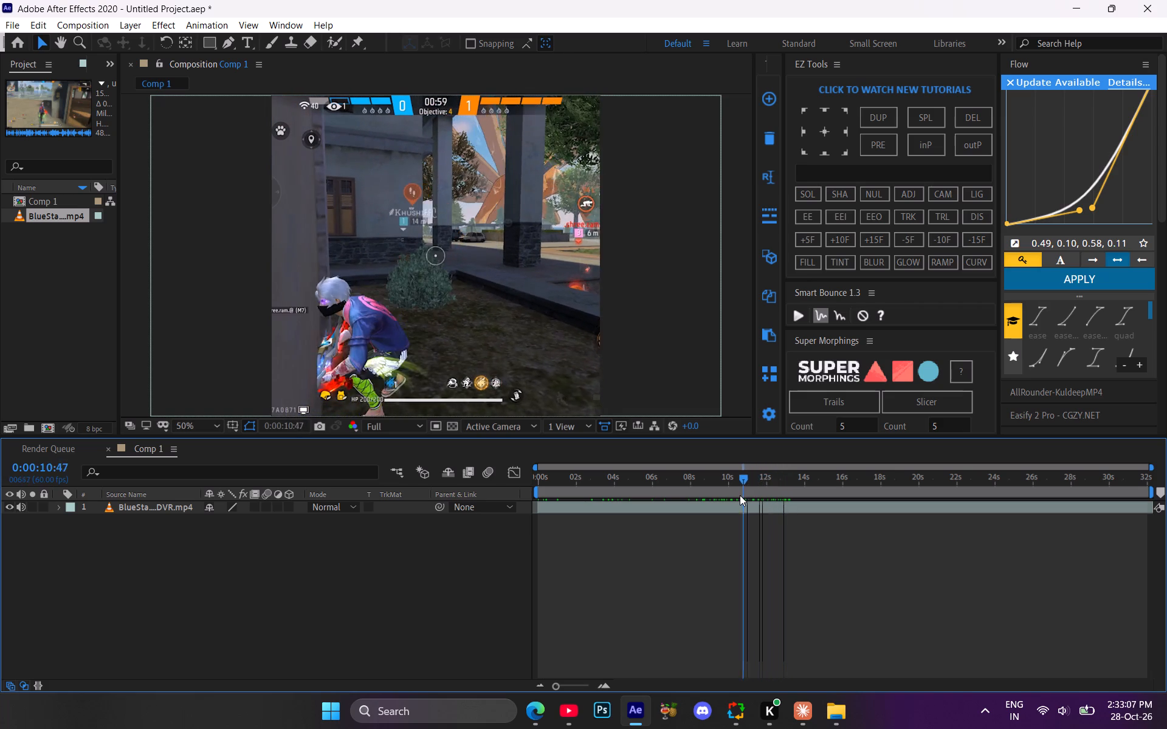
pyautogui.moveTo(740, 495); pyautogui.dragTo(716, 496)
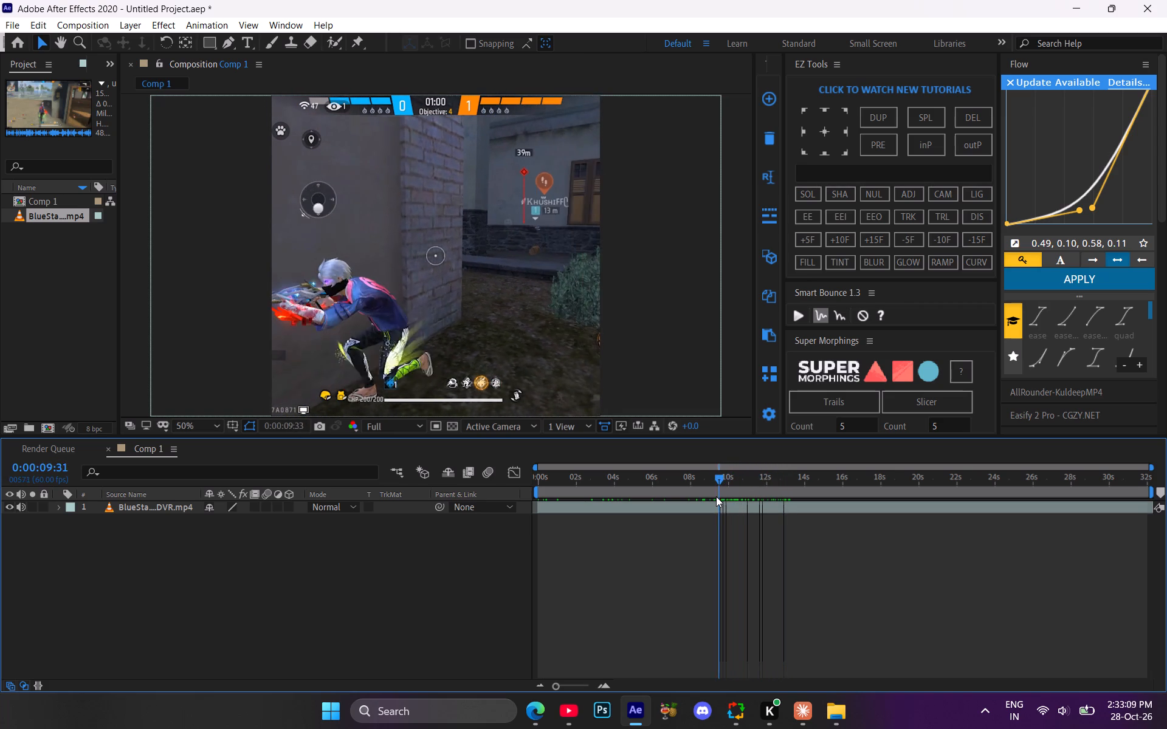
pyautogui.moveTo(716, 496); pyautogui.dragTo(714, 498)
pyautogui.click(714, 508)
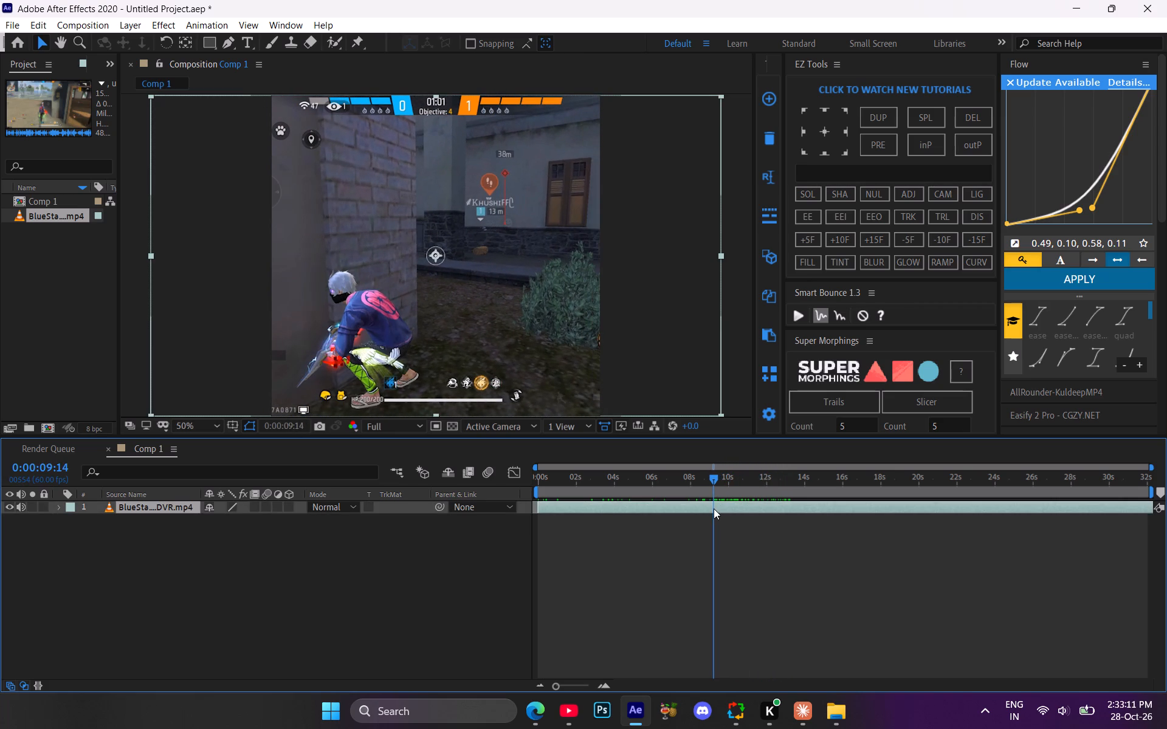
pyautogui.hotkey('ctrl', 'shift', 'd')
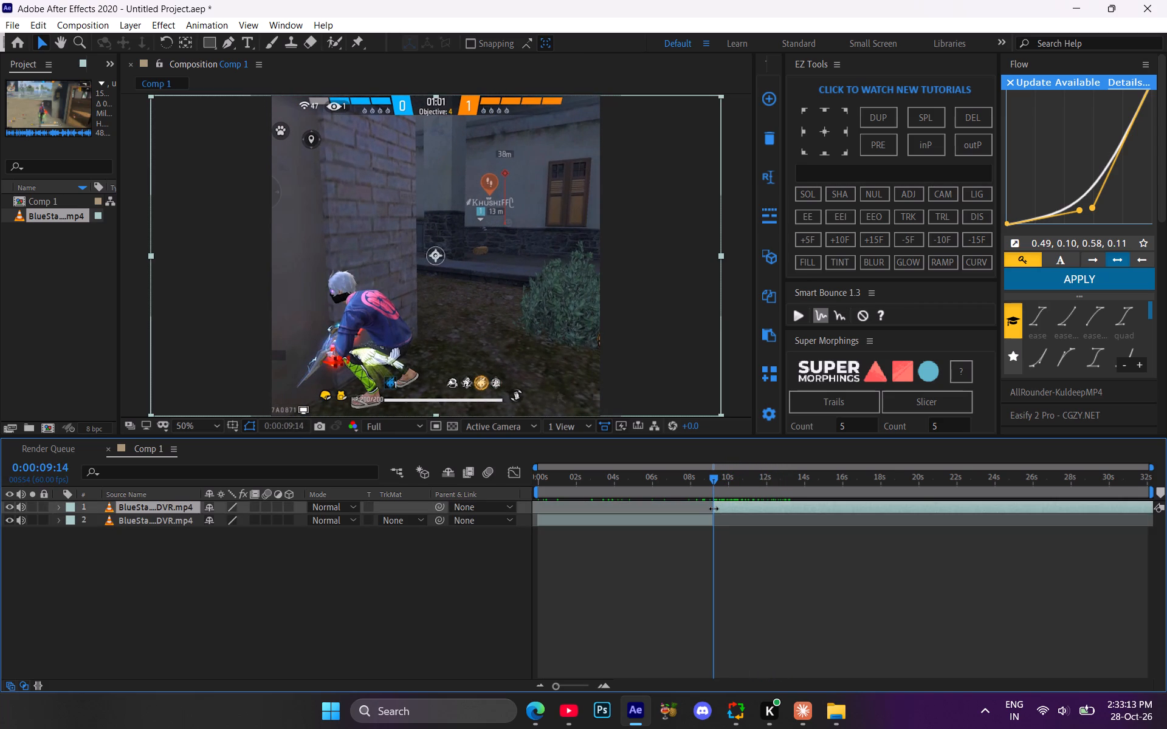
pyautogui.click(703, 521)
pyautogui.press('Delete')
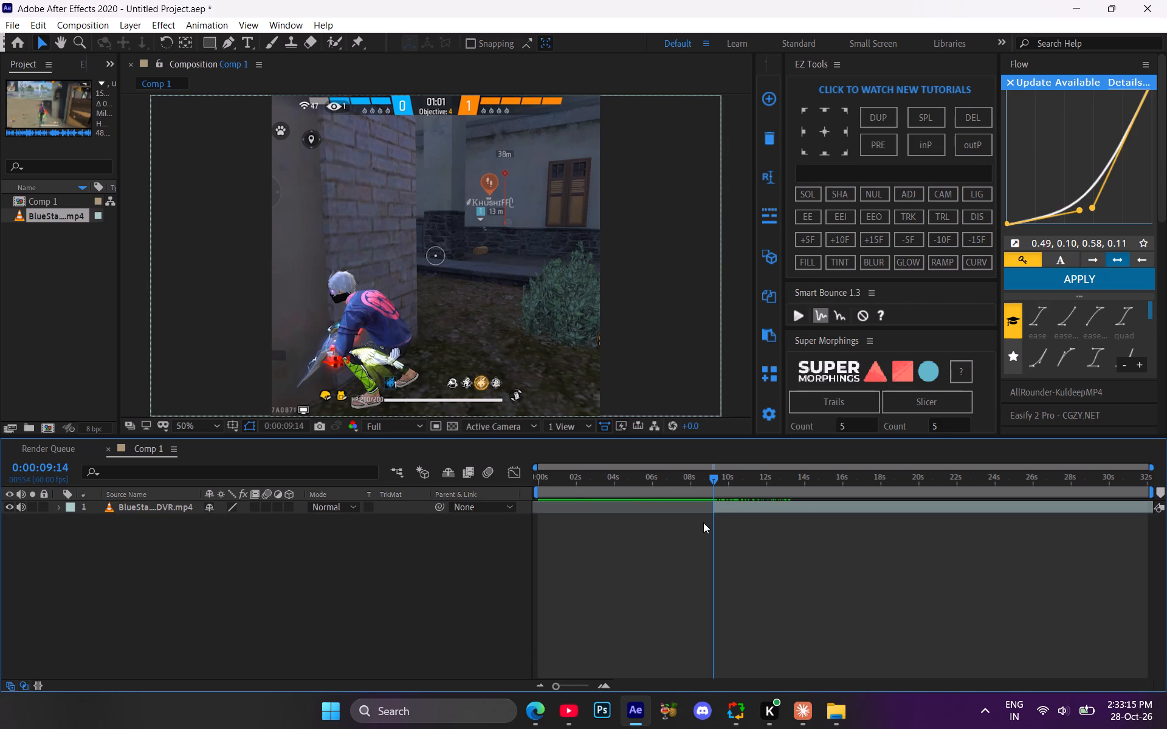
# Move the remaining recording clip to the start of the Comp 1 timeline.
pyautogui.moveTo(745, 505); pyautogui.dragTo(577, 519)
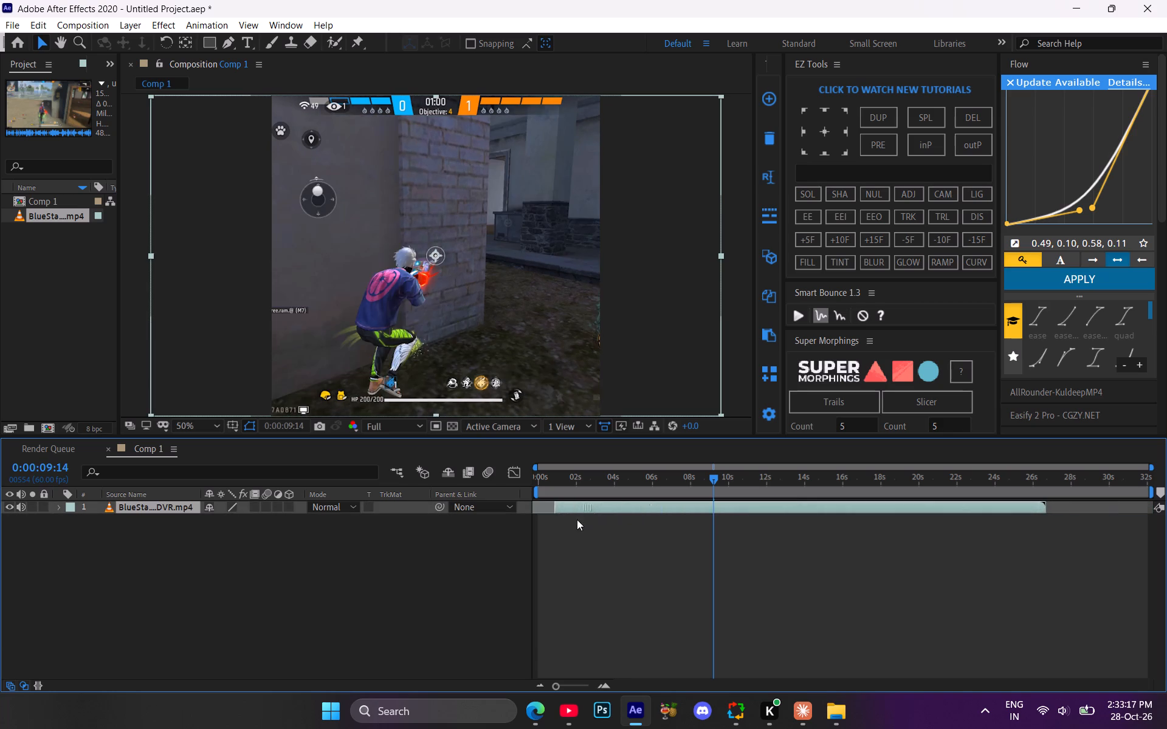
pyautogui.moveTo(577, 519); pyautogui.dragTo(569, 523)
# Split the recording layer at 0:00:17:56, on the Quadra Takedown moment.
pyautogui.click(547, 476)
pyautogui.moveTo(547, 476); pyautogui.dragTo(556, 476)
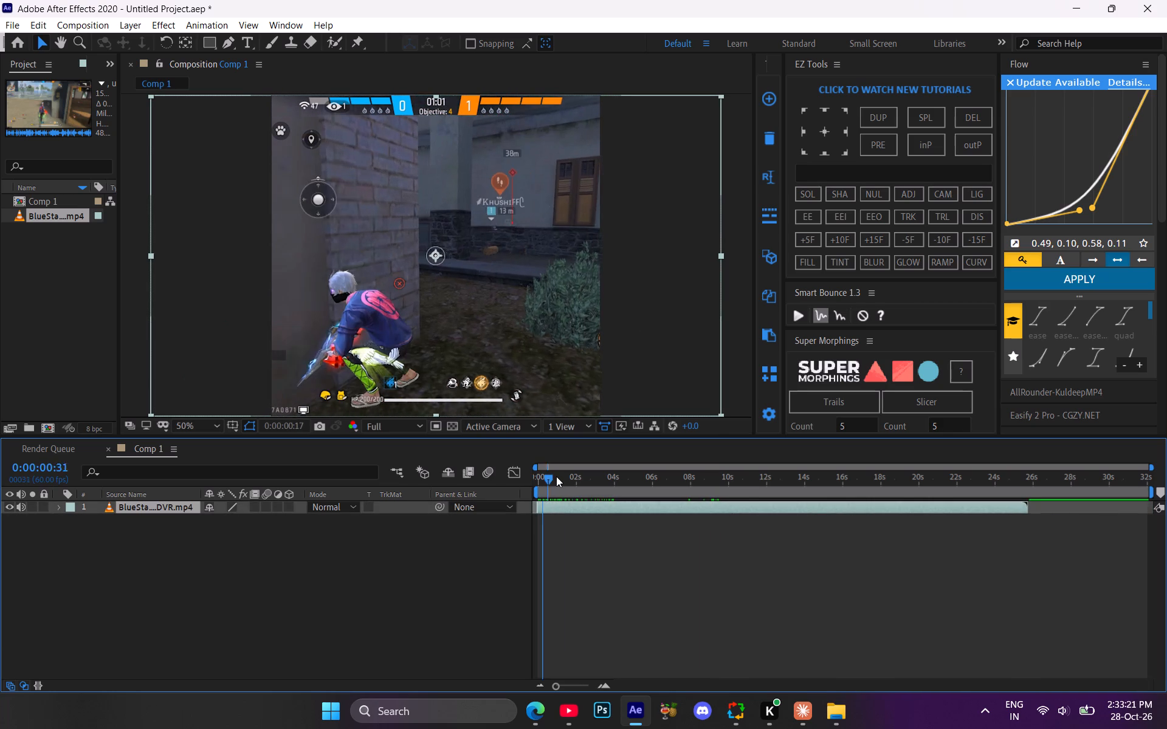
pyautogui.moveTo(556, 476); pyautogui.dragTo(616, 480)
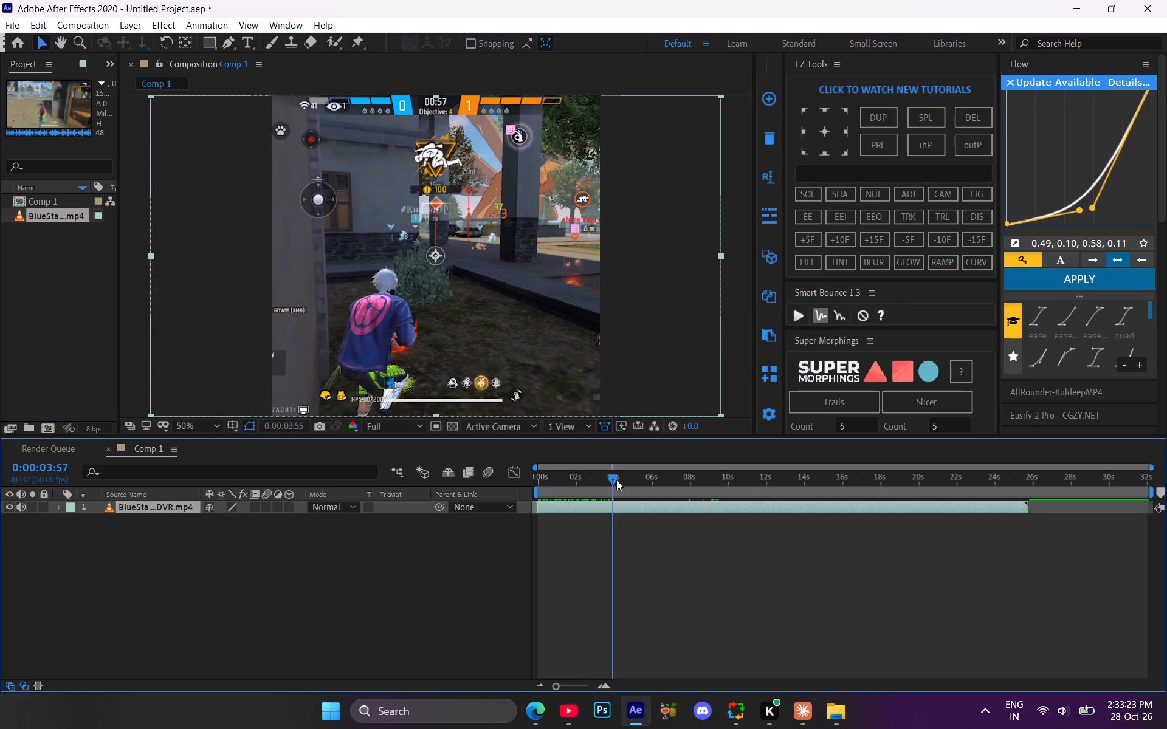
pyautogui.moveTo(616, 480); pyautogui.dragTo(675, 493)
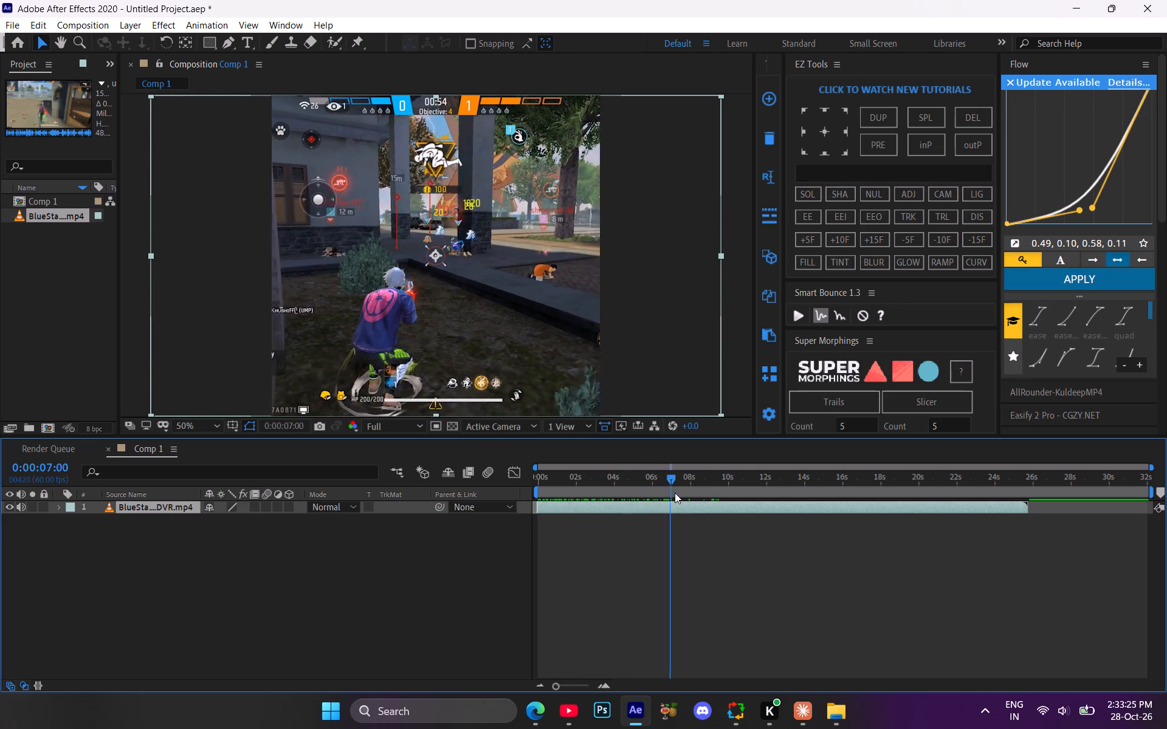
pyautogui.moveTo(675, 493); pyautogui.dragTo(739, 541)
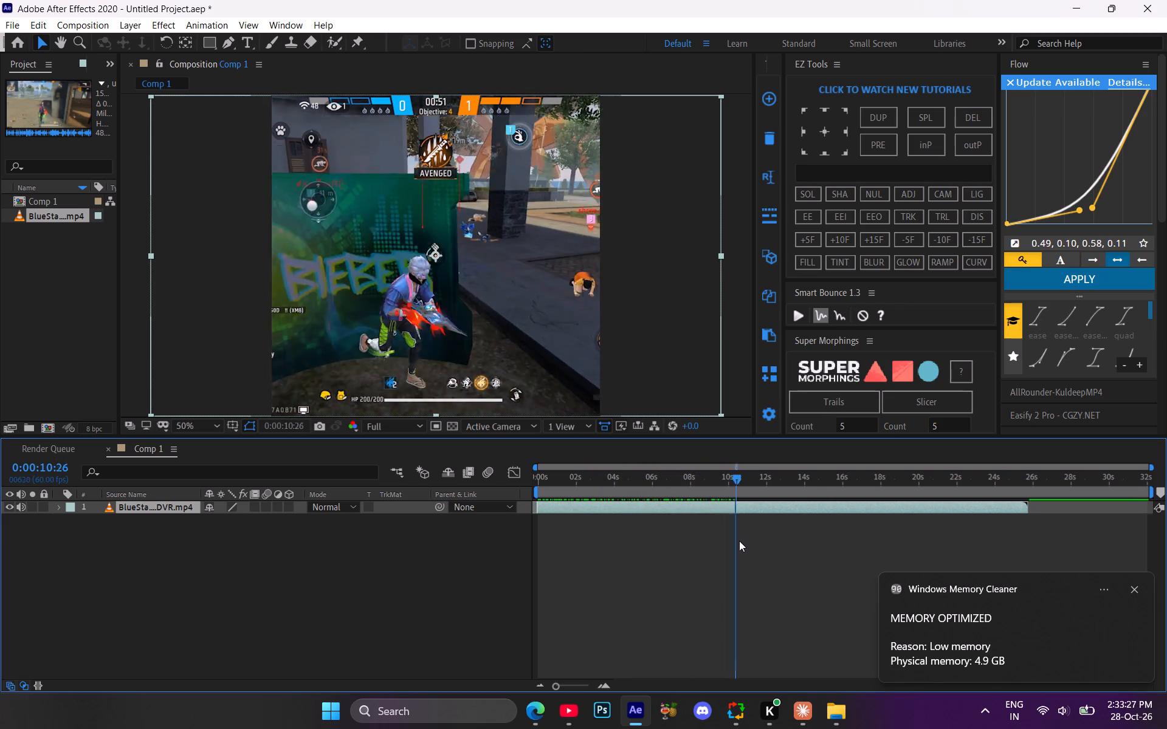
pyautogui.moveTo(739, 541); pyautogui.dragTo(802, 575)
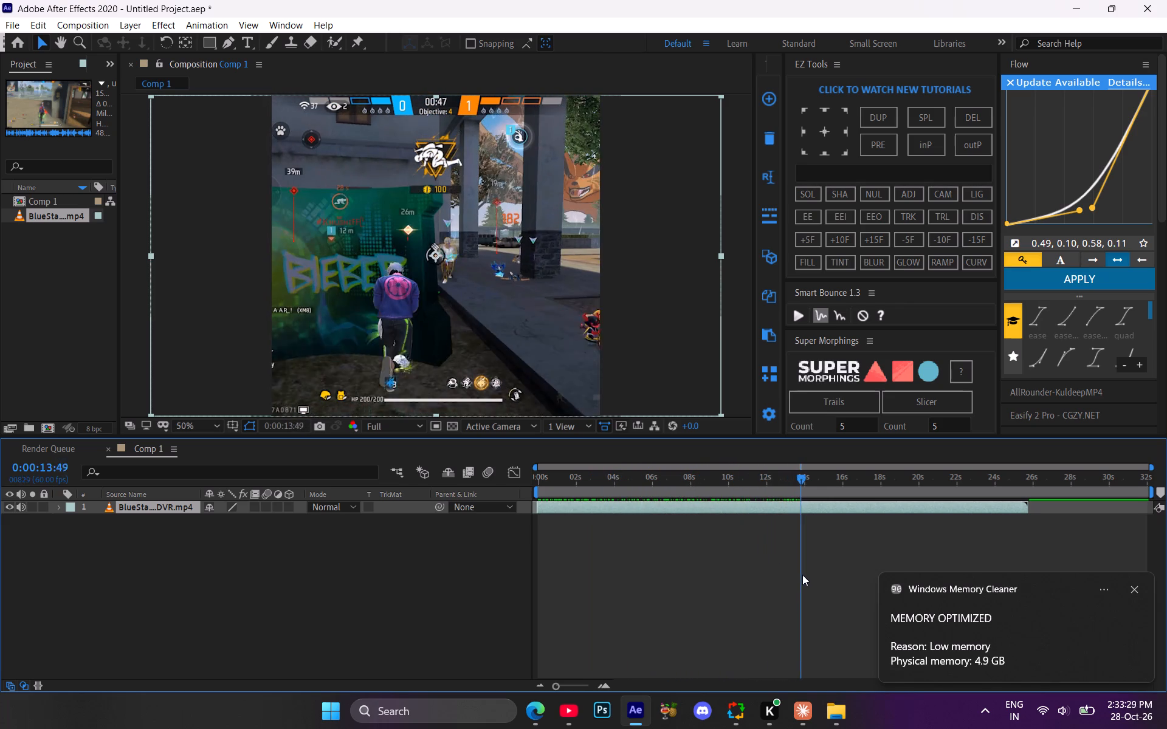
pyautogui.moveTo(802, 575); pyautogui.dragTo(804, 575)
pyautogui.click(1132, 596)
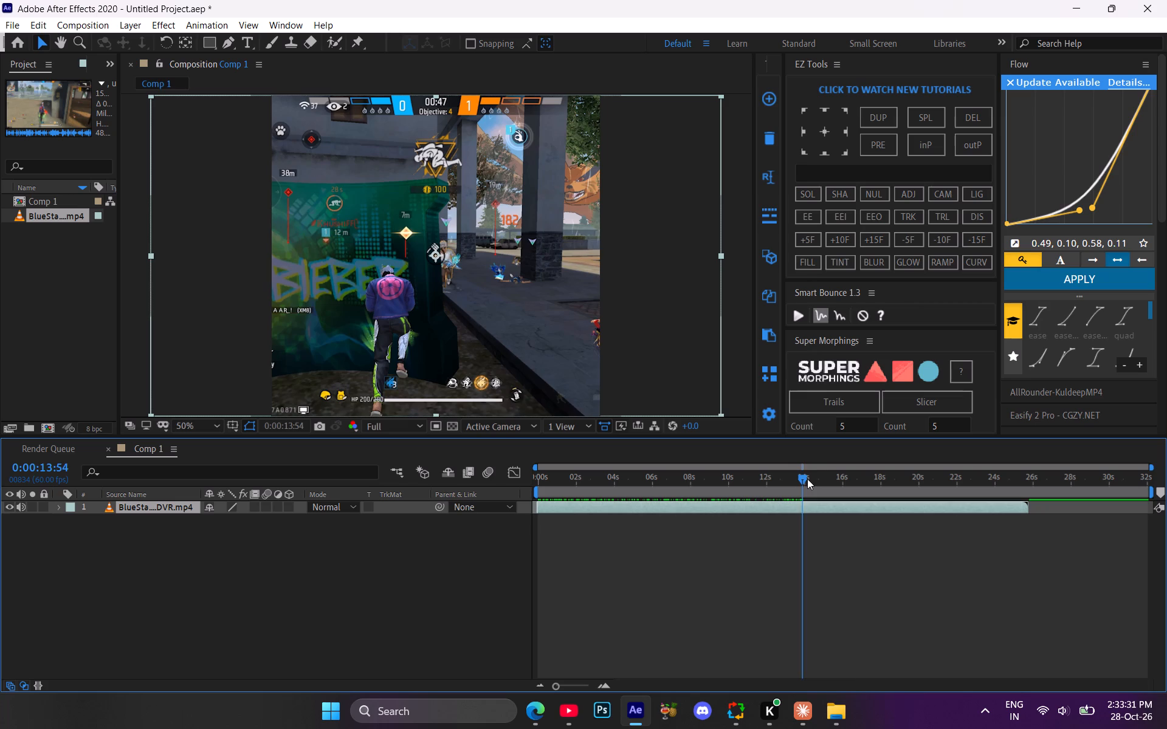
pyautogui.moveTo(807, 479); pyautogui.dragTo(878, 504)
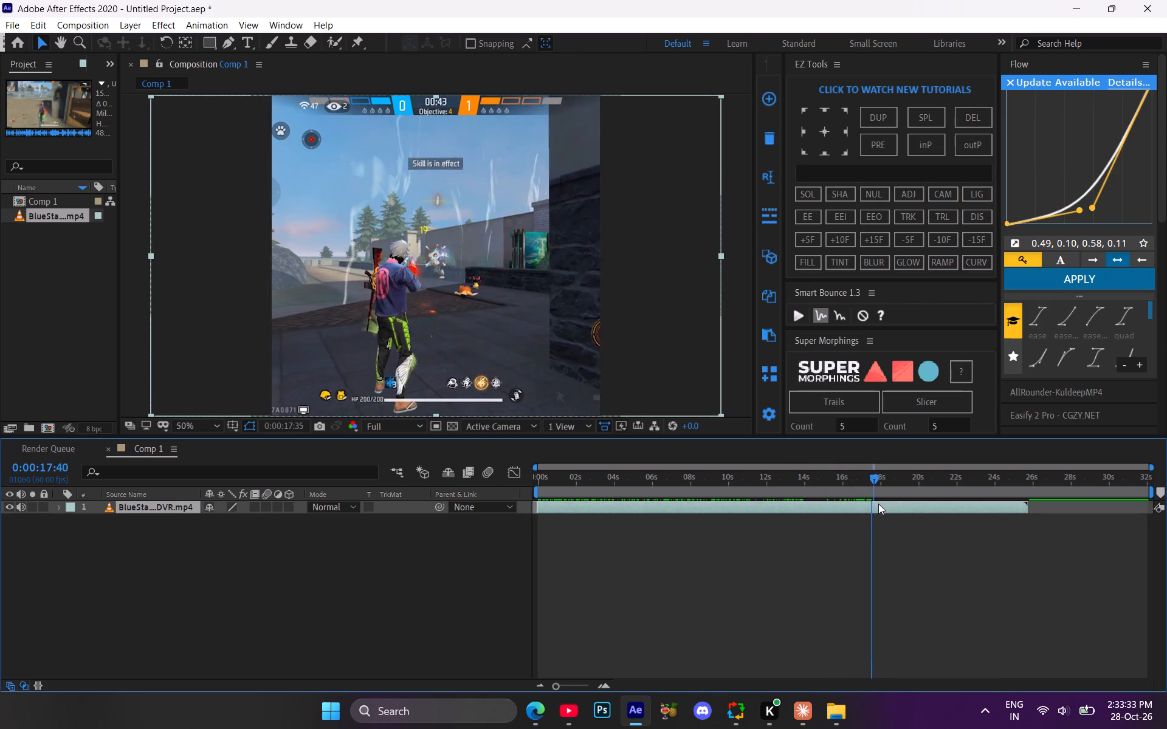
pyautogui.moveTo(878, 504); pyautogui.dragTo(904, 515)
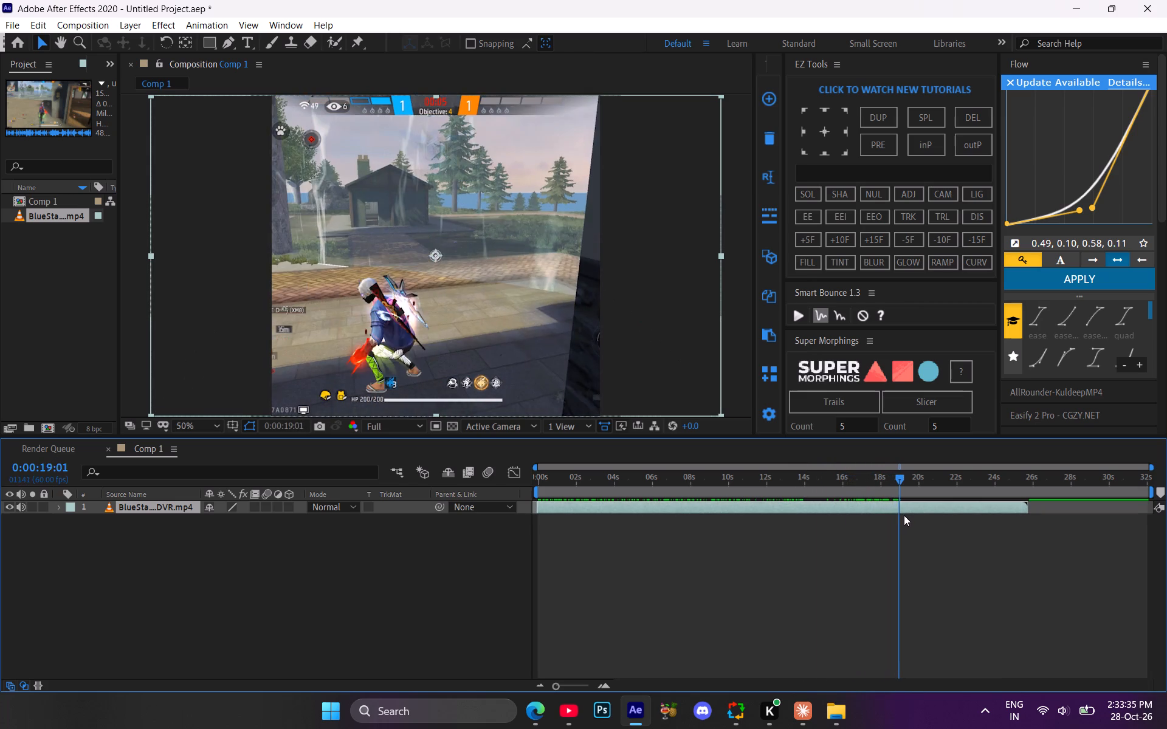
pyautogui.moveTo(904, 515); pyautogui.dragTo(885, 518)
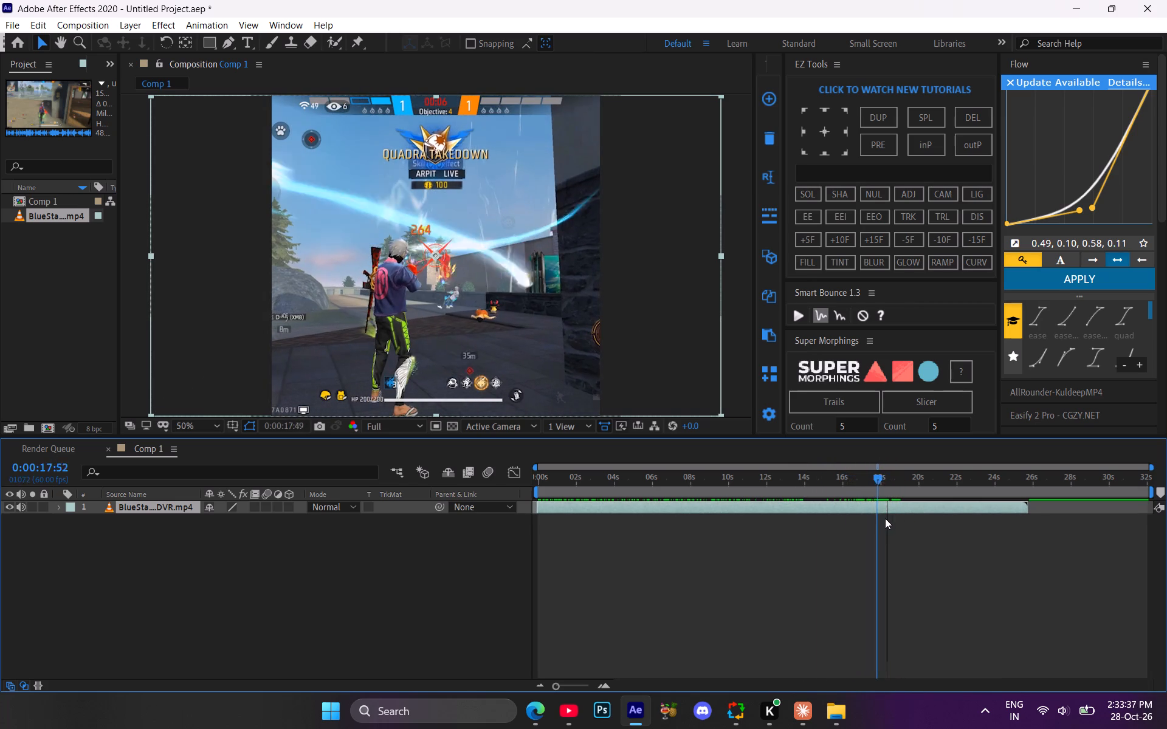
pyautogui.moveTo(885, 518); pyautogui.dragTo(901, 527)
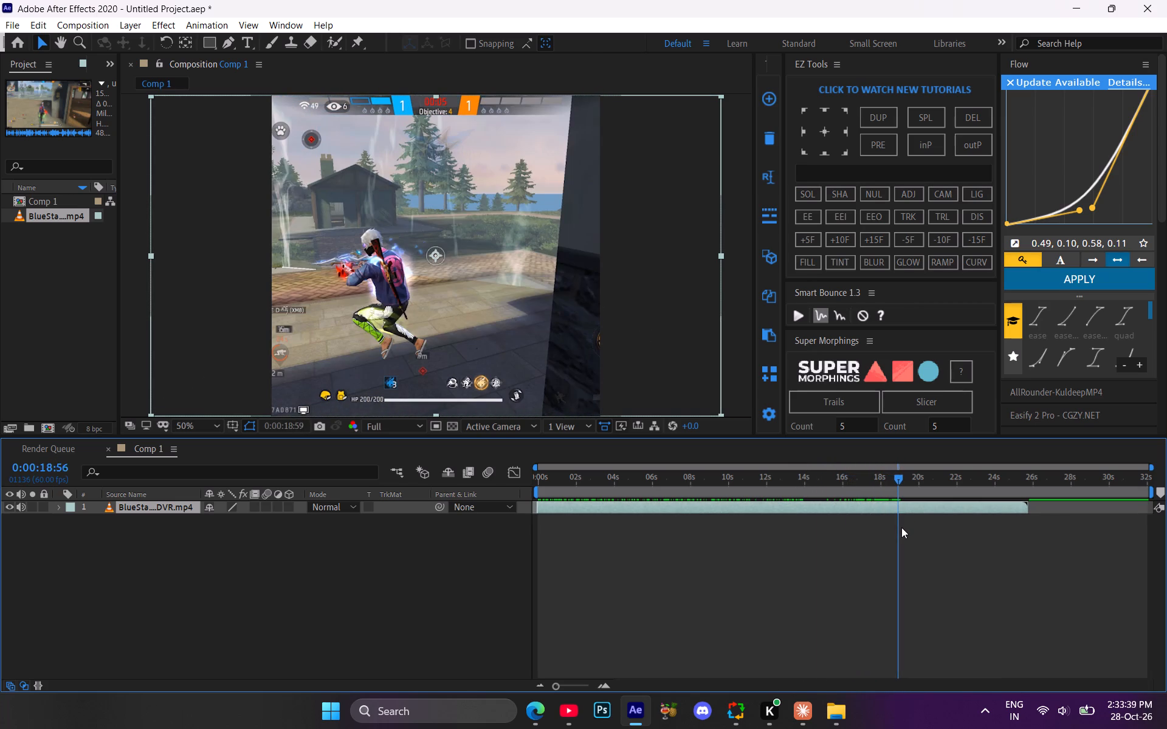
pyautogui.moveTo(901, 527); pyautogui.dragTo(886, 530)
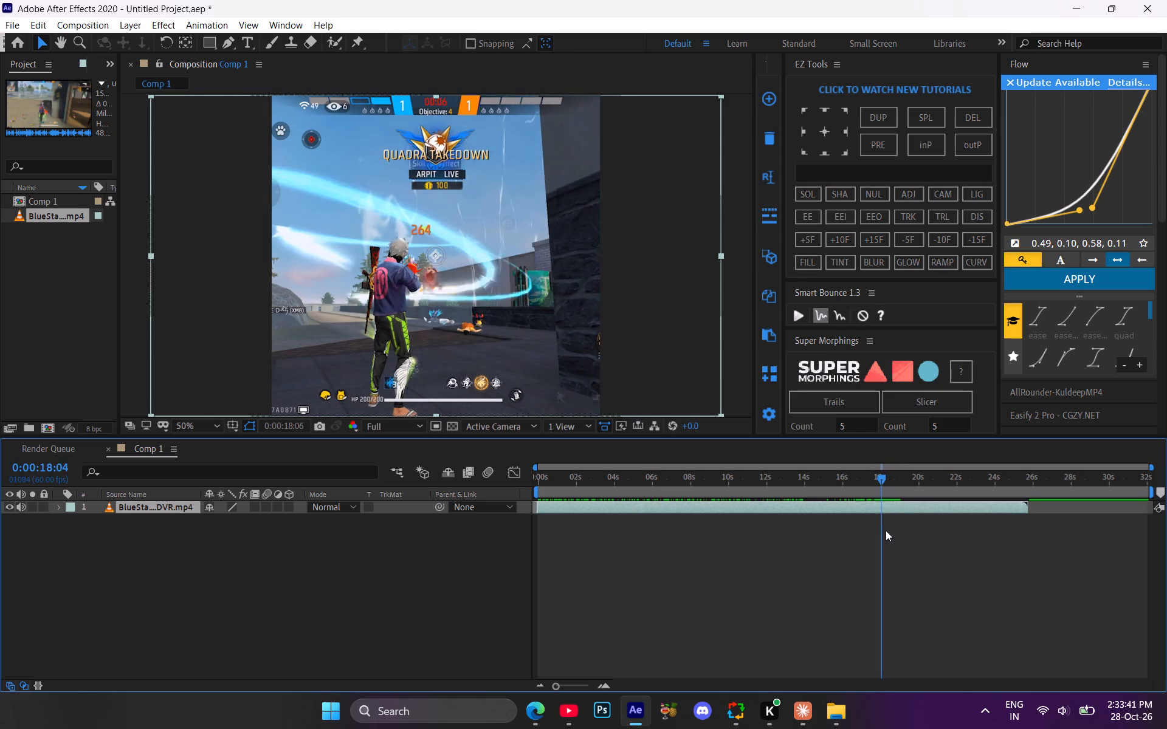
pyautogui.moveTo(886, 530); pyautogui.dragTo(892, 536)
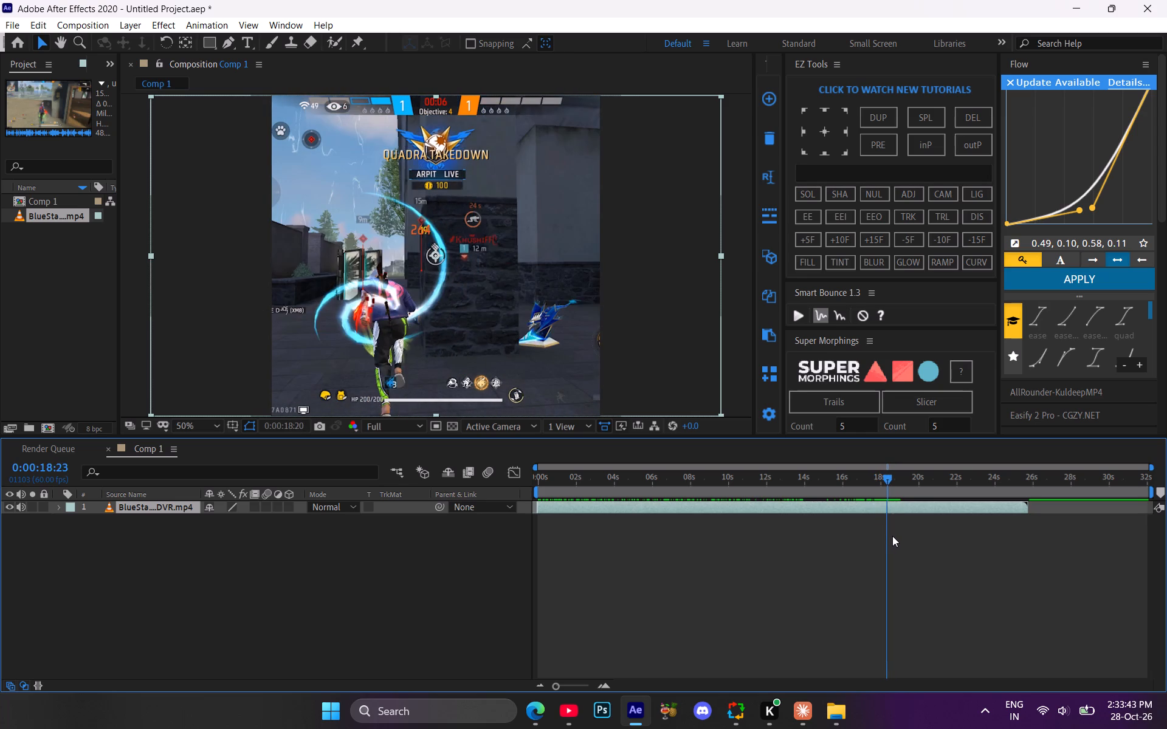
pyautogui.moveTo(892, 536); pyautogui.dragTo(879, 541)
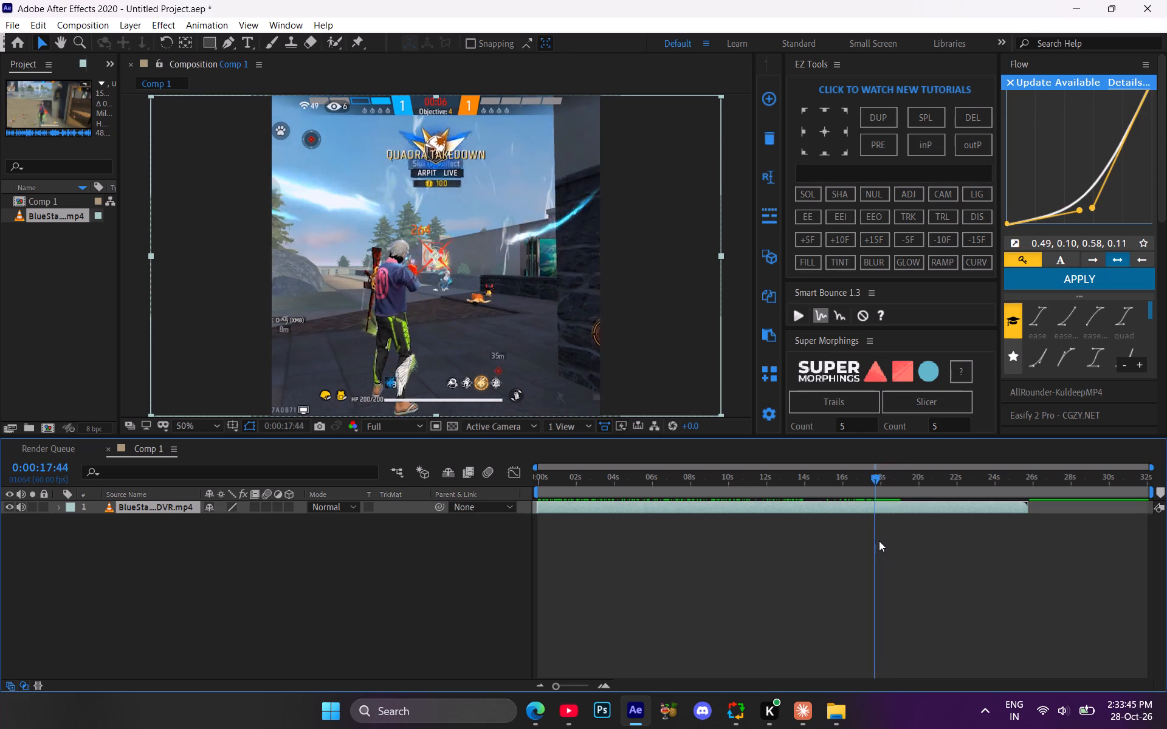
pyautogui.moveTo(879, 541); pyautogui.dragTo(880, 546)
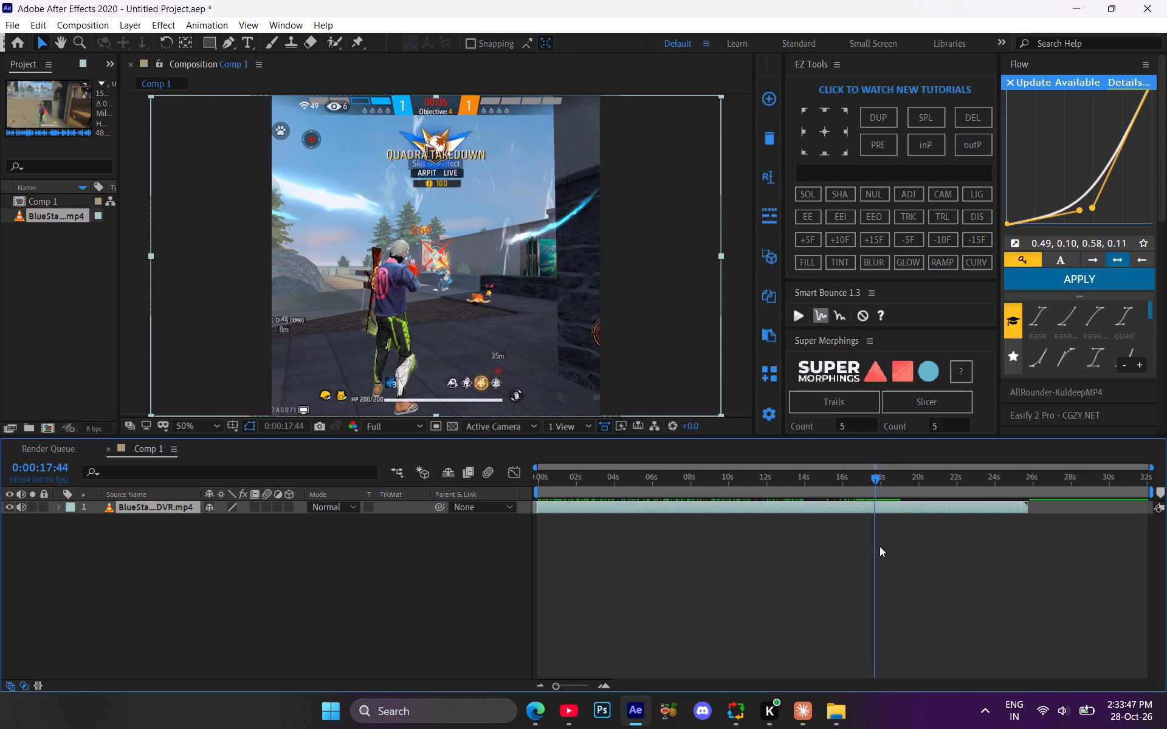
pyautogui.moveTo(880, 546); pyautogui.dragTo(882, 547)
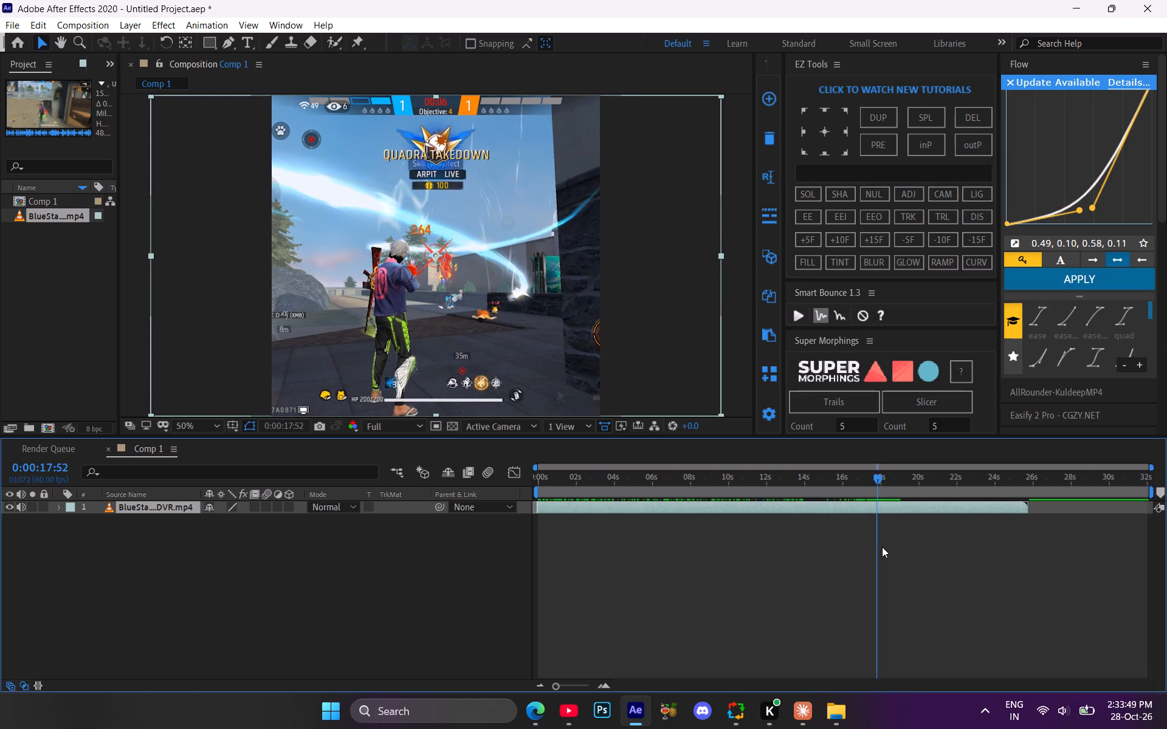
pyautogui.moveTo(882, 547); pyautogui.dragTo(889, 547)
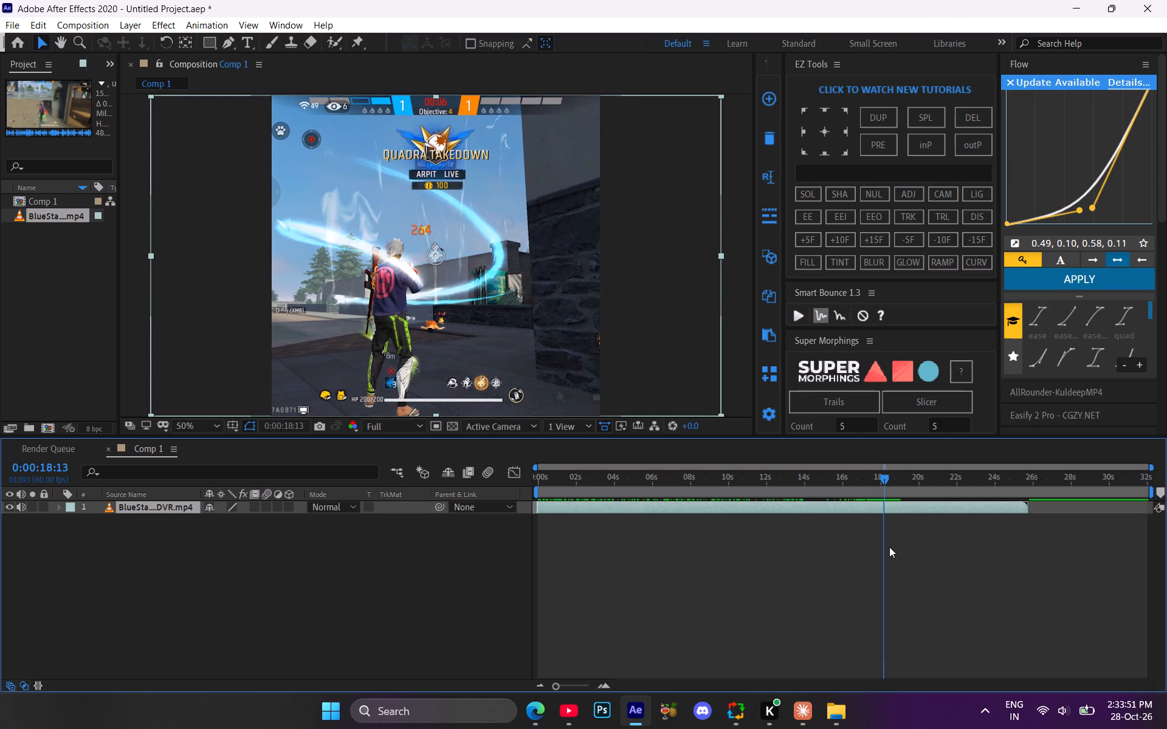
pyautogui.moveTo(889, 547); pyautogui.dragTo(884, 548)
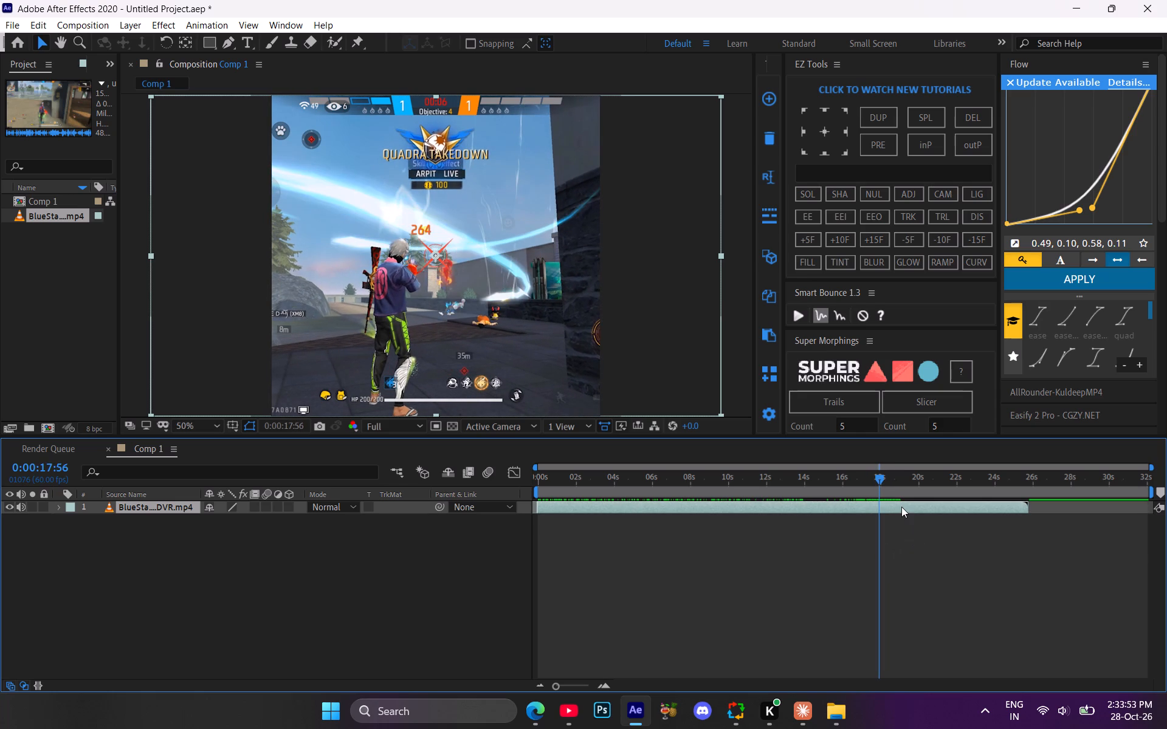
pyautogui.hotkey('ctrl', 'shift', 'd')
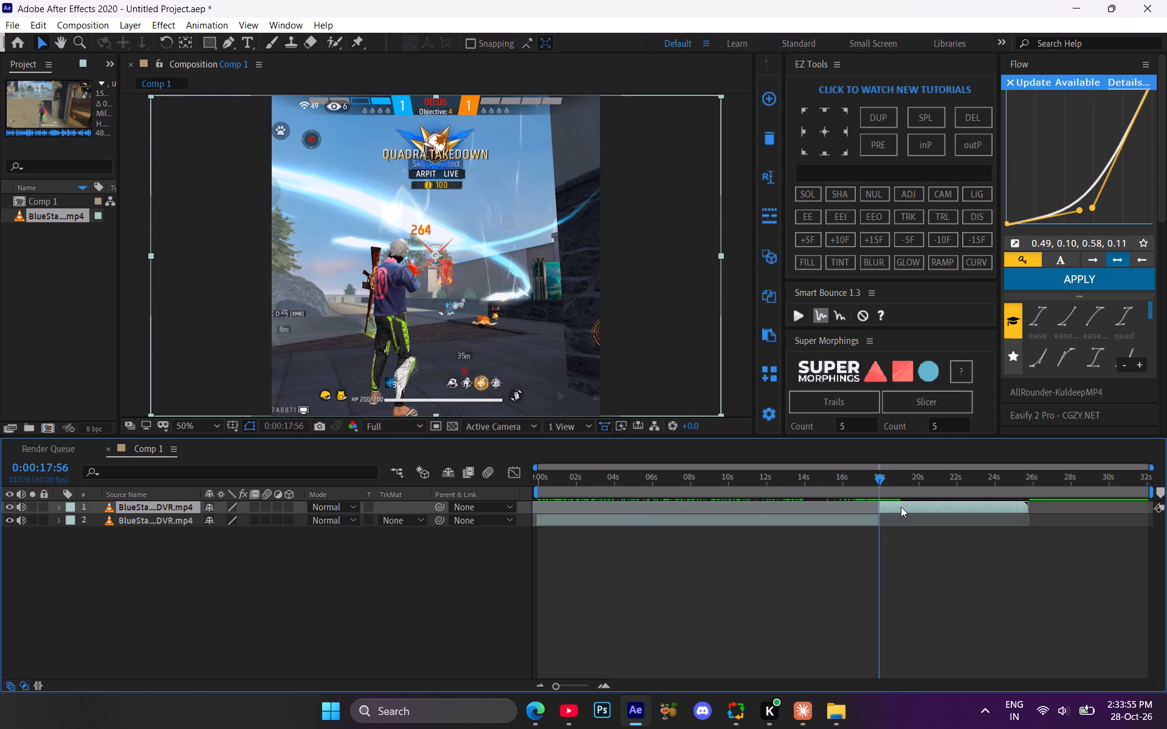
# Enable motion blur and Pixel Motion frame blending on the clip after the cut.
pyautogui.click(250, 508)
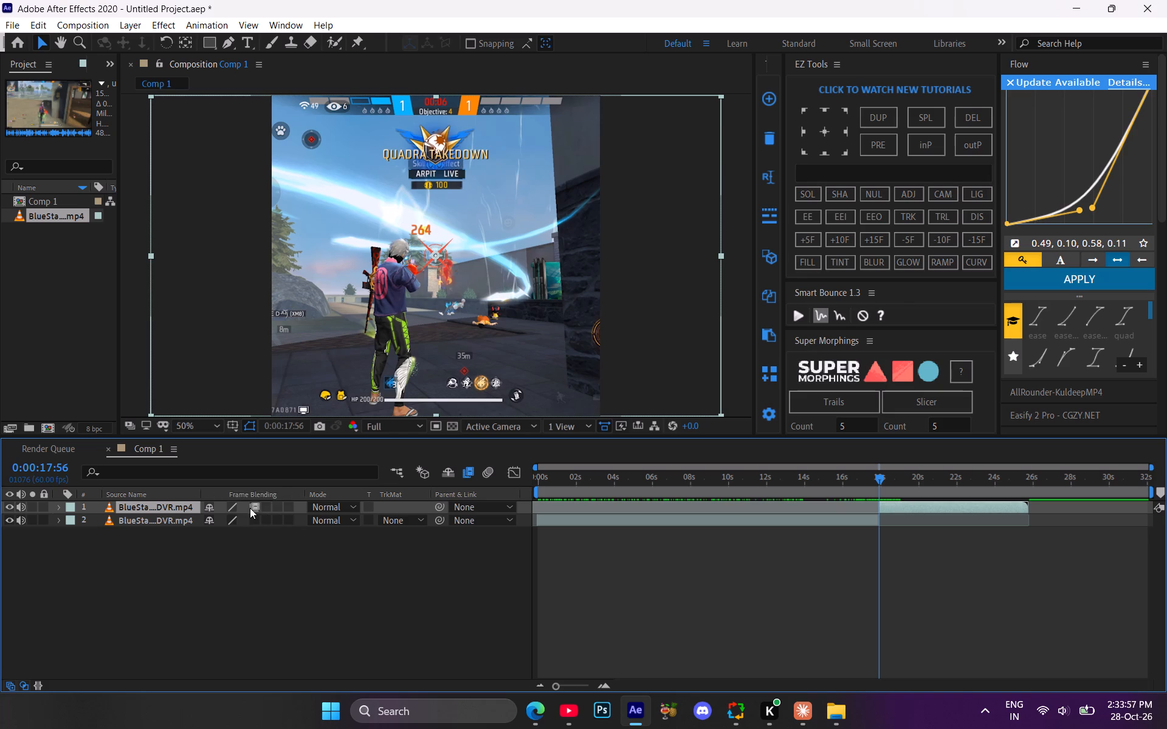
pyautogui.click(264, 508)
pyautogui.click(255, 507)
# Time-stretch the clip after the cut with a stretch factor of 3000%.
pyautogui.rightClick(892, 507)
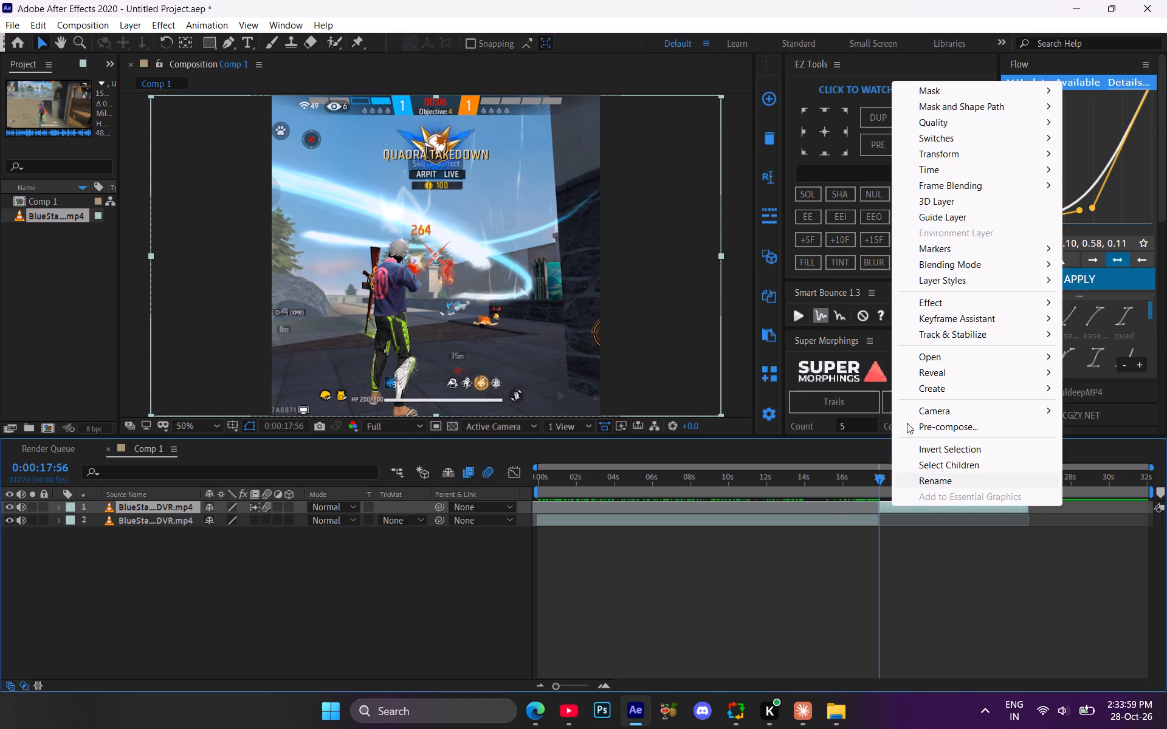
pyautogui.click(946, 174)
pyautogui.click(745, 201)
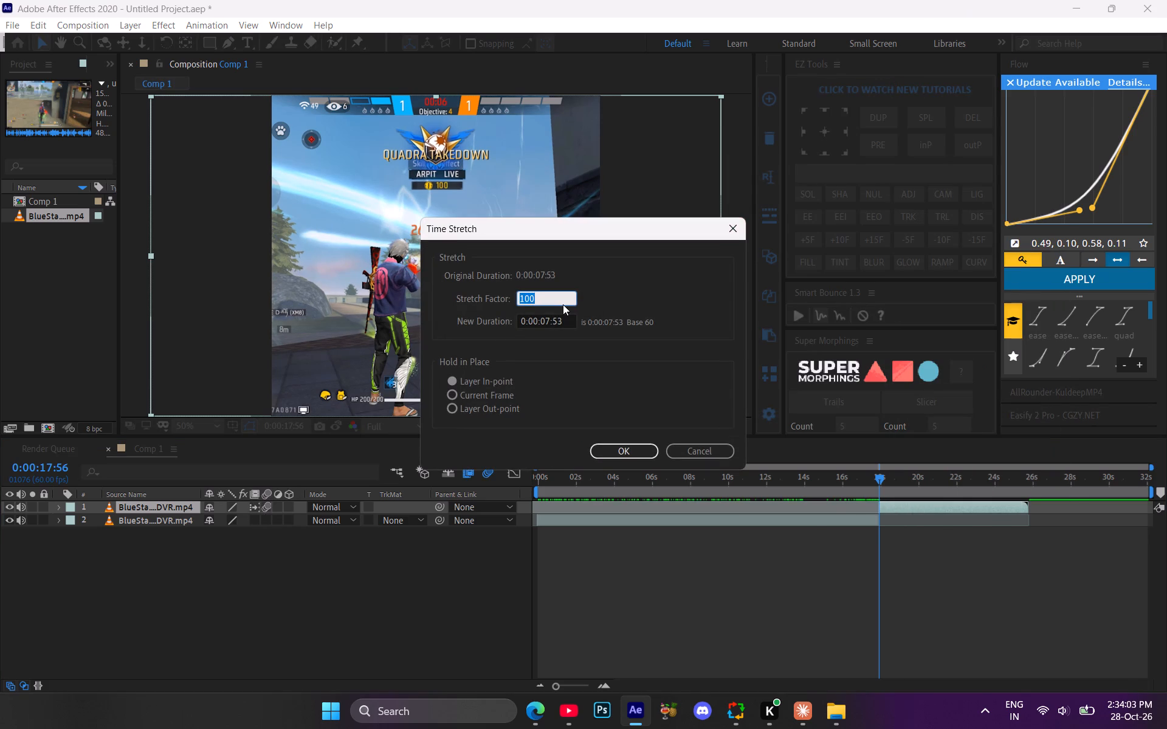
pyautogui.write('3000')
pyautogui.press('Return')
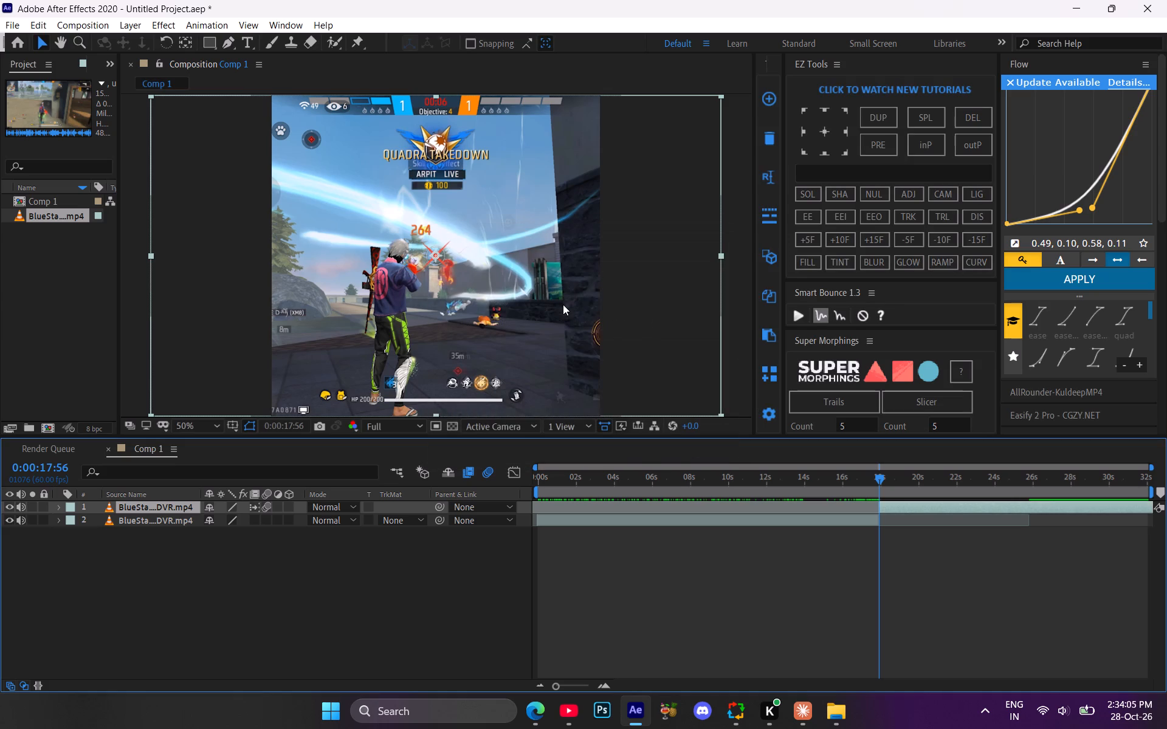
# Set the time-stretch factor of the clip after the cut to 5000% and check the slowed footage.
pyautogui.moveTo(879, 487); pyautogui.dragTo(926, 495)
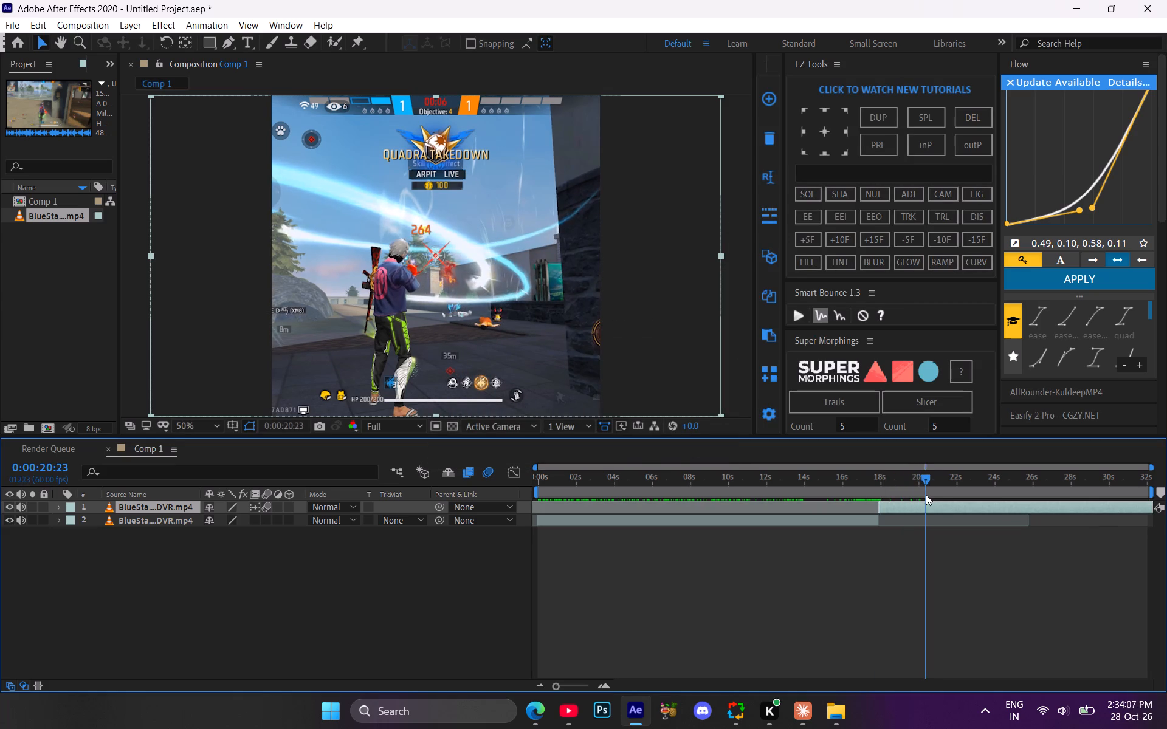
pyautogui.moveTo(926, 495); pyautogui.dragTo(917, 499)
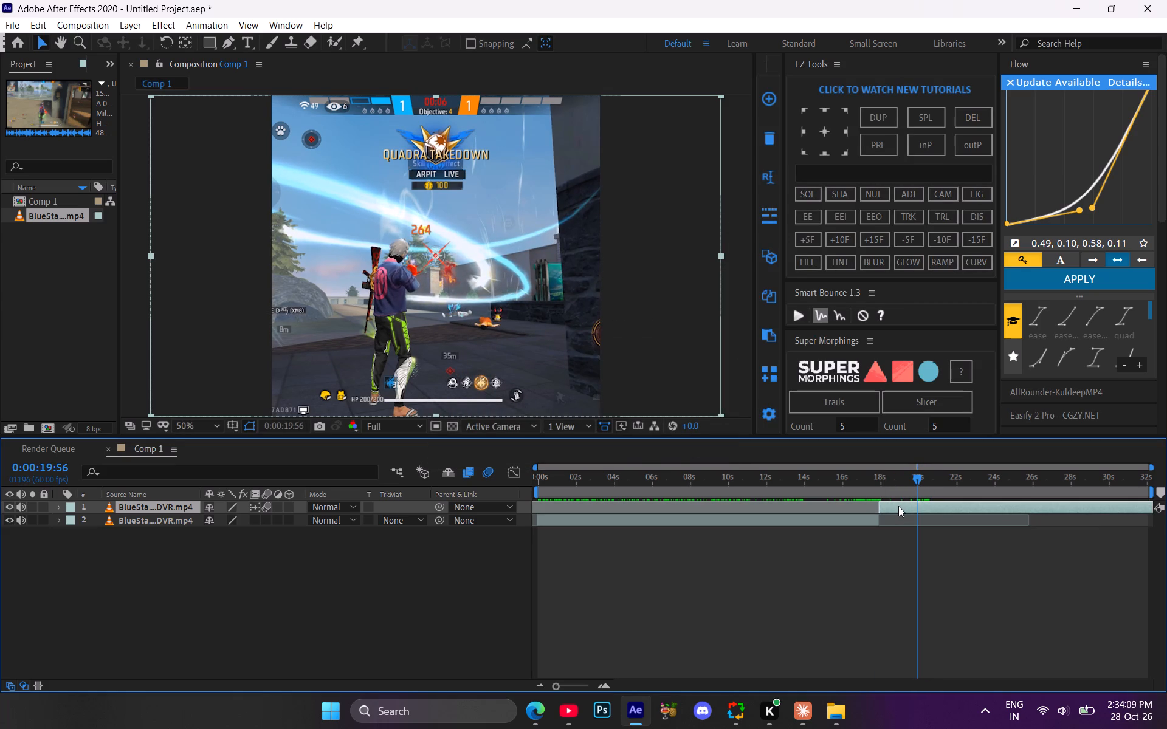
pyautogui.click(898, 506)
pyautogui.rightClick(898, 506)
pyautogui.click(955, 168)
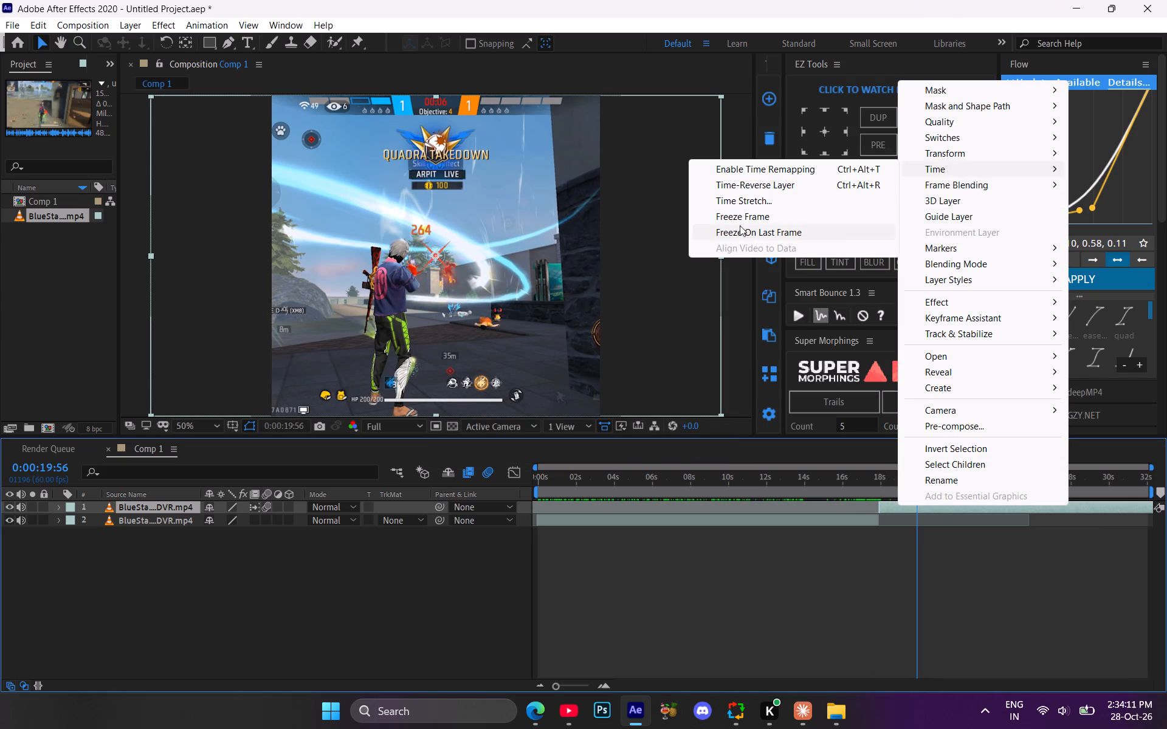
pyautogui.click(729, 204)
pyautogui.write('5000')
pyautogui.press('Return')
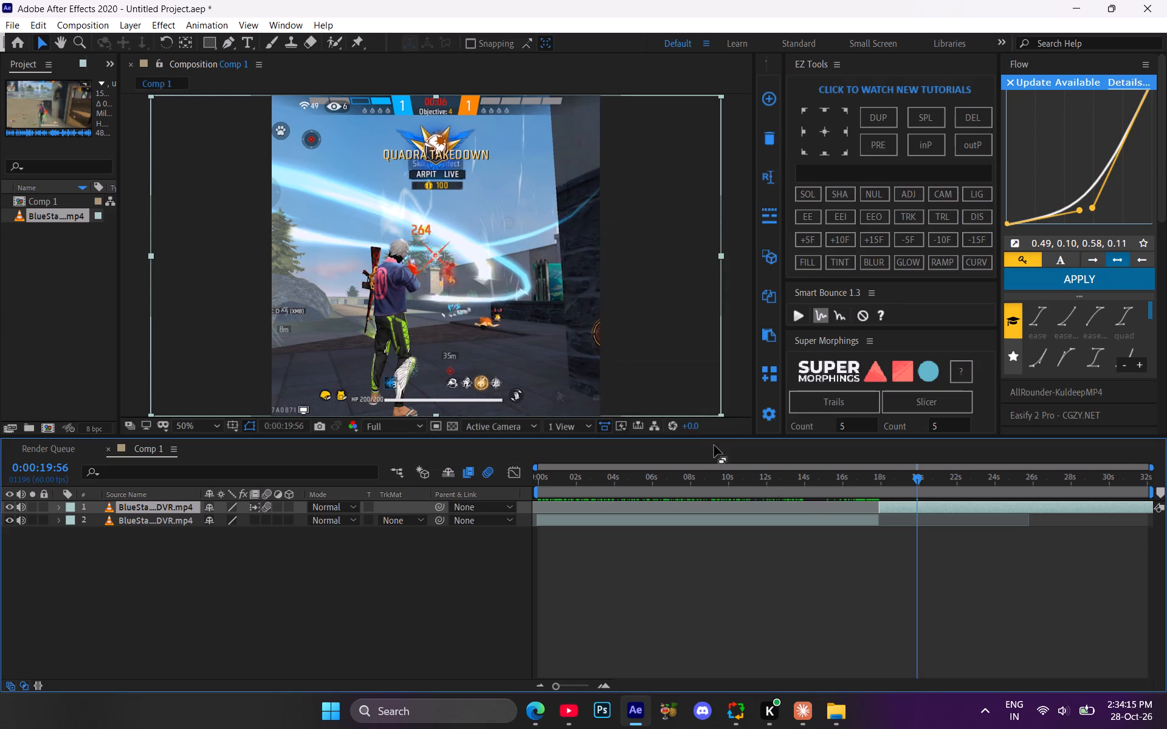
pyautogui.moveTo(893, 487); pyautogui.dragTo(887, 490)
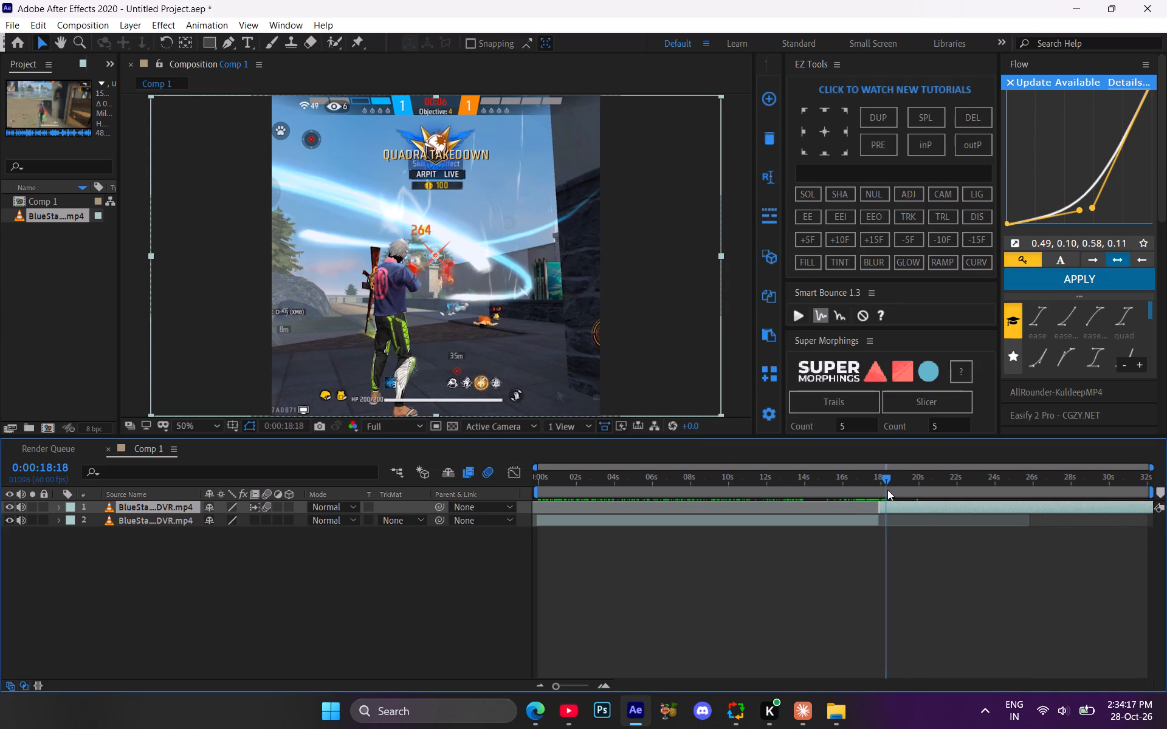
# Set the time-stretch factor of the slowed takedown clip to 4000%.
pyautogui.moveTo(887, 490); pyautogui.dragTo(903, 501)
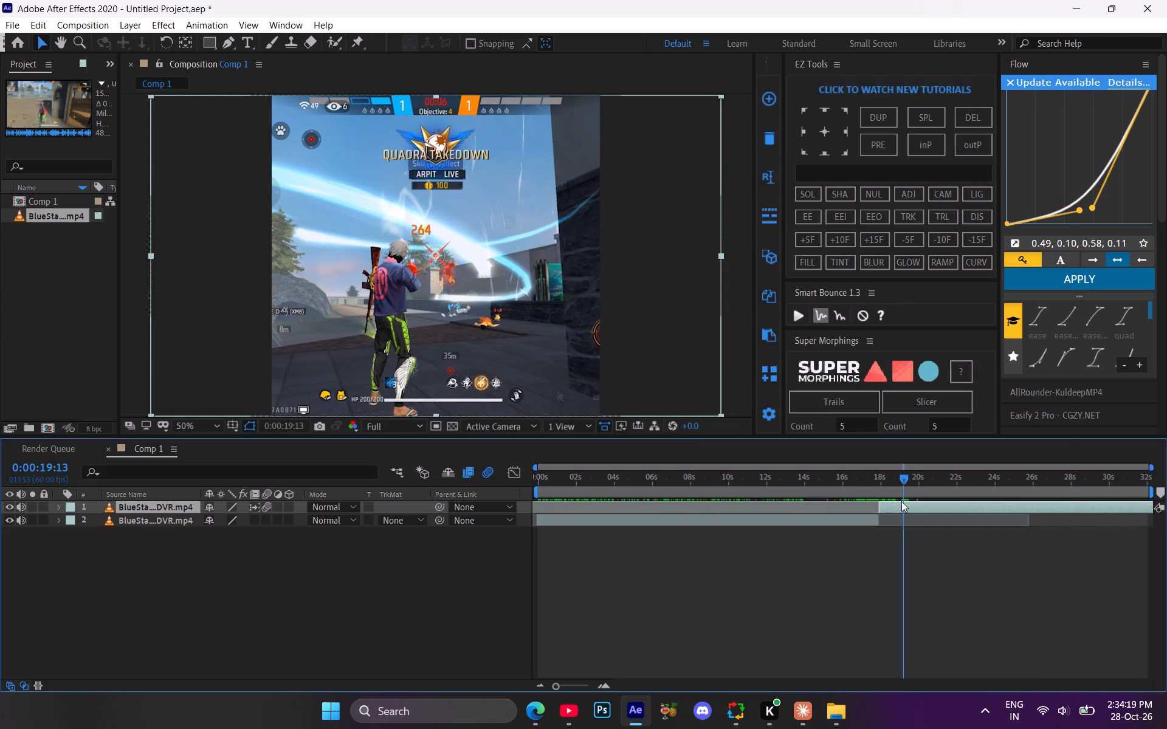
pyautogui.rightClick(900, 501)
pyautogui.click(946, 162)
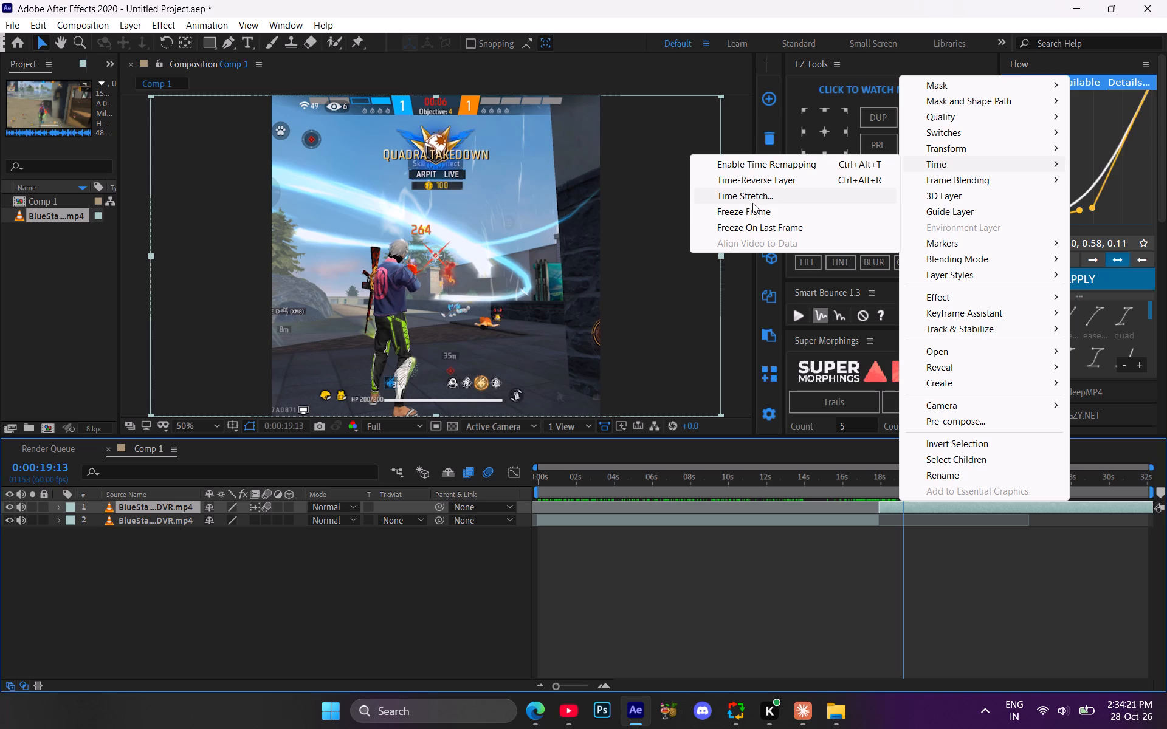
pyautogui.click(745, 200)
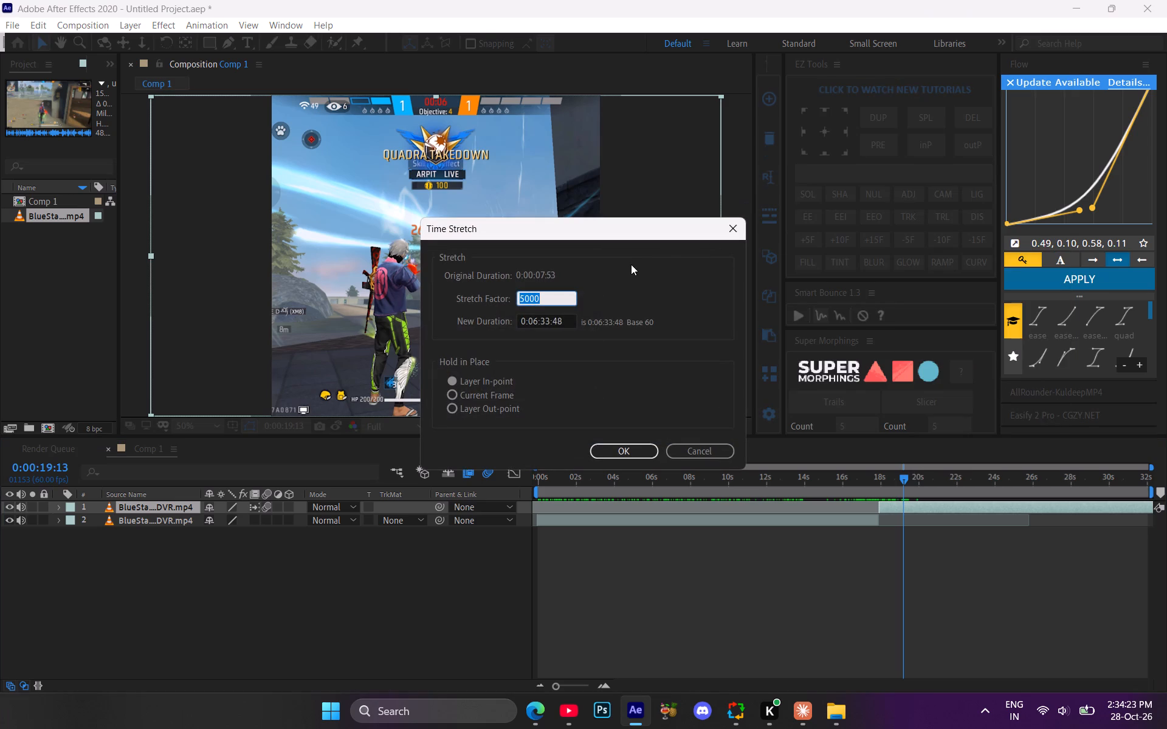
pyautogui.write('4000')
pyautogui.press('Return')
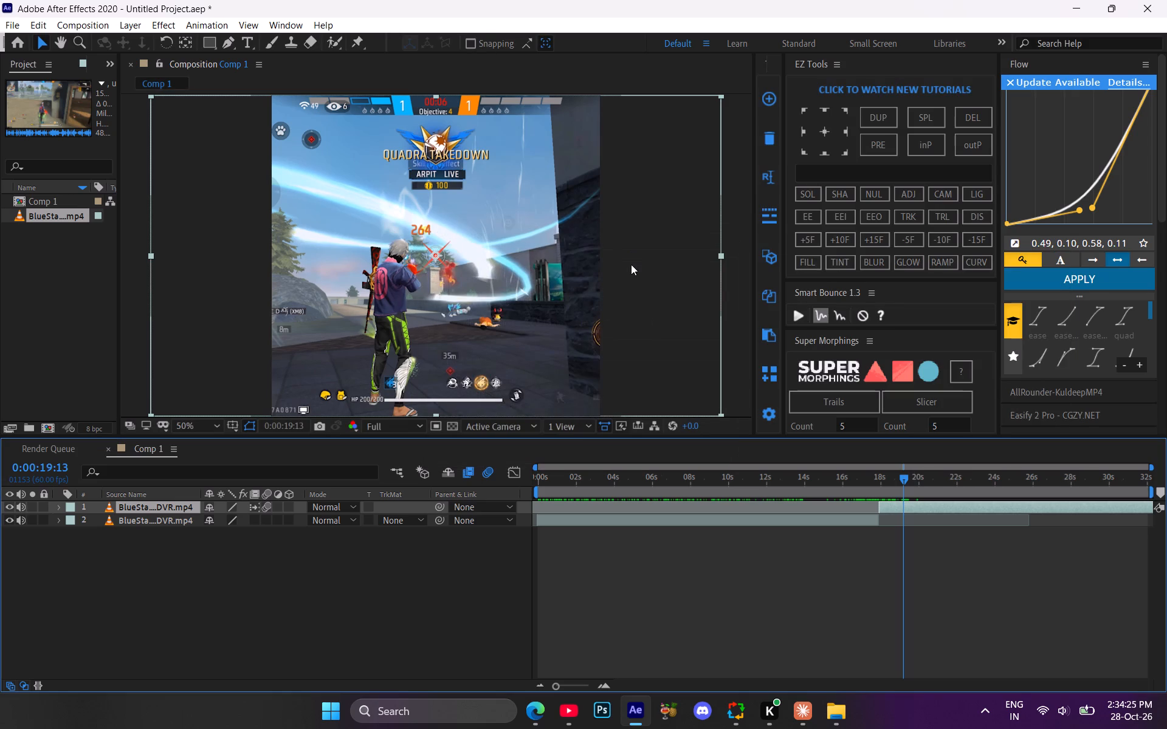
# Check the slowed footage, split the slowed clip at 0:00:22:08 and delete the part after the cut.
pyautogui.moveTo(890, 473); pyautogui.dragTo(888, 485)
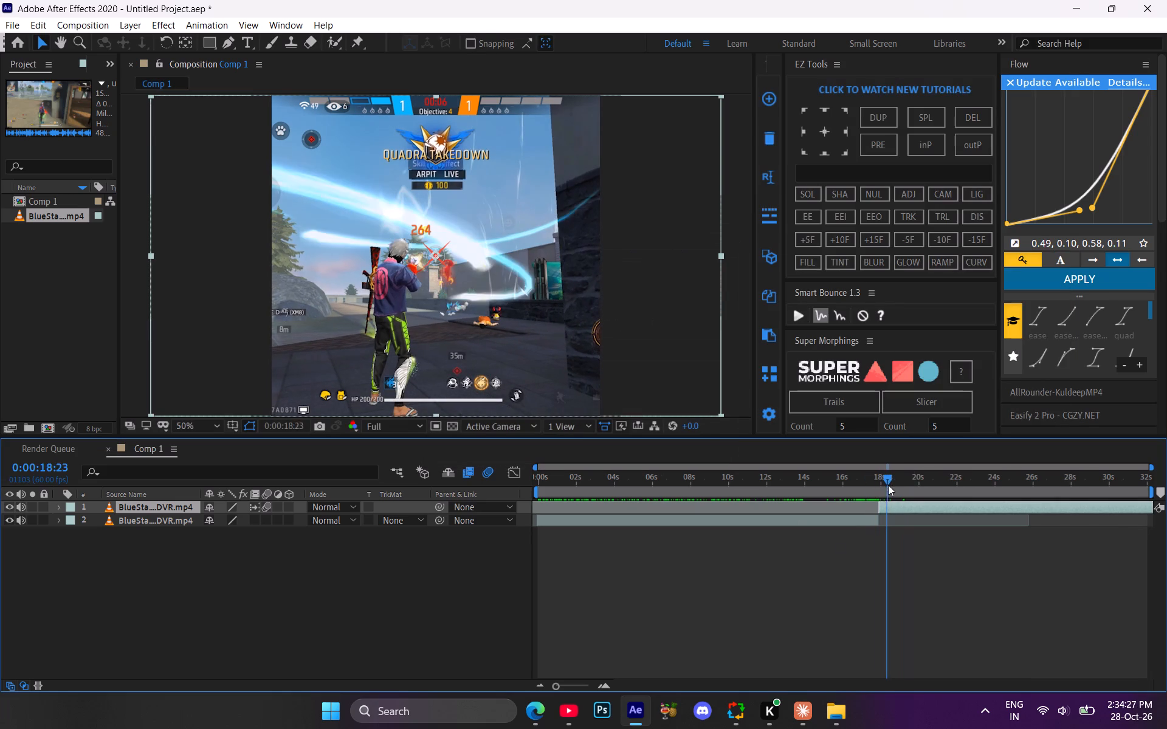
pyautogui.moveTo(888, 485); pyautogui.dragTo(948, 502)
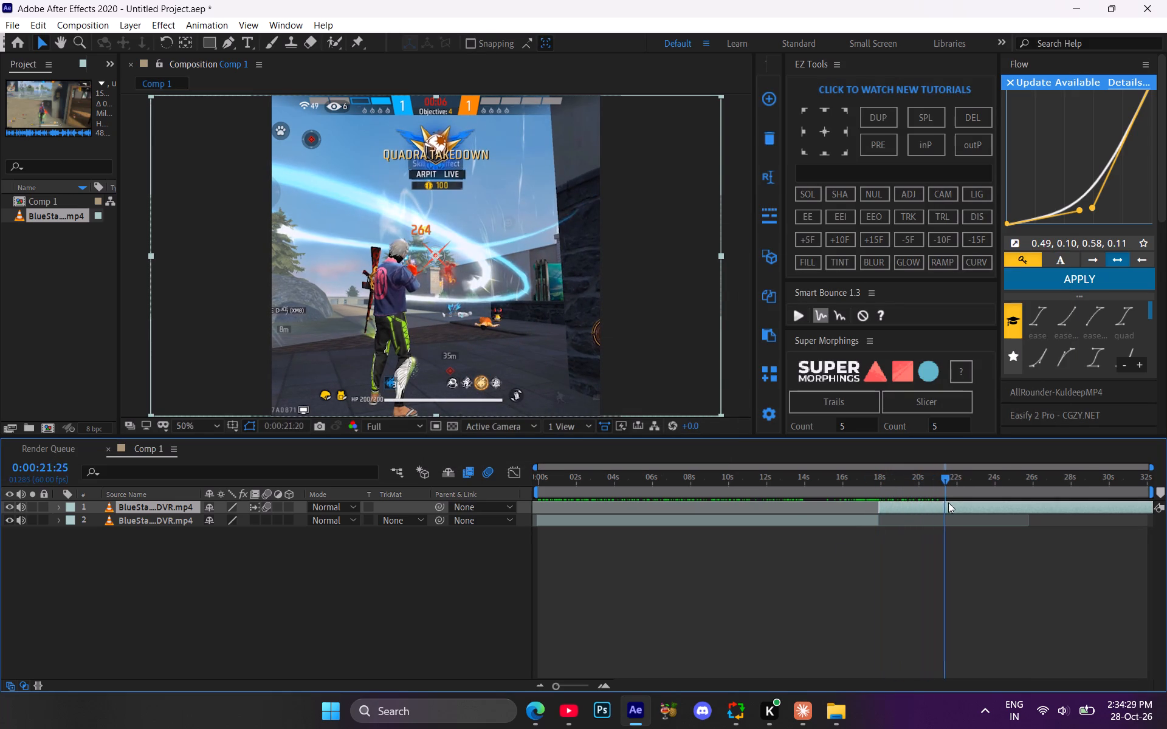
pyautogui.moveTo(948, 502); pyautogui.dragTo(949, 510)
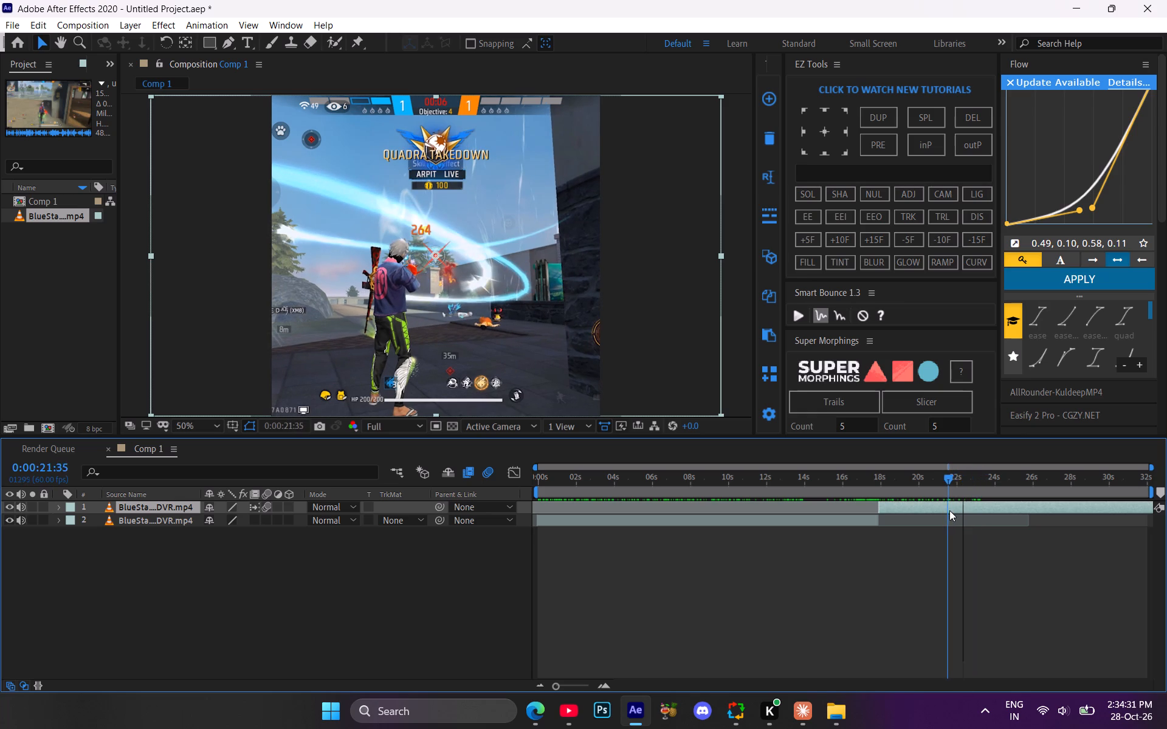
pyautogui.moveTo(949, 510); pyautogui.dragTo(959, 509)
pyautogui.click(959, 508)
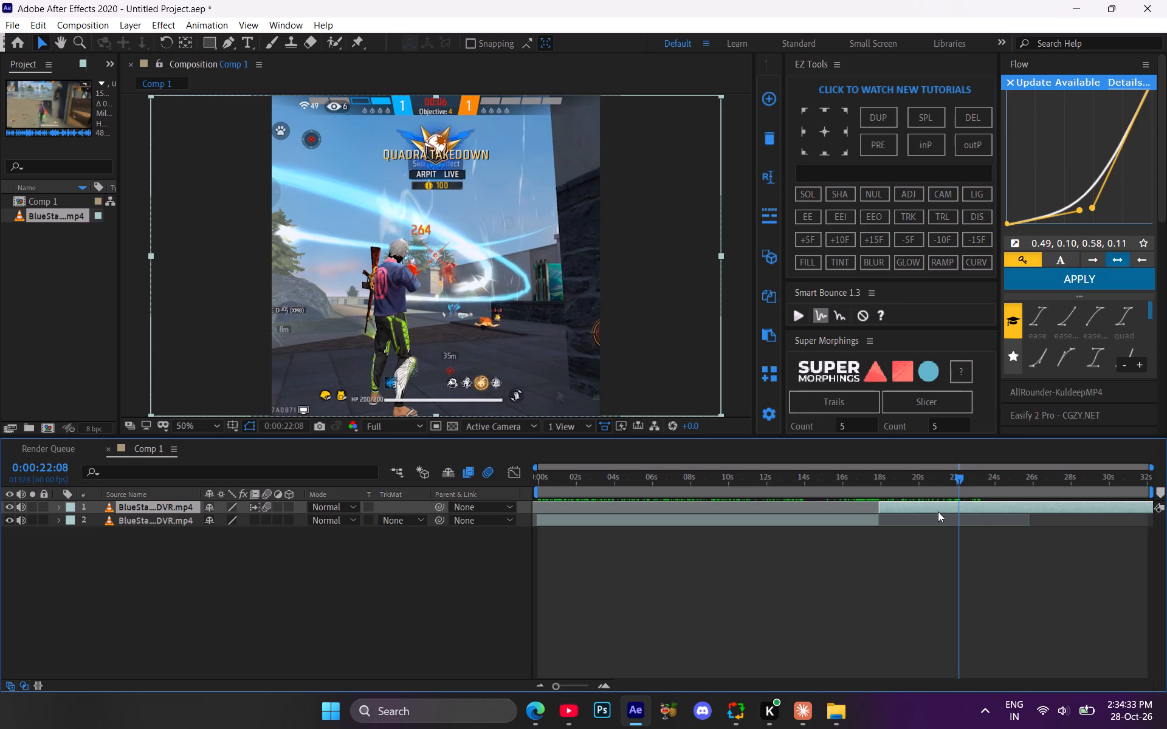
pyautogui.hotkey('ctrl', 'shift', 'd')
pyautogui.press('Delete')
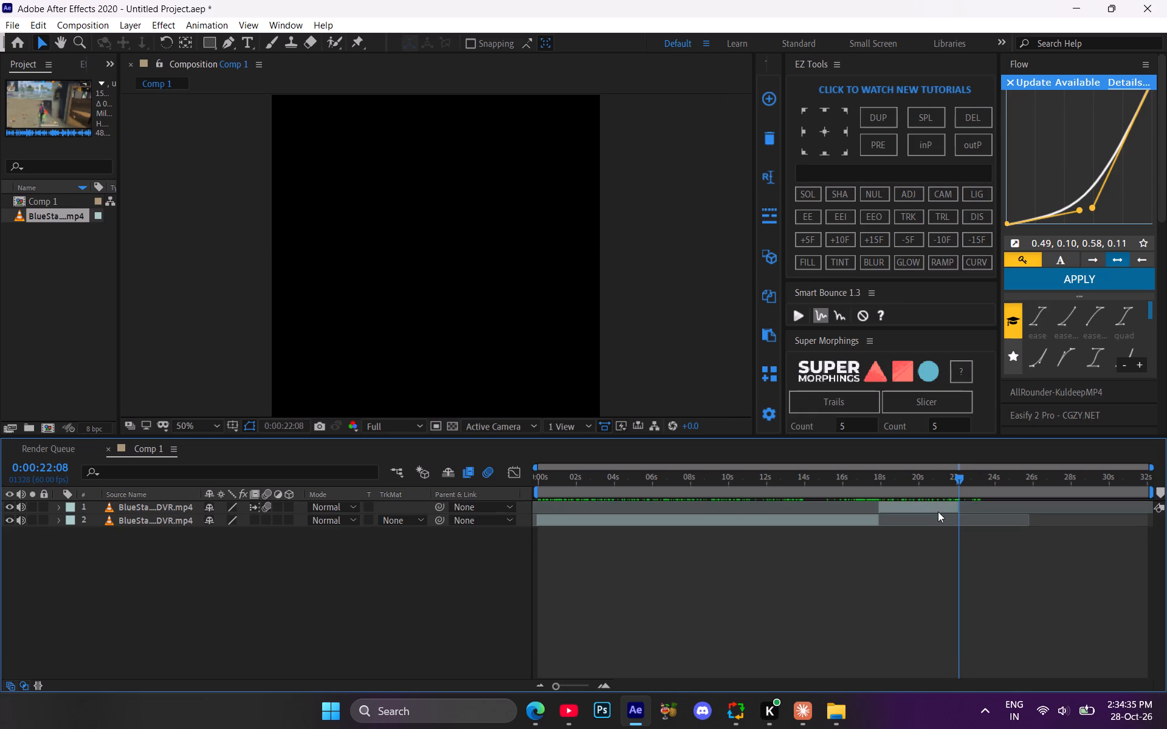
# Shorten the work area so it ends at the slowed clip's end, and return the playhead to 0:00:00:00.
pyautogui.moveTo(1150, 491); pyautogui.dragTo(977, 501)
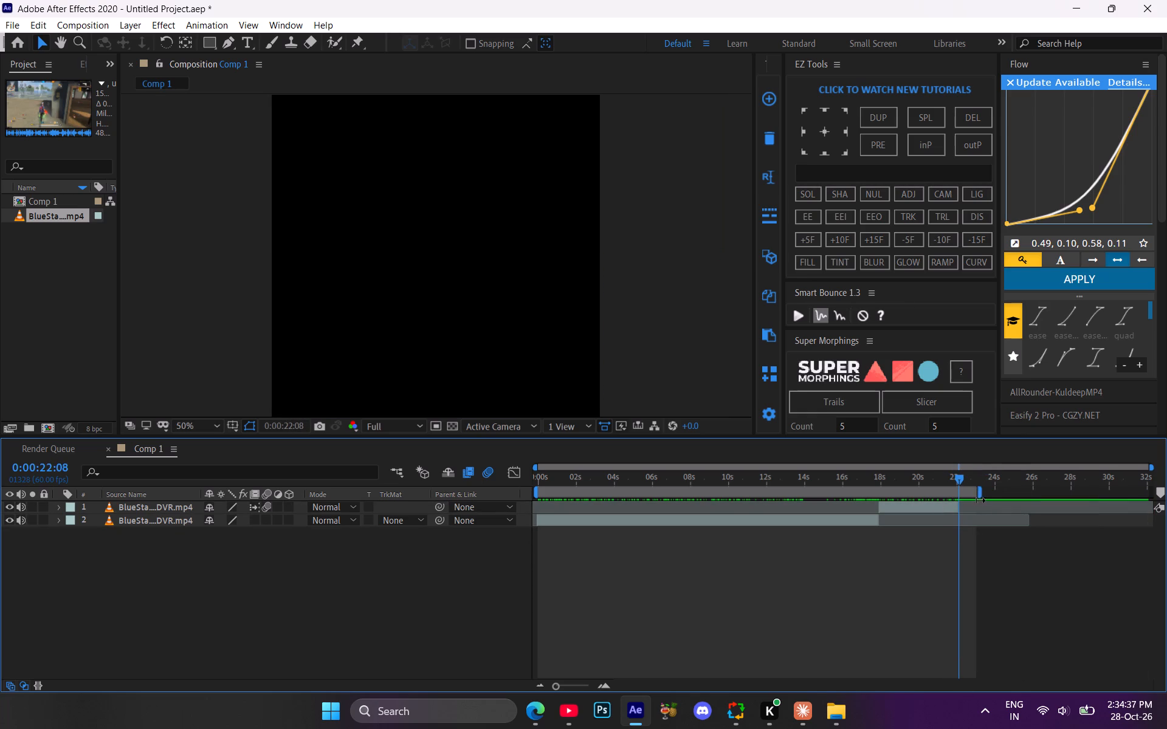
pyautogui.moveTo(977, 501); pyautogui.dragTo(961, 504)
pyautogui.moveTo(958, 474); pyautogui.dragTo(951, 475)
pyautogui.click(962, 495)
pyautogui.moveTo(953, 478); pyautogui.dragTo(484, 519)
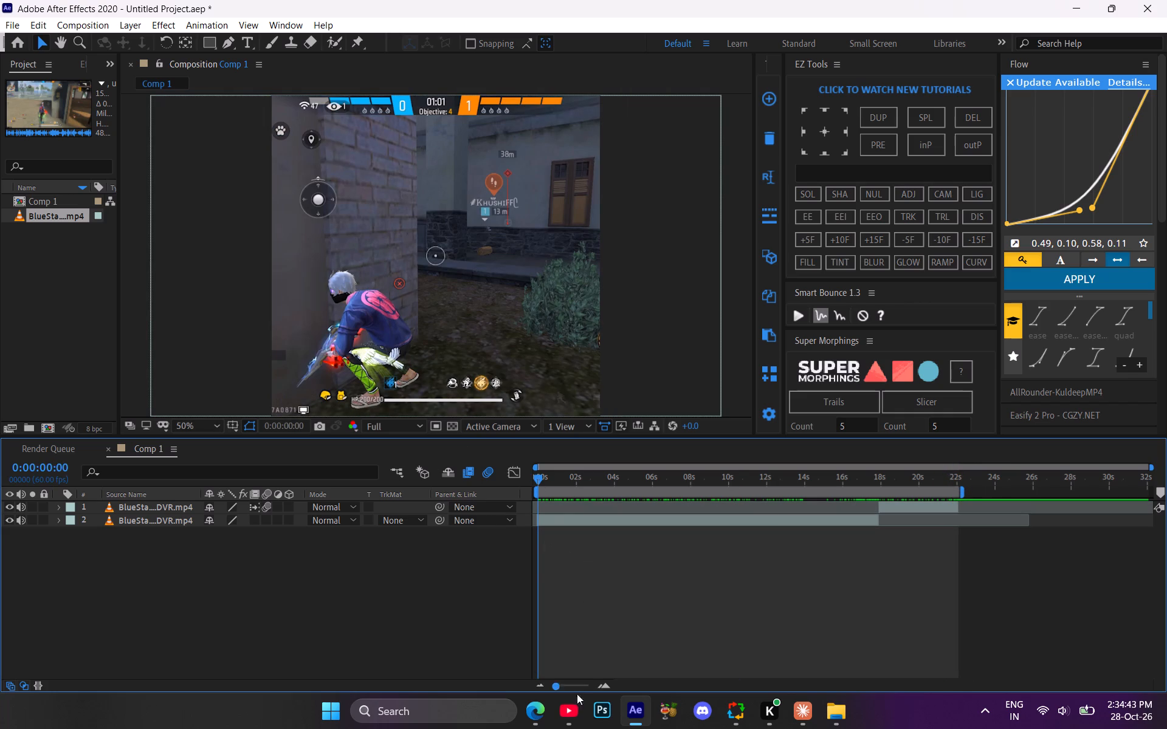
# Switch to File Explorer, open the FUNK SONGS folder inside Youtube Videos on drive D, and look through its songs.
pyautogui.click(562, 651)
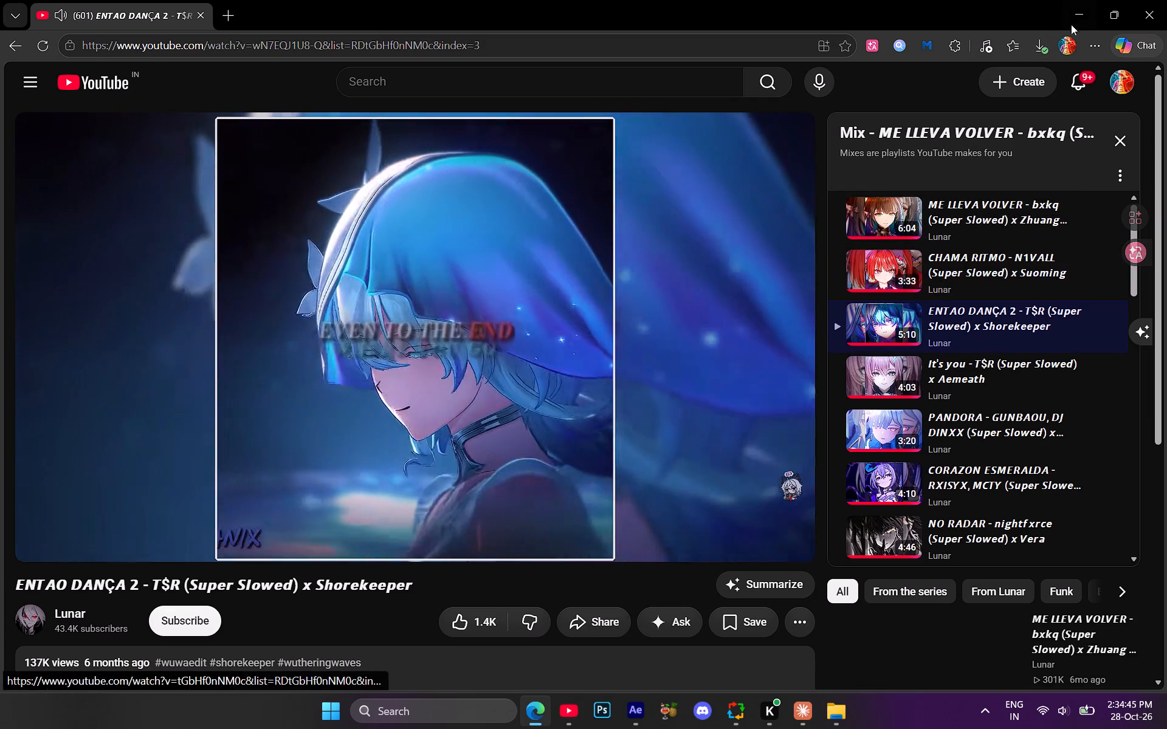
pyautogui.click(1079, 21)
pyautogui.click(828, 658)
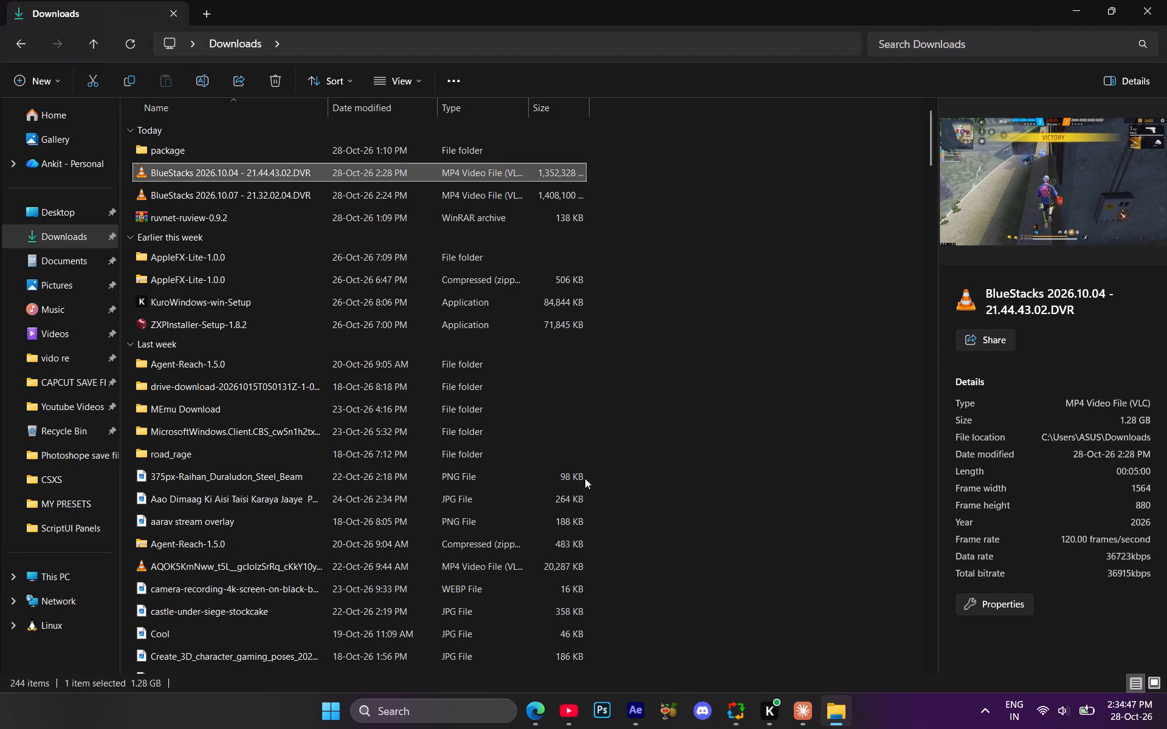
pyautogui.click(55, 266)
pyautogui.click(55, 288)
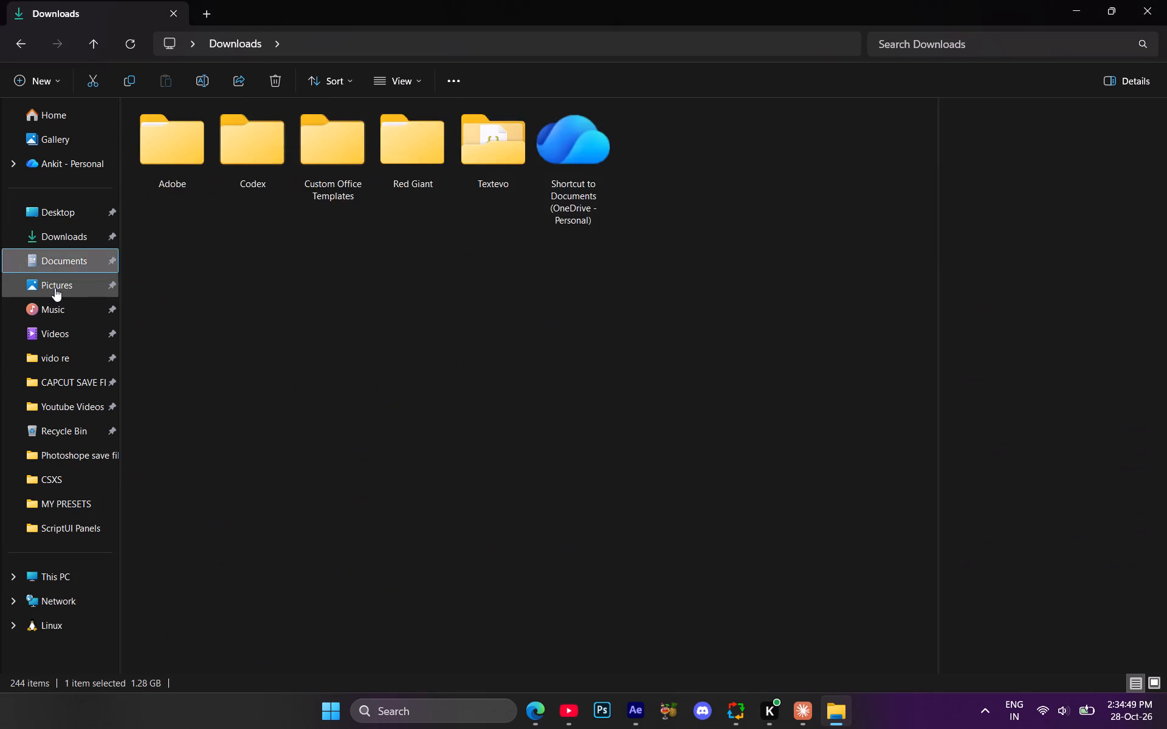
pyautogui.click(54, 256)
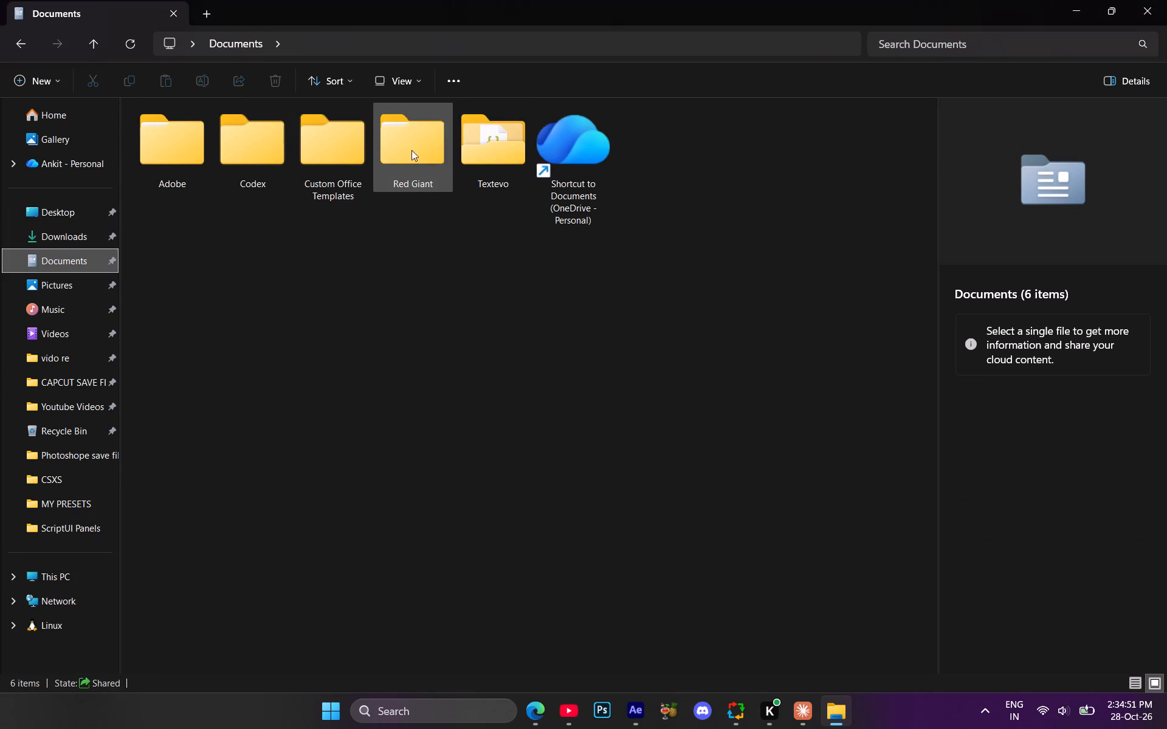
pyautogui.doubleClick(477, 154)
pyautogui.click(18, 51)
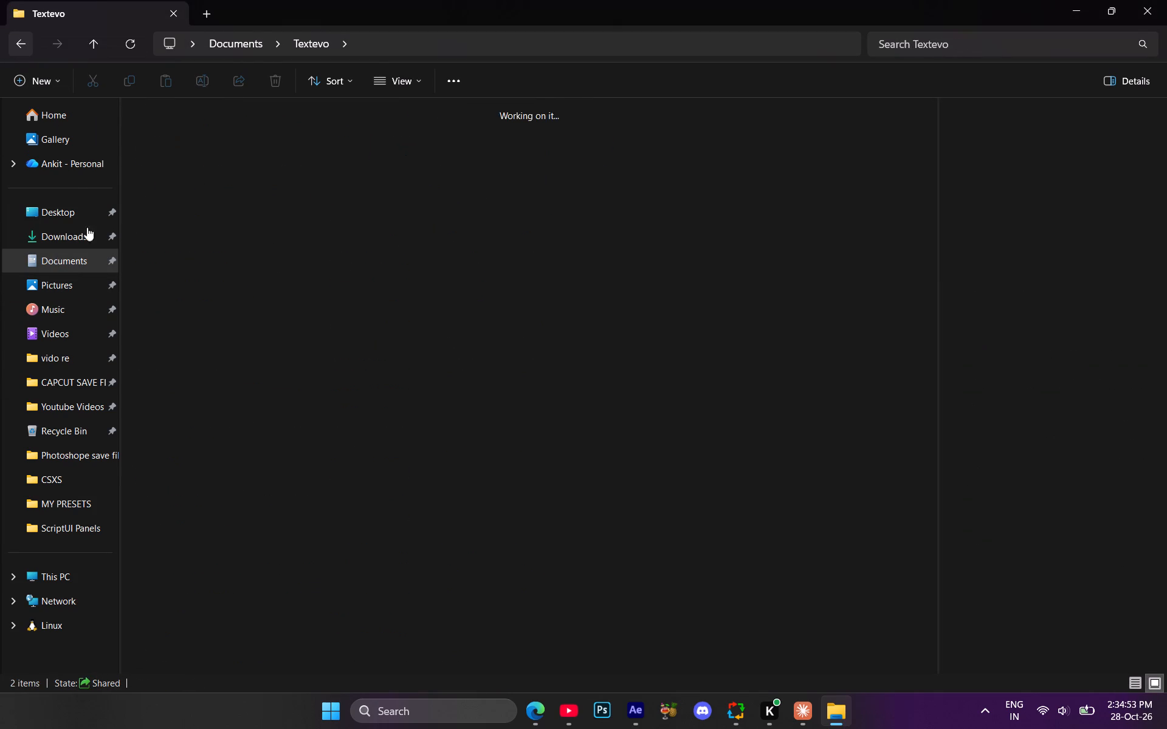
pyautogui.click(67, 284)
pyautogui.click(67, 307)
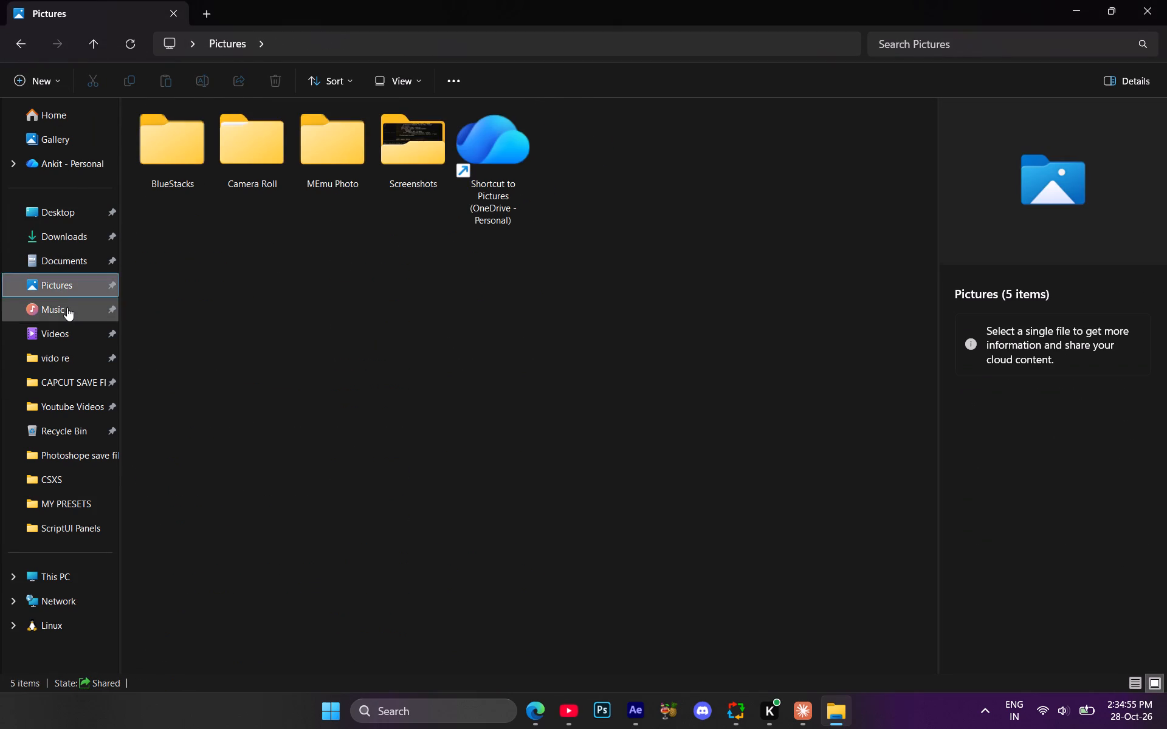
pyautogui.click(66, 358)
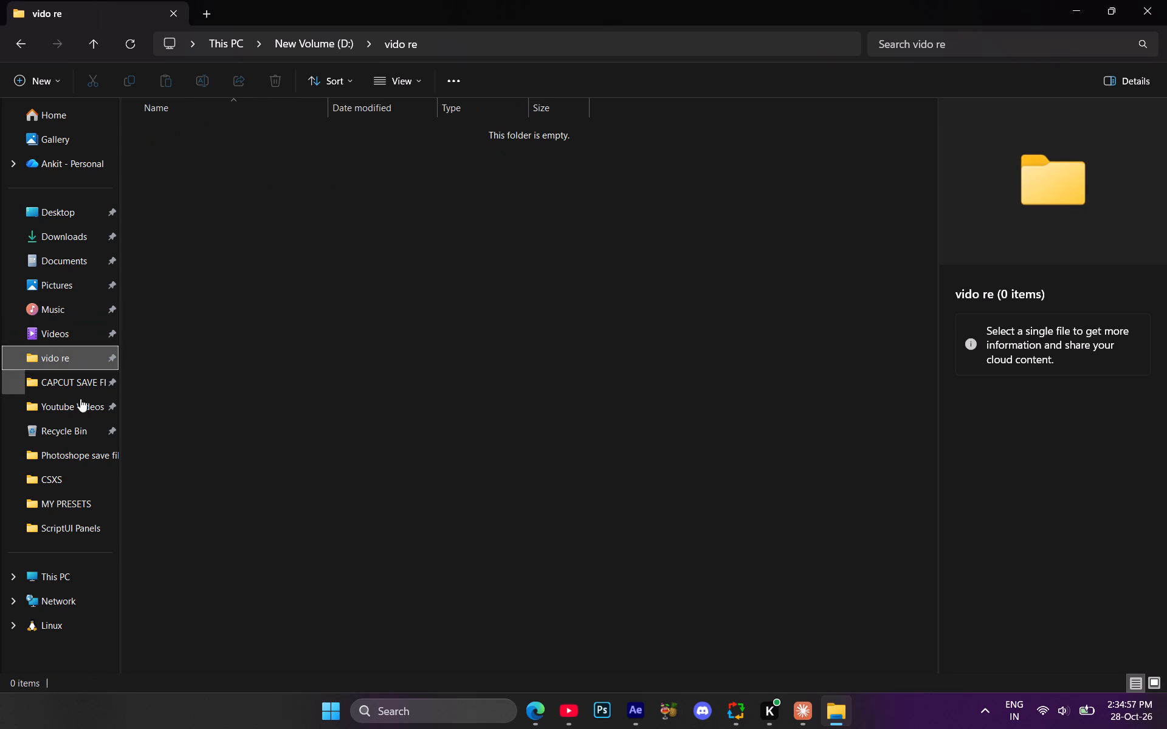
pyautogui.click(81, 417)
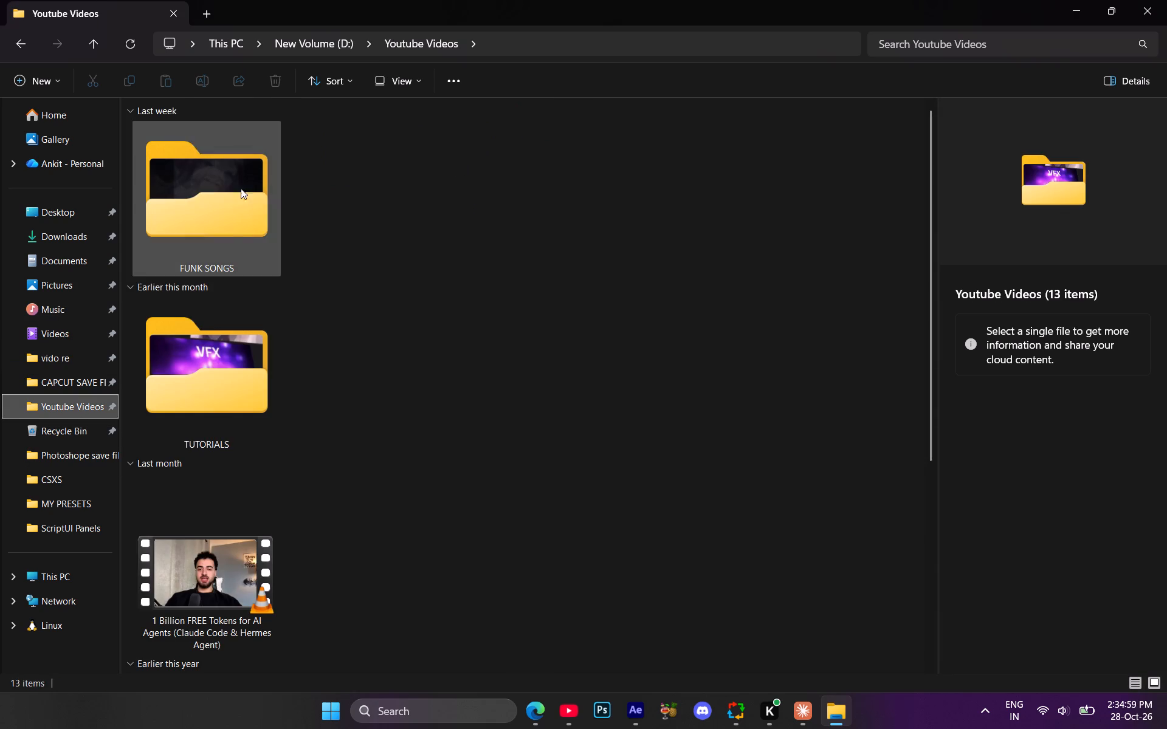
pyautogui.scroll(-3, 227, 404)
pyautogui.scroll(5, 247, 332)
pyautogui.doubleClick(211, 195)
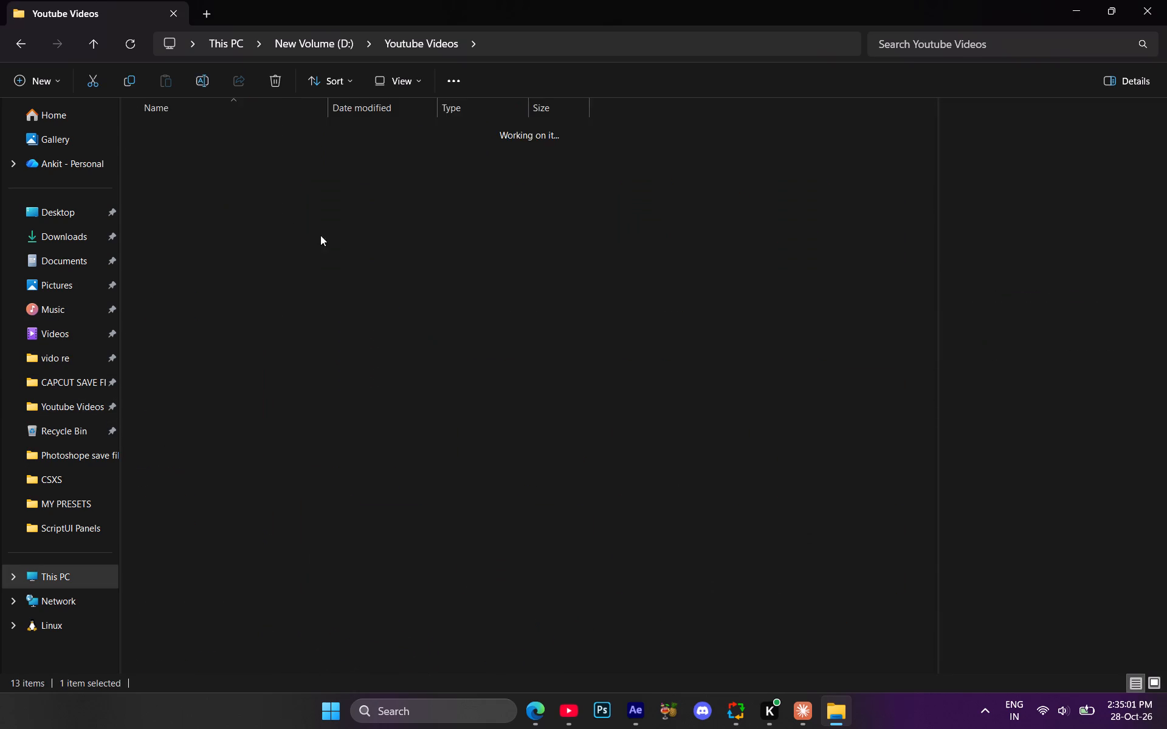
pyautogui.scroll(-2, 453, 280)
pyautogui.scroll(3, 394, 462)
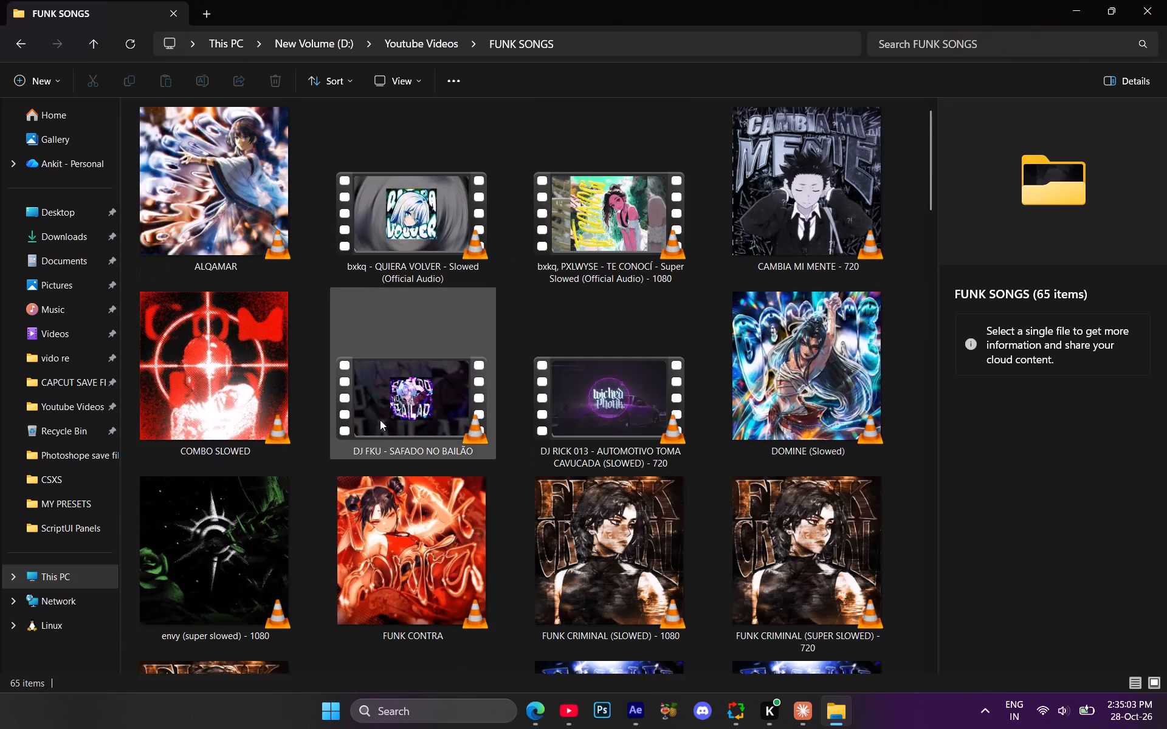
pyautogui.scroll(-4, 380, 420)
pyautogui.scroll(-2, 630, 412)
pyautogui.scroll(-2, 734, 365)
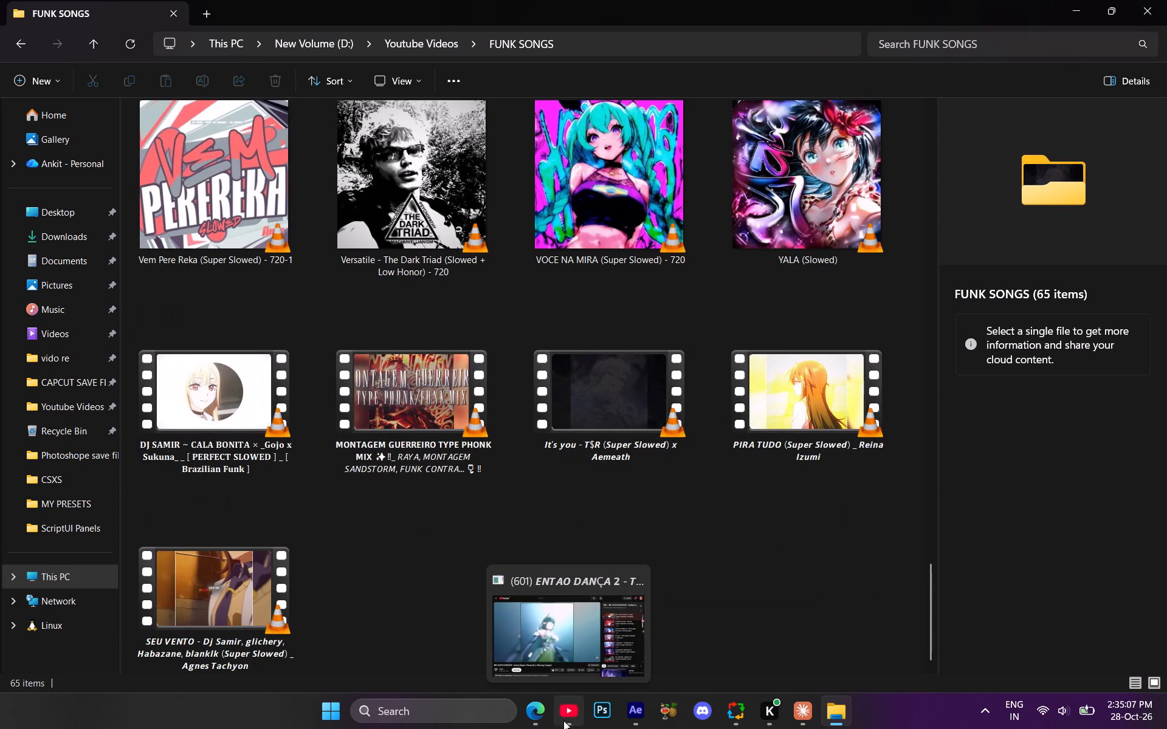
# Switch to the YouTube window in Edge and turn down the volume of the playing song.
pyautogui.click(558, 640)
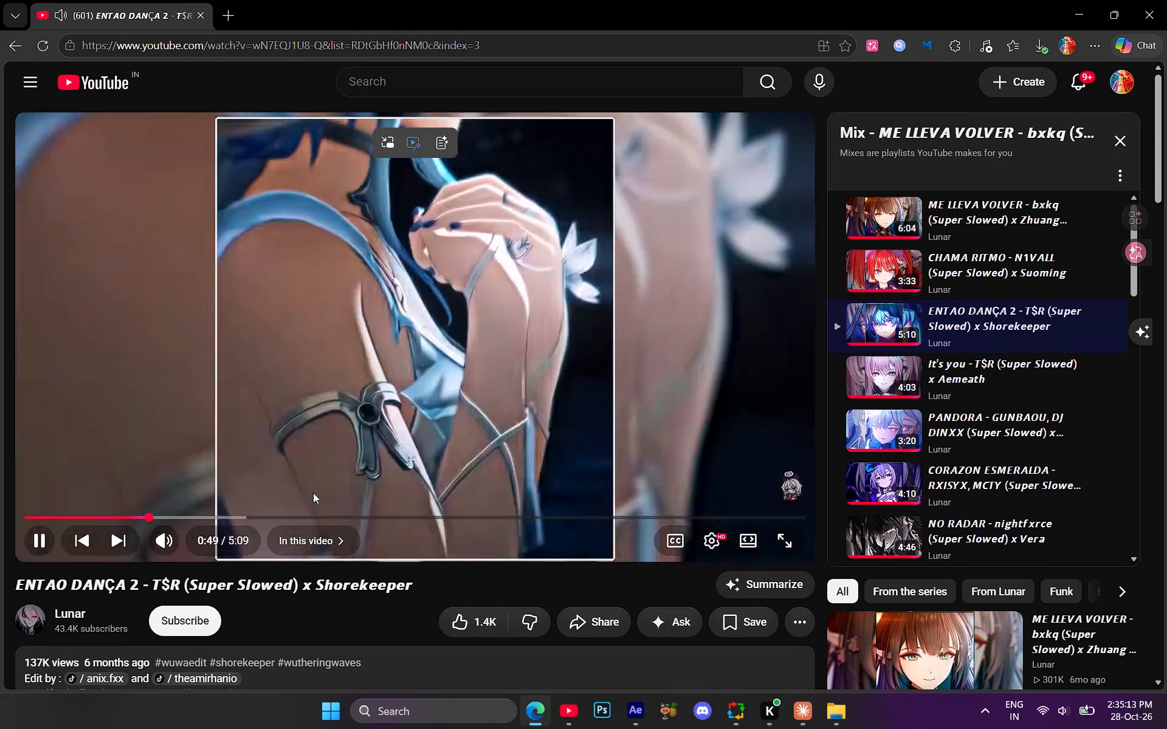
pyautogui.click(183, 542)
pyautogui.click(185, 543)
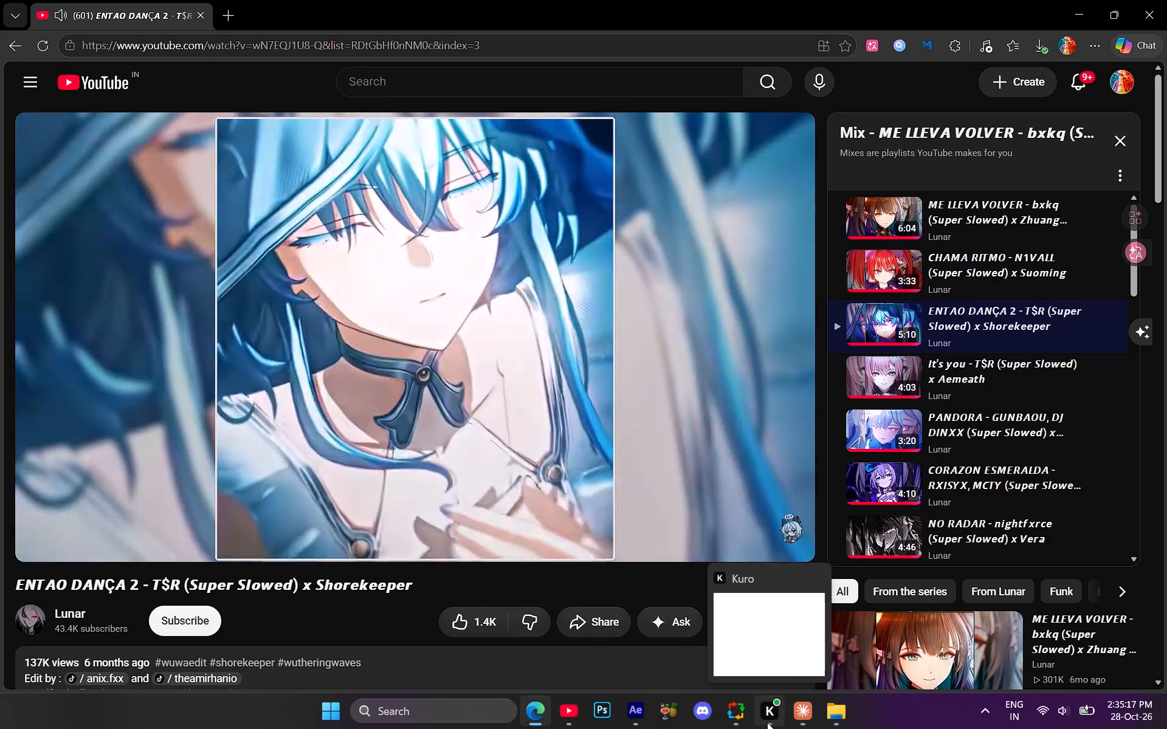
# Return to the FUNK SONGS folder and preview "It's you - T$R (Super Slowed) x Aemeath" in VLC, skipping ahead in the track.
pyautogui.click(819, 641)
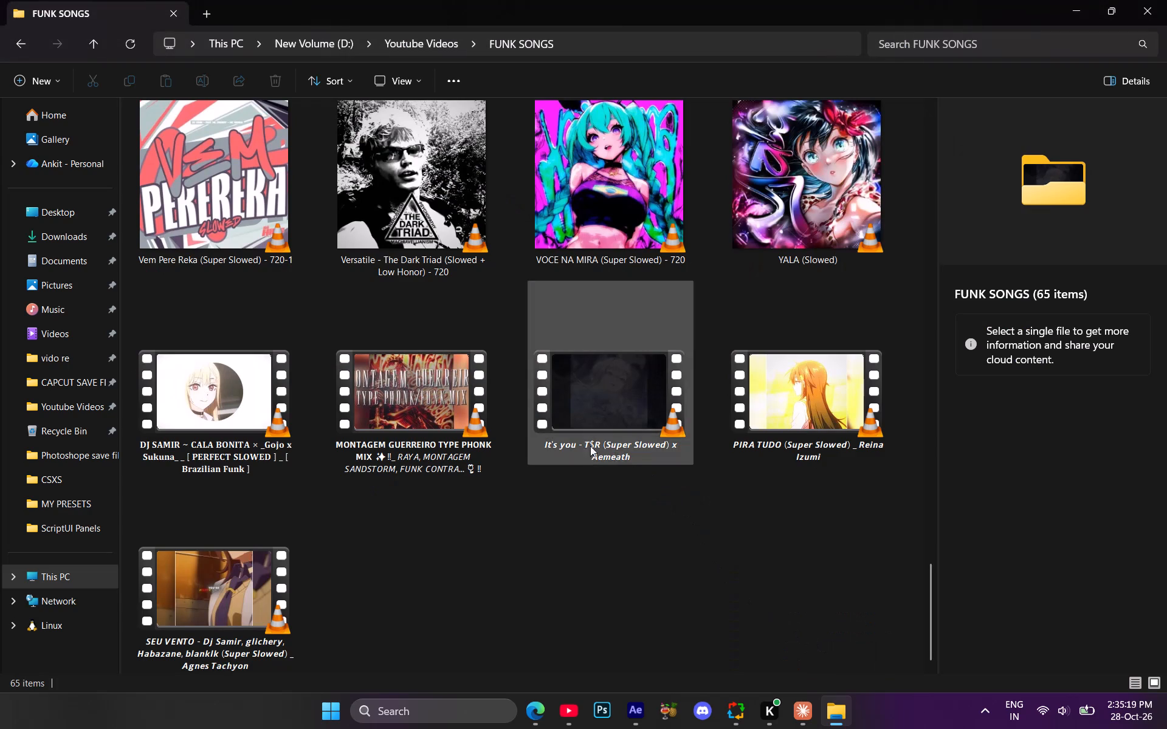
pyautogui.doubleClick(636, 416)
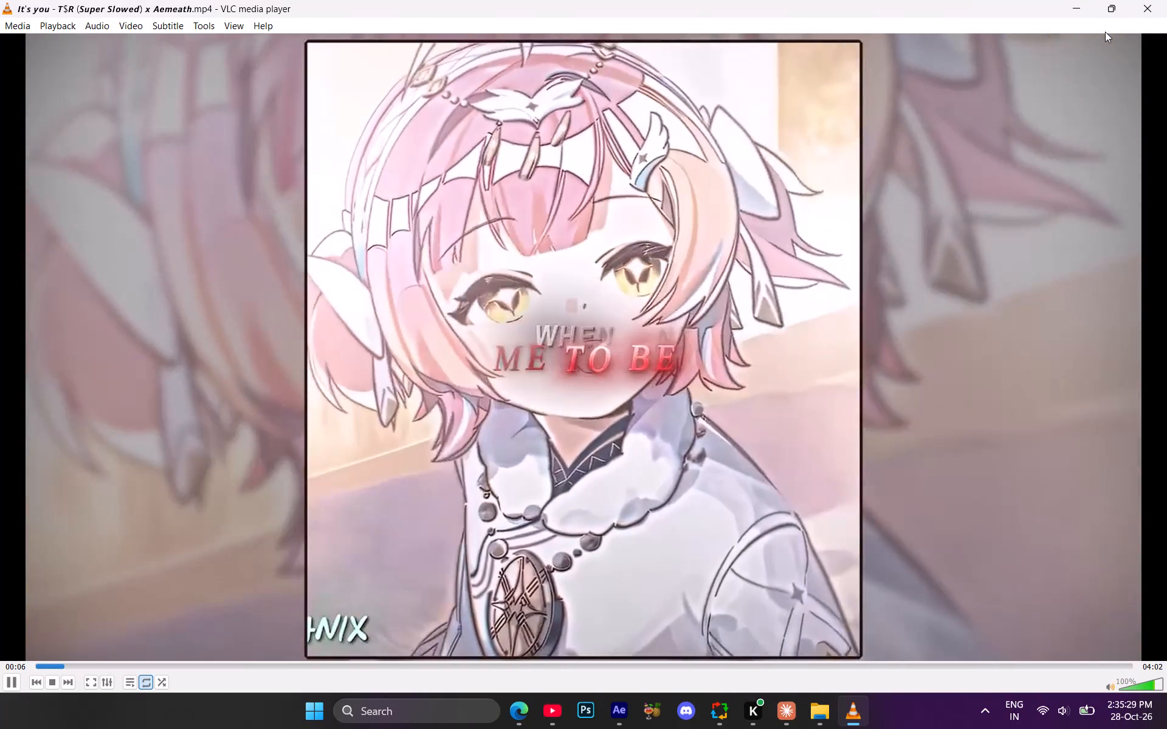
pyautogui.click(153, 657)
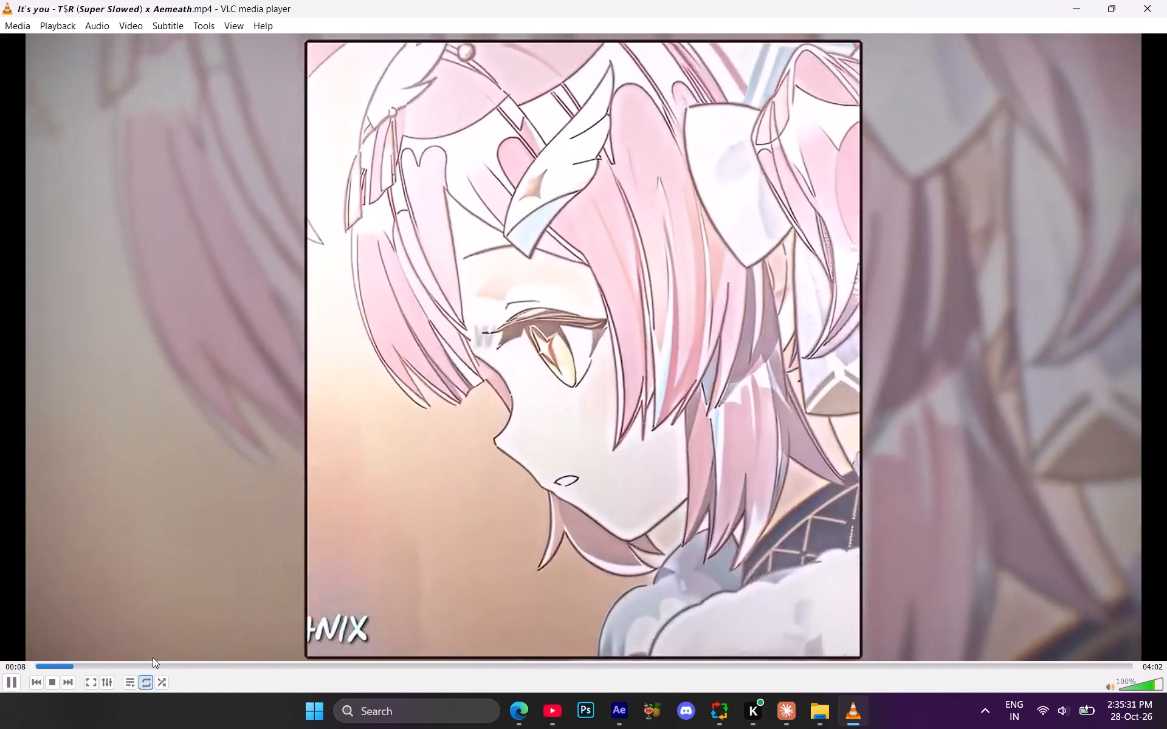
pyautogui.click(153, 666)
pyautogui.click(1166, 0)
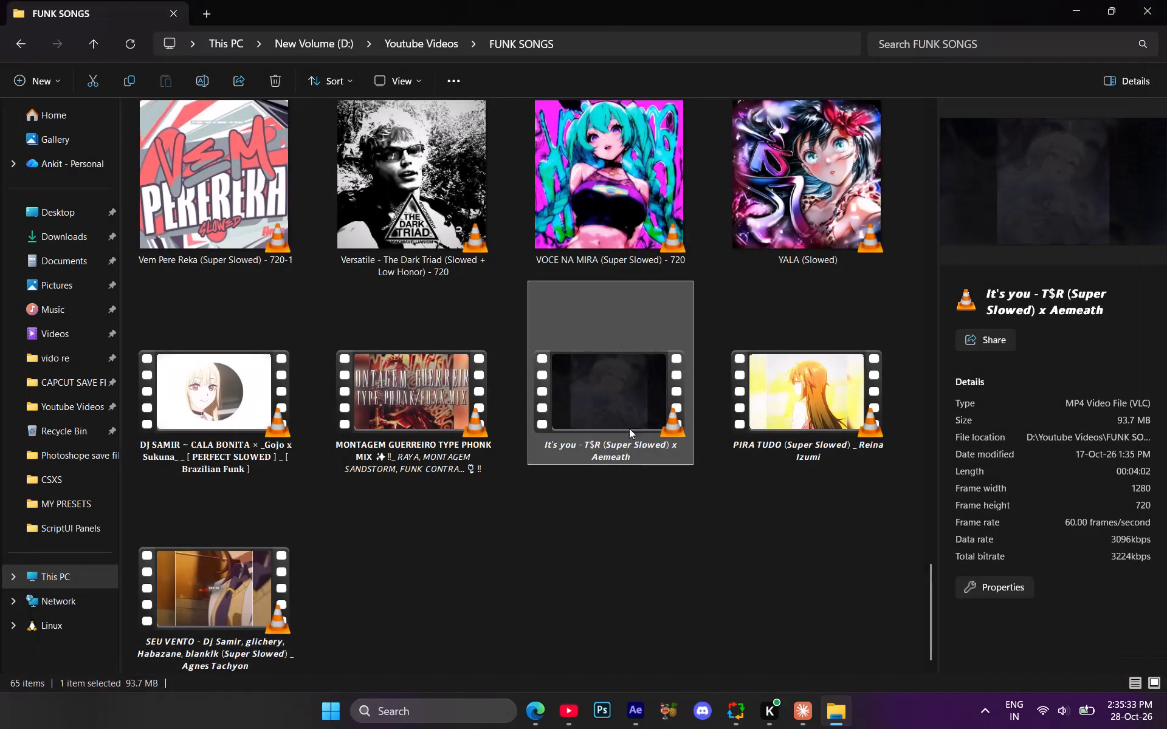
# Preview the song "SEM DEMORA (Slowed)" in VLC from 00:54, and close the player.
pyautogui.scroll(2, 514, 519)
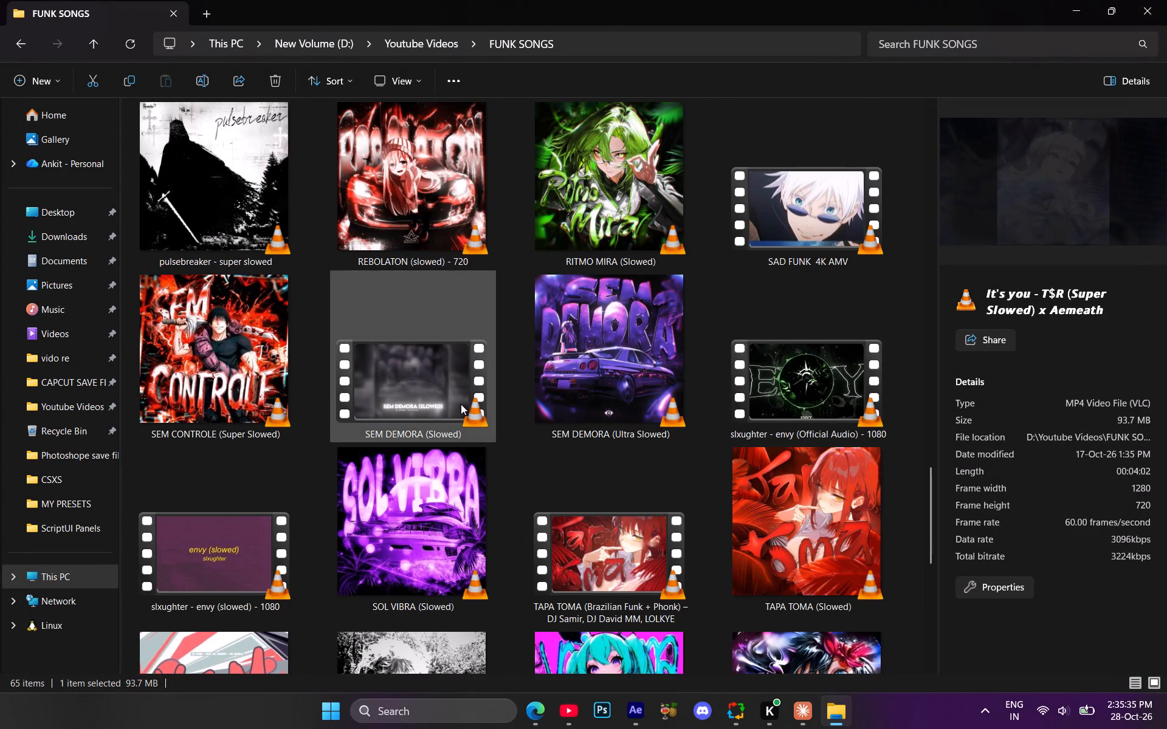
pyautogui.doubleClick(461, 404)
pyautogui.click(202, 664)
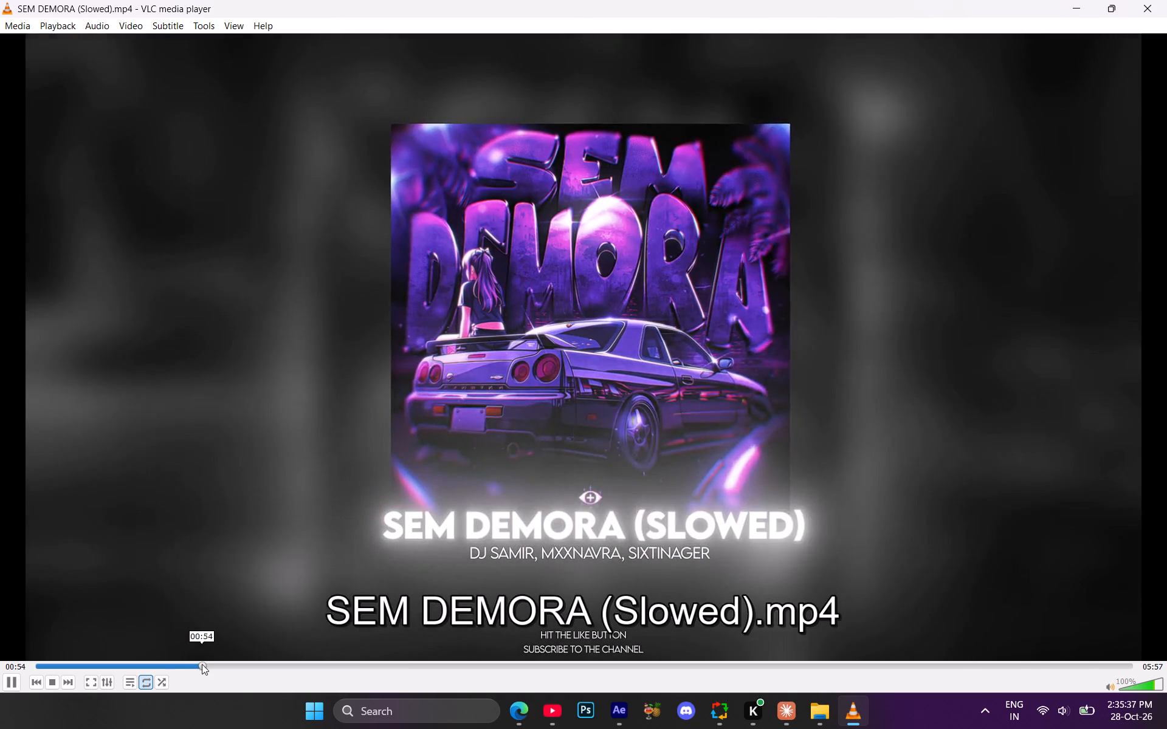
pyautogui.click(1165, 0)
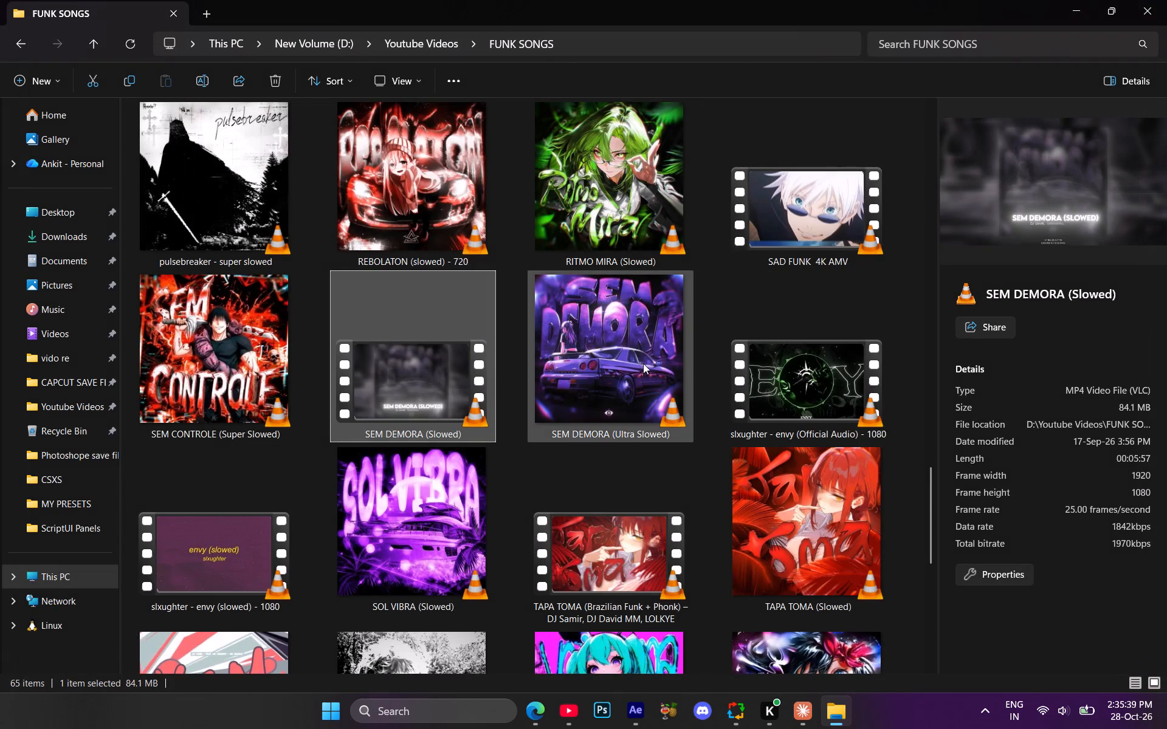
# Preview the song "RITMO MIRA (Slowed)" in VLC from about 00:13, and close the player.
pyautogui.scroll(1, 648, 361)
pyautogui.doubleClick(585, 538)
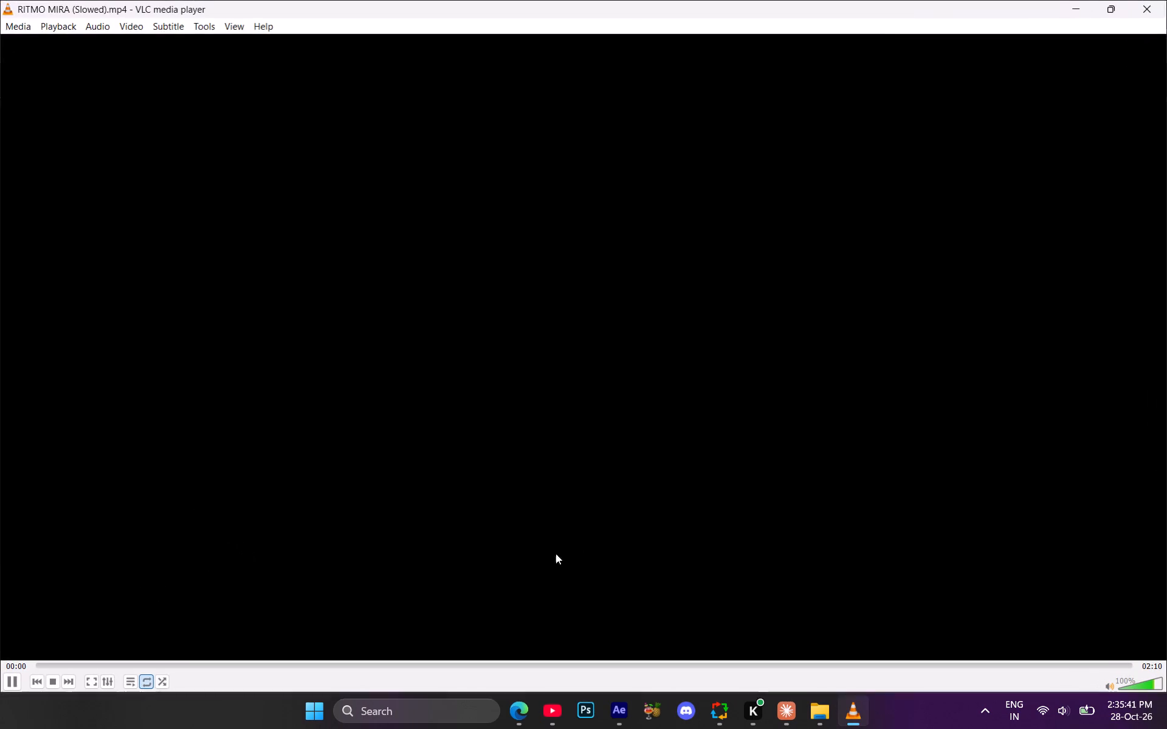
pyautogui.click(81, 665)
pyautogui.click(148, 662)
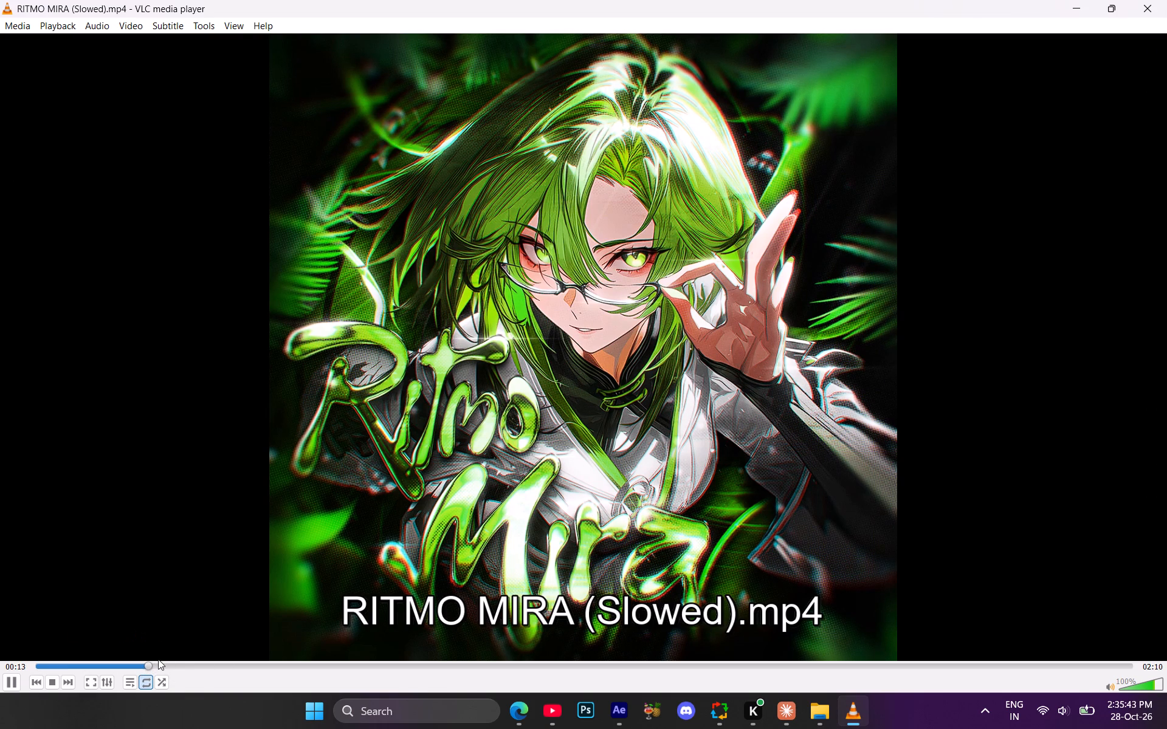
pyautogui.click(1143, 0)
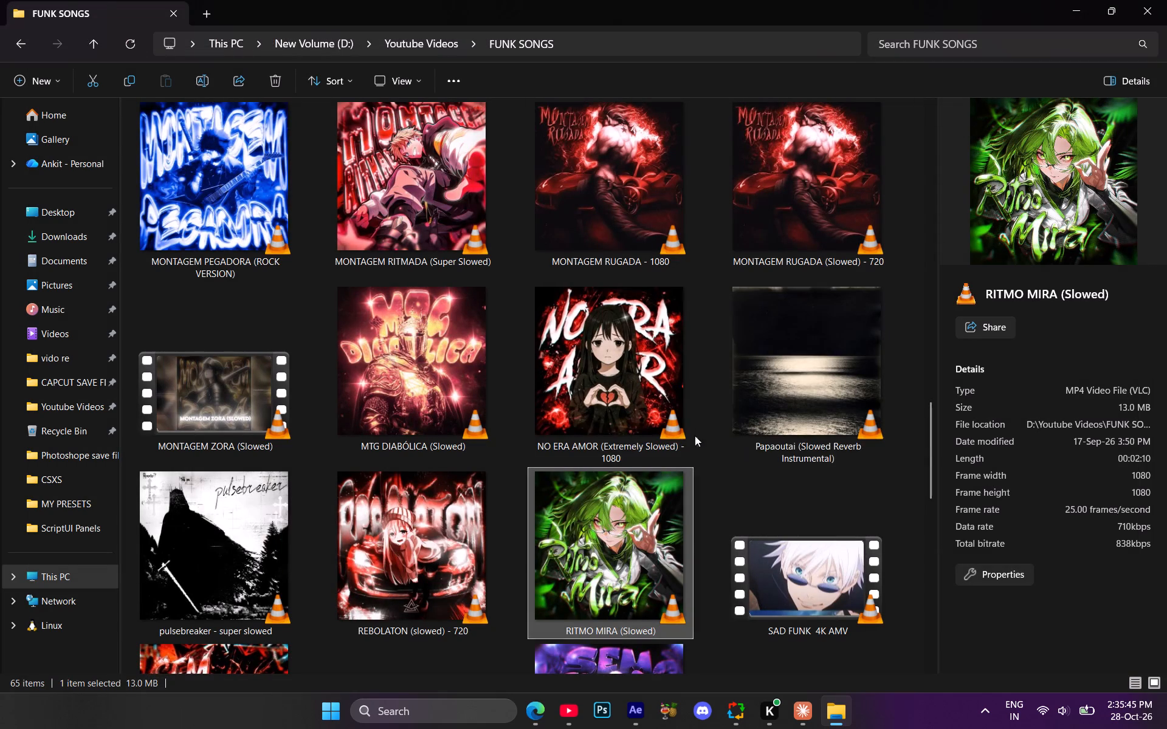
# Preview the song "MONTAGEM ZORA (Slowed)" in VLC at several points within its first 20 seconds, and close the player.
pyautogui.doubleClick(222, 415)
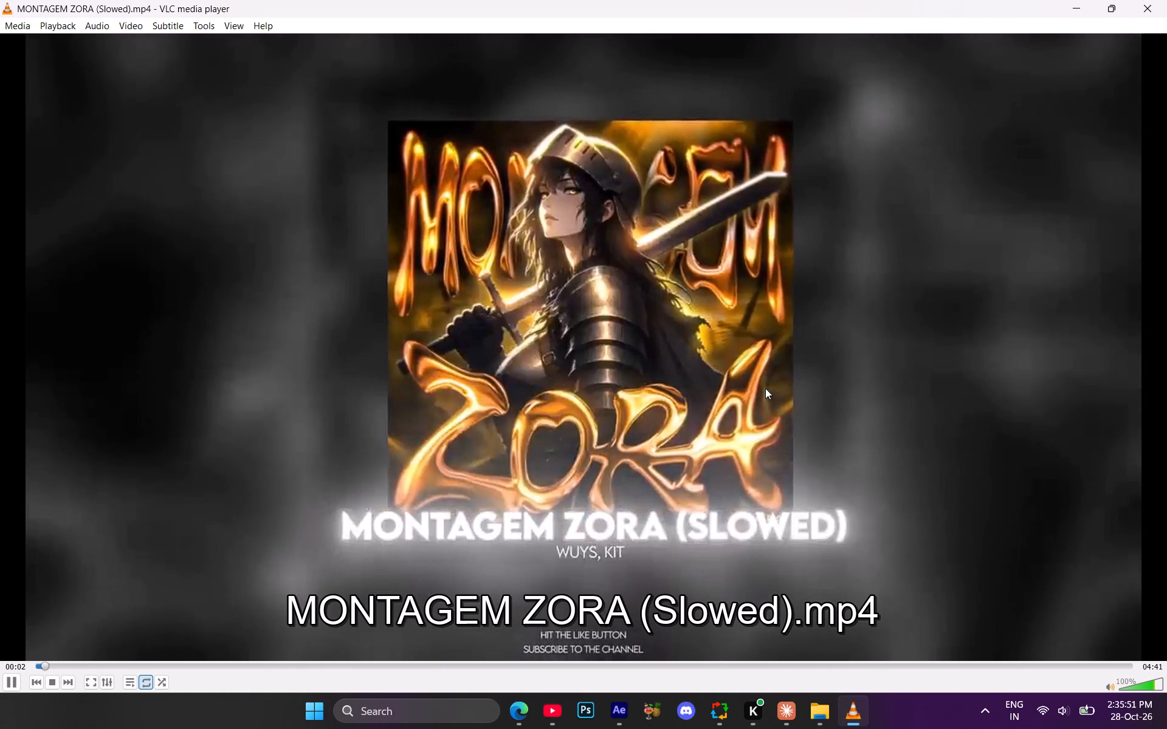
pyautogui.click(103, 666)
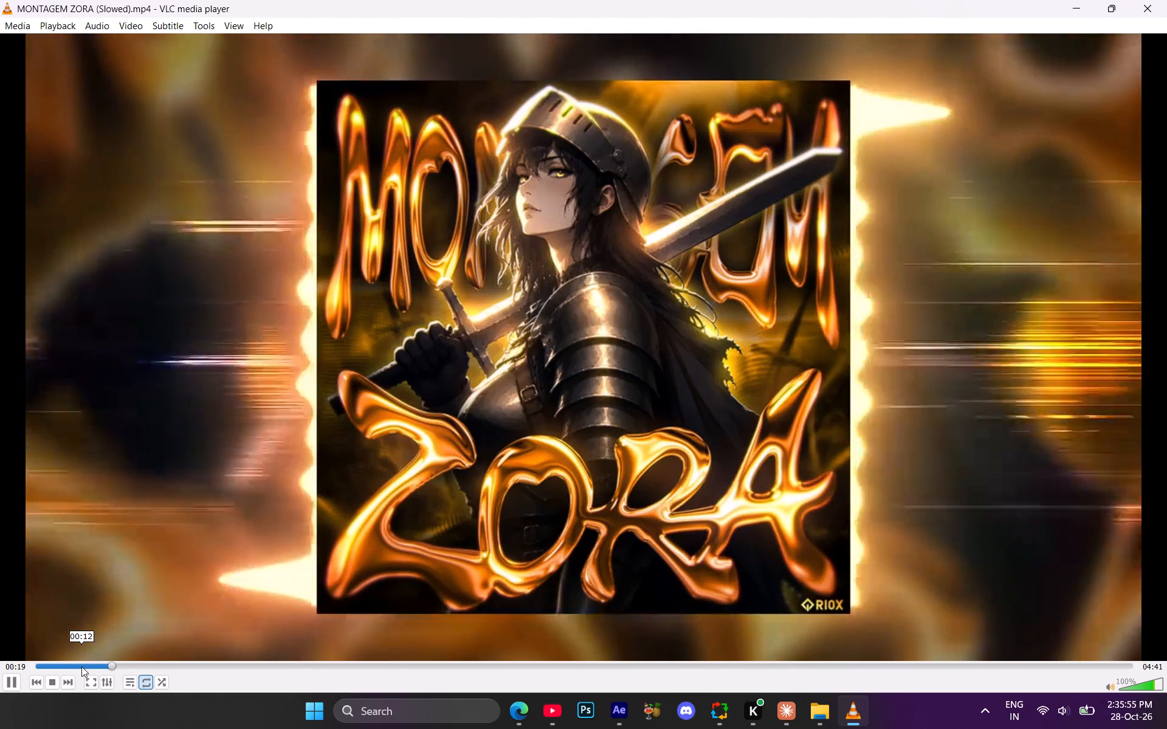
pyautogui.click(81, 666)
pyautogui.click(49, 668)
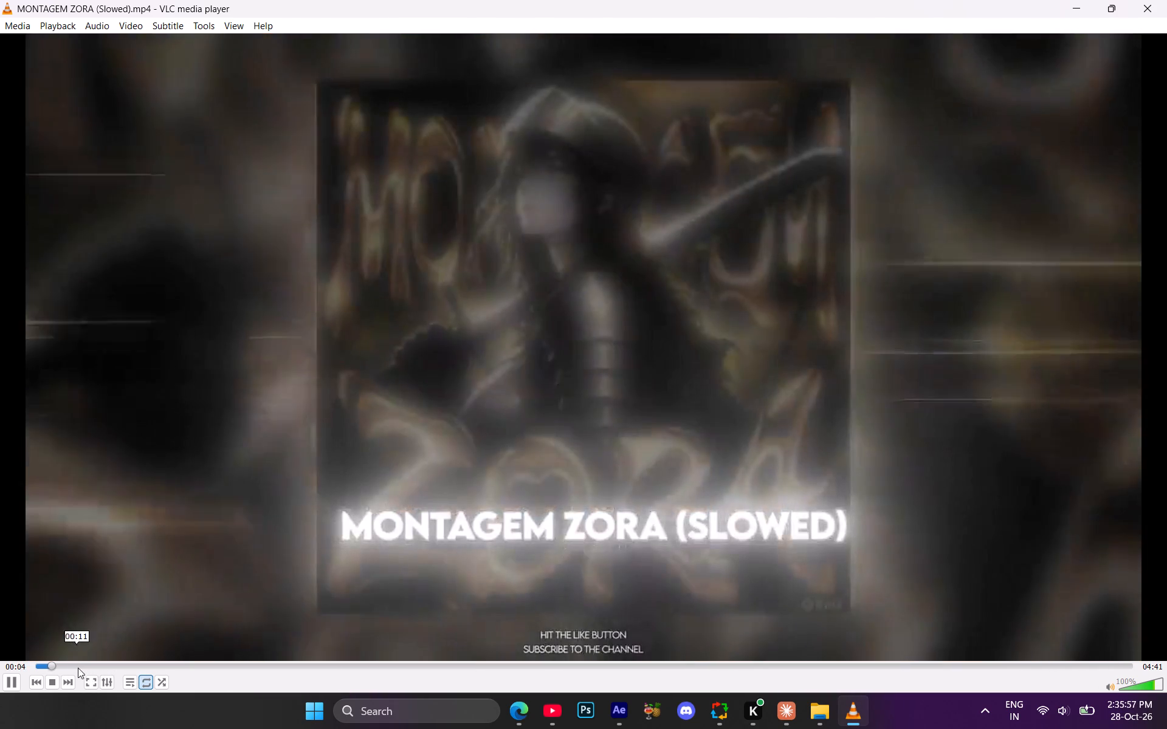
pyautogui.click(1157, 0)
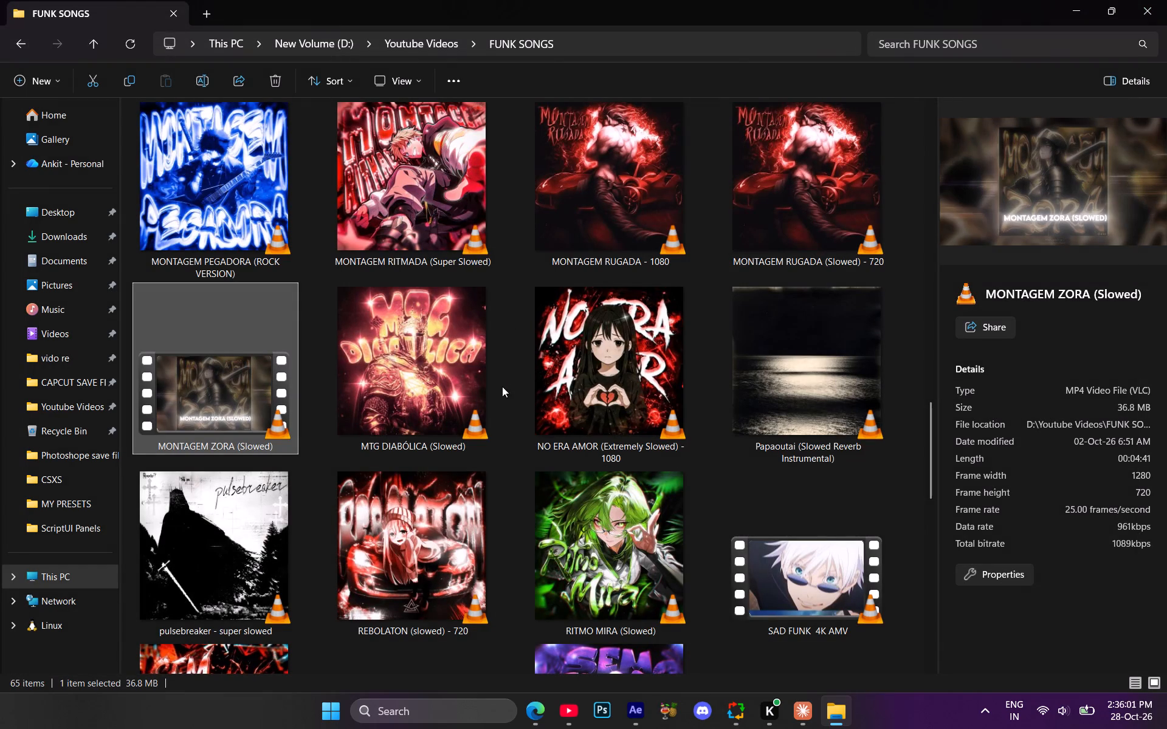
# Preview "Papaoutai (Slowed Reverb Instrumental)" in VLC, skipping ahead in stages to about 00:24, and close the player.
pyautogui.doubleClick(817, 398)
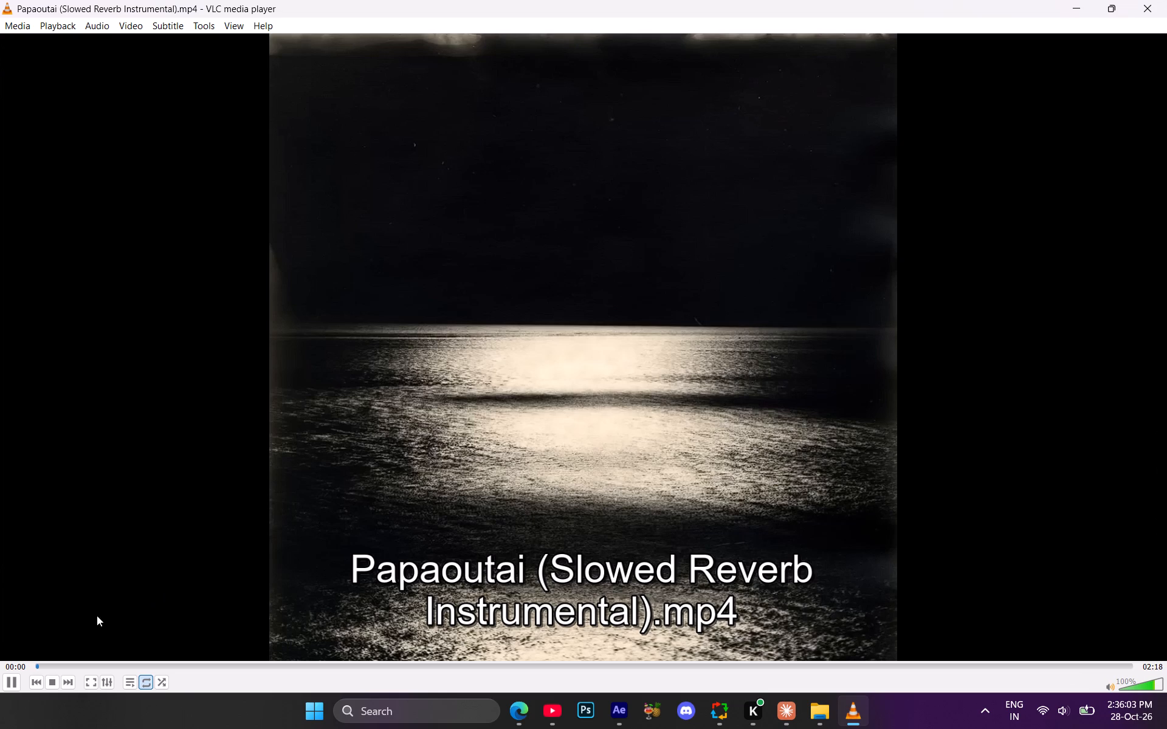
pyautogui.click(69, 666)
pyautogui.click(115, 666)
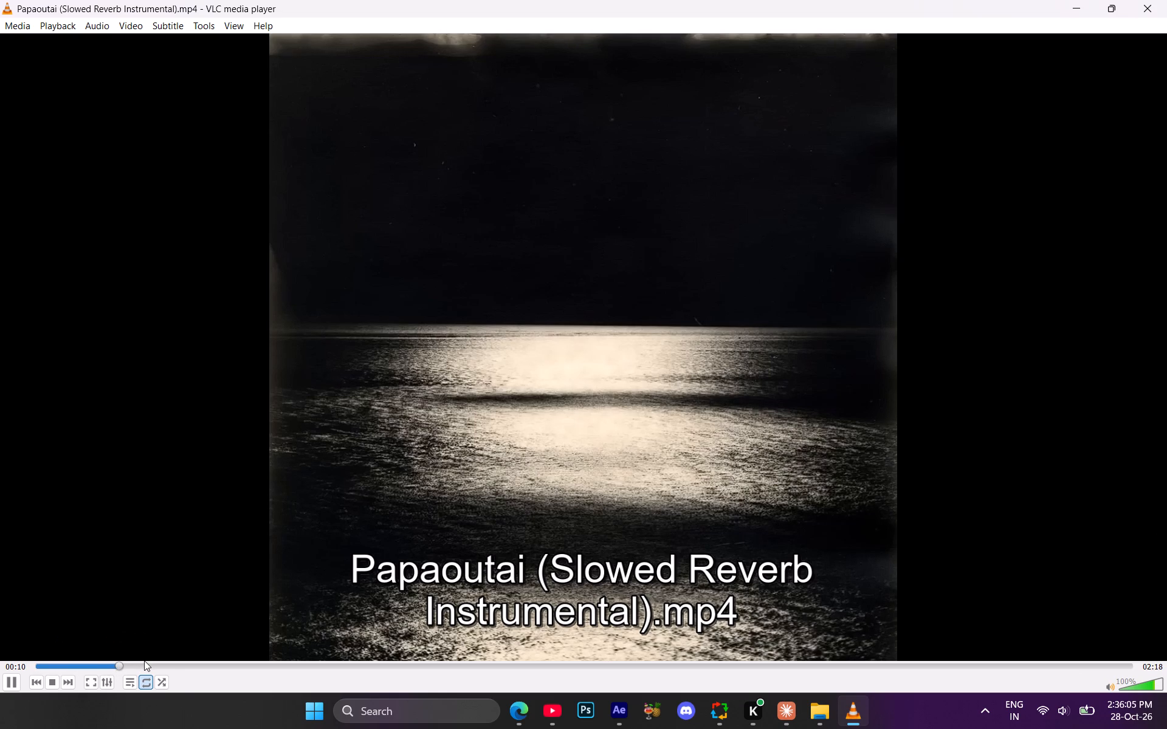
pyautogui.click(144, 660)
pyautogui.click(171, 663)
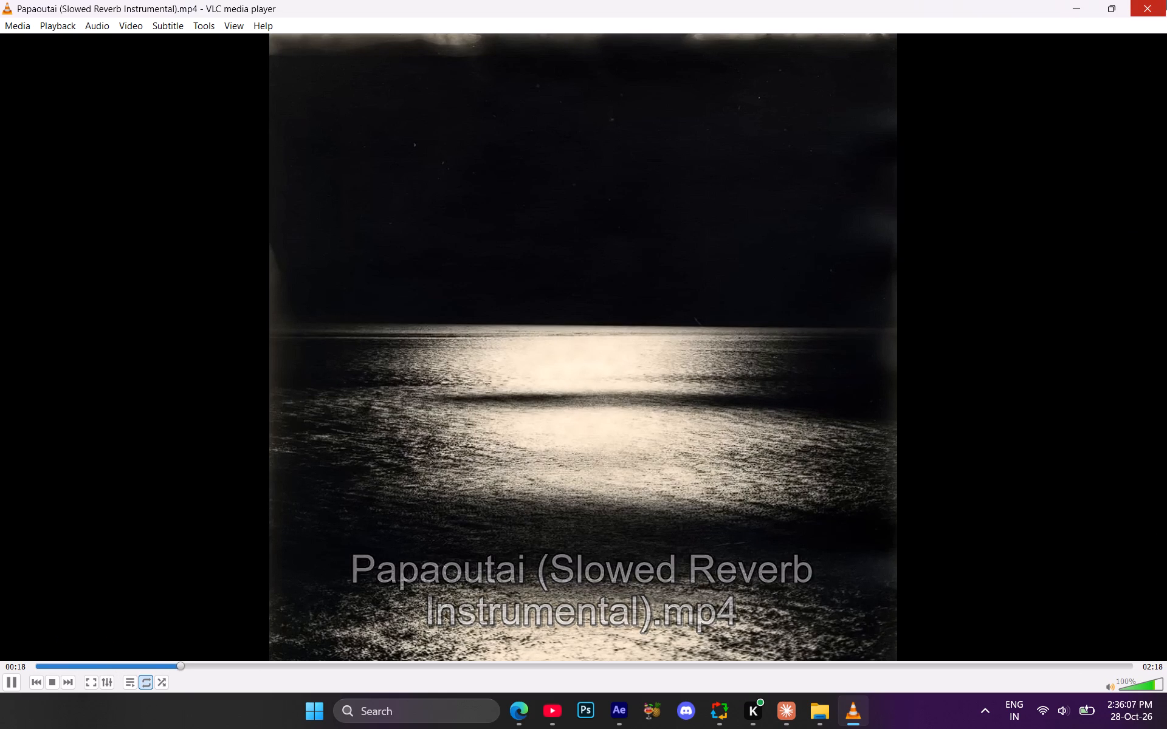
pyautogui.click(227, 670)
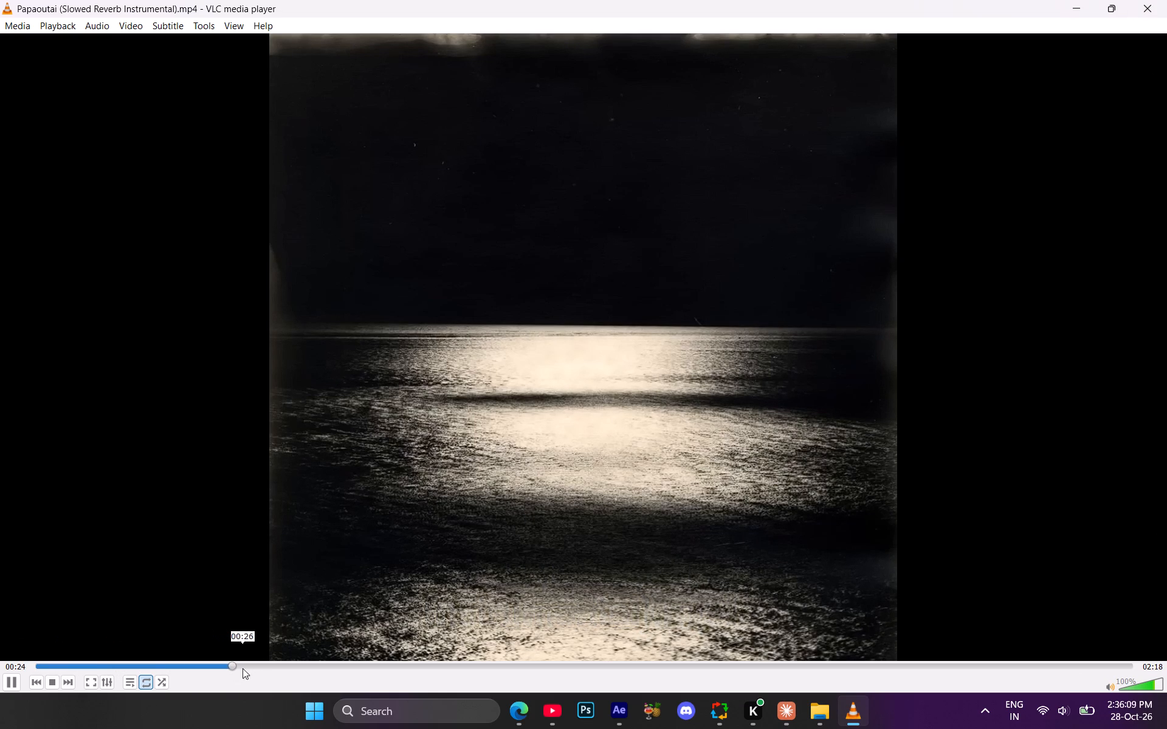
pyautogui.click(224, 665)
pyautogui.click(207, 666)
pyautogui.click(1166, 0)
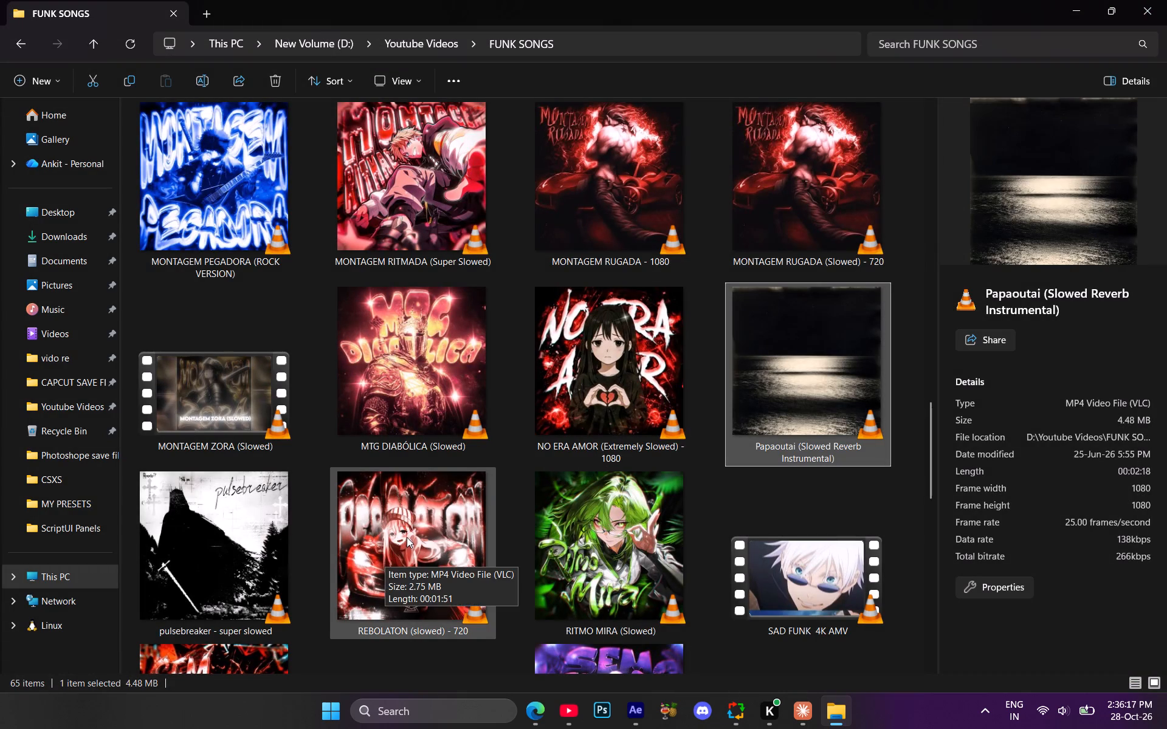
# Preview the song "LOWX - SIENTE DANCE" in VLC from its beginning, and close the player.
pyautogui.scroll(2, 328, 393)
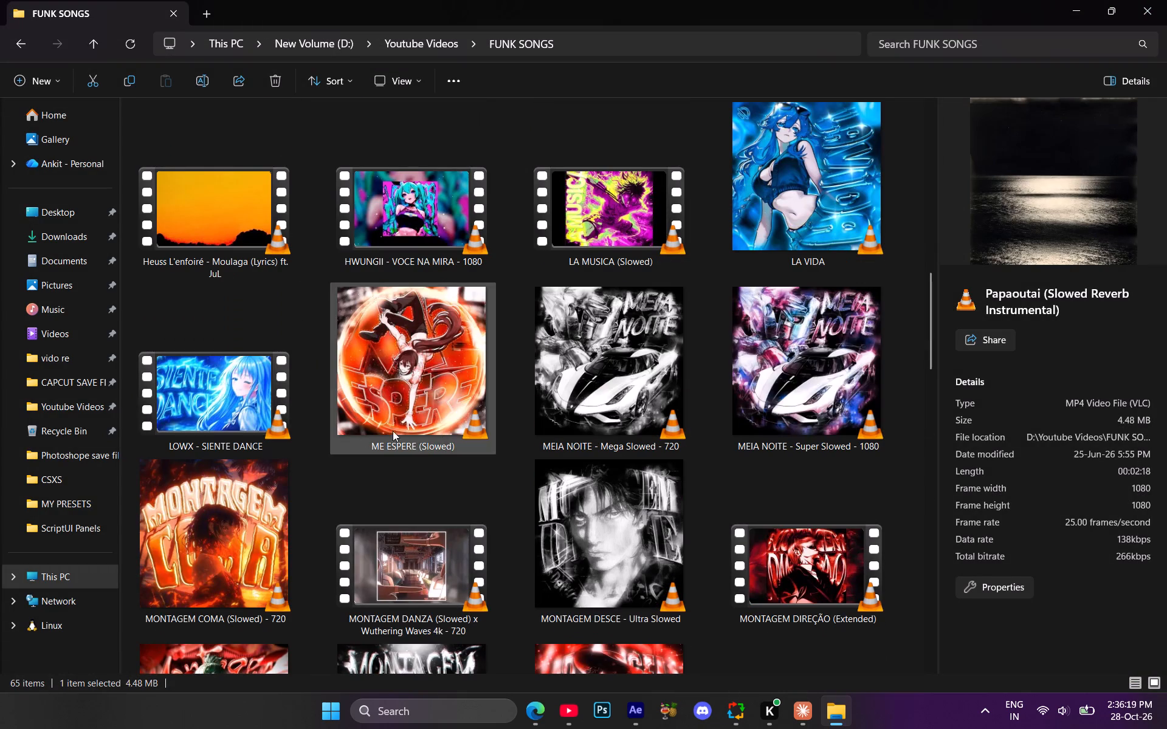
pyautogui.doubleClick(243, 419)
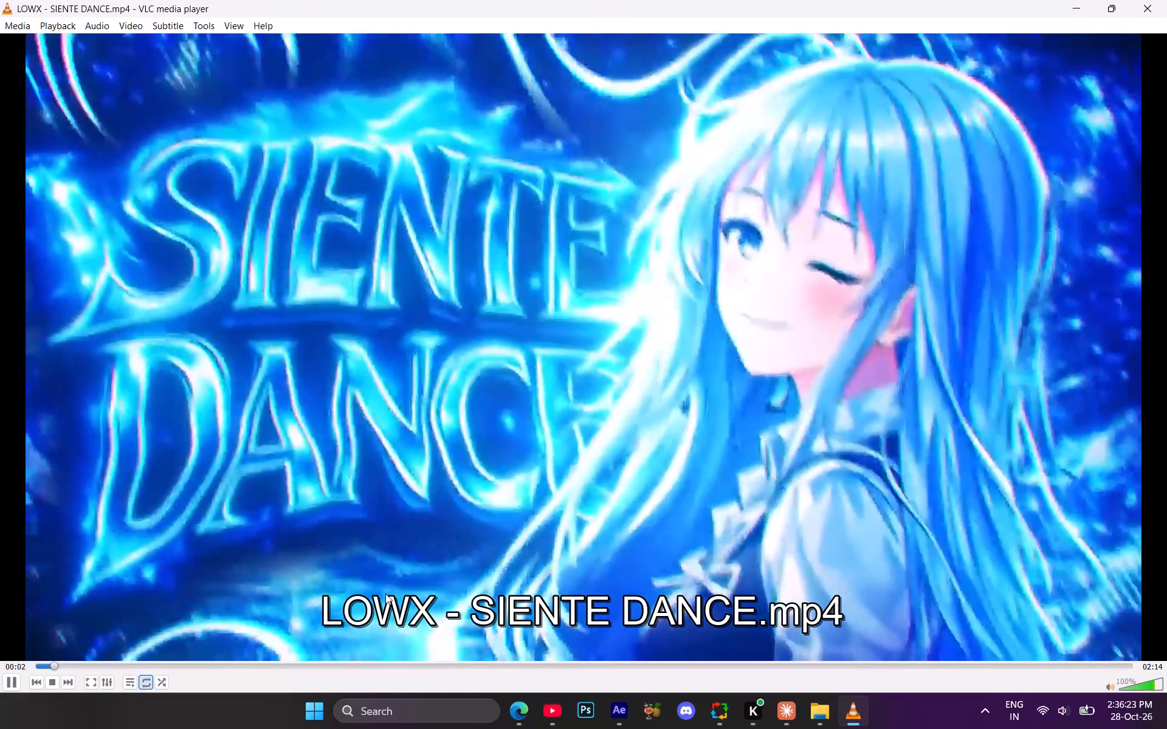
pyautogui.click(1166, 7)
# Import "LOWX - SIENTE DANCE" into the After Effects project, place it as the bottom layer of Comp 1, and hide its video.
pyautogui.moveTo(202, 392); pyautogui.dragTo(576, 469)
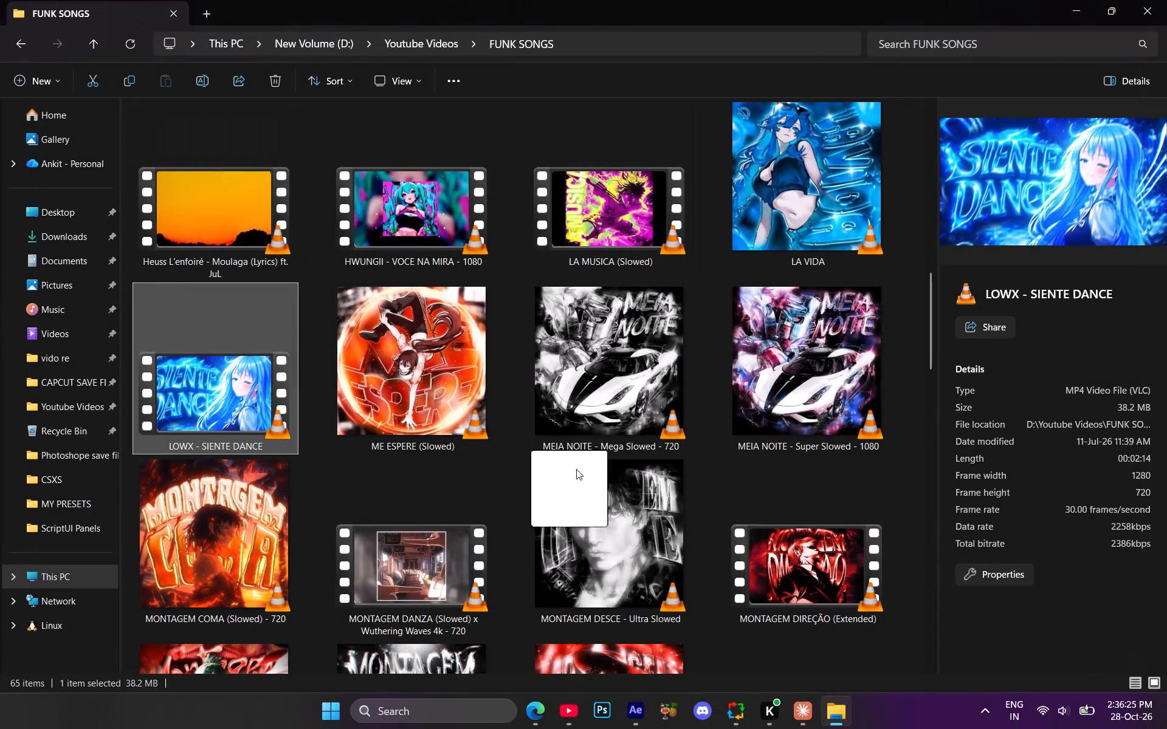
pyautogui.moveTo(576, 469); pyautogui.dragTo(58, 423)
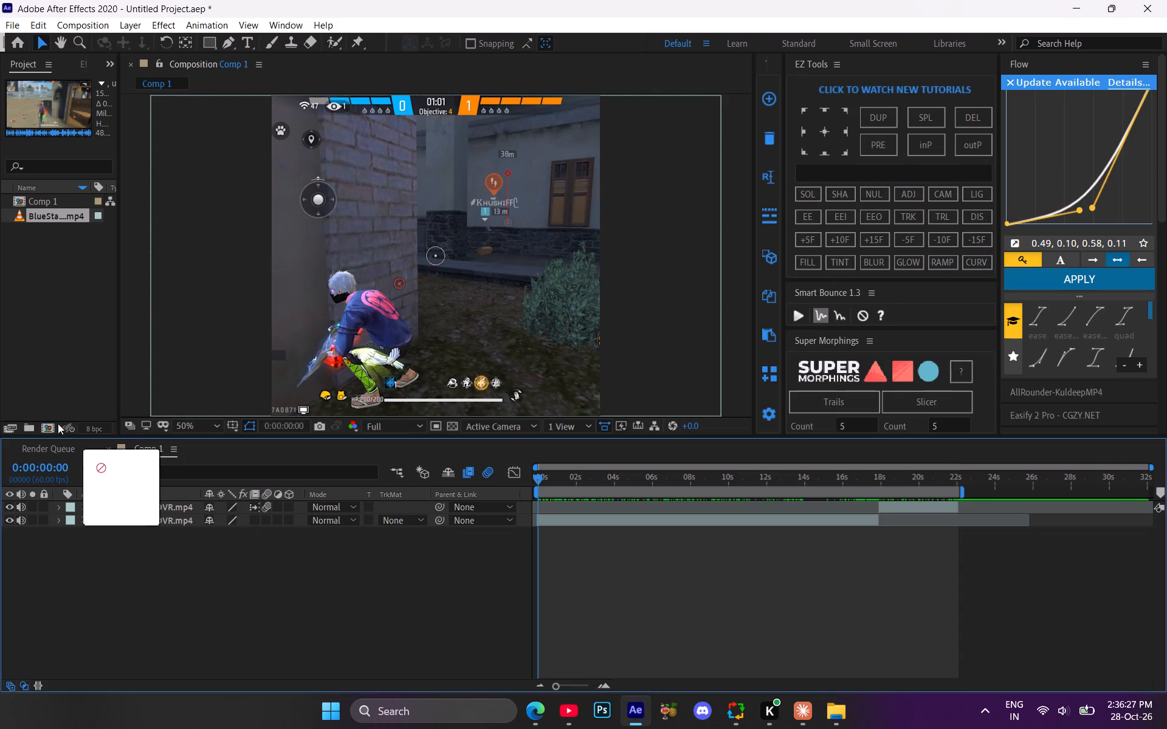
pyautogui.moveTo(58, 423); pyautogui.dragTo(35, 306)
pyautogui.moveTo(36, 200); pyautogui.dragTo(95, 611)
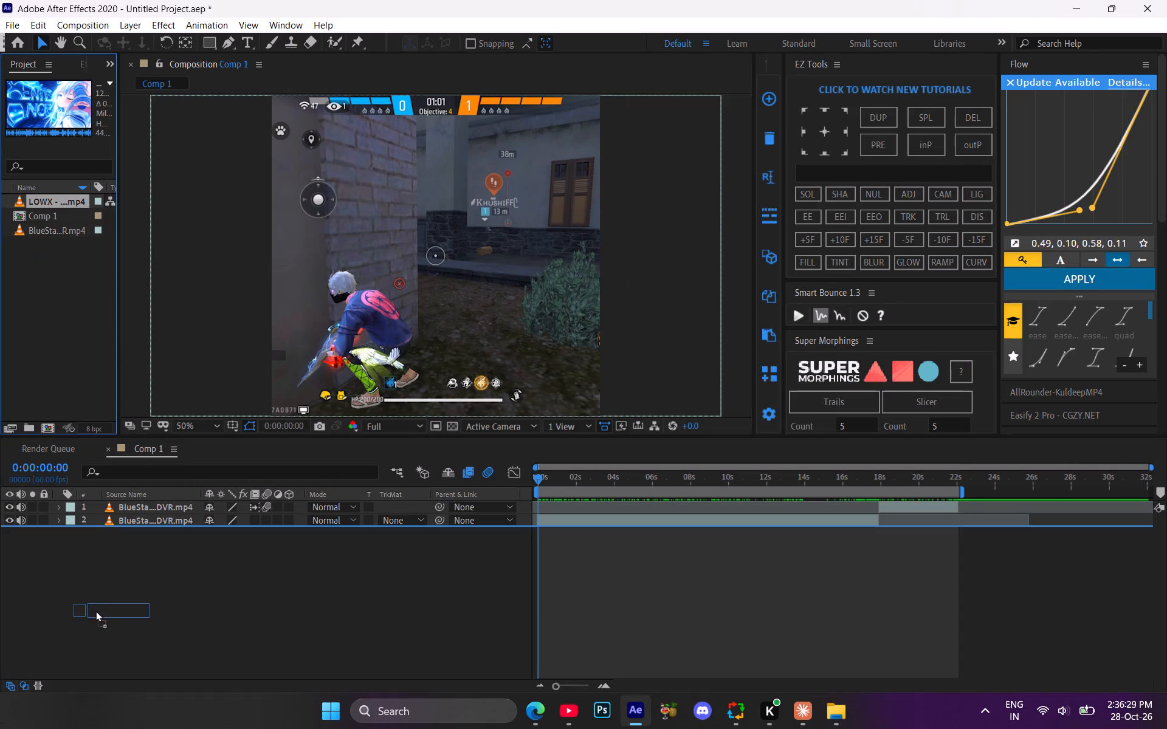
pyautogui.moveTo(95, 611); pyautogui.dragTo(92, 611)
pyautogui.click(5, 530)
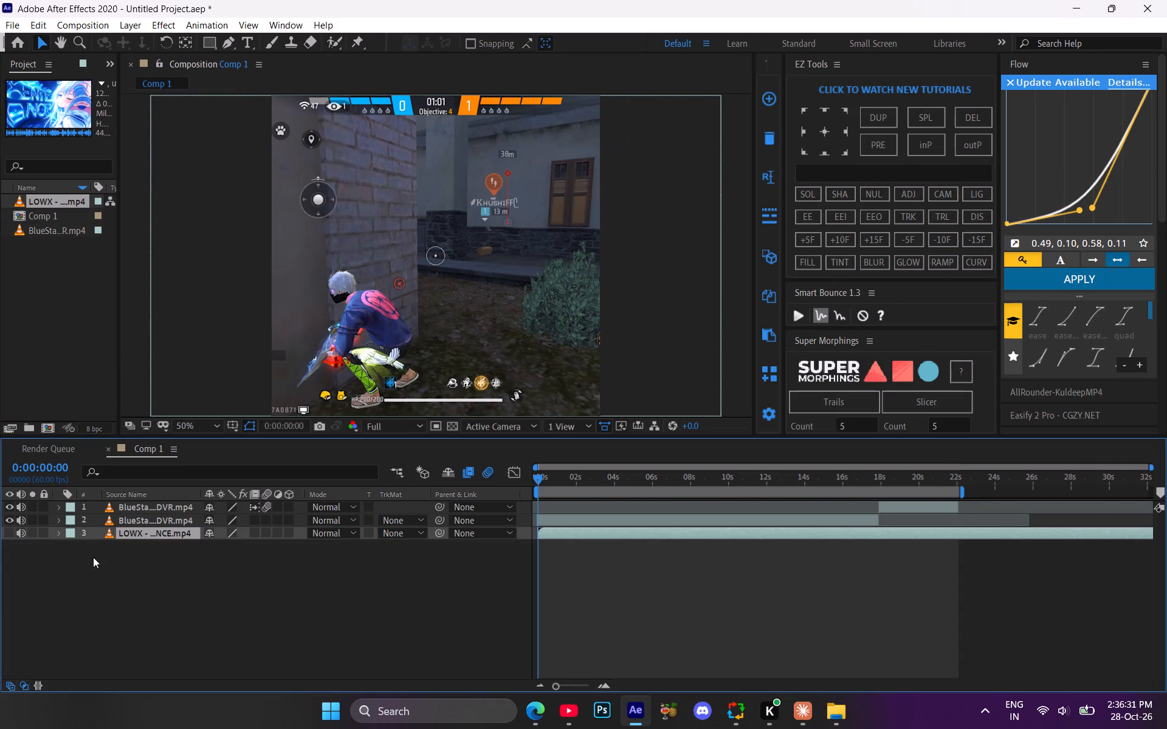
# Adjust the song layer's start timing against the opening gameplay in small shifts, playing the composition from 0:00 to check each one.
pyautogui.moveTo(861, 535); pyautogui.dragTo(825, 539)
pyautogui.moveTo(825, 539); pyautogui.dragTo(822, 539)
pyautogui.press('space')
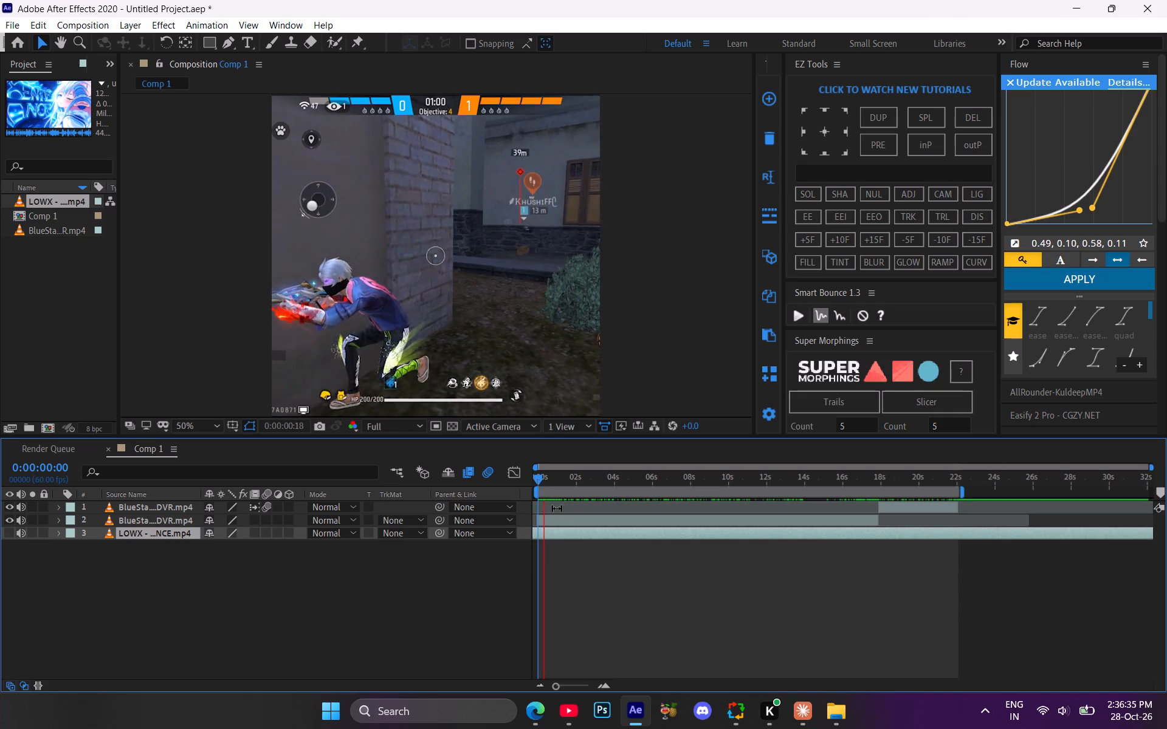
pyautogui.moveTo(543, 480); pyautogui.dragTo(509, 478)
pyautogui.moveTo(551, 528); pyautogui.dragTo(564, 533)
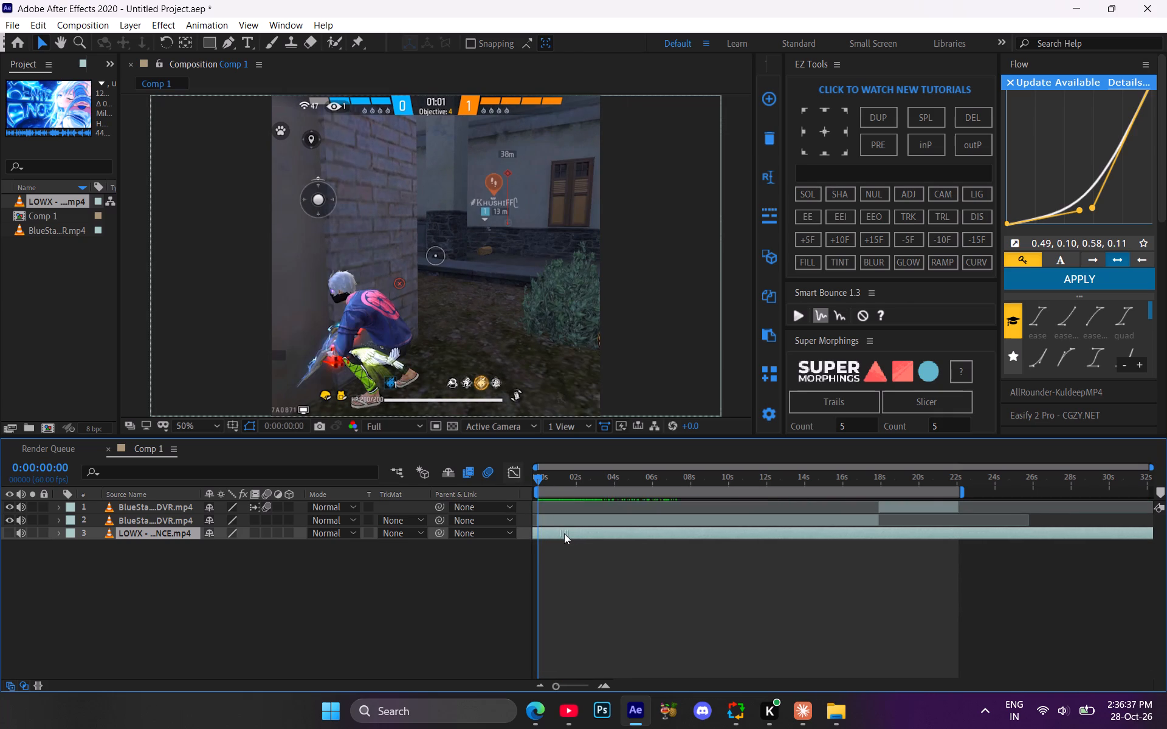
pyautogui.moveTo(564, 533); pyautogui.dragTo(567, 535)
pyautogui.press('space')
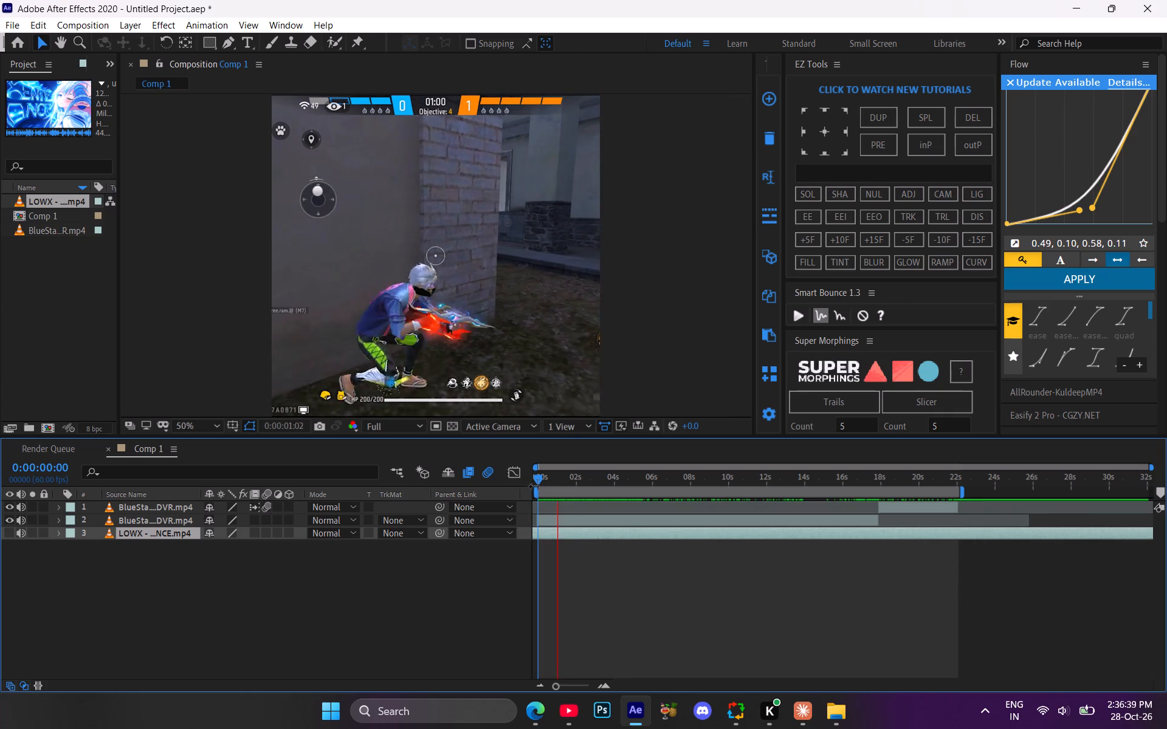
pyautogui.moveTo(540, 481); pyautogui.dragTo(528, 479)
pyautogui.moveTo(551, 533); pyautogui.dragTo(568, 539)
pyautogui.press('space')
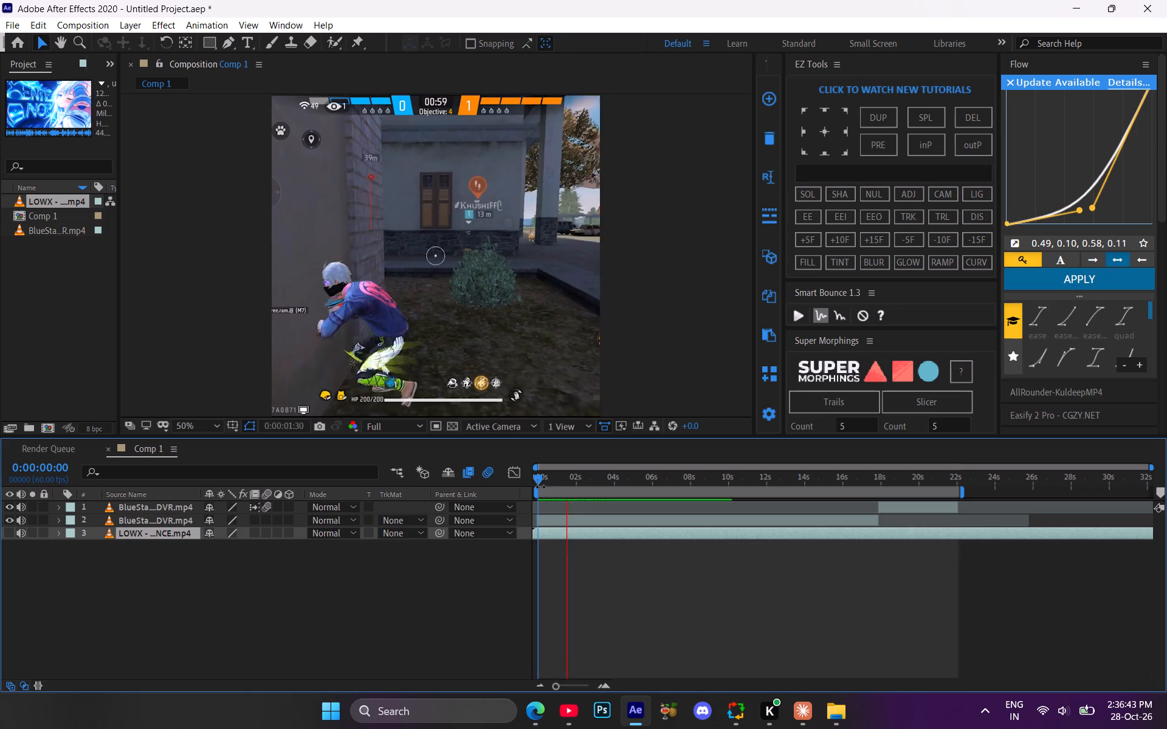
pyautogui.click(538, 481)
pyautogui.click(550, 535)
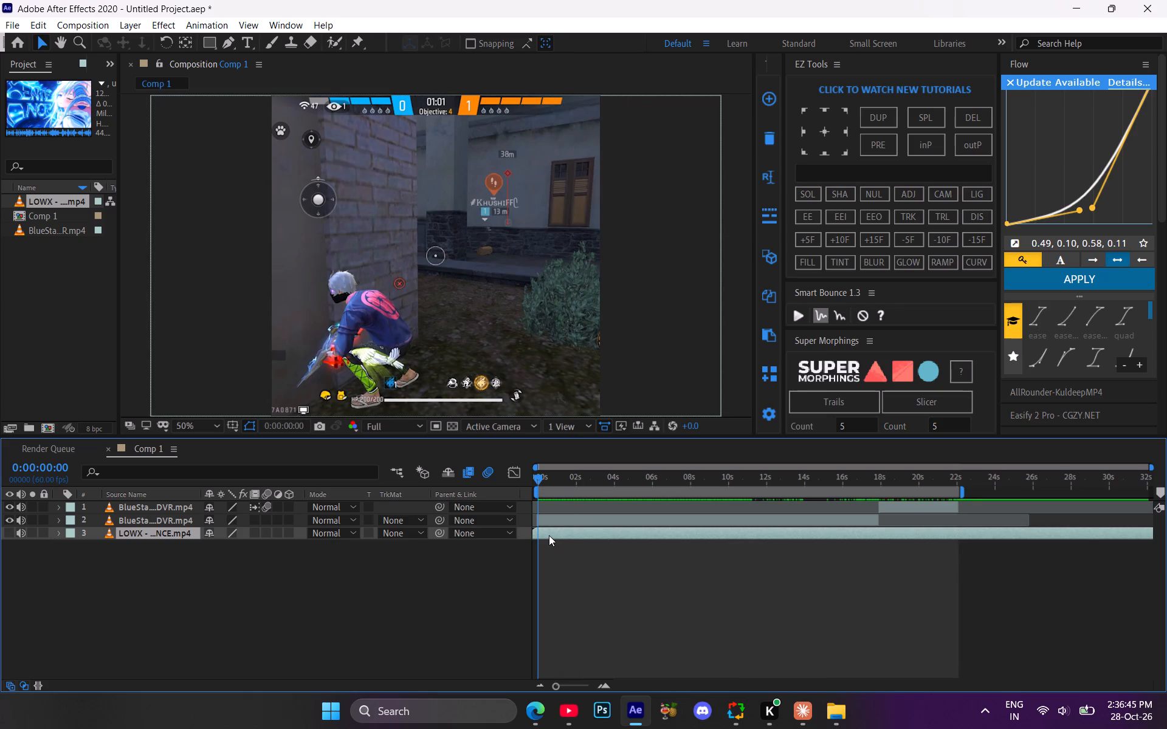
pyautogui.press('space')
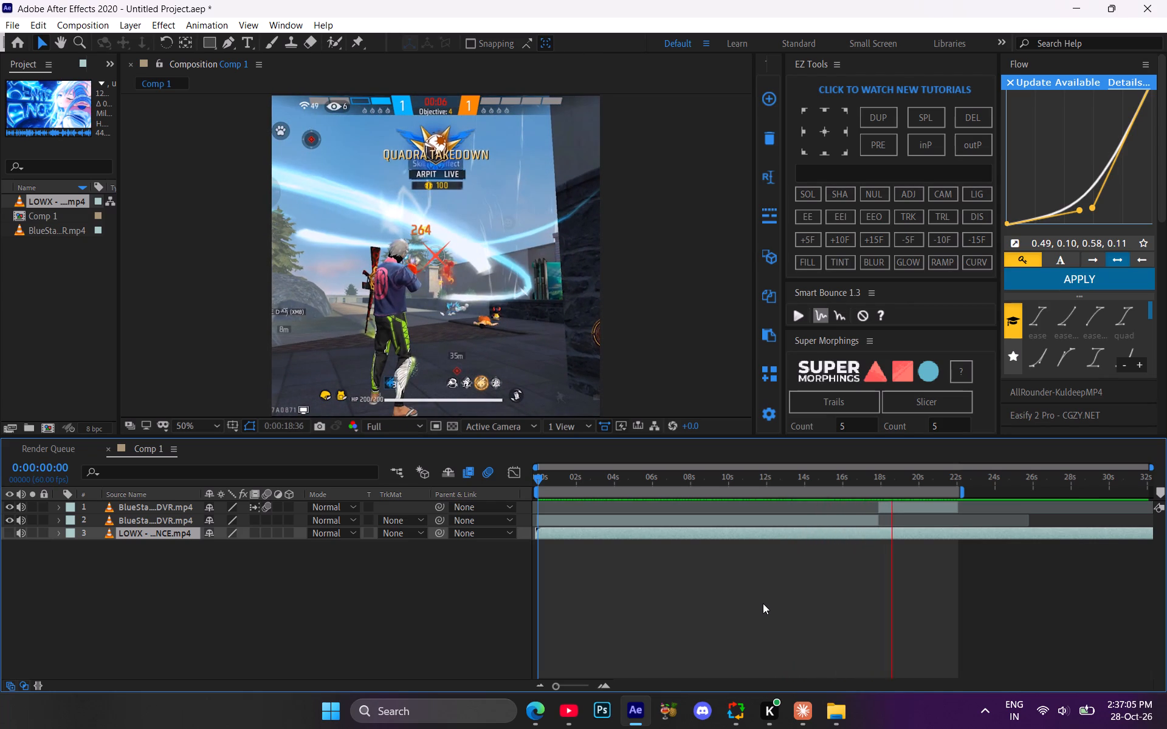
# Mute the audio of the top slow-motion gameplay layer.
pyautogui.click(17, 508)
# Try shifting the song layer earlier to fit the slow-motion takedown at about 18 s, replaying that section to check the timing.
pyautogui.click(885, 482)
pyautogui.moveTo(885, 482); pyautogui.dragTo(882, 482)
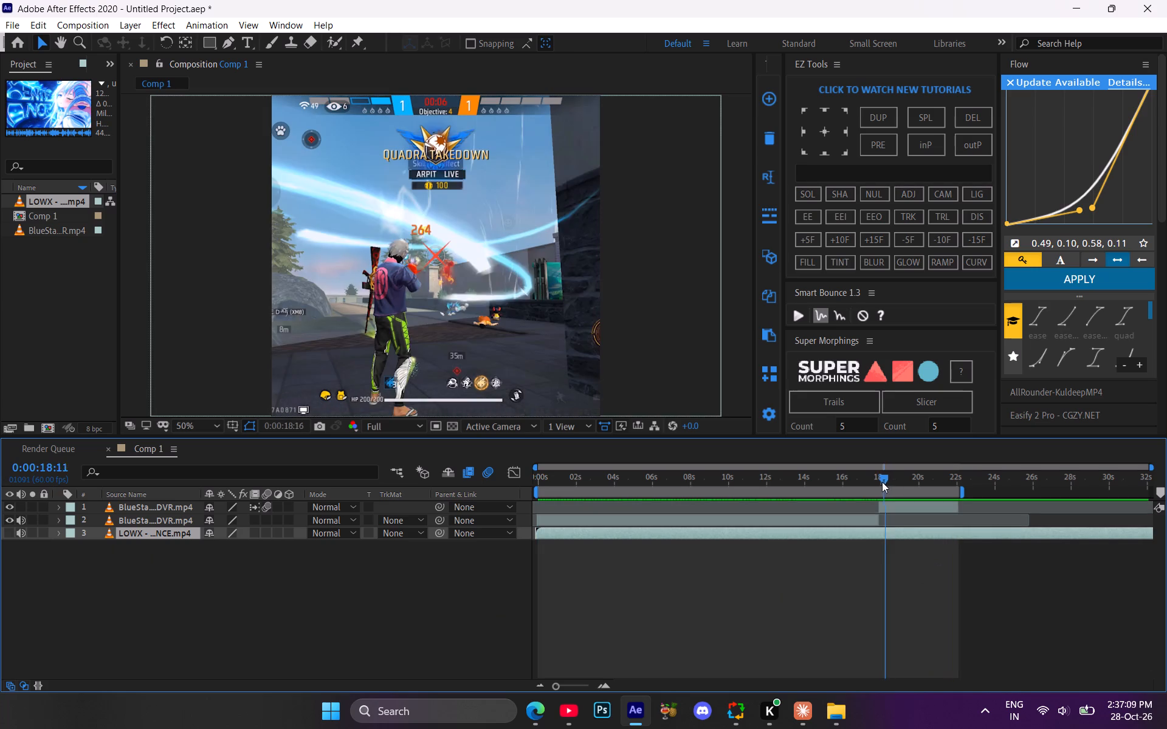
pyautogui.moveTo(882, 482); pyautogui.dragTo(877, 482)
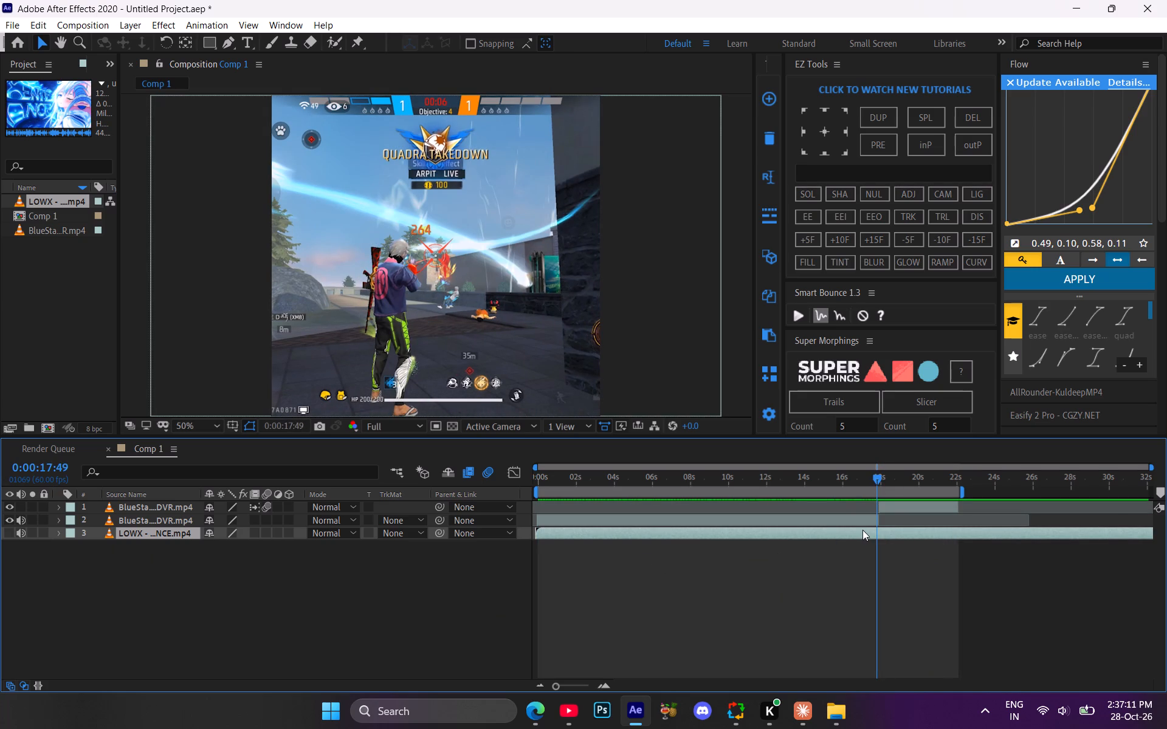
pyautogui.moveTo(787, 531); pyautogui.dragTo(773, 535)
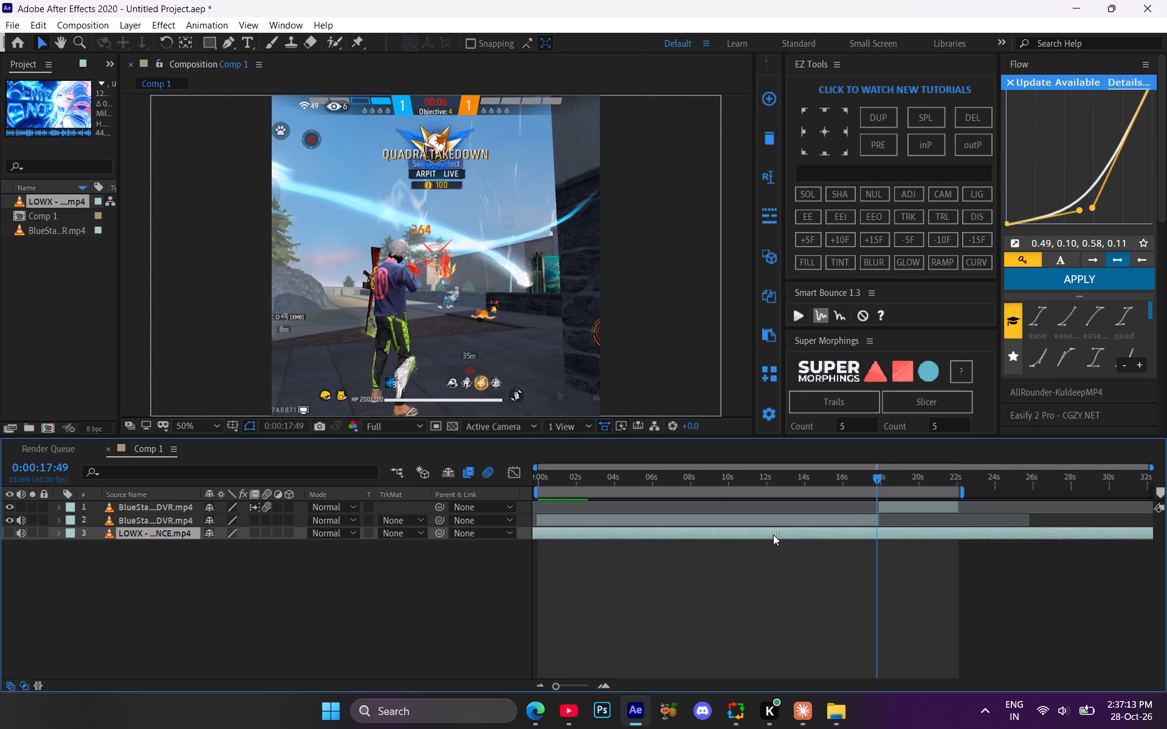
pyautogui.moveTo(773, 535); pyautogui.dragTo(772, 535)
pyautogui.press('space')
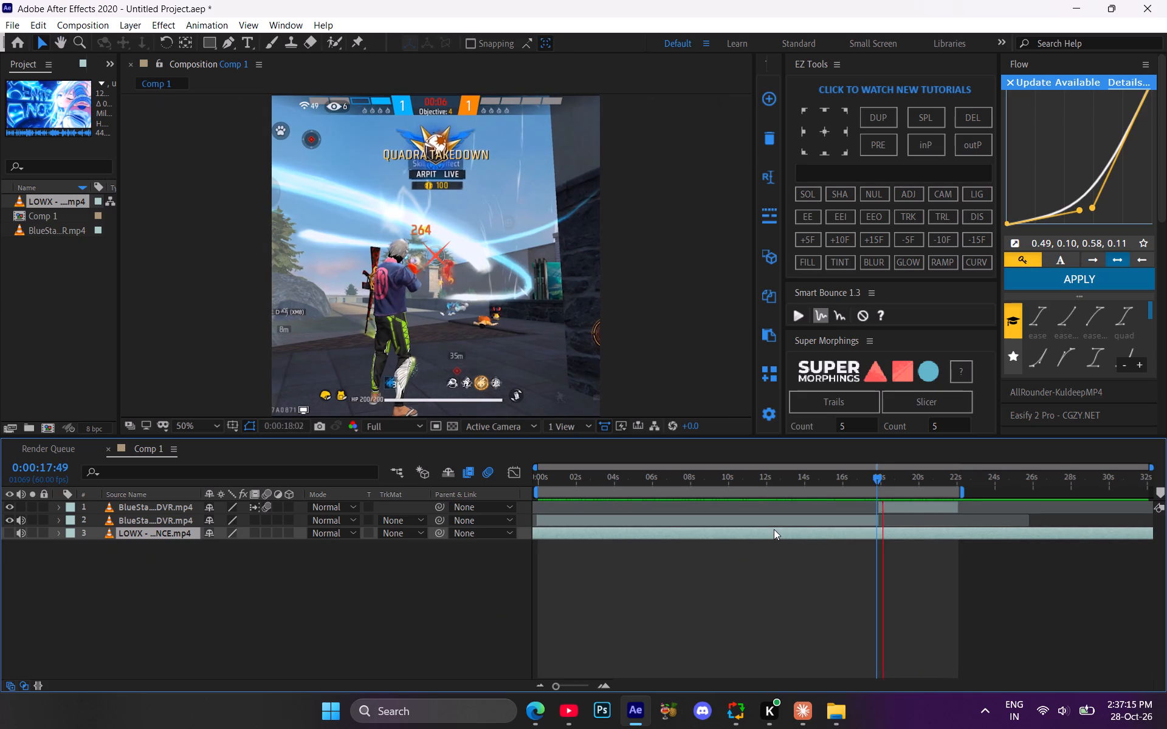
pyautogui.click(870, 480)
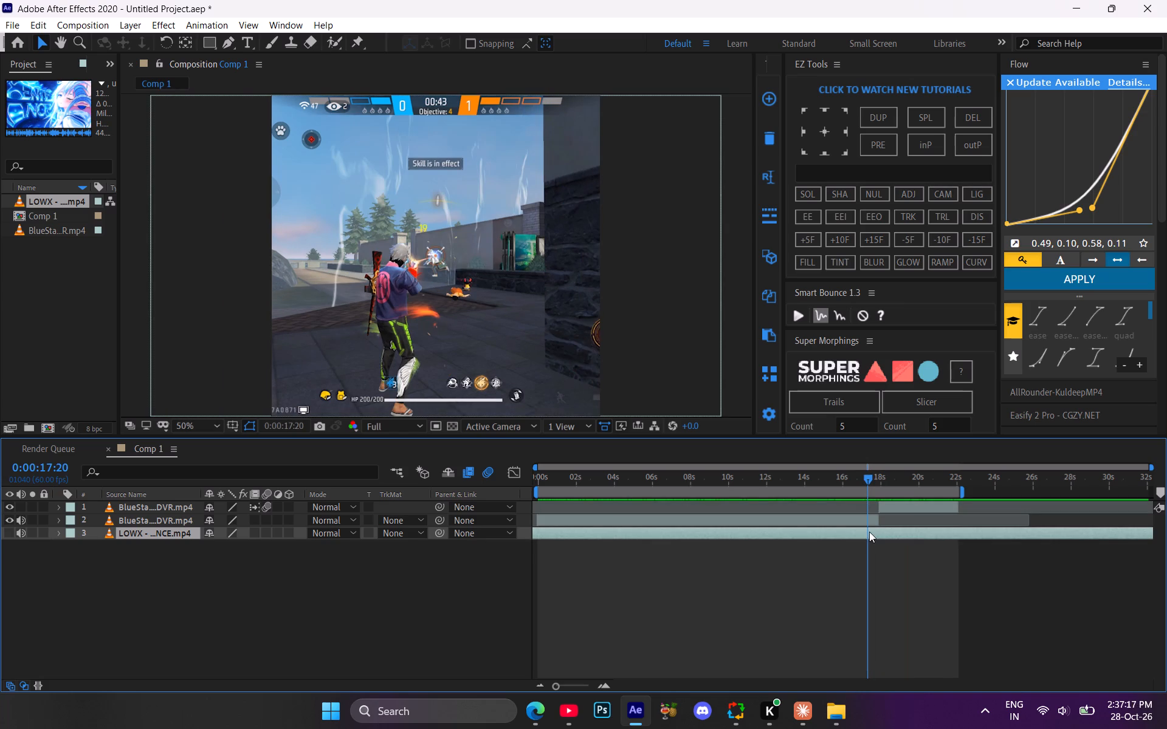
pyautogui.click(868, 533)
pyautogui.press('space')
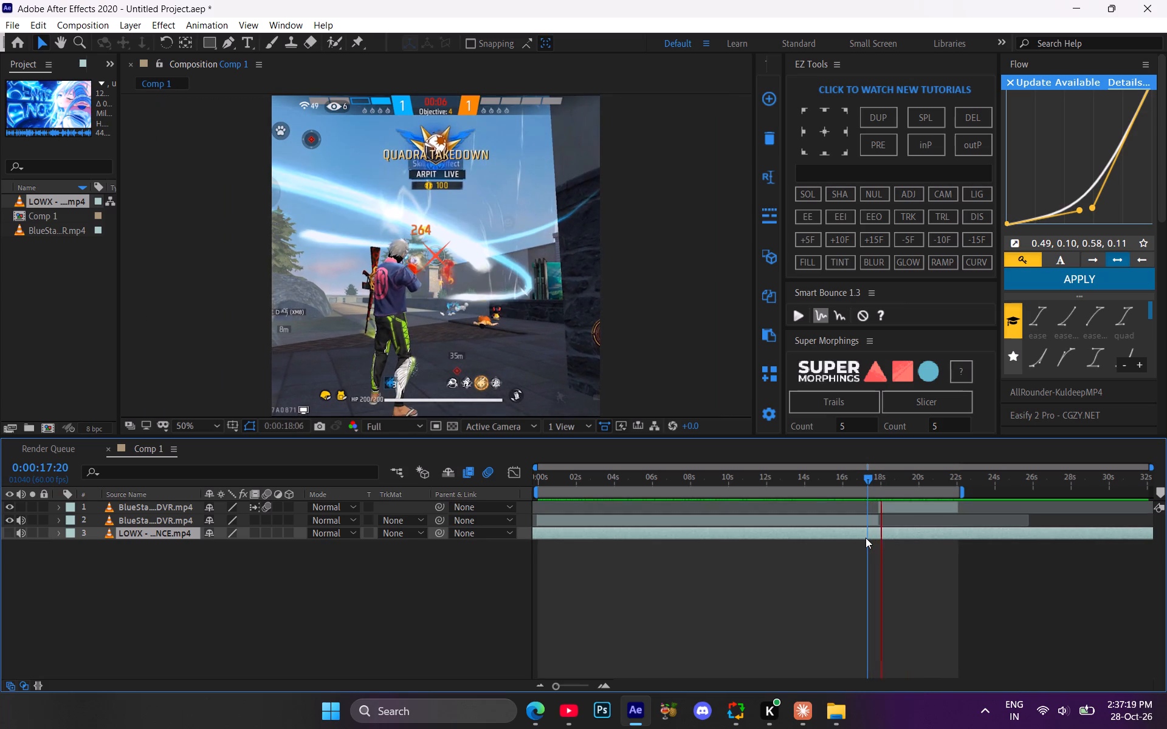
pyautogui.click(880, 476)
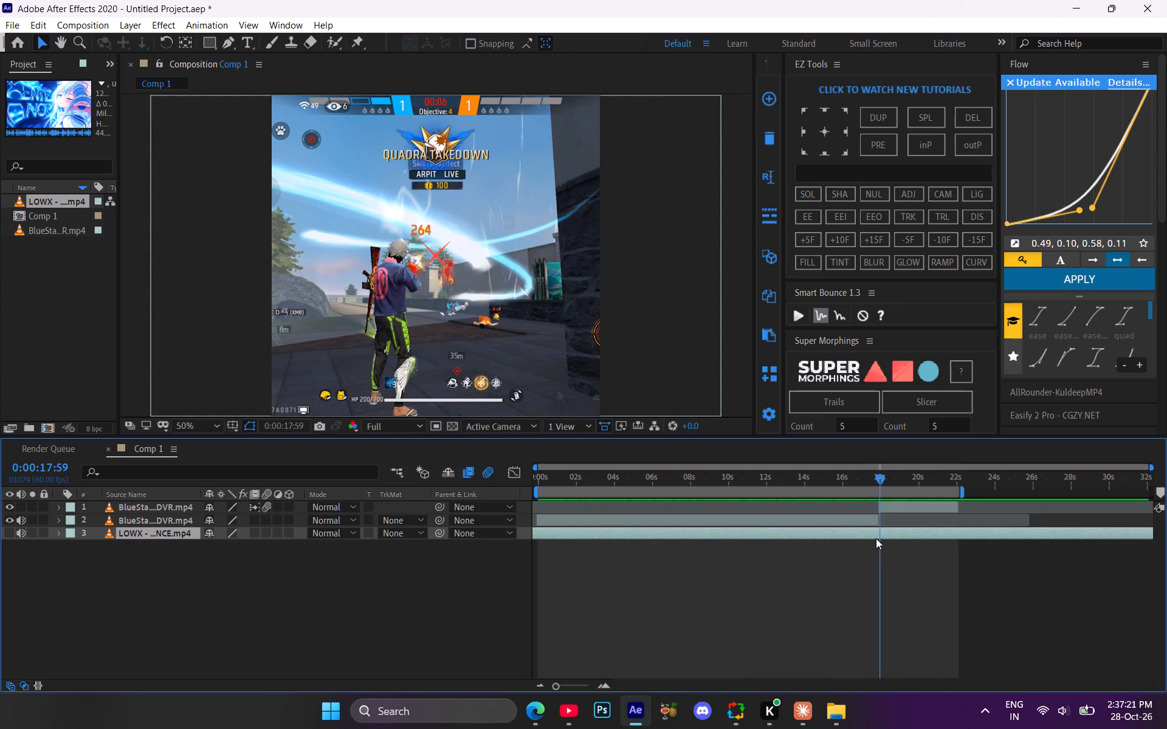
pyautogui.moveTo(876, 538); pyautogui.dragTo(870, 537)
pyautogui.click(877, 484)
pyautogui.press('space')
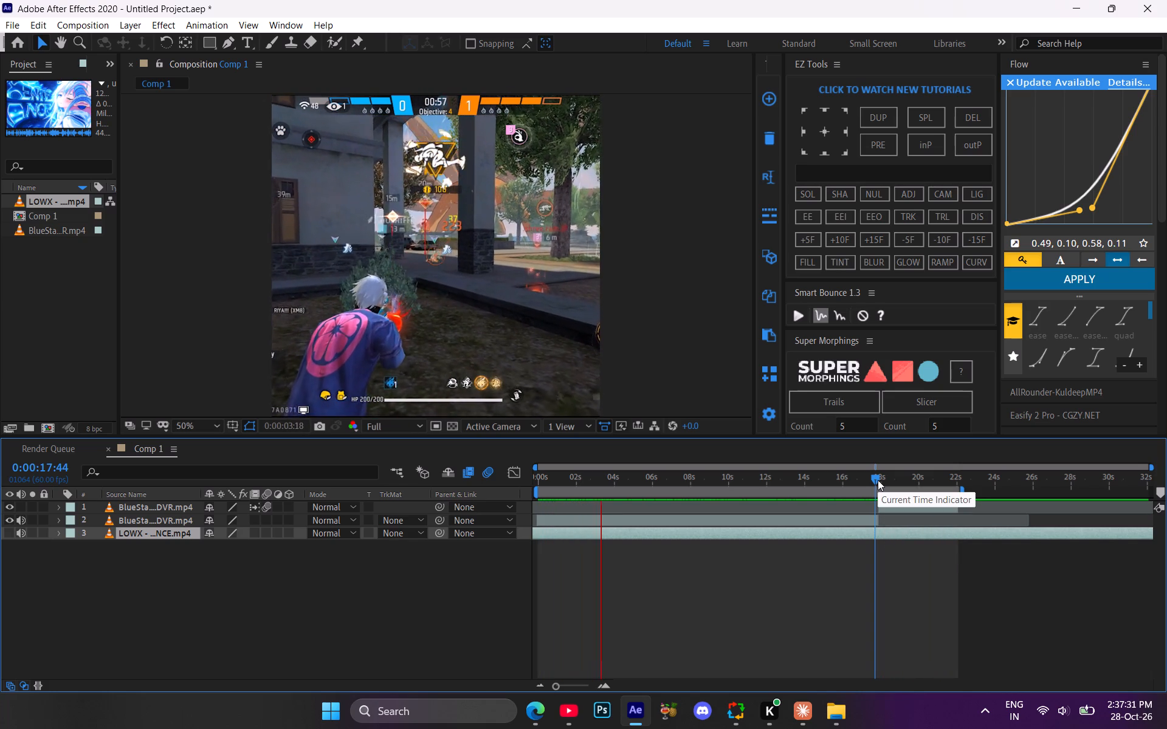
# Return to the composition start and slide the song layer later so its beginning sits at about 0:00.
pyautogui.moveTo(878, 480); pyautogui.dragTo(484, 480)
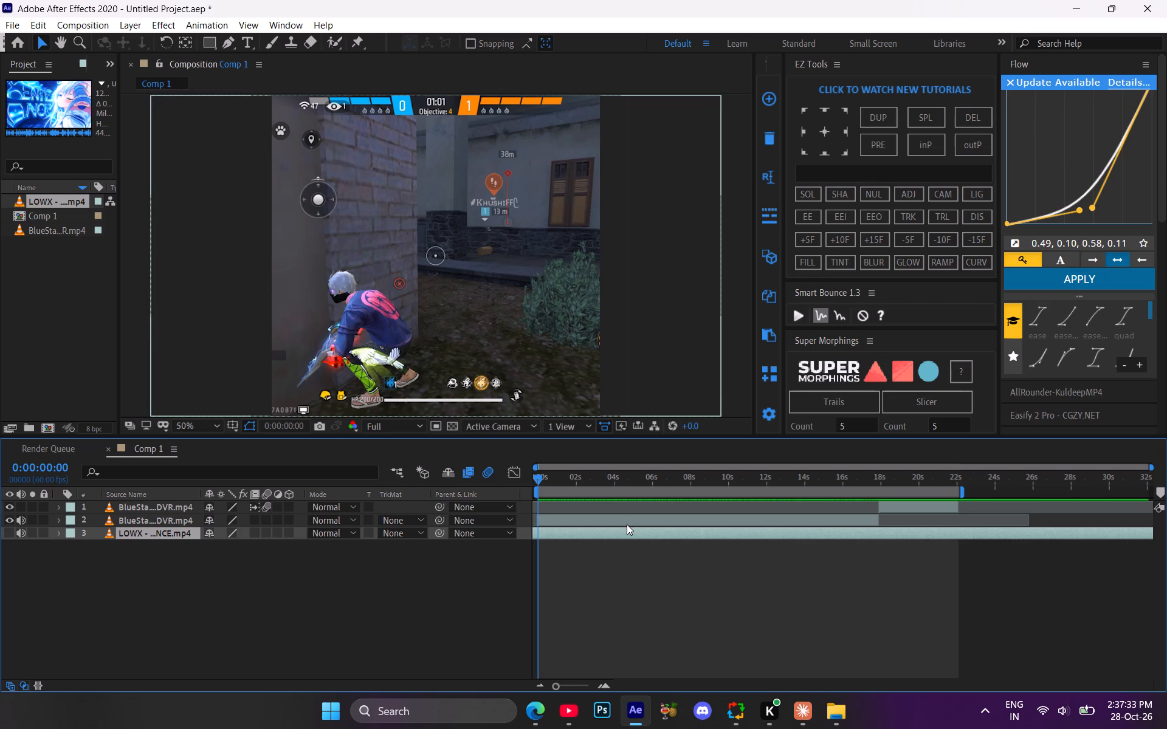
pyautogui.moveTo(608, 539); pyautogui.dragTo(635, 530)
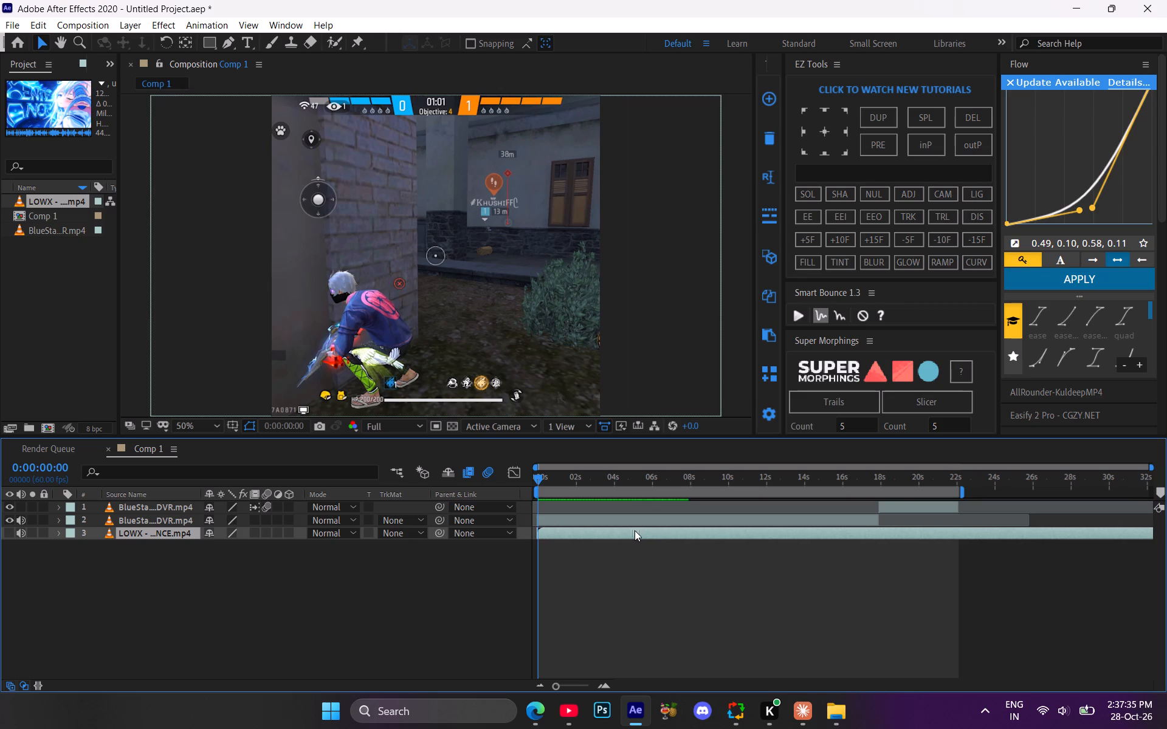
pyautogui.moveTo(635, 530); pyautogui.dragTo(634, 530)
# Delete the slow-motion gameplay layer that starts at about 18 s.
pyautogui.click(896, 508)
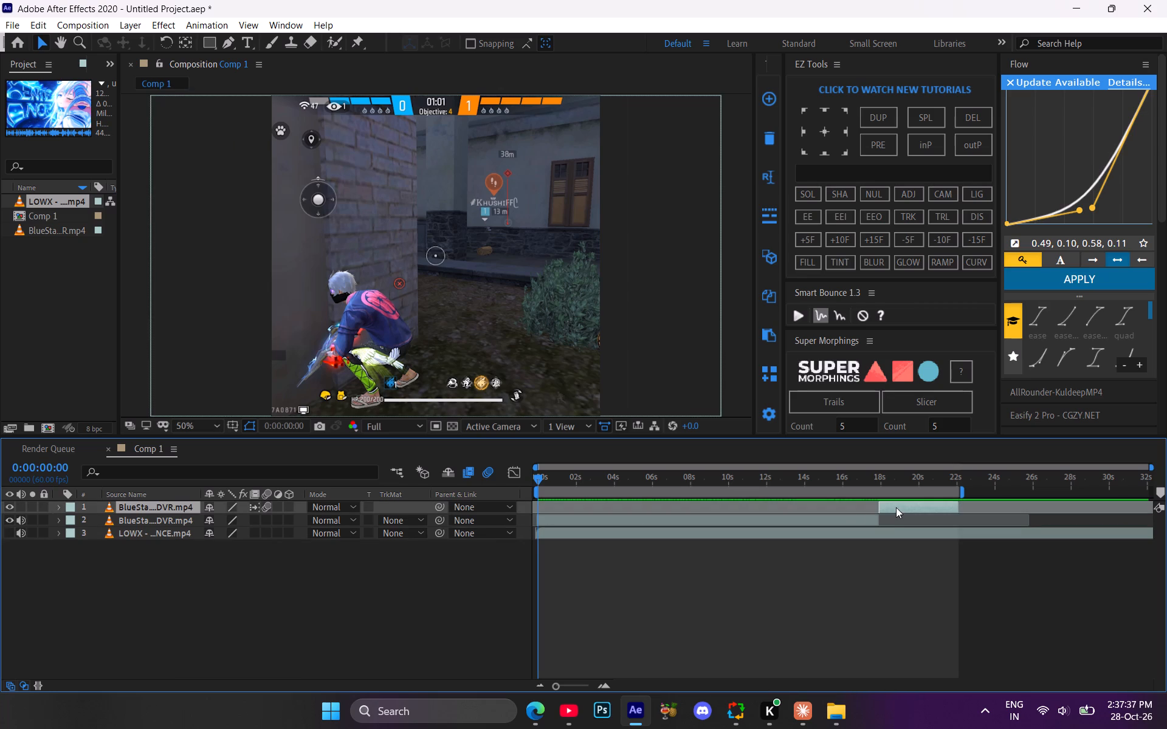
pyautogui.press('Delete')
# Extend the end of the remaining gameplay layer to the work area's end at about 22 s.
pyautogui.moveTo(878, 509); pyautogui.dragTo(955, 514)
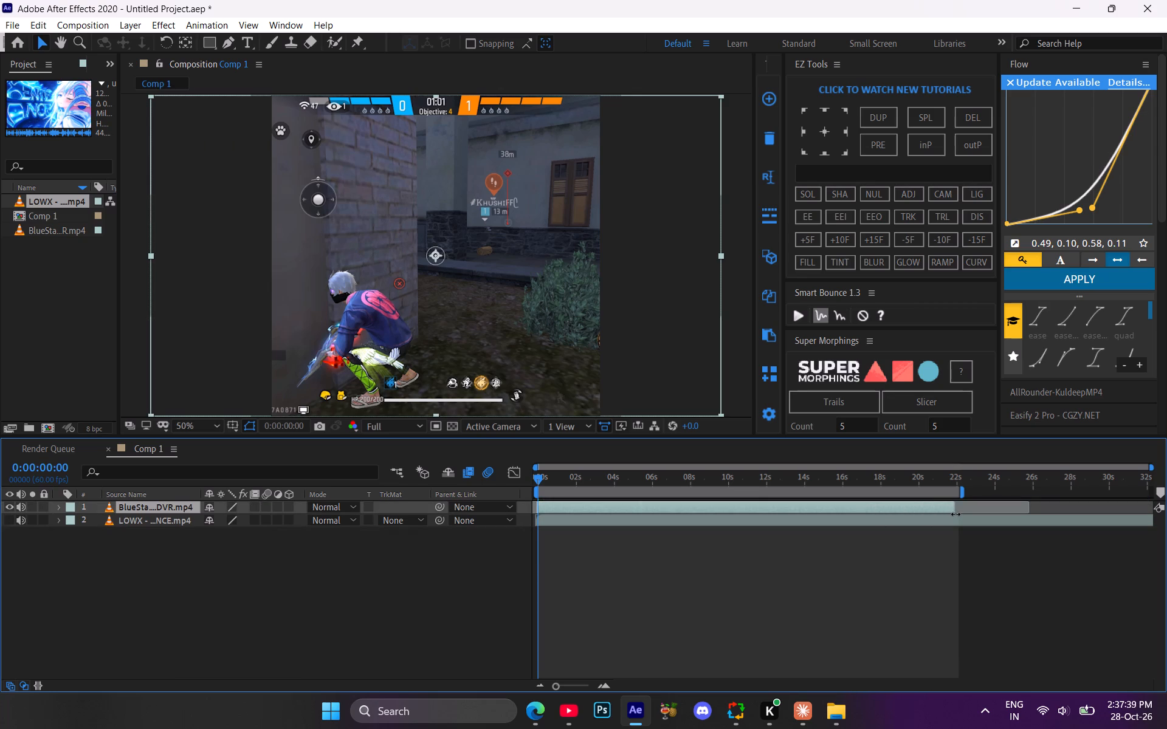
pyautogui.moveTo(955, 514); pyautogui.dragTo(959, 515)
# Play the edit from the start, find the mid-air jump frame after the quadra takedown, and split the gameplay layer at 0:00:18:56.
pyautogui.press('space')
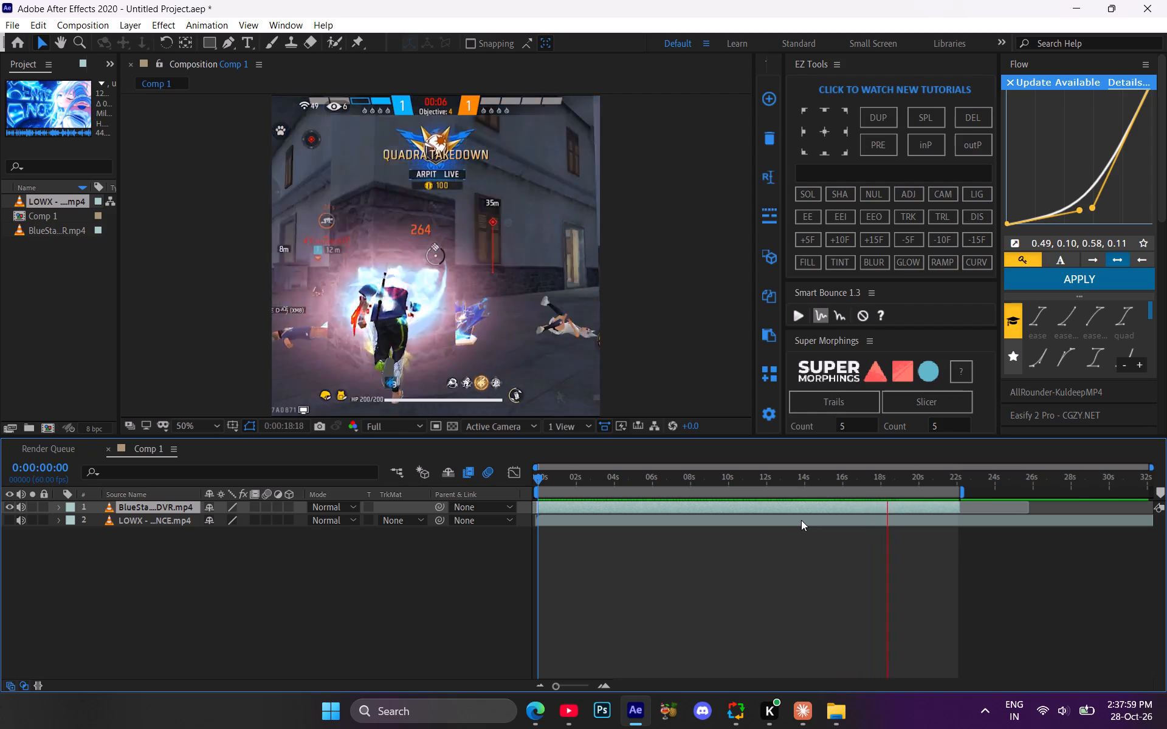
pyautogui.doubleClick(898, 484)
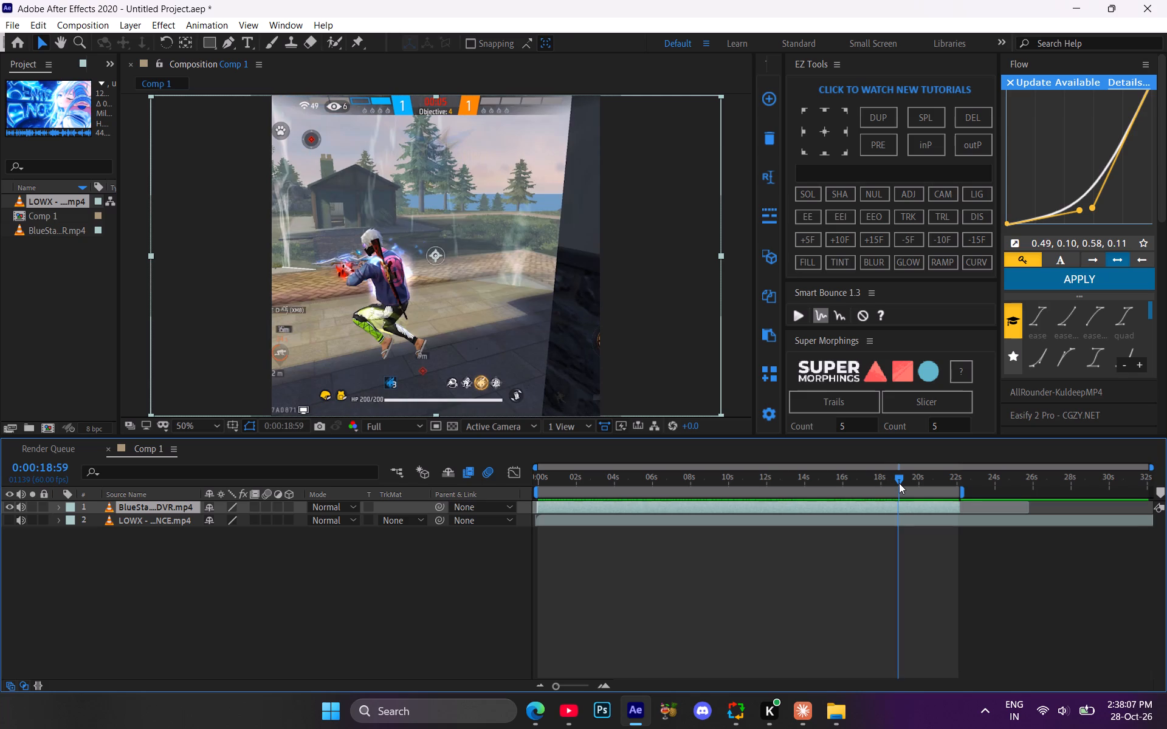
pyautogui.moveTo(899, 483); pyautogui.dragTo(903, 484)
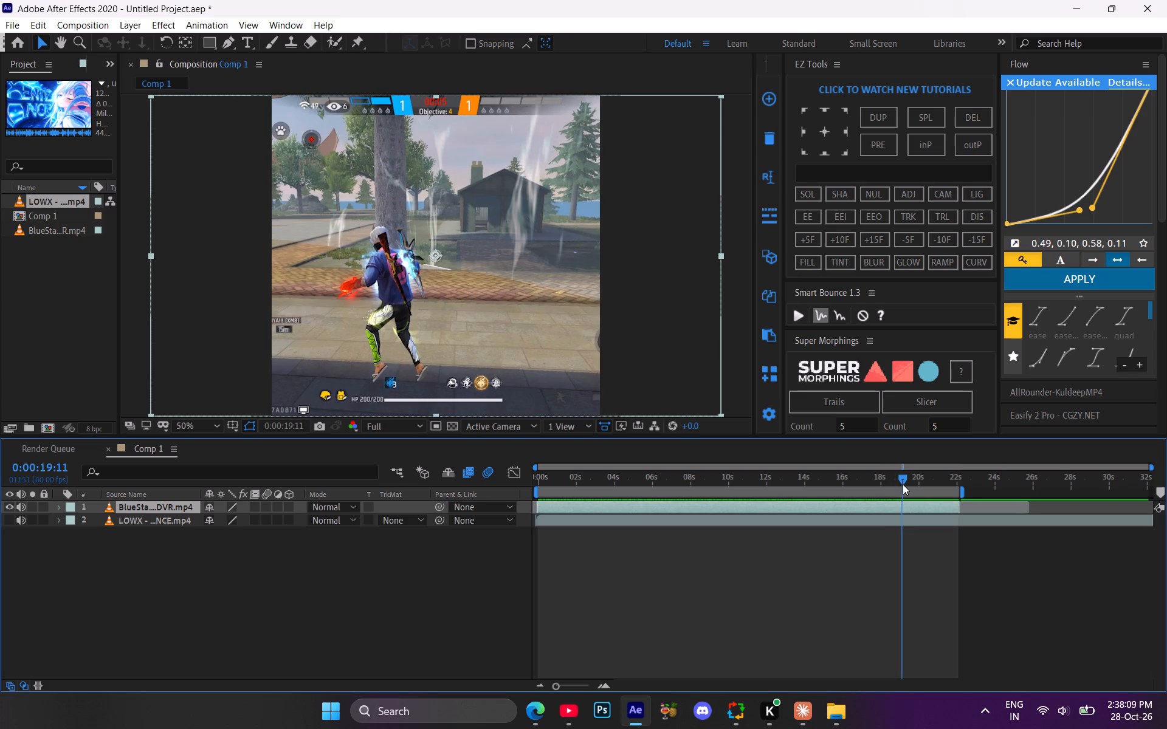
pyautogui.moveTo(903, 484); pyautogui.dragTo(892, 485)
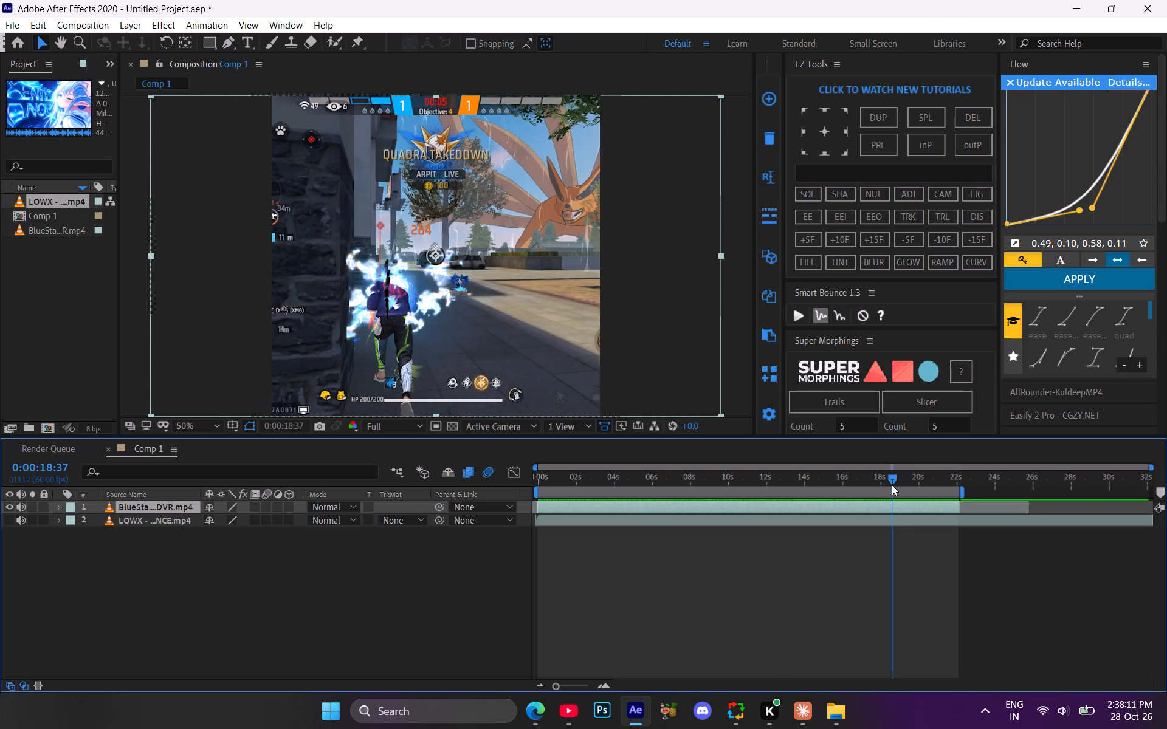
pyautogui.moveTo(892, 485); pyautogui.dragTo(892, 487)
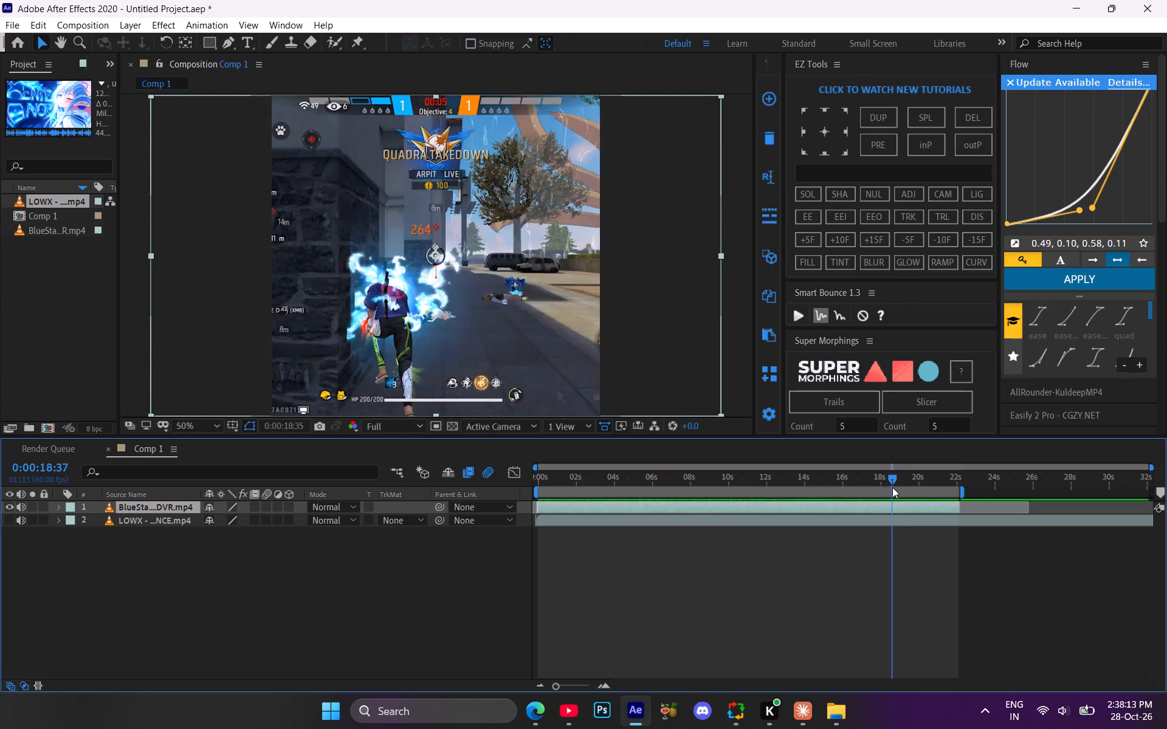
pyautogui.moveTo(892, 487); pyautogui.dragTo(899, 490)
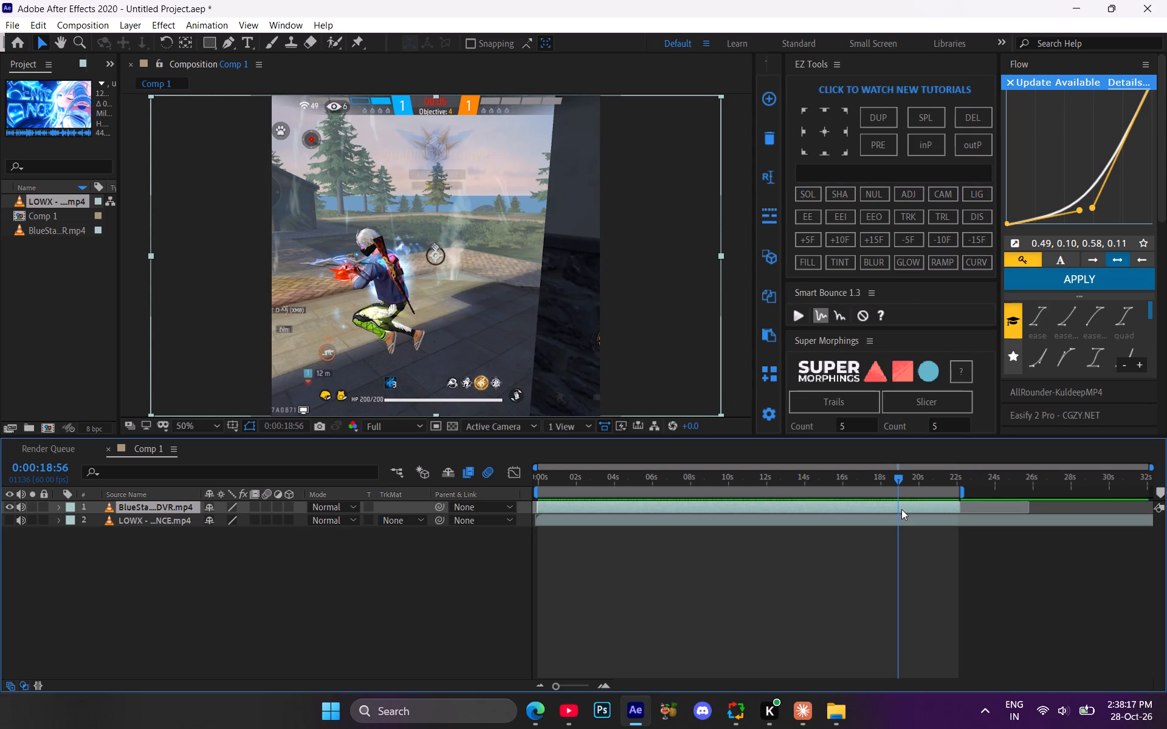
pyautogui.hotkey('ctrl', 'shift', 'd')
# Time-stretch the gameplay segment after the split with a stretch factor of 4000.
pyautogui.rightClick(901, 509)
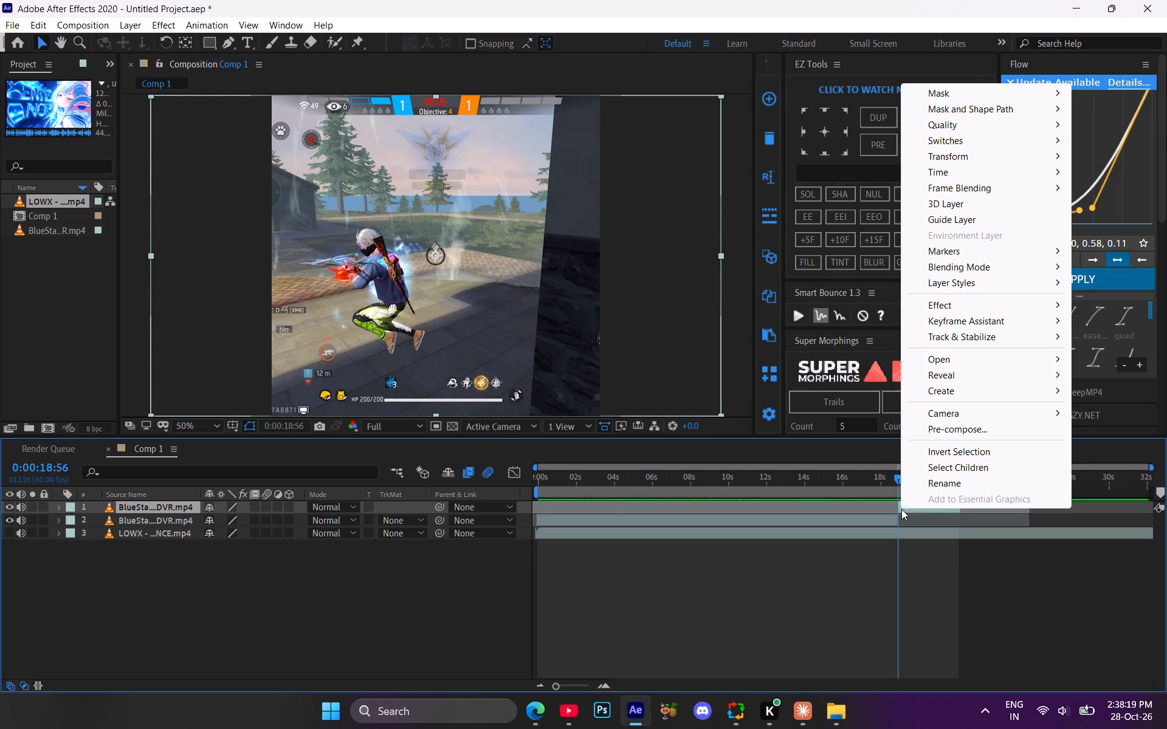
pyautogui.click(940, 173)
pyautogui.click(732, 207)
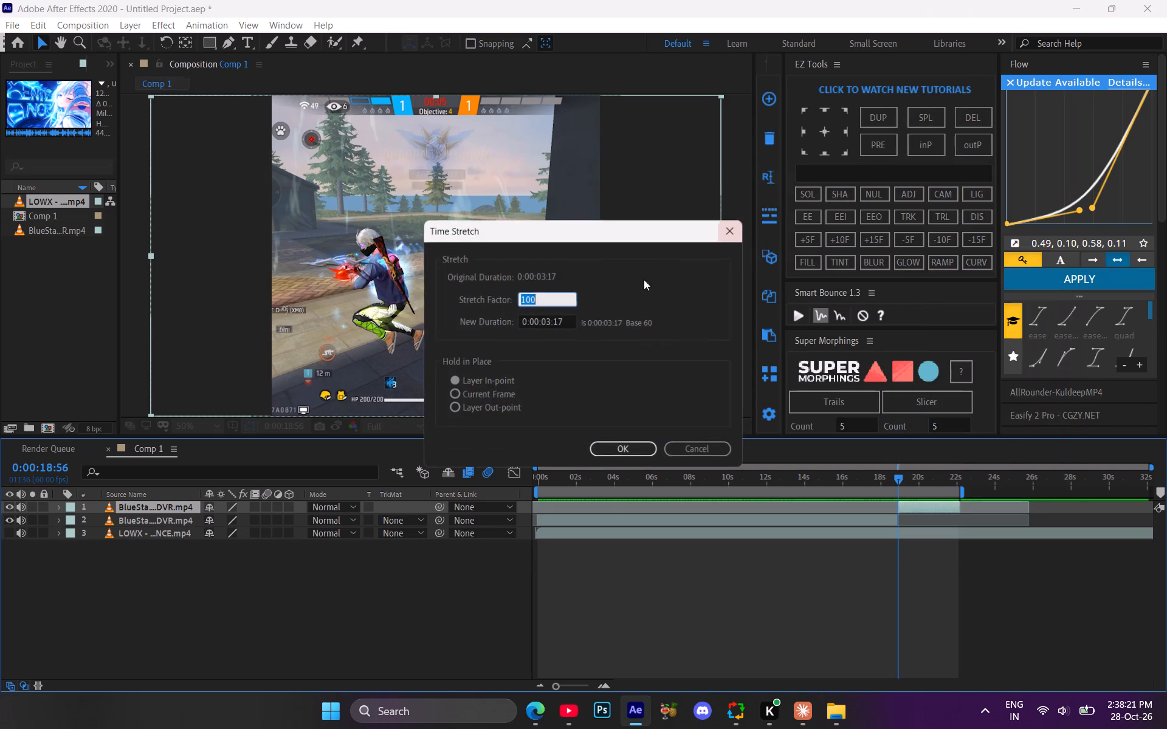
pyautogui.write('4000')
pyautogui.press('Return')
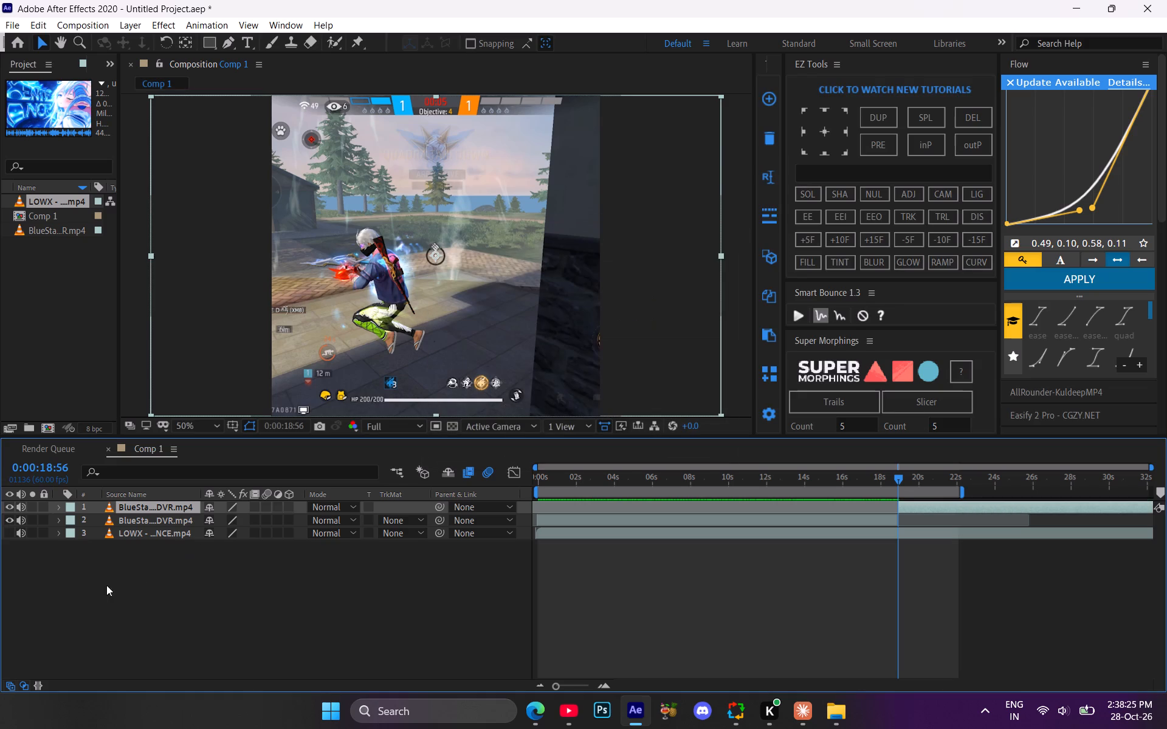
# Mute the slowed gameplay layer's audio and preview the slow motion.
pyautogui.click(22, 509)
pyautogui.press('space')
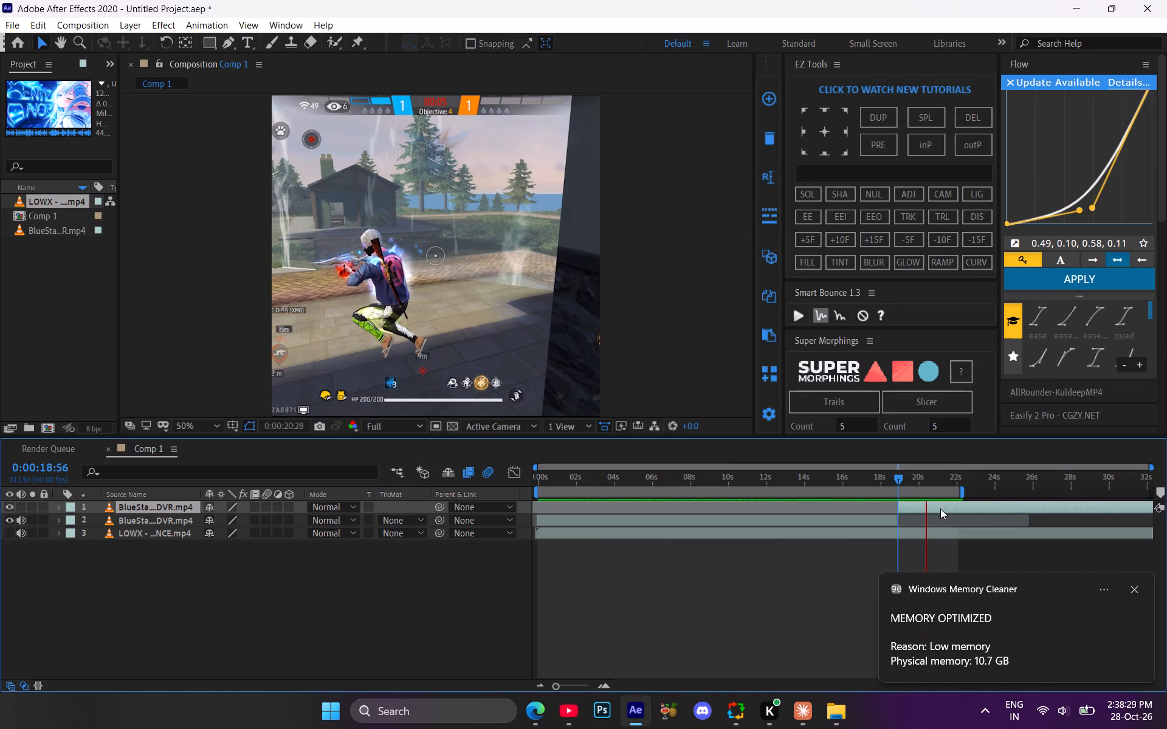
# Enable Pixel Motion frame blending and motion blur on the slowed gameplay layer, and preview it from 0:00:19:06.
pyautogui.click(254, 509)
pyautogui.click(268, 509)
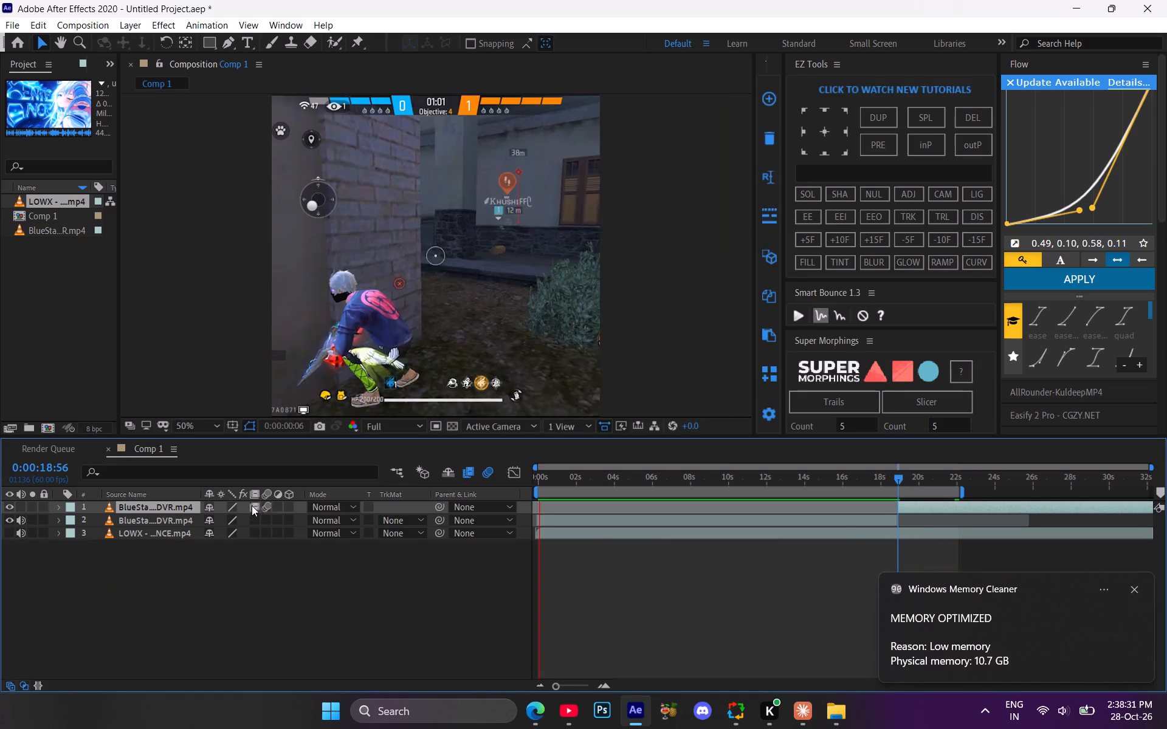
pyautogui.click(250, 505)
pyautogui.doubleClick(903, 480)
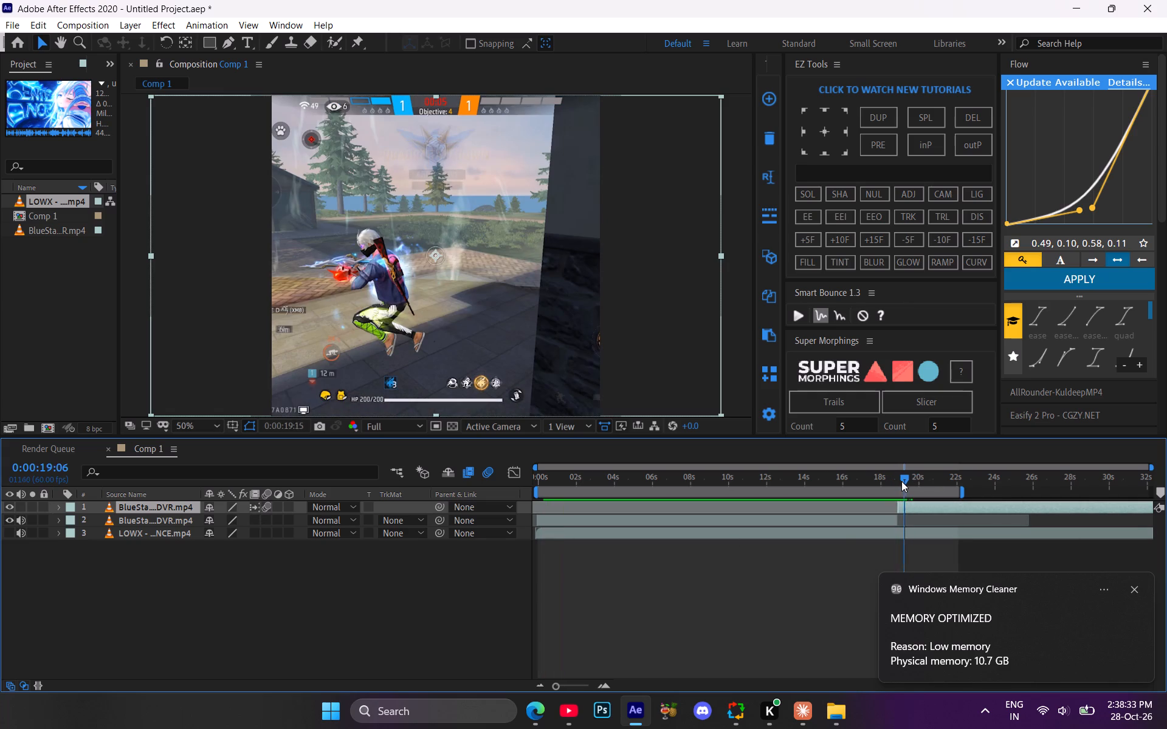
pyautogui.press('space')
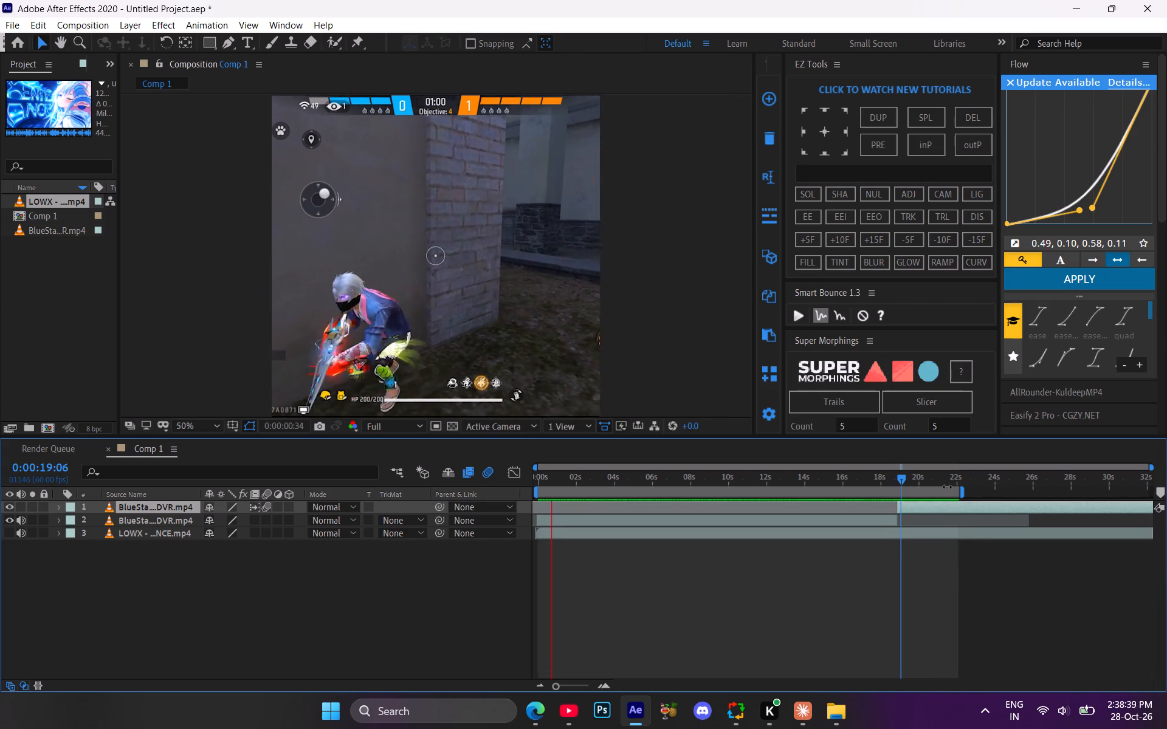
# Split the slowed gameplay layer at 0:00:22:10 and delete the part after it.
pyautogui.click(946, 482)
pyautogui.moveTo(945, 479); pyautogui.dragTo(959, 483)
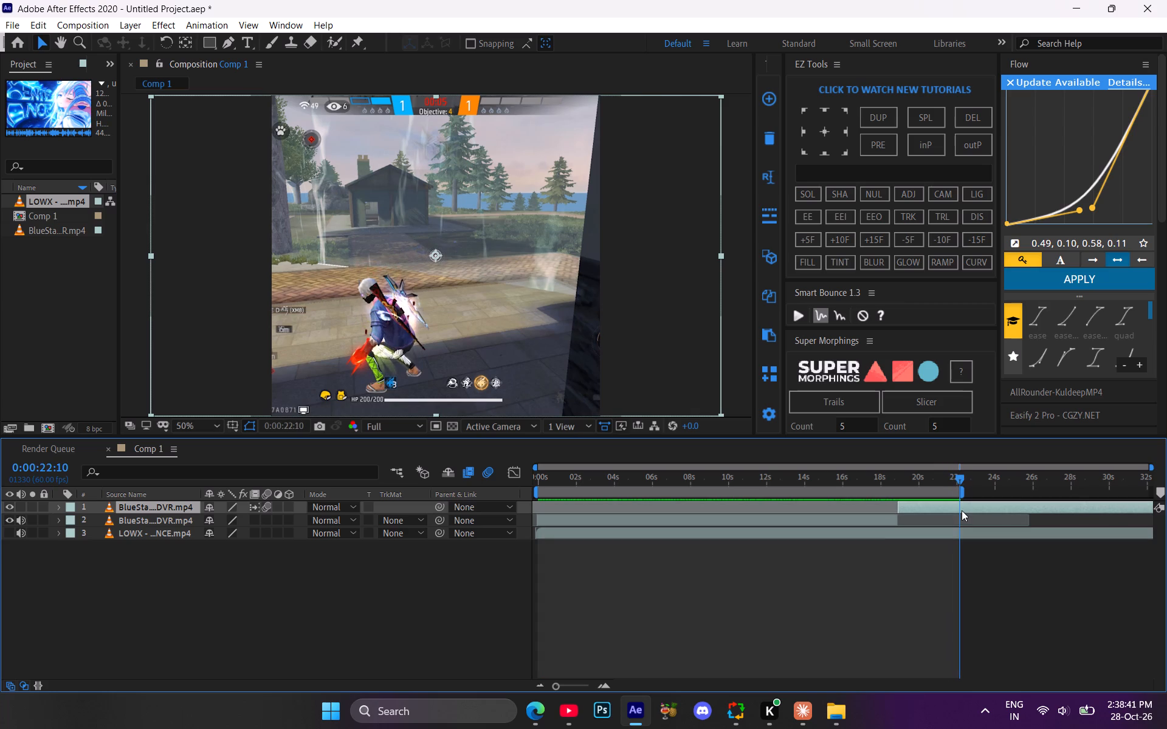
pyautogui.hotkey('ctrl', 'shift', 'd')
pyautogui.press('Delete')
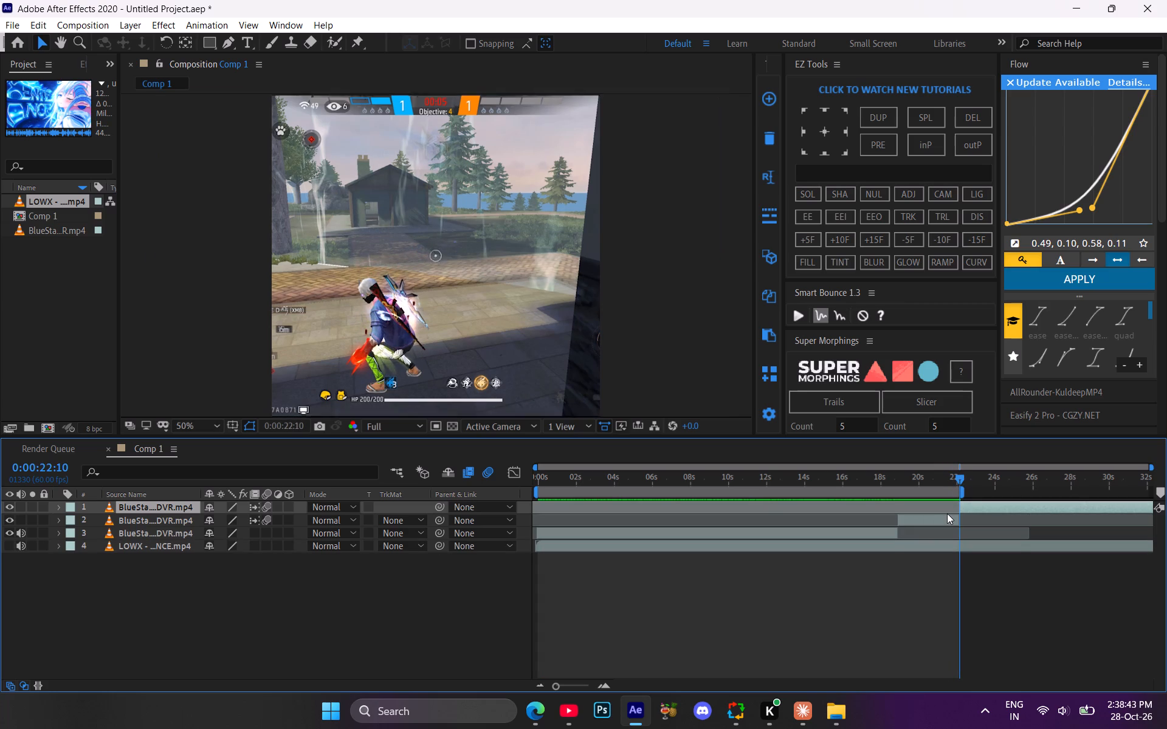
# Replay the takedown into the slow motion from 0:00:18:25 and again from 0:00:15:54 to check its timing against the song.
pyautogui.click(961, 532)
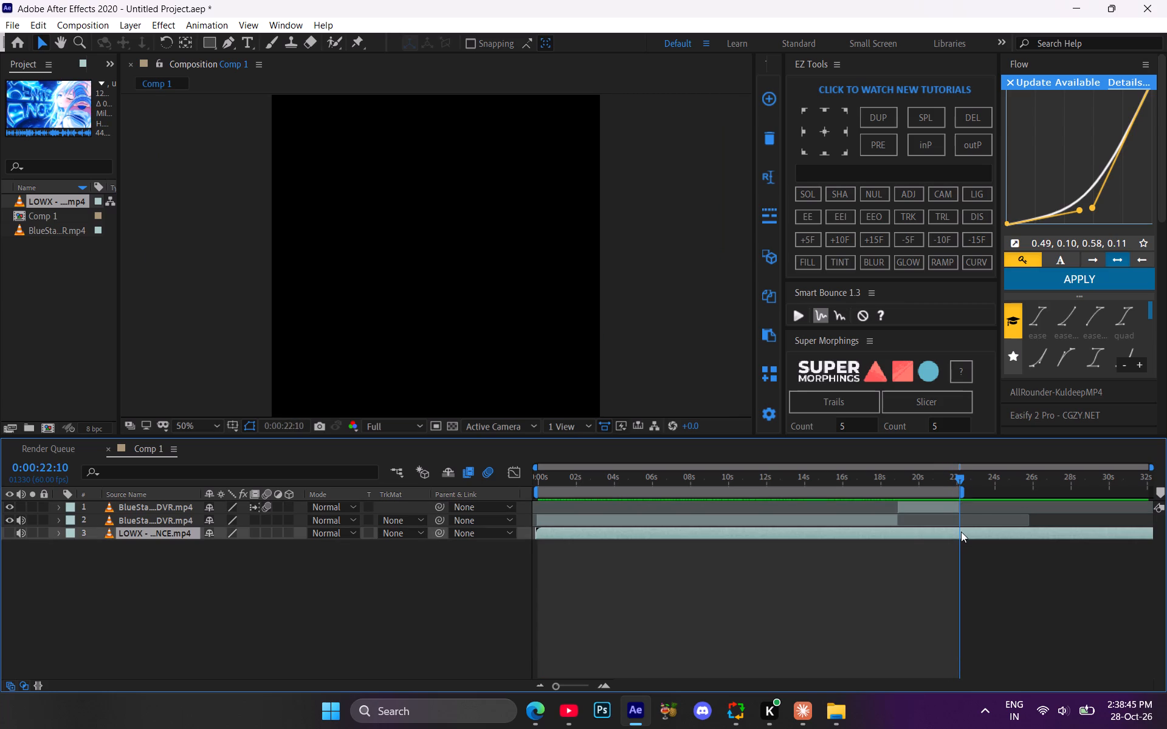
pyautogui.moveTo(896, 474); pyautogui.dragTo(888, 479)
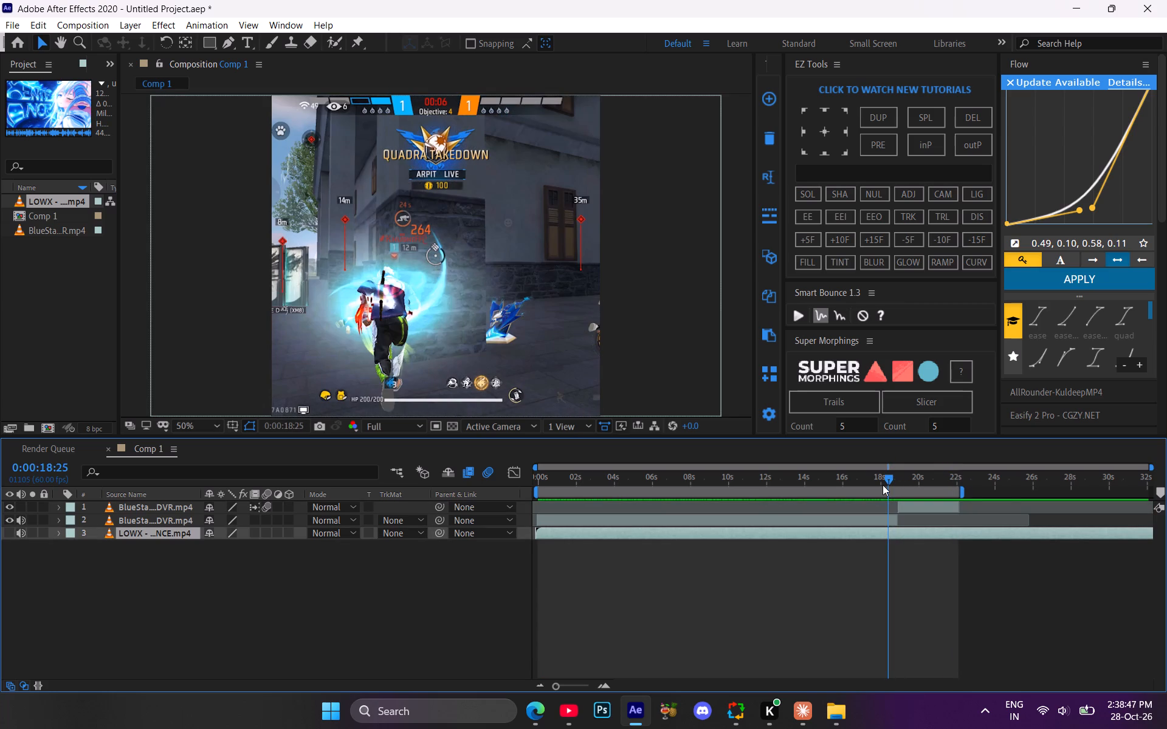
pyautogui.press('space')
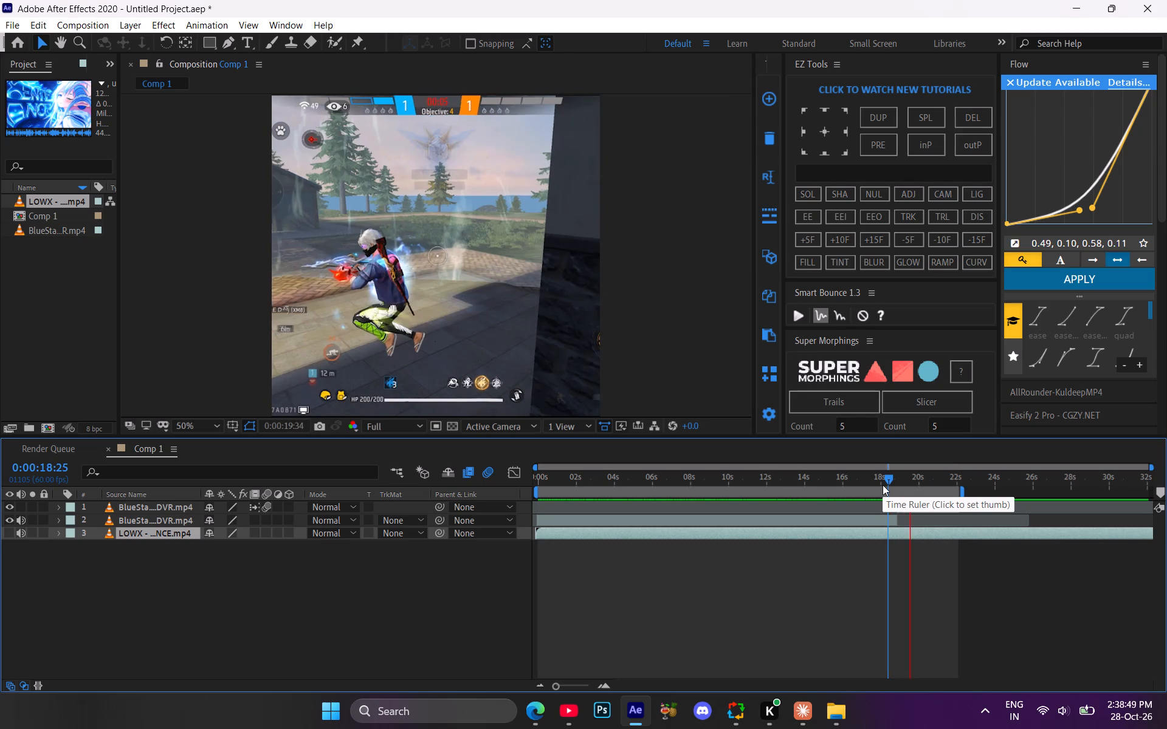
pyautogui.click(883, 485)
pyautogui.click(842, 484)
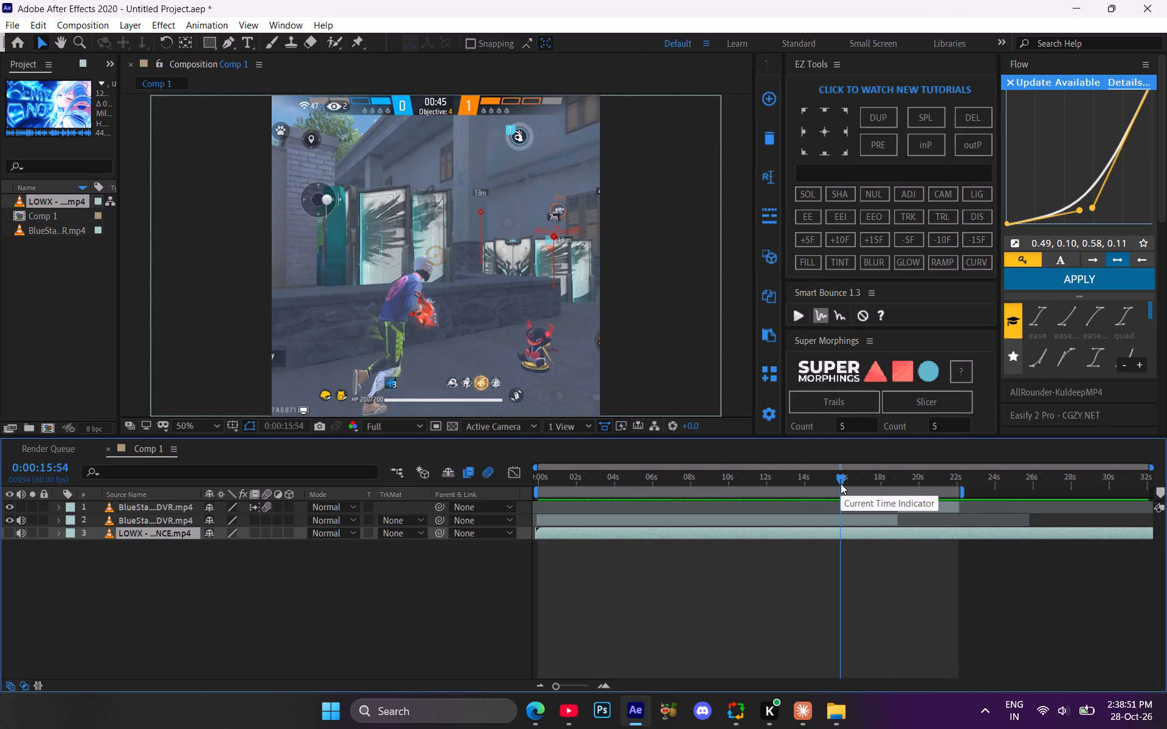
pyautogui.press('space')
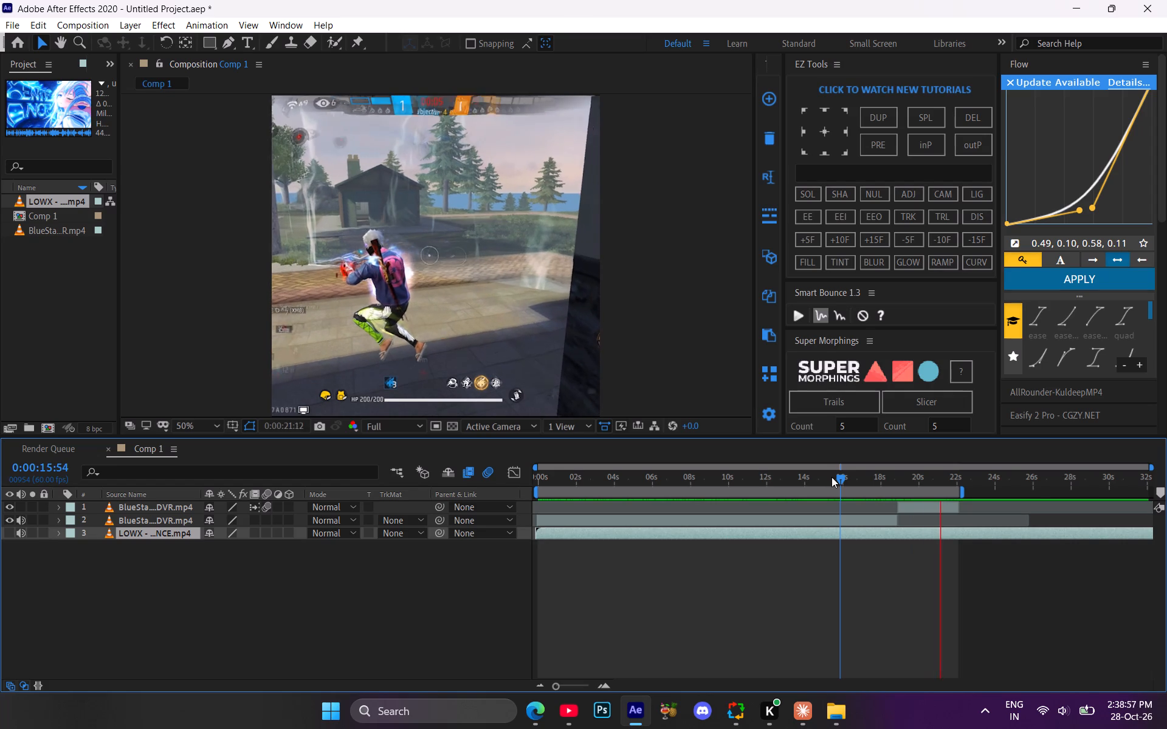
# Set the current time to the slow-motion start at 0:00:18:56, add an adjustment layer, and move it above all other layers.
pyautogui.click(889, 477)
pyautogui.moveTo(889, 477); pyautogui.dragTo(889, 480)
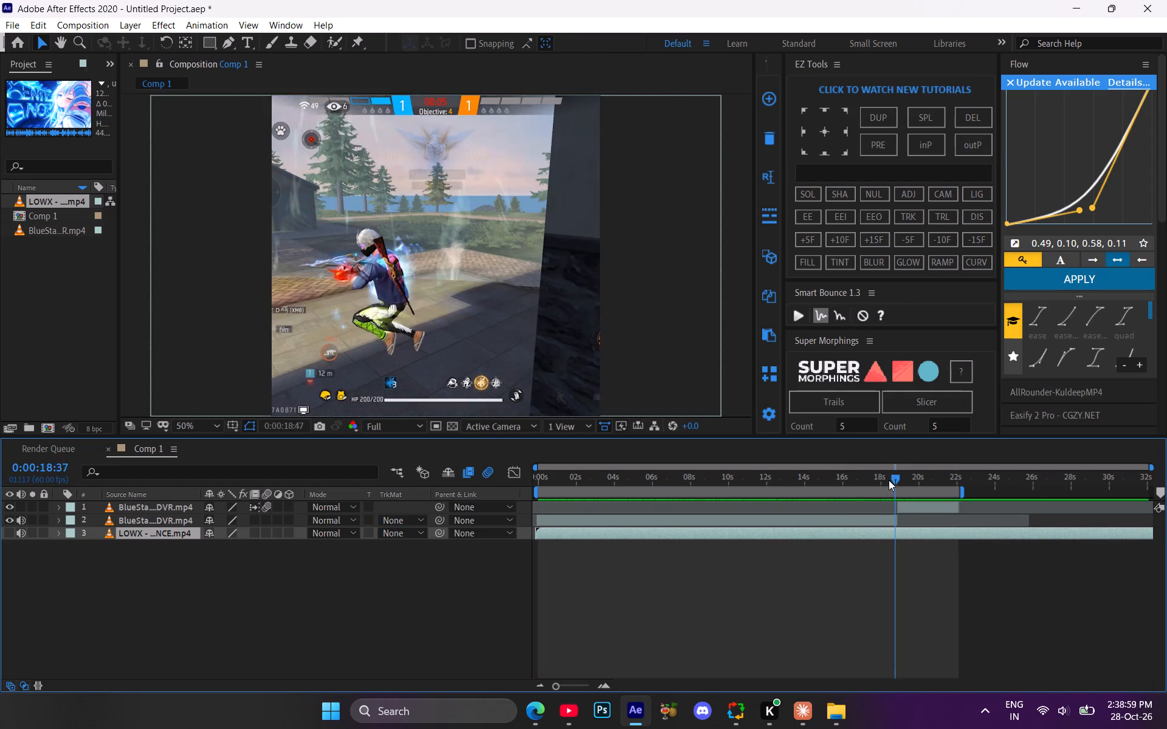
pyautogui.moveTo(889, 480); pyautogui.dragTo(897, 481)
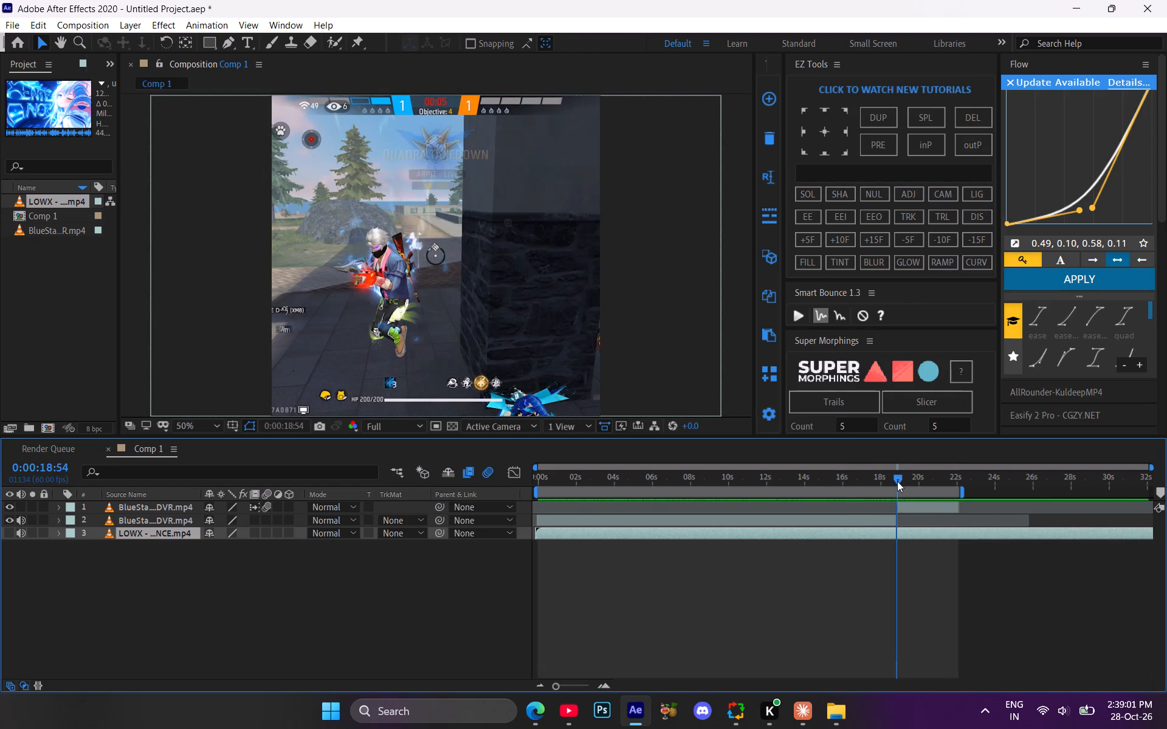
pyautogui.moveTo(897, 481); pyautogui.dragTo(898, 483)
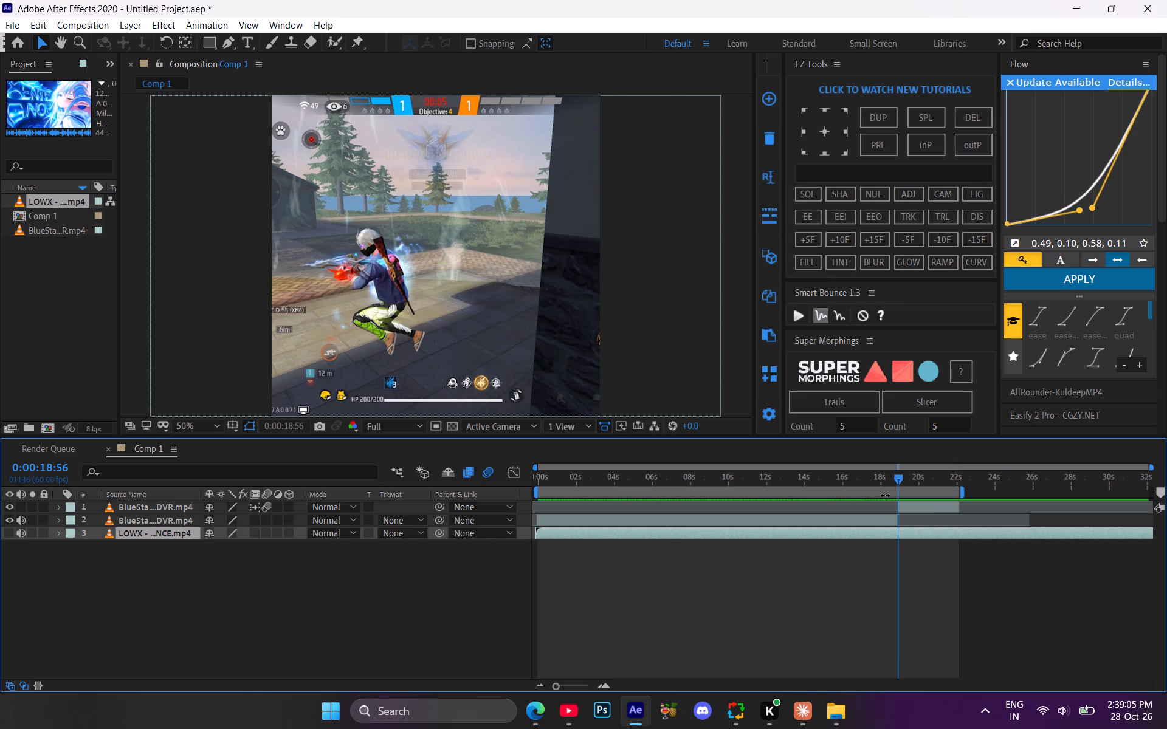
pyautogui.rightClick(281, 603)
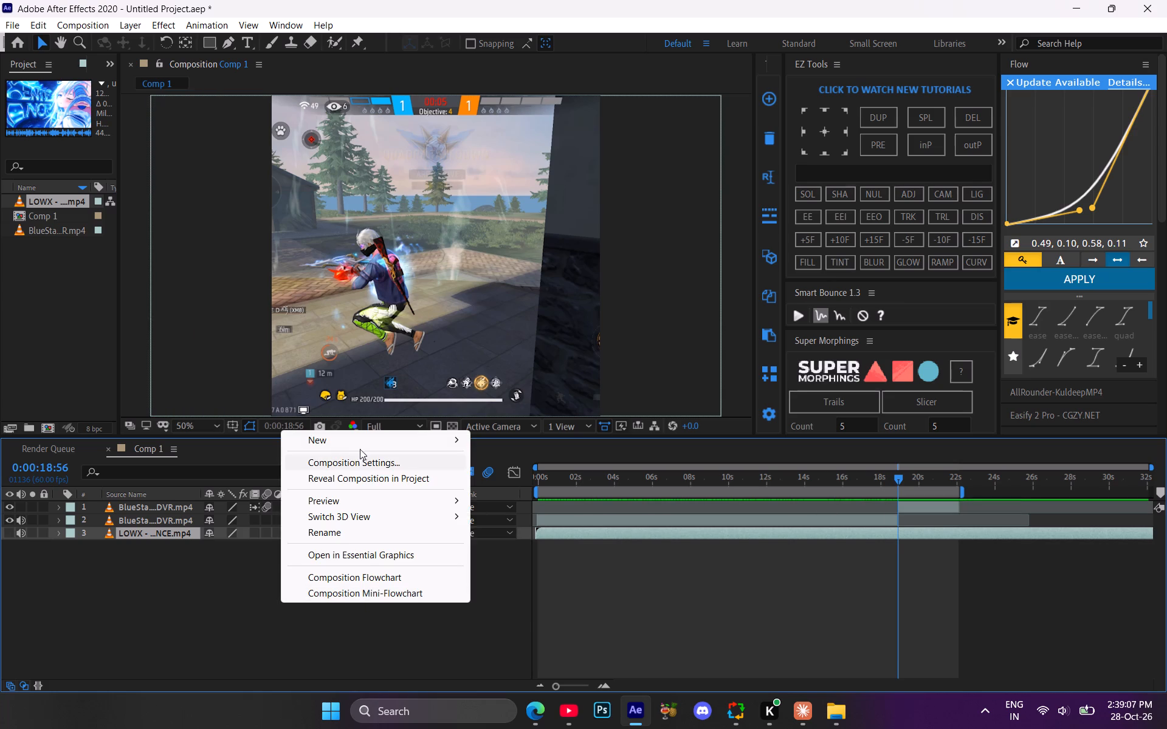
pyautogui.click(362, 444)
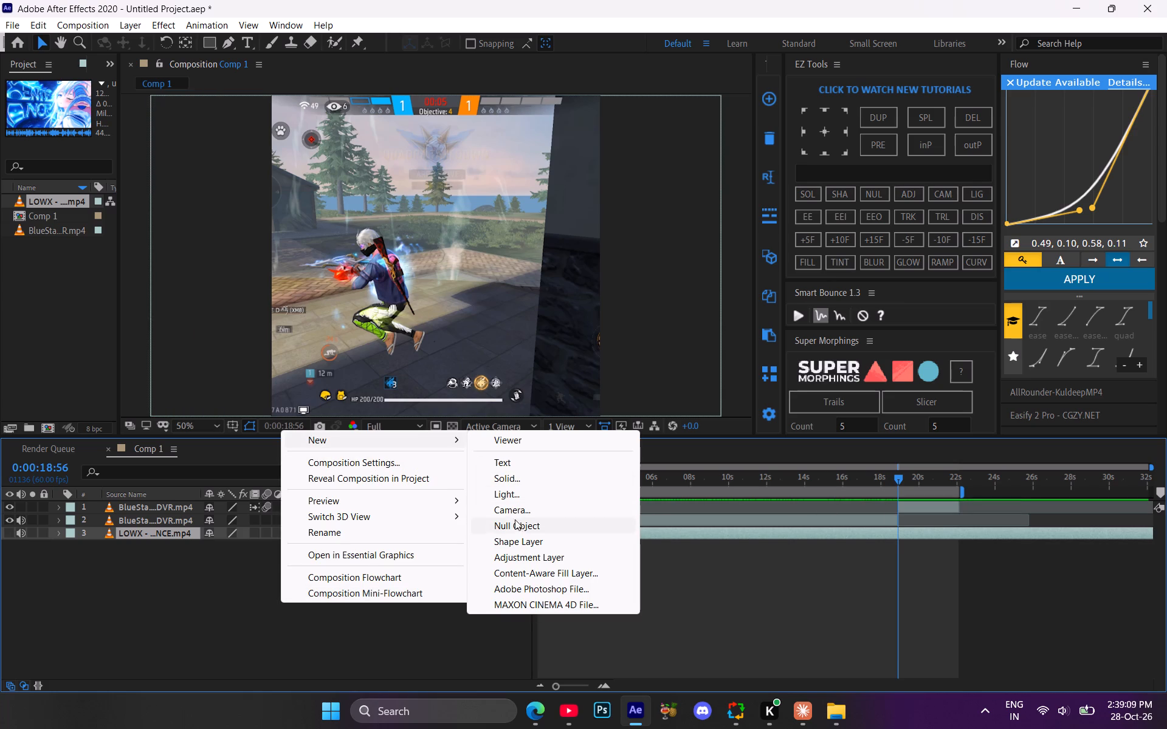
pyautogui.click(523, 562)
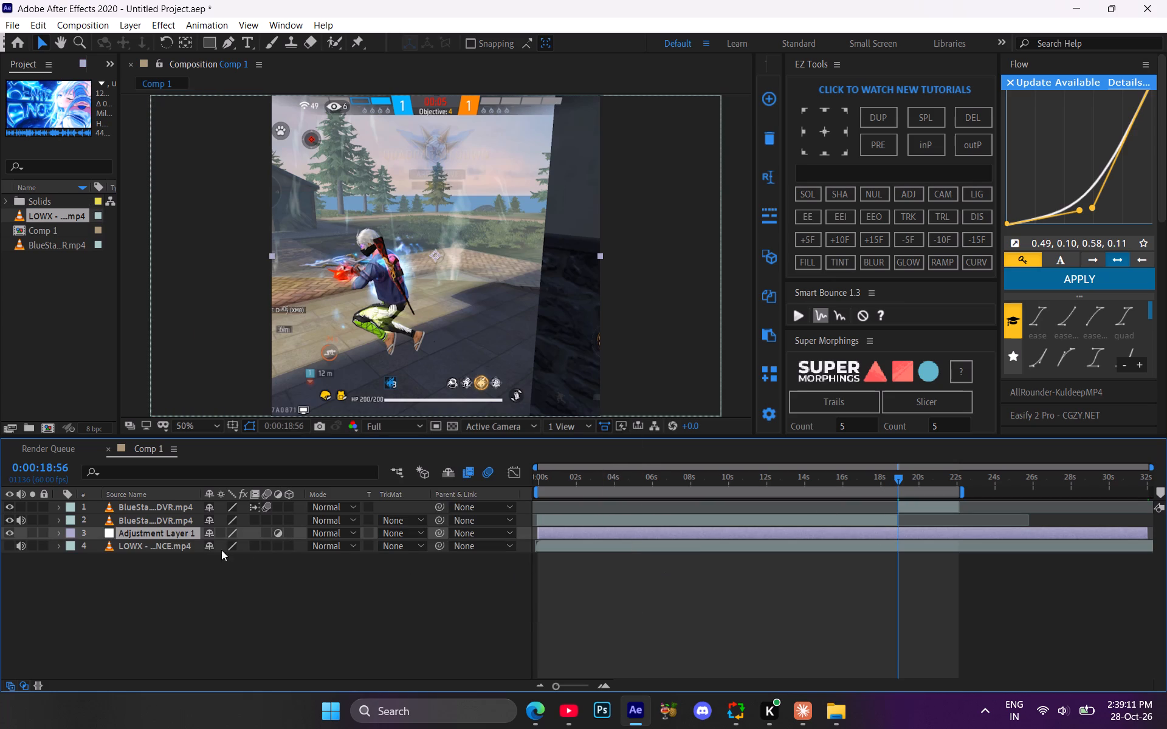
pyautogui.moveTo(169, 536); pyautogui.dragTo(167, 501)
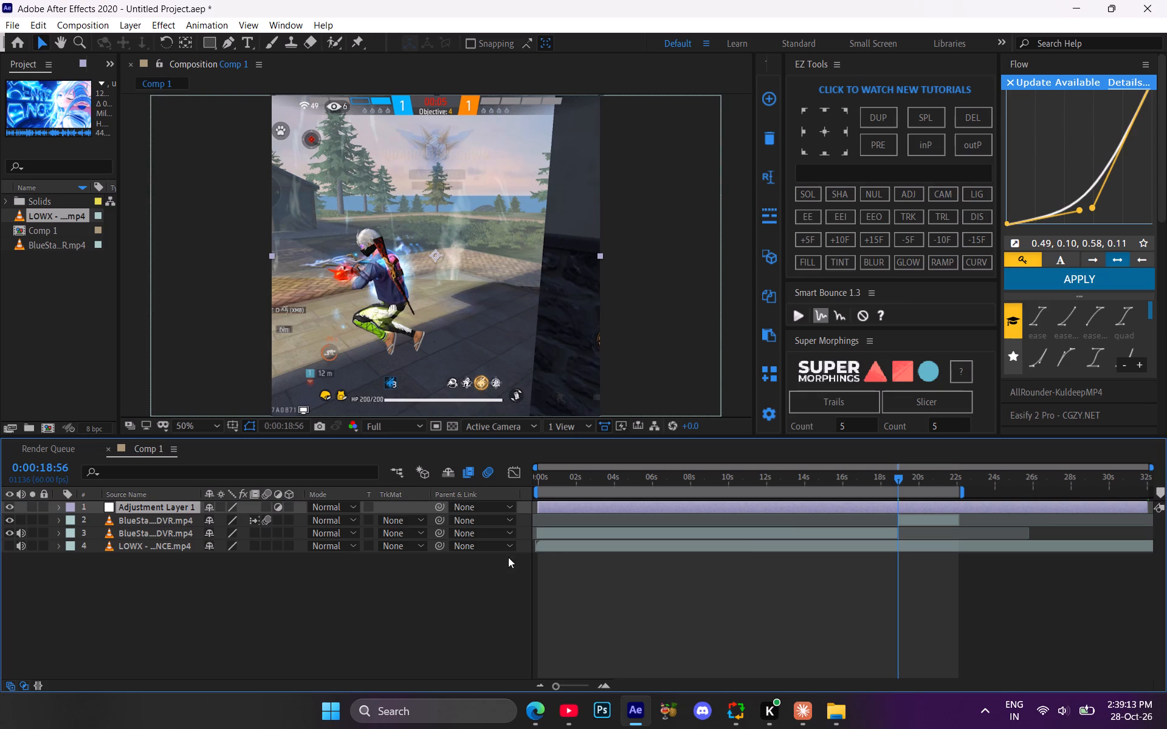
# Cut the adjustment layer at 0:00:18:56 and 0:00:22:08 and delete the outer pieces, keeping only the part over the slow motion.
pyautogui.hotkey('ctrl', 'shift', 'd')
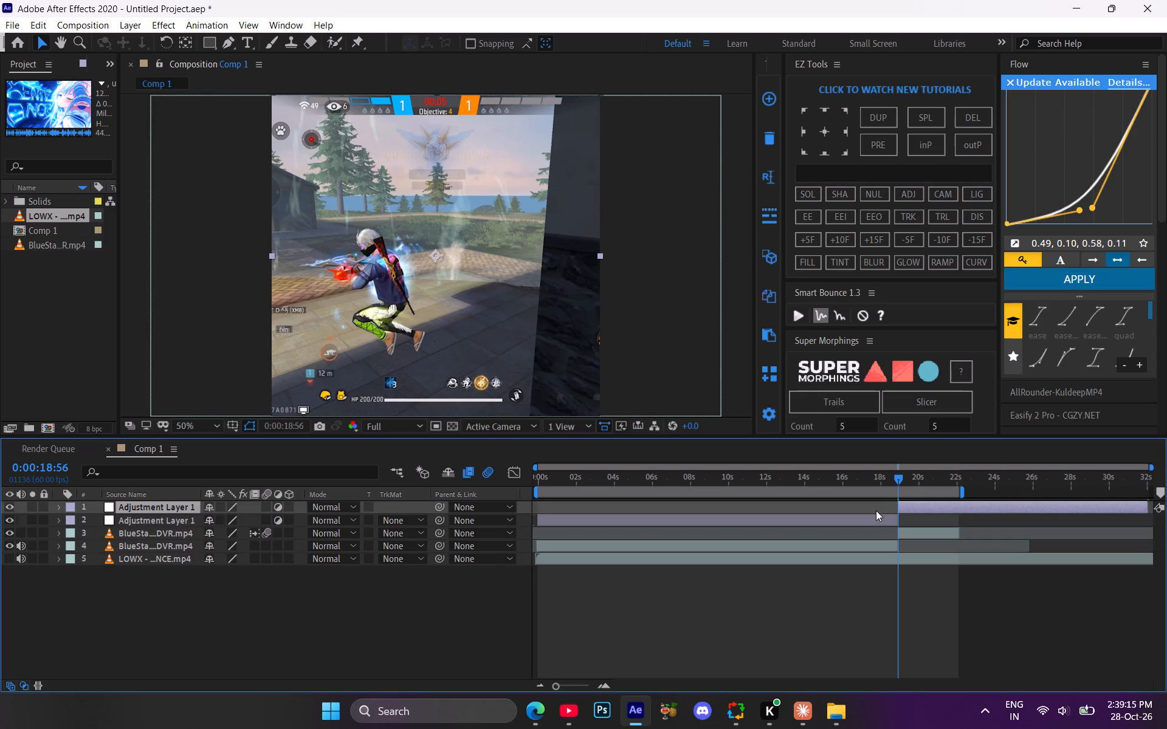
pyautogui.doubleClick(957, 477)
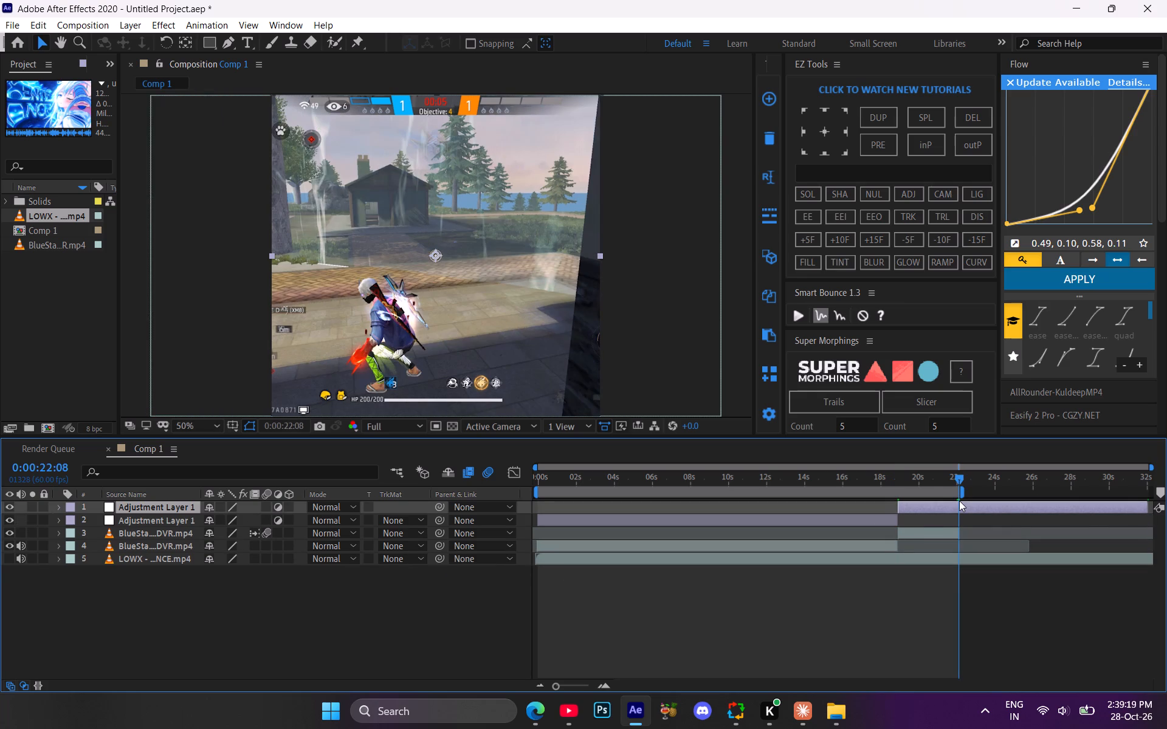
pyautogui.hotkey('ctrl', 'shift', 'd')
pyautogui.press('Delete')
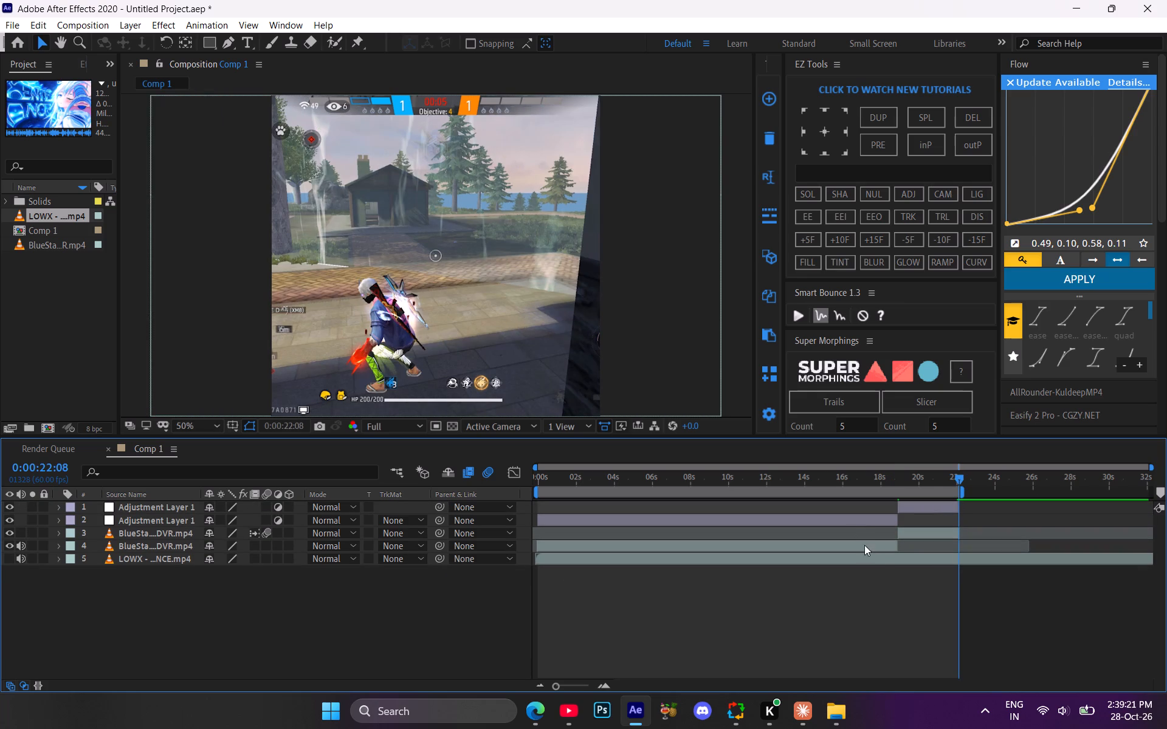
pyautogui.click(850, 513)
pyautogui.click(850, 524)
pyautogui.press('Delete')
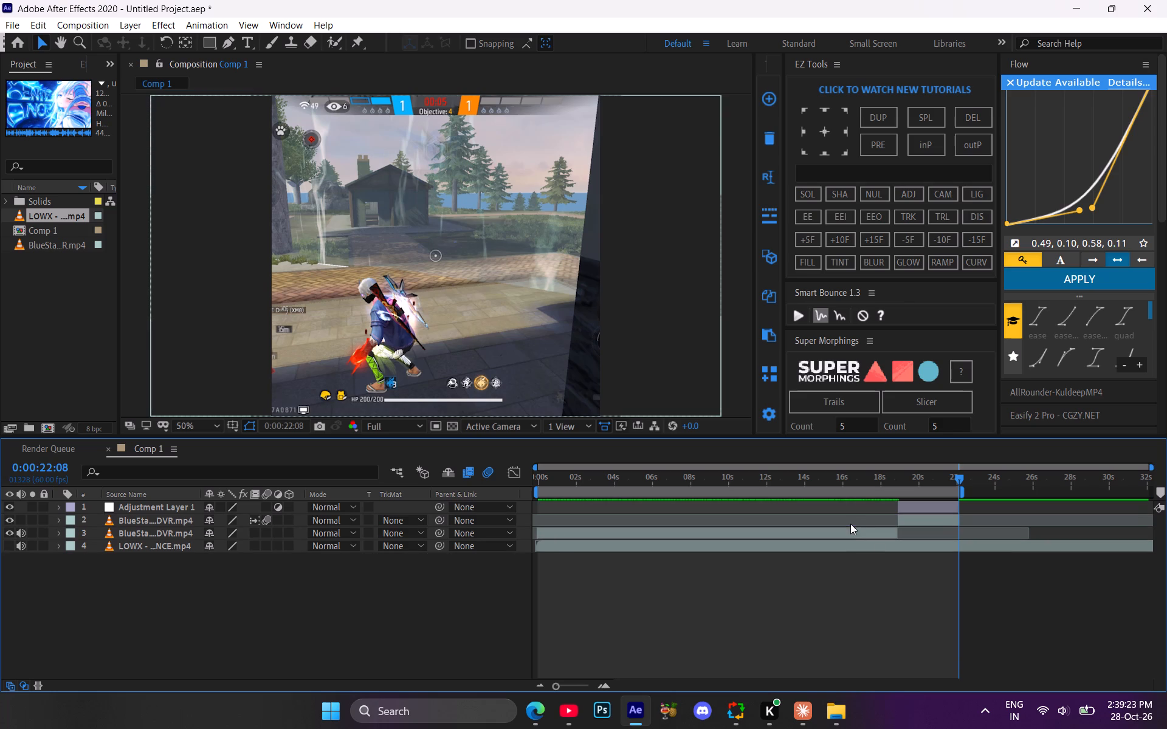
# Apply the saved effect preset with S_BlurMoCurves, Twitch, S_Shake, S_Flicker and Exposure to Adjustment Layer 1 at 0:00:19:47.
pyautogui.click(918, 485)
pyautogui.click(914, 479)
pyautogui.click(918, 504)
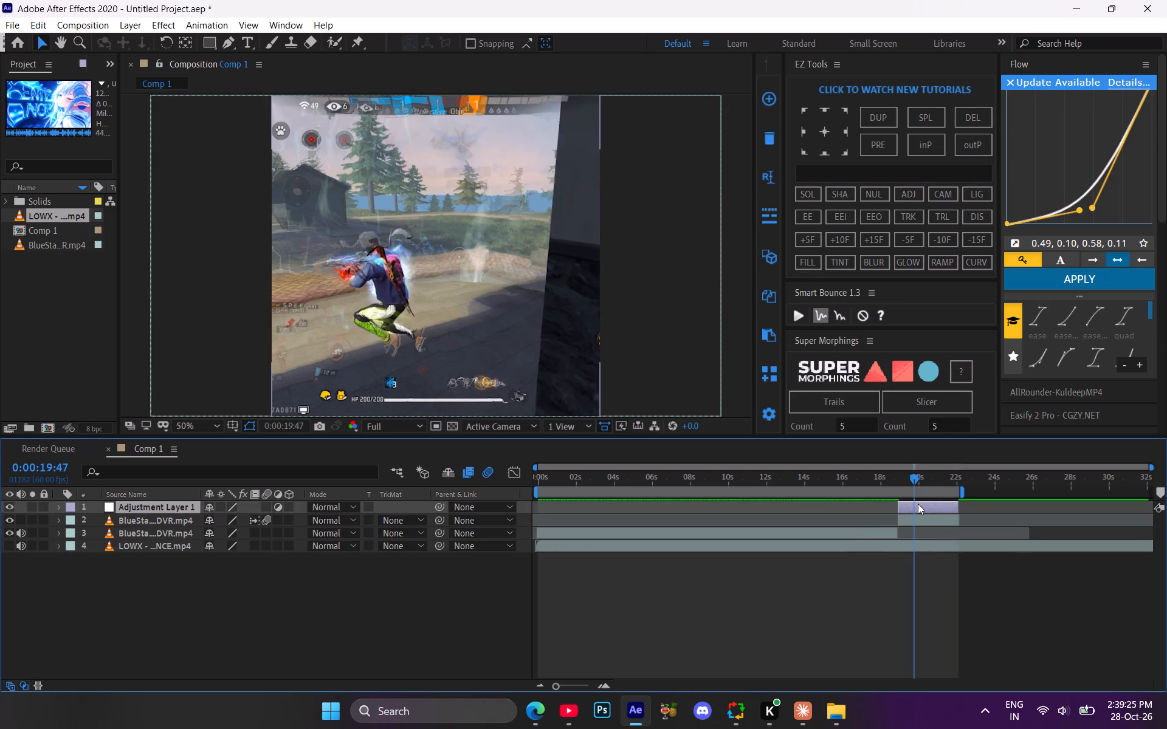
pyautogui.hotkey('shift', 'space')
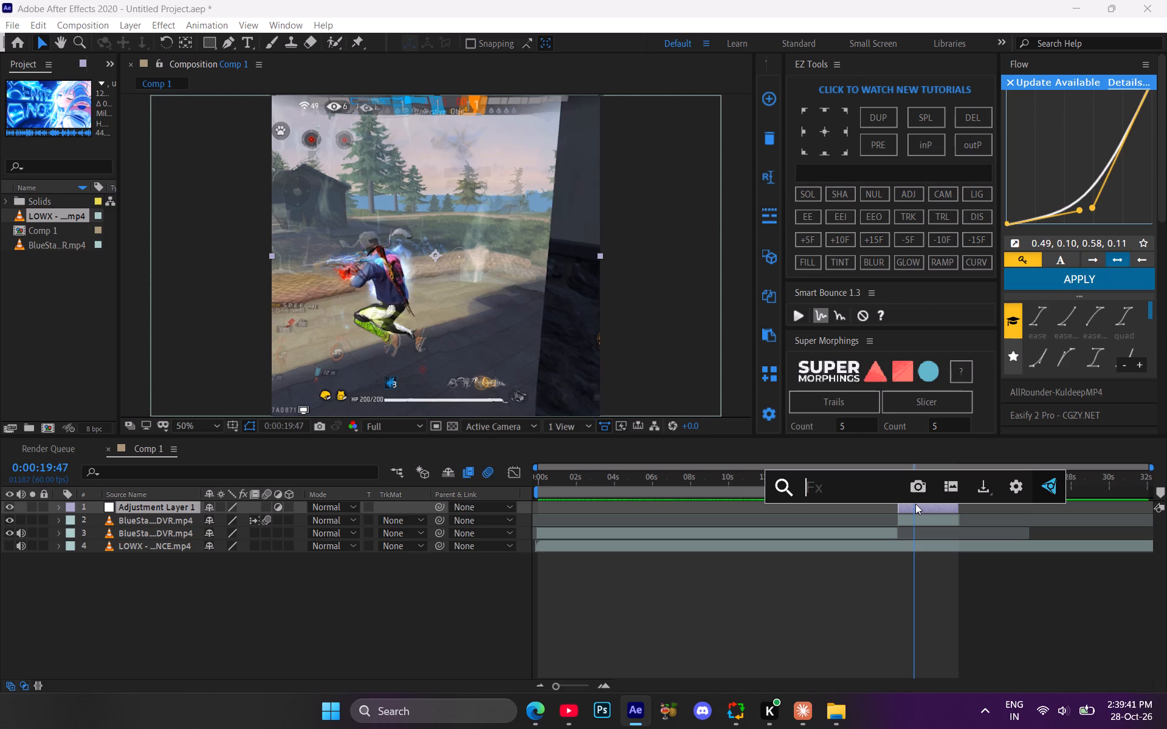
pyautogui.write('my')
pyautogui.press('space')
pyautogui.press('space')
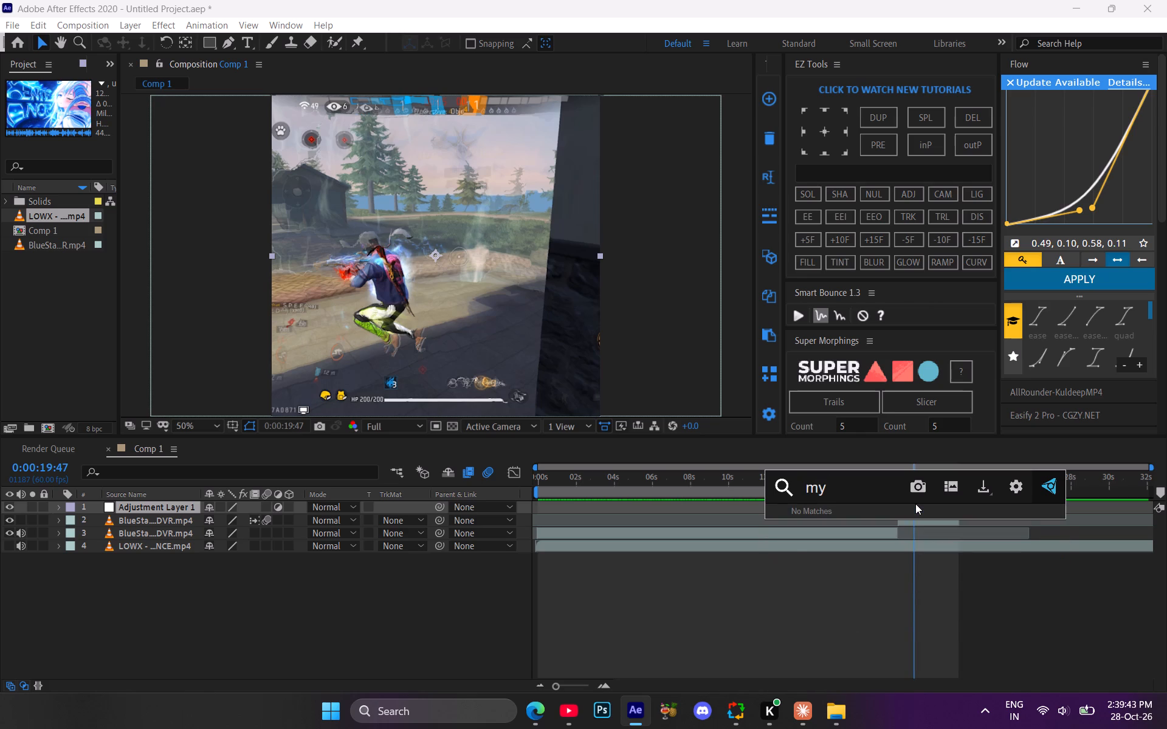
pyautogui.press('BackSpace')
pyautogui.press('Down')
pyautogui.press('Return')
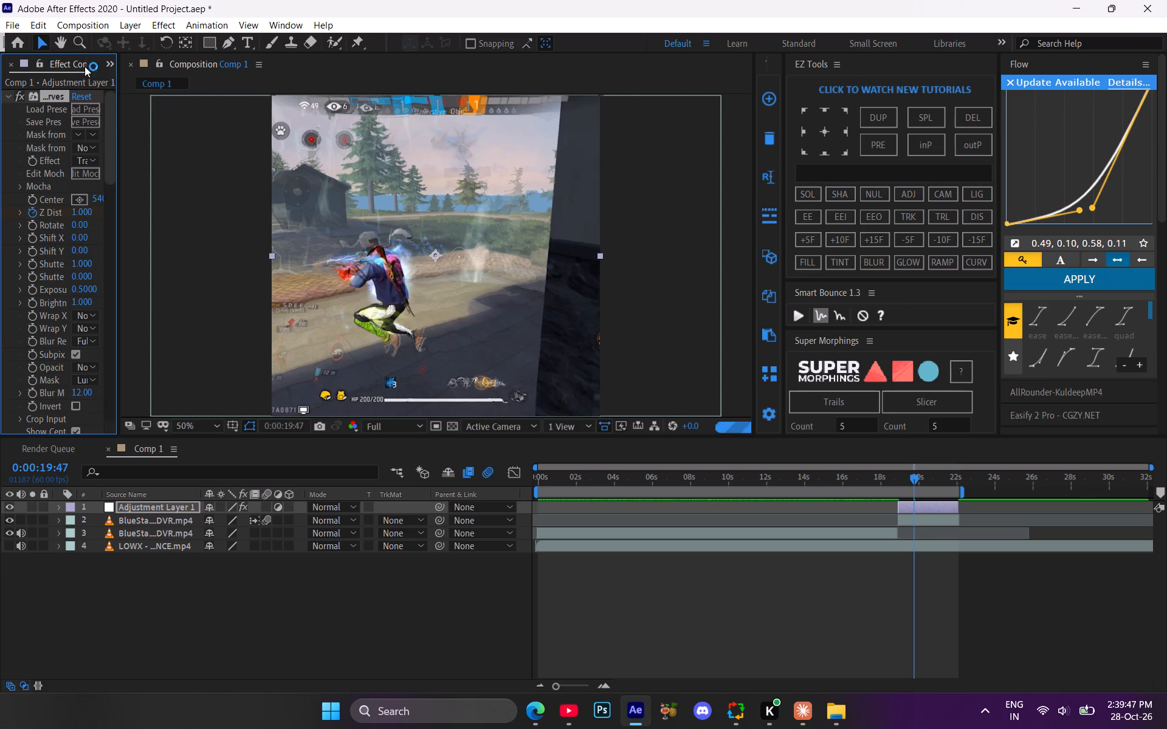
pyautogui.moveTo(117, 176); pyautogui.dragTo(123, 179)
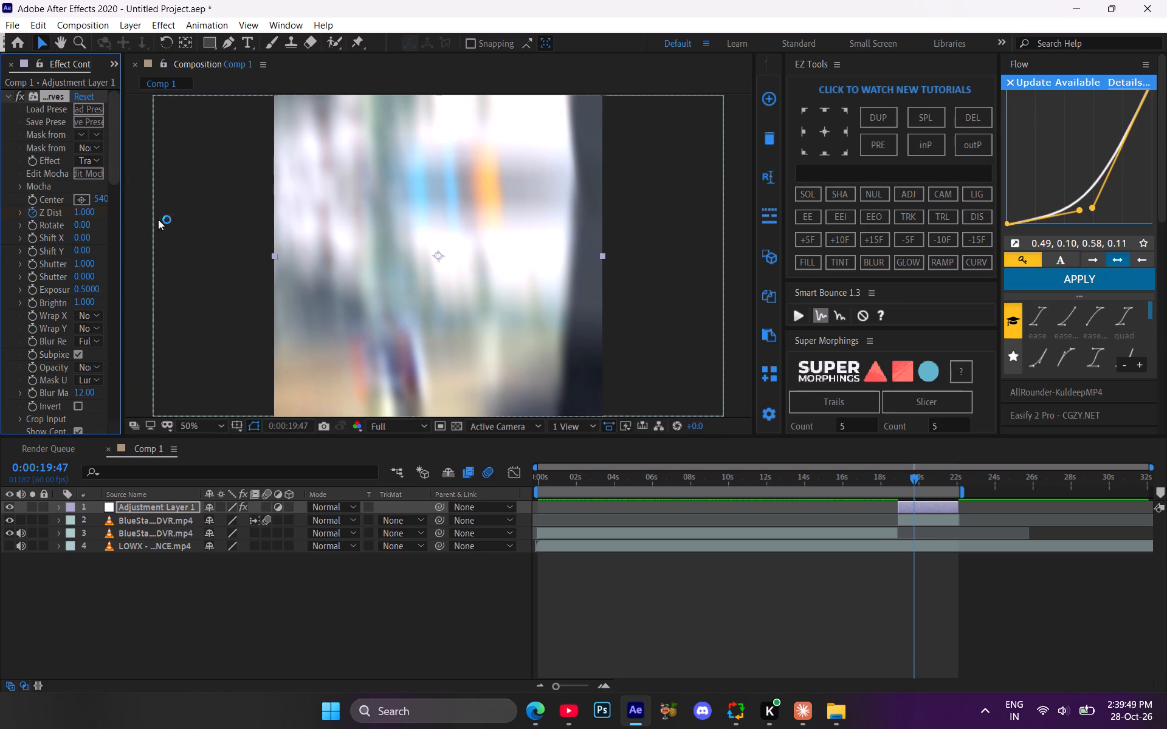
# Reveal the adjustment layer's keyframes and shift the layer slightly earlier so the effect keyframes fall near the start of the slow motion.
pyautogui.press('u')
pyautogui.moveTo(931, 504); pyautogui.dragTo(925, 505)
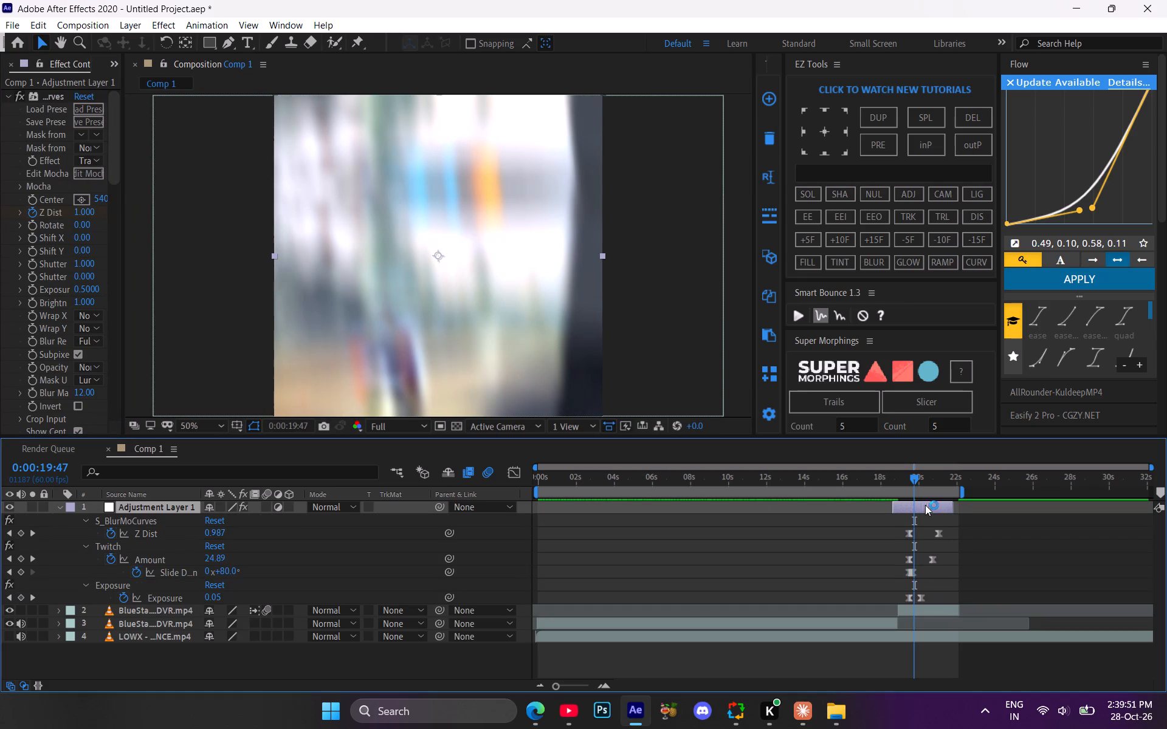
pyautogui.moveTo(925, 505); pyautogui.dragTo(920, 506)
pyautogui.moveTo(950, 506); pyautogui.dragTo(957, 508)
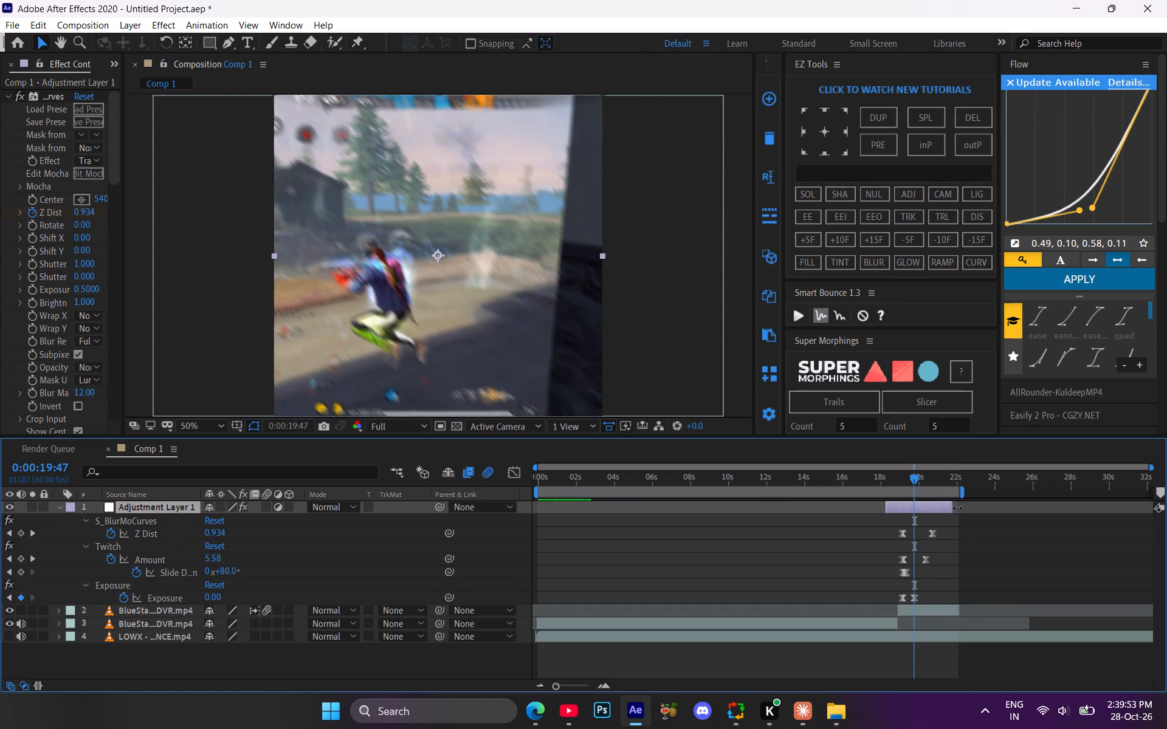
pyautogui.moveTo(957, 508); pyautogui.dragTo(962, 508)
pyautogui.click(890, 504)
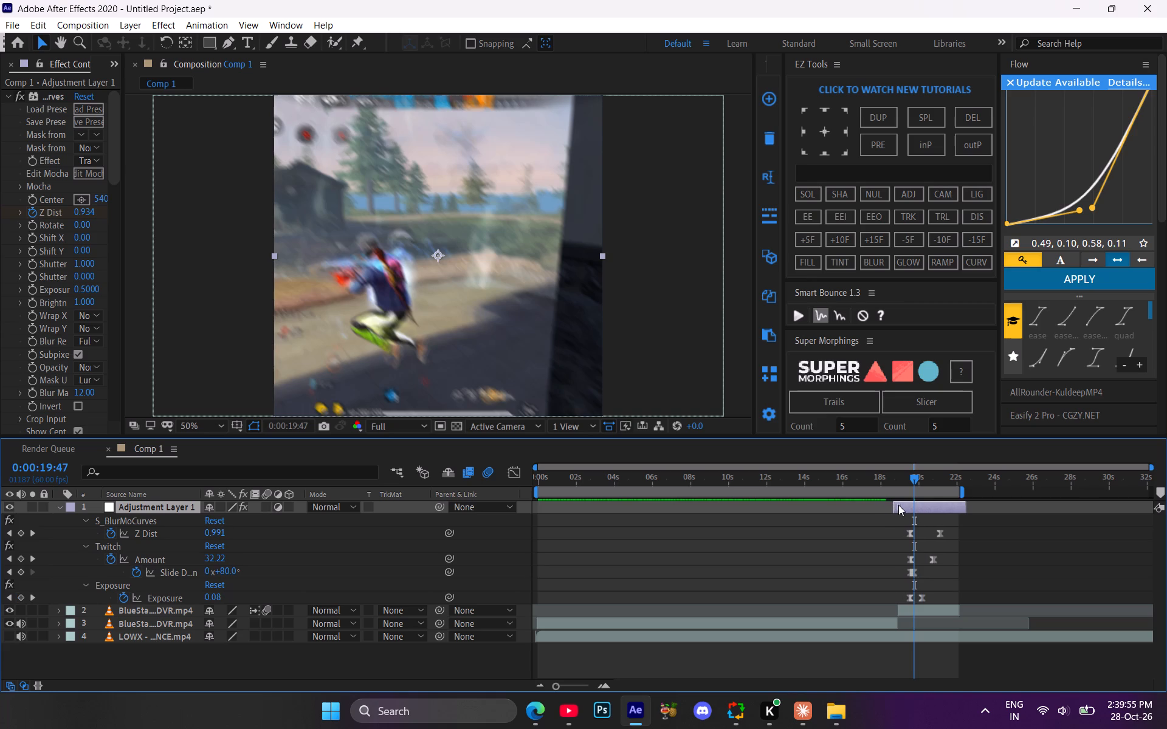
pyautogui.moveTo(885, 506); pyautogui.dragTo(891, 508)
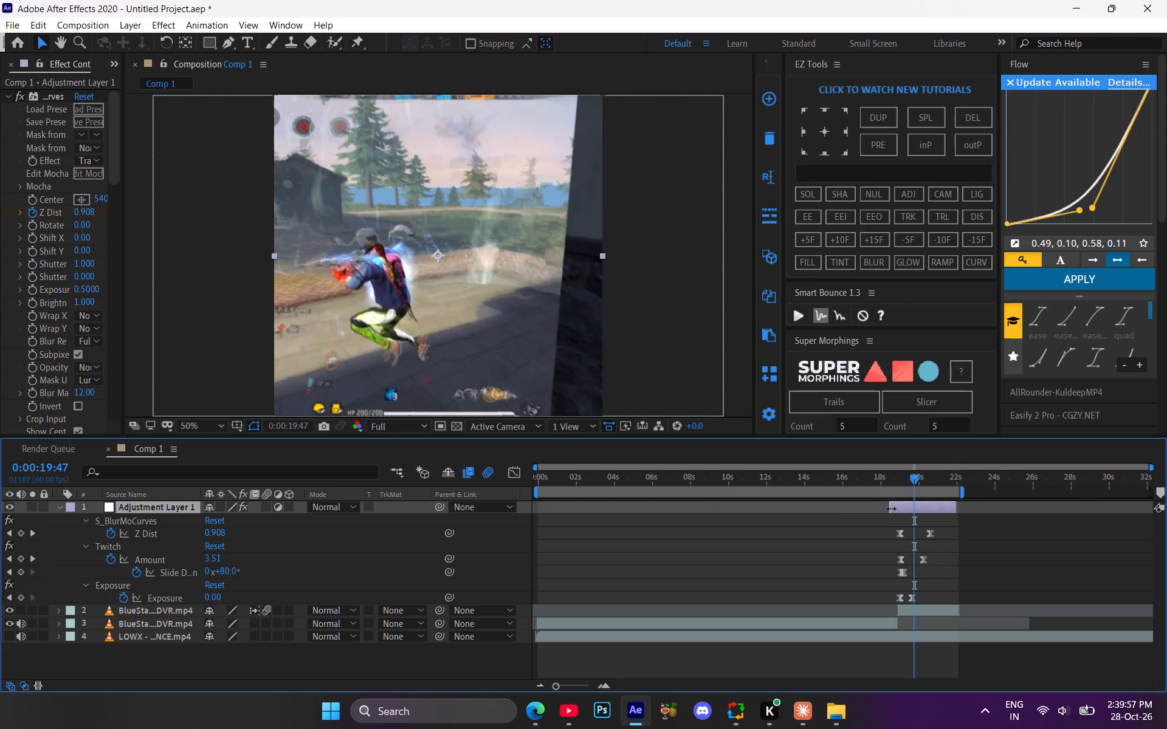
pyautogui.moveTo(891, 508); pyautogui.dragTo(895, 508)
pyautogui.click(919, 508)
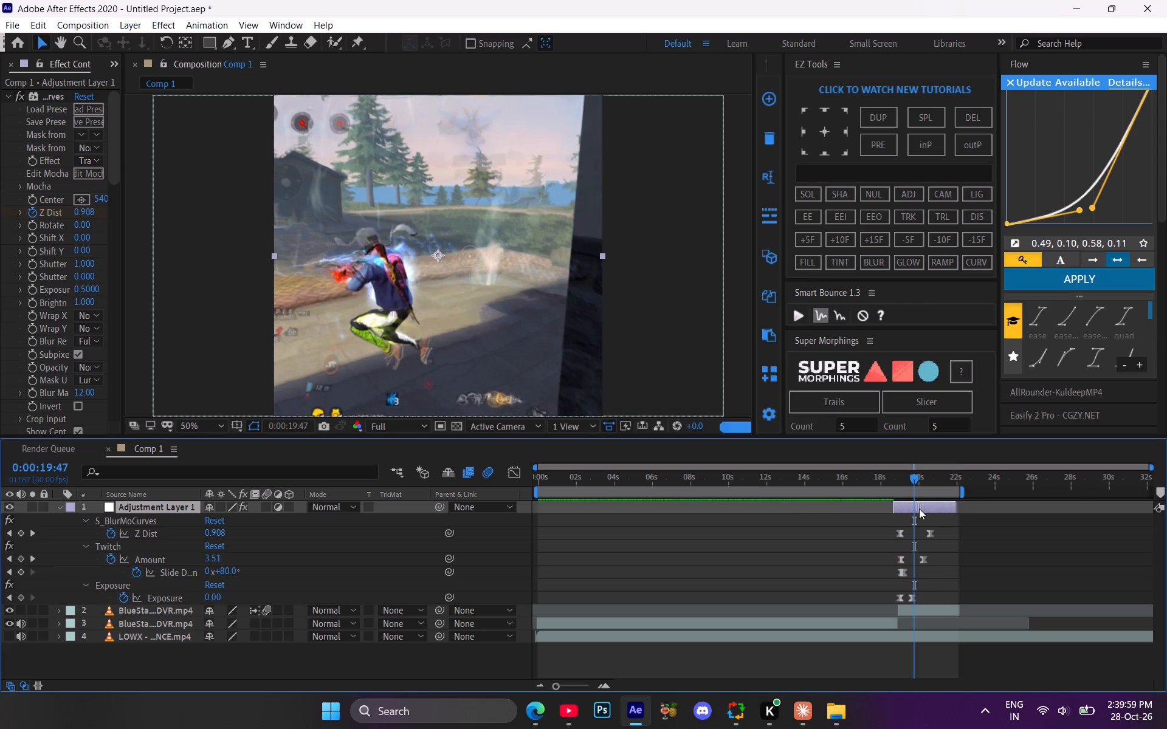
pyautogui.click(959, 504)
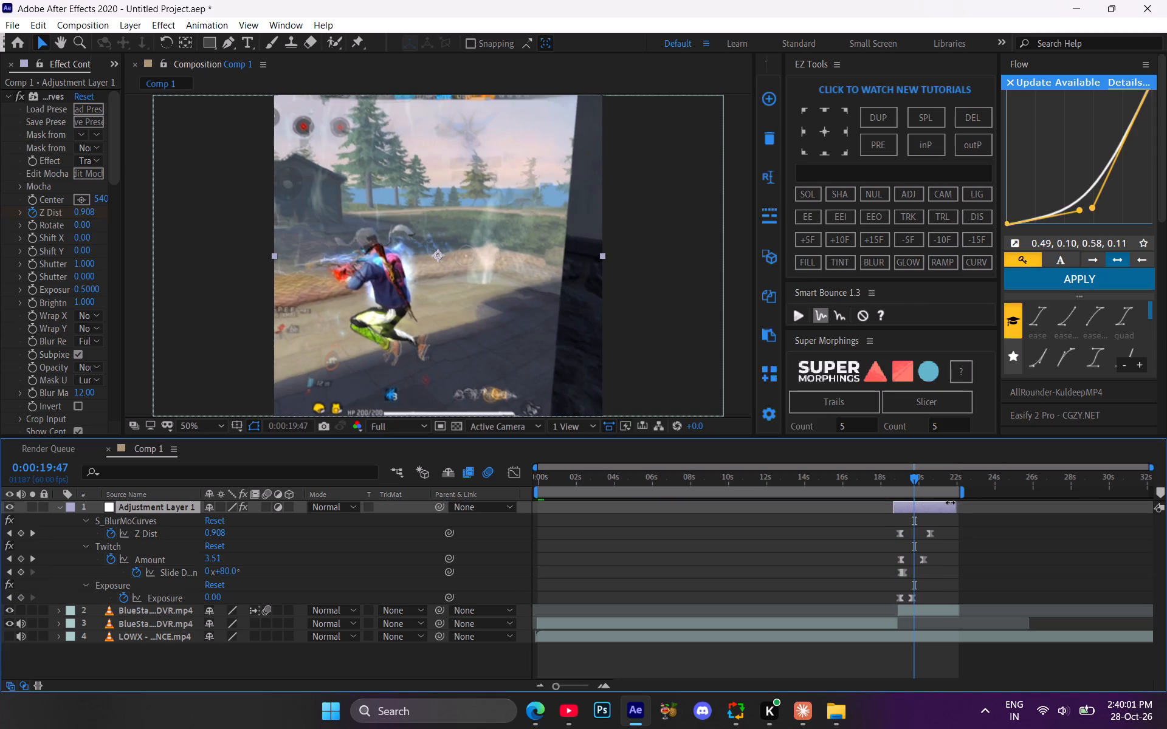
# Set the preview resolution to Quarter and play the transition into the slow motion from 0:00:17:30 and again from 0:00:17:13.
pyautogui.moveTo(917, 480); pyautogui.dragTo(873, 488)
pyautogui.press('space')
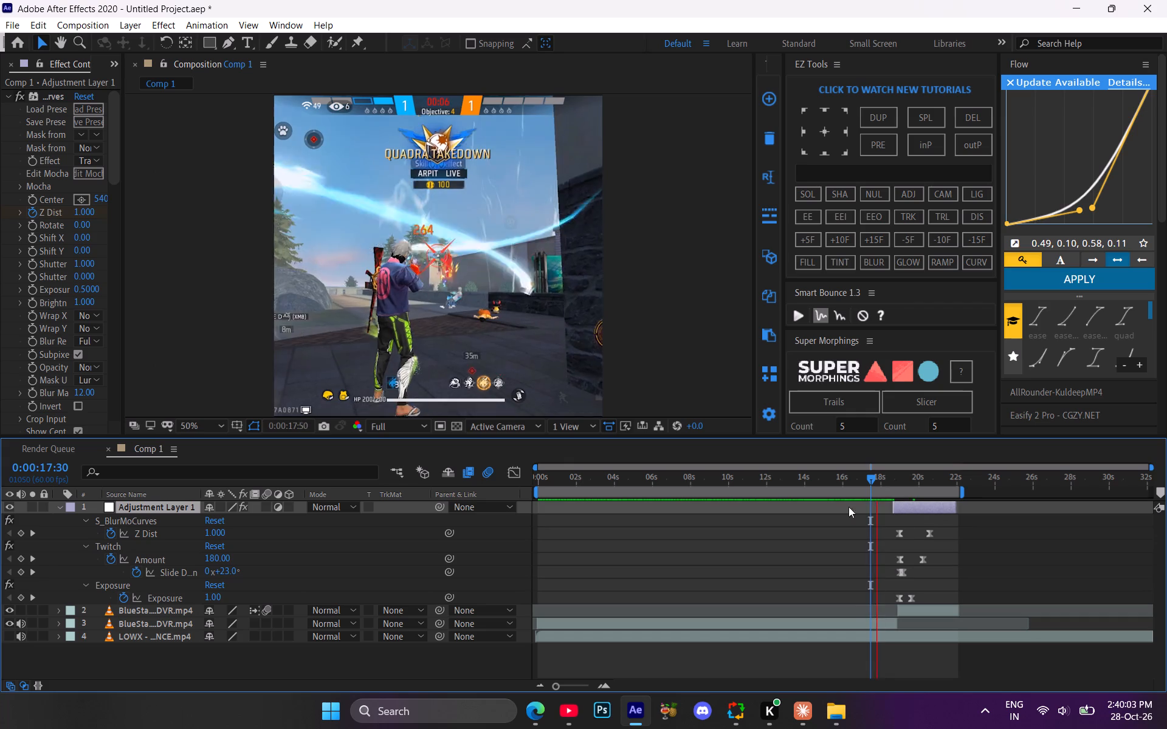
pyautogui.click(398, 428)
pyautogui.click(398, 506)
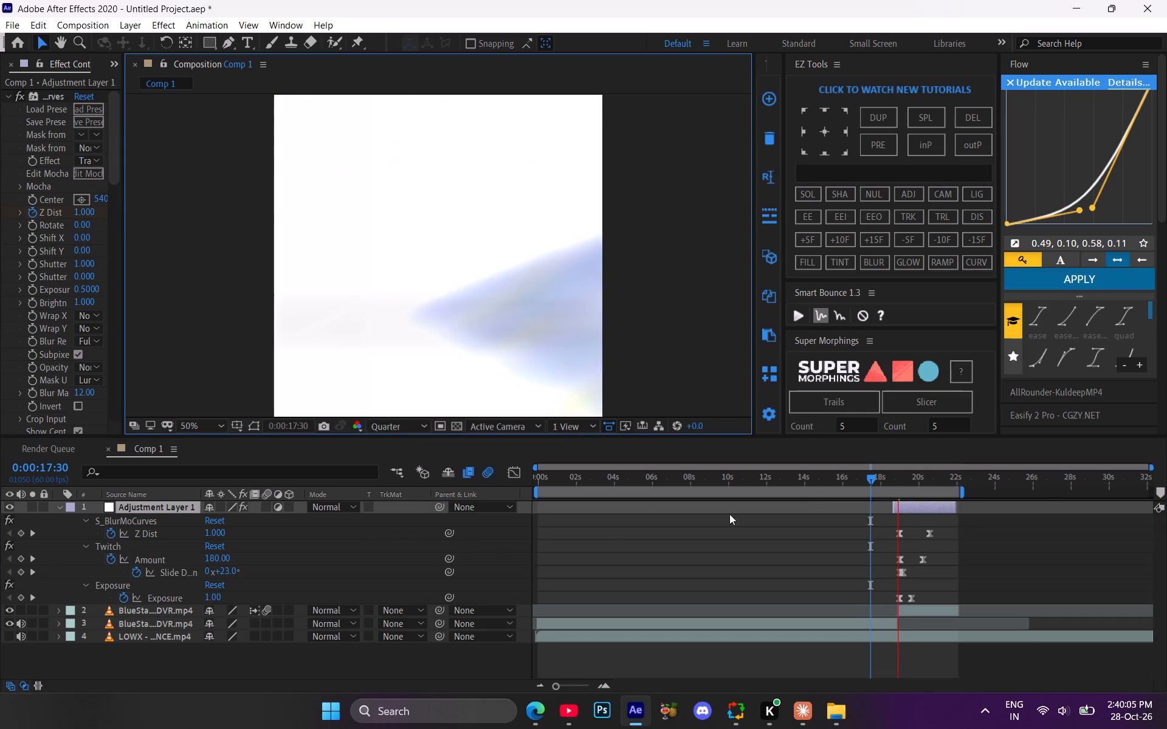
pyautogui.click(873, 484)
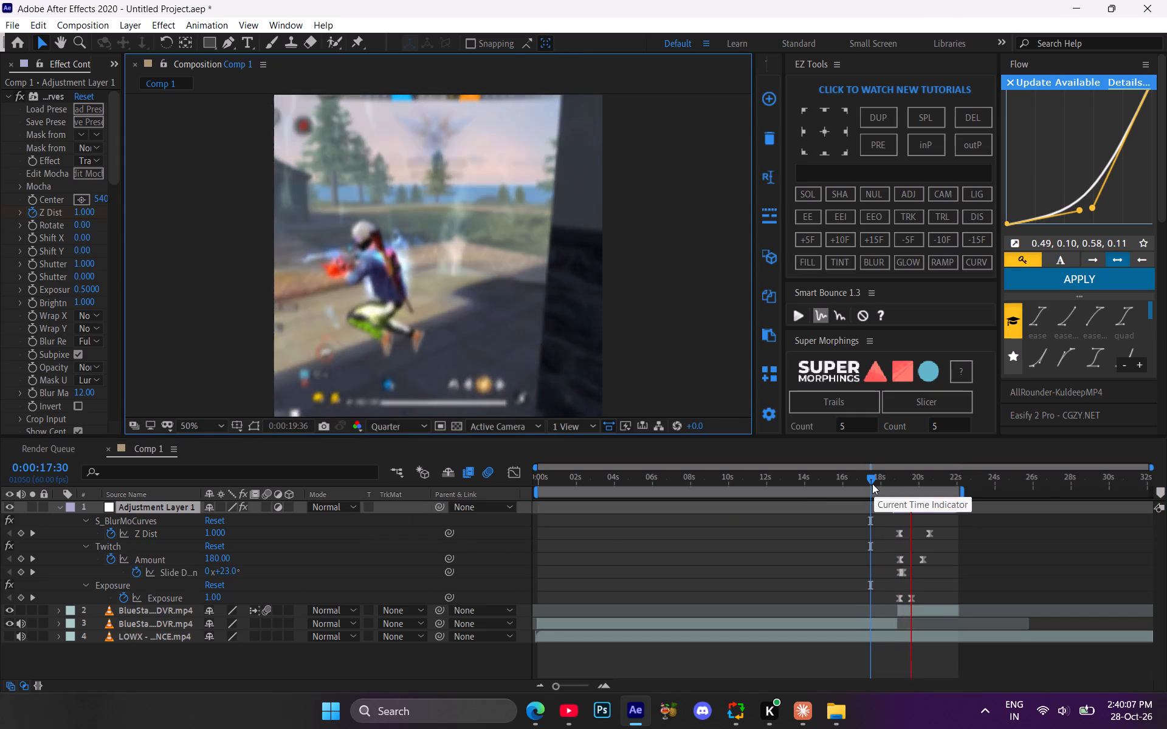
pyautogui.press('space')
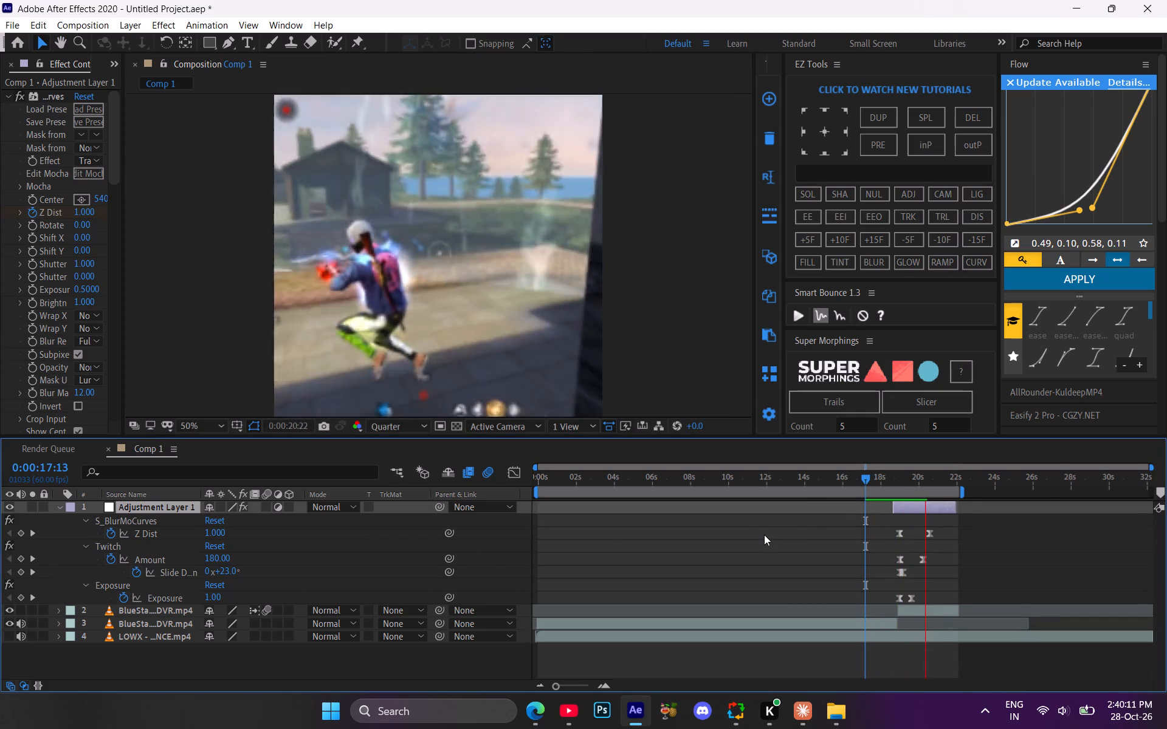
# Set the current time to 0:00:19:15 and enable Motion Blur in the adjustment layer's S_Shake effect.
pyautogui.click(904, 480)
pyautogui.click(907, 510)
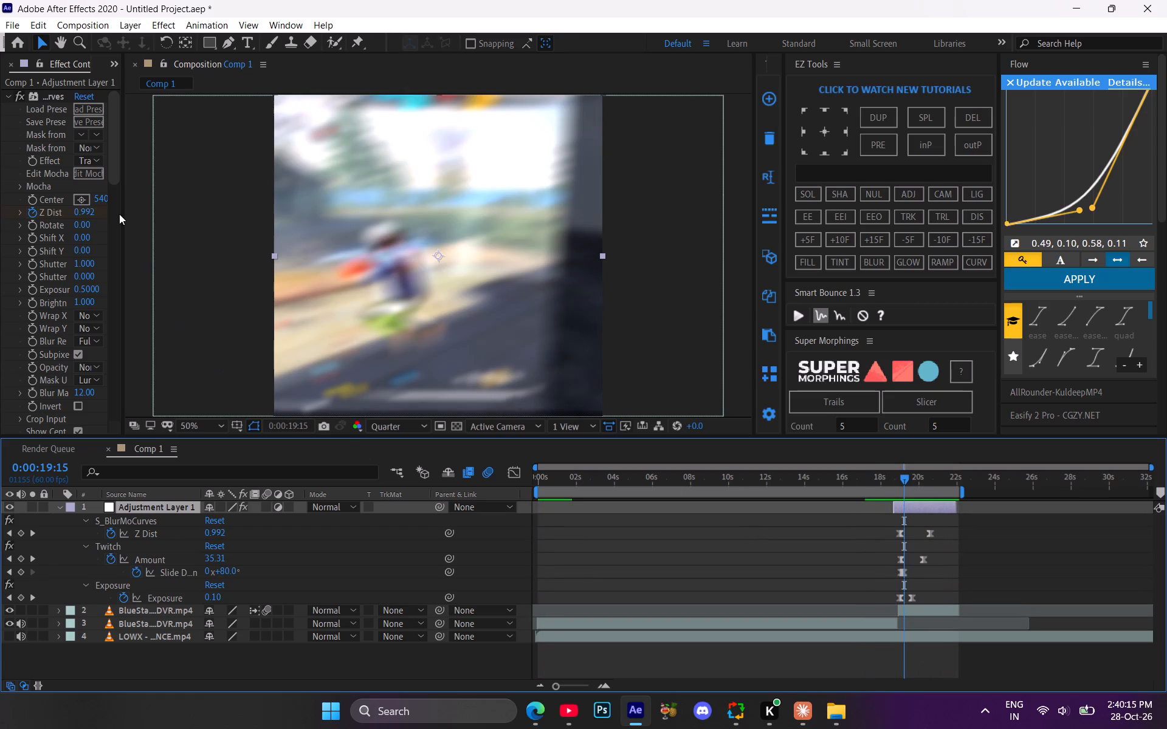
pyautogui.moveTo(123, 227); pyautogui.dragTo(277, 266)
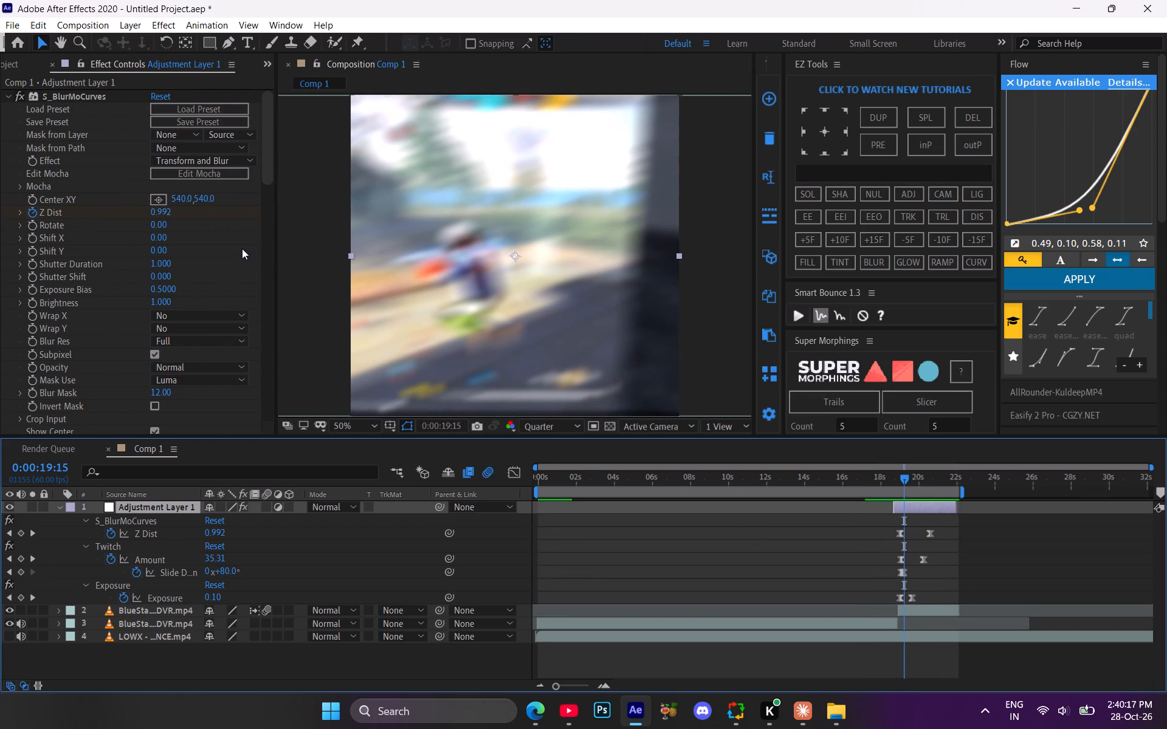
pyautogui.scroll(-5, 241, 248)
pyautogui.scroll(-3, 218, 329)
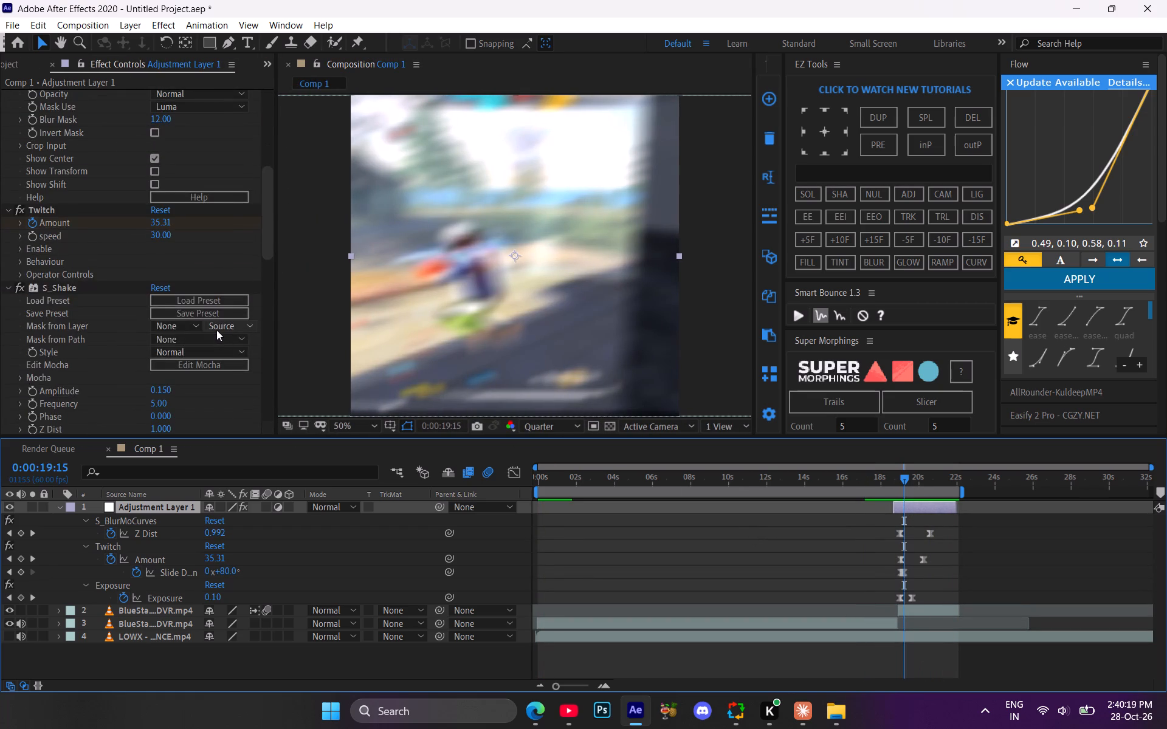
pyautogui.scroll(-8, 216, 330)
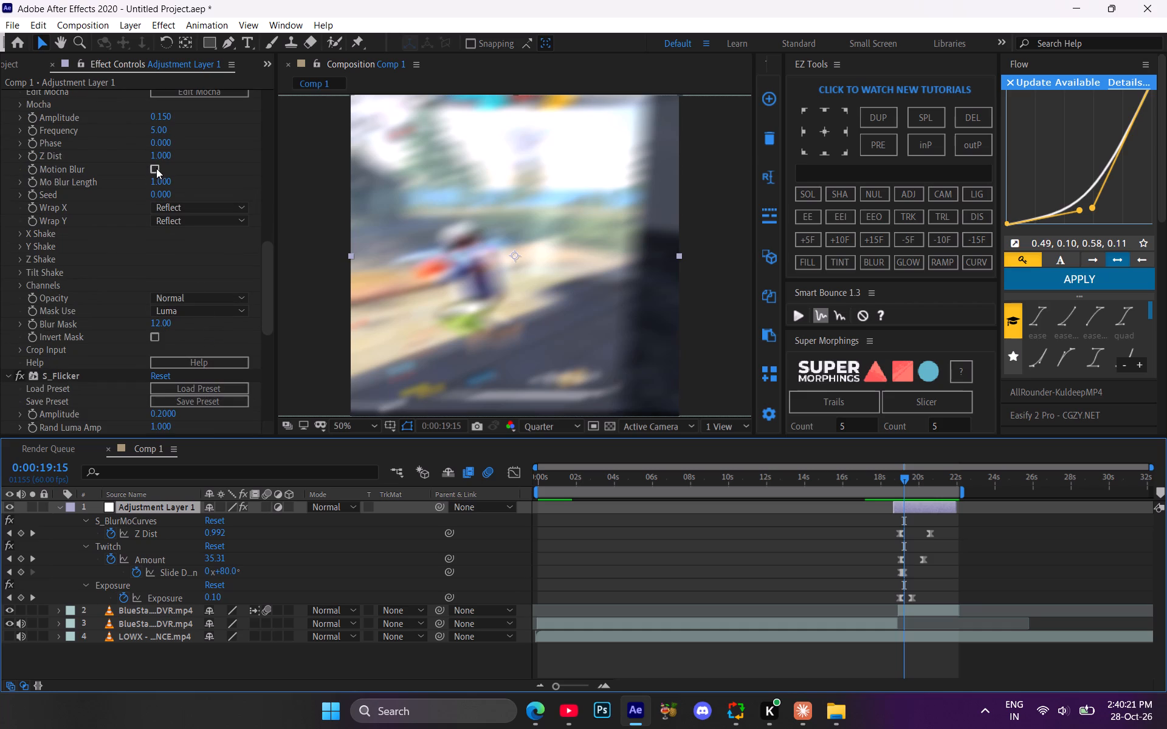
pyautogui.click(156, 169)
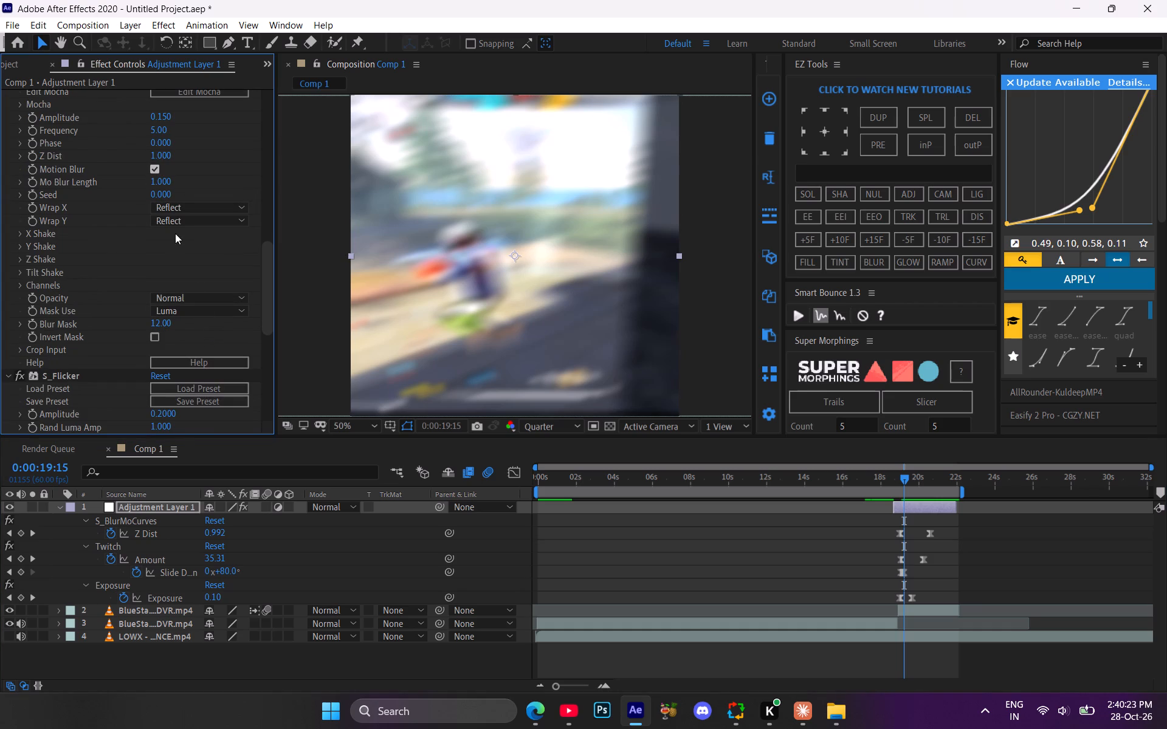
# Add Motion Tile to the adjustment layer with Output Width 340, Output Height 370 and Mirror Edges enabled.
pyautogui.scroll(-5, 177, 253)
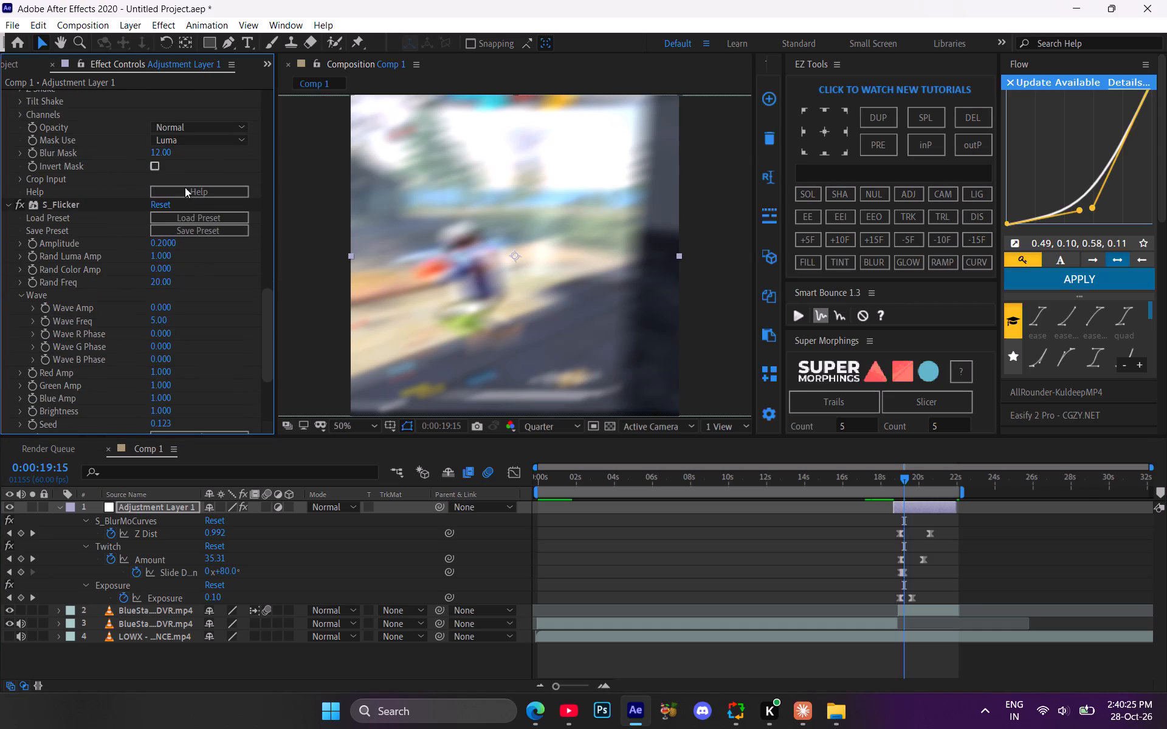
pyautogui.scroll(-3, 186, 192)
pyautogui.scroll(-4, 194, 290)
pyautogui.scroll(7, 198, 357)
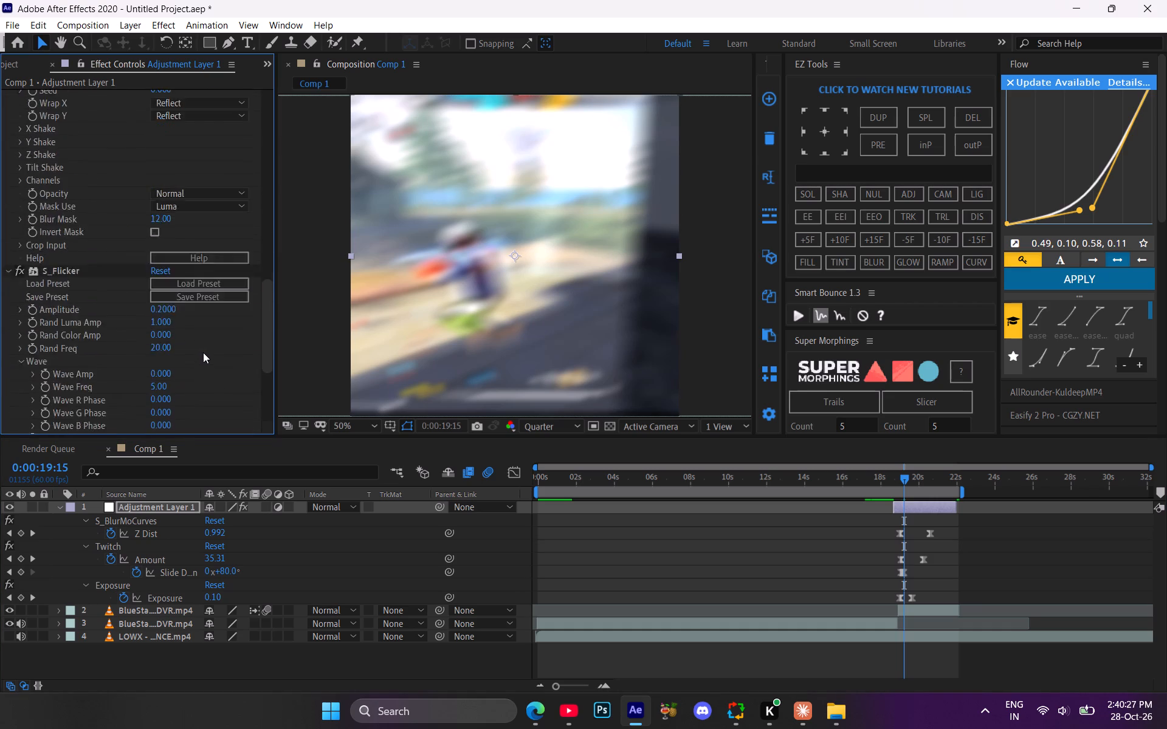
pyautogui.scroll(20, 203, 352)
pyautogui.scroll(5, 203, 352)
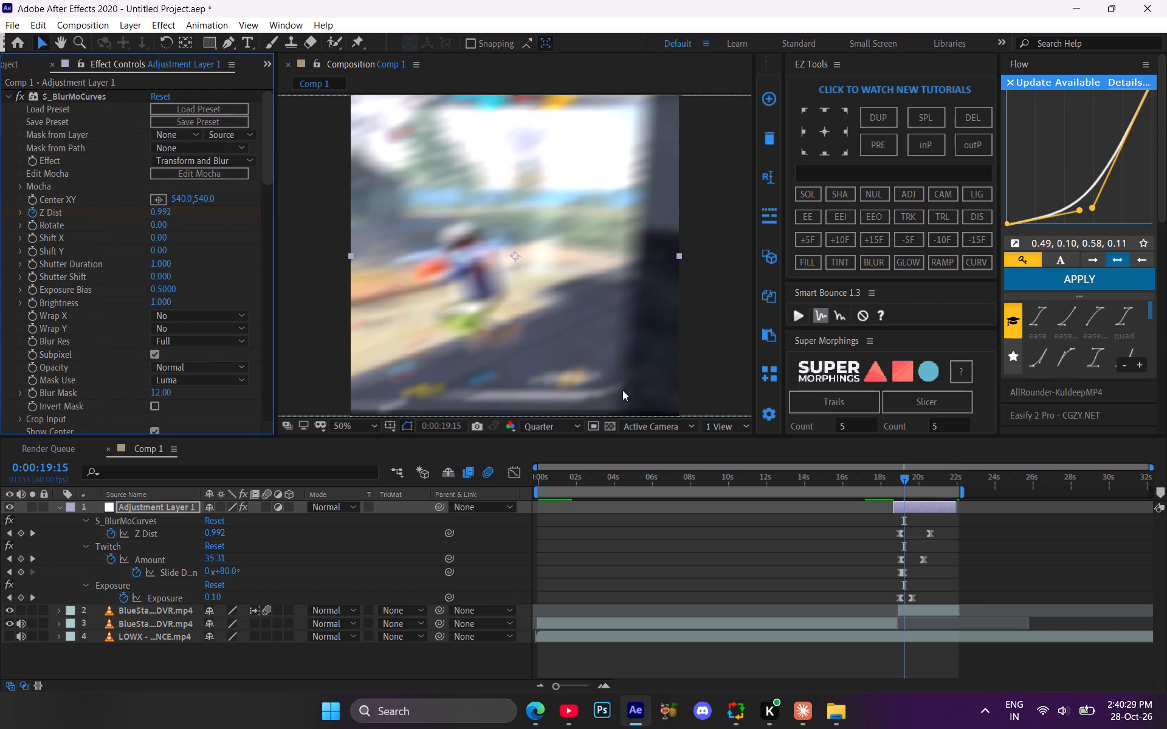
pyautogui.press('space')
pyautogui.write('m')
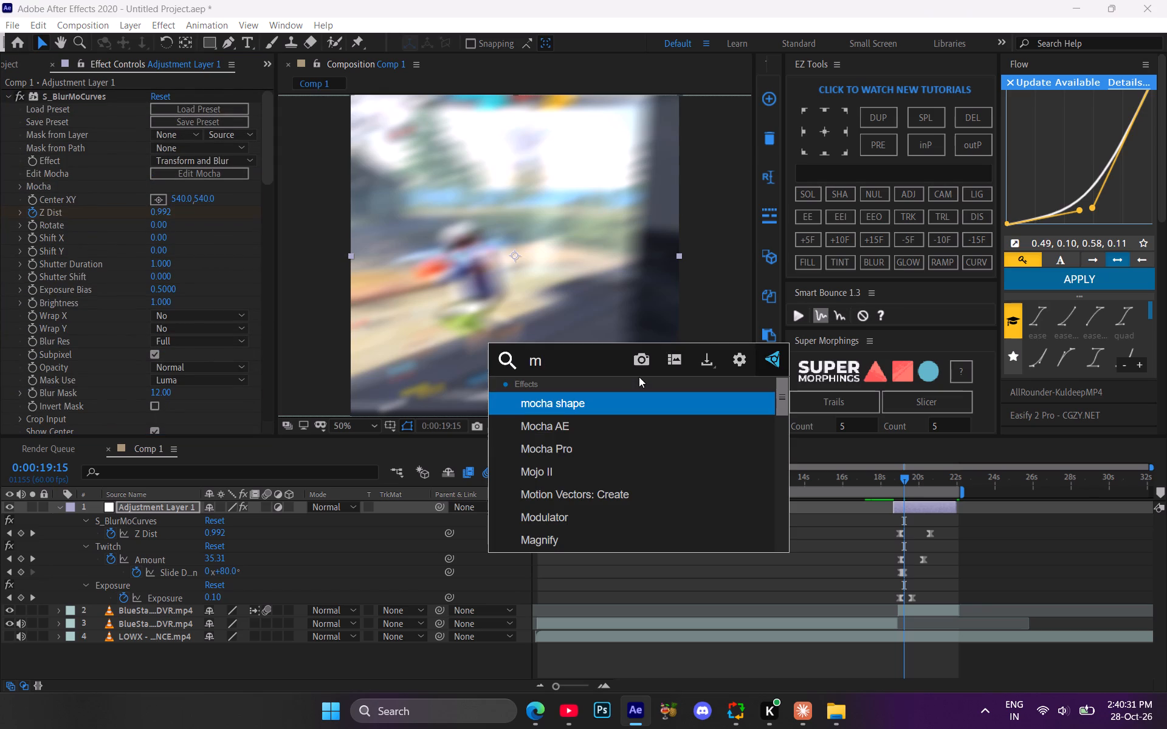
pyautogui.write('otio')
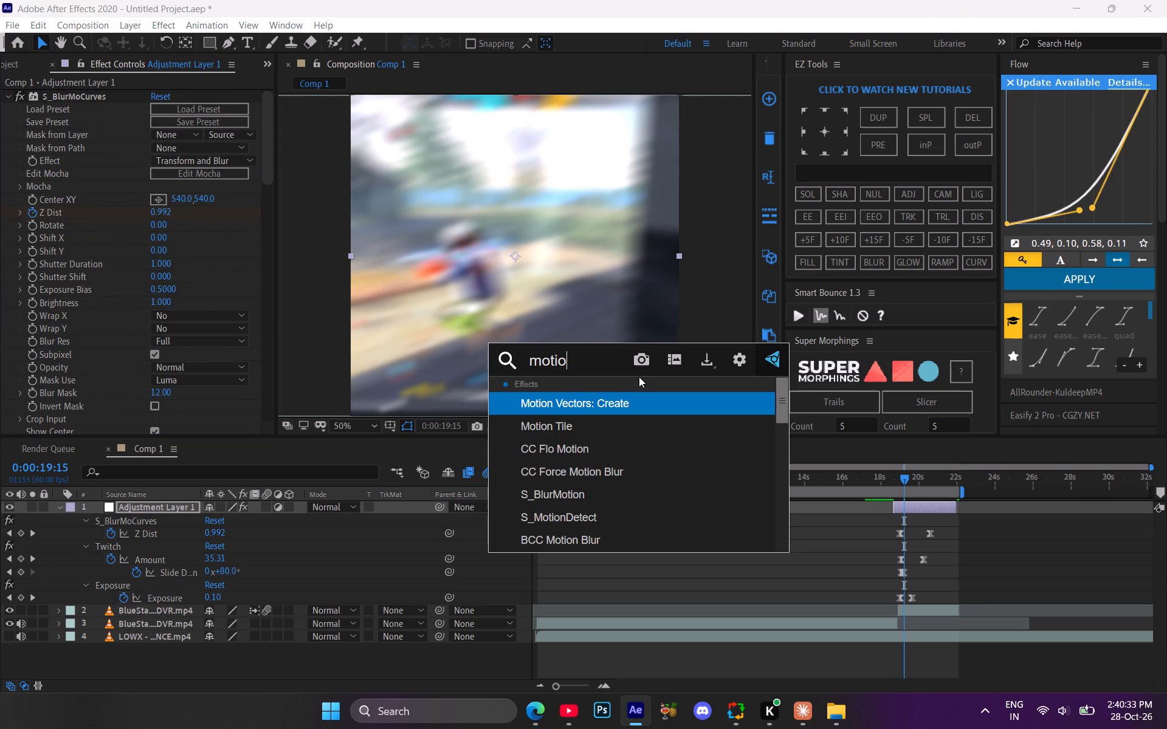
pyautogui.press('Down')
pyautogui.press('Return')
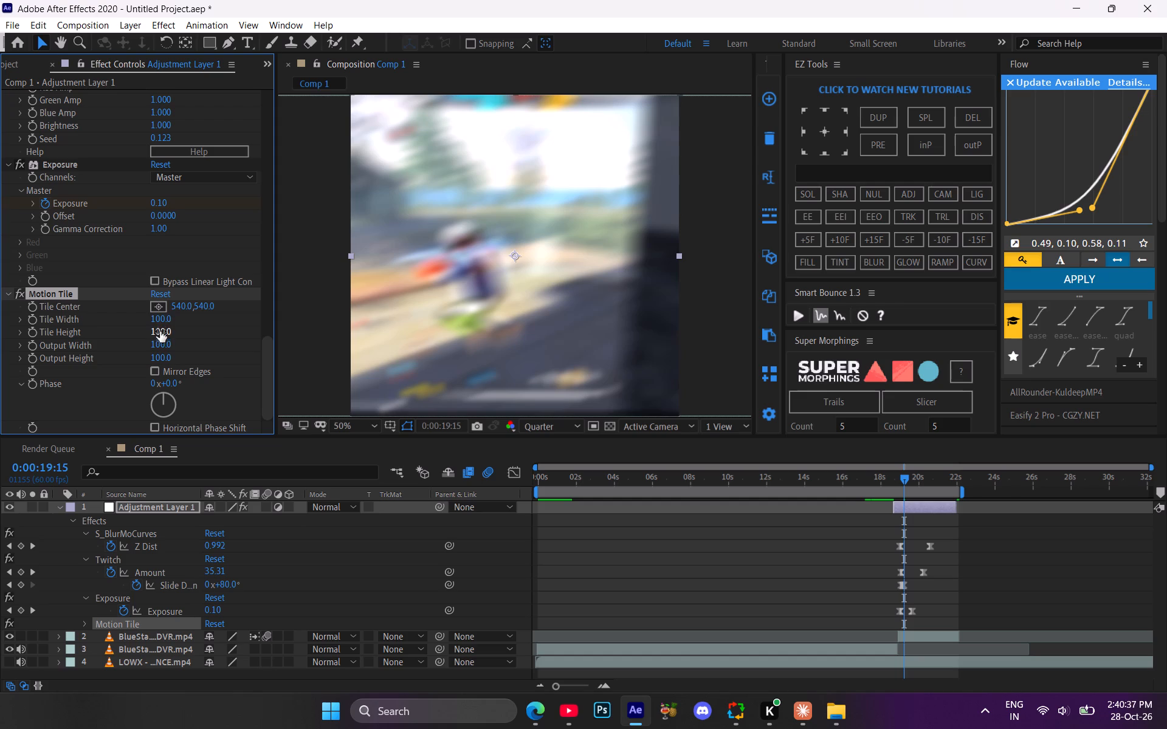
pyautogui.moveTo(158, 329); pyautogui.dragTo(172, 332)
pyautogui.moveTo(163, 343); pyautogui.dragTo(184, 346)
pyautogui.moveTo(167, 357); pyautogui.dragTo(191, 361)
pyautogui.click(158, 369)
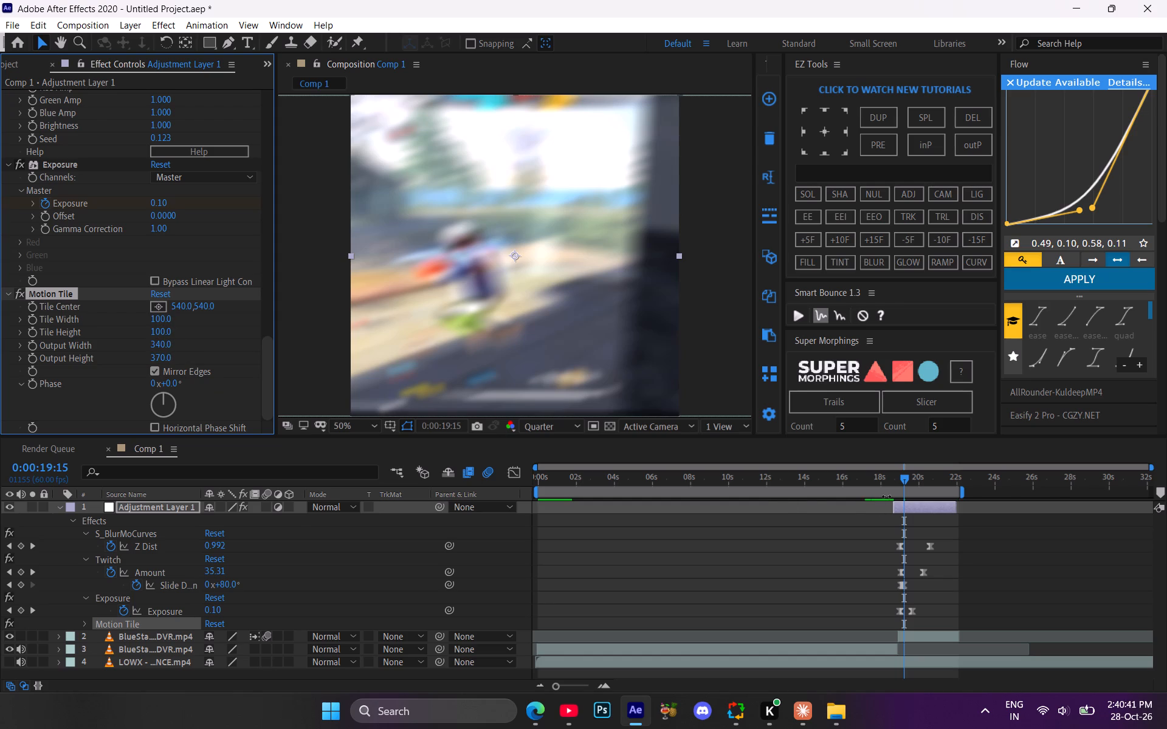
# Play the transition from 0:00:18:18 and scrub through the start of the slow motion to check the effects.
pyautogui.moveTo(902, 477); pyautogui.dragTo(884, 477)
pyautogui.press('space')
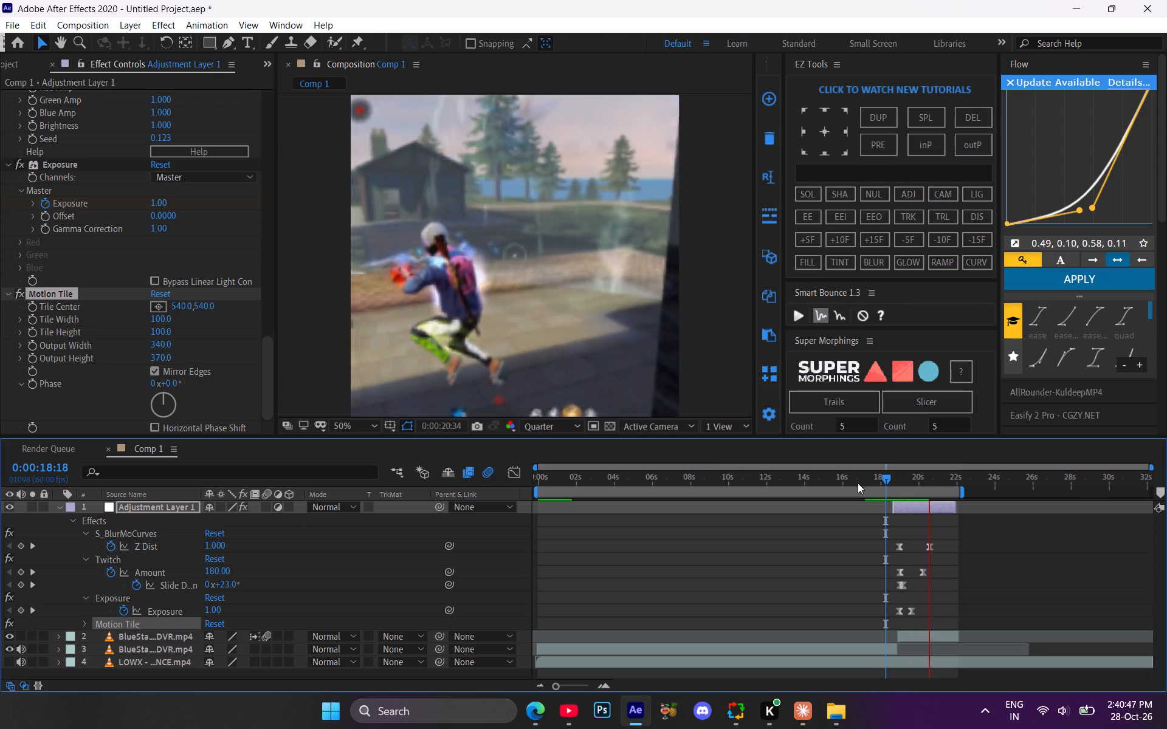
pyautogui.moveTo(884, 481); pyautogui.dragTo(893, 480)
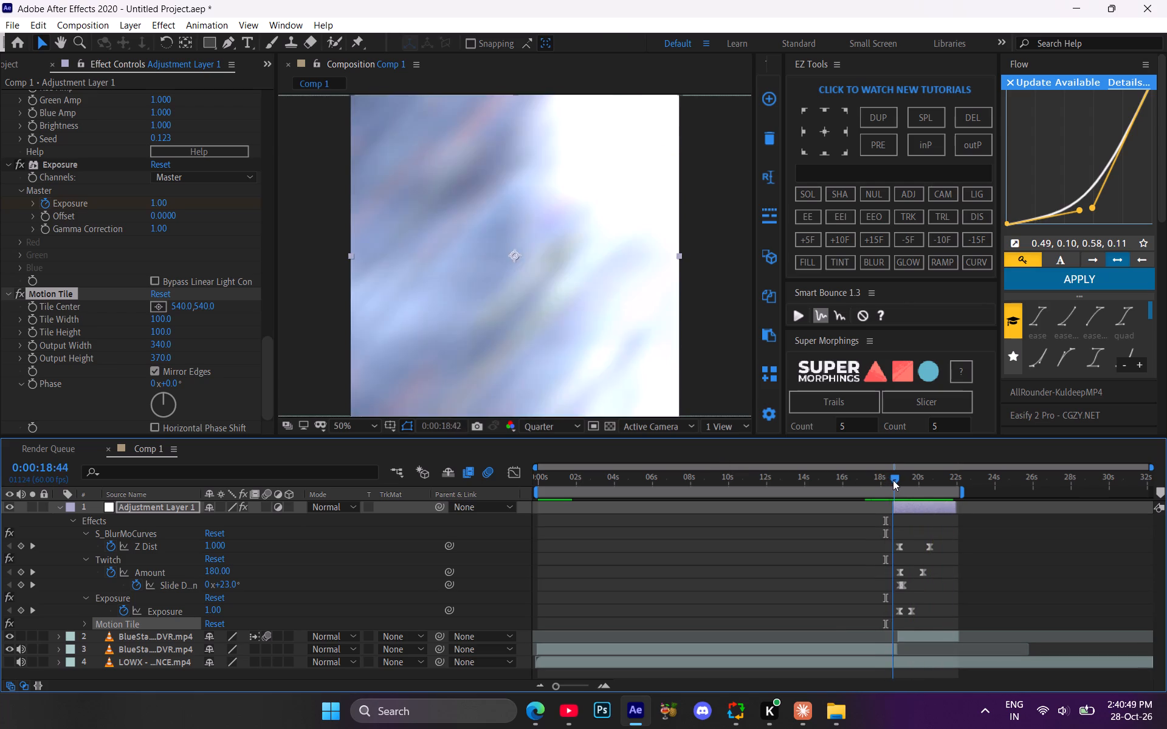
pyautogui.moveTo(893, 480); pyautogui.dragTo(906, 485)
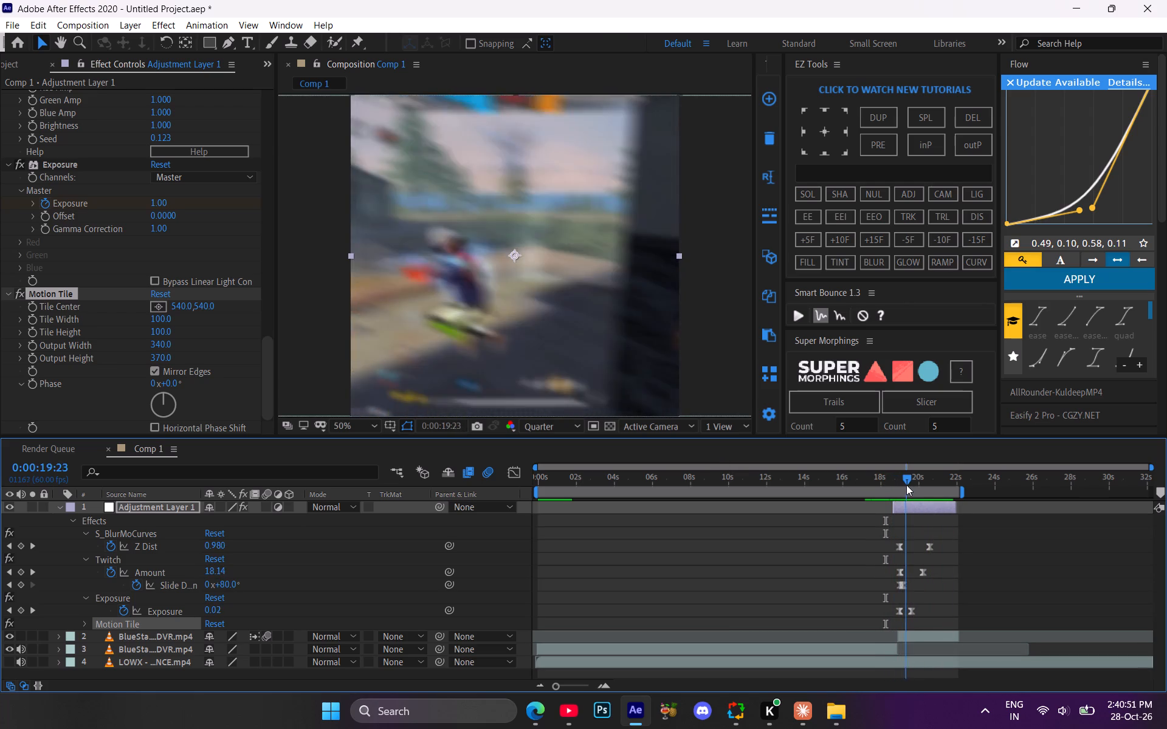
pyautogui.moveTo(906, 485); pyautogui.dragTo(896, 489)
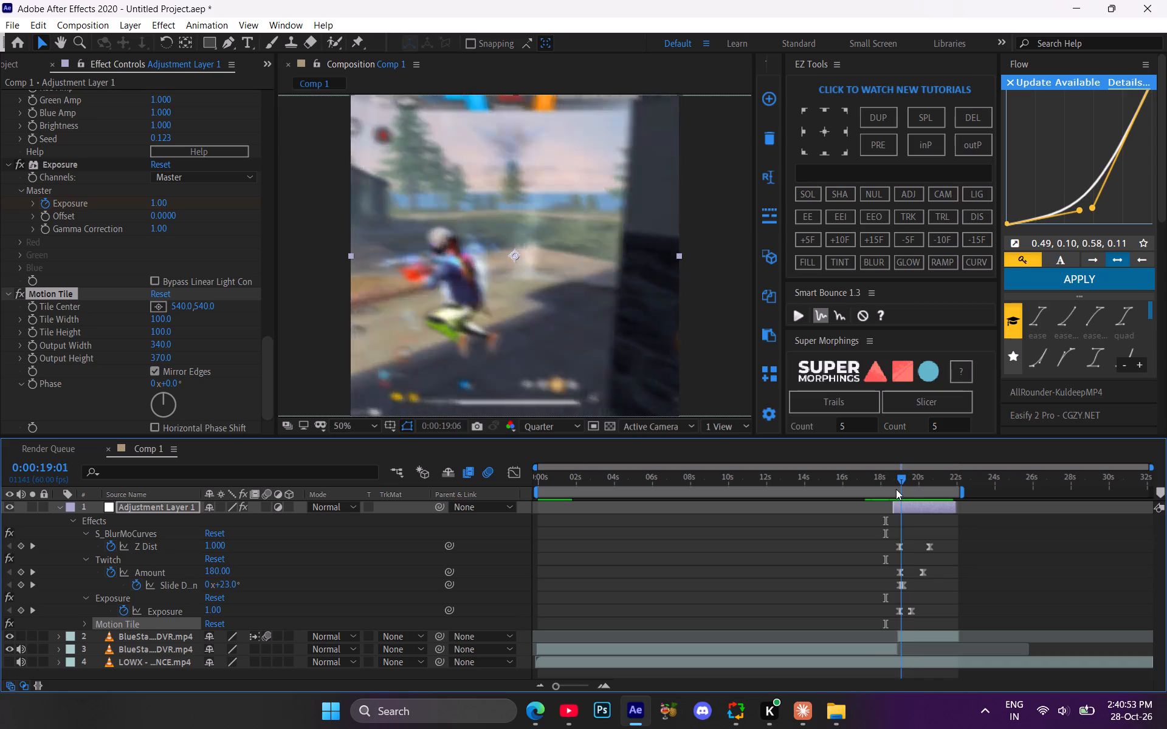
pyautogui.moveTo(896, 489); pyautogui.dragTo(883, 491)
# Play the edit from 0:00:00:00 and collapse the adjustment layer's properties.
pyautogui.moveTo(880, 485); pyautogui.dragTo(588, 495)
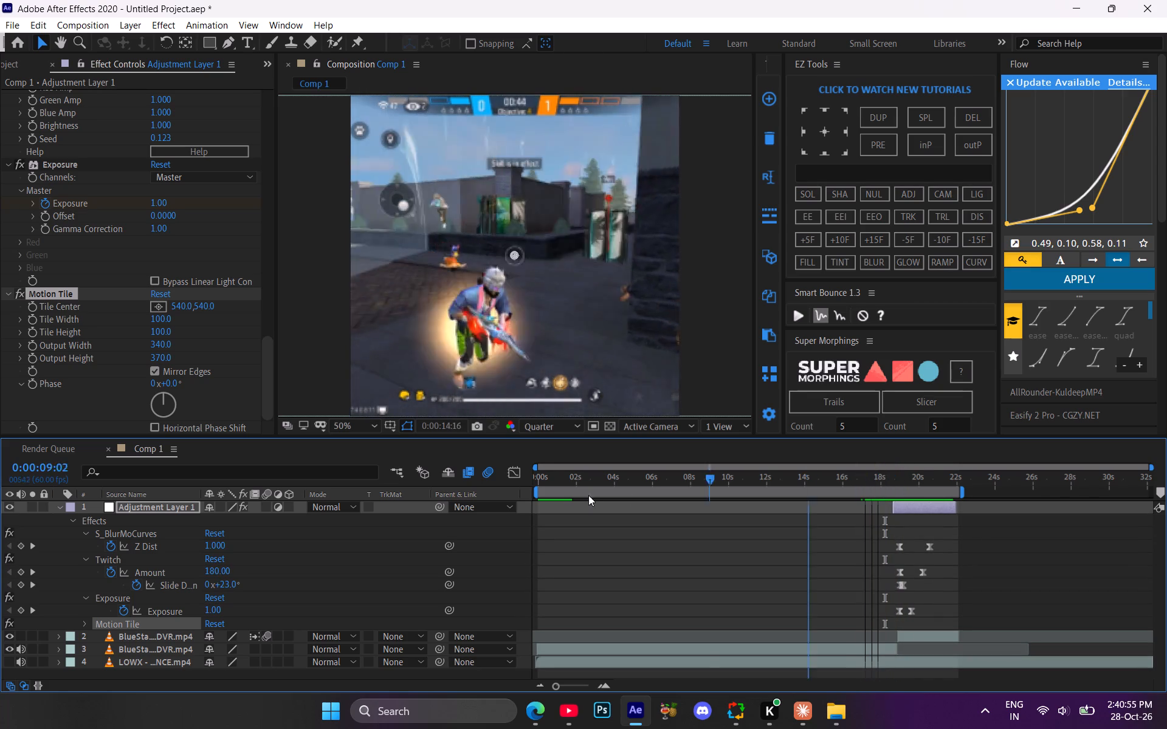
pyautogui.moveTo(588, 495); pyautogui.dragTo(470, 495)
pyautogui.press('space')
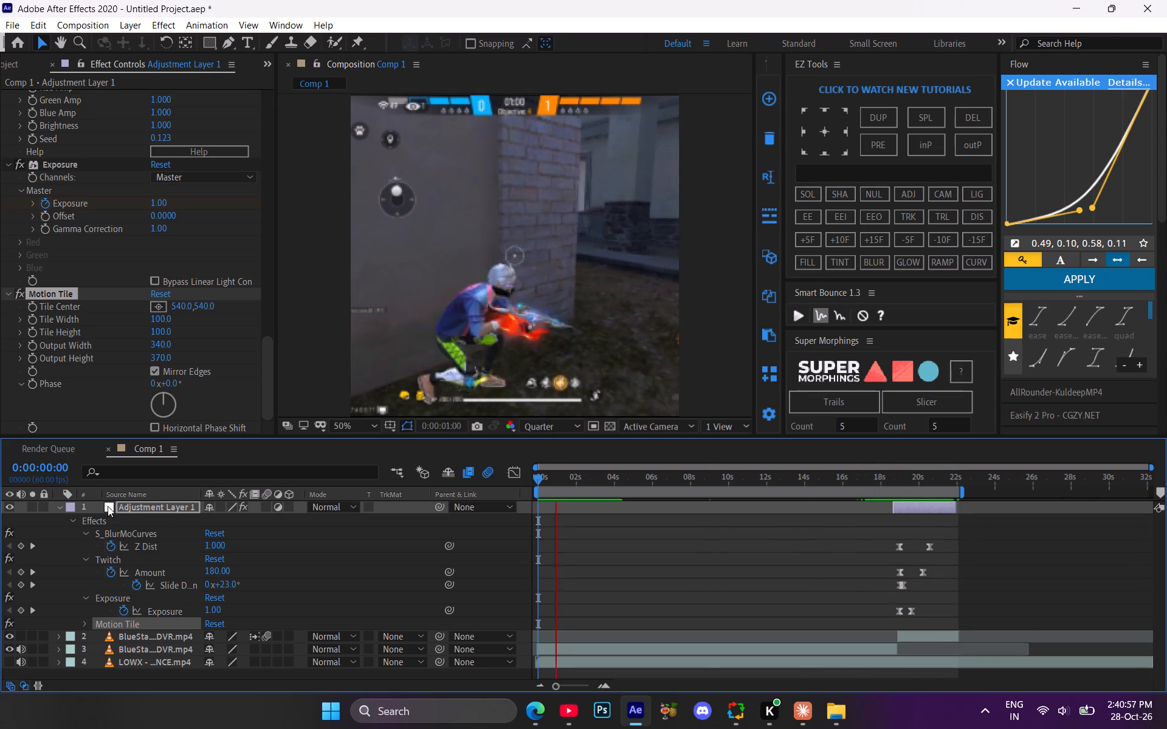
pyautogui.click(58, 508)
pyautogui.click(469, 594)
pyautogui.rightClick(470, 594)
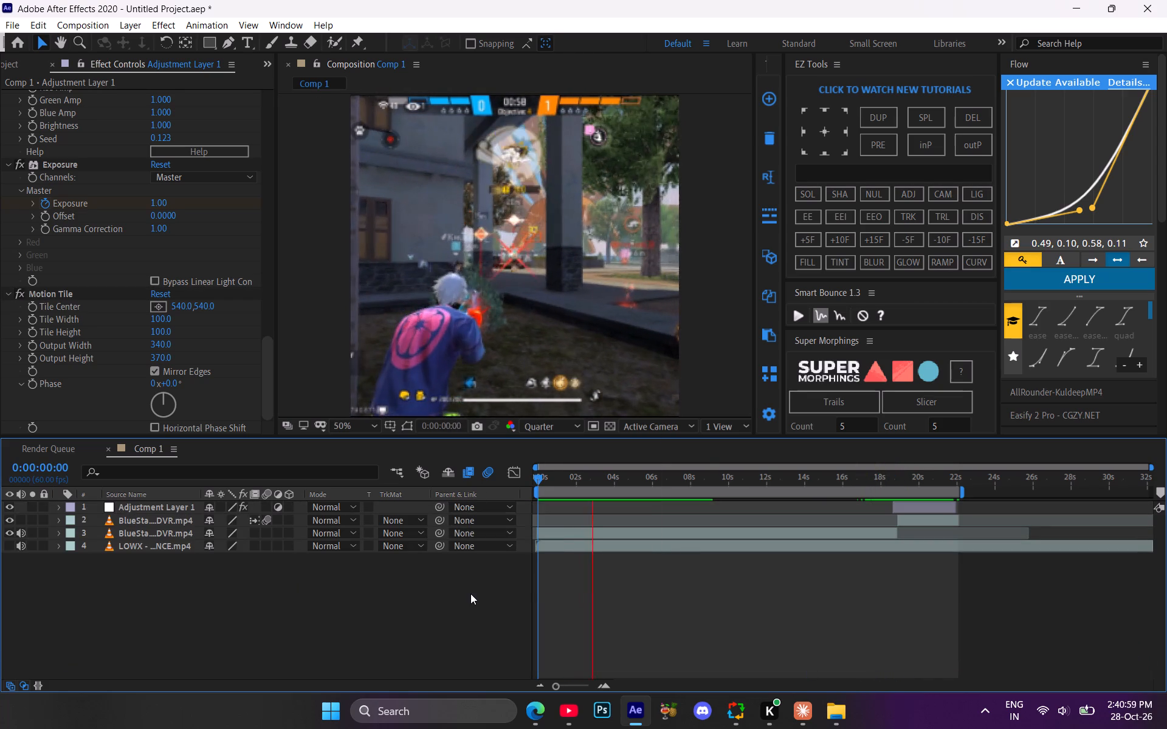
# Add a new adjustment layer above the edit and trim it to end at 0:00:22:06.
pyautogui.click(582, 431)
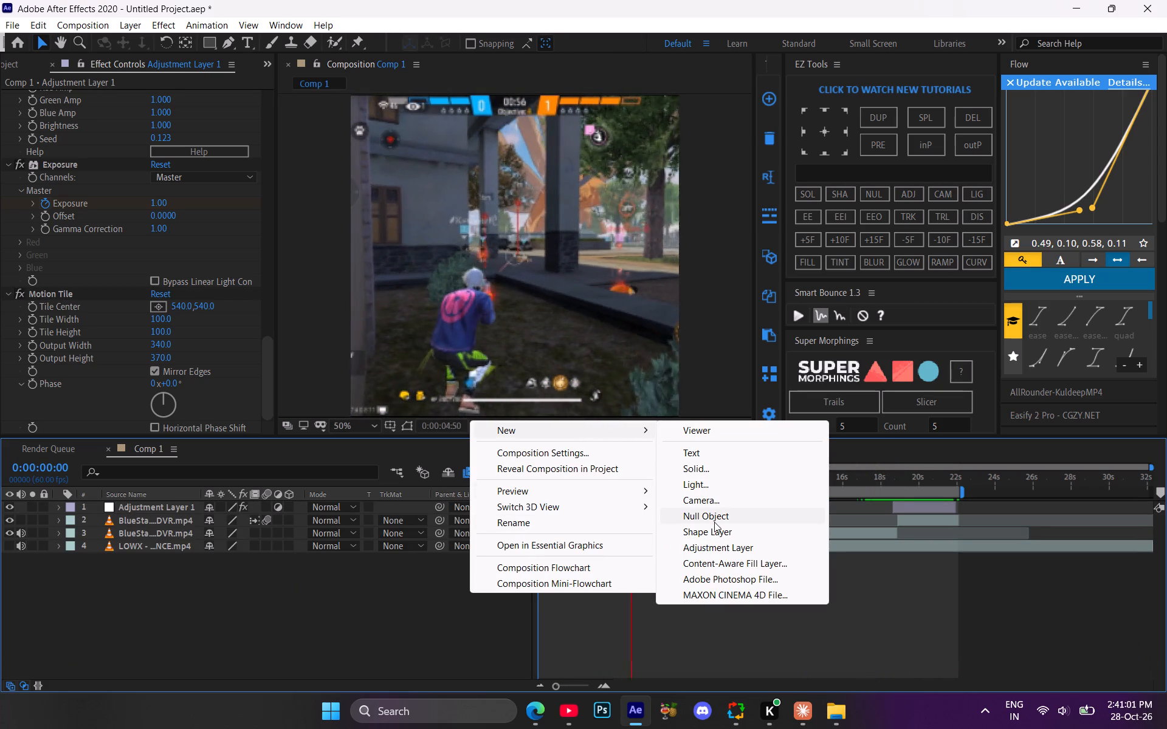
pyautogui.click(719, 546)
pyautogui.moveTo(574, 476); pyautogui.dragTo(569, 474)
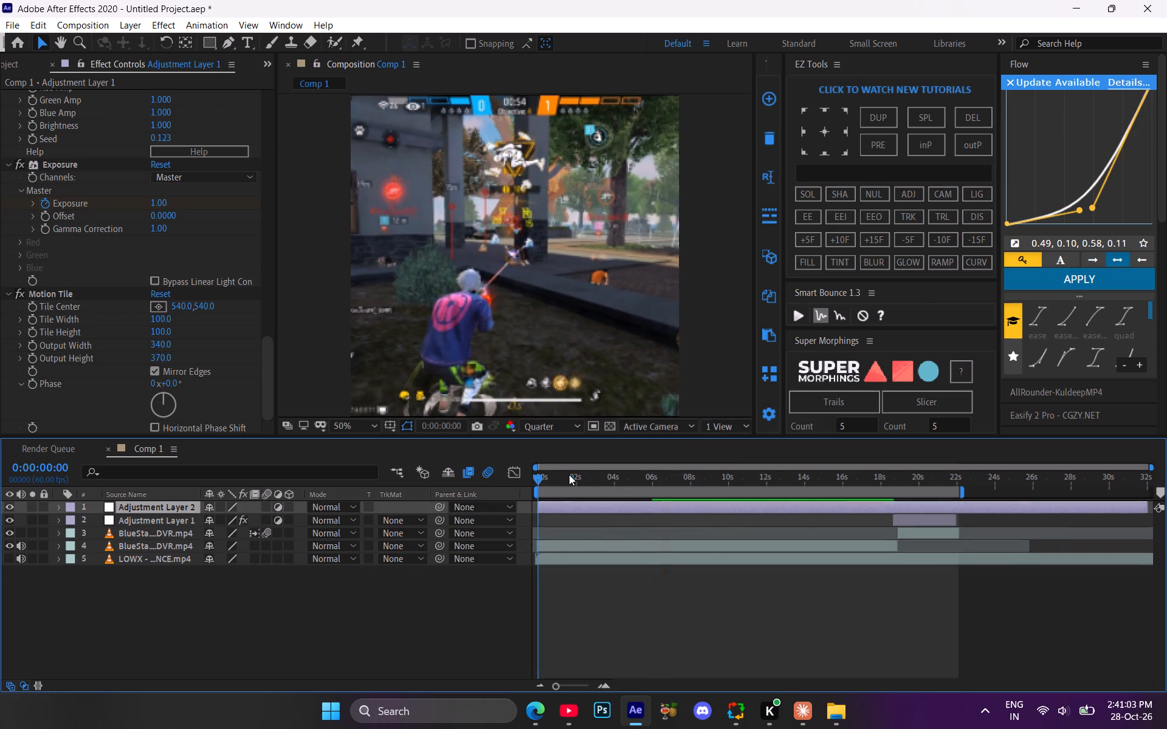
pyautogui.moveTo(569, 474); pyautogui.dragTo(958, 490)
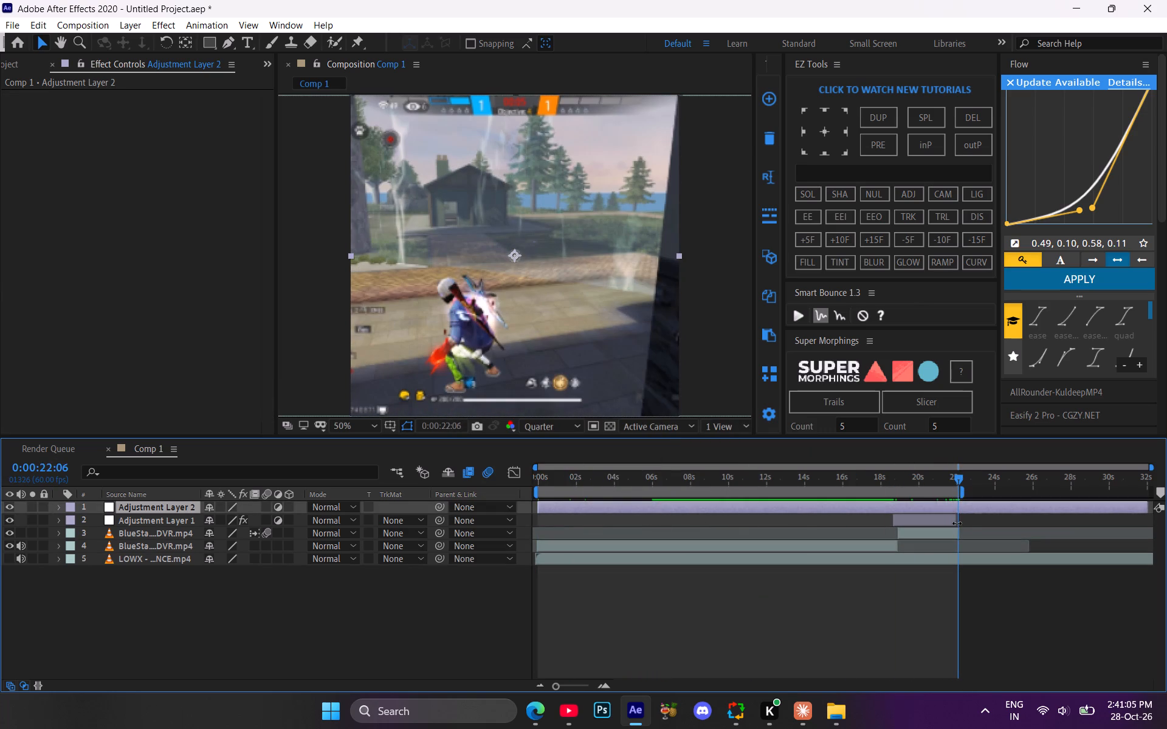
pyautogui.click(957, 523)
pyautogui.click(962, 503)
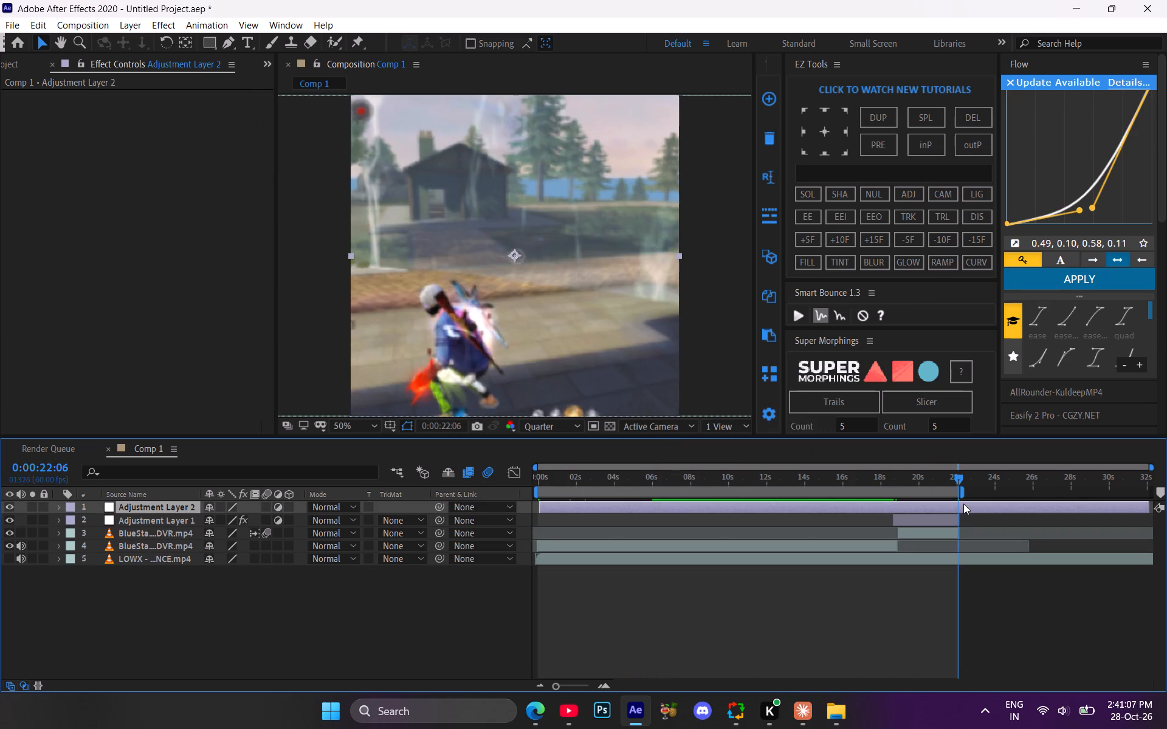
pyautogui.hotkey('ctrl', 'shift', 'd')
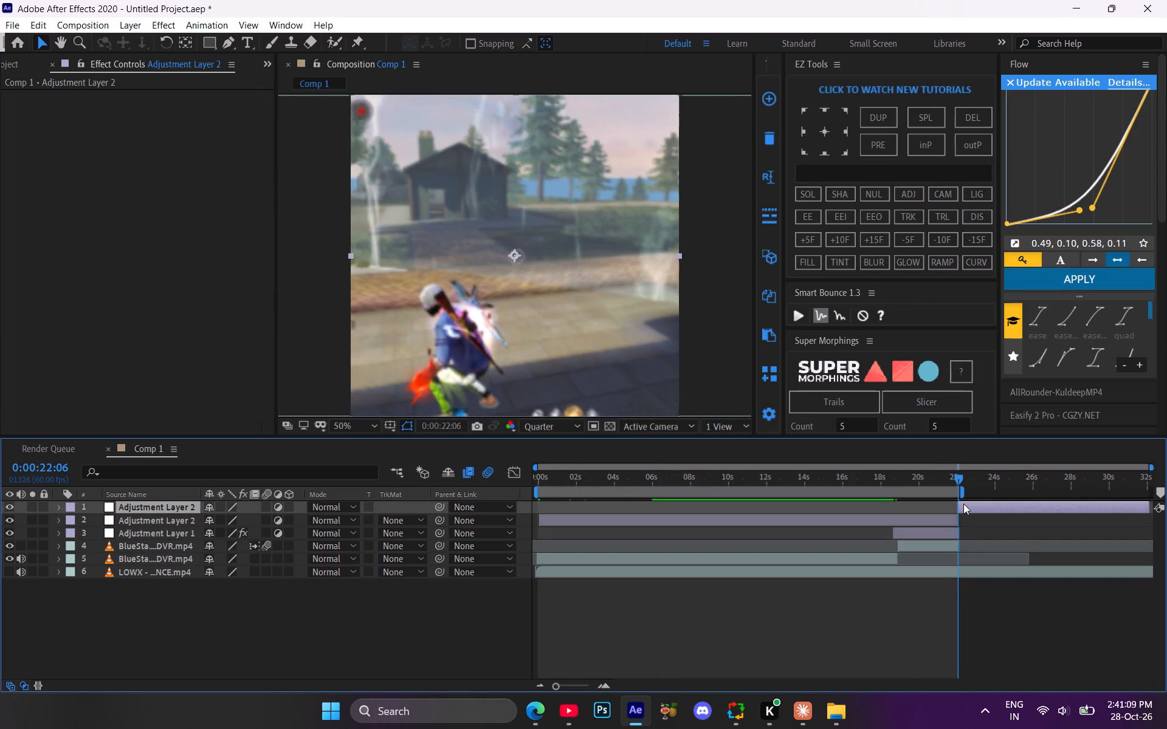
pyautogui.press('Delete')
pyautogui.click(962, 503)
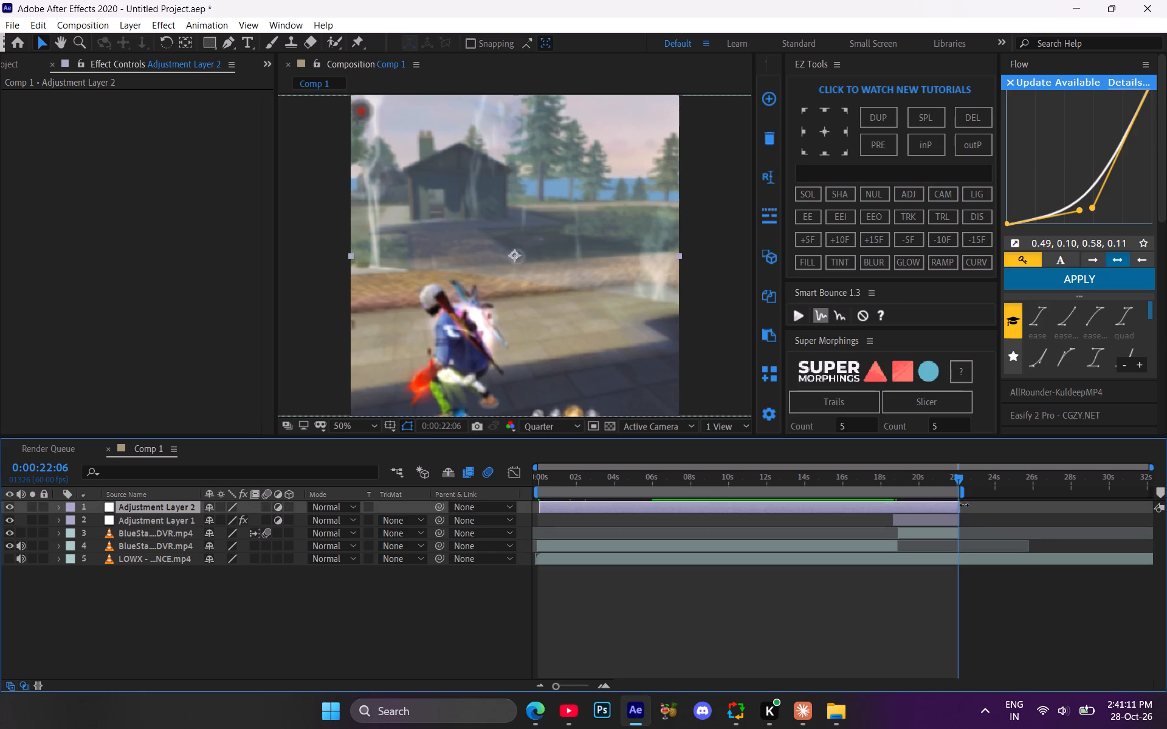
pyautogui.moveTo(957, 482); pyautogui.dragTo(485, 498)
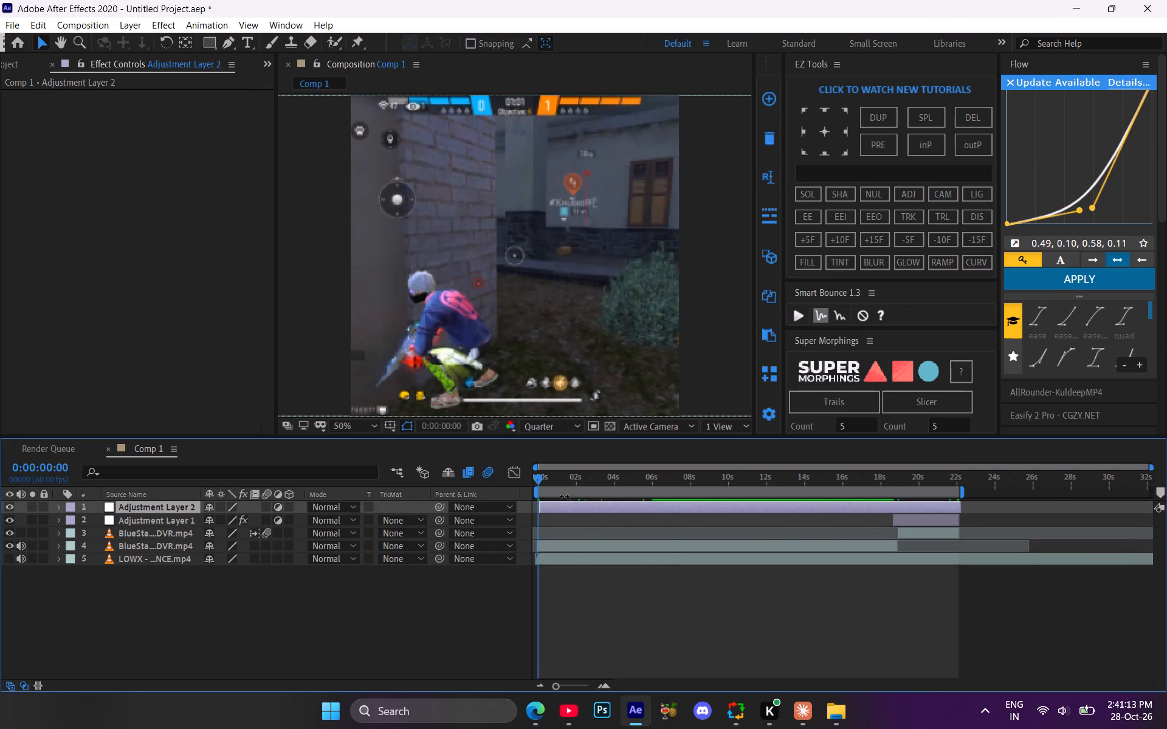
pyautogui.click(536, 502)
pyautogui.hotkey('shift', 'space')
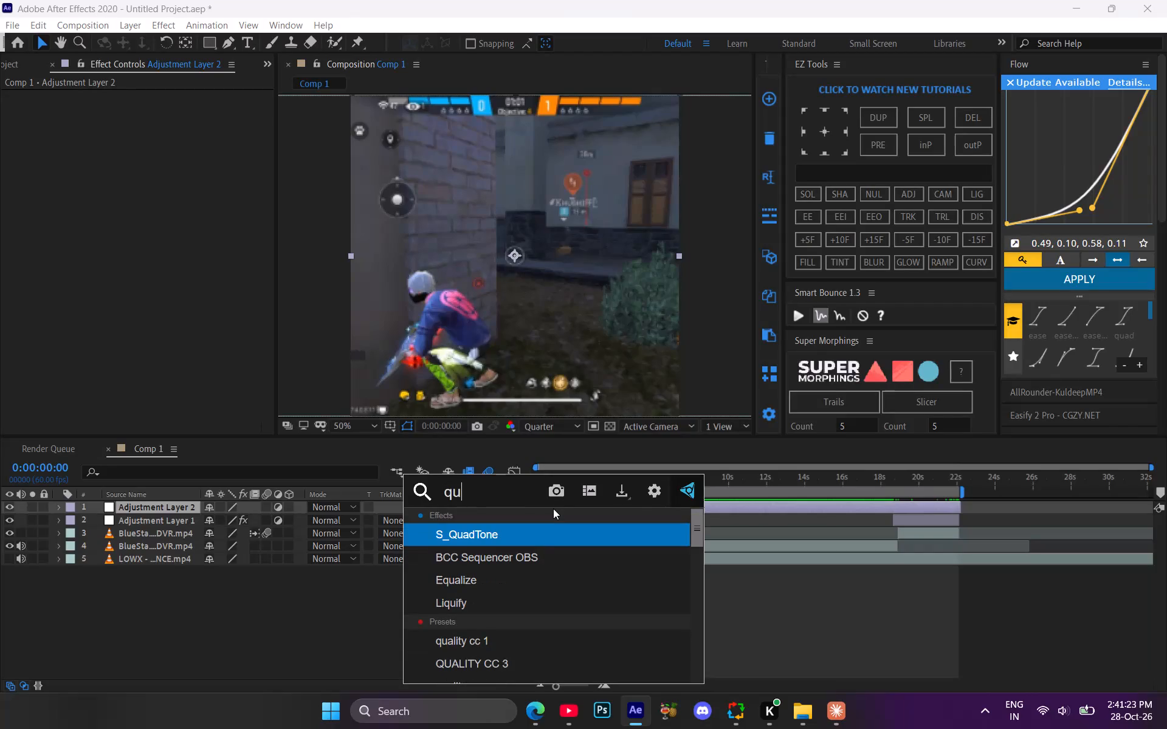
pyautogui.write('al')
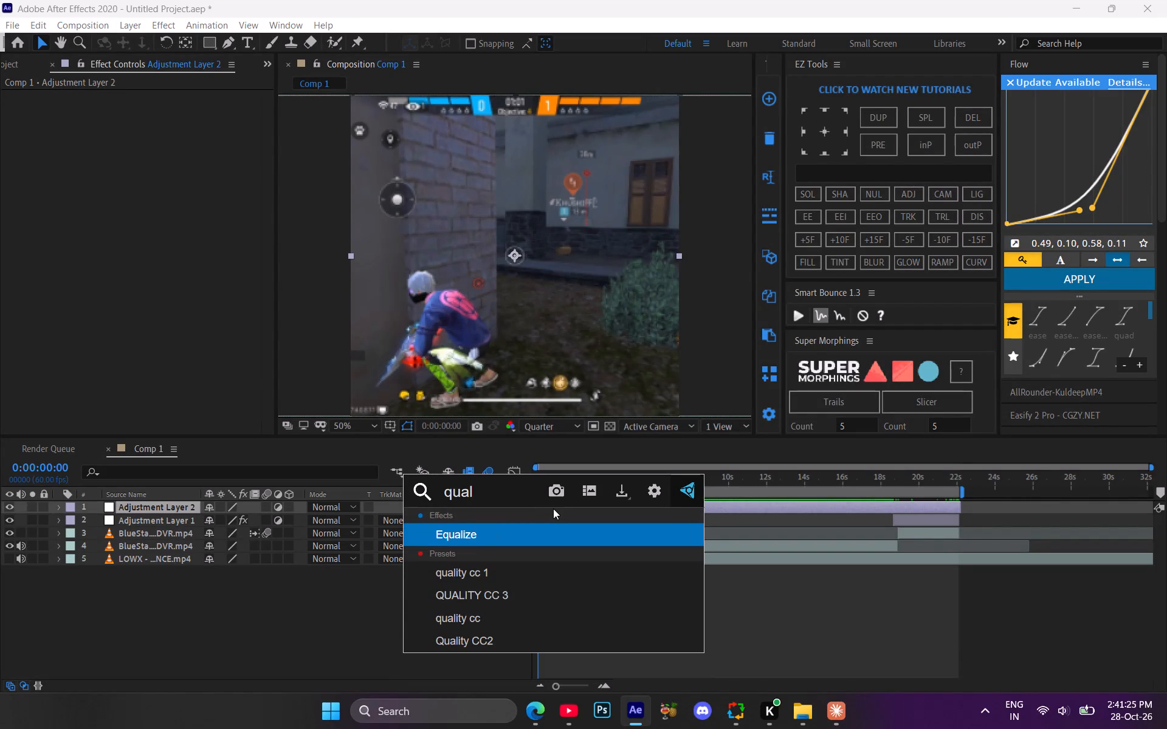
pyautogui.press('Down')
pyautogui.press('Down')
pyautogui.press('Up')
pyautogui.press('Return')
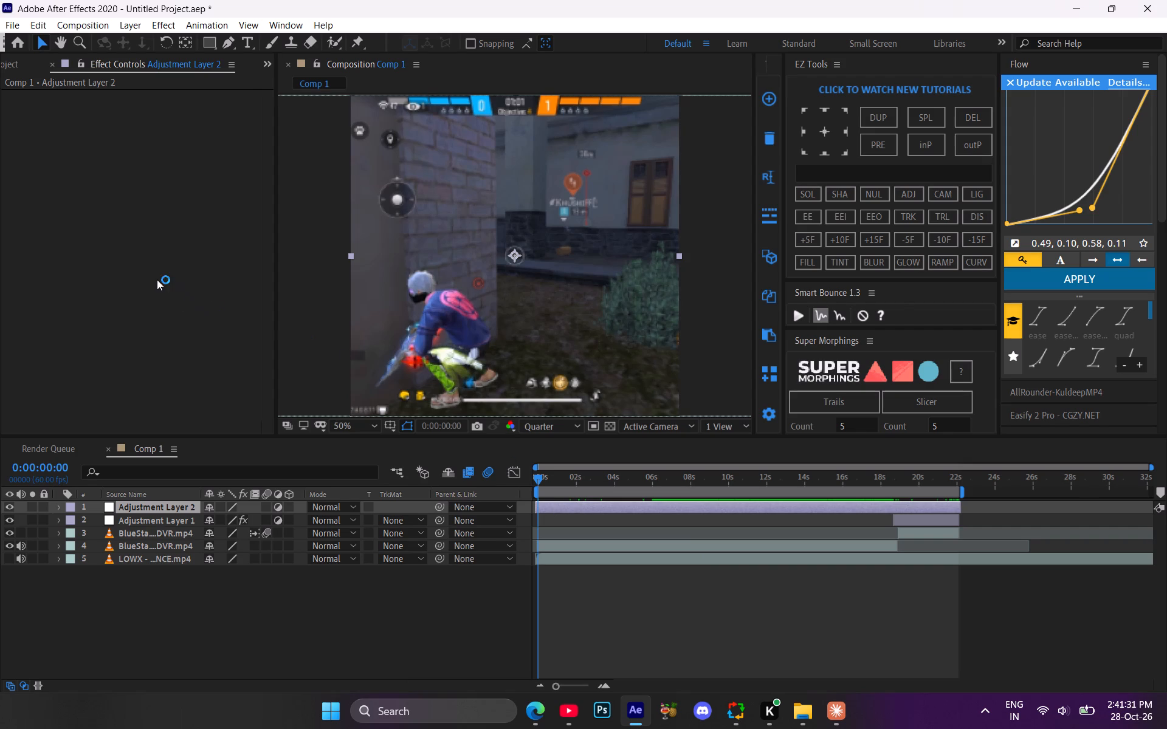
# Check the colour preset at Full preview resolution at 0:00:02:26 and 0:00:06:04, comparing the frame with Adjustment Layer 2 hidden and shown.
pyautogui.scroll(2, 194, 341)
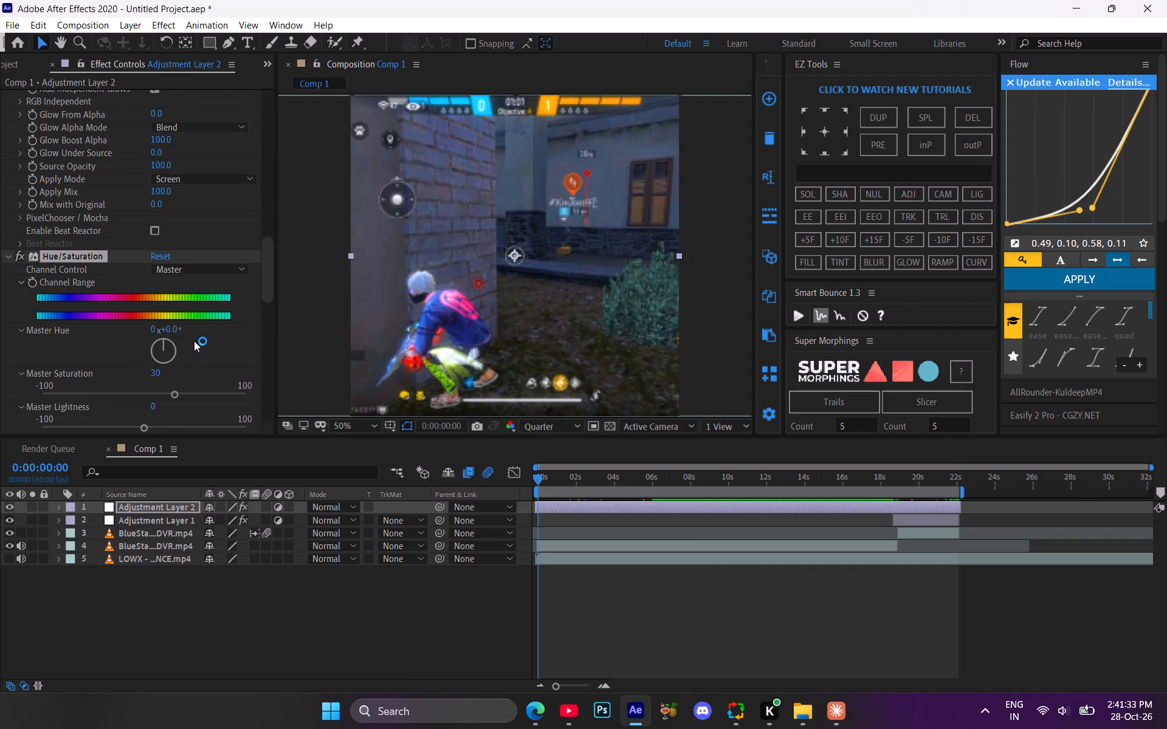
pyautogui.scroll(2, 194, 341)
pyautogui.click(545, 422)
pyautogui.click(548, 457)
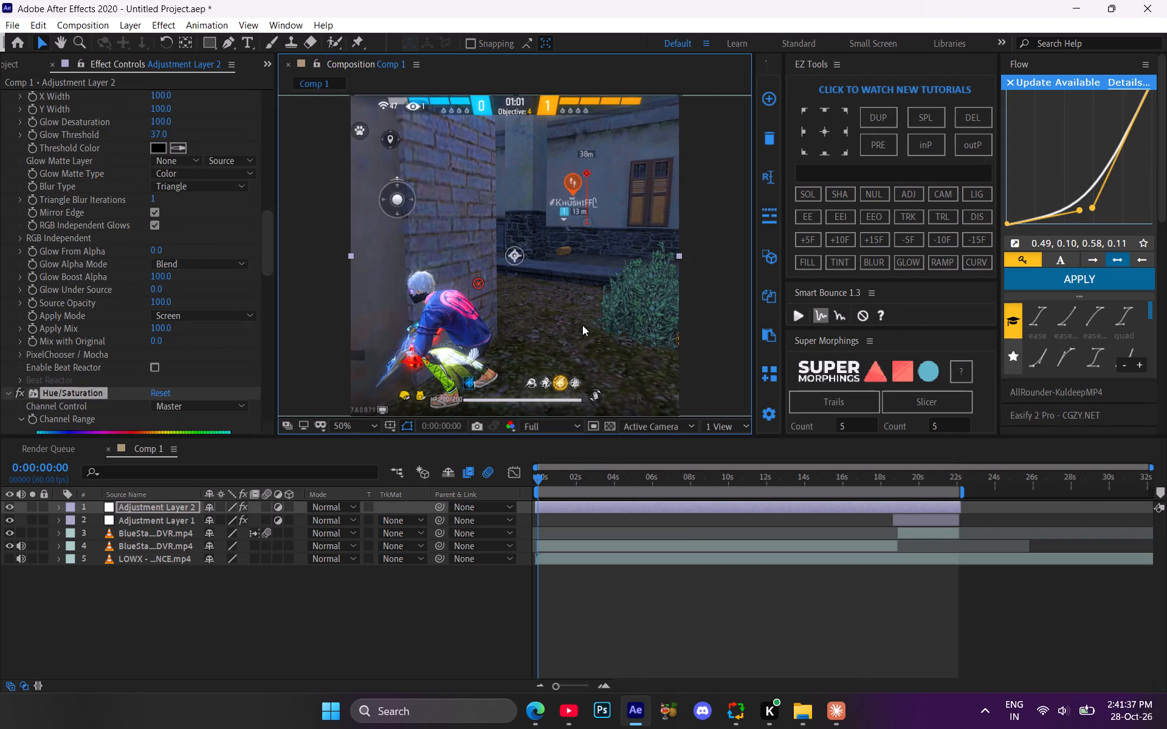
pyautogui.click(562, 488)
pyautogui.click(584, 480)
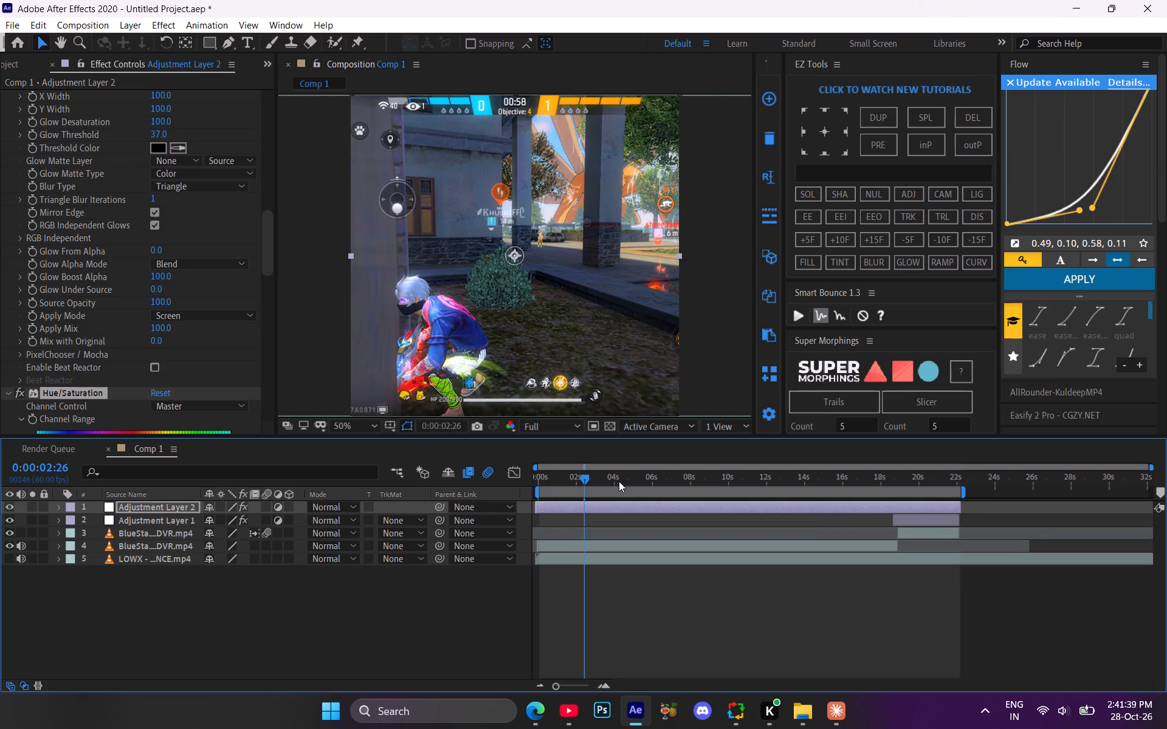
pyautogui.click(653, 480)
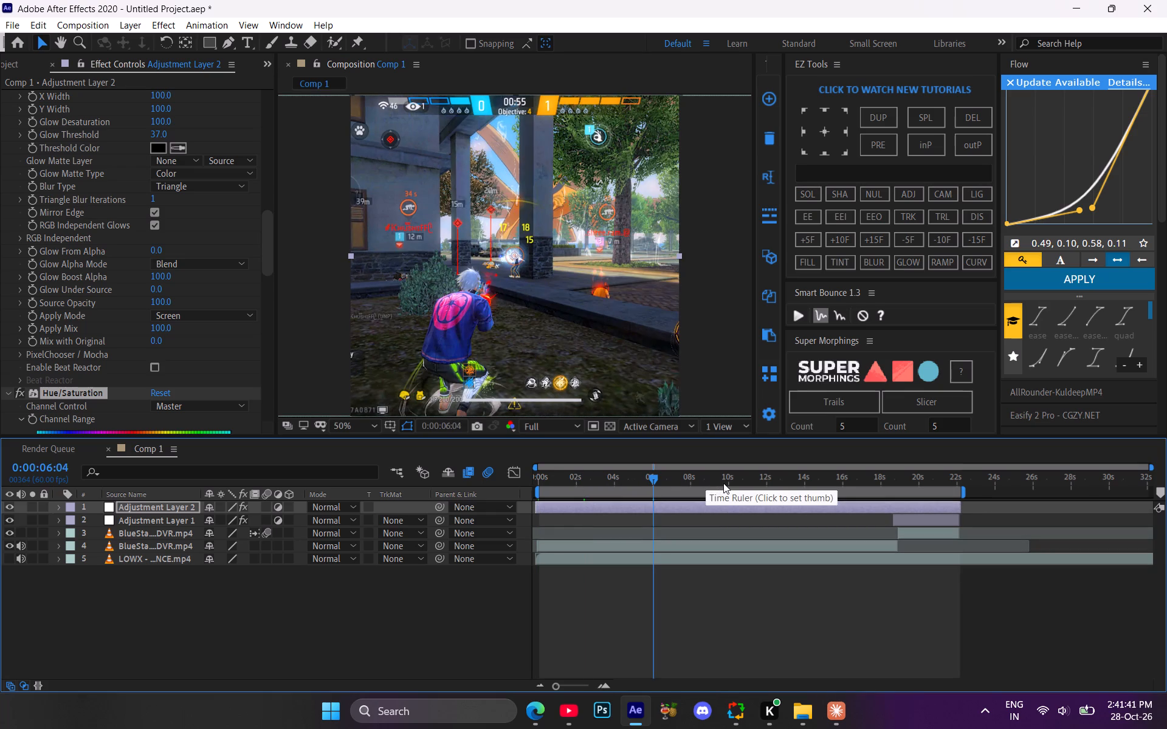
pyautogui.click(9, 512)
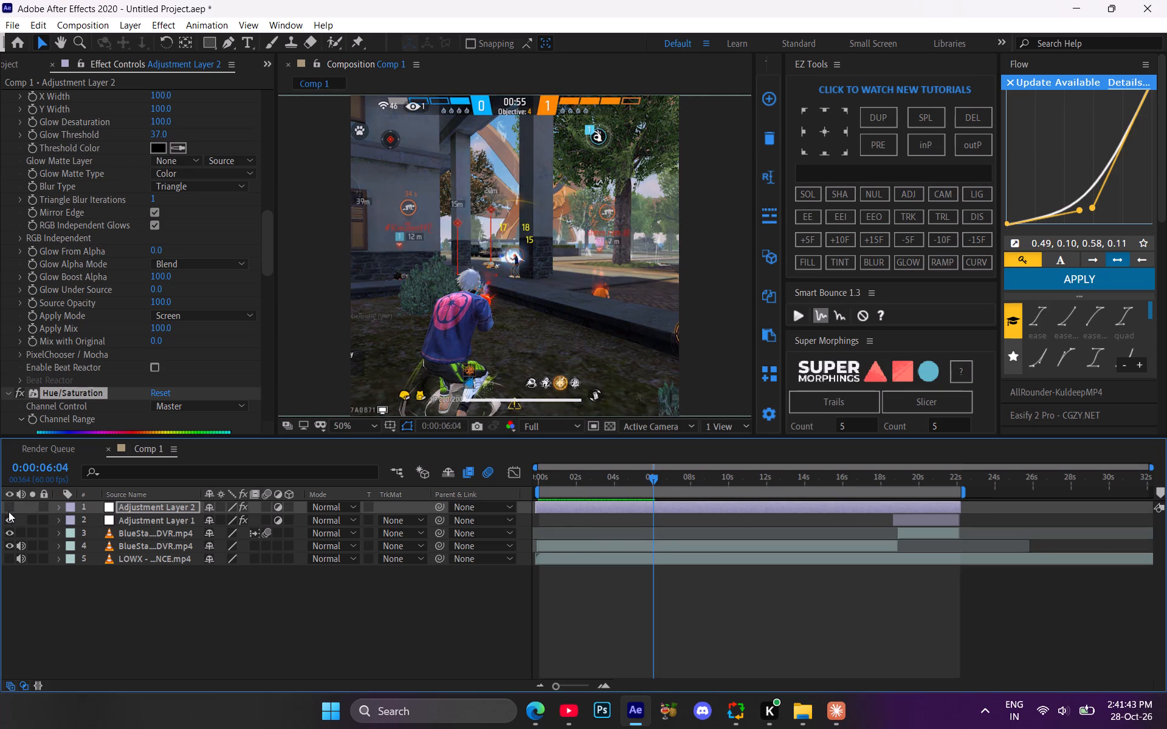
pyautogui.click(9, 512)
pyautogui.click(9, 512)
pyautogui.click(9, 512)
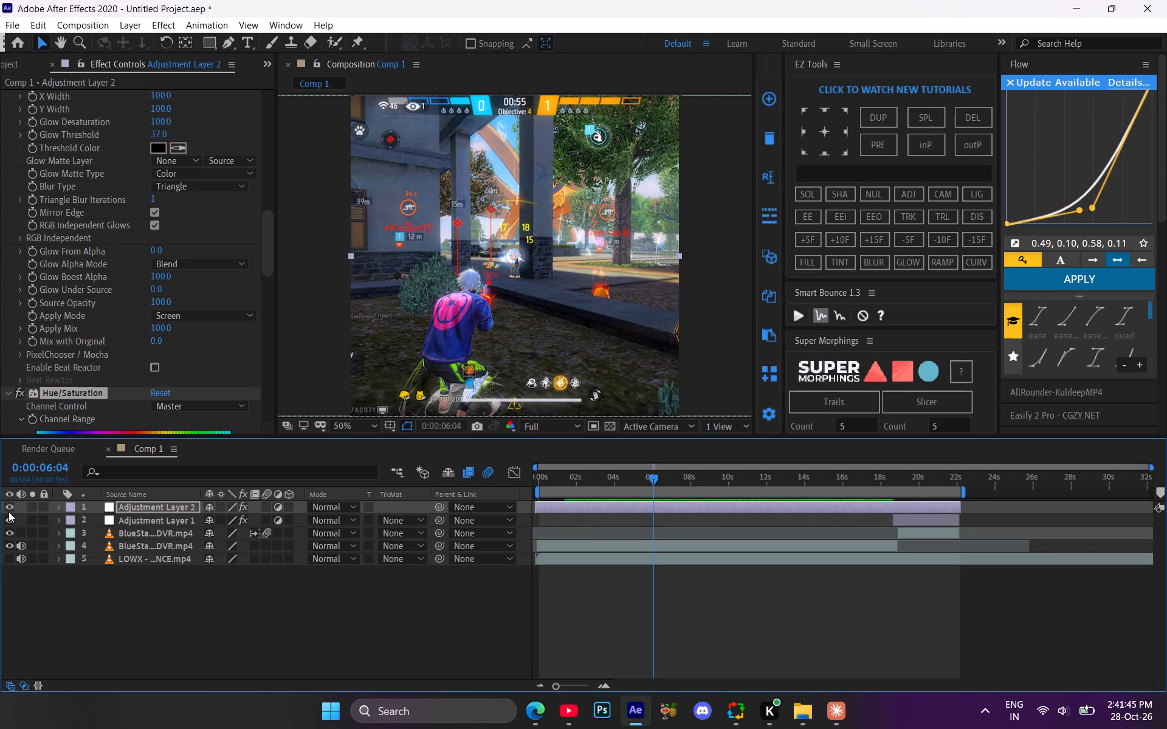
# Return to 0:00:00:00, set the preview resolution to Quarter and hide Adjustment Layer 2 and Adjustment Layer 1.
pyautogui.moveTo(594, 485); pyautogui.dragTo(465, 470)
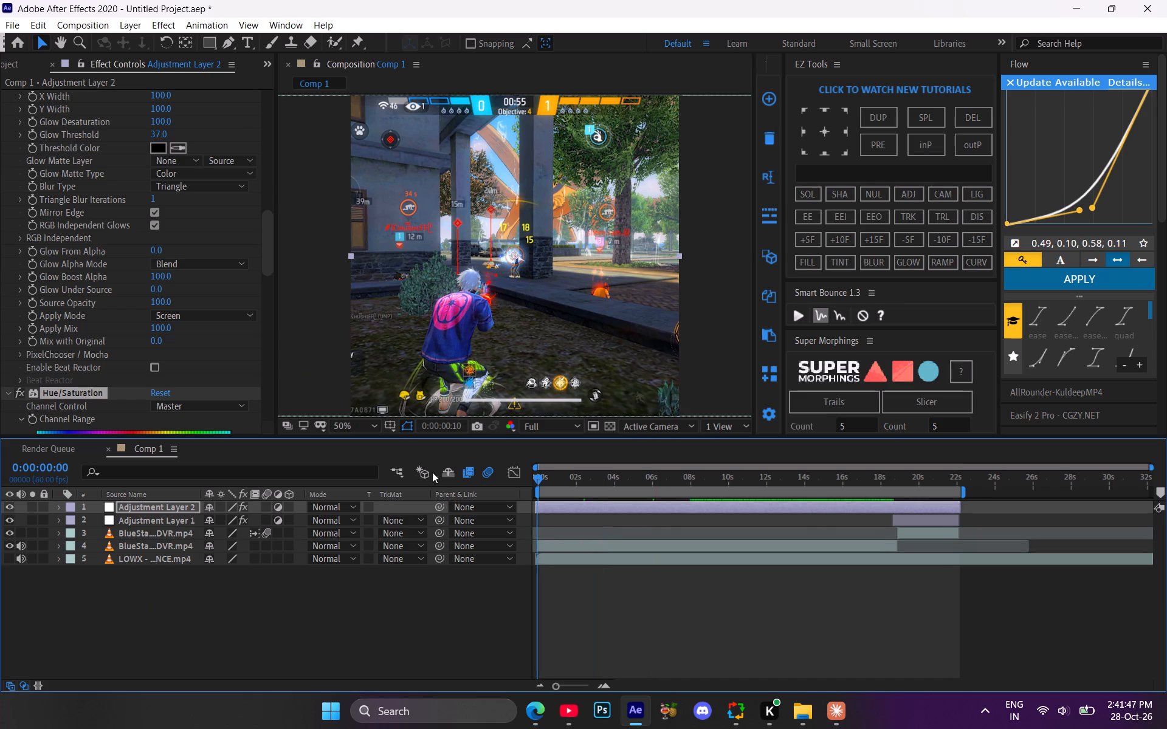
pyautogui.click(548, 425)
pyautogui.click(553, 510)
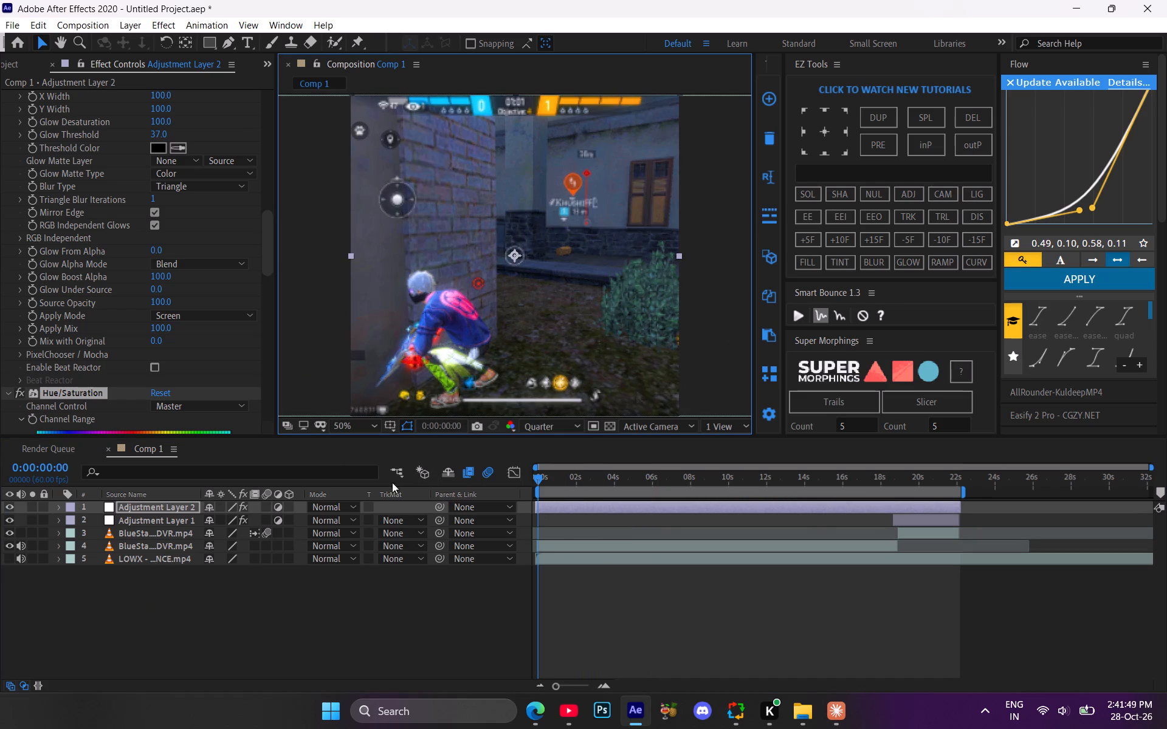
pyautogui.click(8, 510)
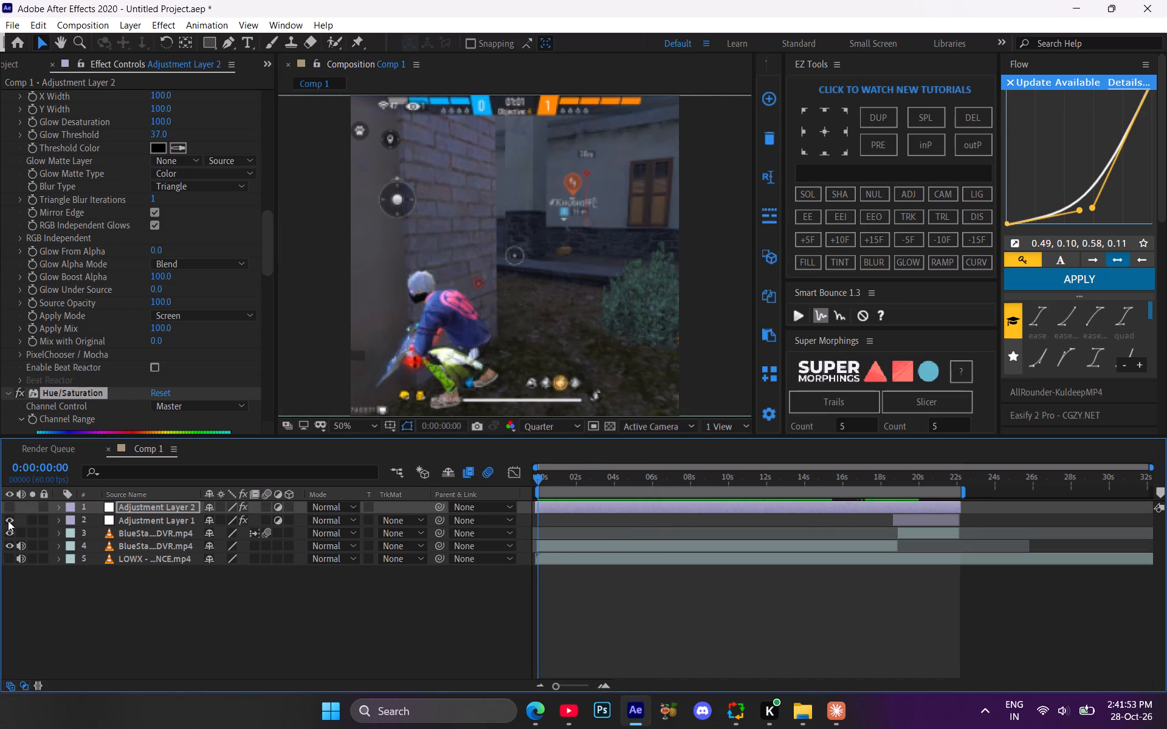
pyautogui.click(5, 522)
# Add a third adjustment layer at the top of the stack and trim it to end at 0:00:22:13.
pyautogui.moveTo(392, 617); pyautogui.dragTo(391, 617, button='right')
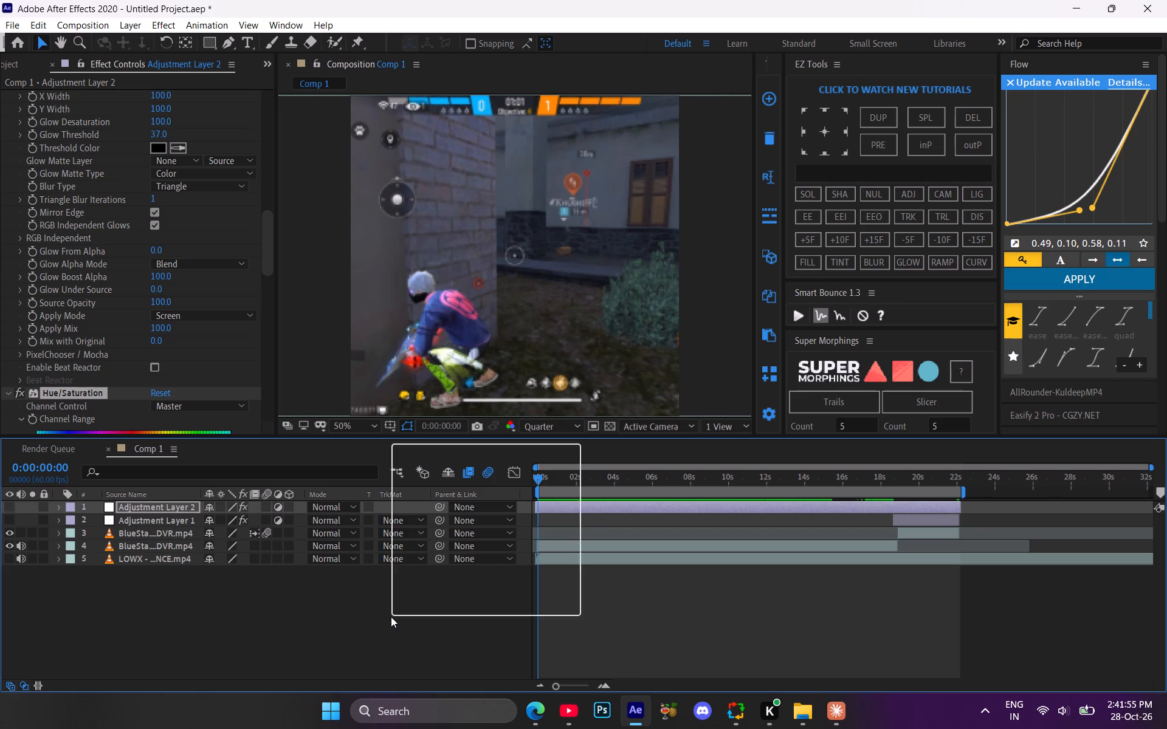
pyautogui.moveTo(391, 617); pyautogui.dragTo(402, 612, button='right')
pyautogui.click(339, 614)
pyautogui.rightClick(339, 614)
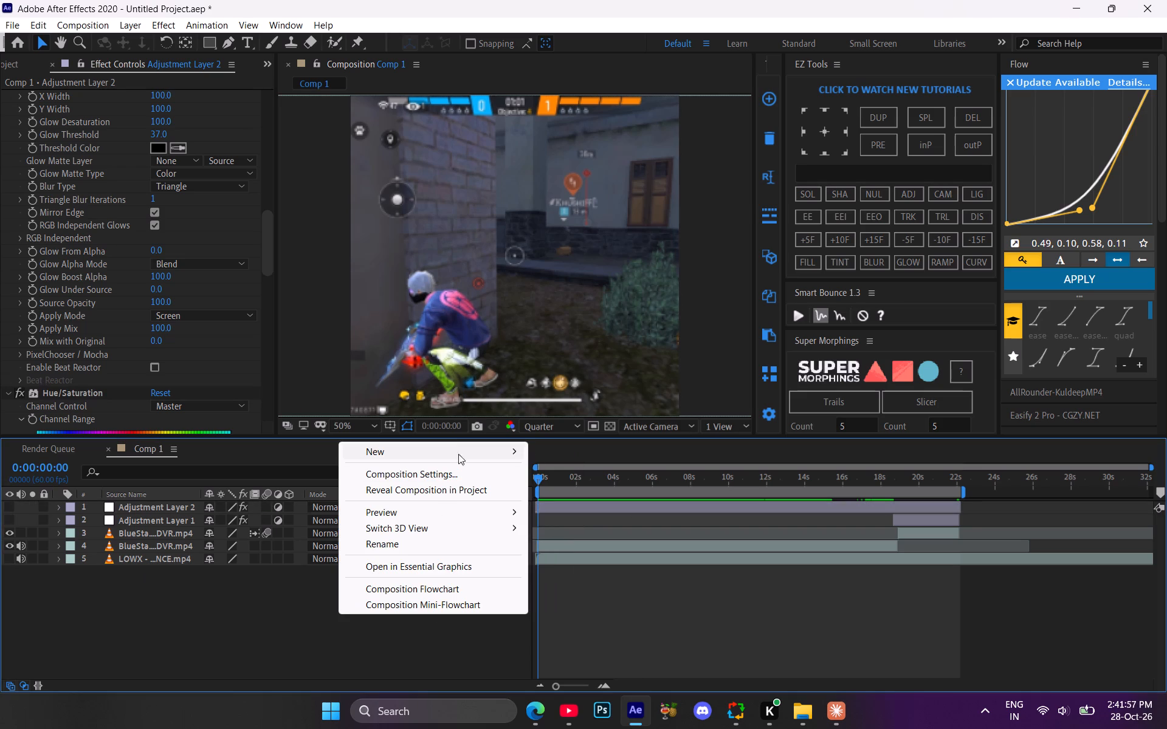
pyautogui.click(463, 447)
pyautogui.click(586, 565)
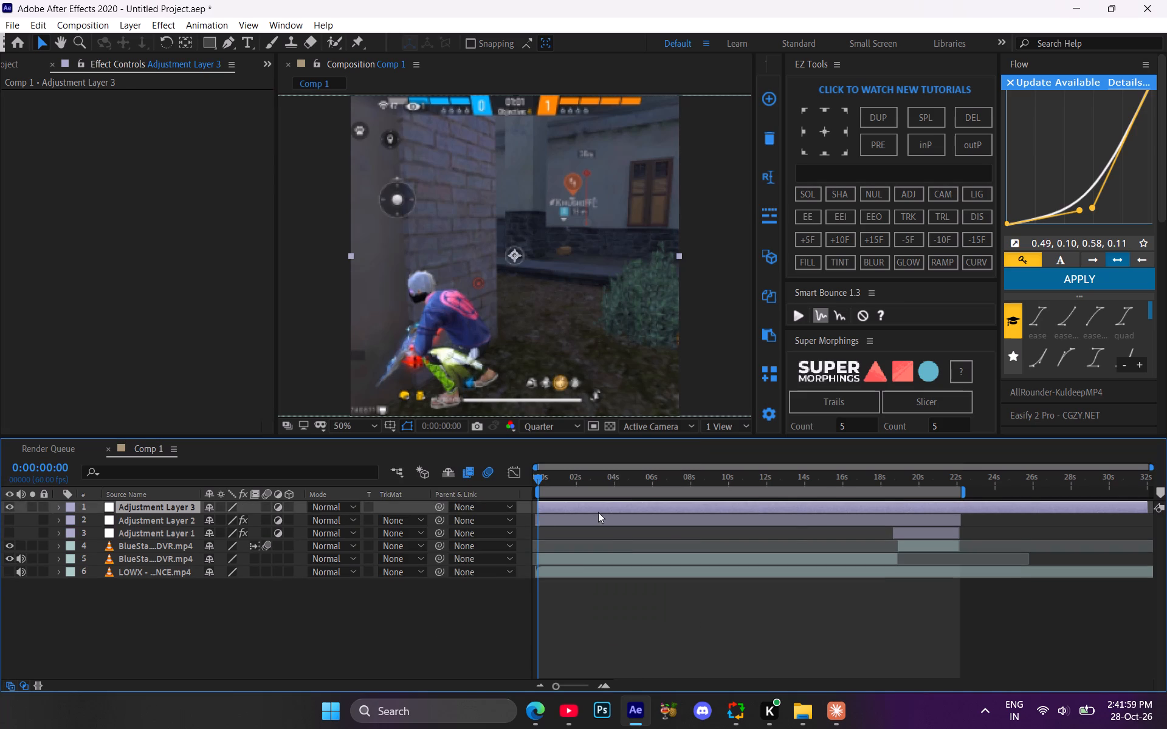
pyautogui.moveTo(547, 477); pyautogui.dragTo(959, 497)
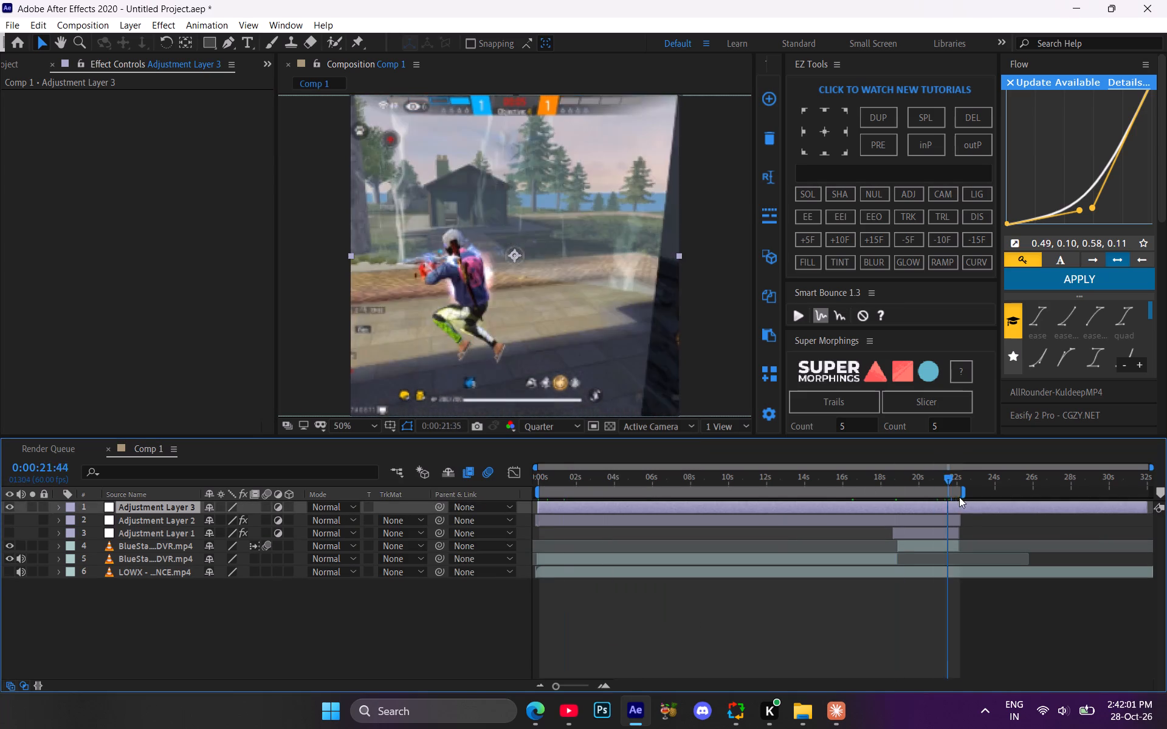
pyautogui.moveTo(959, 497); pyautogui.dragTo(960, 497)
pyautogui.click(959, 499)
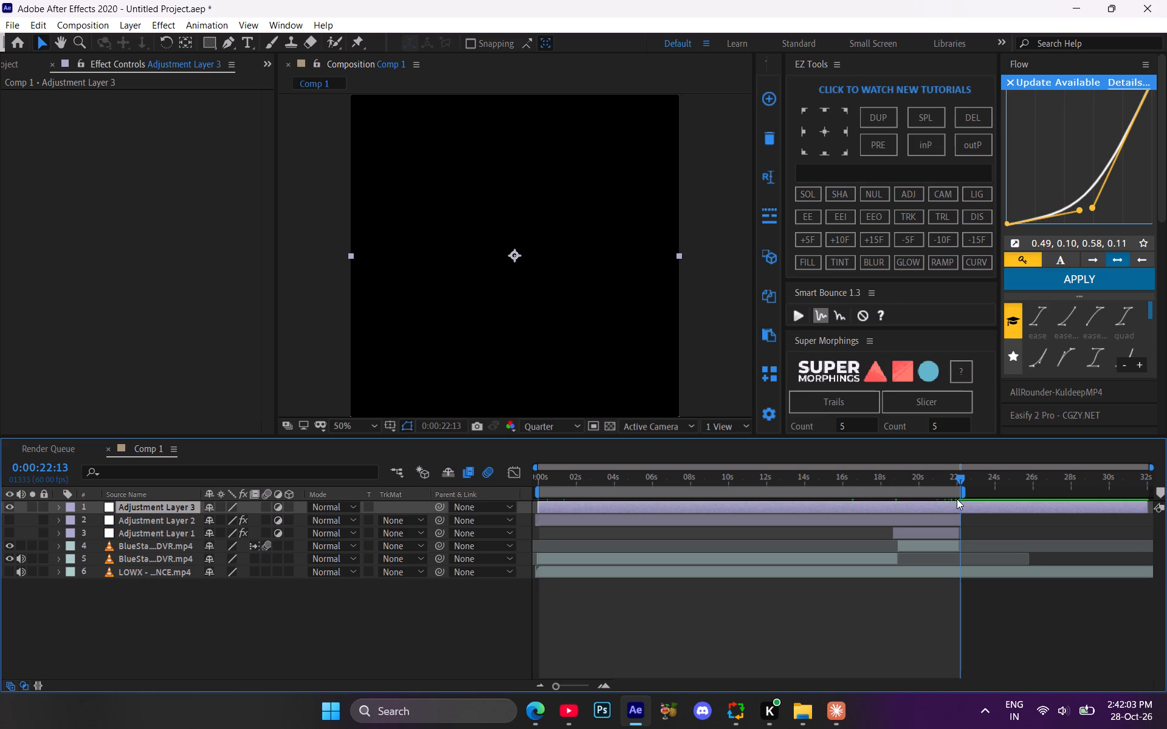
pyautogui.hotkey('ctrl', 'shift', 'd')
pyautogui.press('Delete')
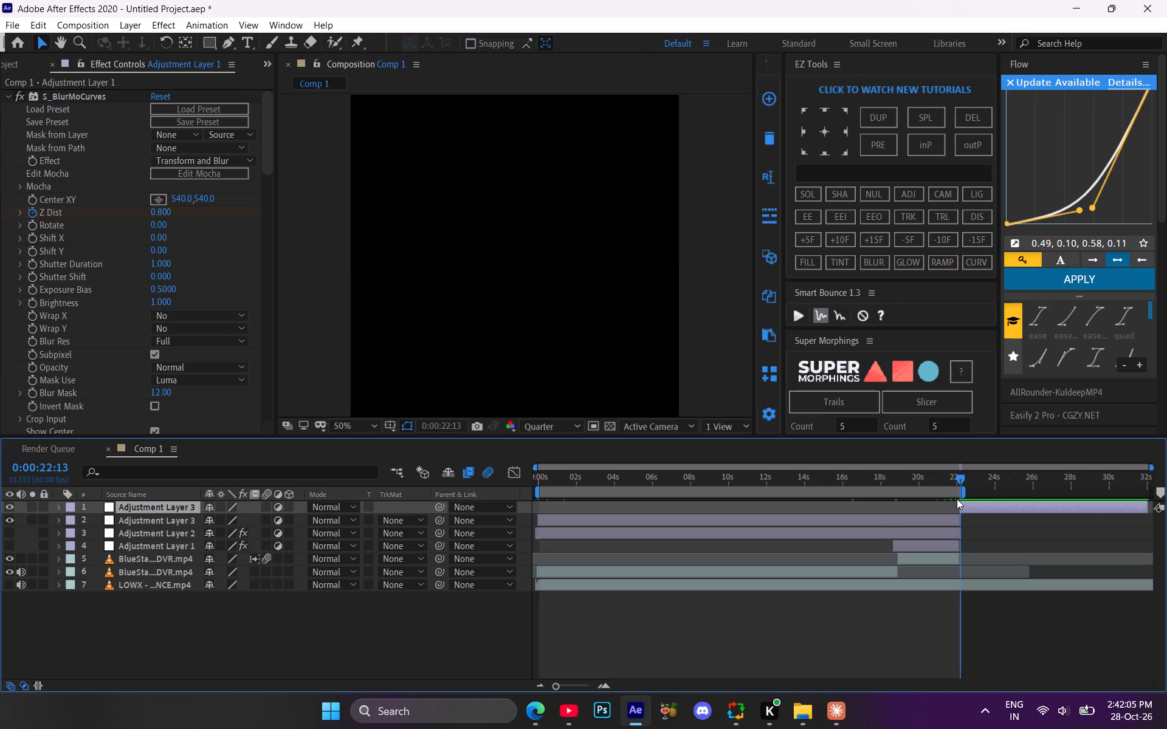
pyautogui.click(655, 498)
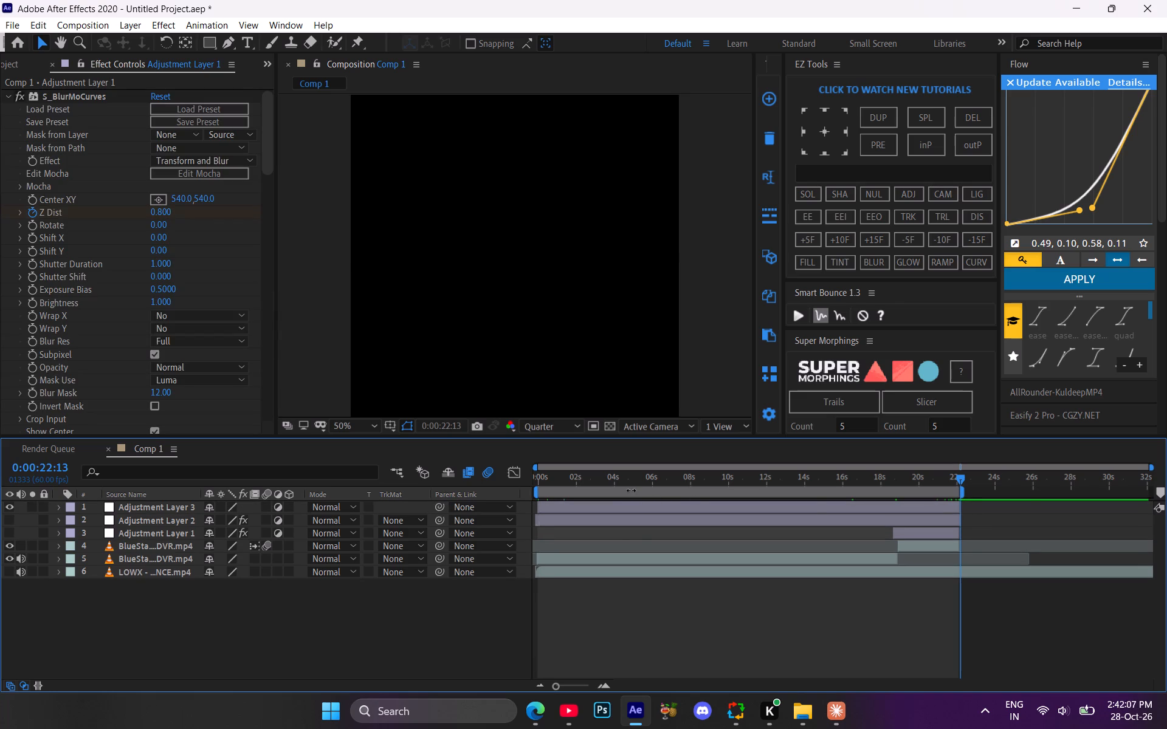
# Apply S_Clouds to Adjustment Layer 3 and scrub the opening from 0:00:00:00 to check the cloud movement.
pyautogui.moveTo(607, 482); pyautogui.dragTo(522, 479)
pyautogui.click(553, 504)
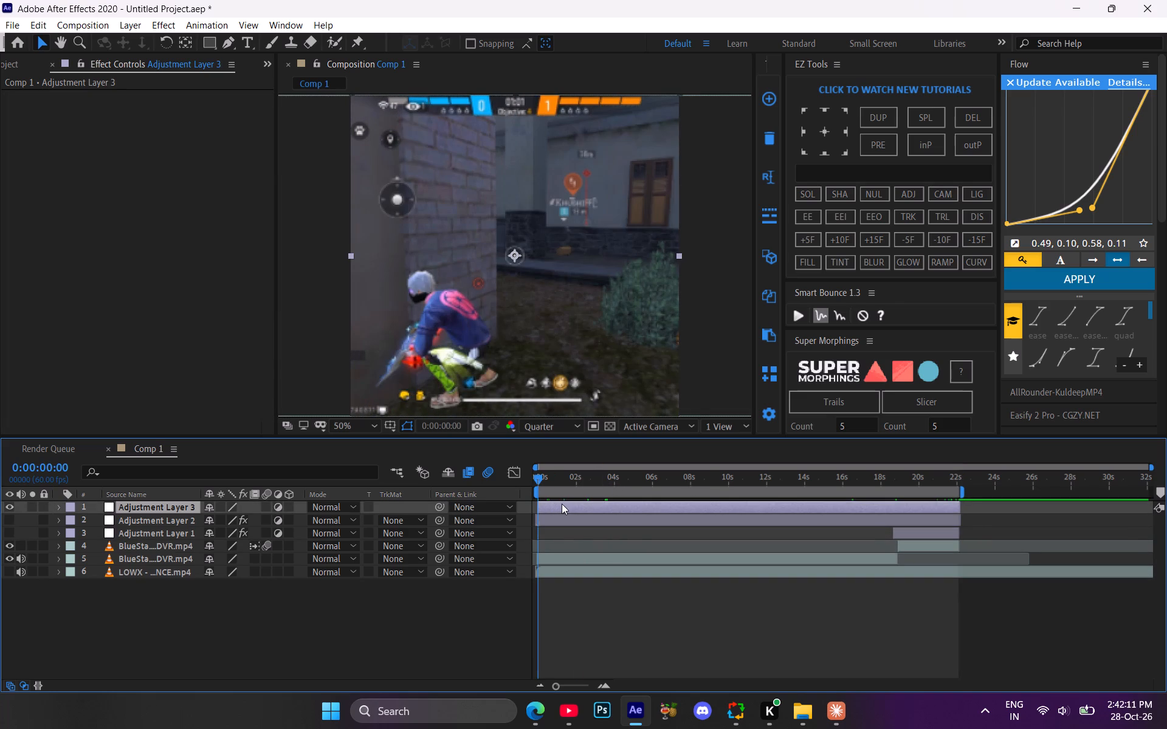
pyautogui.hotkey('shift', 'space')
pyautogui.write('clode')
pyautogui.press('BackSpace')
pyautogui.press('BackSpace')
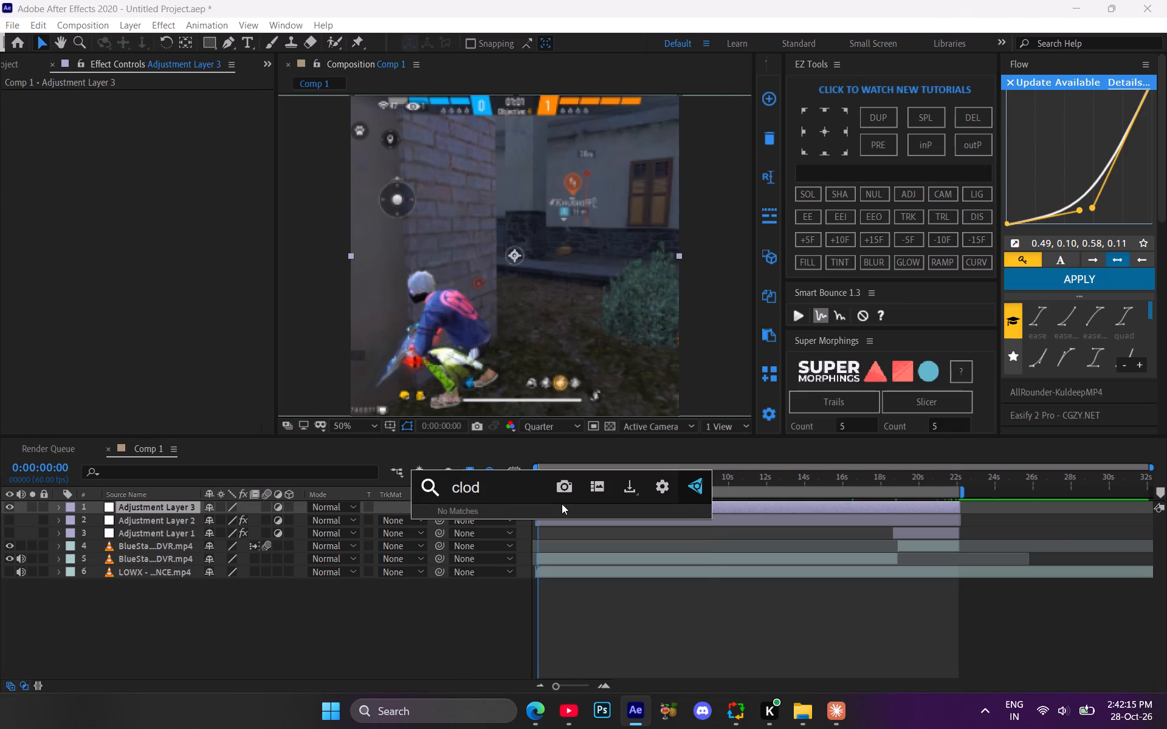
pyautogui.press('BackSpace')
pyautogui.write('oude')
pyautogui.press('BackSpace')
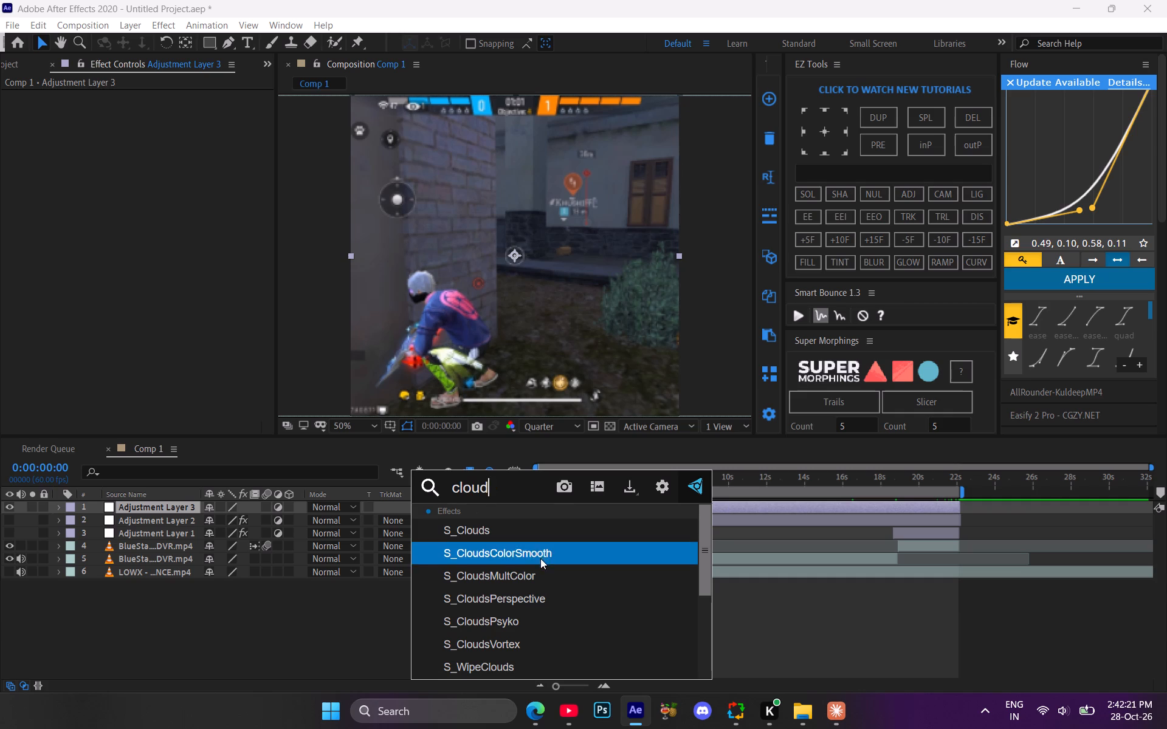
pyautogui.click(506, 529)
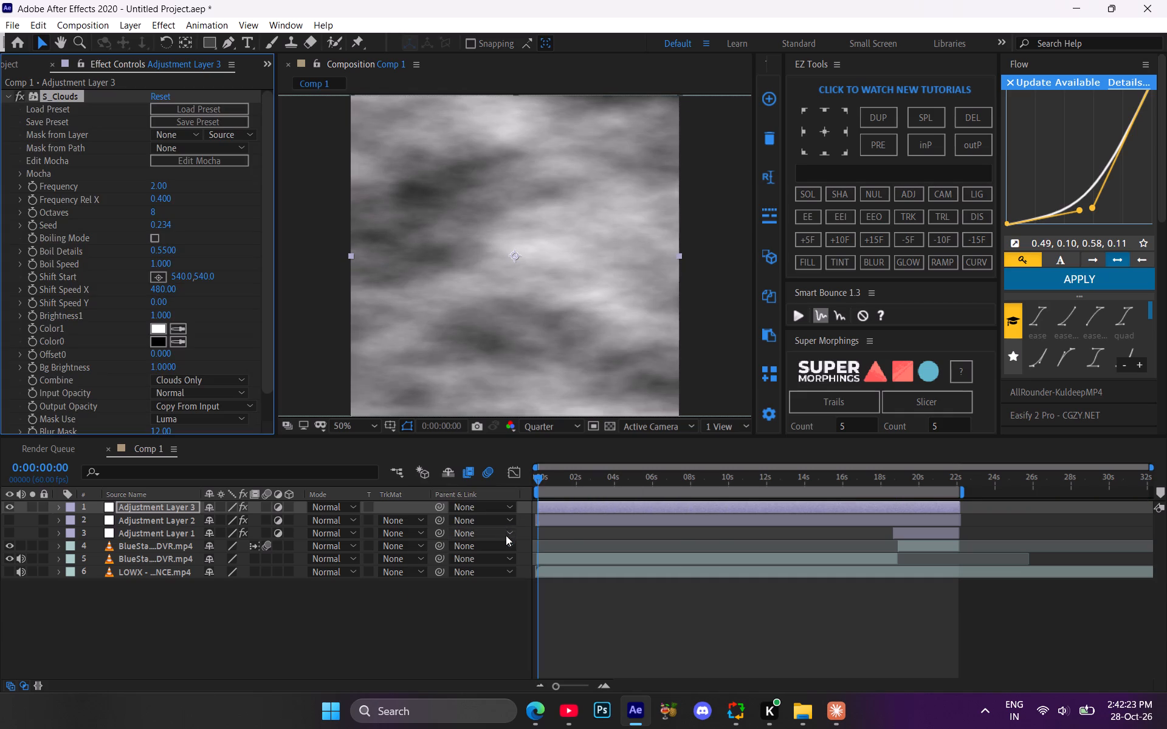
pyautogui.moveTo(542, 477); pyautogui.dragTo(579, 482)
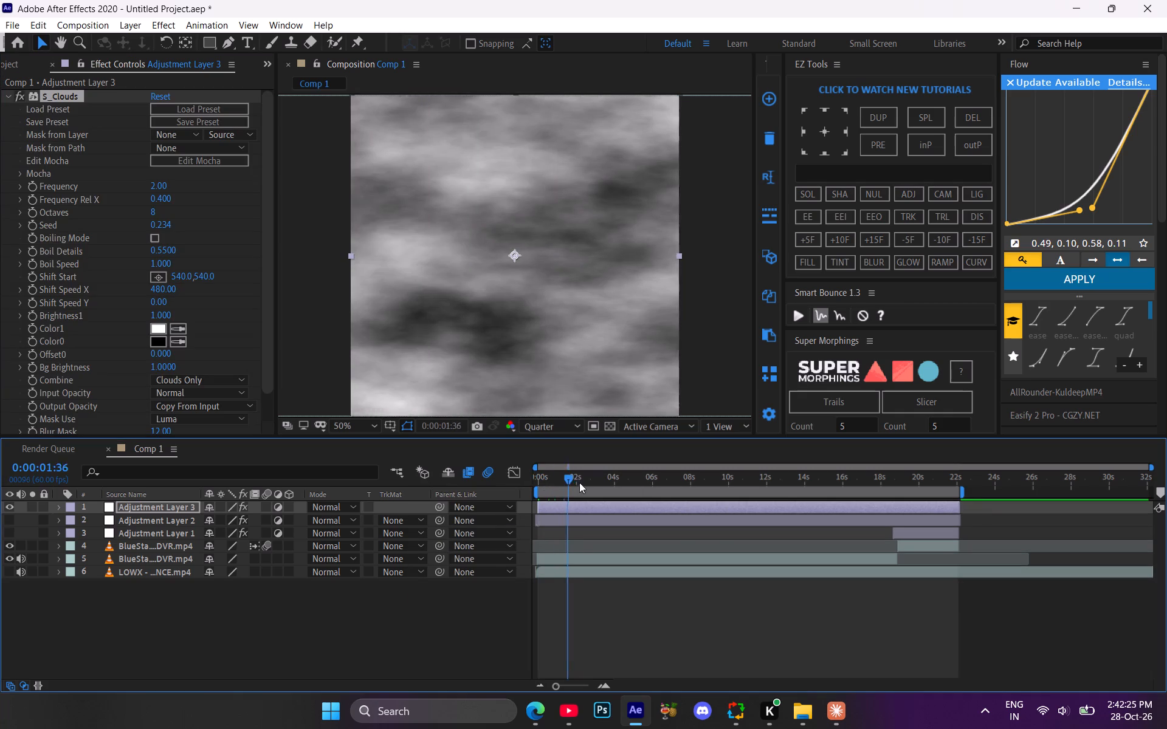
pyautogui.moveTo(579, 482); pyautogui.dragTo(495, 488)
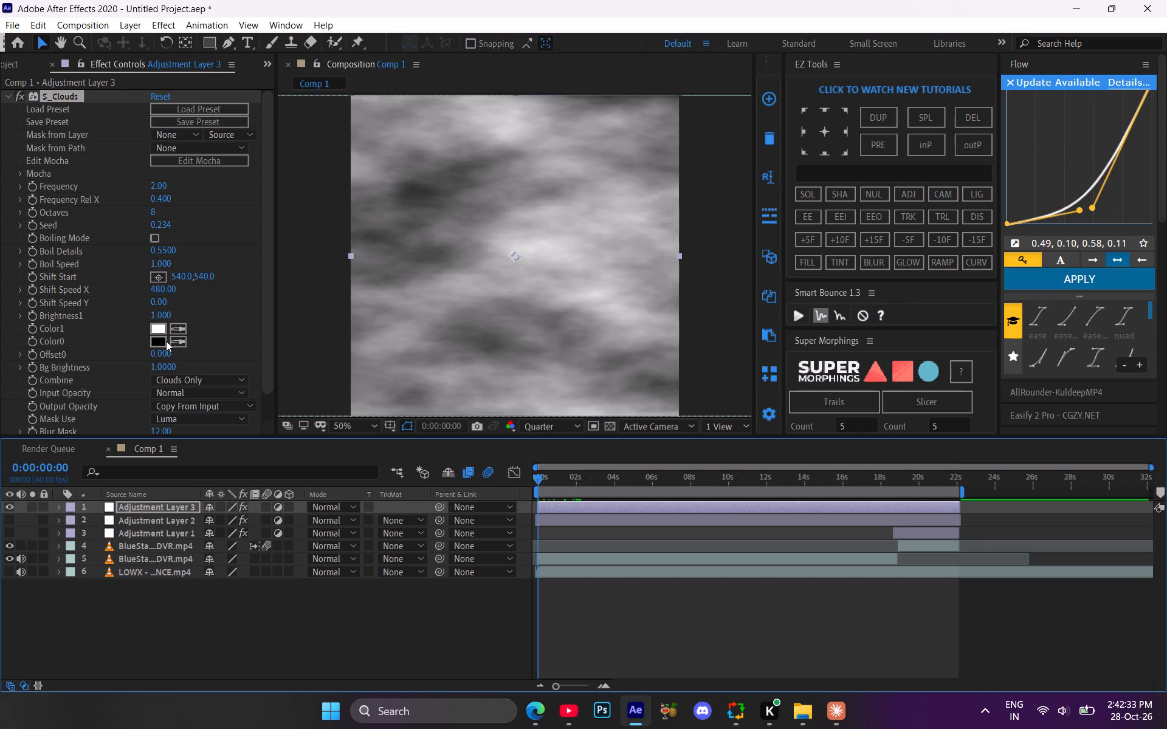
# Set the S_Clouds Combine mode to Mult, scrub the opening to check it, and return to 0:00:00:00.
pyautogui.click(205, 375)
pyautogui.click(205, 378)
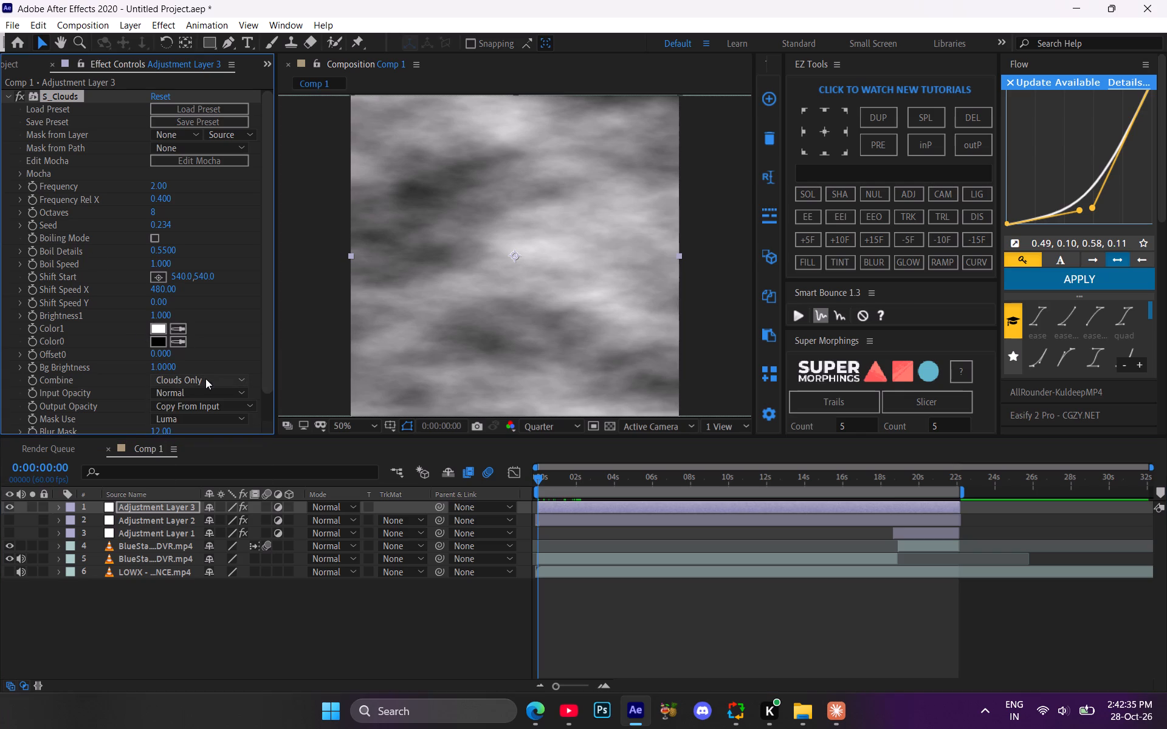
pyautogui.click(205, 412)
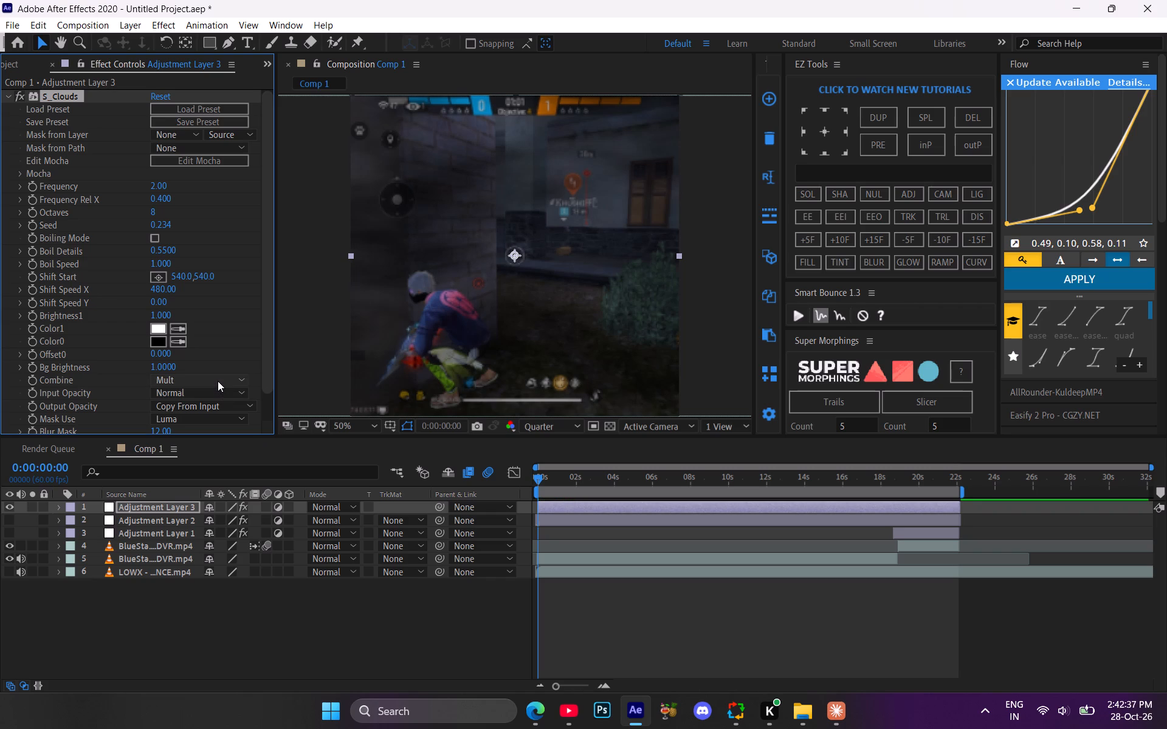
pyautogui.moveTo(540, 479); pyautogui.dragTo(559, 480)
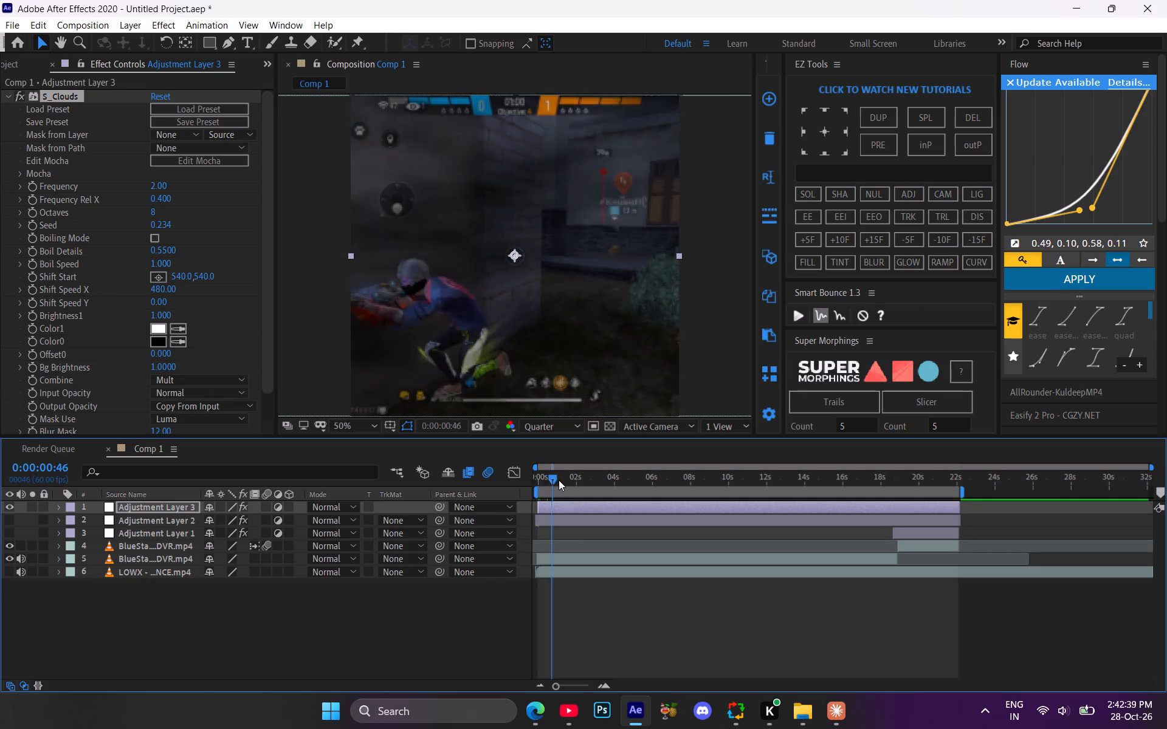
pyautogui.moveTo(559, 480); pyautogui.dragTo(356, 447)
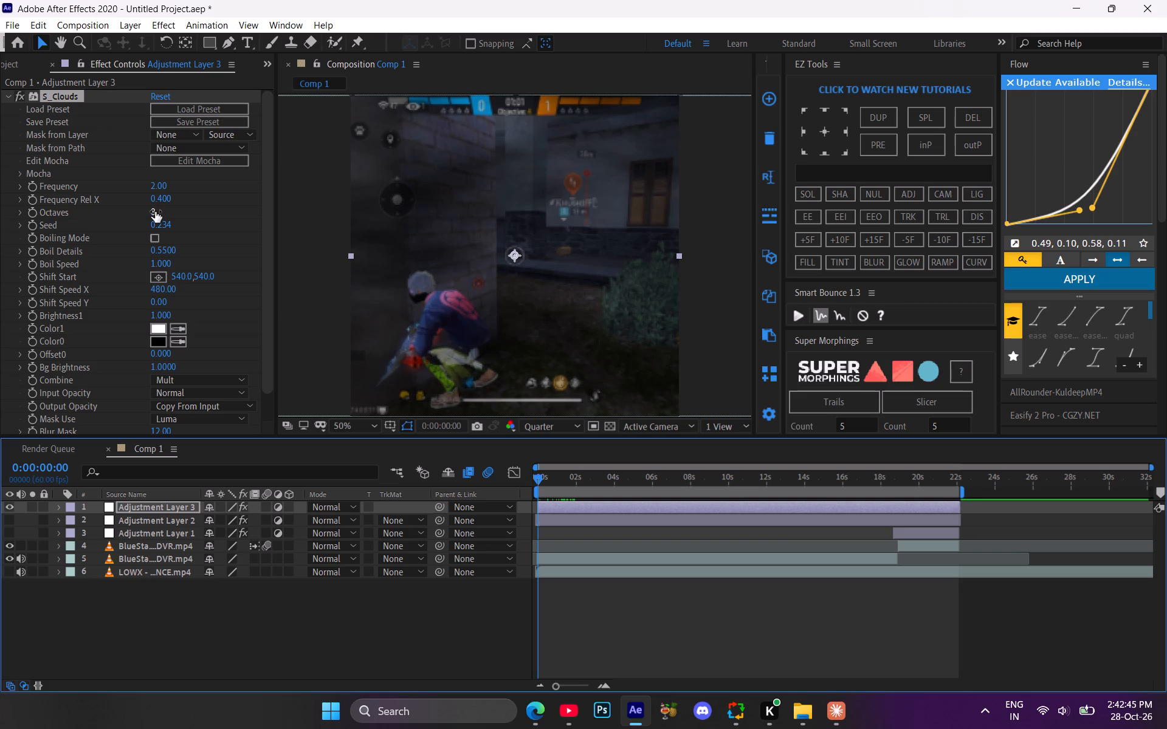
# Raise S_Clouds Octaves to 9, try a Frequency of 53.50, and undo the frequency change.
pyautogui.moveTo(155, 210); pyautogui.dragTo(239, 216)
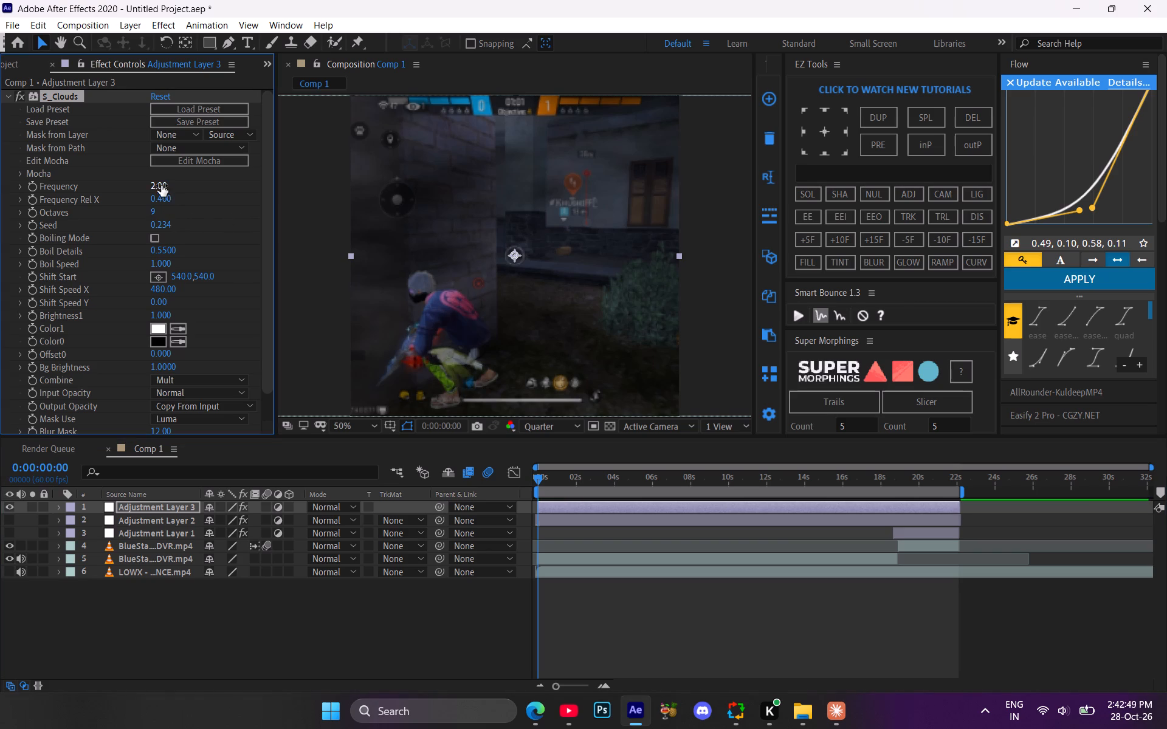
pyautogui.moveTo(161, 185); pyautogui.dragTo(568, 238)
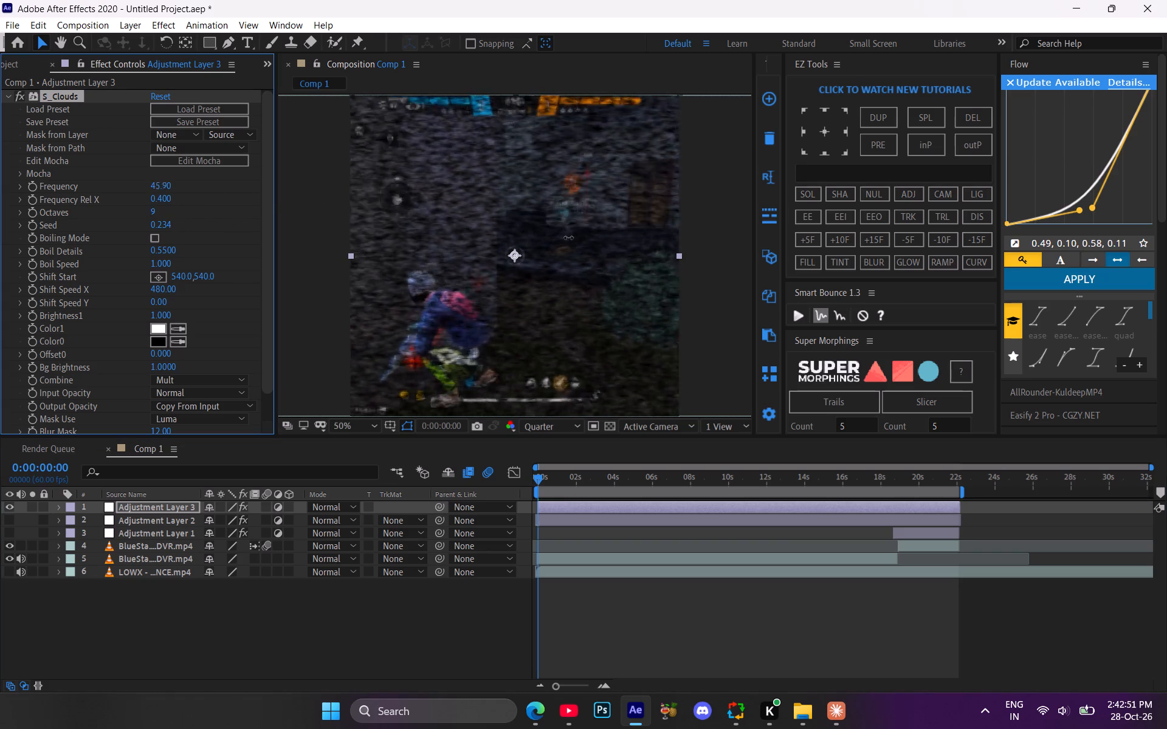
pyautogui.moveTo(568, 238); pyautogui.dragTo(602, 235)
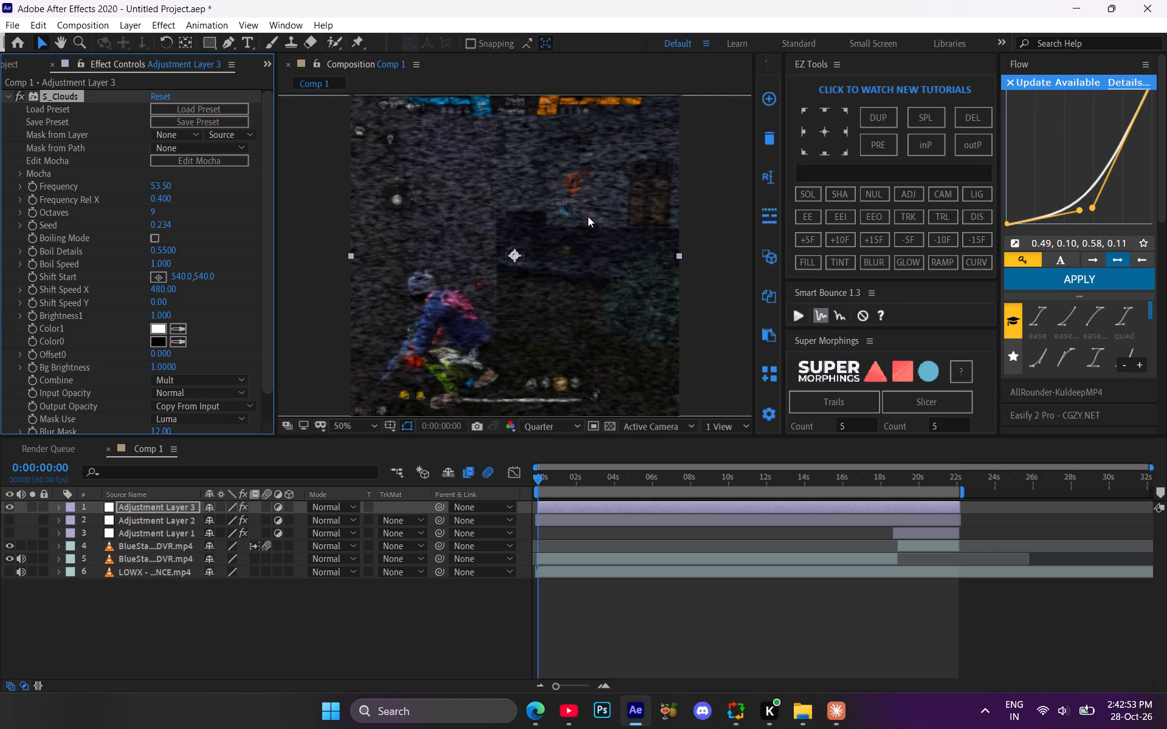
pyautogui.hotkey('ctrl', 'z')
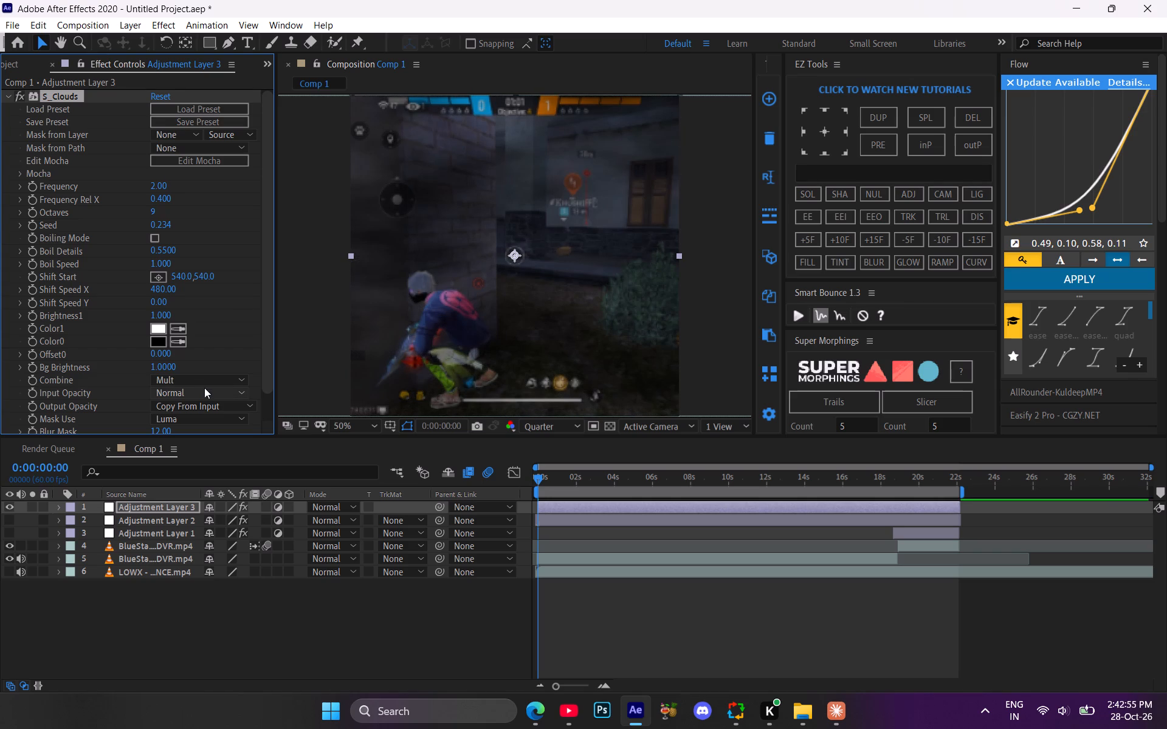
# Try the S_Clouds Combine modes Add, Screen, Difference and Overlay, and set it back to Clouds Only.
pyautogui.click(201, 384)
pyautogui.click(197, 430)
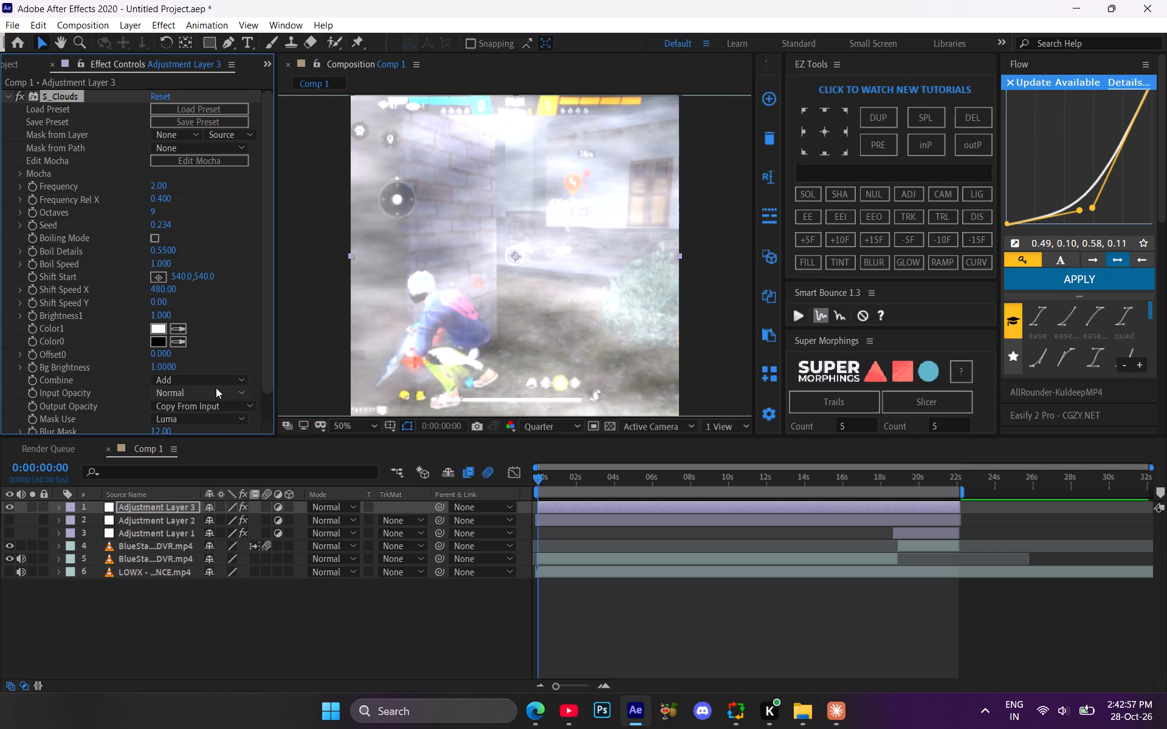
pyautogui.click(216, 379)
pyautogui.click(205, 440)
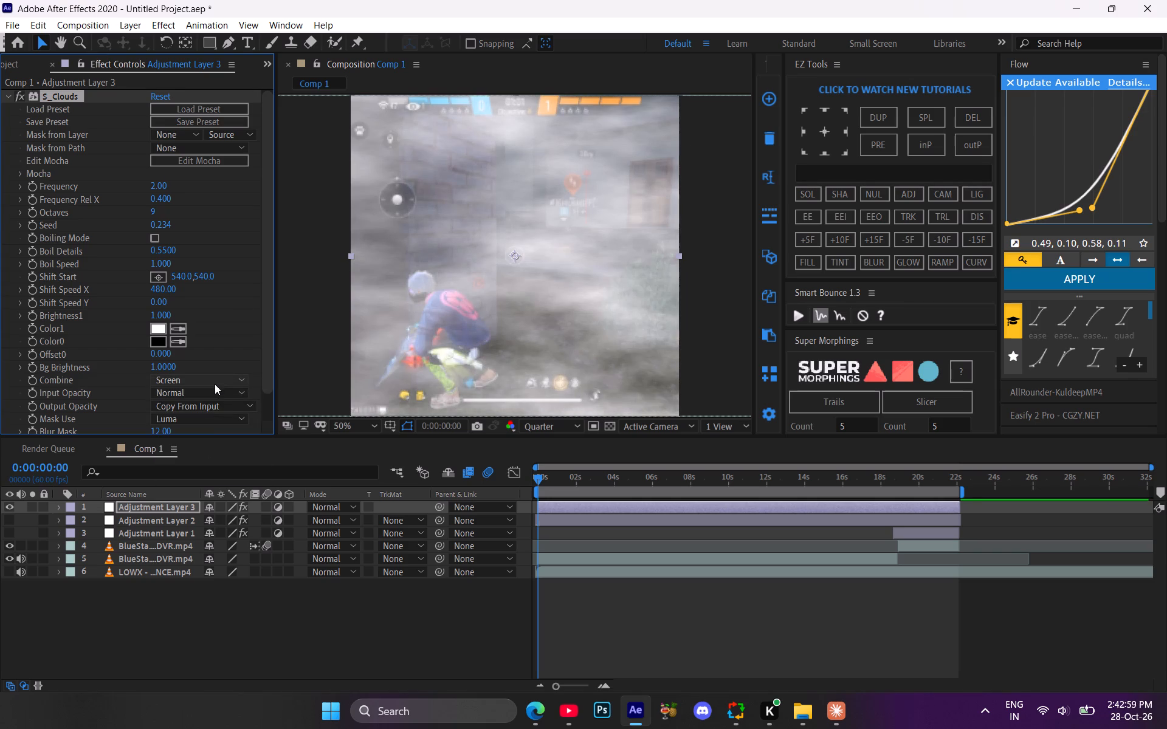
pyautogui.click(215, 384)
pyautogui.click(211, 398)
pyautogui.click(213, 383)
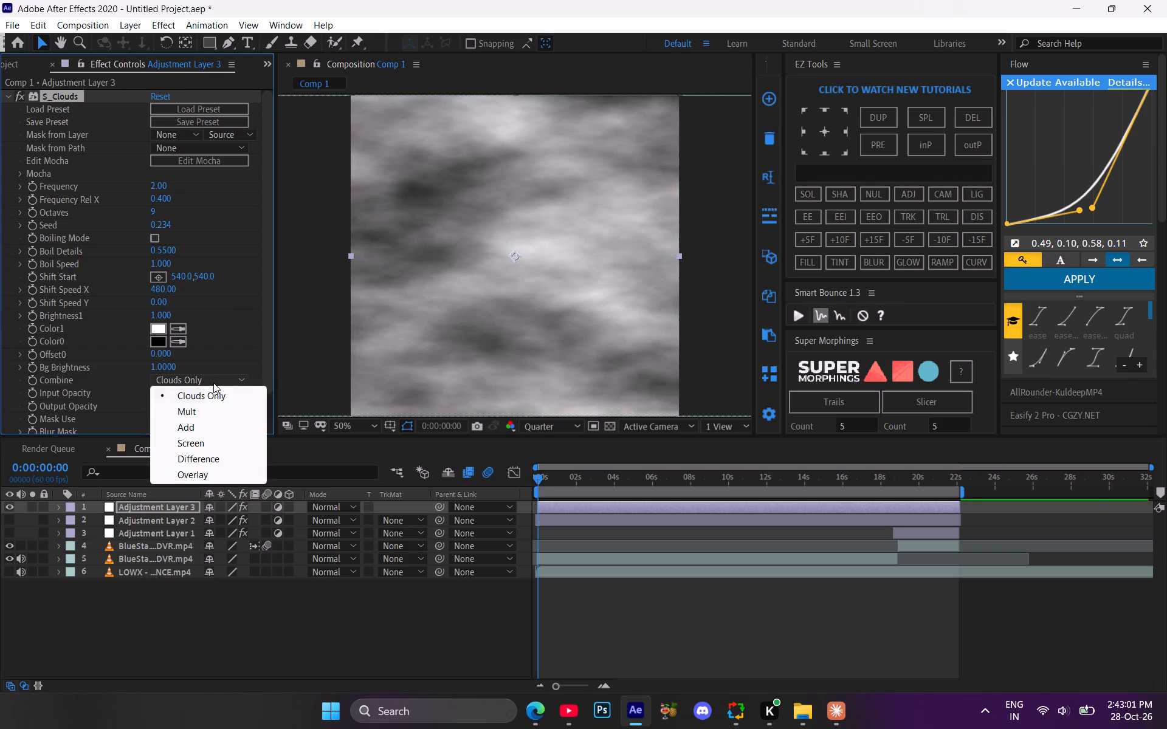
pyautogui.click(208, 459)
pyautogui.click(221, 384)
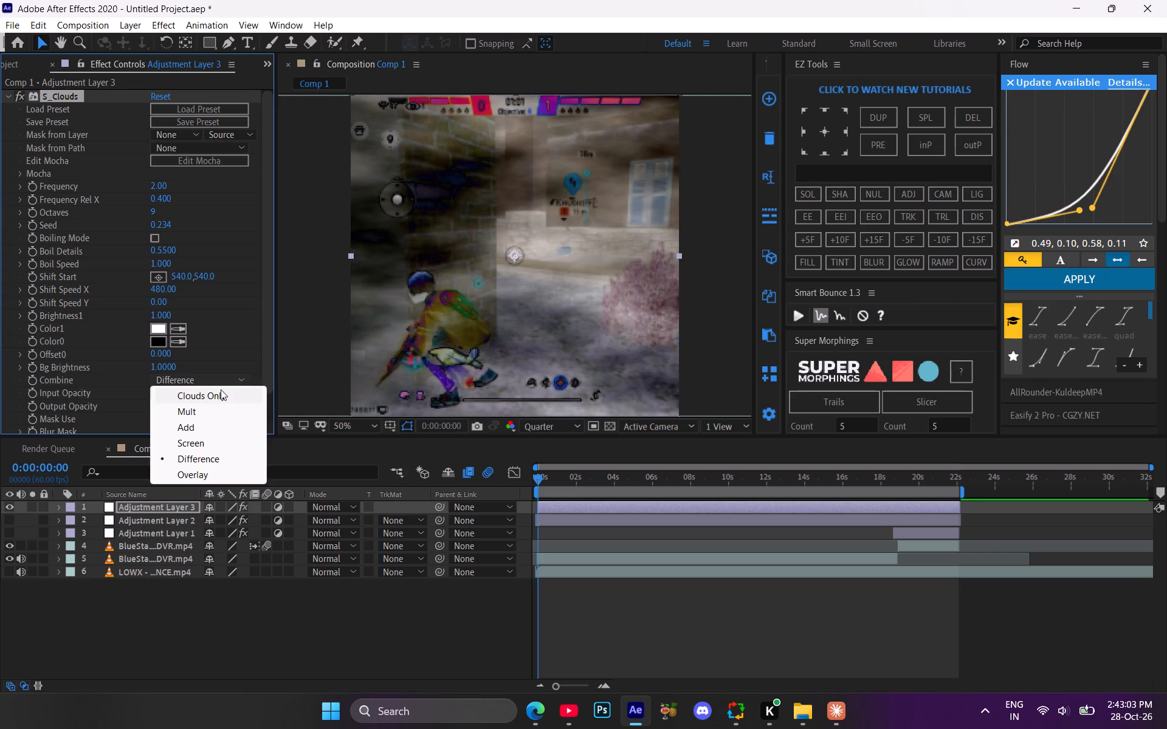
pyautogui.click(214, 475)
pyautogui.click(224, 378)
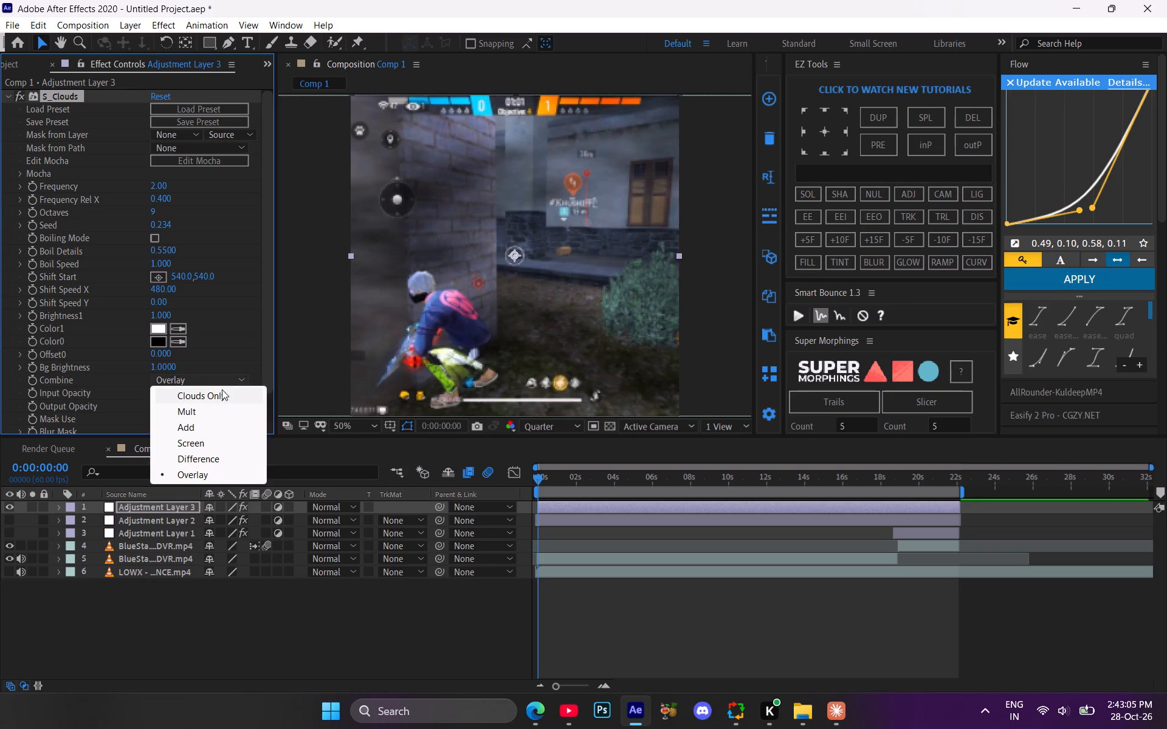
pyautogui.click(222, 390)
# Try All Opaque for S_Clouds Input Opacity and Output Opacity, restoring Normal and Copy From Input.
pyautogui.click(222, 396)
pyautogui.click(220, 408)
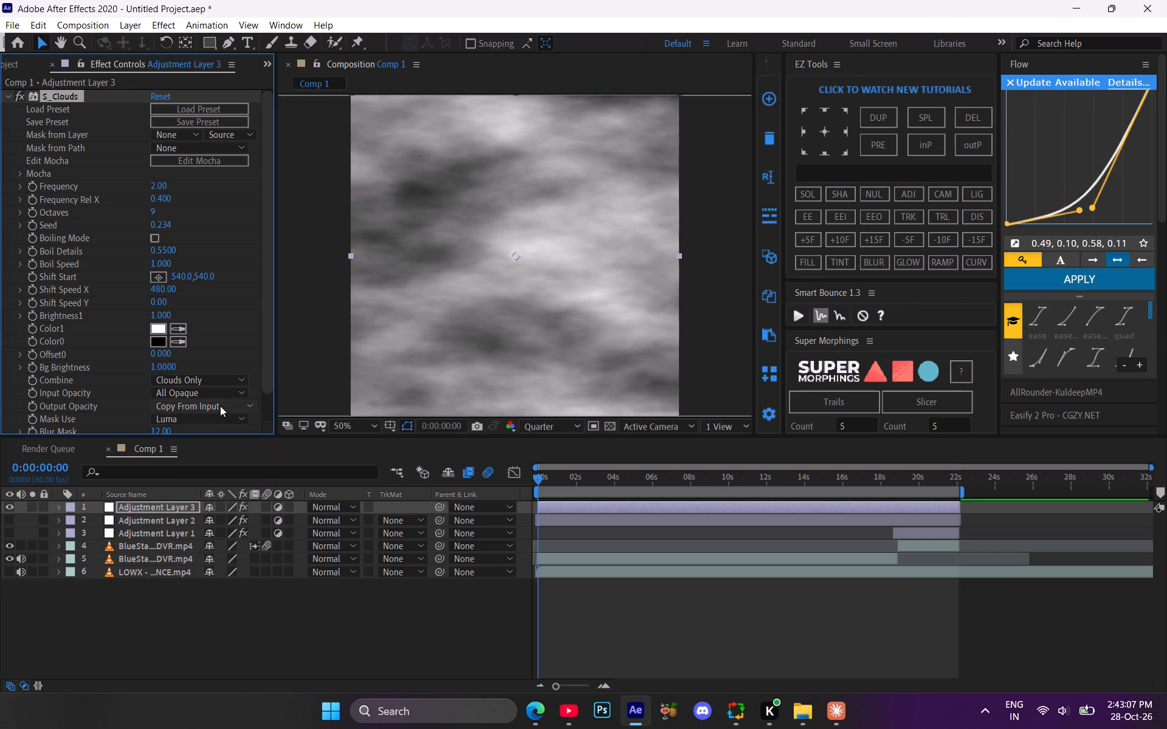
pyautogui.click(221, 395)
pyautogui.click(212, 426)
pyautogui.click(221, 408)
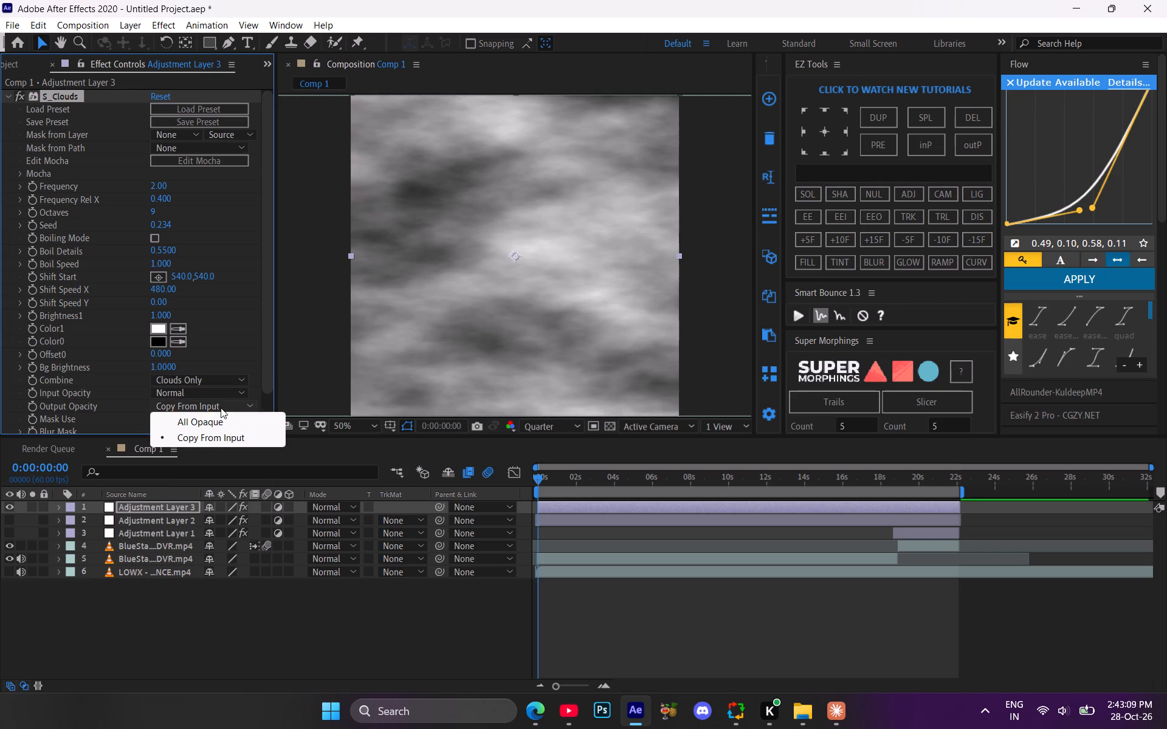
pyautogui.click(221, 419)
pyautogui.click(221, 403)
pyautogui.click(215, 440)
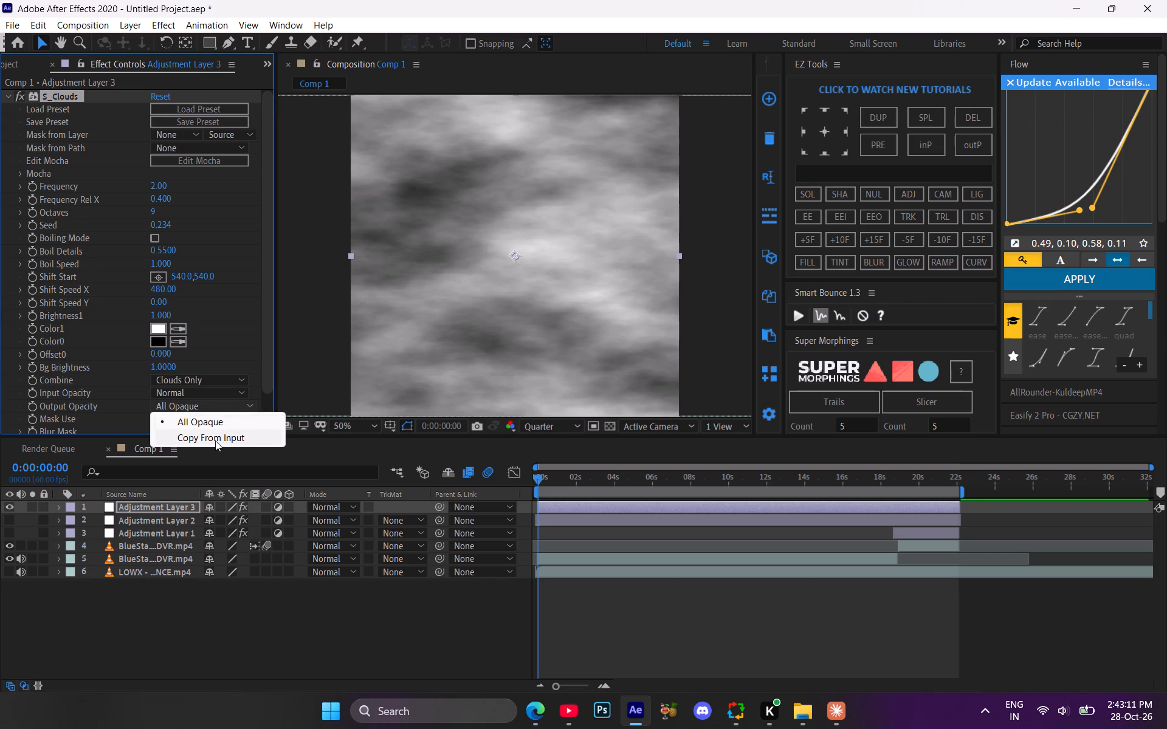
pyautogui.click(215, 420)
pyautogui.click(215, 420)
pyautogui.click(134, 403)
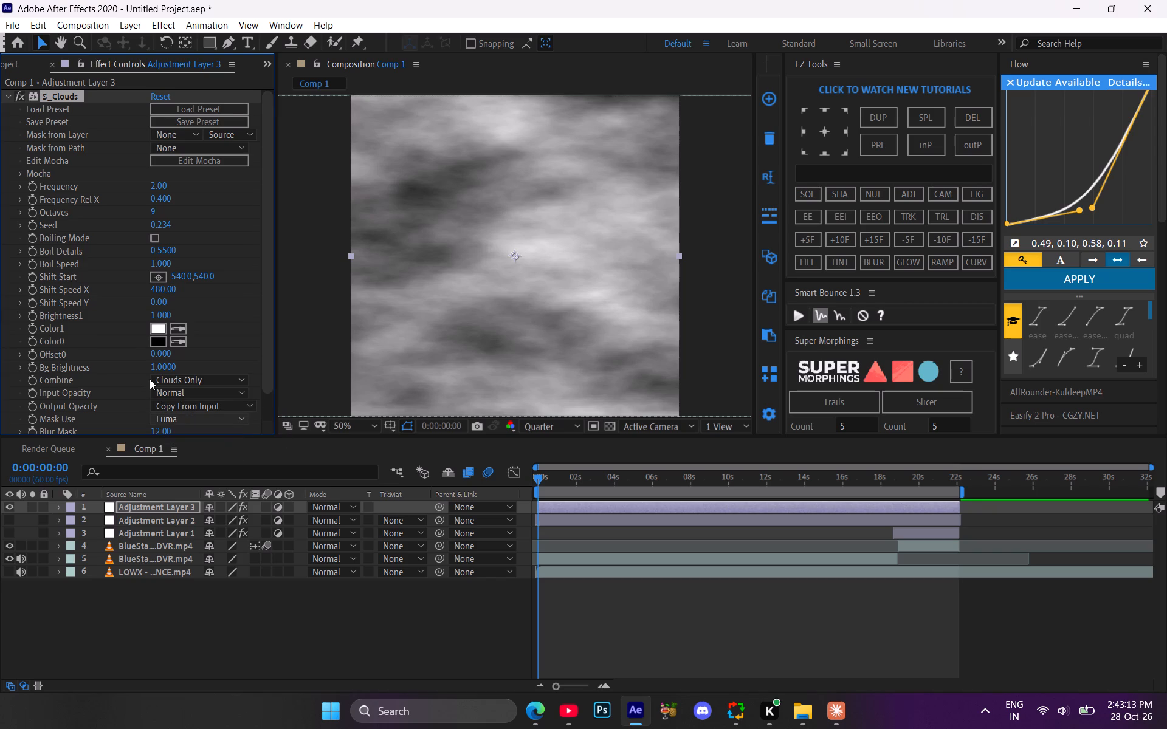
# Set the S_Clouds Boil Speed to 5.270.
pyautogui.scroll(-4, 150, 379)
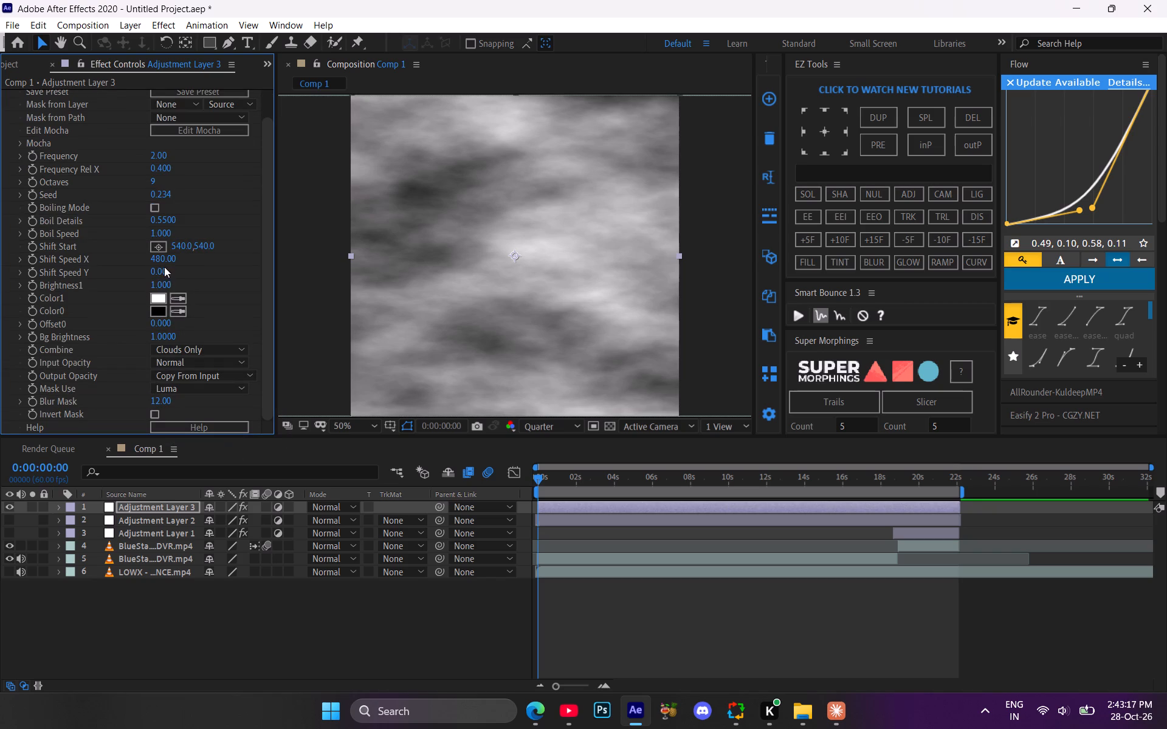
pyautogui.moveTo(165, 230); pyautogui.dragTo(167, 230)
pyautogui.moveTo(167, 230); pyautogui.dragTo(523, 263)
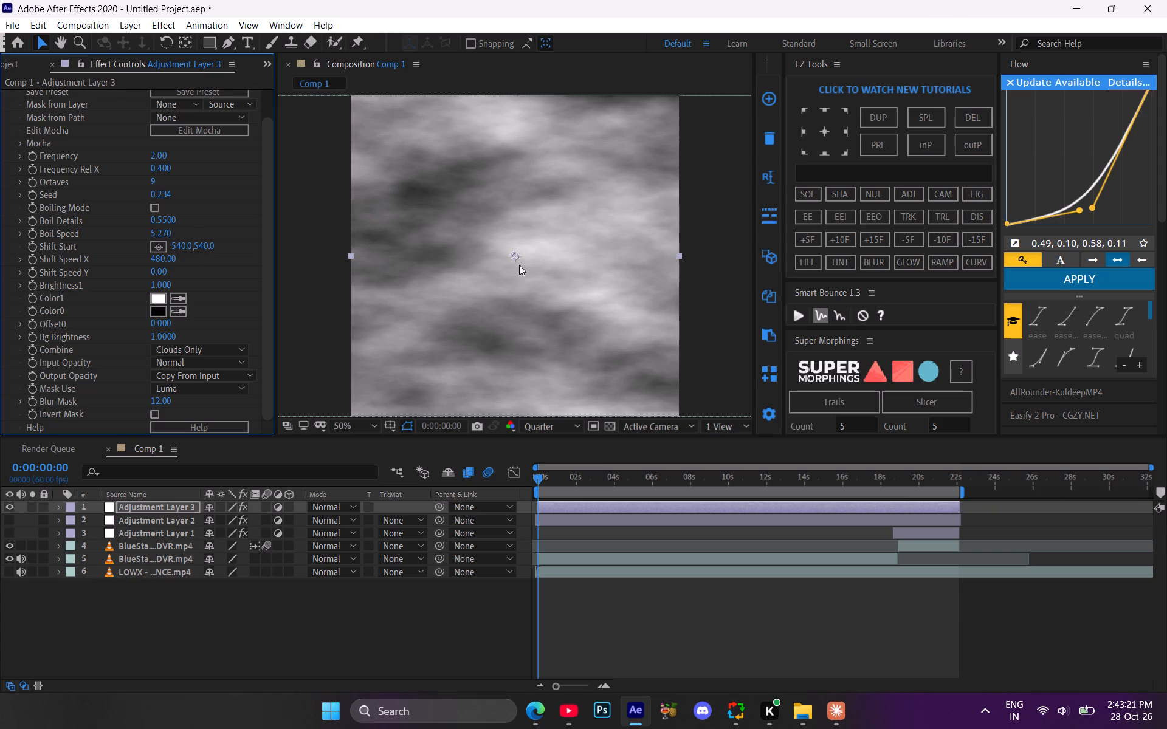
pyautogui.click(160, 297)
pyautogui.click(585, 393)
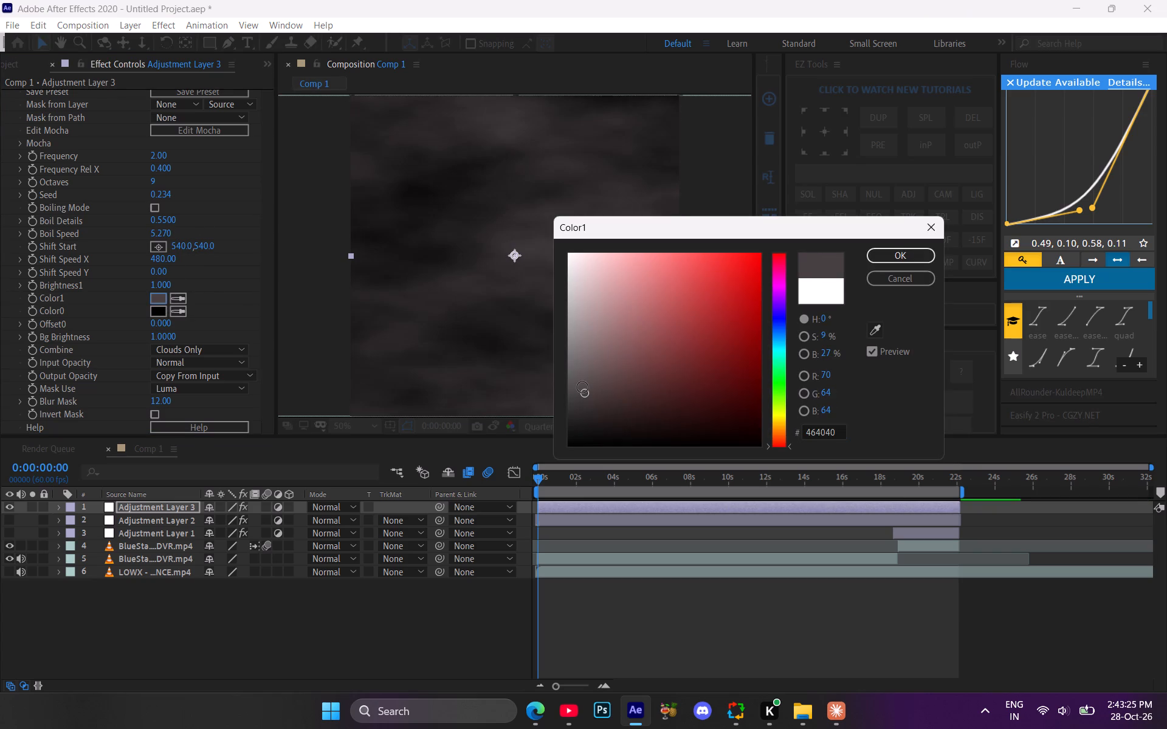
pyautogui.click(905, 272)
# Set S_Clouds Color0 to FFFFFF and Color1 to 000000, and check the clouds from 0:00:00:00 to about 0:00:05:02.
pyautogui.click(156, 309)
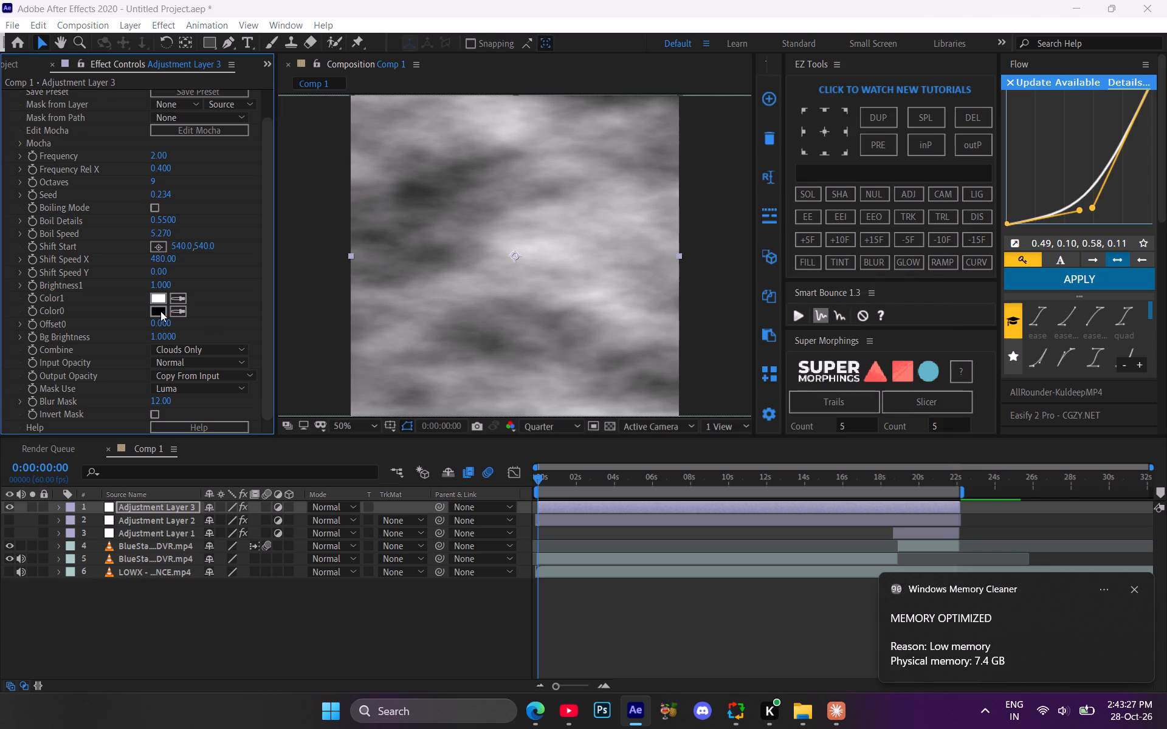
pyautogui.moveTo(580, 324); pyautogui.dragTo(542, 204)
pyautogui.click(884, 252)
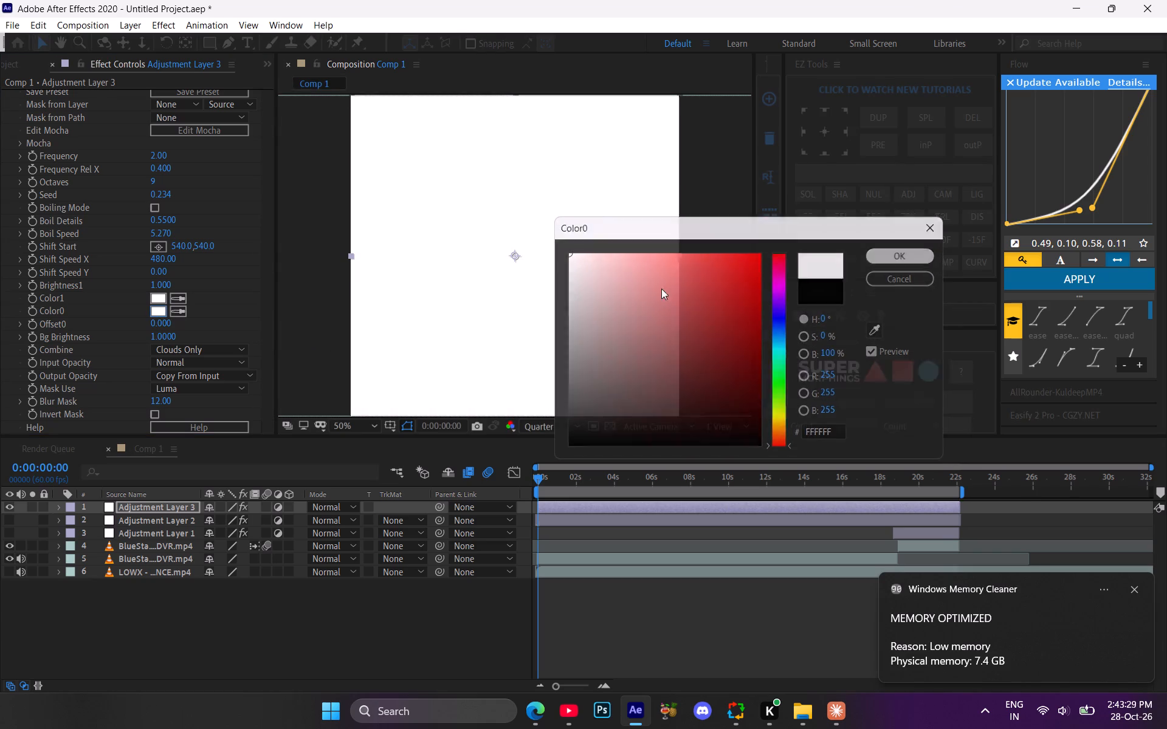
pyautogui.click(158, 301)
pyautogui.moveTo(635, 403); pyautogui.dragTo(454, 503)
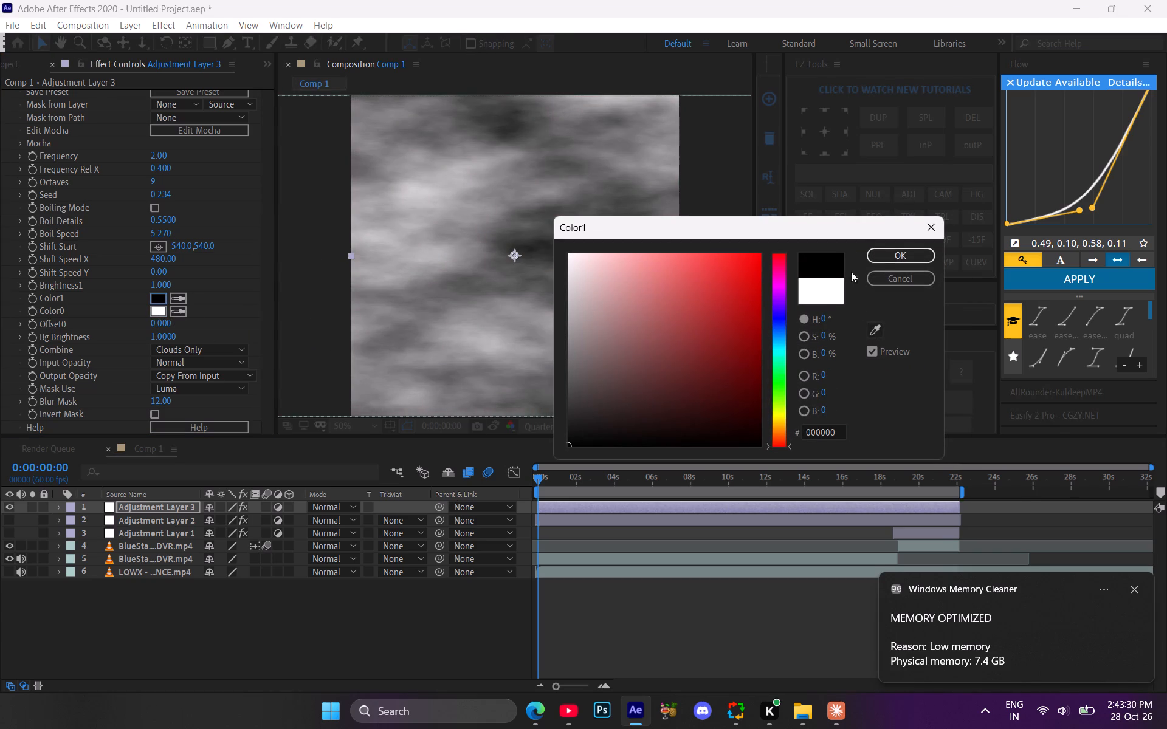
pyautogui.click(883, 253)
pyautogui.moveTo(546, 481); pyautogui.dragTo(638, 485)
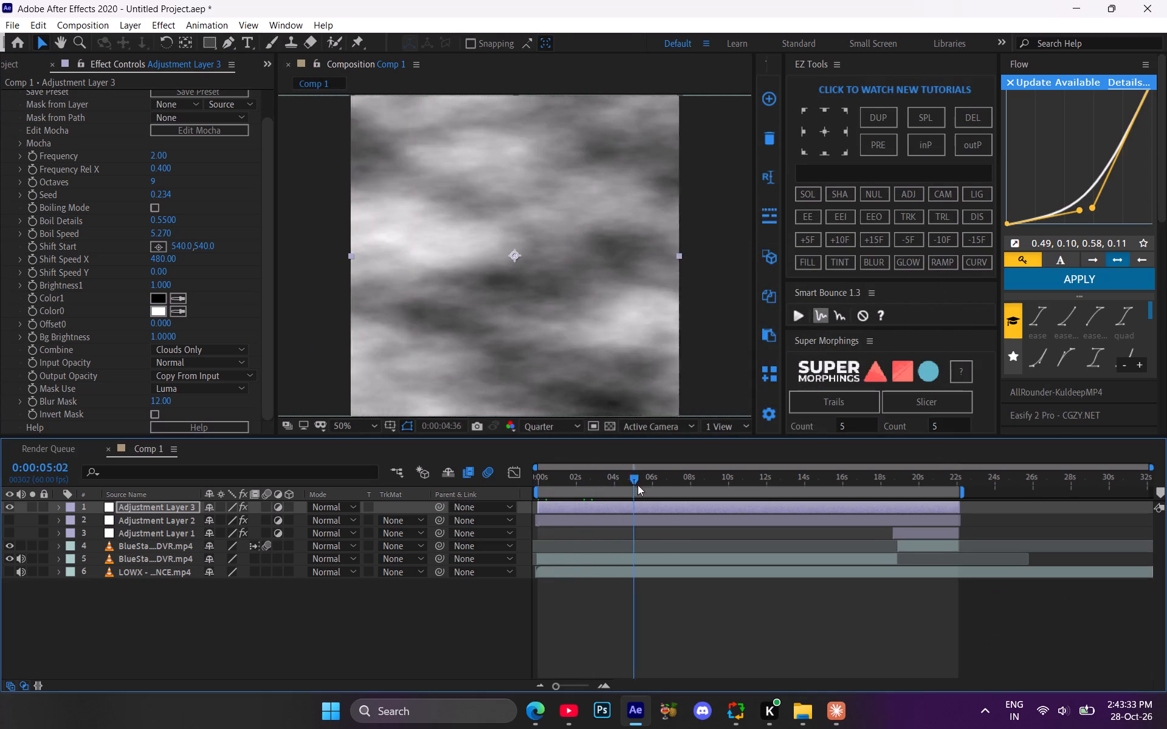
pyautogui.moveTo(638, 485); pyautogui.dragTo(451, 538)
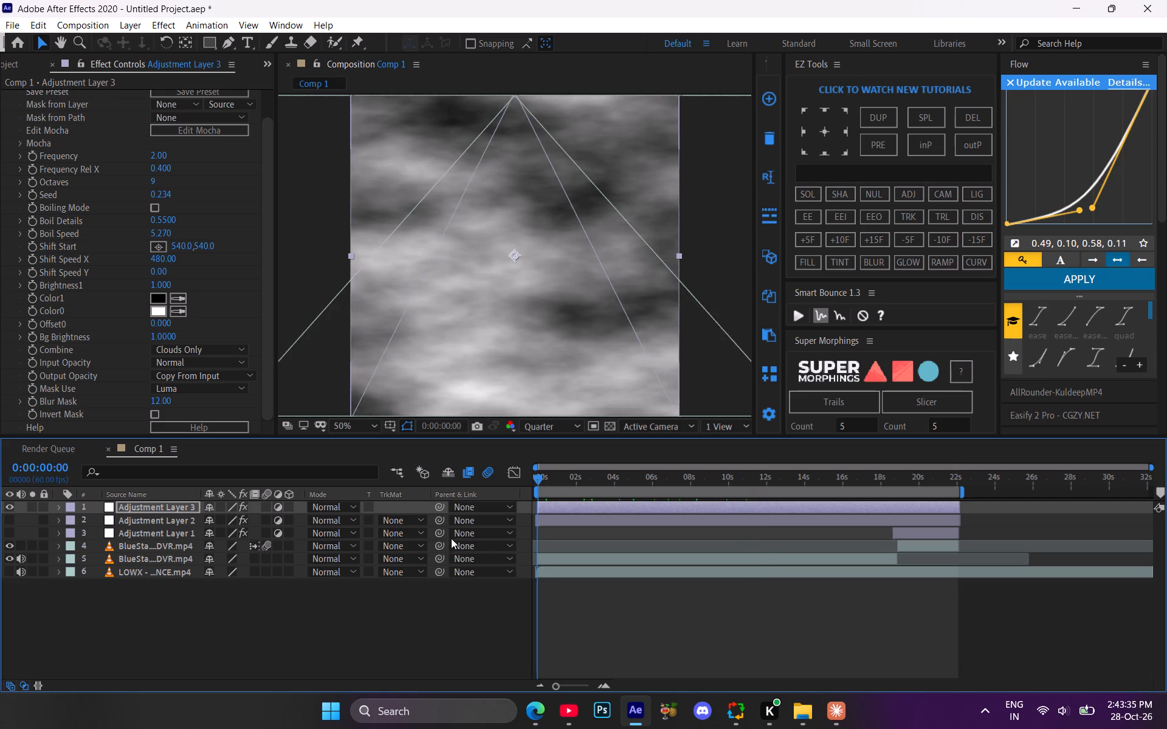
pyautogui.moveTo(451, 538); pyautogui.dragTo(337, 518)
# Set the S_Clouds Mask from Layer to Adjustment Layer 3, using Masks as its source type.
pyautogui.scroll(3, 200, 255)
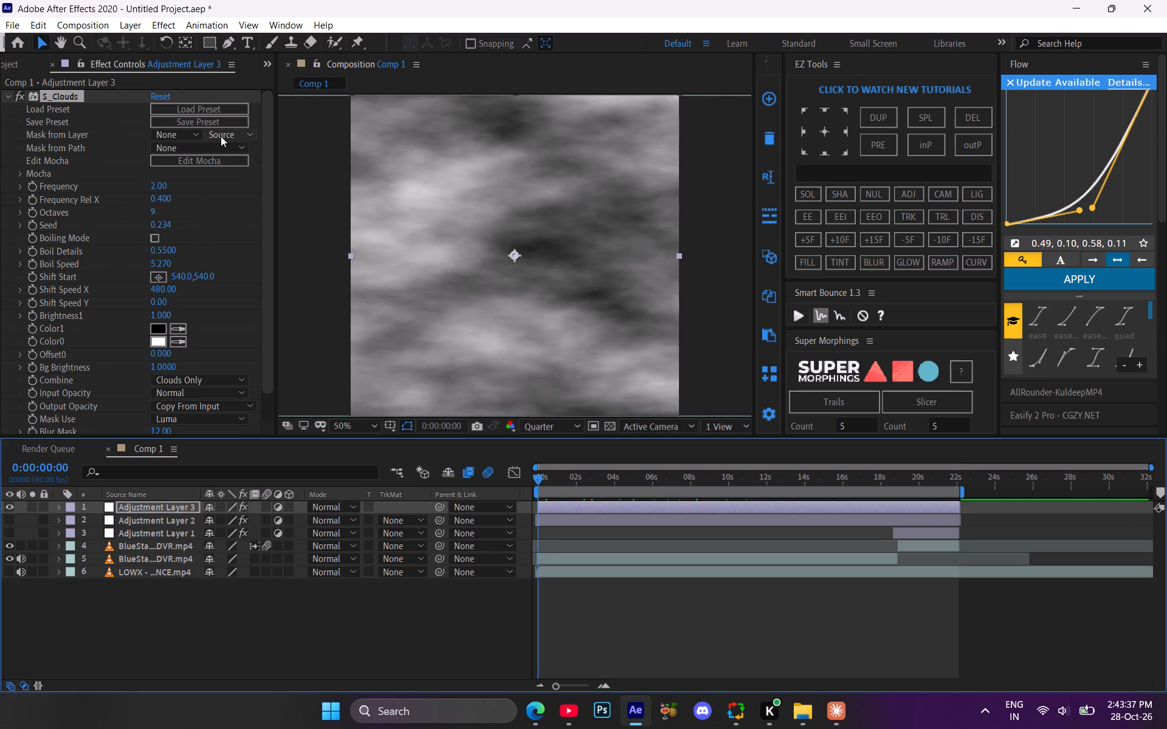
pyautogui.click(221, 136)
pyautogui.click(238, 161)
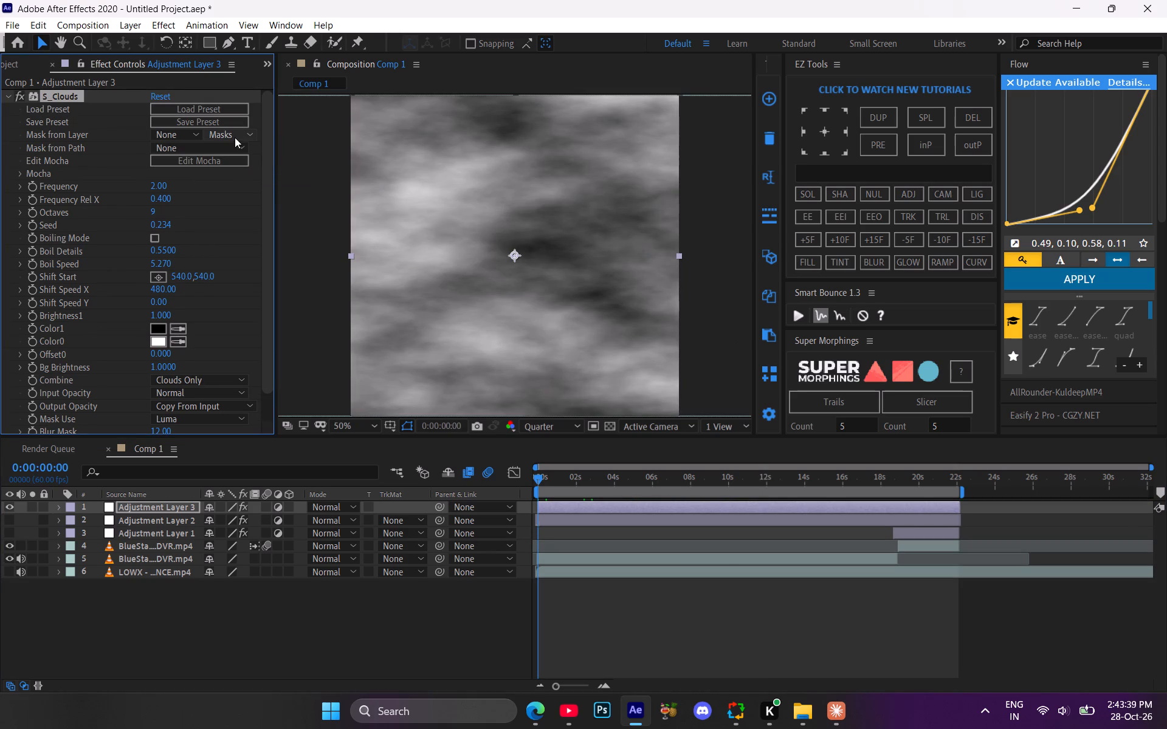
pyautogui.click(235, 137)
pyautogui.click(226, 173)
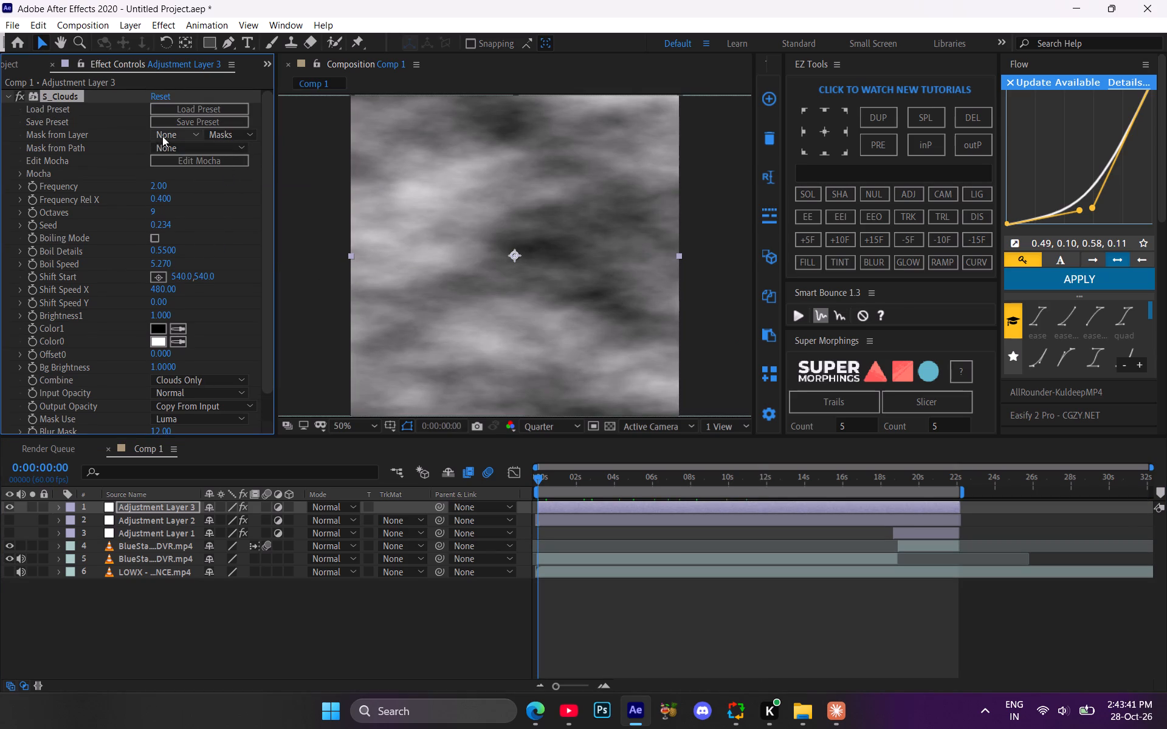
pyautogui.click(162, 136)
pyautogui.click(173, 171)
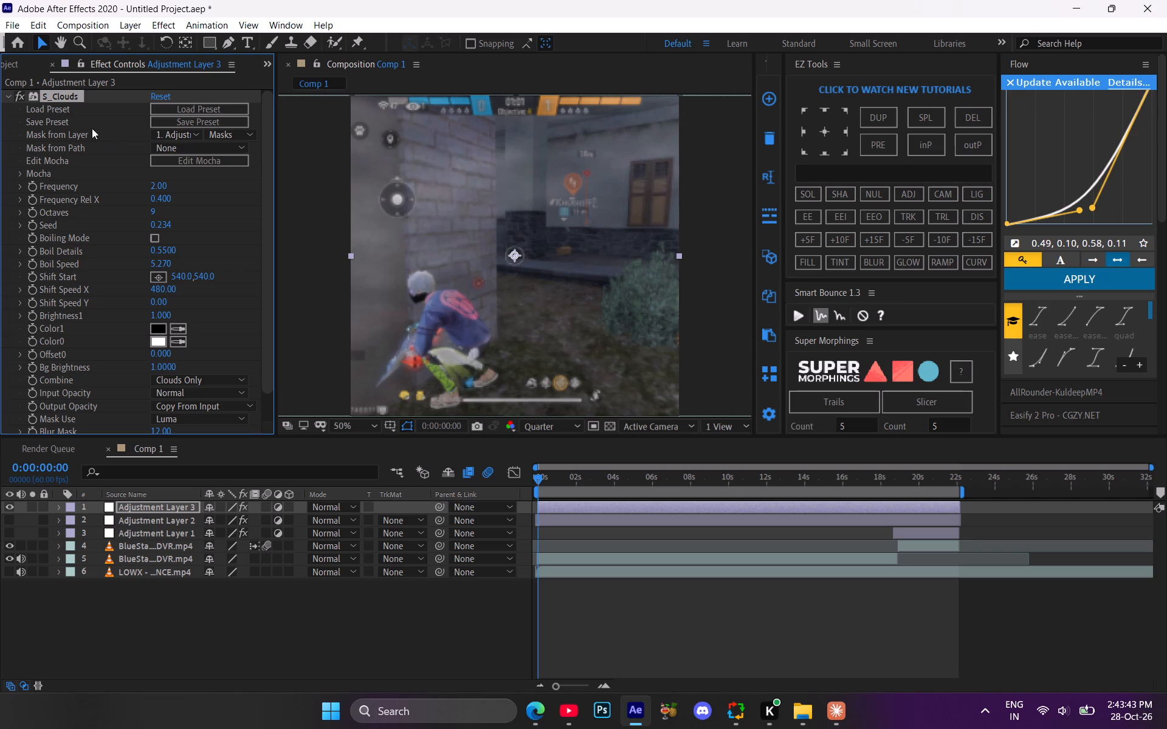
# Delete the S_Clouds effect from Adjustment Layer 3 and keep the playhead at 0:00:00:00.
pyautogui.press('Delete')
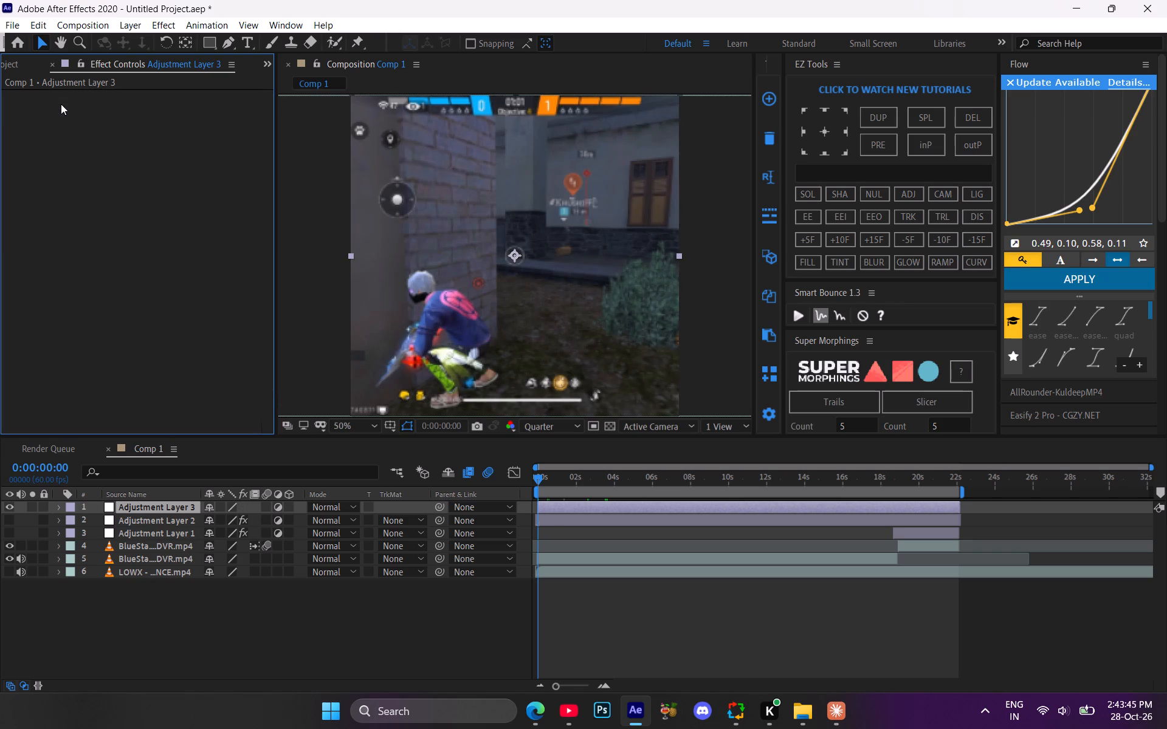
pyautogui.click(547, 488)
pyautogui.moveTo(542, 484); pyautogui.dragTo(536, 482)
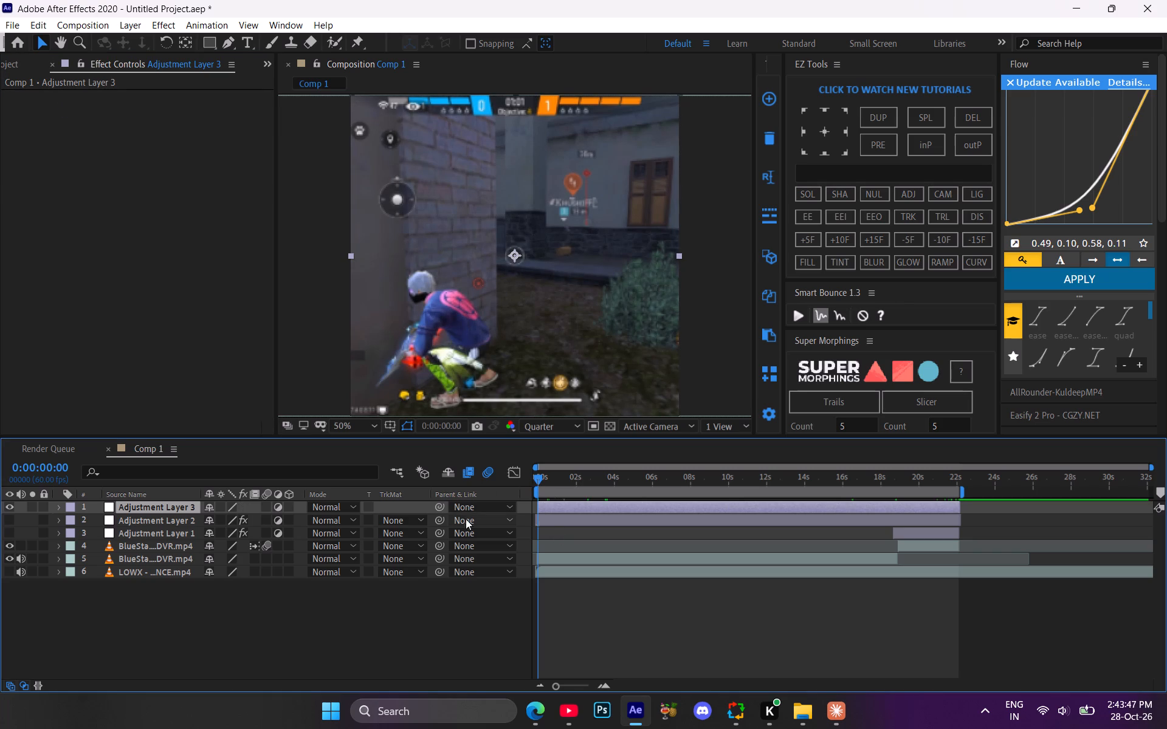
# Save the project as "arpit nnnnn" in the AFTER EFFECT SAVE FILES folder.
pyautogui.hotkey('ctrl', 's')
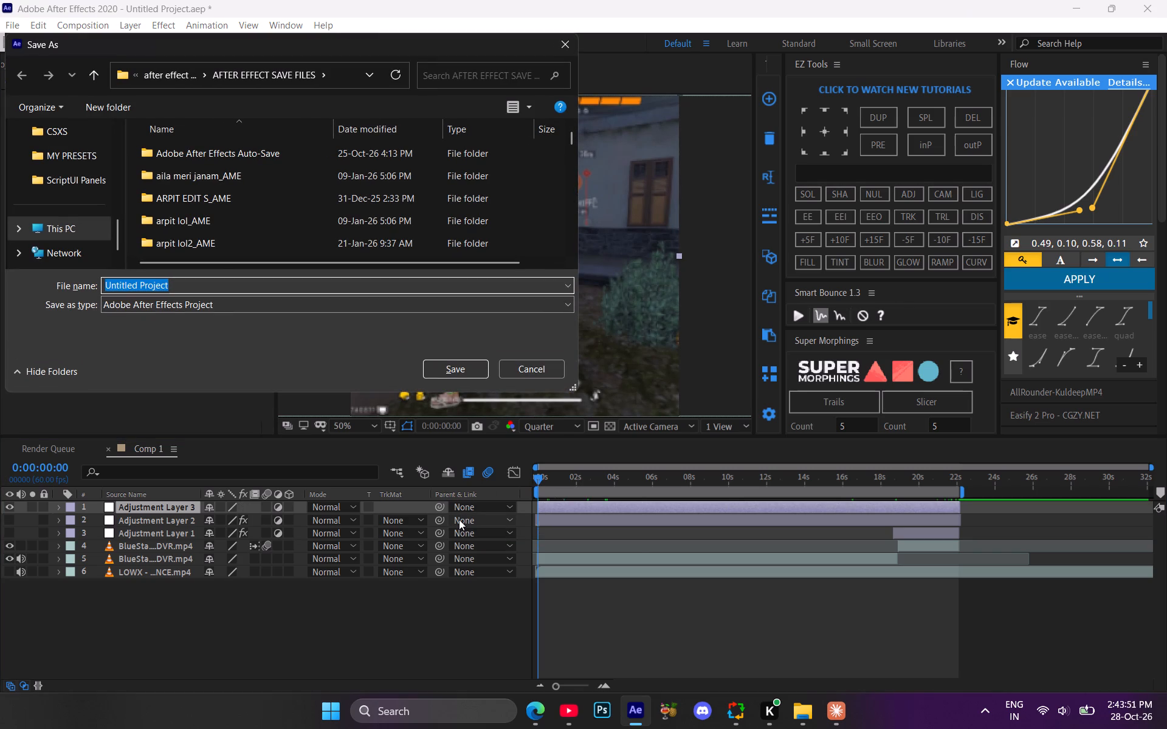
pyautogui.write('arpit')
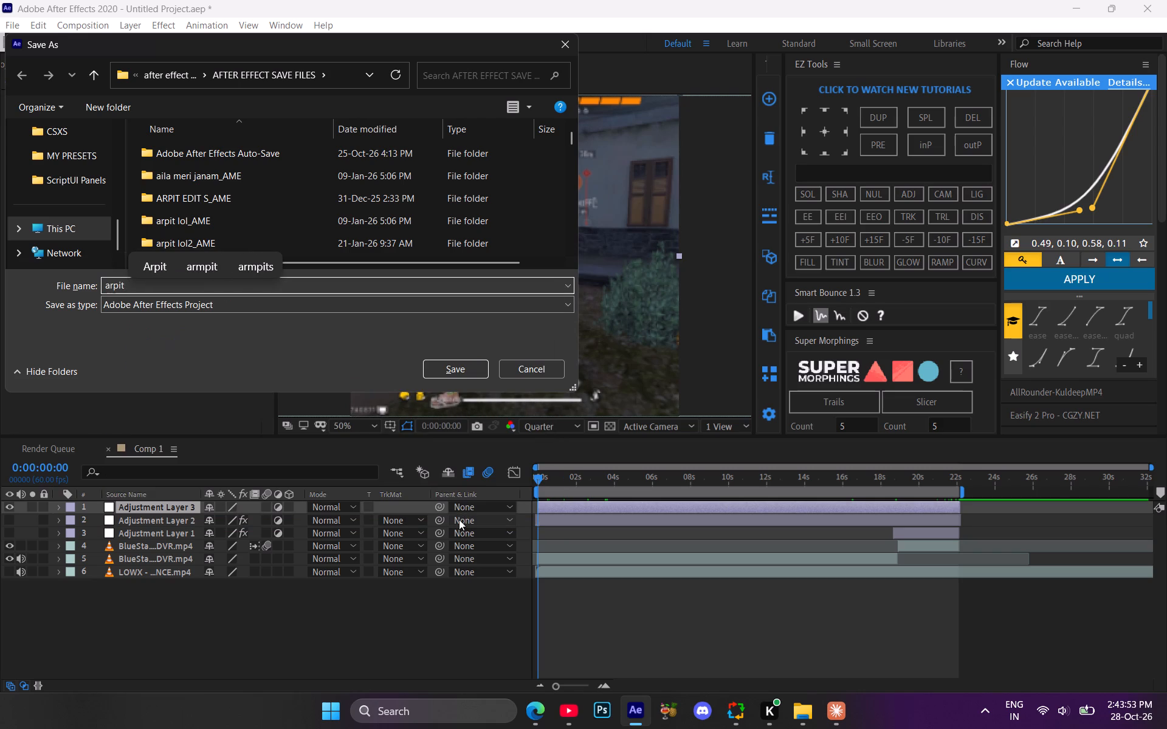
pyautogui.press('Return')
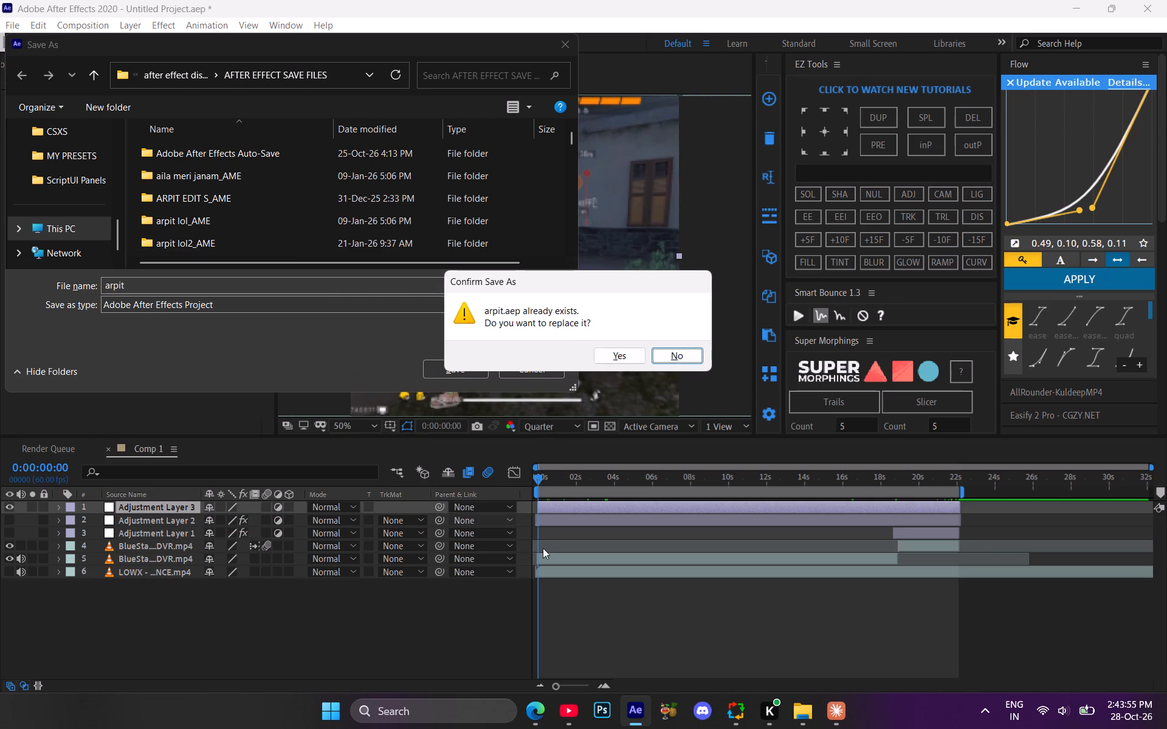
pyautogui.click(684, 358)
pyautogui.click(245, 284)
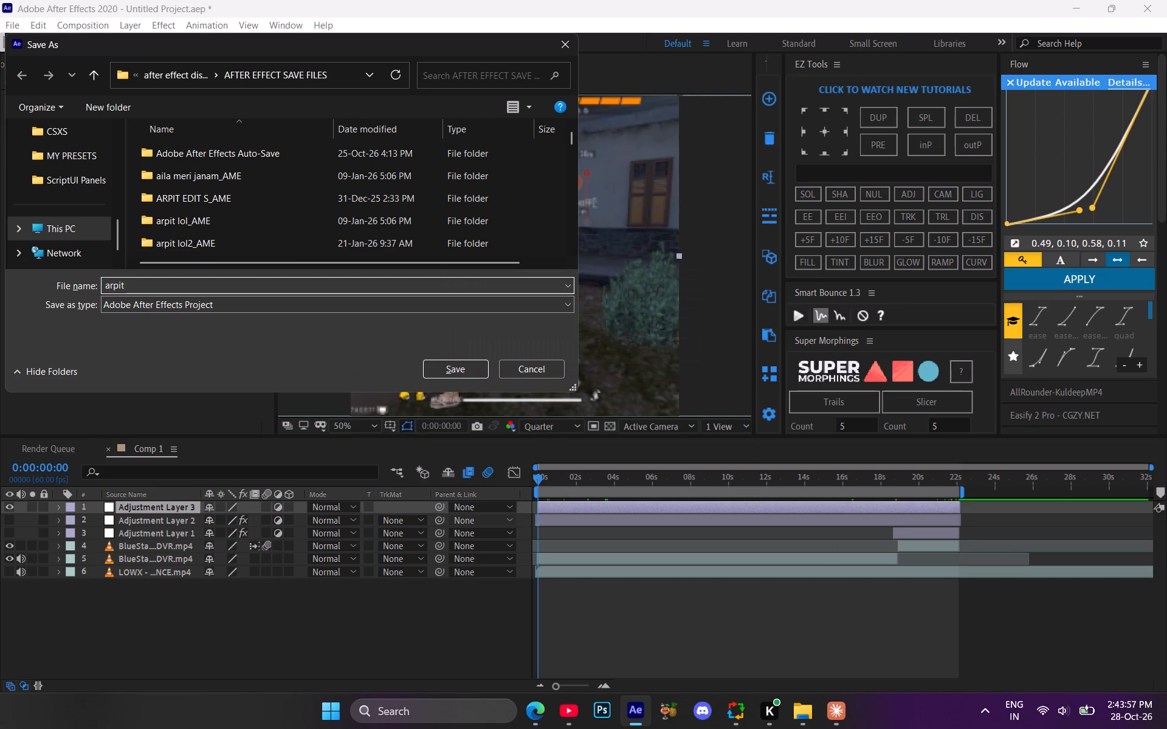
pyautogui.click(245, 284)
pyautogui.press('space')
pyautogui.write('nnnnn')
pyautogui.press('Return')
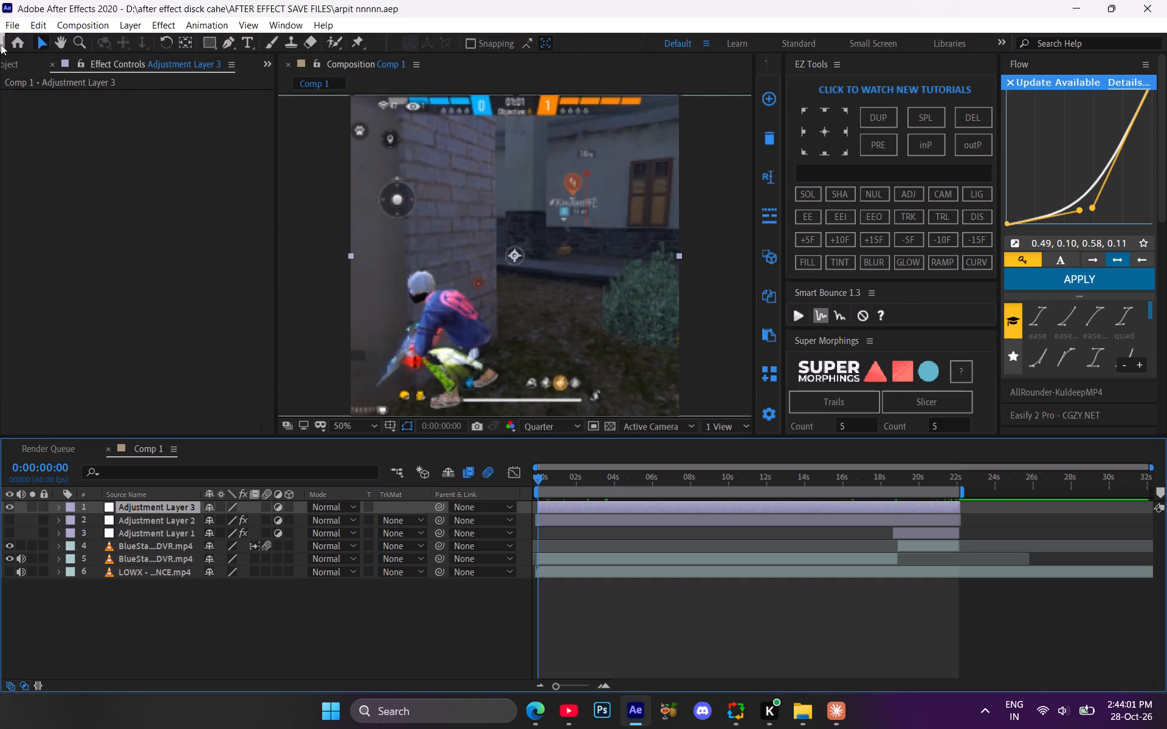
# Open the recent project new ediit.aep and open Pre-comp 1 from its Comp 1 timeline.
pyautogui.click(6, 19)
pyautogui.click(129, 81)
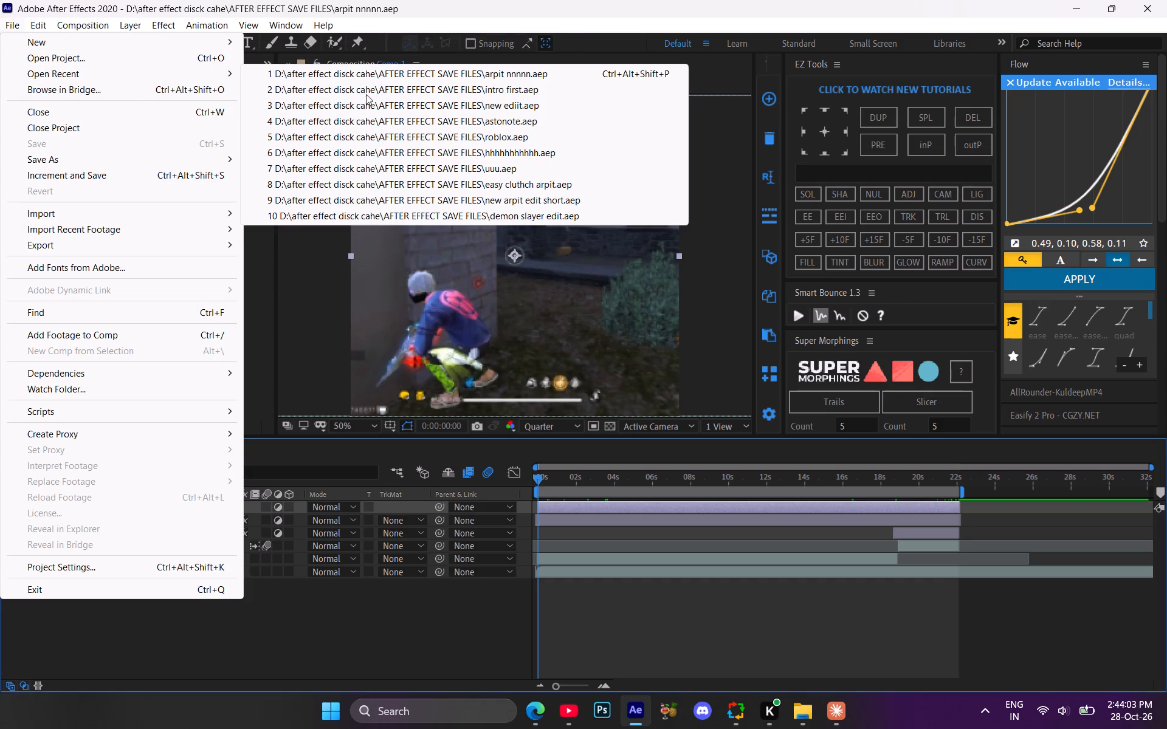
pyautogui.click(478, 106)
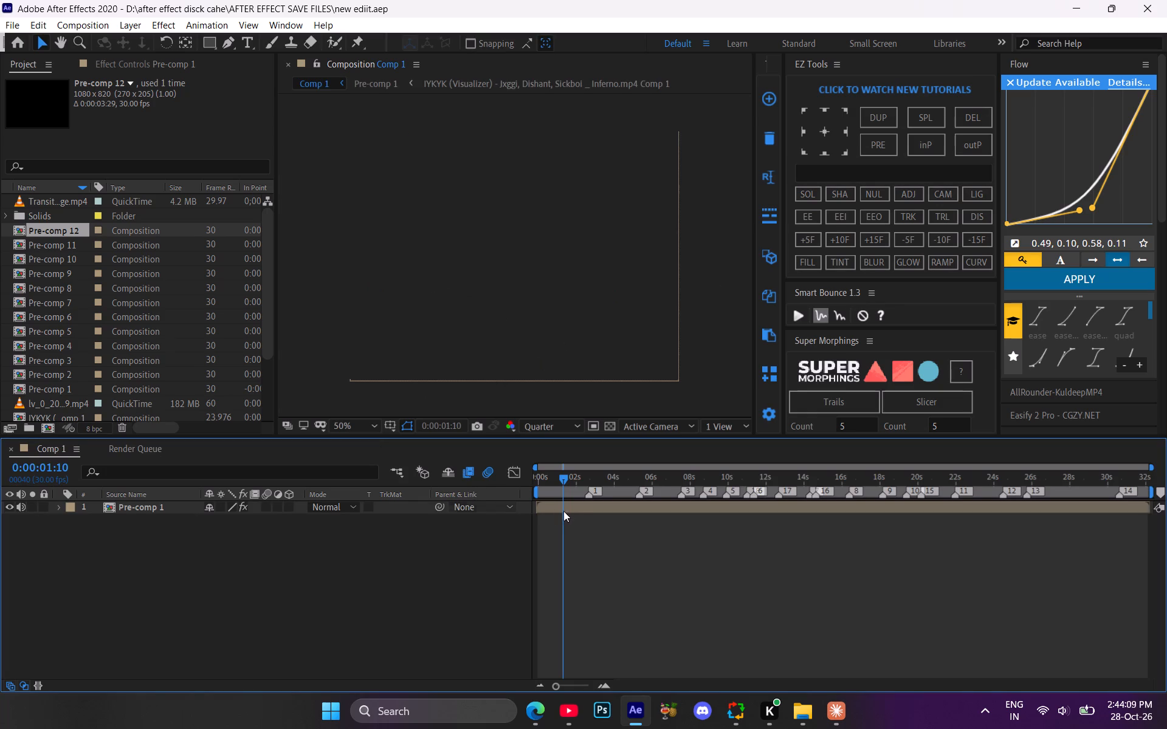
pyautogui.moveTo(556, 481); pyautogui.dragTo(546, 481)
pyautogui.click(564, 482)
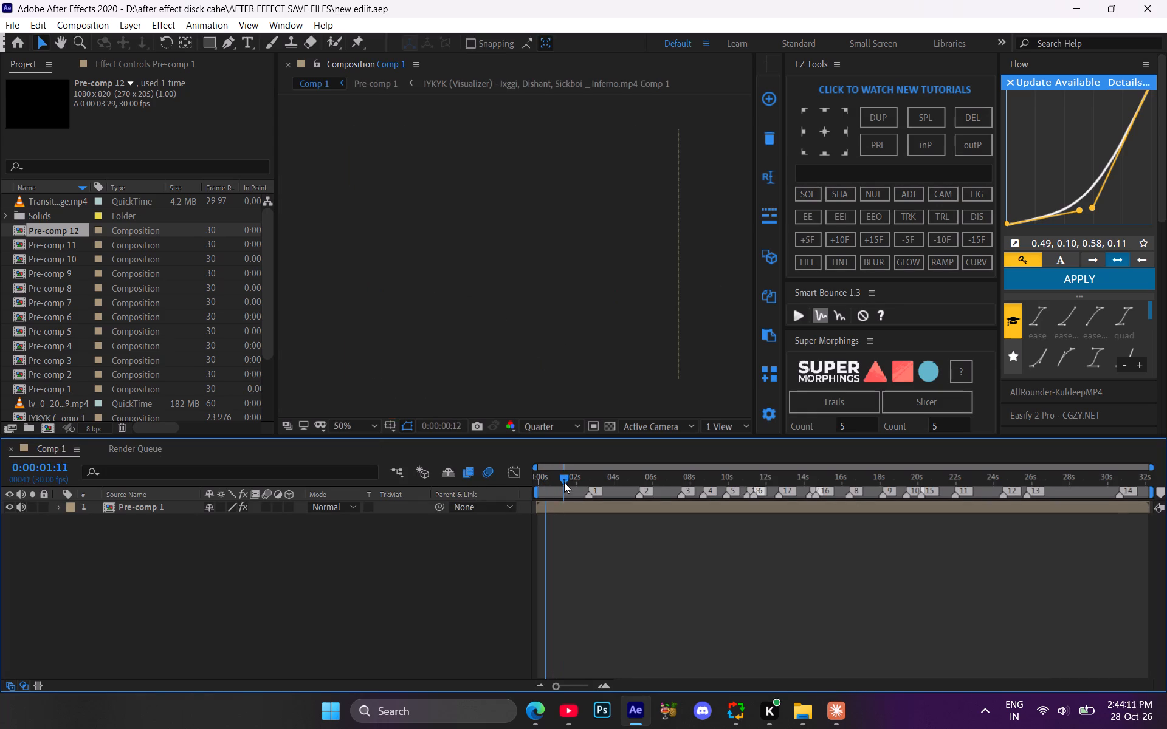
pyautogui.doubleClick(565, 508)
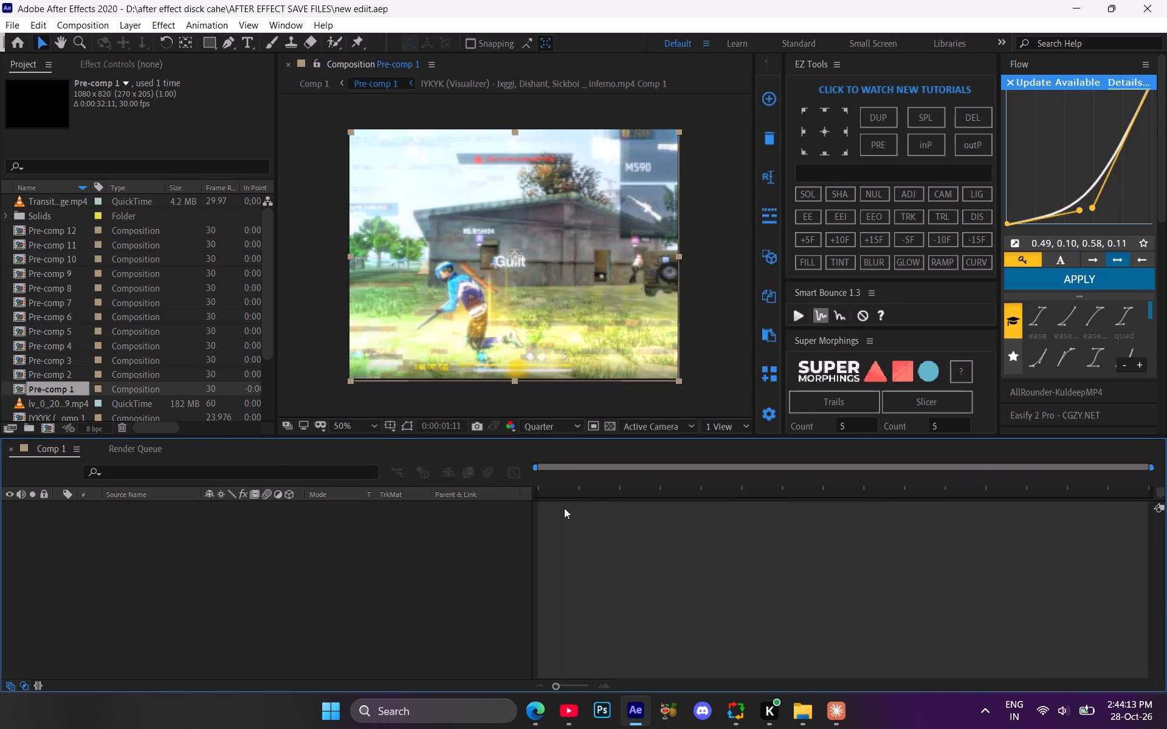
# Examine the first half second of Pre-comp 1 to see how its opening reveal plays.
pyautogui.moveTo(563, 476); pyautogui.dragTo(514, 480)
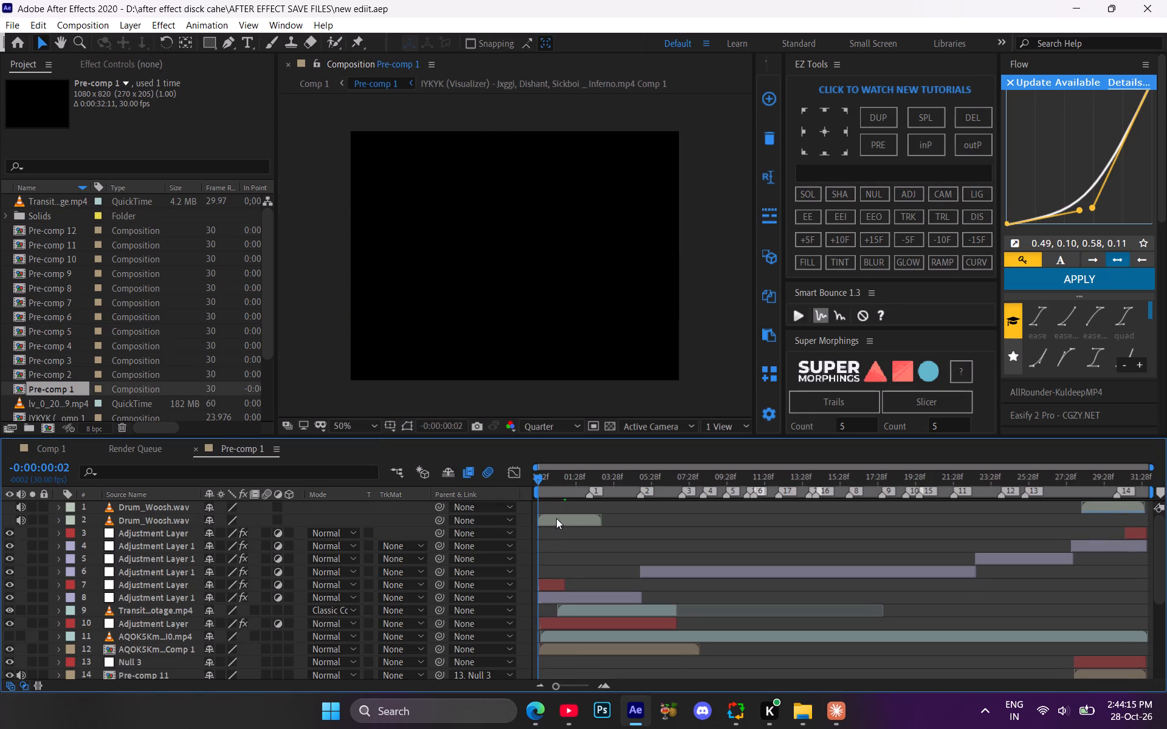
pyautogui.click(556, 518)
pyautogui.moveTo(551, 477); pyautogui.dragTo(548, 482)
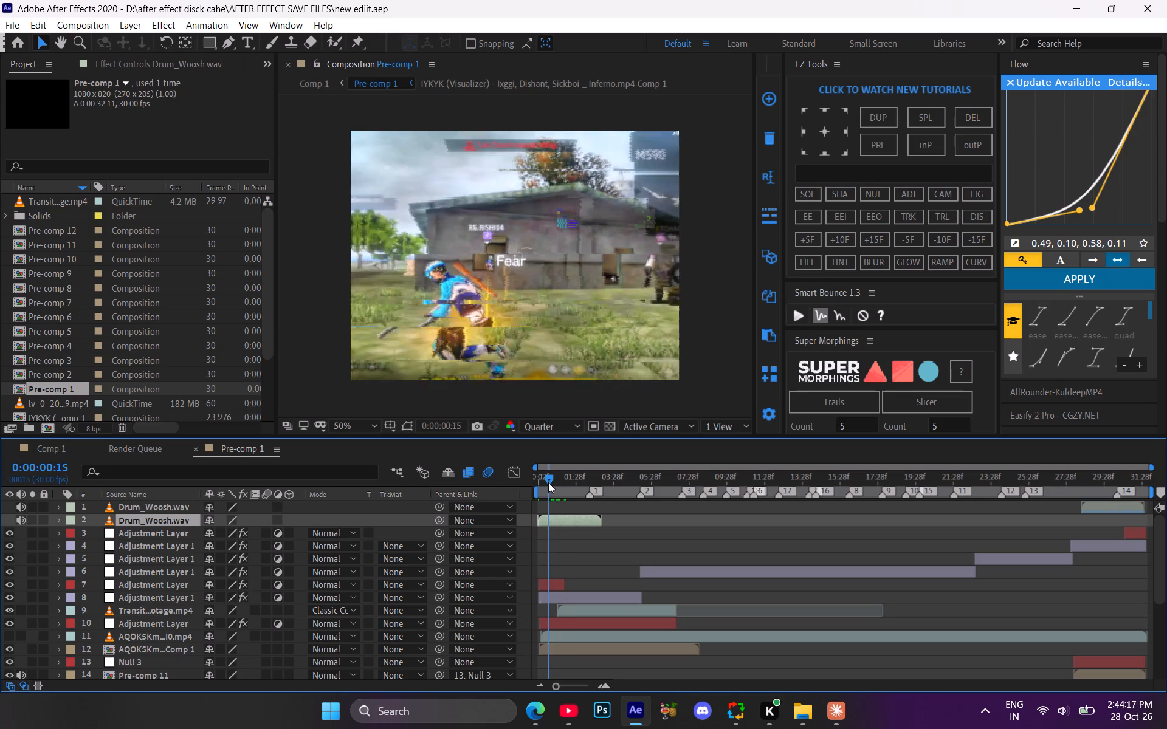
pyautogui.moveTo(548, 482); pyautogui.dragTo(535, 483)
pyautogui.moveTo(535, 483); pyautogui.dragTo(543, 487)
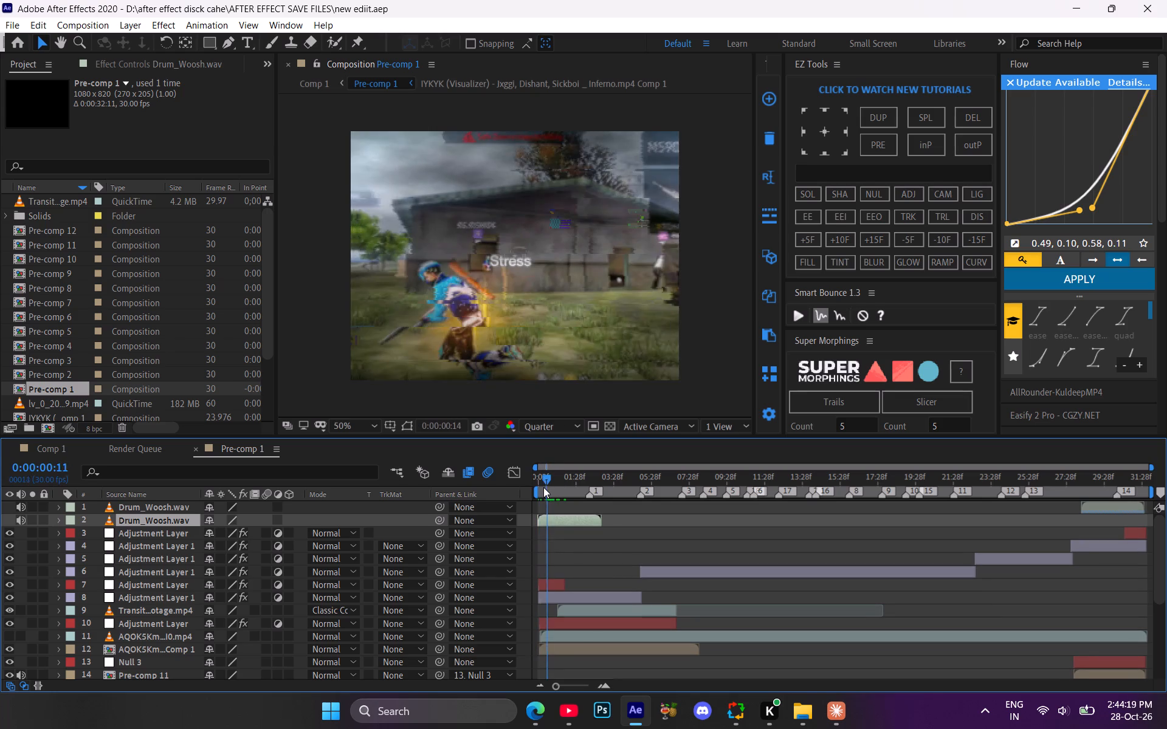
pyautogui.moveTo(543, 487); pyautogui.dragTo(534, 489)
# Look through the Pre-comp 1 layers and examine the effects on the Adjustment Layer 1 that covers the opening.
pyautogui.scroll(-3, 543, 527)
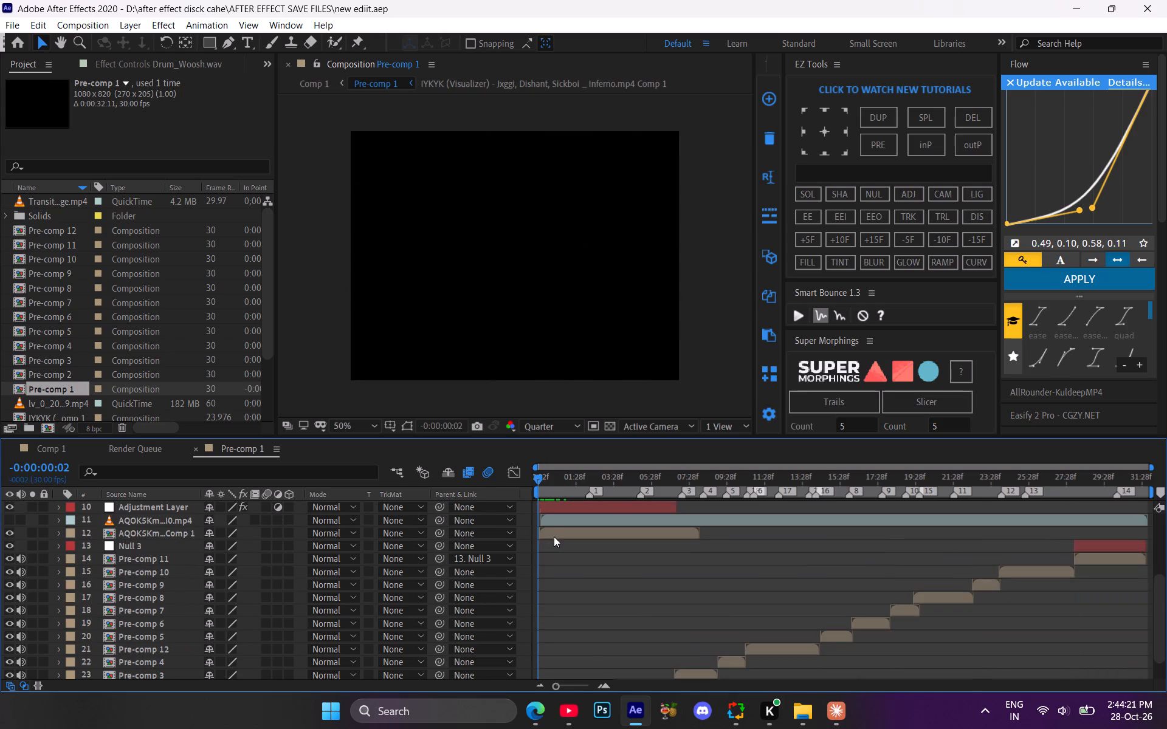
pyautogui.scroll(-4, 554, 538)
pyautogui.scroll(3, 559, 535)
pyautogui.click(557, 561)
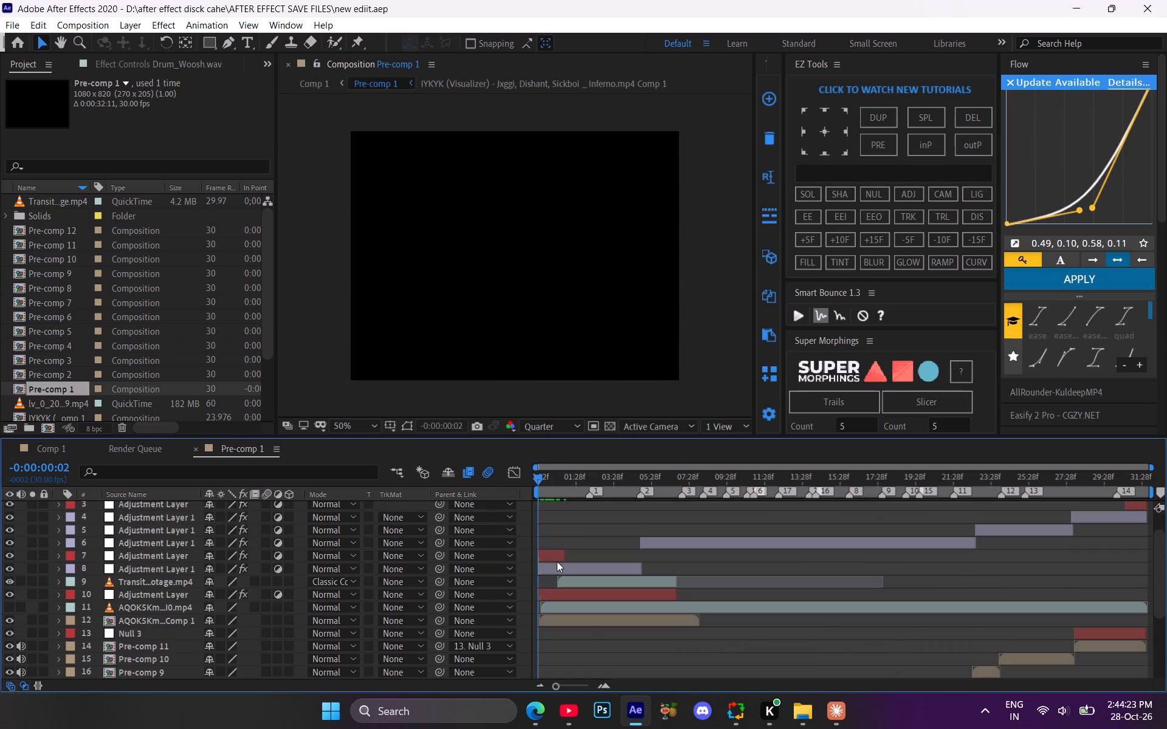
pyautogui.doubleClick(557, 564)
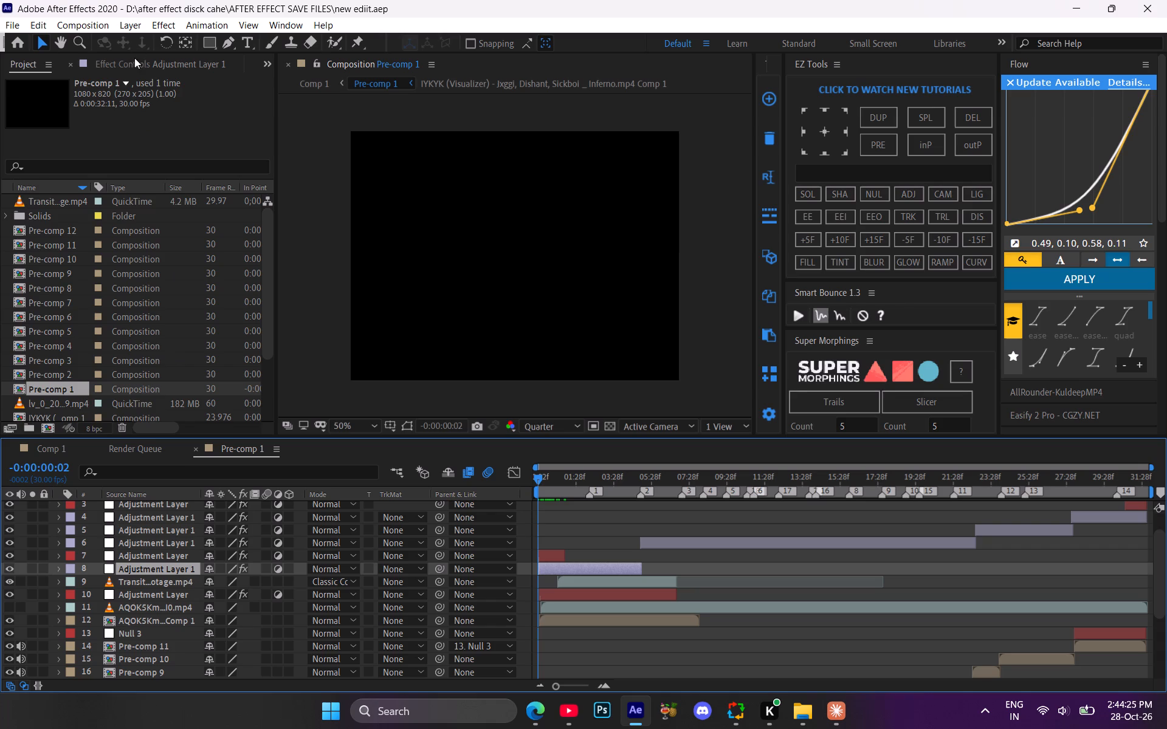
pyautogui.click(134, 60)
pyautogui.scroll(10, 131, 265)
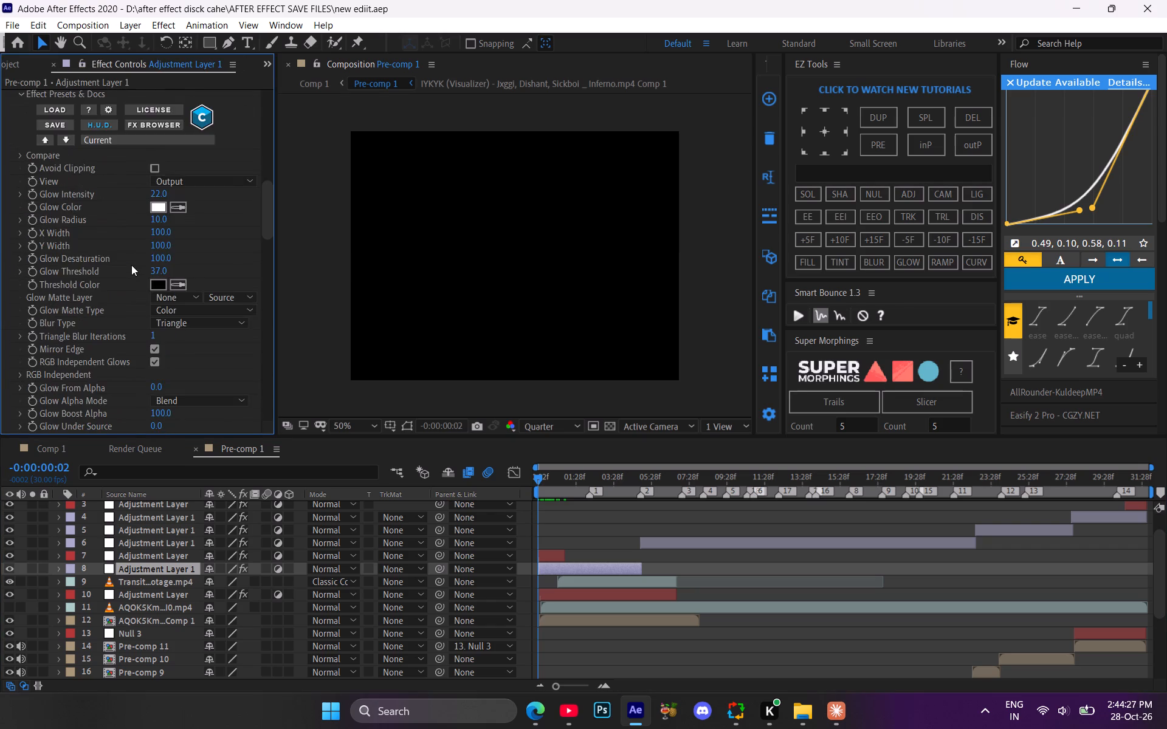
pyautogui.scroll(16, 131, 265)
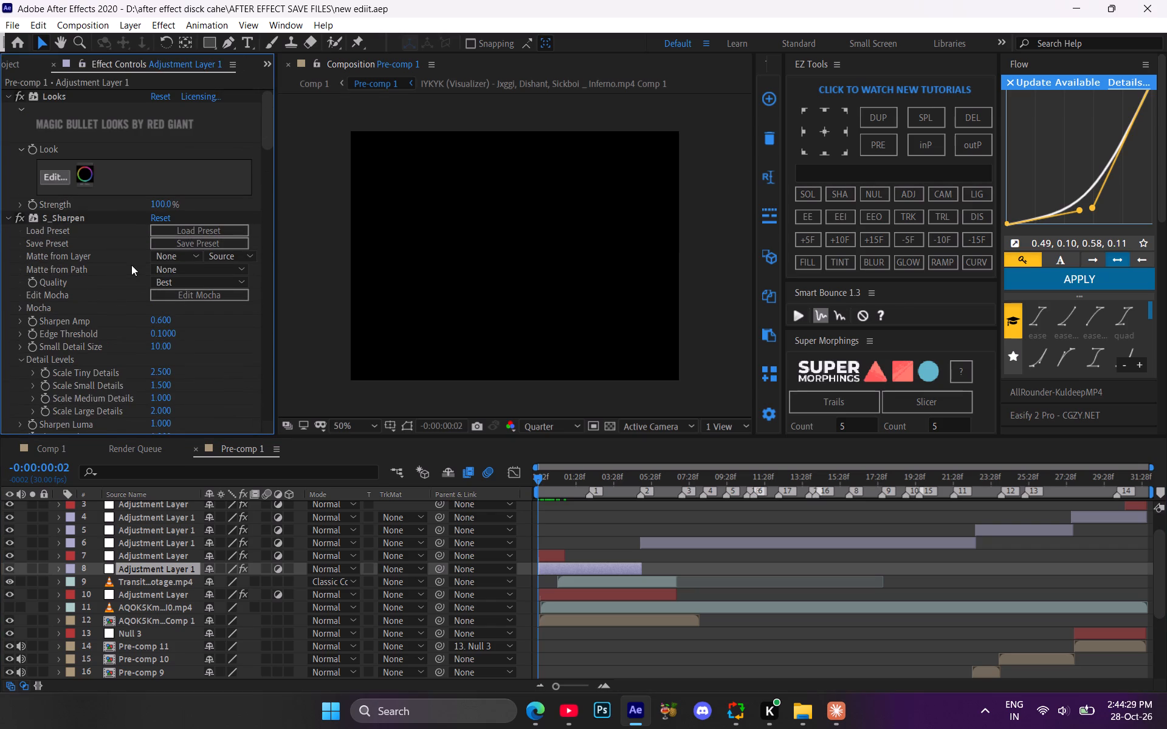
pyautogui.scroll(5, 131, 265)
# Examine the effect settings of the short red adjustment layer at the start and preview it to 0:00:00:09.
pyautogui.click(549, 560)
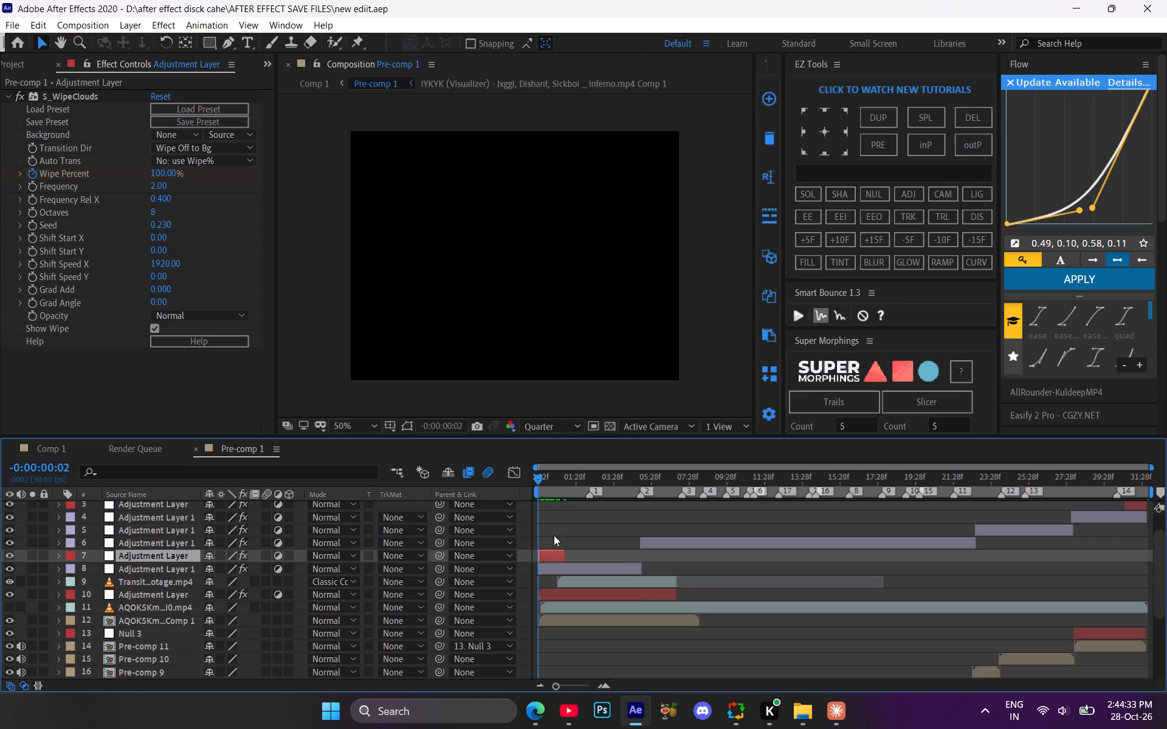
pyautogui.scroll(3, 556, 540)
pyautogui.moveTo(540, 481); pyautogui.dragTo(546, 484)
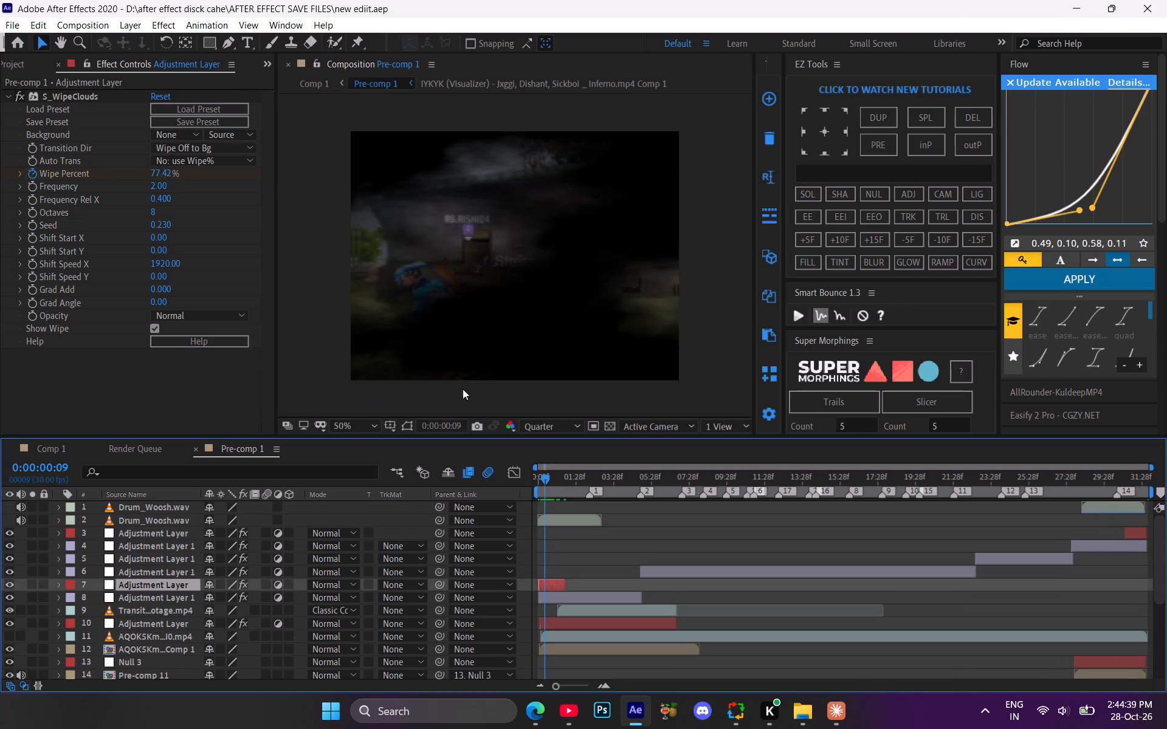
# Reopen the recent project arpit nnnnn.aep.
pyautogui.click(9, 15)
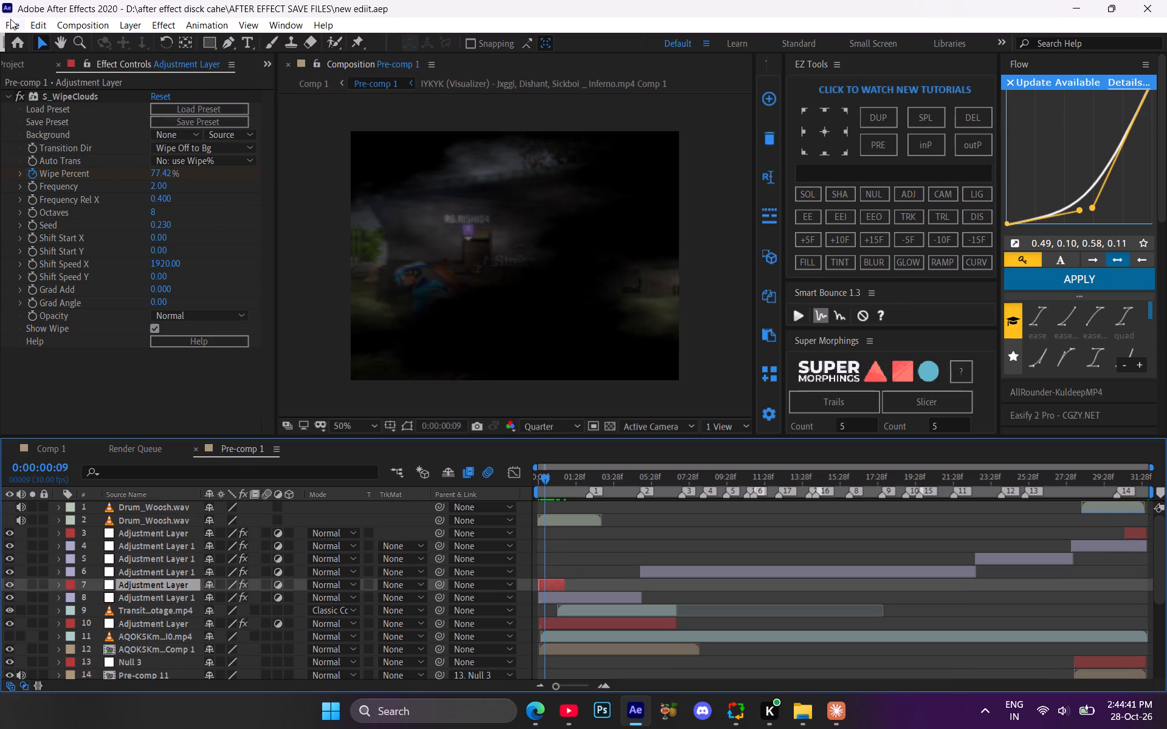
pyautogui.click(10, 23)
pyautogui.click(64, 73)
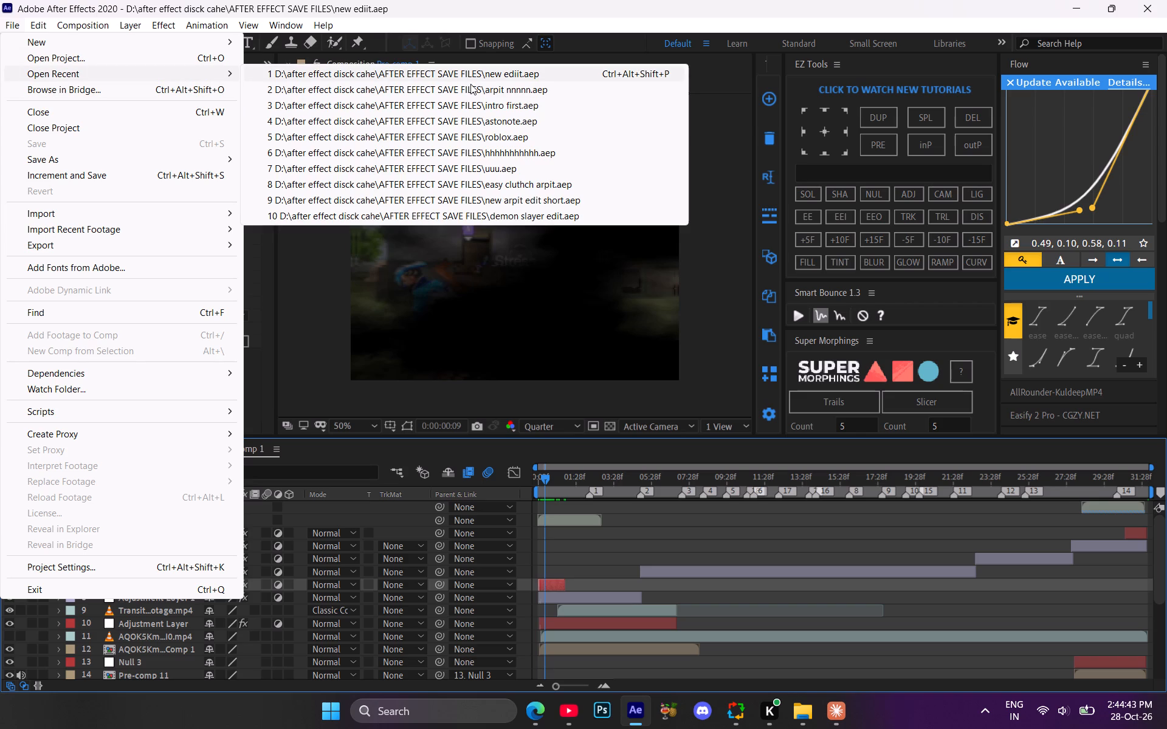
pyautogui.click(480, 89)
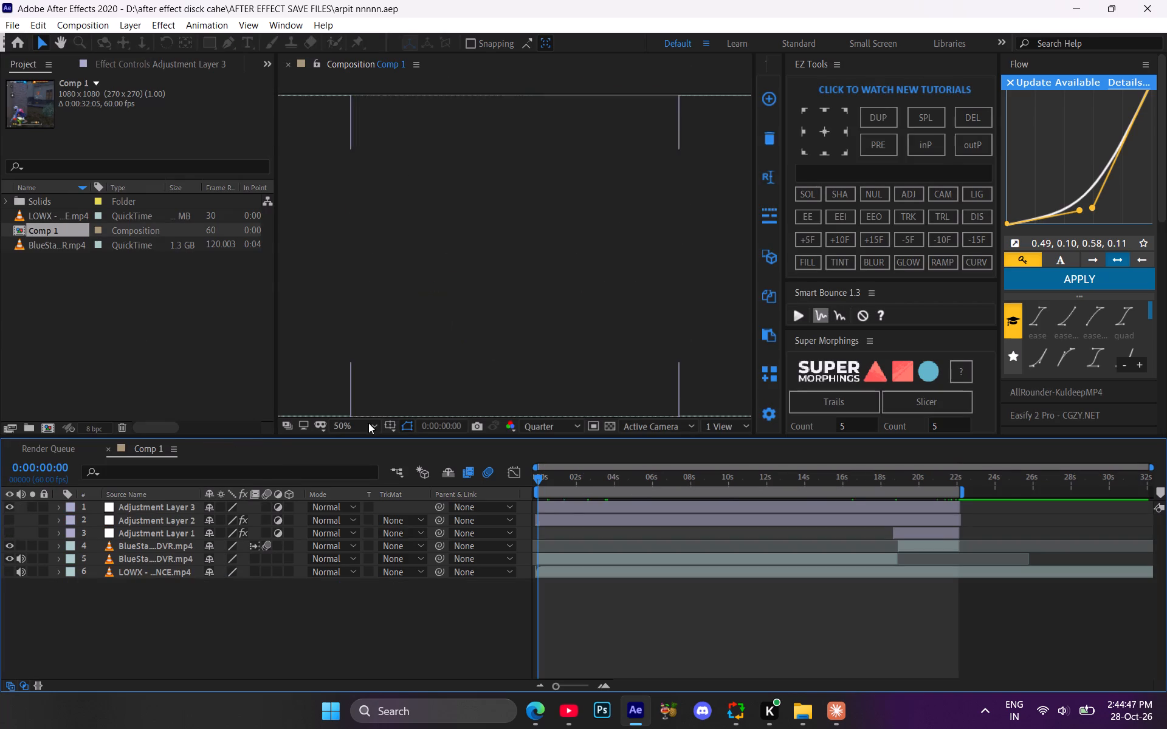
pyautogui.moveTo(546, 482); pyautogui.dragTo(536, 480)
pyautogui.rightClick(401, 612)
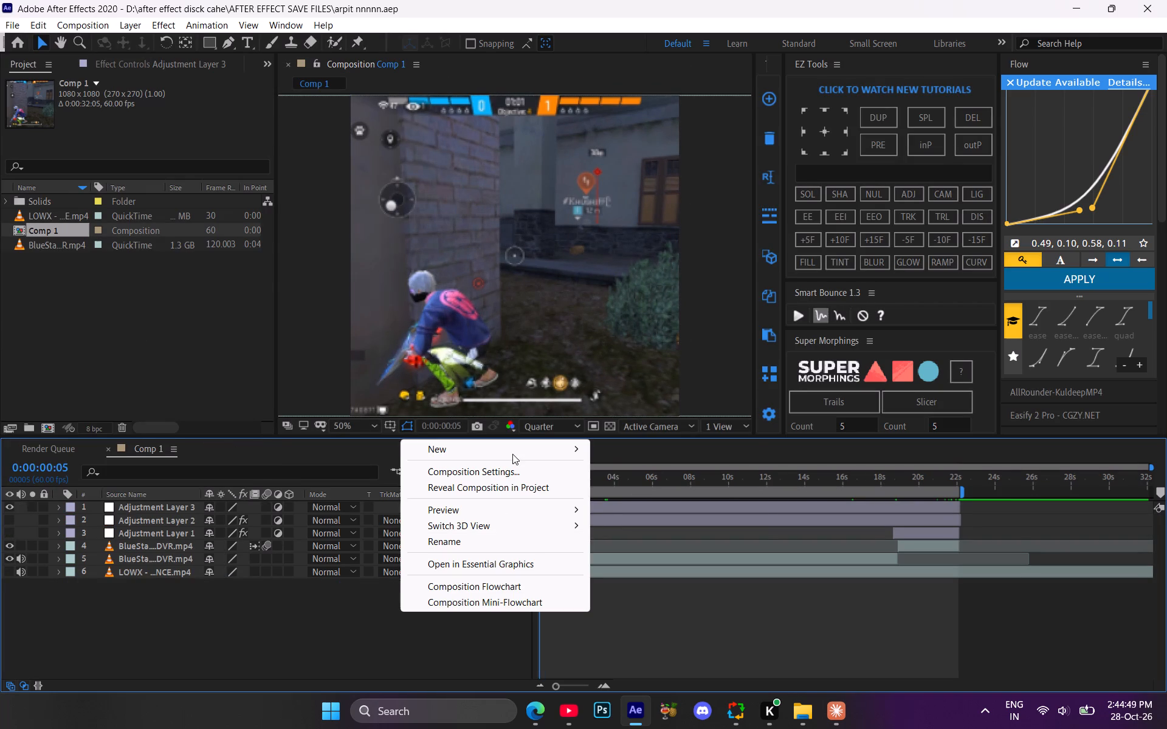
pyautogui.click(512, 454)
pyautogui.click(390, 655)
# Split Adjustment Layer 3 at 0:00:01:36 and delete the part after the split.
pyautogui.click(580, 504)
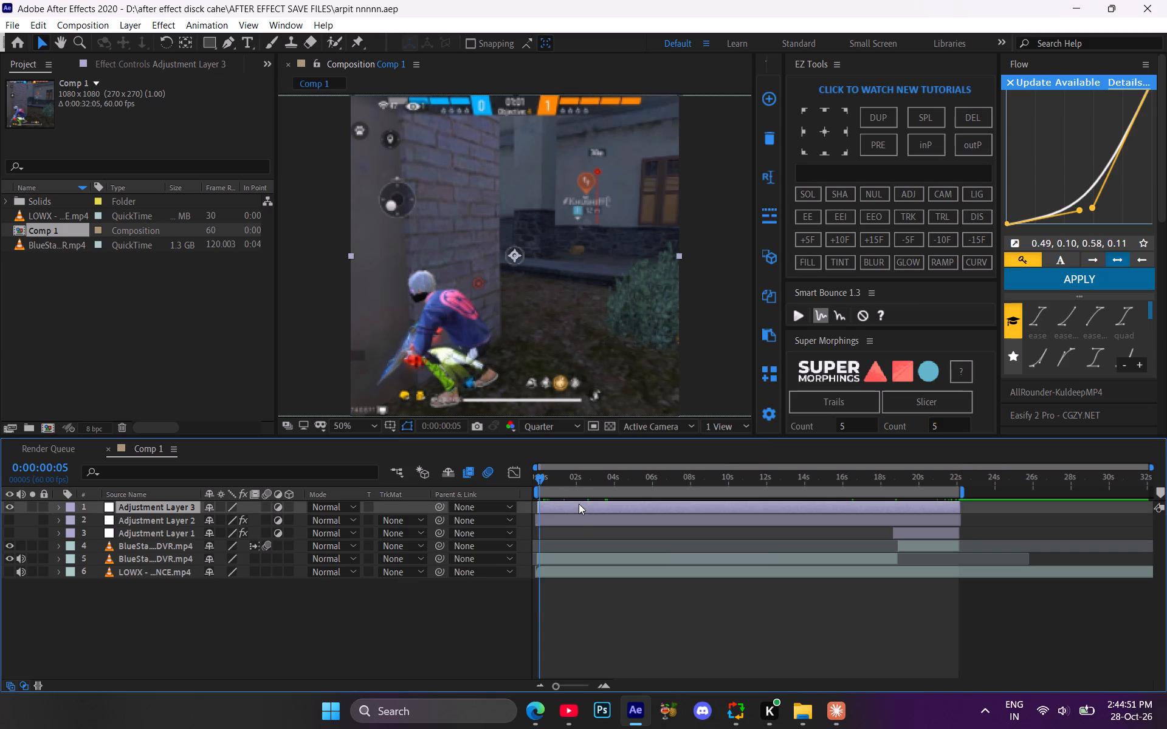
pyautogui.moveTo(561, 485); pyautogui.dragTo(568, 486)
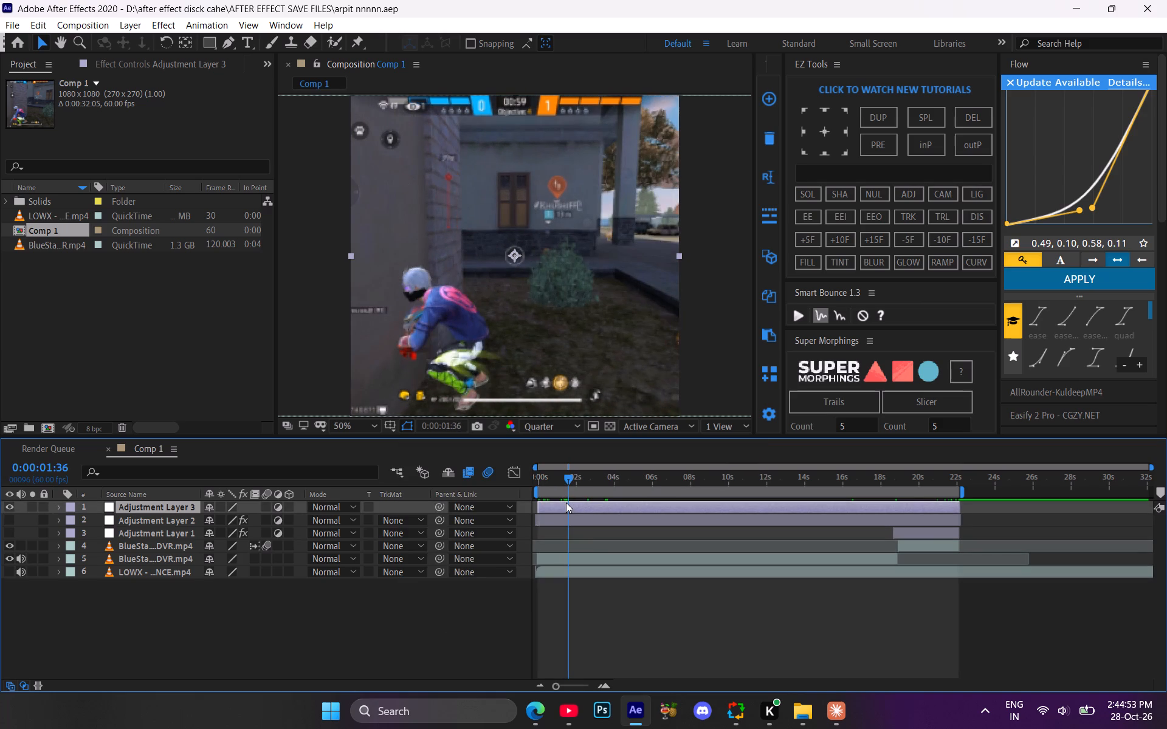
pyautogui.hotkey('ctrl', 'shift', 'd')
pyautogui.press('Delete')
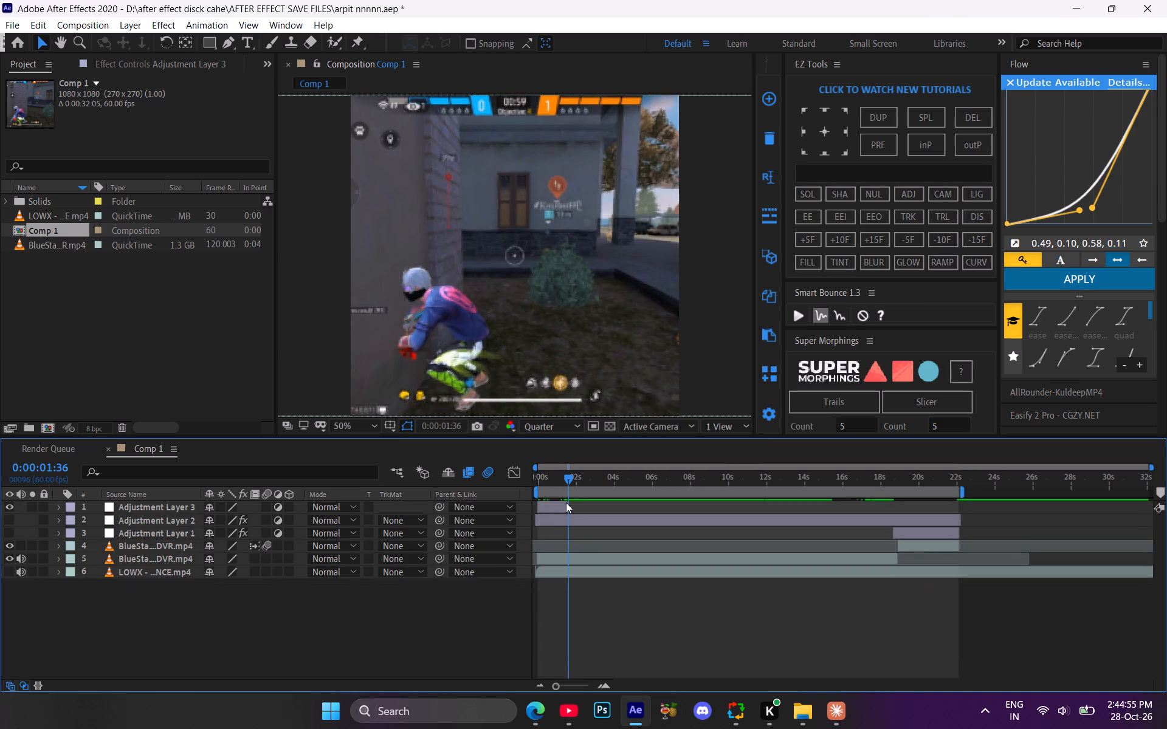
# Return the playhead to 0:00:00:00 and apply the S_WipeClouds effect to the shortened Adjustment Layer 3.
pyautogui.moveTo(568, 485); pyautogui.dragTo(497, 485)
pyautogui.click(545, 508)
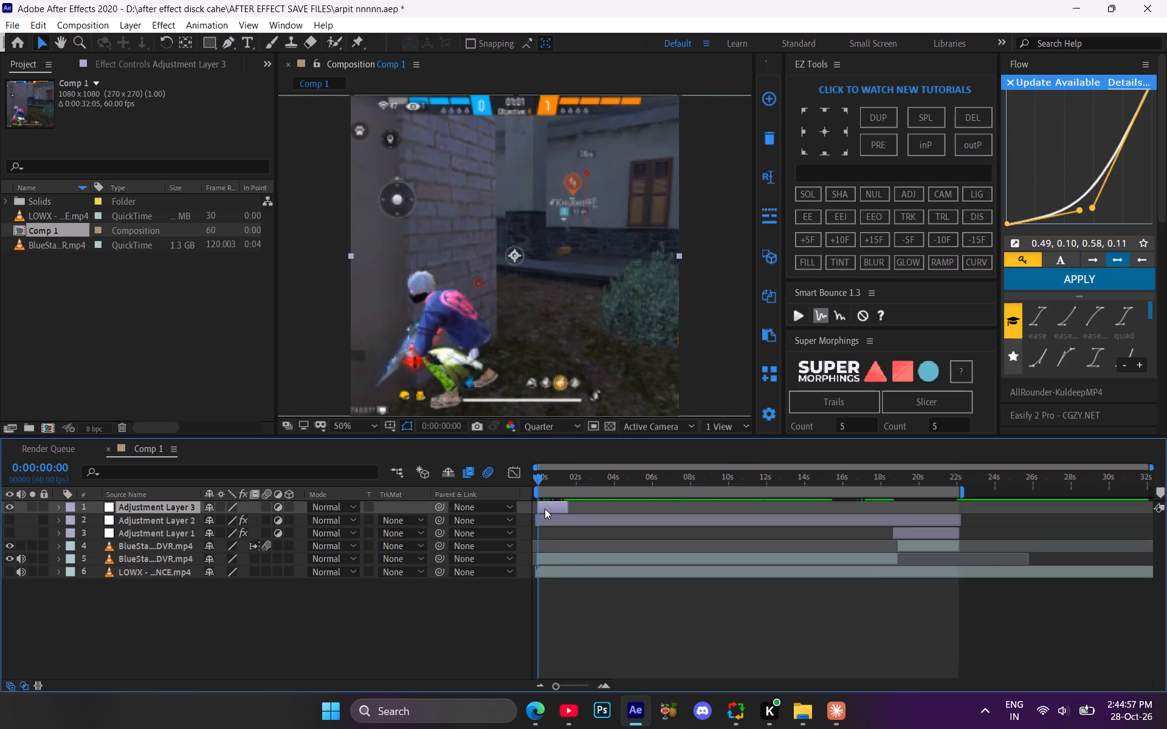
pyautogui.press('space')
pyautogui.write('s')
pyautogui.hotkey('shift', '_')
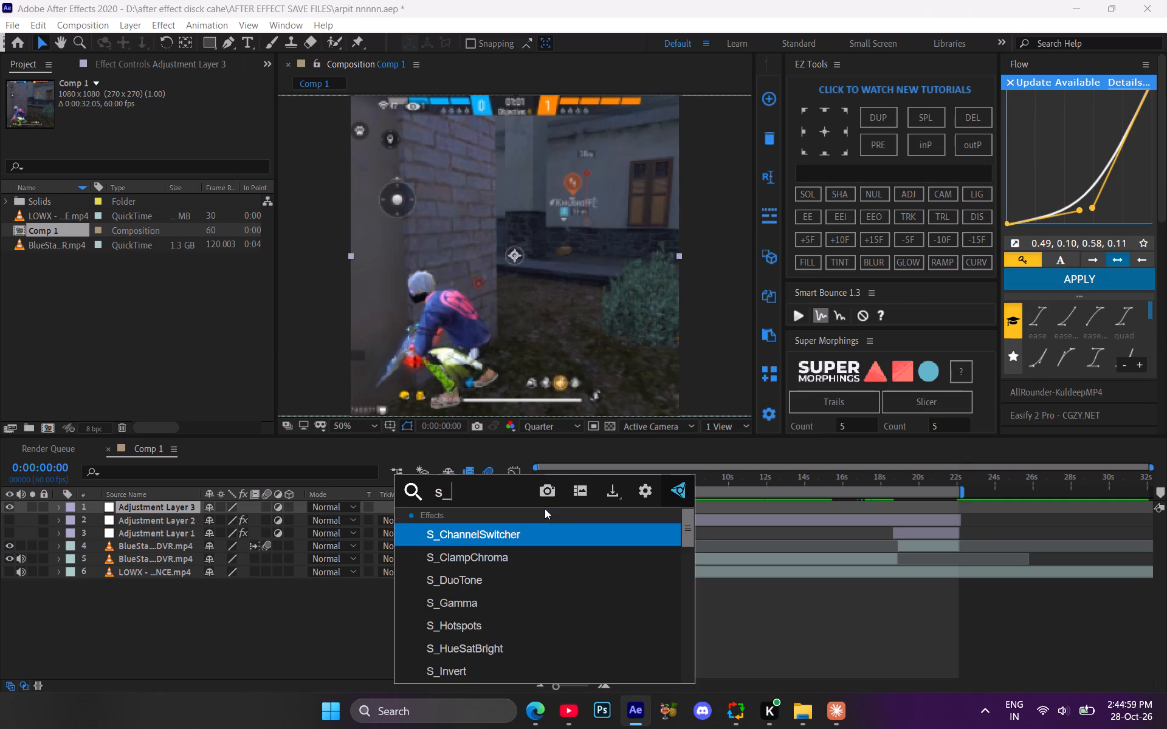
pyautogui.write('wip')
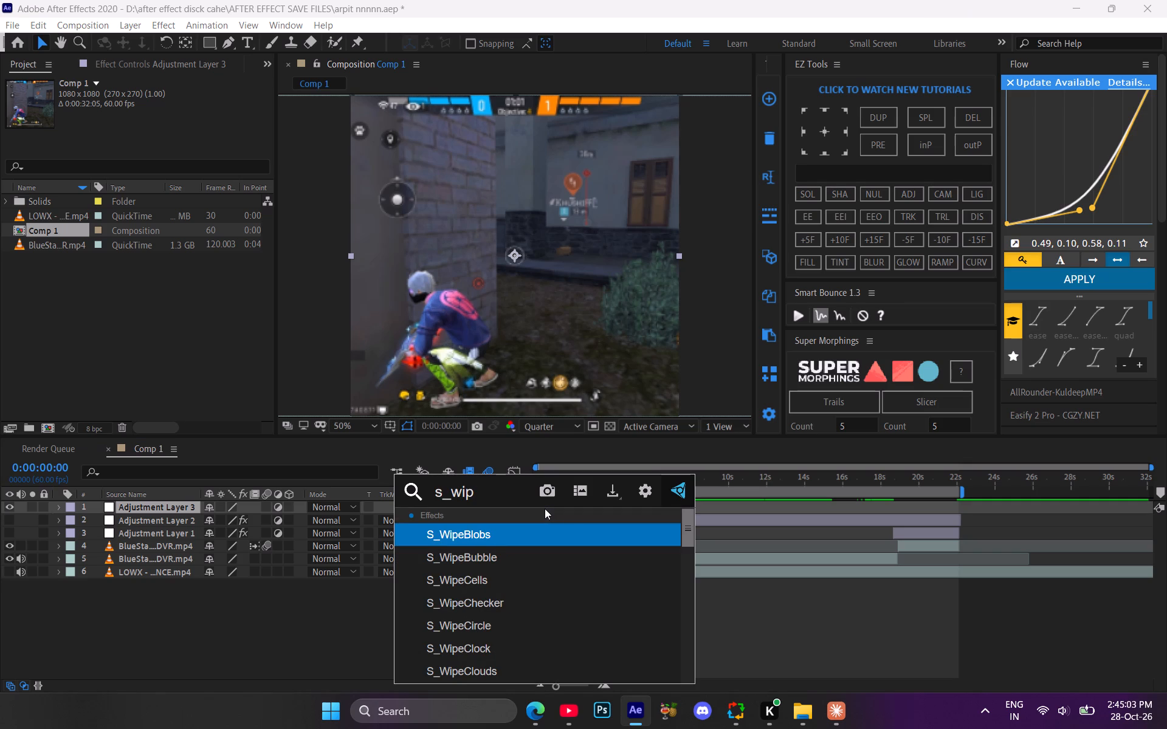
pyautogui.press('Down')
pyautogui.press('Down')
pyautogui.press('Down')
pyautogui.press('Down')
pyautogui.press('Down')
pyautogui.press('Down')
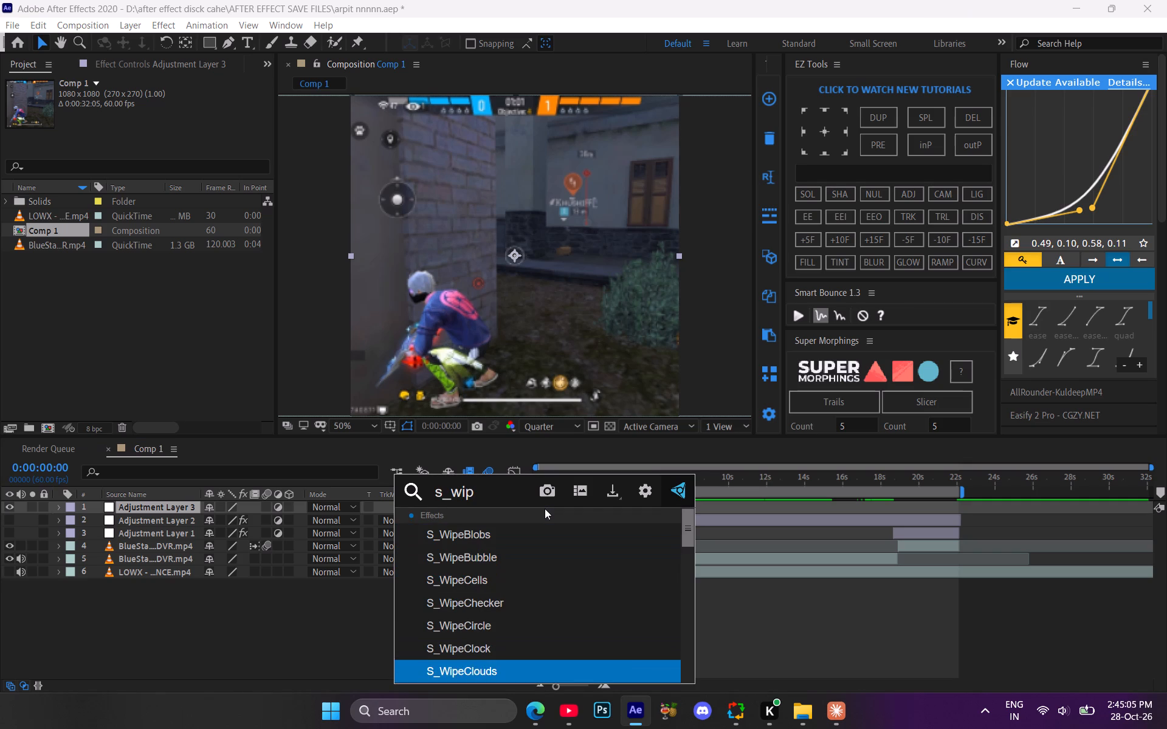
pyautogui.press('Return')
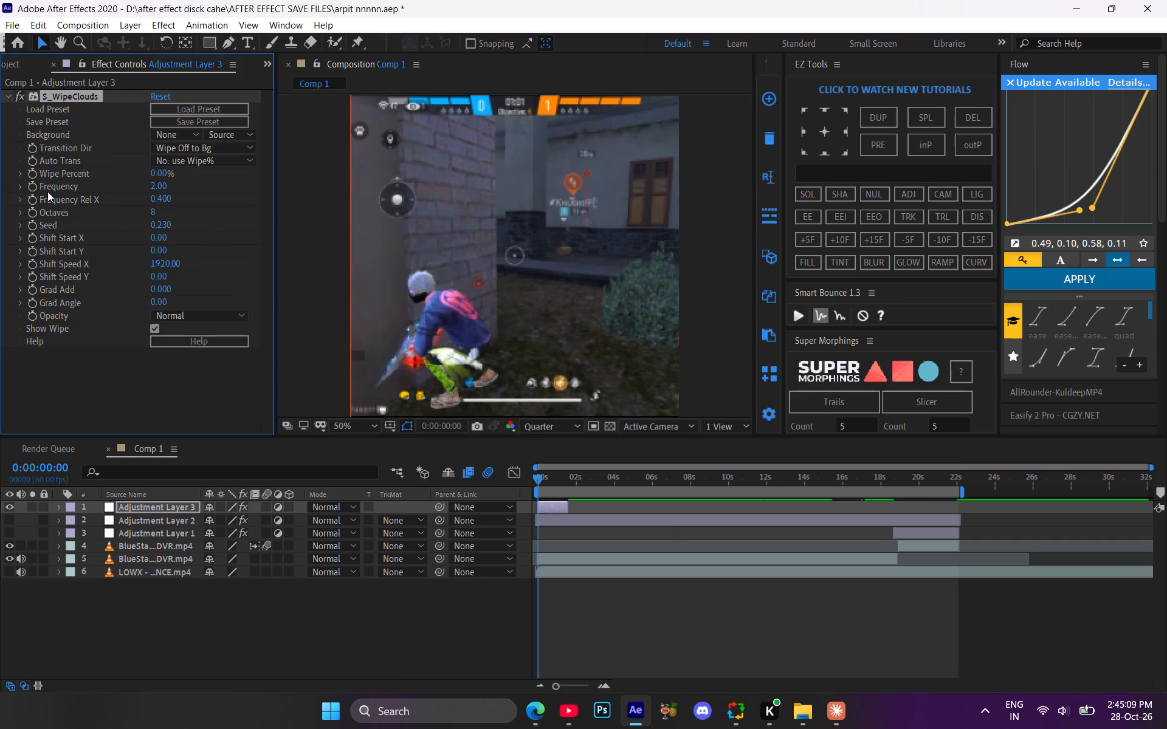
# Set the S_WipeClouds Frequency on Adjustment Layer 3 to 13.30 and leave the property without keyframes.
pyautogui.click(32, 186)
pyautogui.moveTo(154, 185); pyautogui.dragTo(208, 194)
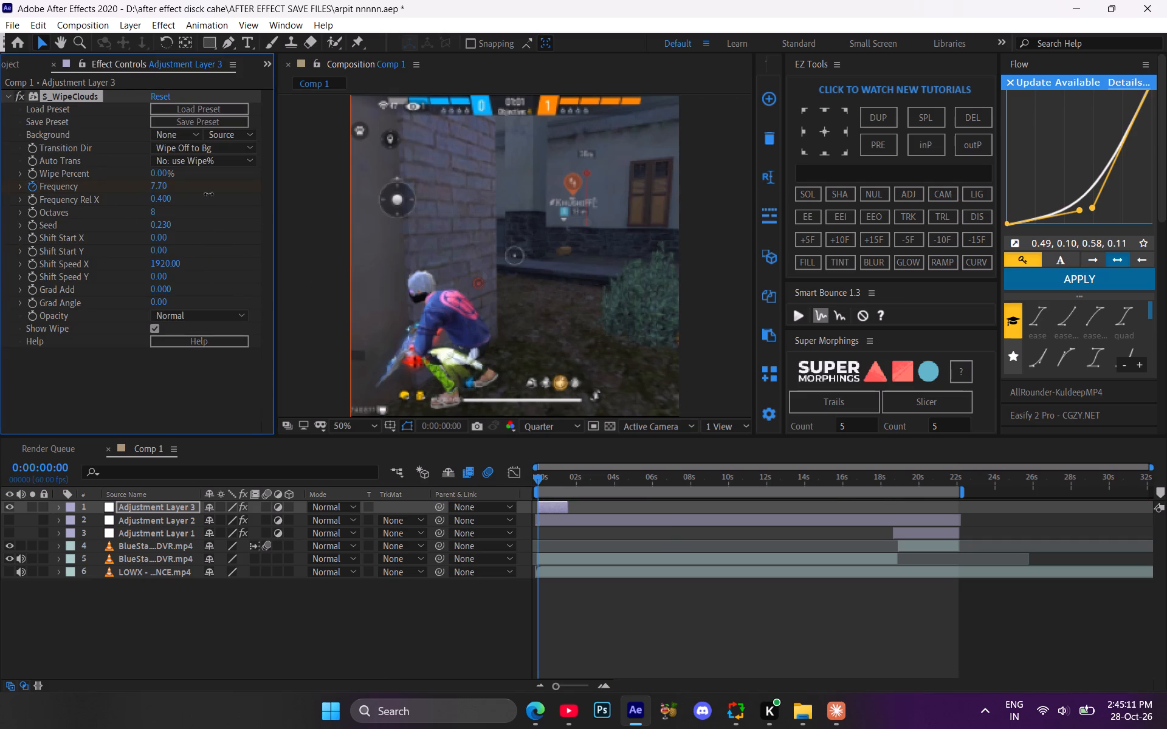
pyautogui.moveTo(208, 194); pyautogui.dragTo(259, 204)
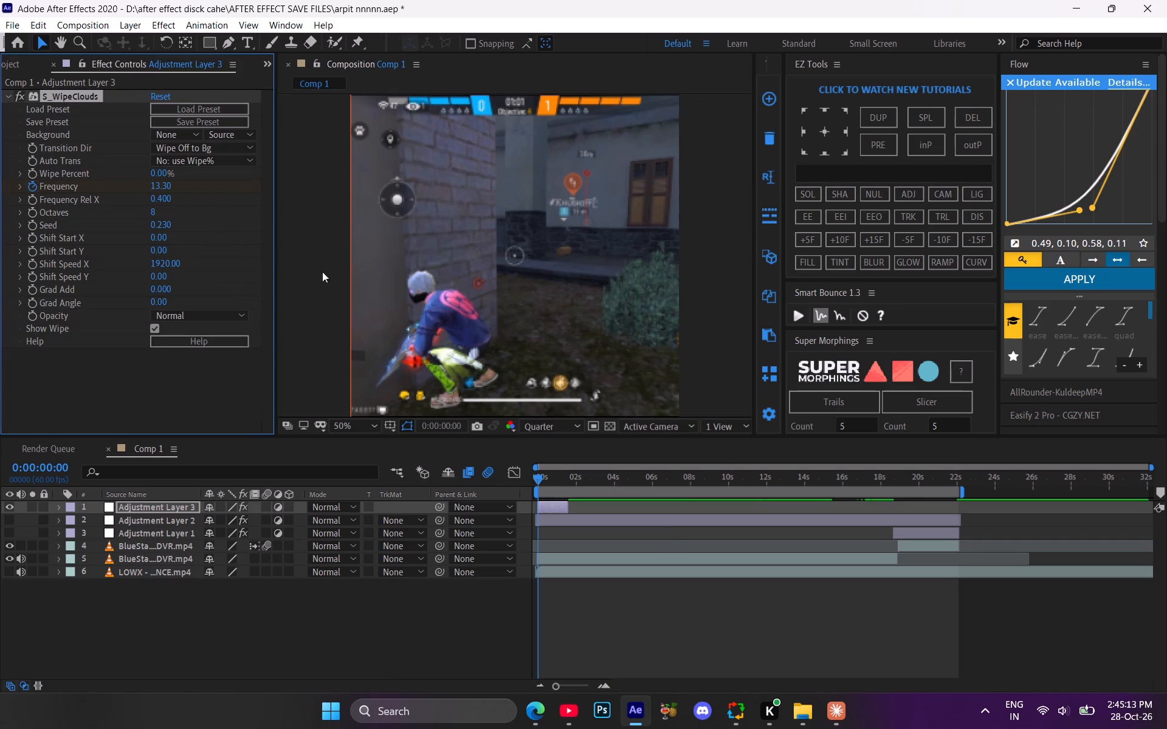
pyautogui.click(33, 190)
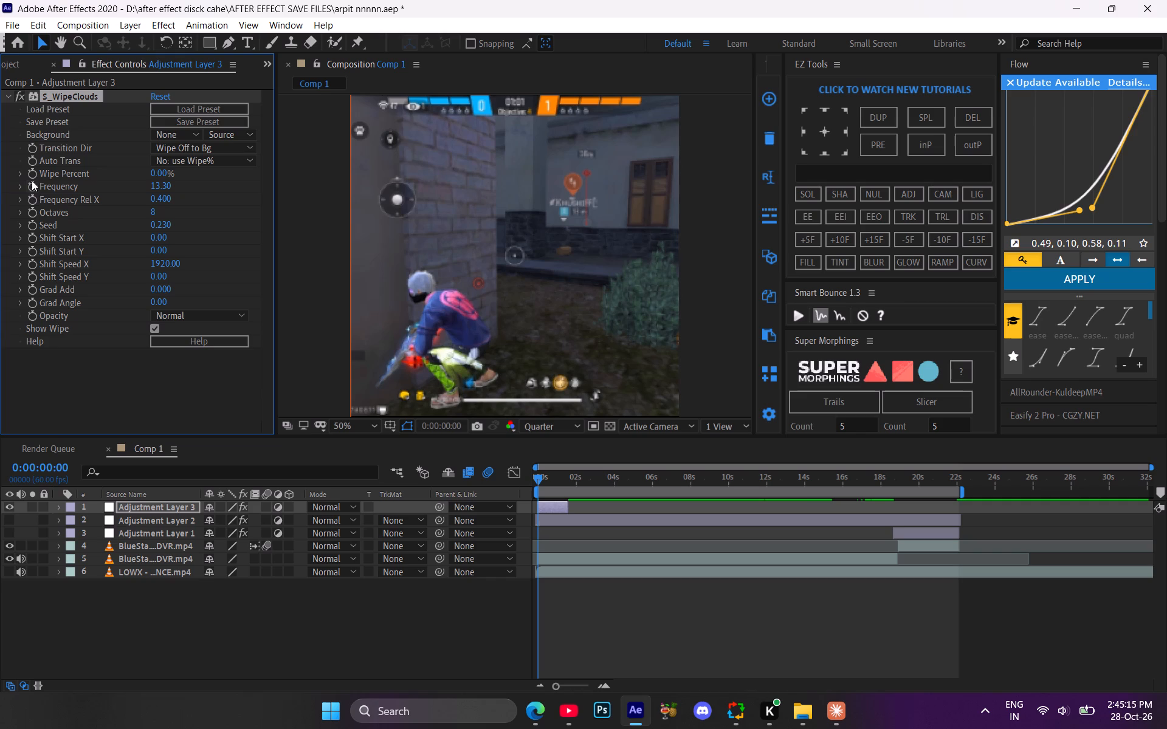
# Enable keyframing for S_WipeClouds Wipe Percent on Adjustment Layer 3 and set it to 100% at 0:00:00:00.
pyautogui.click(32, 176)
pyautogui.moveTo(161, 174); pyautogui.dragTo(236, 192)
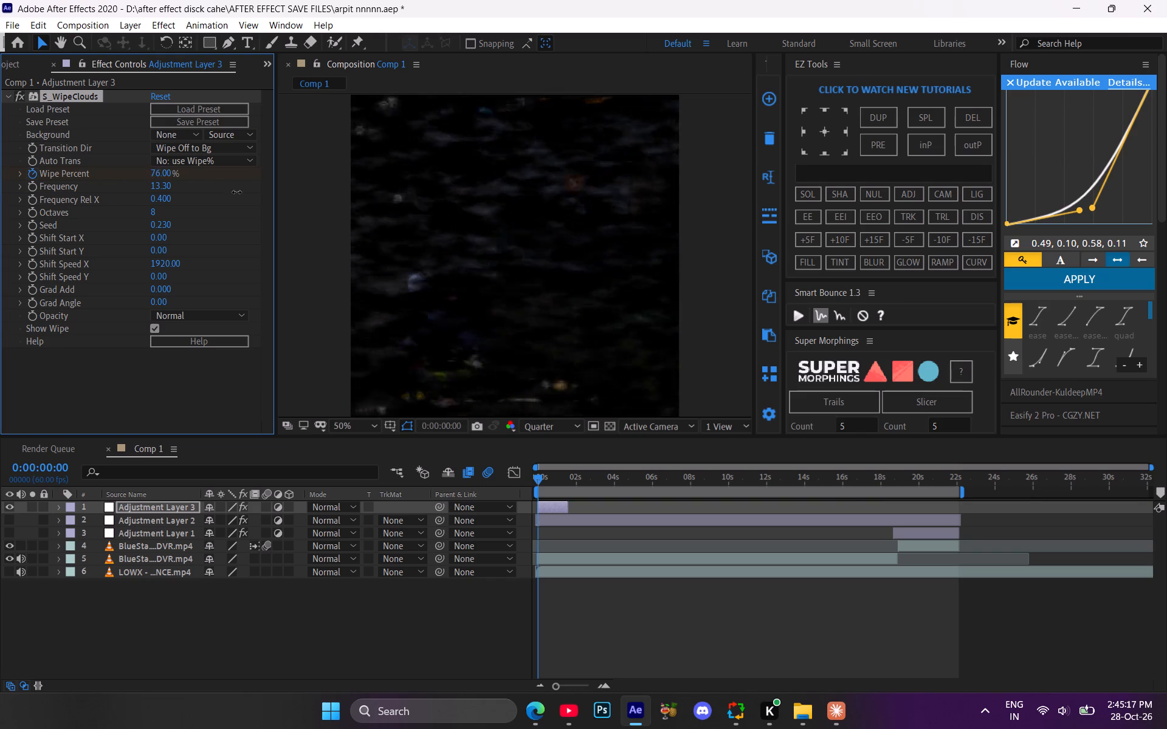
pyautogui.moveTo(236, 192); pyautogui.dragTo(261, 202)
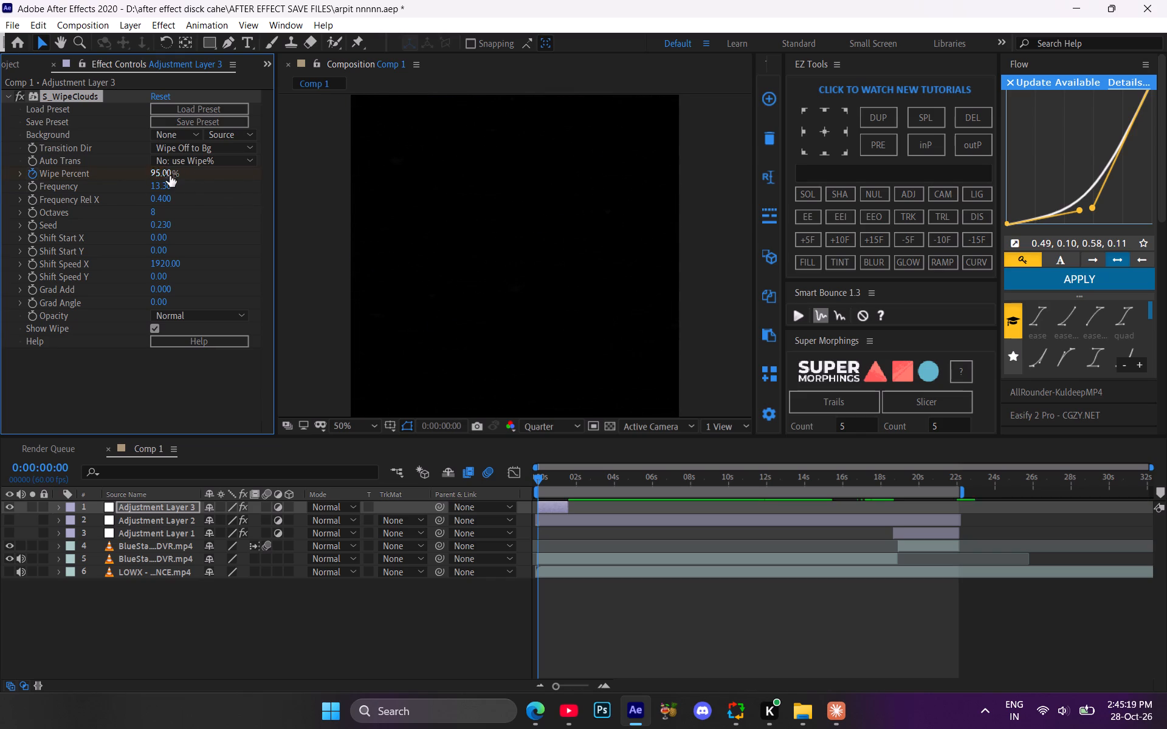
pyautogui.click(170, 176)
pyautogui.press('0')
pyautogui.press('Return')
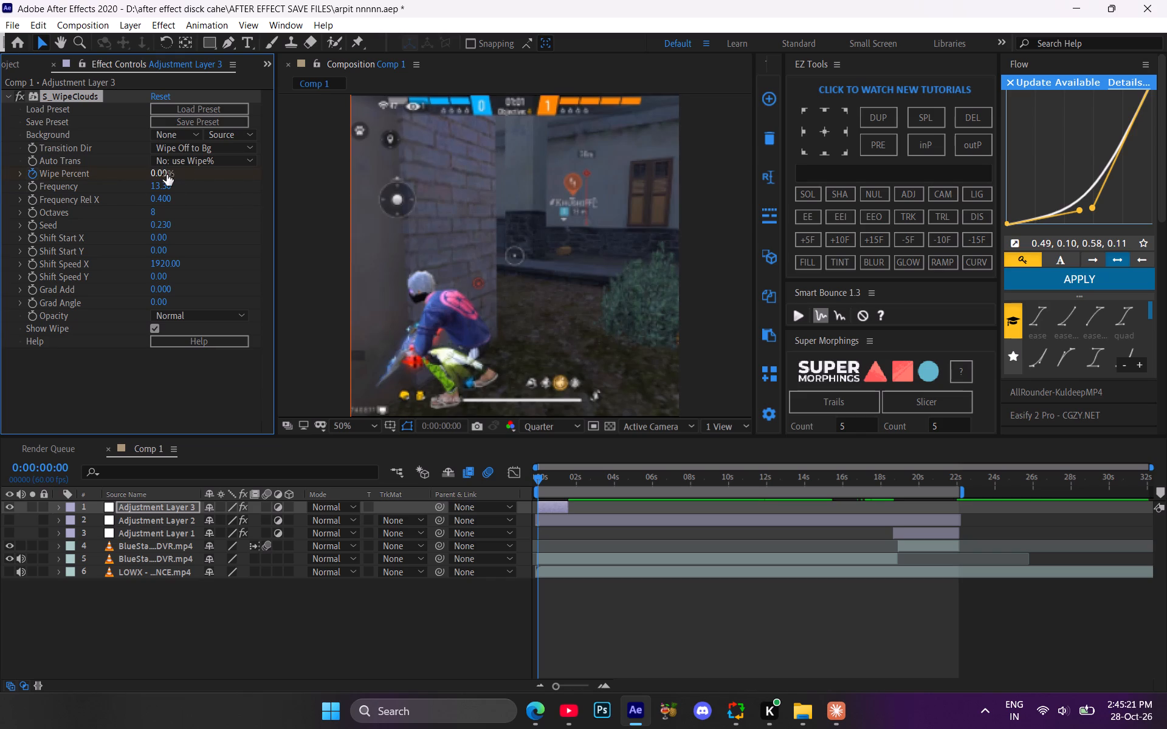
pyautogui.tripleClick(608, 677)
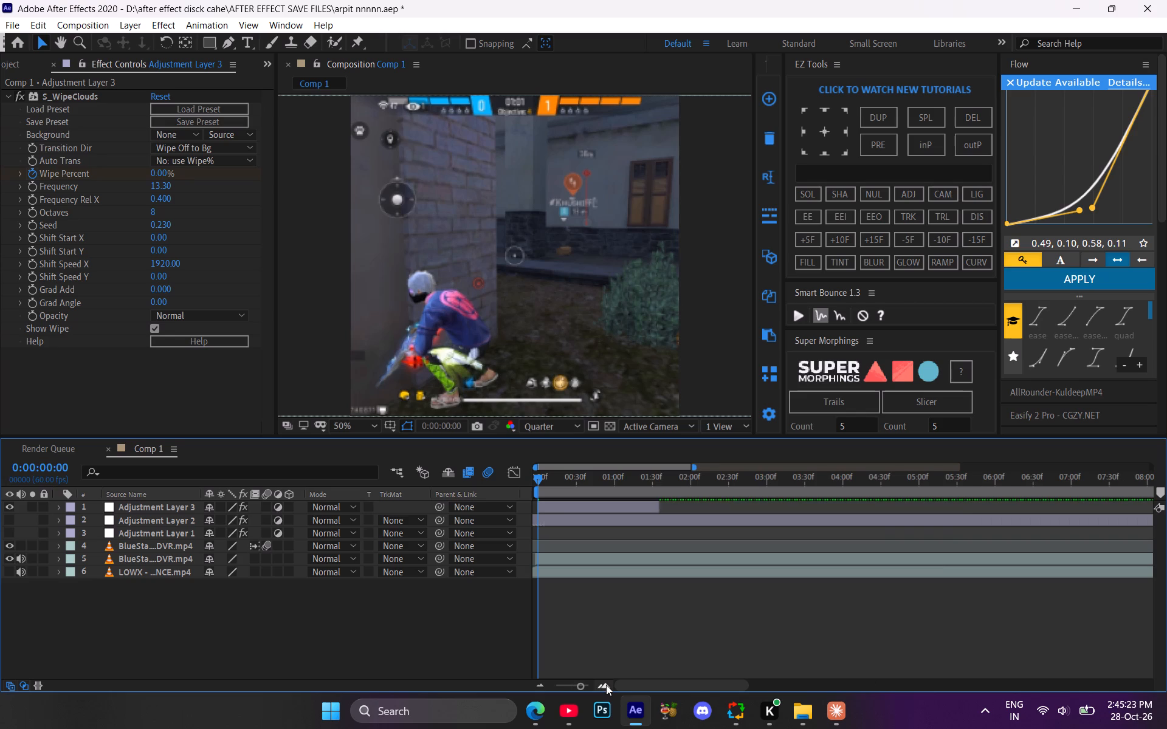
pyautogui.click(606, 685)
pyautogui.moveTo(651, 686); pyautogui.dragTo(514, 672)
pyautogui.moveTo(544, 487); pyautogui.dragTo(520, 487)
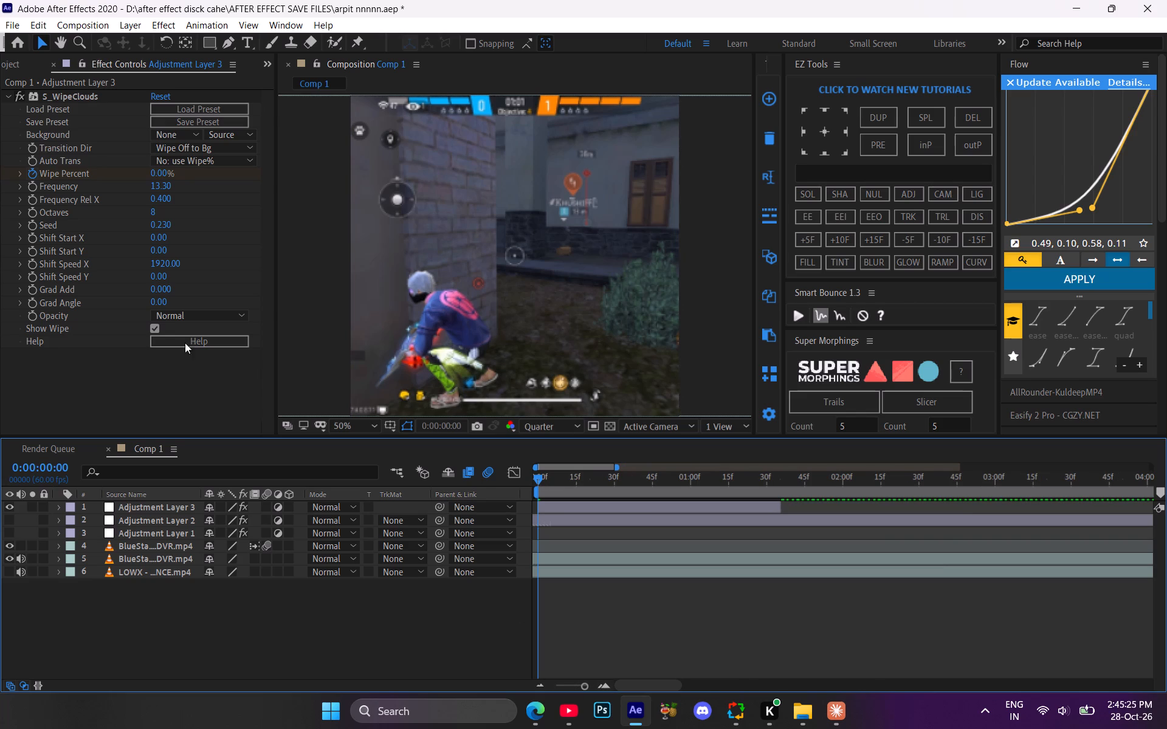
pyautogui.click(162, 169)
pyautogui.write('100')
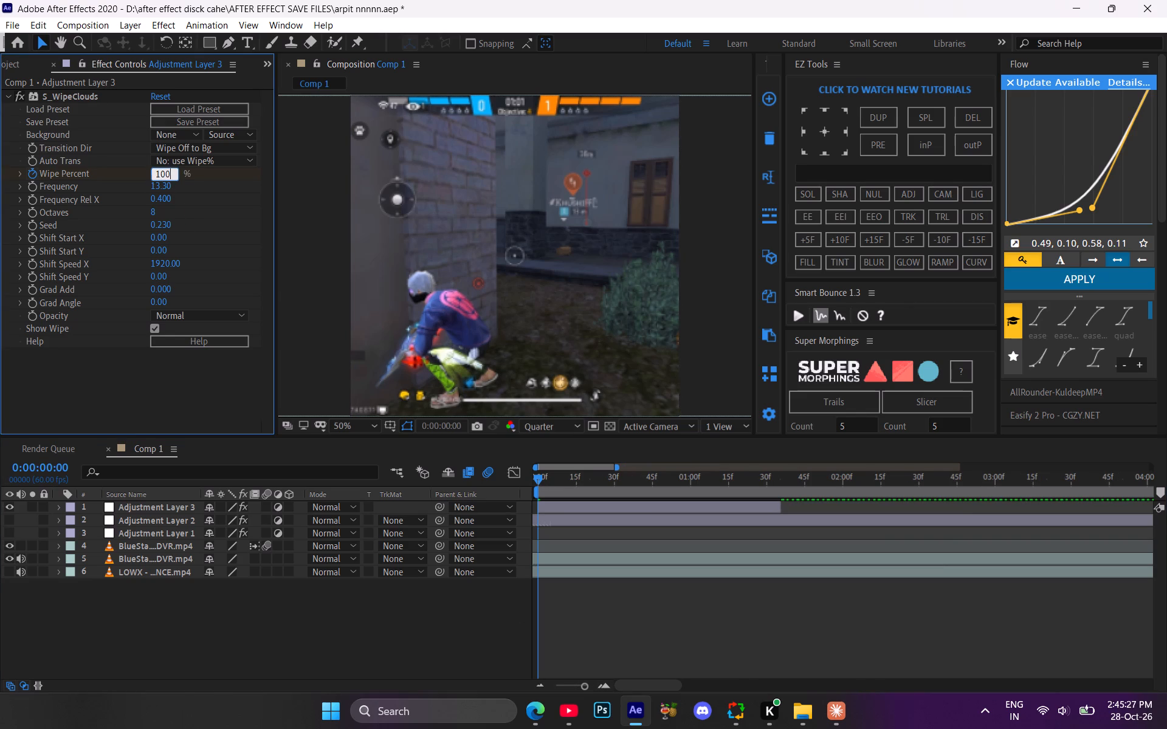
pyautogui.press('Return')
# Add a Wipe Percent keyframe of 0% at 0:00:00:59 on Adjustment Layer 3.
pyautogui.click(729, 482)
pyautogui.moveTo(729, 482); pyautogui.dragTo(725, 482)
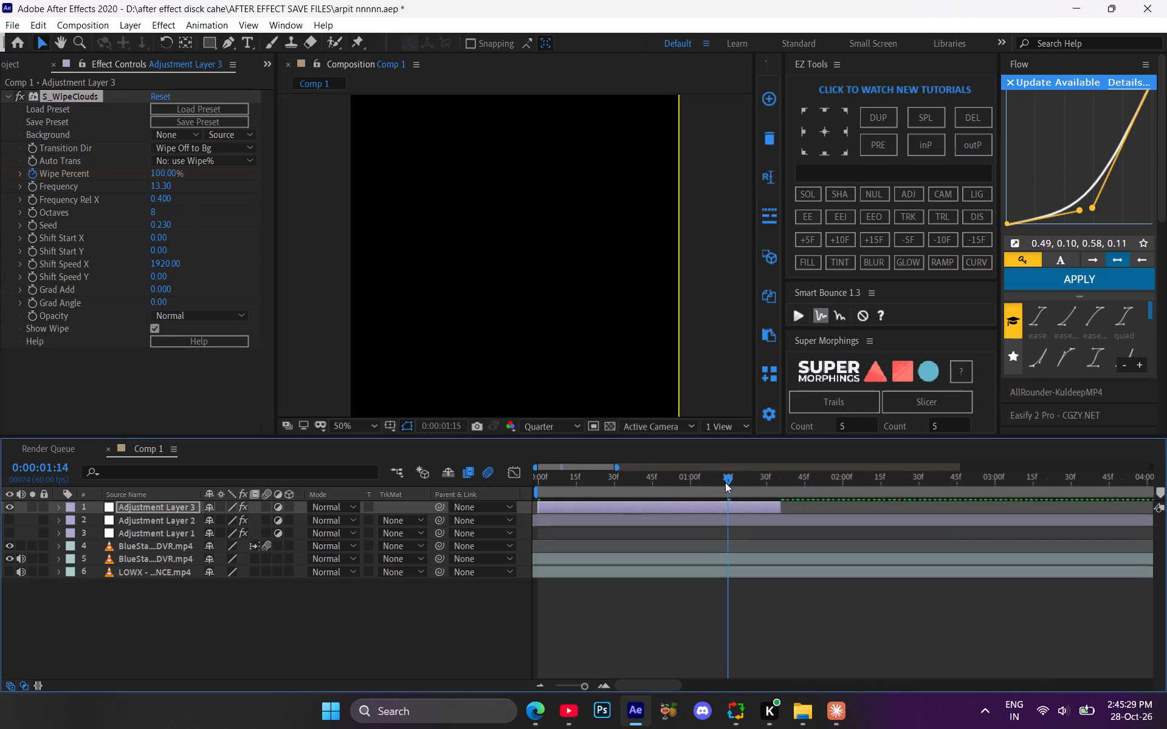
pyautogui.moveTo(725, 482); pyautogui.dragTo(702, 485)
pyautogui.click(542, 688)
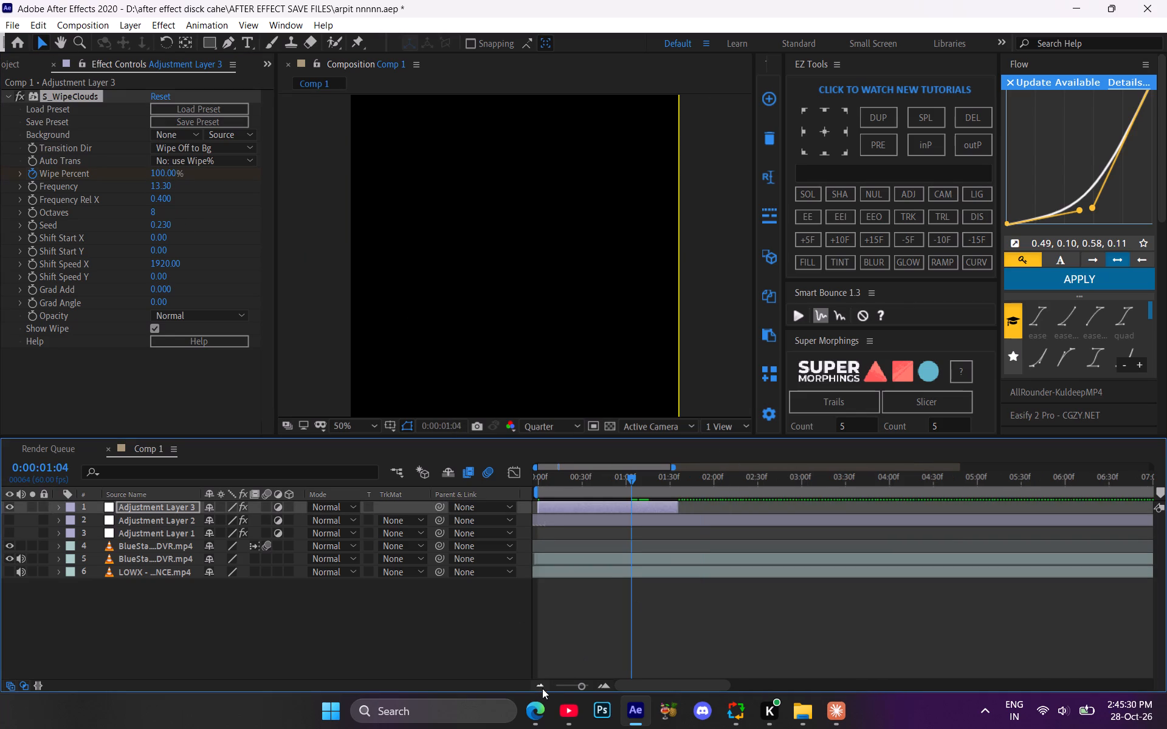
pyautogui.click(540, 688)
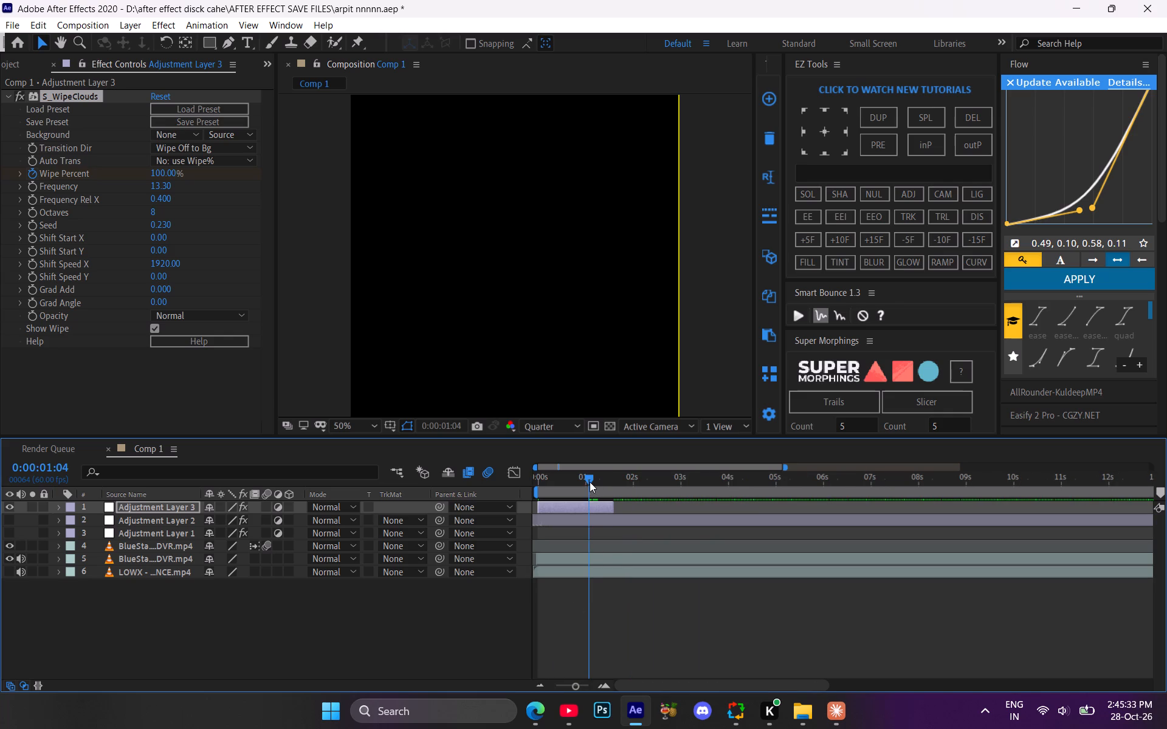
pyautogui.click(590, 482)
pyautogui.click(167, 169)
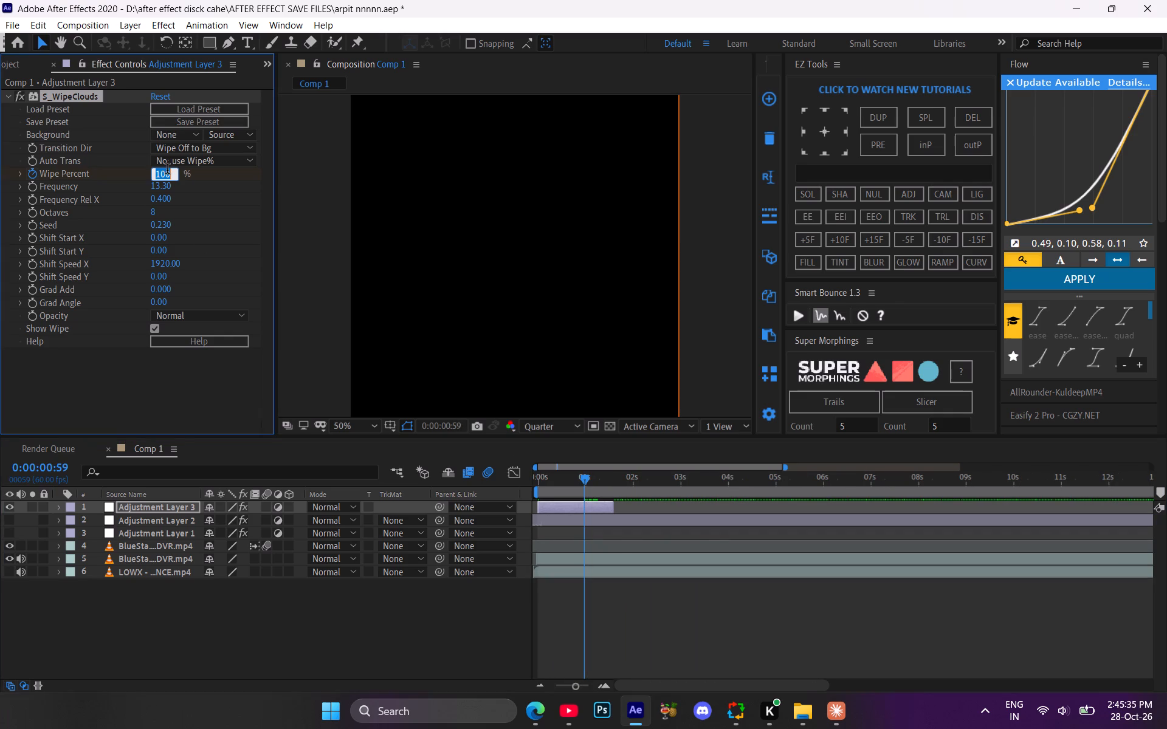
pyautogui.press('1')
pyautogui.press('BackSpace')
pyautogui.press('0')
pyautogui.press('Return')
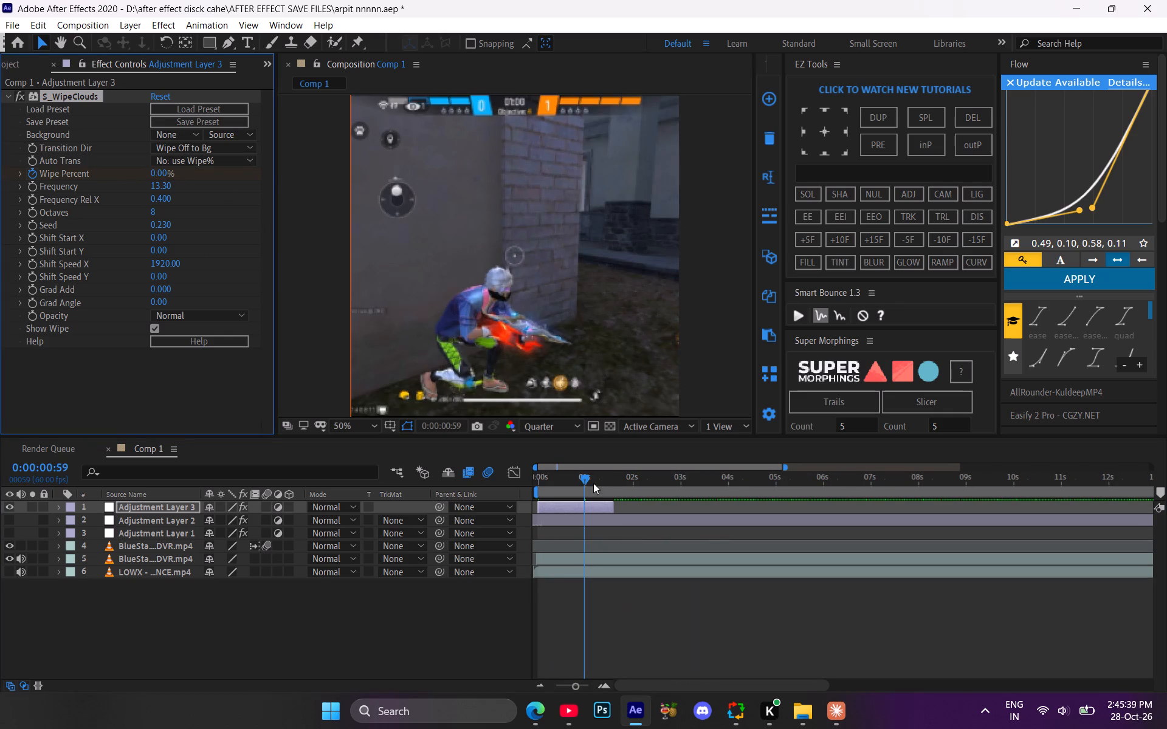
# Extend Adjustment Layer 3 to about 2 seconds and move its 0% Wipe Percent keyframe to about 0:00:01:40.
pyautogui.press('u')
pyautogui.moveTo(585, 530); pyautogui.dragTo(604, 536)
pyautogui.moveTo(622, 530); pyautogui.dragTo(514, 546)
pyautogui.moveTo(617, 508); pyautogui.dragTo(628, 508)
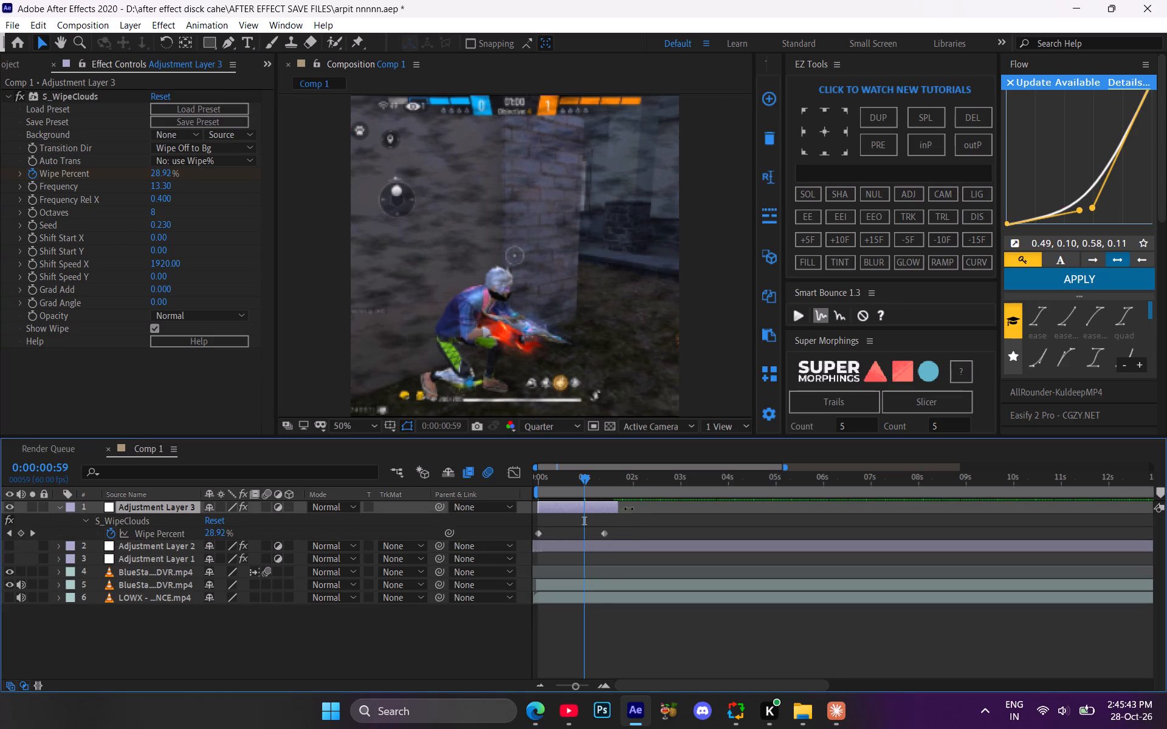
pyautogui.moveTo(628, 508); pyautogui.dragTo(635, 510)
pyautogui.moveTo(605, 534); pyautogui.dragTo(619, 533)
# Apply Easy Ease to both Wipe Percent keyframes on Adjustment Layer 3.
pyautogui.moveTo(641, 520); pyautogui.dragTo(493, 561)
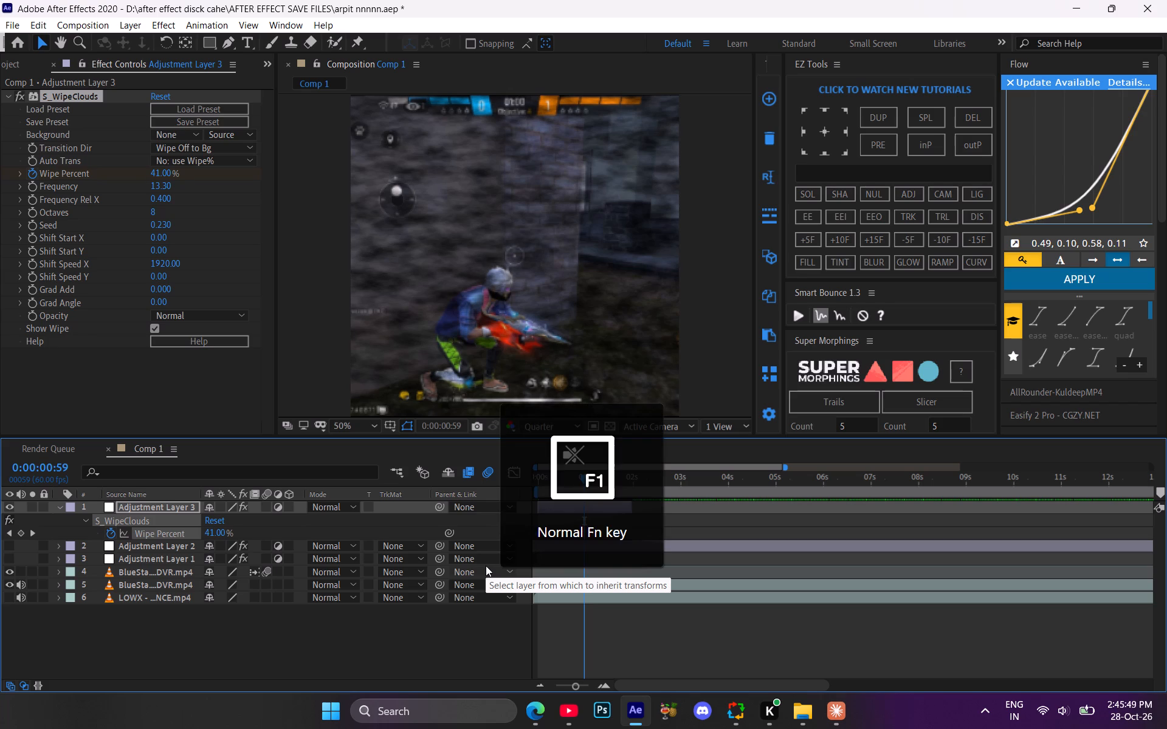
pyautogui.press('F9')
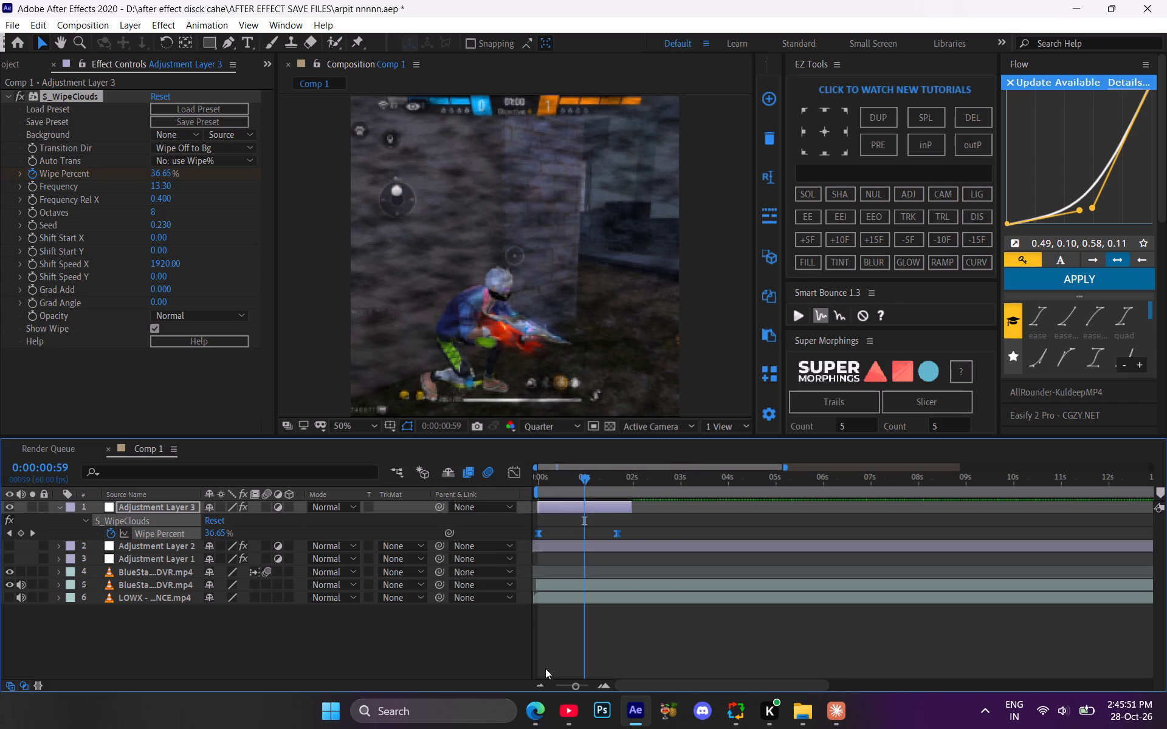
# Reshape the Wipe Percent value graph so it drops steeply from 100% and levels off gradually toward 0%.
pyautogui.click(473, 646)
pyautogui.moveTo(659, 530); pyautogui.dragTo(481, 551)
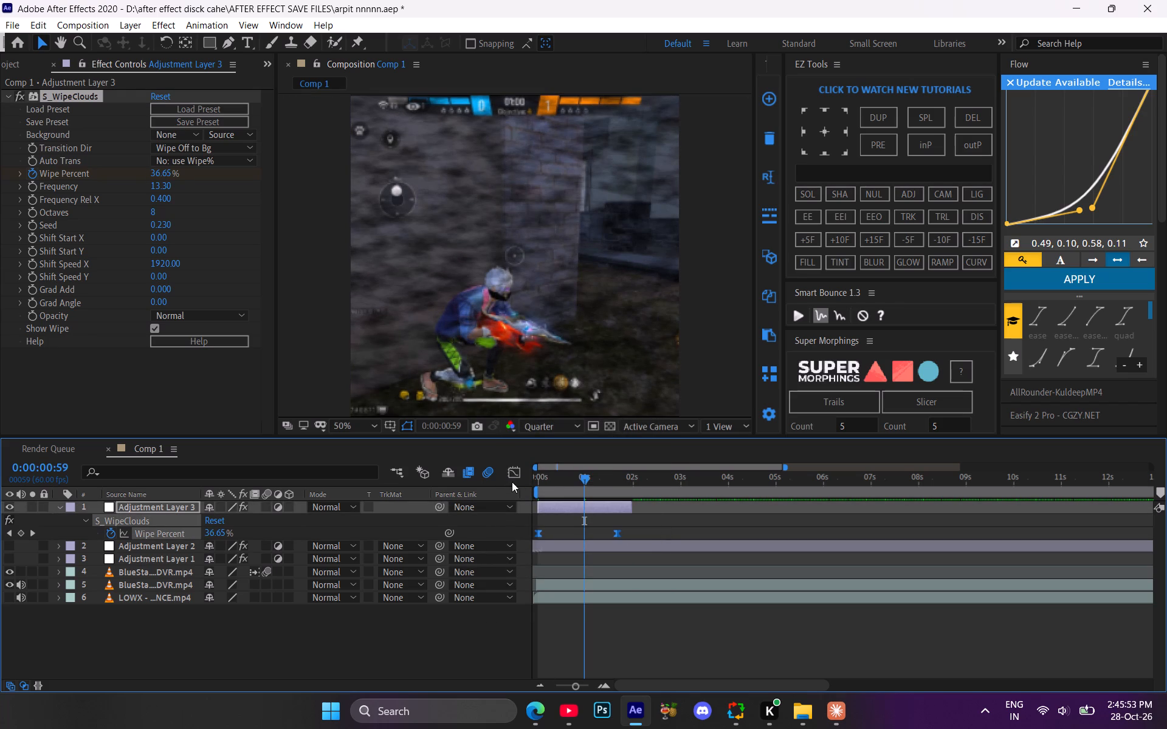
pyautogui.click(518, 476)
pyautogui.click(617, 640)
pyautogui.click(617, 641)
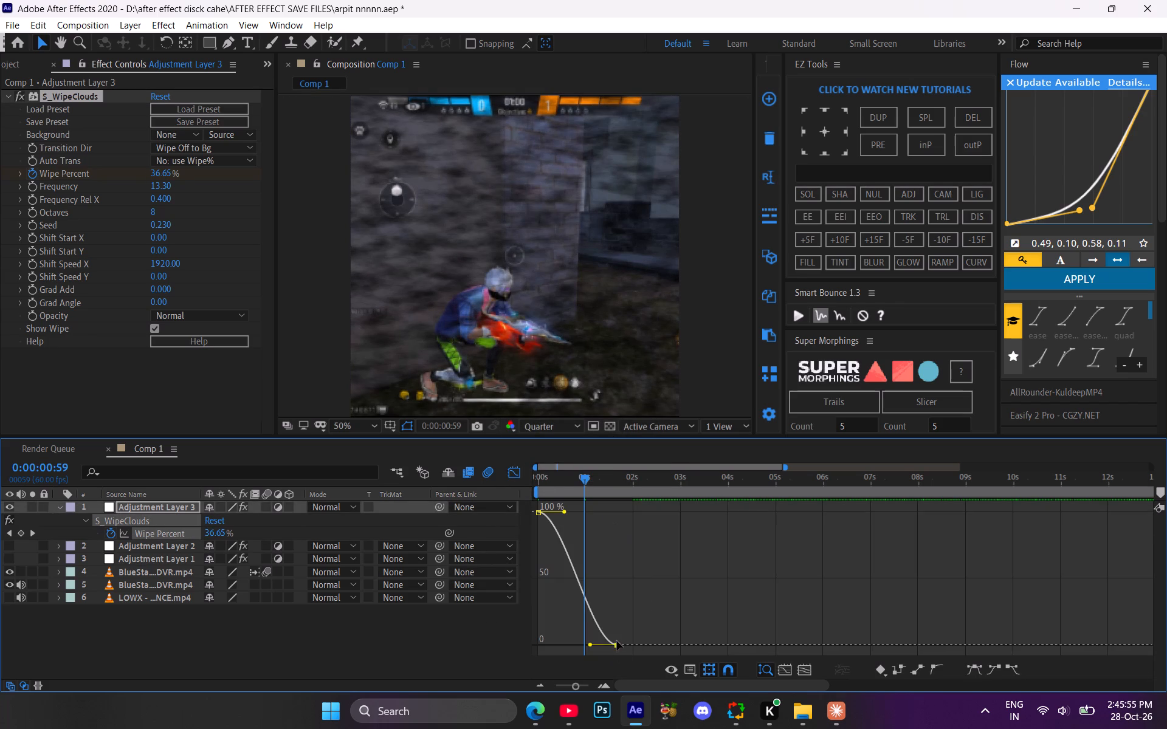
pyautogui.moveTo(564, 515); pyautogui.dragTo(546, 609)
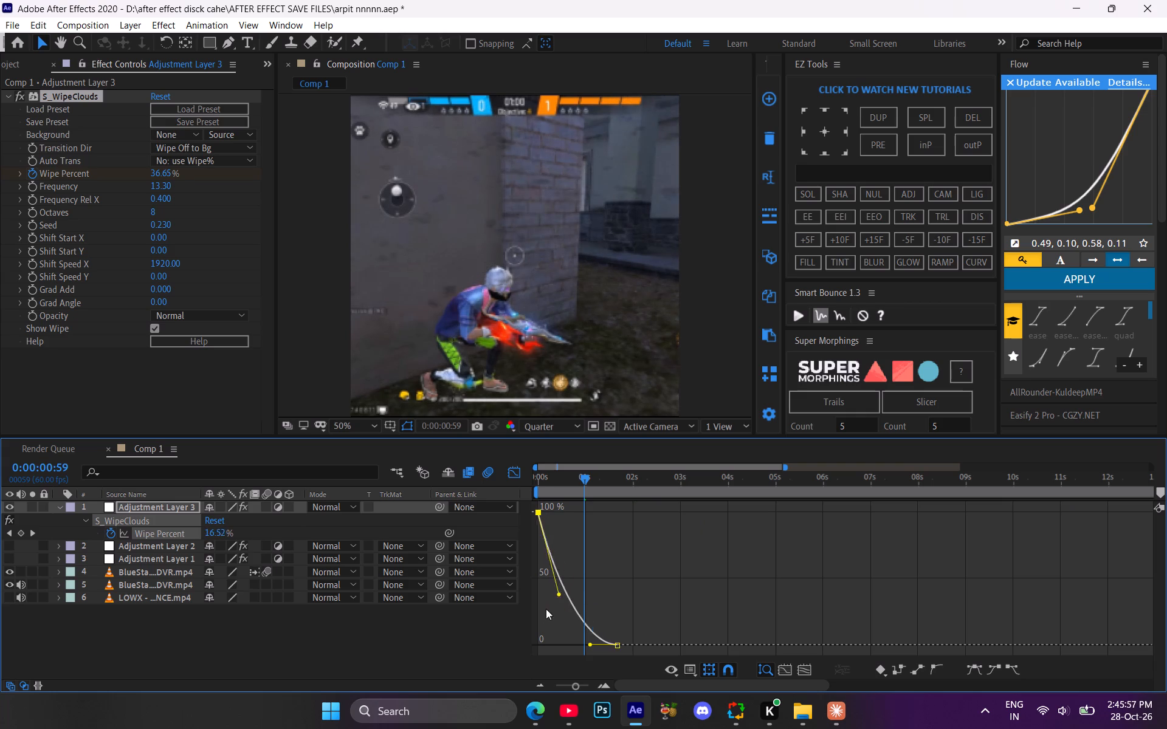
pyautogui.moveTo(546, 609); pyautogui.dragTo(538, 625)
pyautogui.moveTo(590, 646); pyautogui.dragTo(558, 635)
pyautogui.moveTo(561, 488); pyautogui.dragTo(555, 485)
pyautogui.click(555, 485)
pyautogui.moveTo(553, 484); pyautogui.dragTo(570, 507)
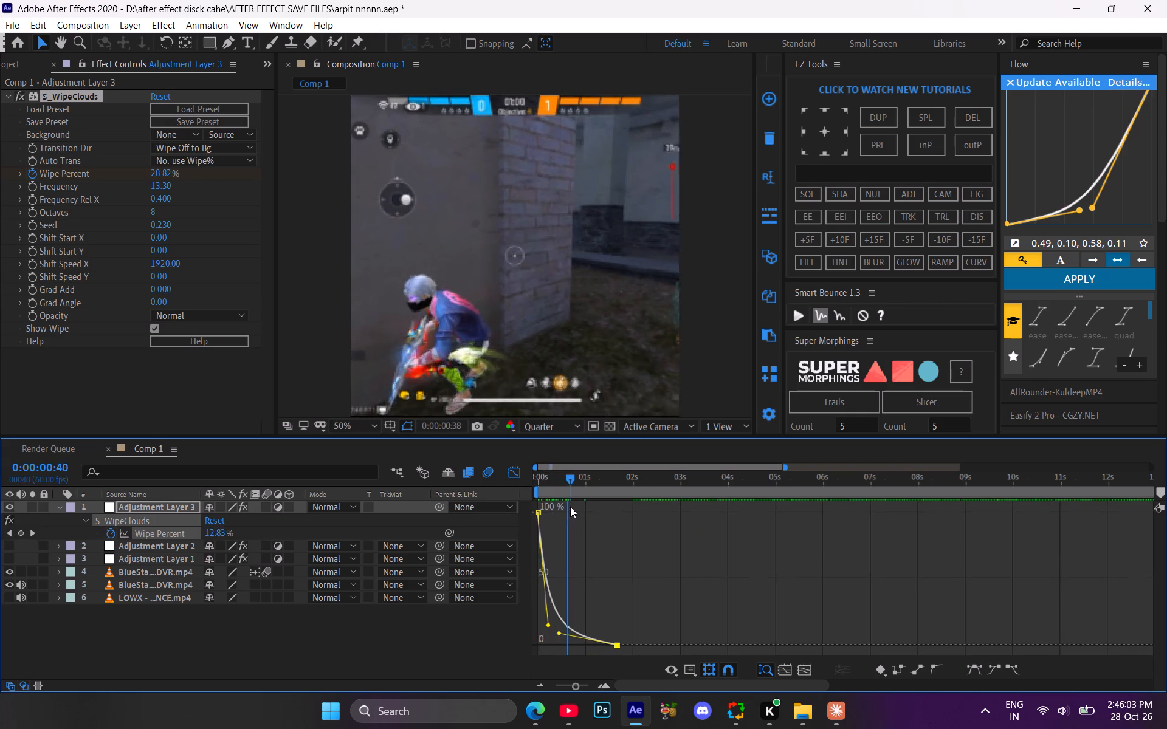
pyautogui.moveTo(570, 507); pyautogui.dragTo(508, 498)
pyautogui.click(514, 474)
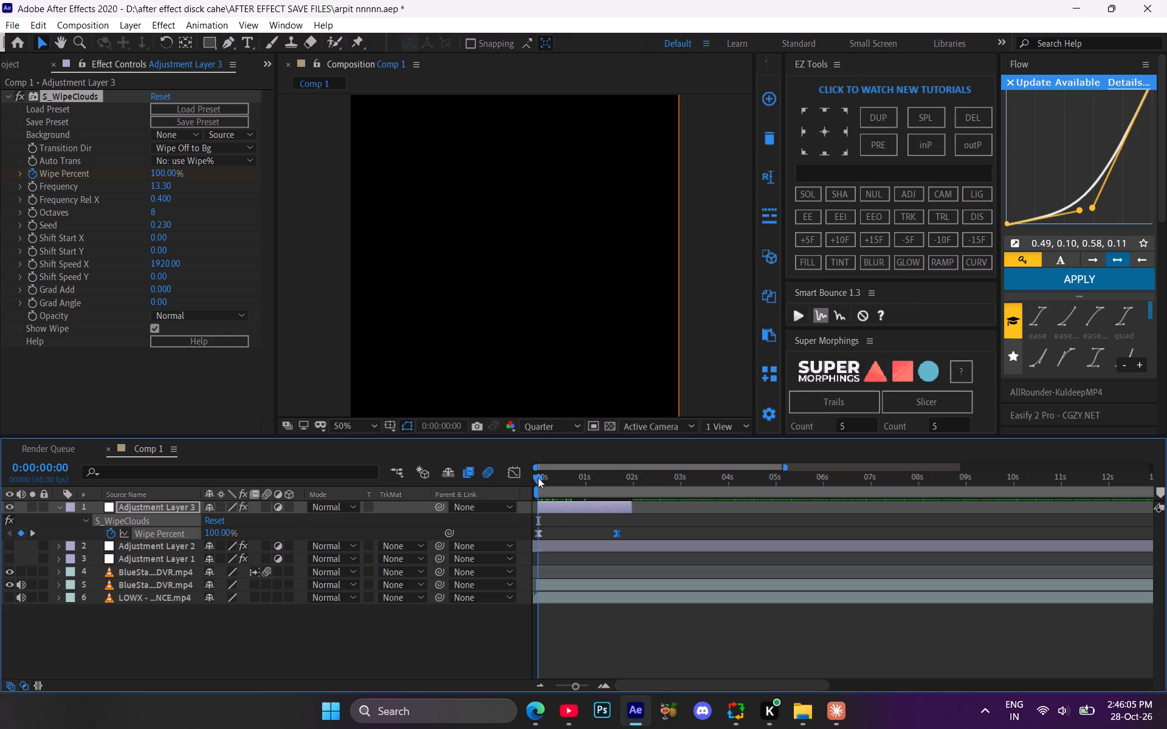
# Set the S_WipeClouds Frequency on Adjustment Layer 3 to 5, with the playhead back at 0:00:00:00.
pyautogui.moveTo(538, 477); pyautogui.dragTo(565, 488)
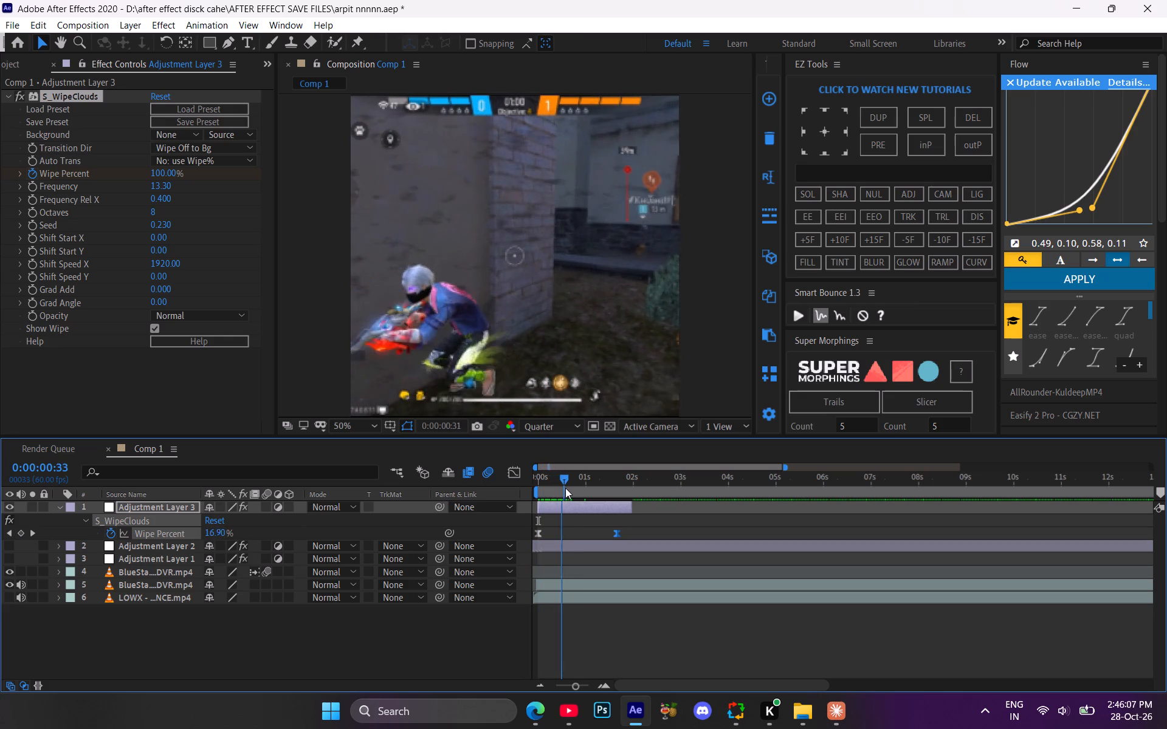
pyautogui.moveTo(565, 488); pyautogui.dragTo(514, 480)
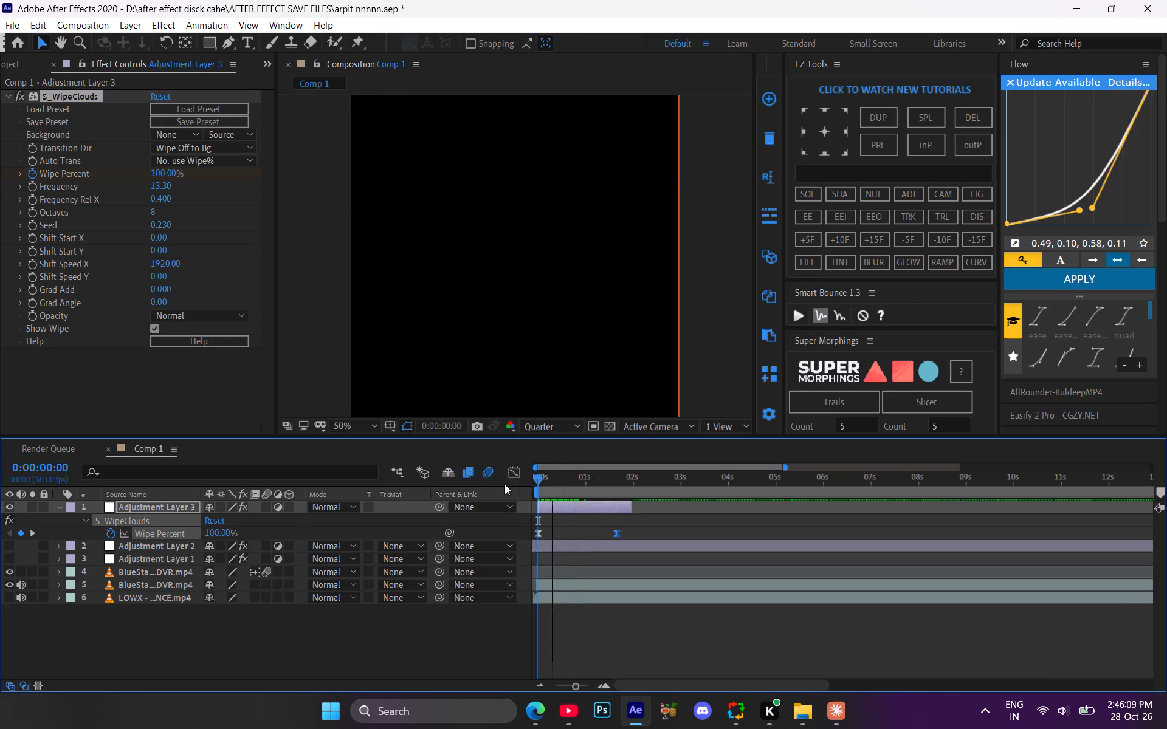
pyautogui.click(165, 185)
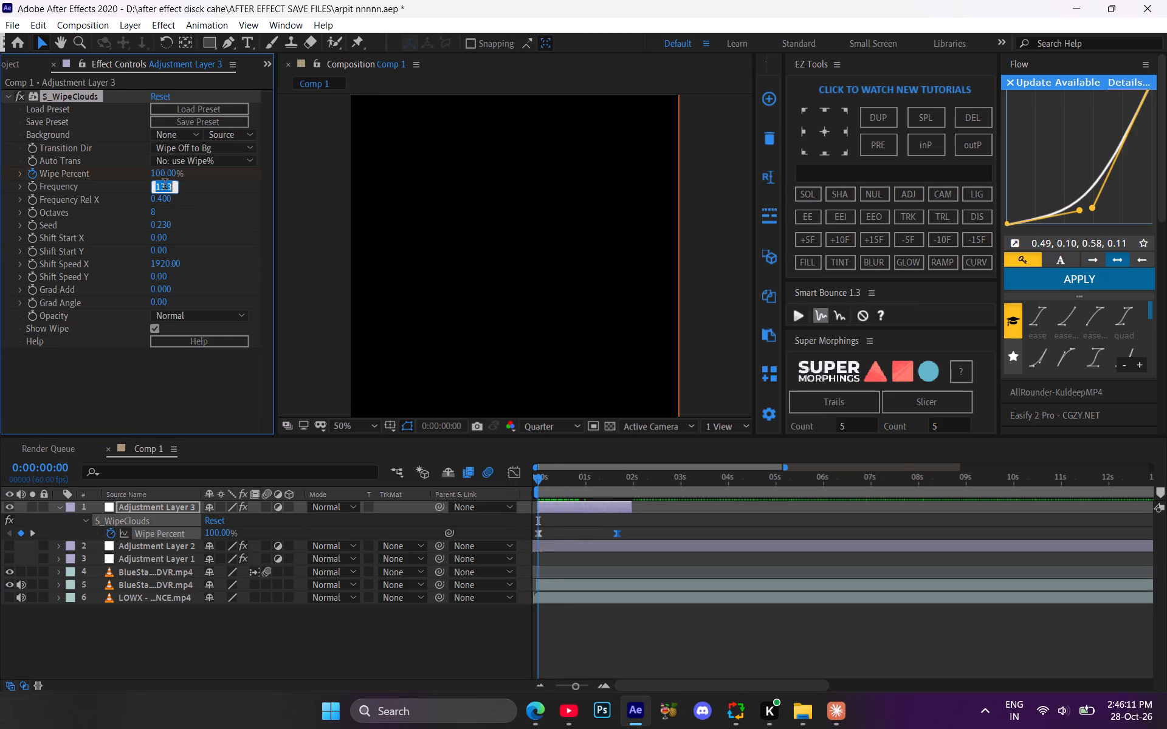
pyautogui.press('5')
pyautogui.press('Return')
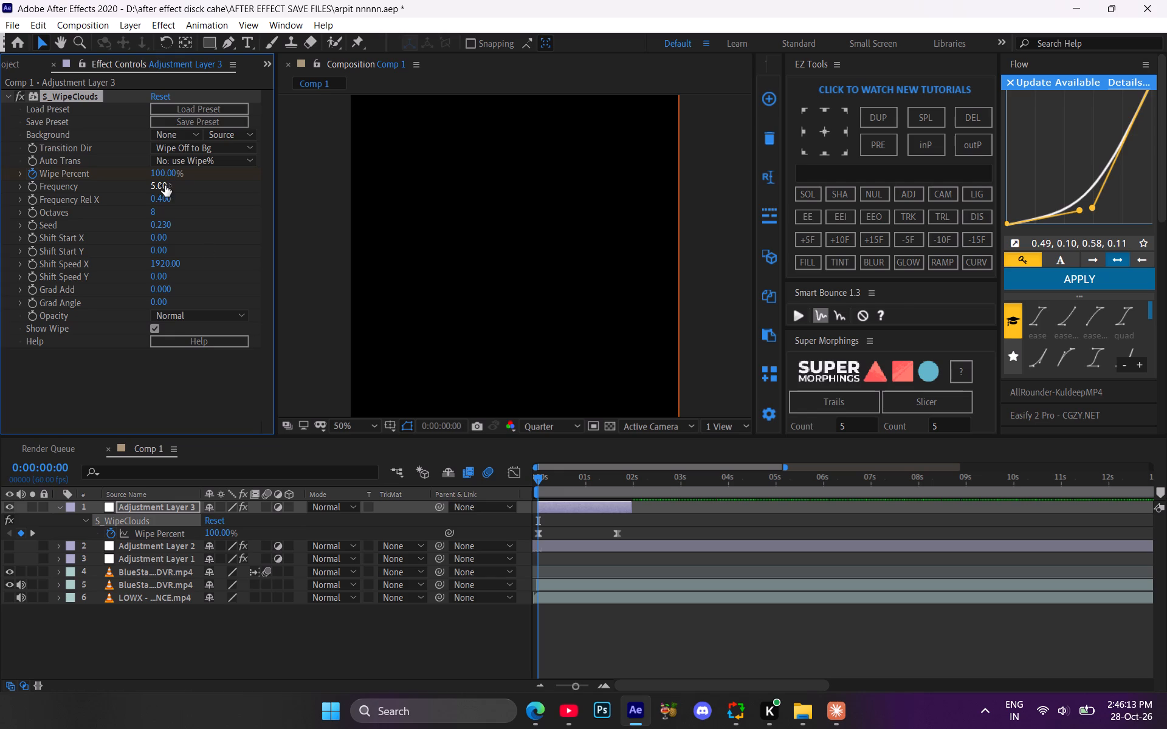
# Collapse Adjustment Layer 3's properties and scrub through roughly the first half second to examine the cloud reveal.
pyautogui.click(555, 488)
pyautogui.moveTo(557, 481); pyautogui.dragTo(562, 481)
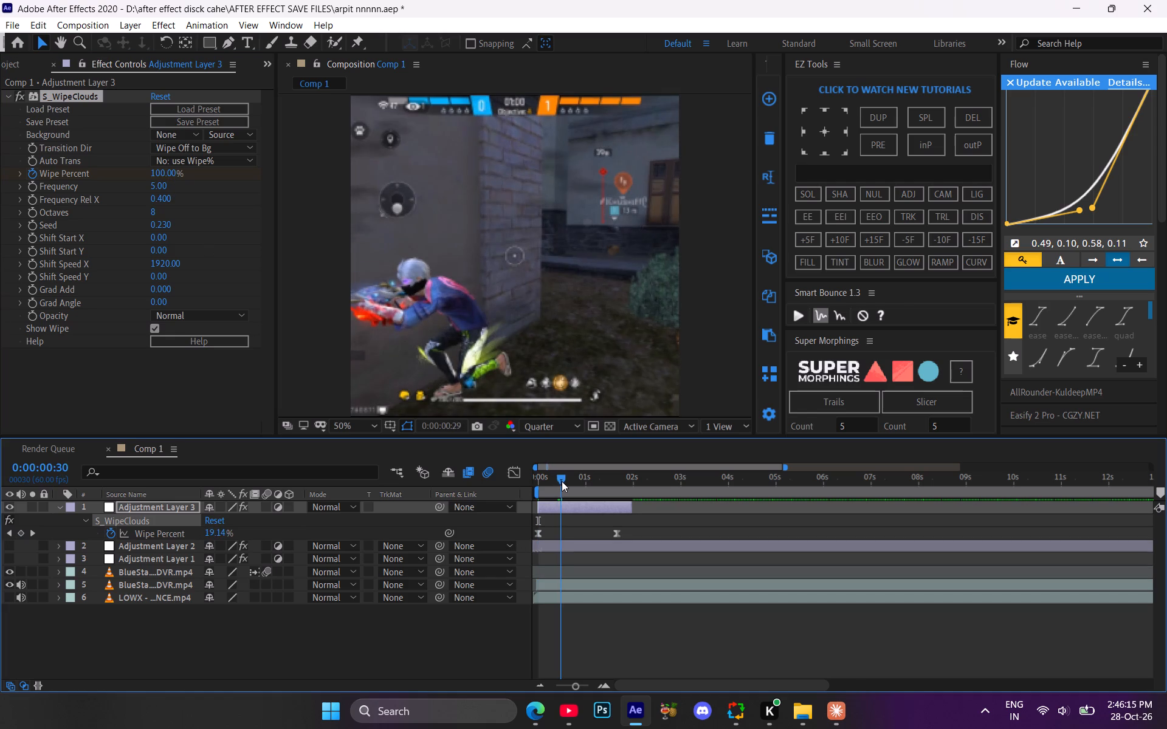
pyautogui.moveTo(562, 481); pyautogui.dragTo(538, 486)
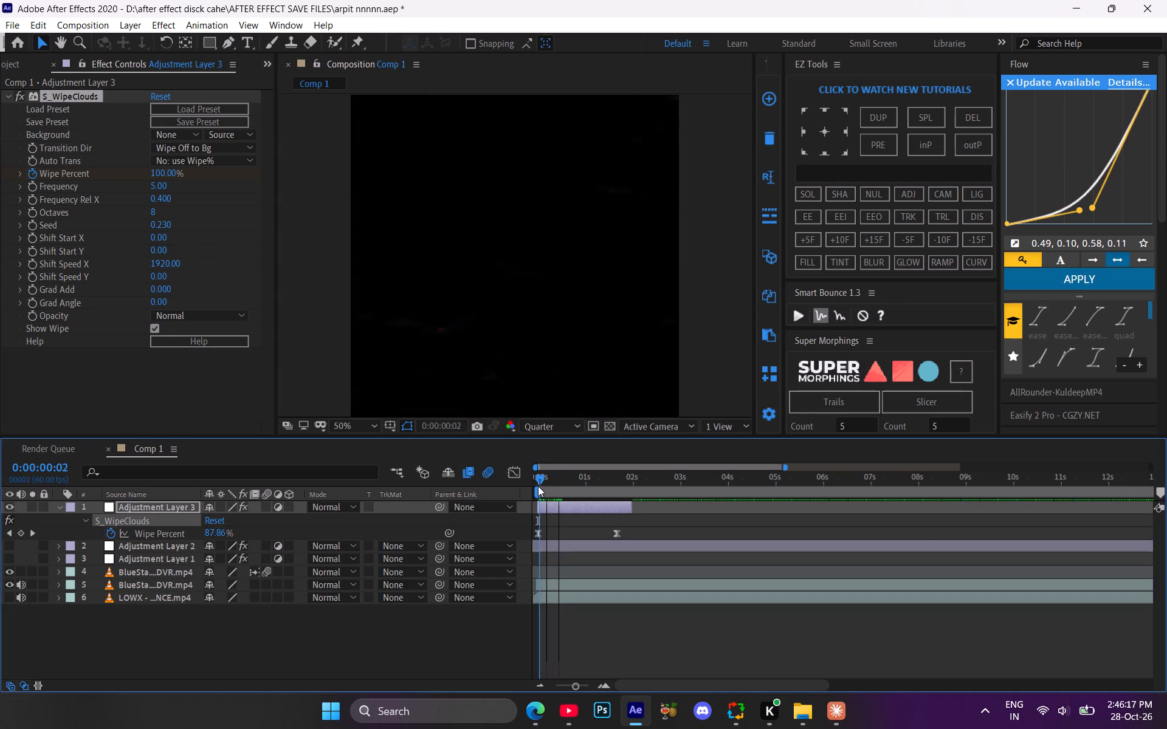
pyautogui.moveTo(538, 486); pyautogui.dragTo(540, 488)
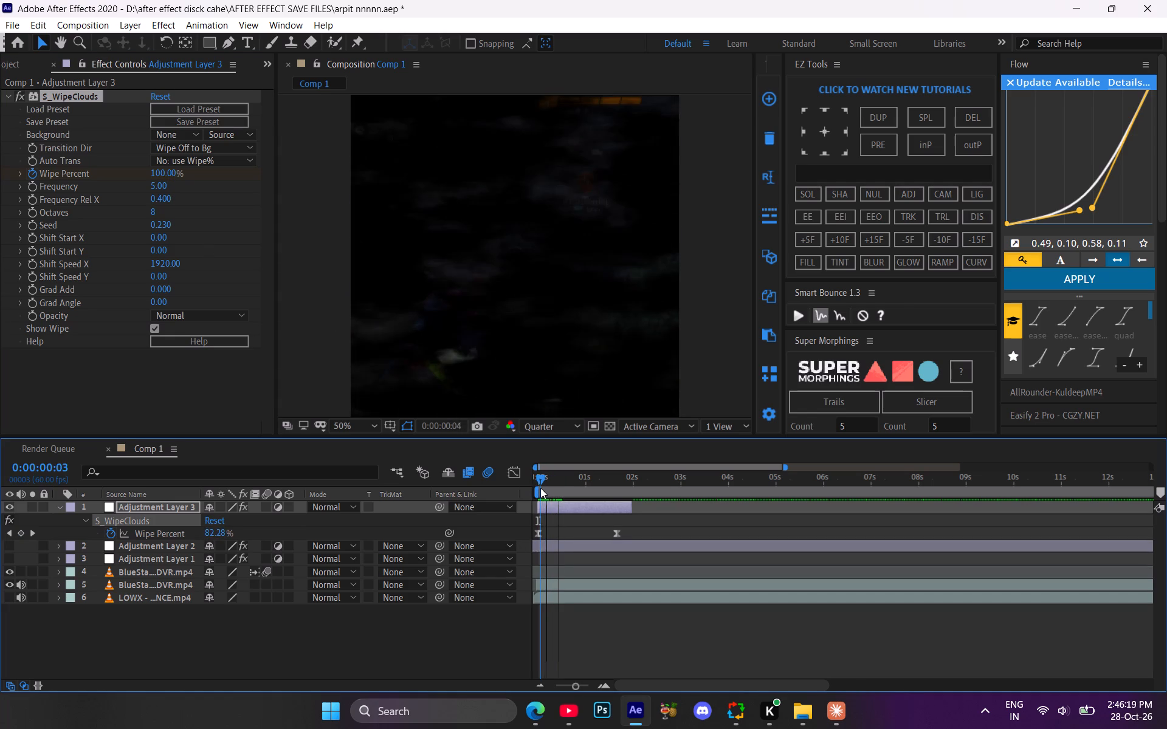
pyautogui.moveTo(540, 488); pyautogui.dragTo(425, 488)
pyautogui.click(364, 634)
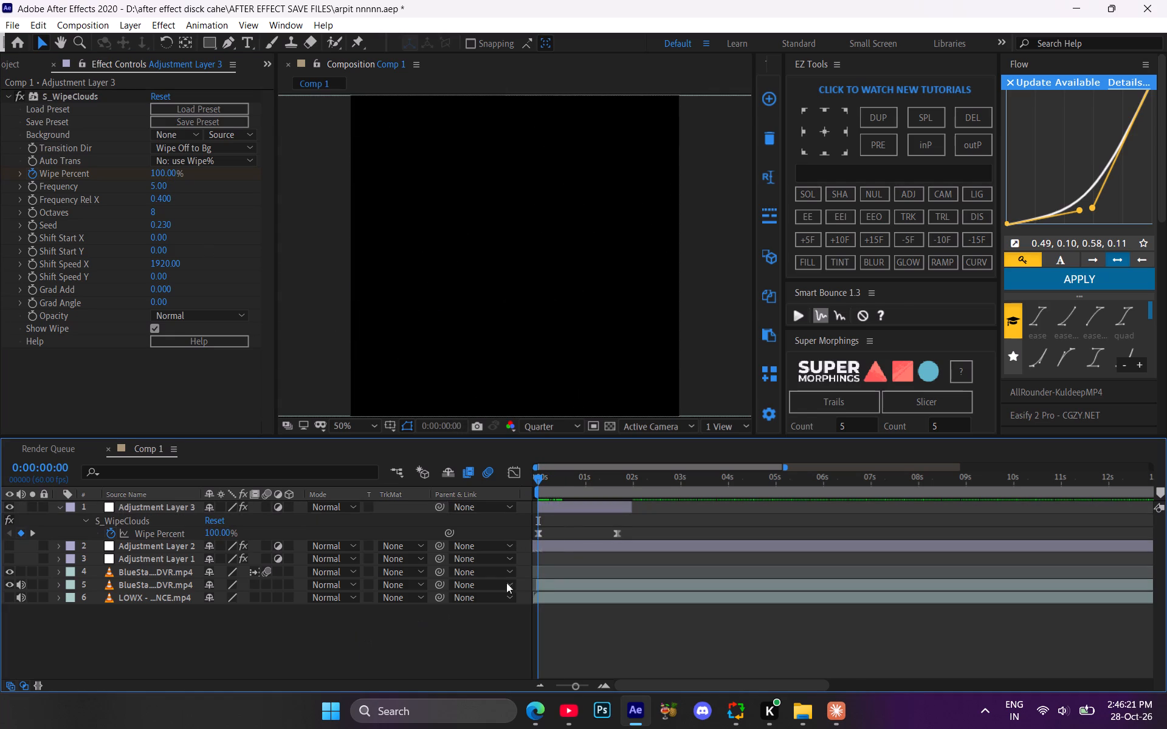
pyautogui.click(64, 508)
pyautogui.click(59, 507)
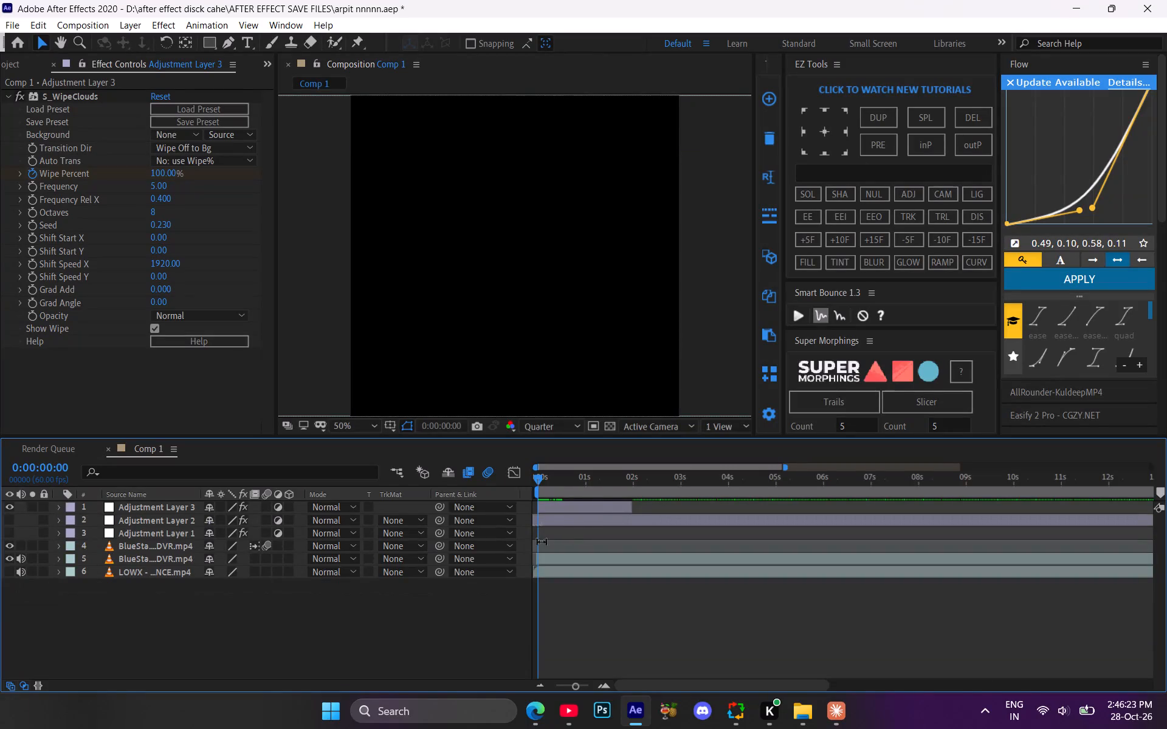
pyautogui.moveTo(559, 480); pyautogui.dragTo(532, 494)
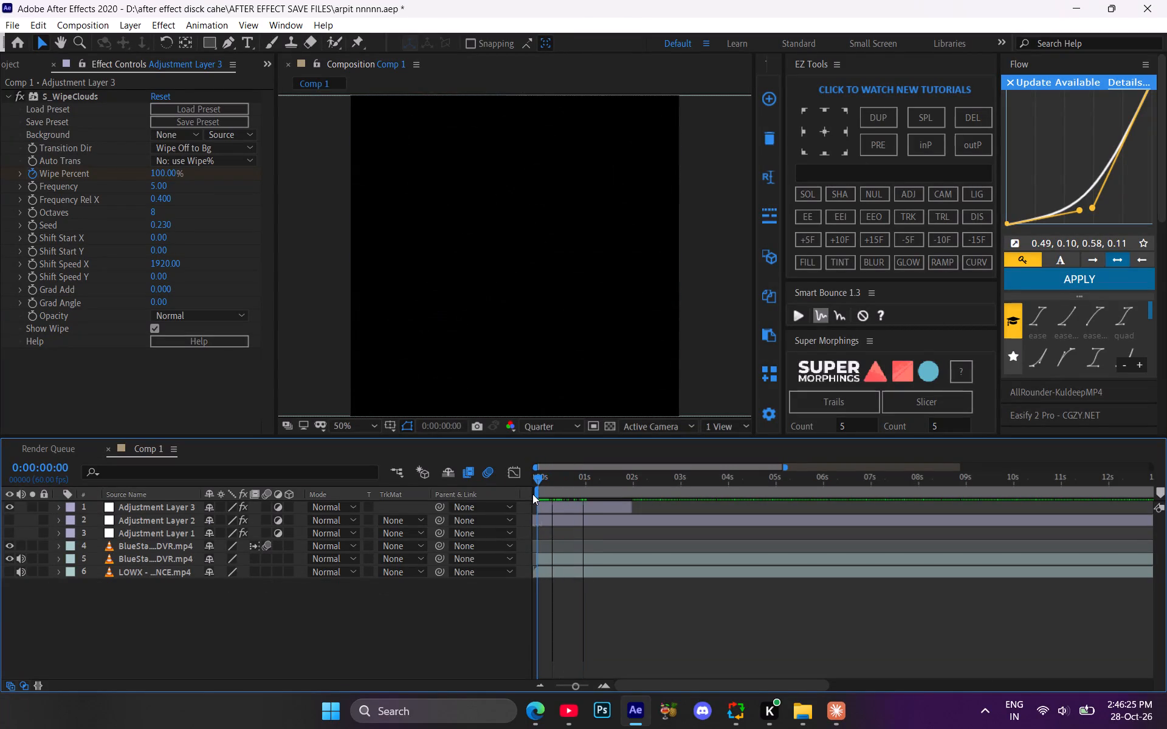
pyautogui.moveTo(532, 494); pyautogui.dragTo(566, 508)
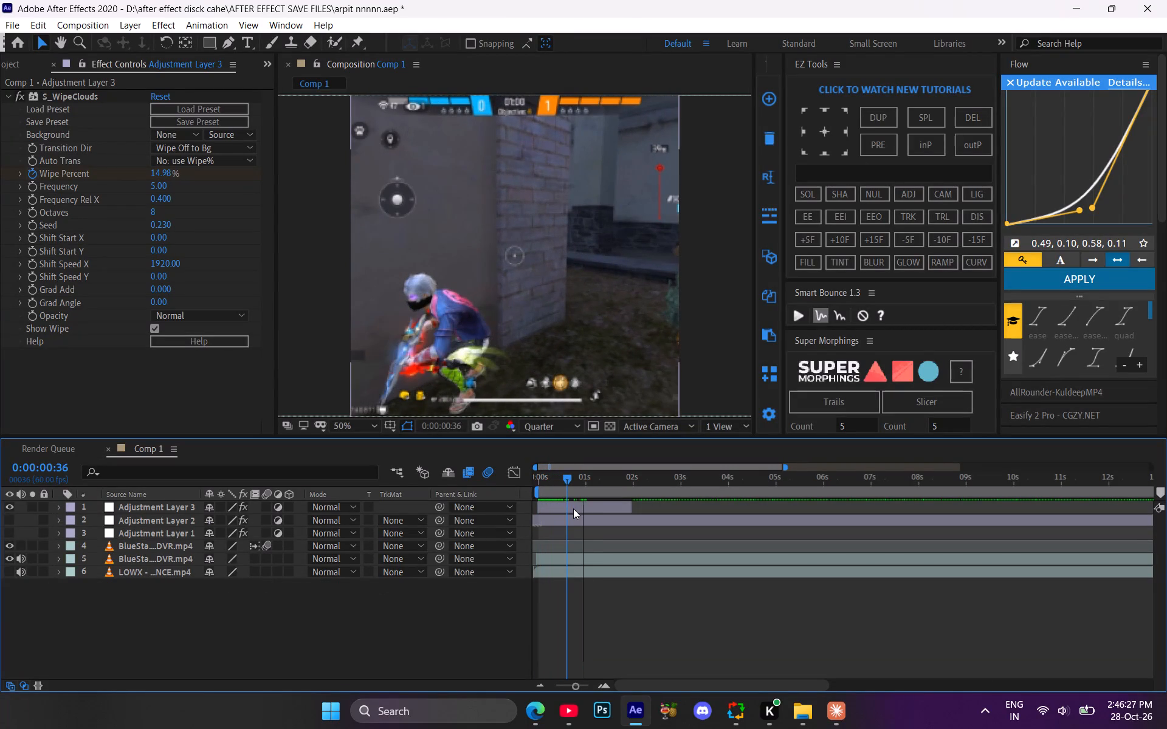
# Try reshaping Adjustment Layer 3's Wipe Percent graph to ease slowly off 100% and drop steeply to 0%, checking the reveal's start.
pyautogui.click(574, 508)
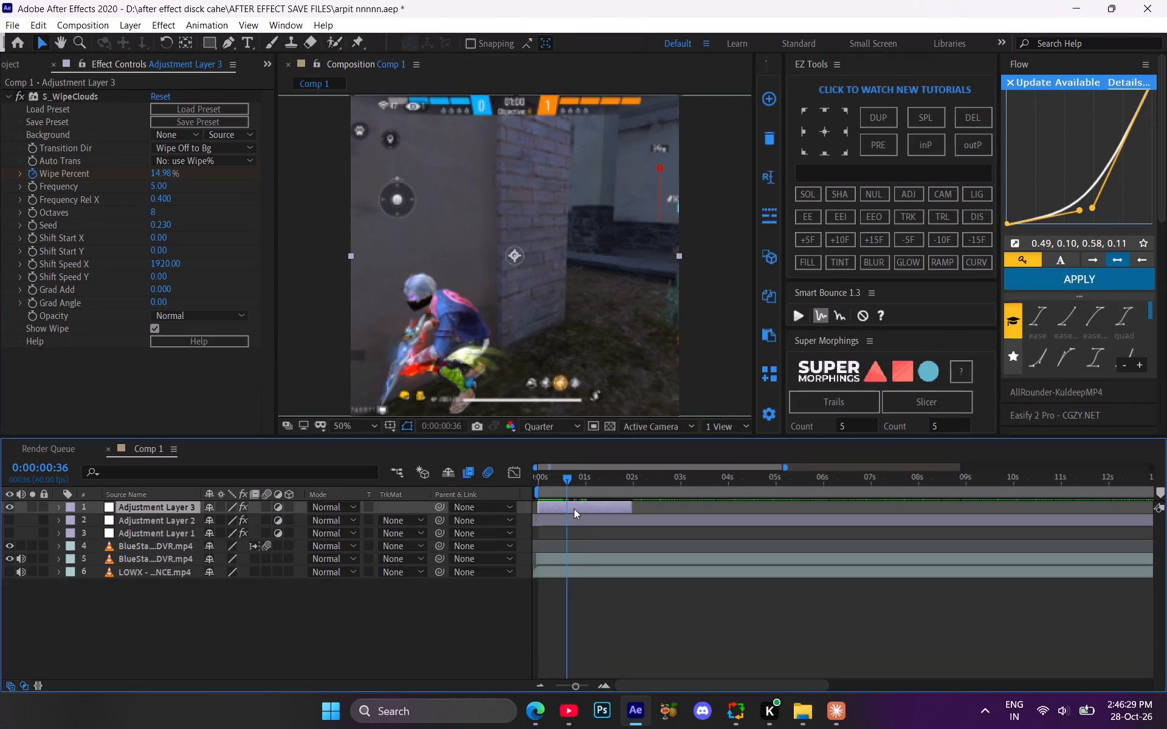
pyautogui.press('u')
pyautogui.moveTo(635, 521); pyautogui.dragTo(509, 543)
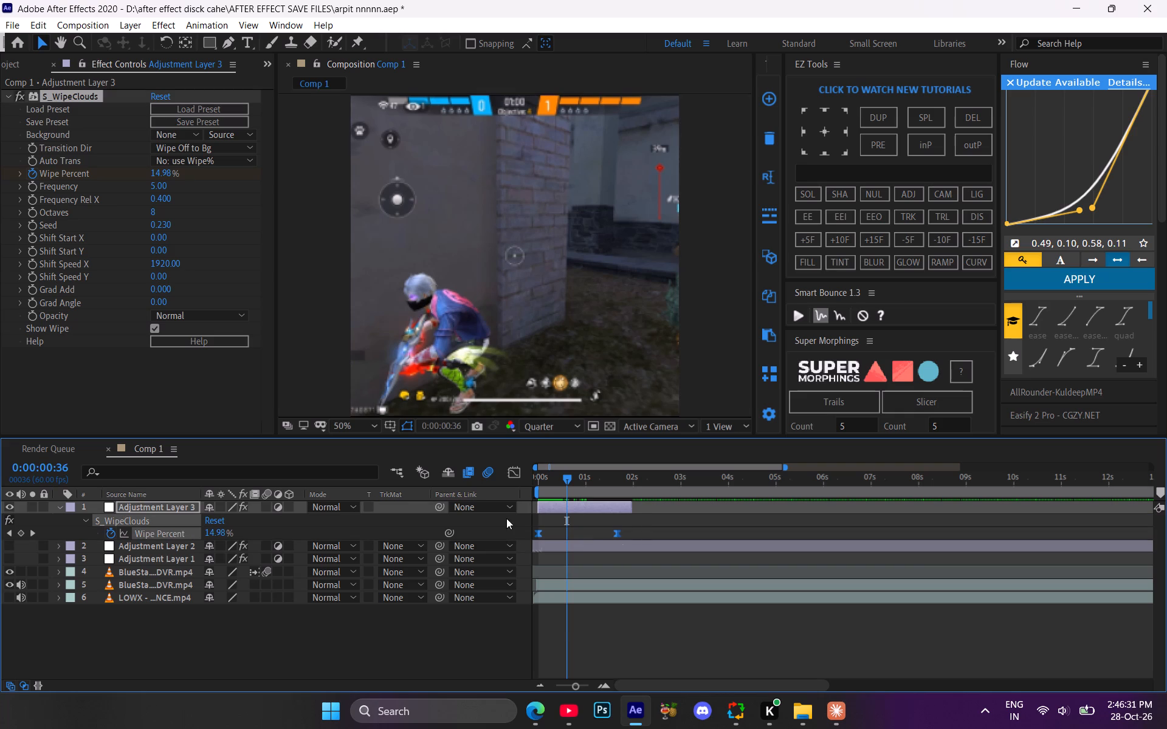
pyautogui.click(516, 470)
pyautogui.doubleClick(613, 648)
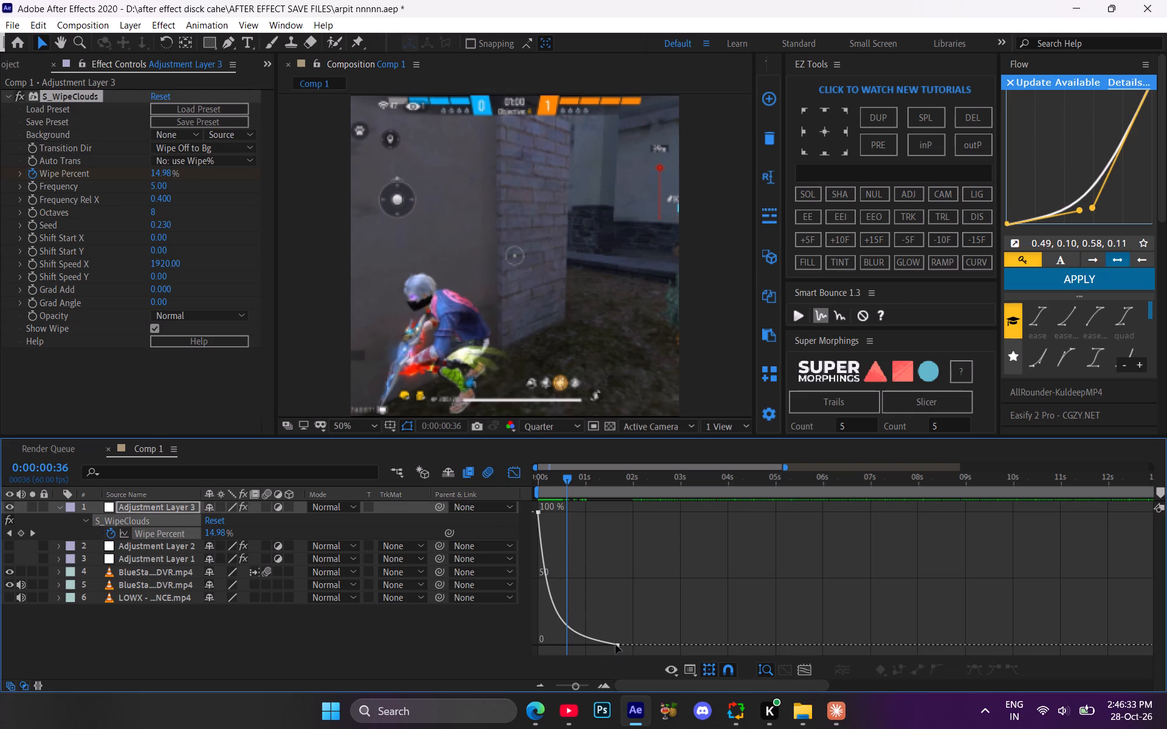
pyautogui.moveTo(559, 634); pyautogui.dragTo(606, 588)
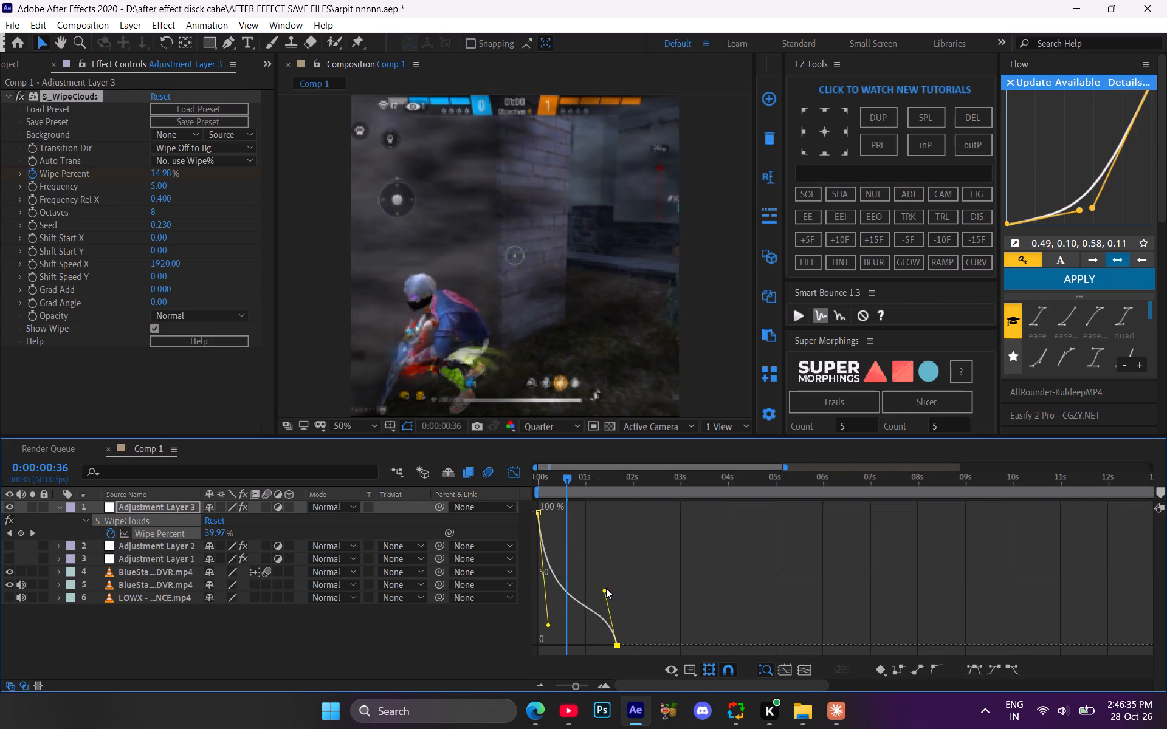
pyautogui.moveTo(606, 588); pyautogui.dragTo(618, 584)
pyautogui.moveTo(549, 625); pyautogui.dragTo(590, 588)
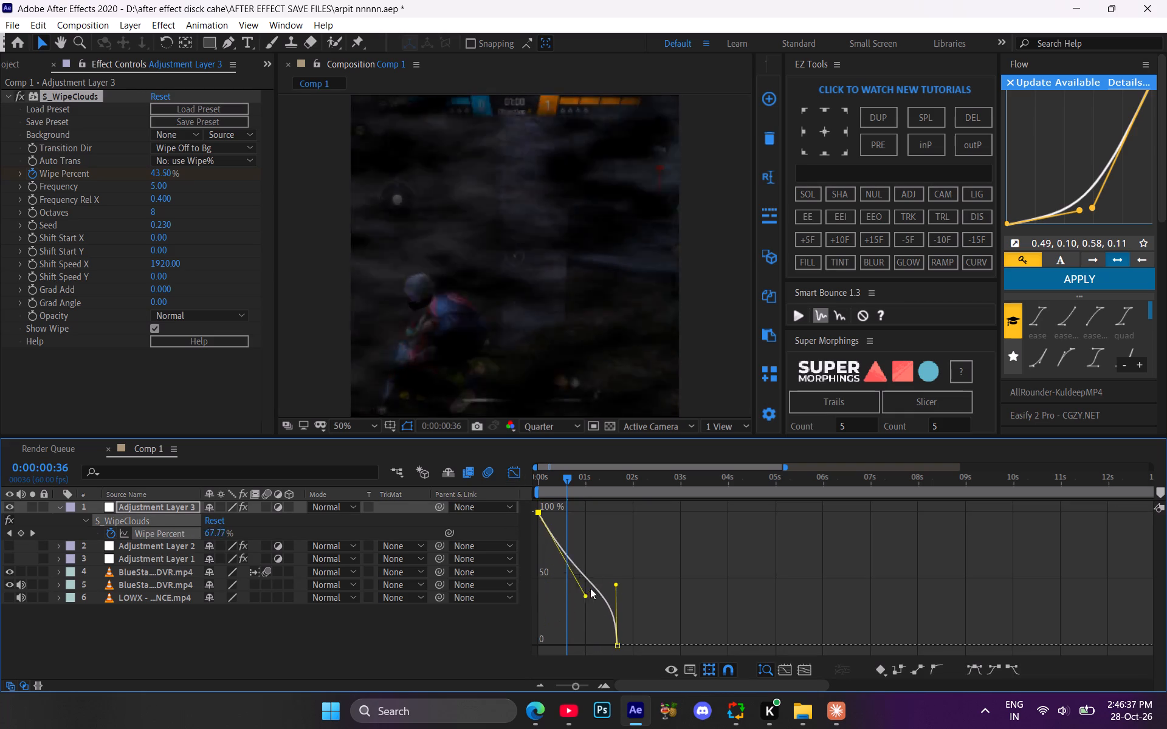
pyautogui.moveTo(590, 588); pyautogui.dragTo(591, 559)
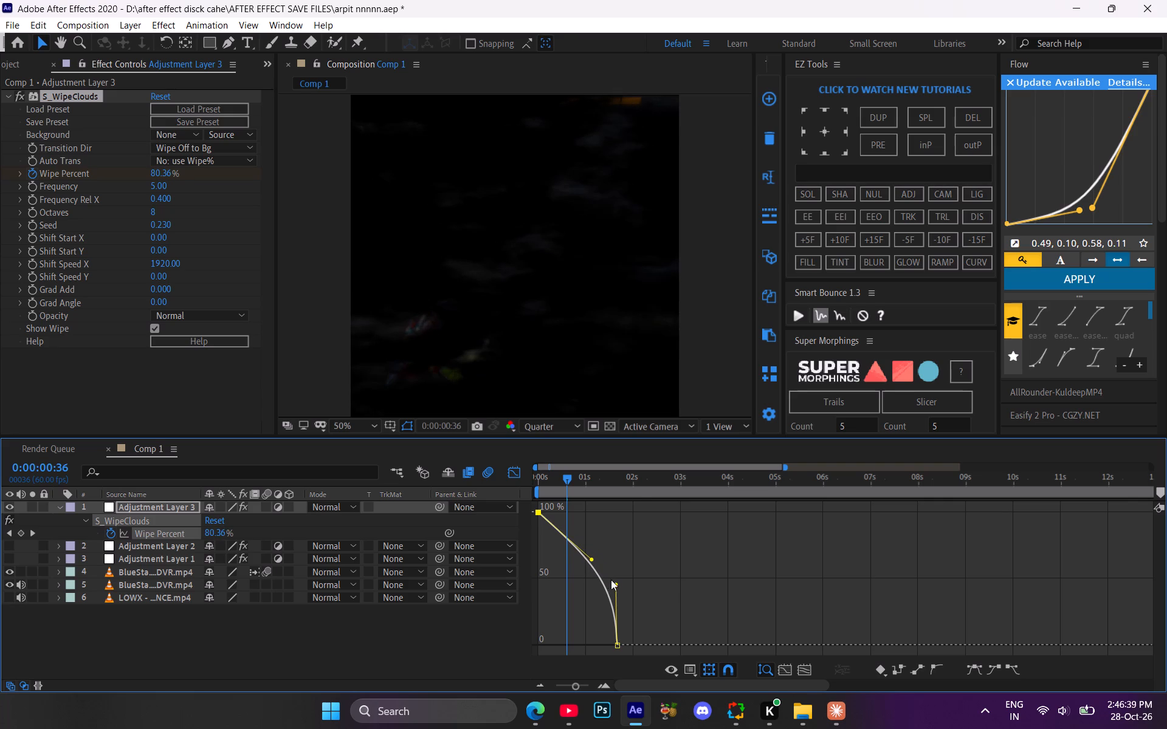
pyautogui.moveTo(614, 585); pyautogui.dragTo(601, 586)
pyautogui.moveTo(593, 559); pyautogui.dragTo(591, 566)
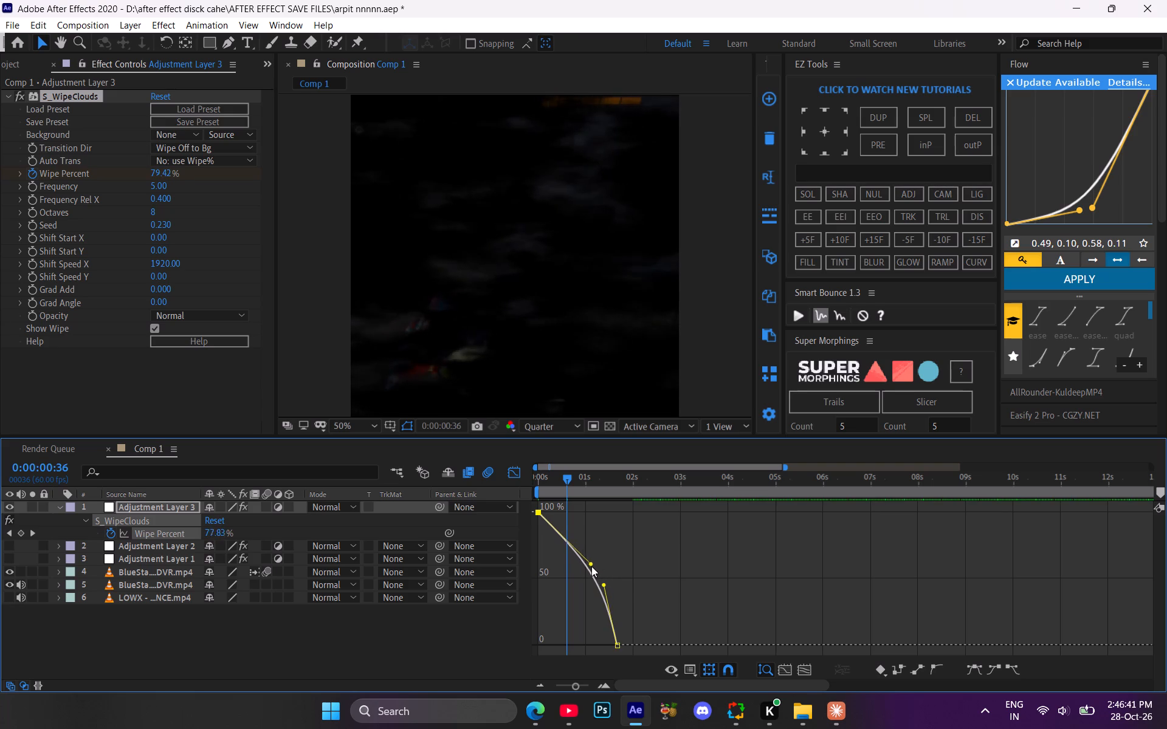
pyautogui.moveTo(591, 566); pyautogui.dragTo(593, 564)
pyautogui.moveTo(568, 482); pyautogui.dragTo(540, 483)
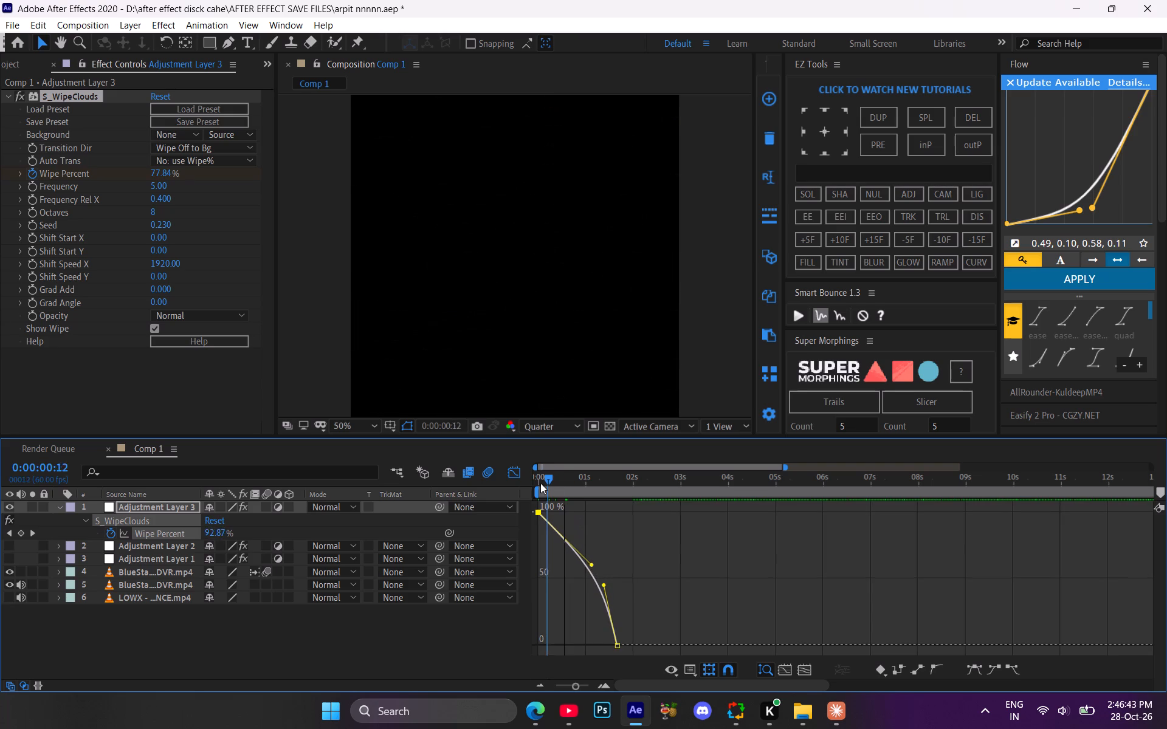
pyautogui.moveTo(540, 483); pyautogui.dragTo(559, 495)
# Steepen the Wipe Percent curve's initial drop from 100% and scrub through the first 1.5 seconds of the cloud reveal.
pyautogui.moveTo(591, 563); pyautogui.dragTo(556, 583)
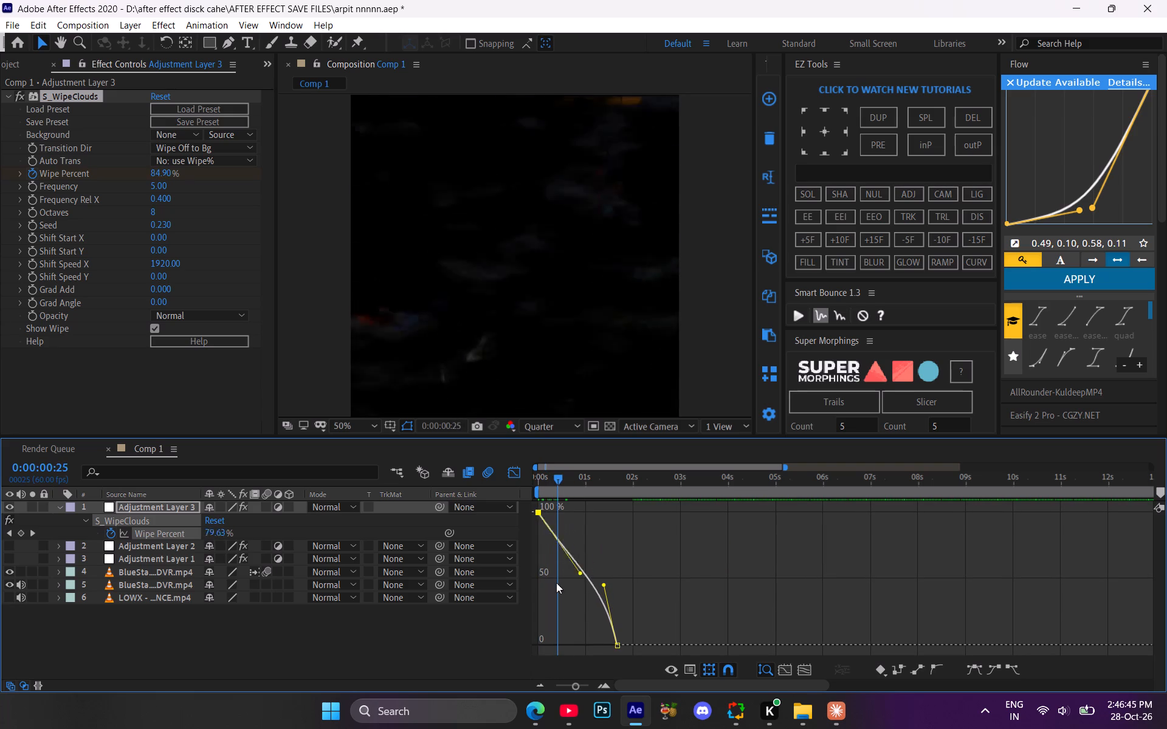
pyautogui.moveTo(556, 583); pyautogui.dragTo(543, 586)
pyautogui.moveTo(557, 482); pyautogui.dragTo(533, 483)
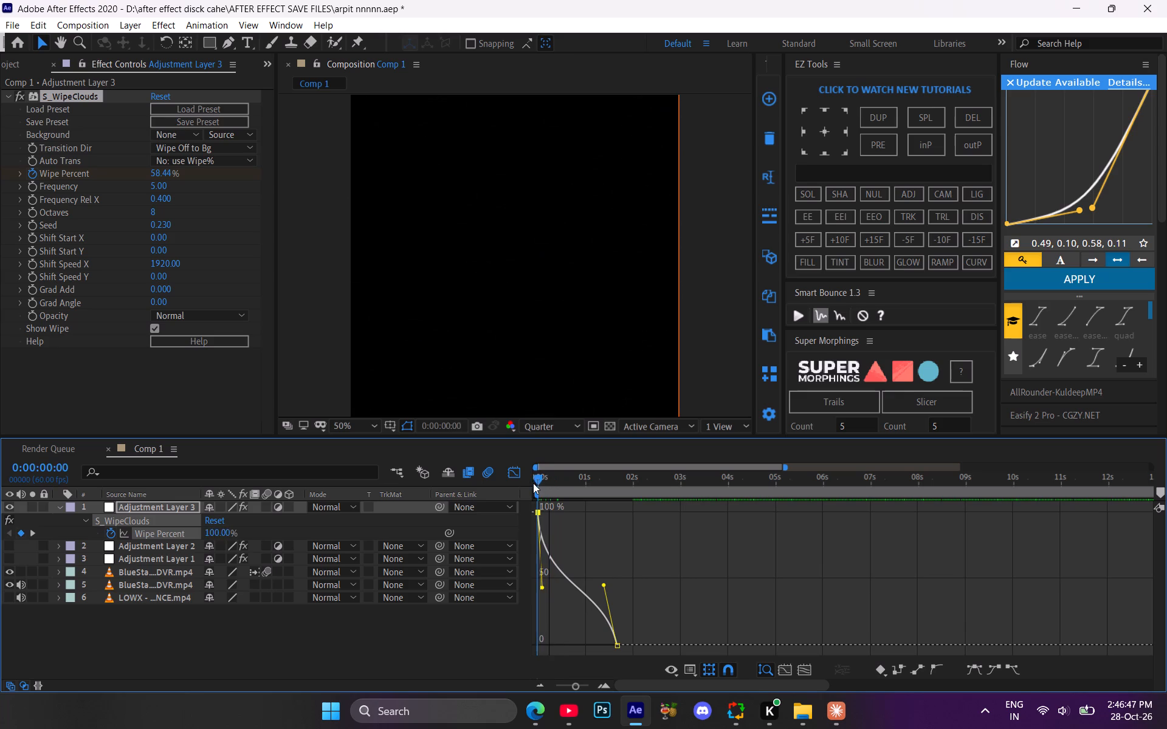
pyautogui.moveTo(533, 483); pyautogui.dragTo(611, 546)
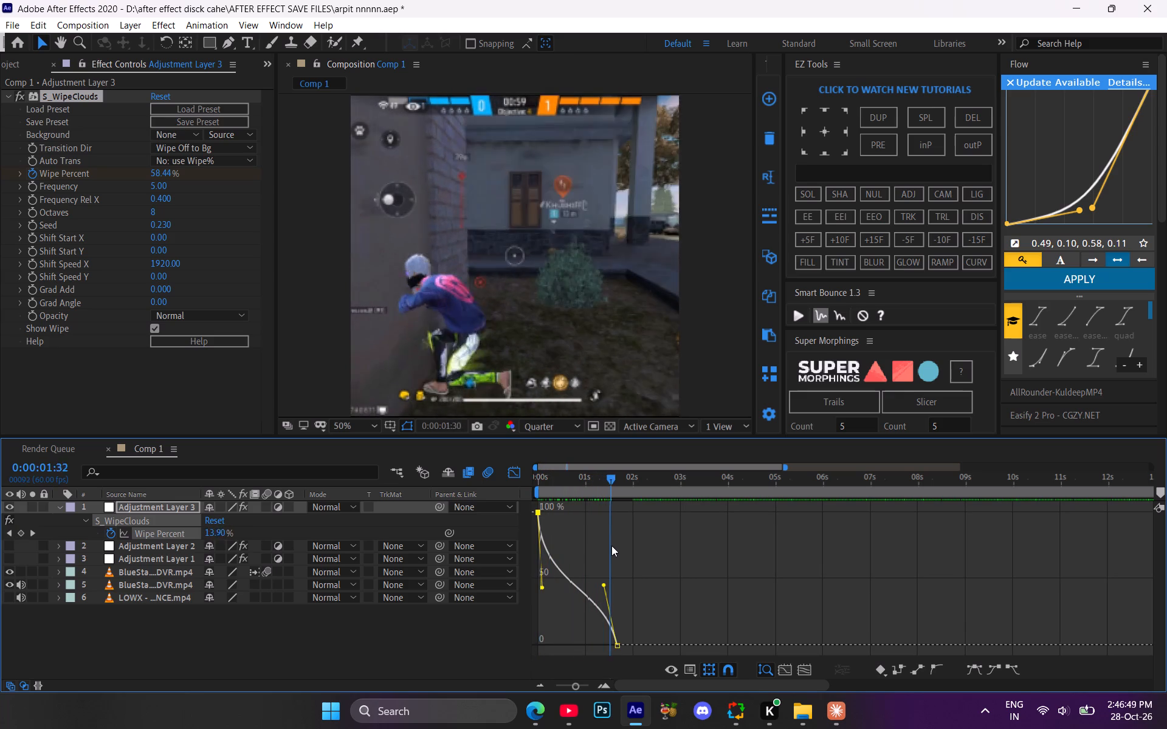
pyautogui.moveTo(611, 546); pyautogui.dragTo(612, 557)
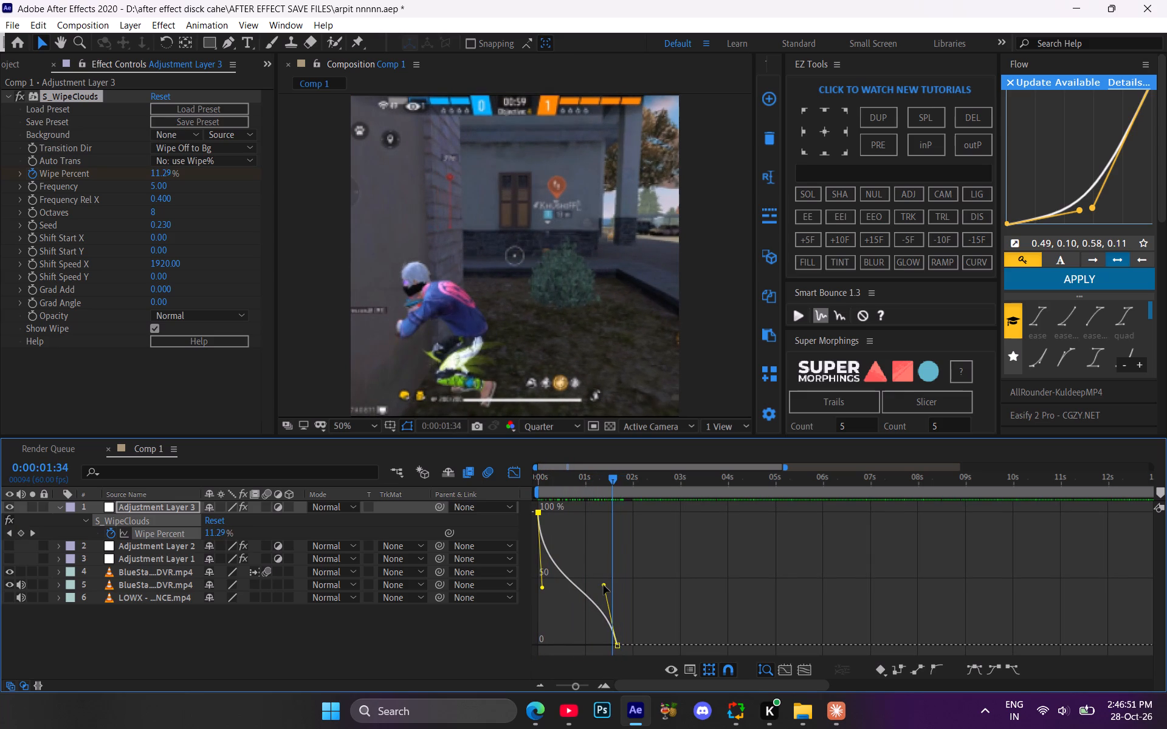
# Flatten the Wipe Percent curve's final approach to a moderate slope toward 0%, close the graph and collapse Adjustment Layer 3.
pyautogui.moveTo(604, 585); pyautogui.dragTo(583, 623)
pyautogui.moveTo(609, 484); pyautogui.dragTo(570, 515)
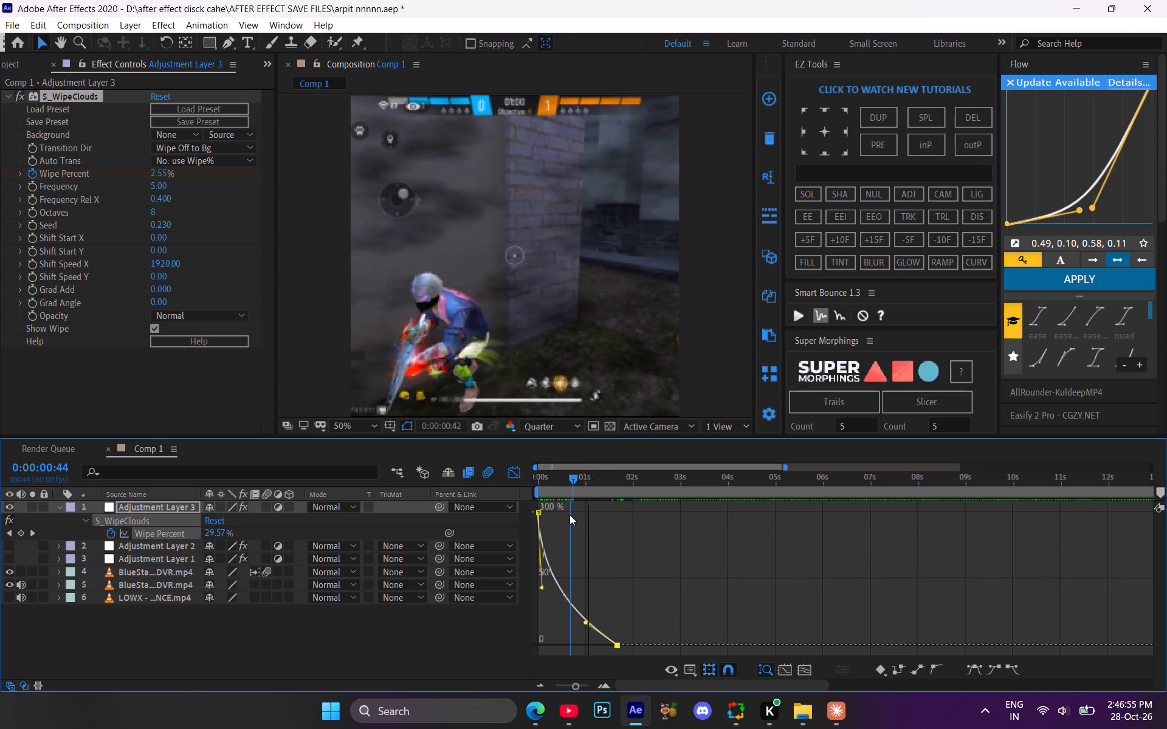
pyautogui.moveTo(570, 515); pyautogui.dragTo(570, 516)
pyautogui.moveTo(585, 623); pyautogui.dragTo(598, 604)
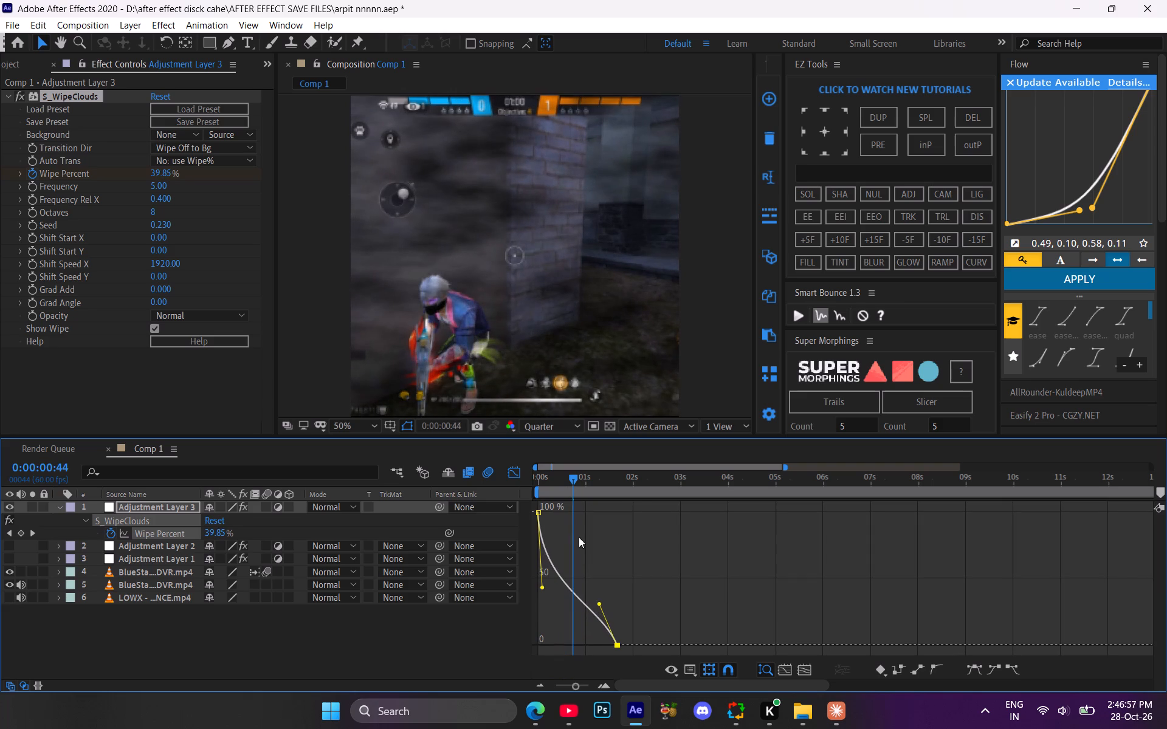
pyautogui.moveTo(576, 488); pyautogui.dragTo(567, 488)
pyautogui.moveTo(572, 482); pyautogui.dragTo(546, 492)
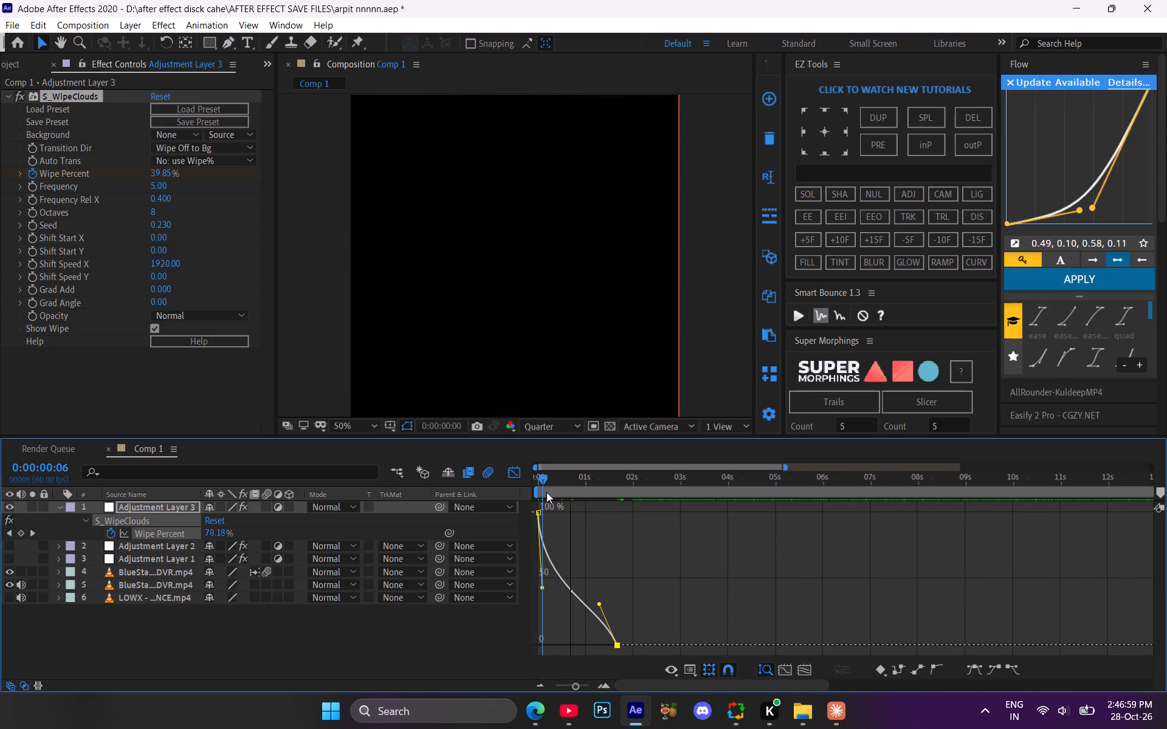
pyautogui.moveTo(546, 492); pyautogui.dragTo(407, 510)
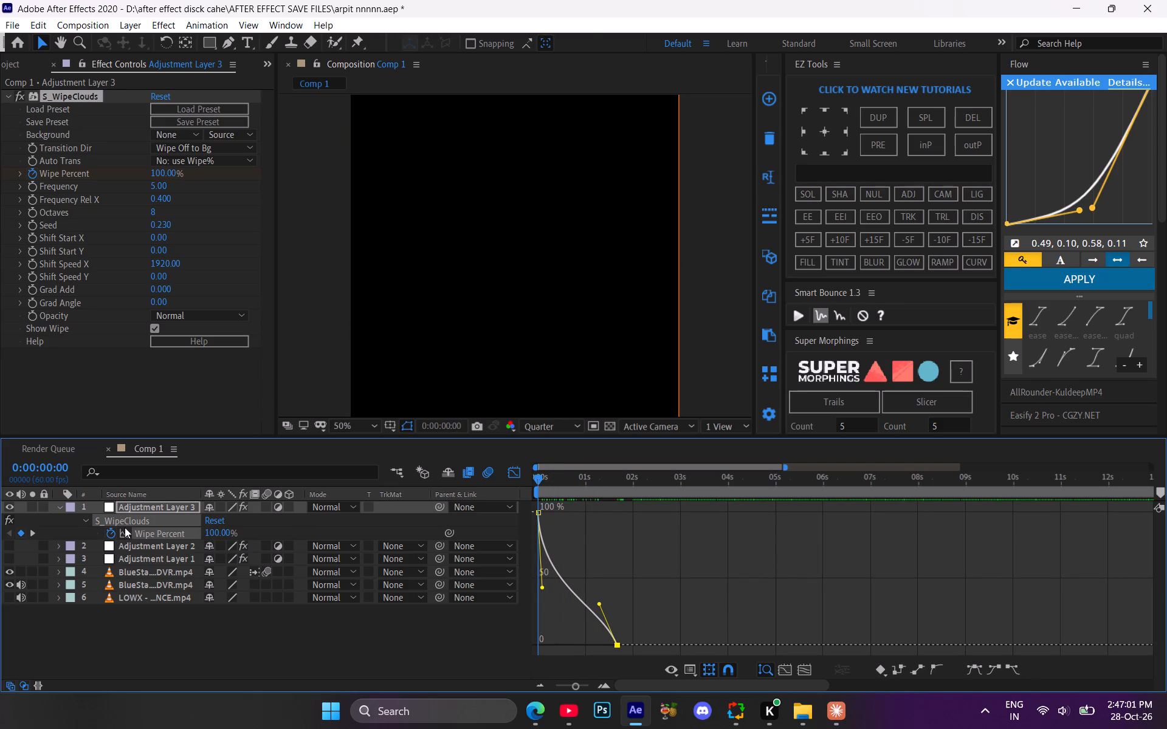
pyautogui.click(63, 510)
pyautogui.click(515, 474)
pyautogui.click(438, 632)
pyautogui.moveTo(554, 481); pyautogui.dragTo(501, 485)
# Add a null object and place it directly above the lower BlueStacks clip in the layer stack.
pyautogui.click(549, 563)
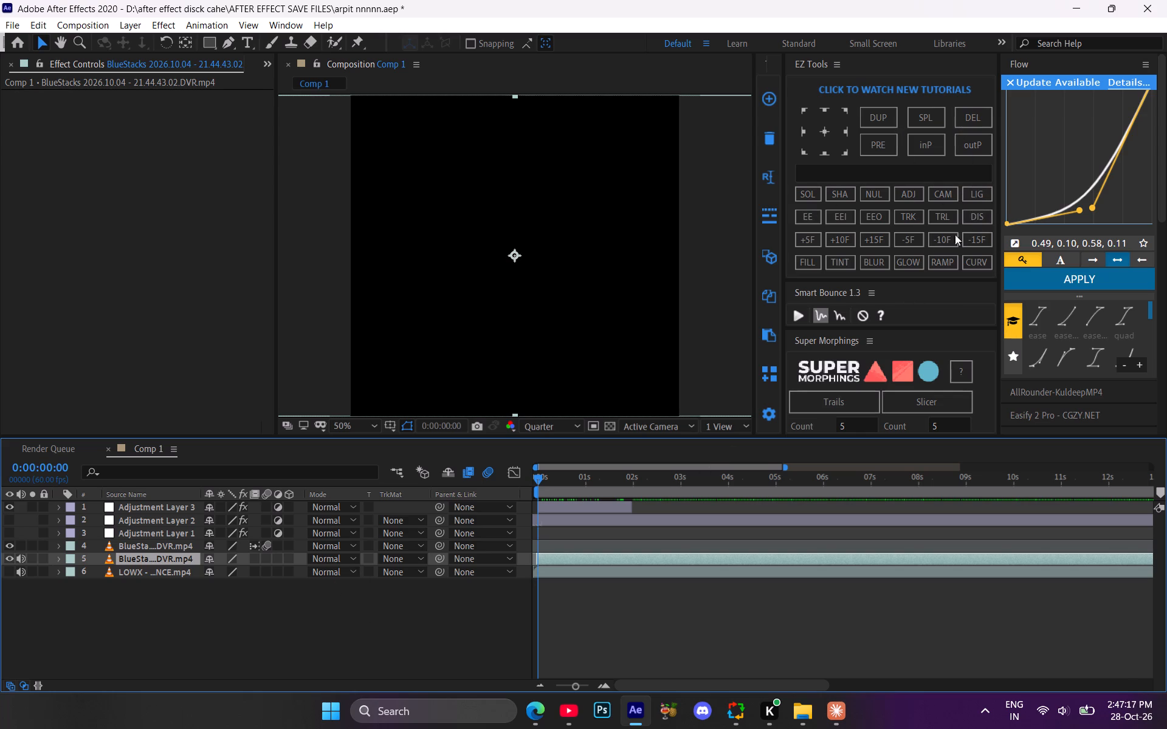
pyautogui.click(870, 190)
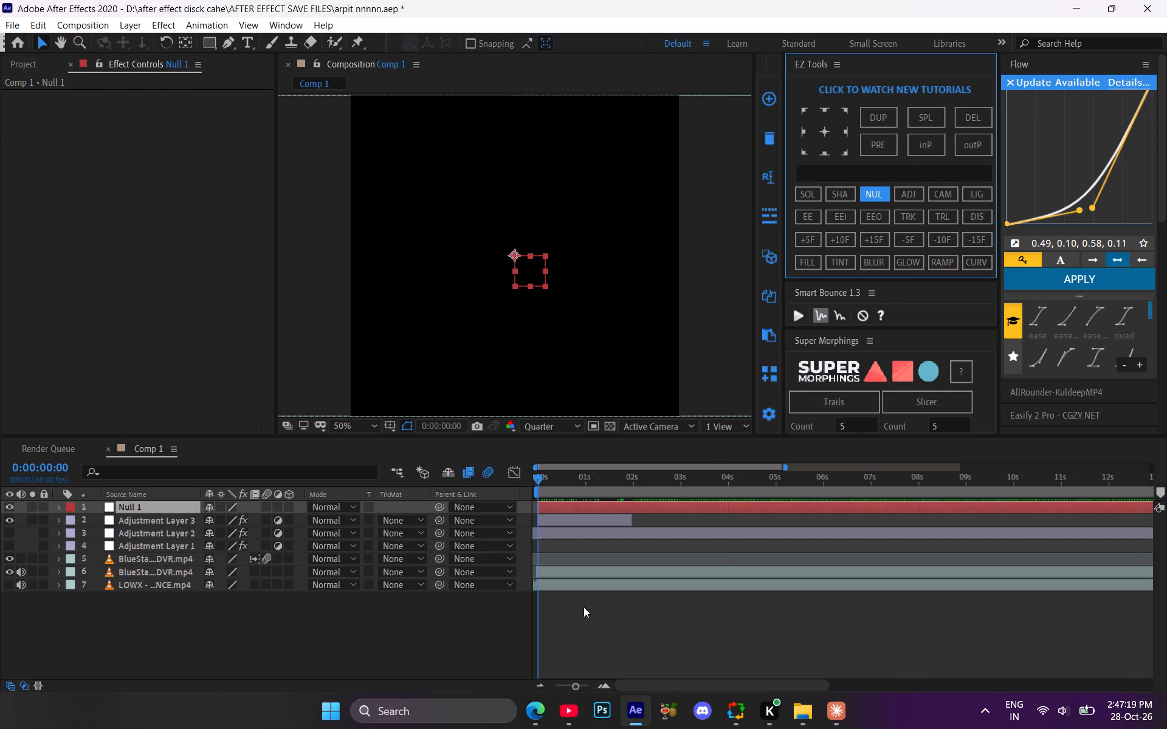
pyautogui.moveTo(146, 504); pyautogui.dragTo(150, 563)
# Split the null at 0:00:01:58 and delete the part after it, matching Adjustment Layer 3's length.
pyautogui.click(596, 480)
pyautogui.moveTo(596, 480); pyautogui.dragTo(621, 485)
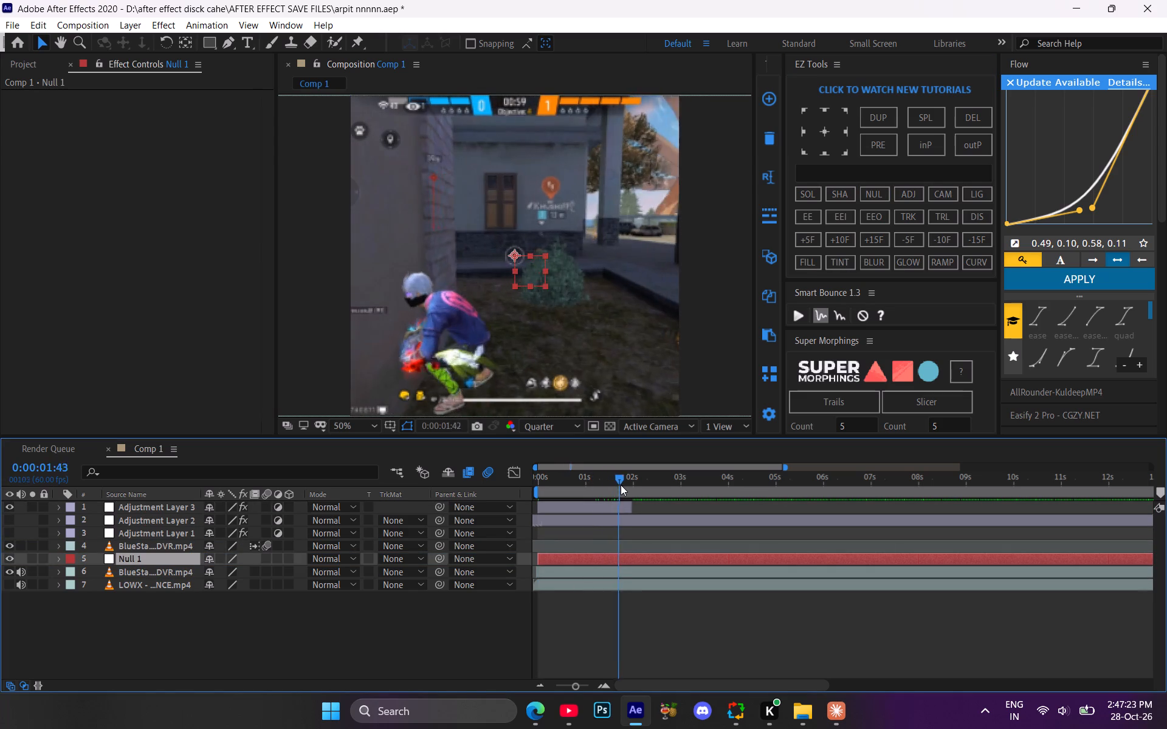
pyautogui.moveTo(621, 485); pyautogui.dragTo(632, 488)
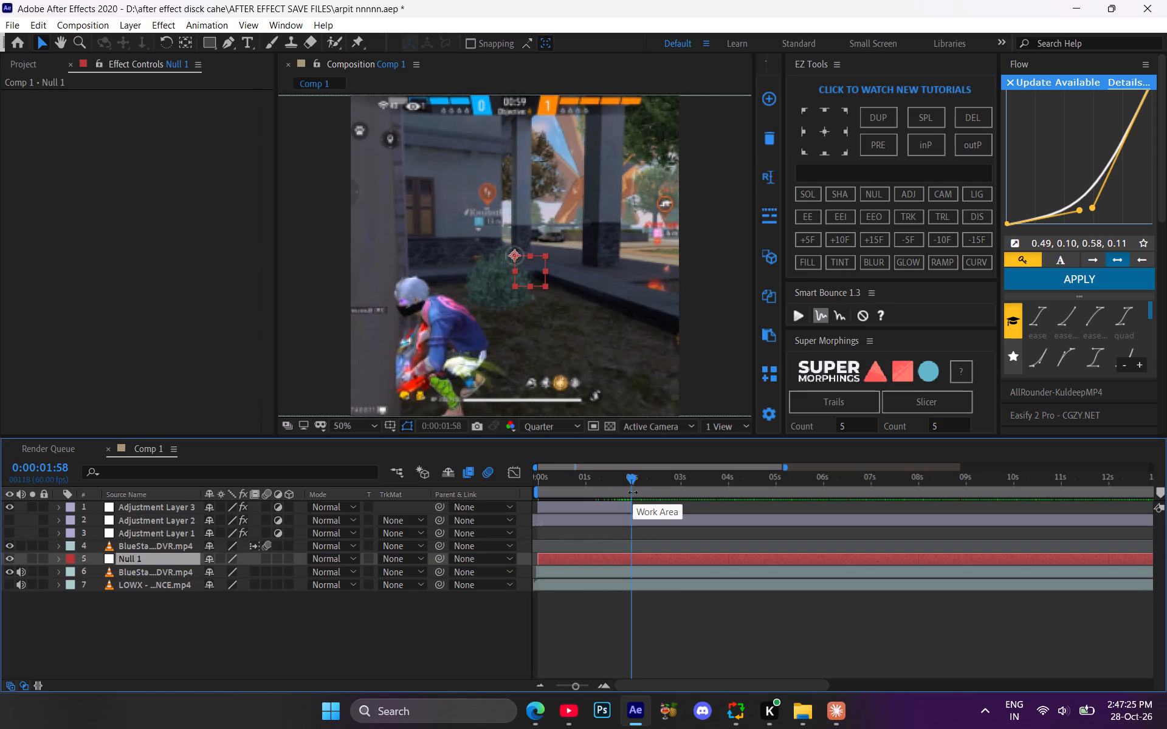
pyautogui.hotkey('ctrl', 'shift', 'd')
pyautogui.press('Delete')
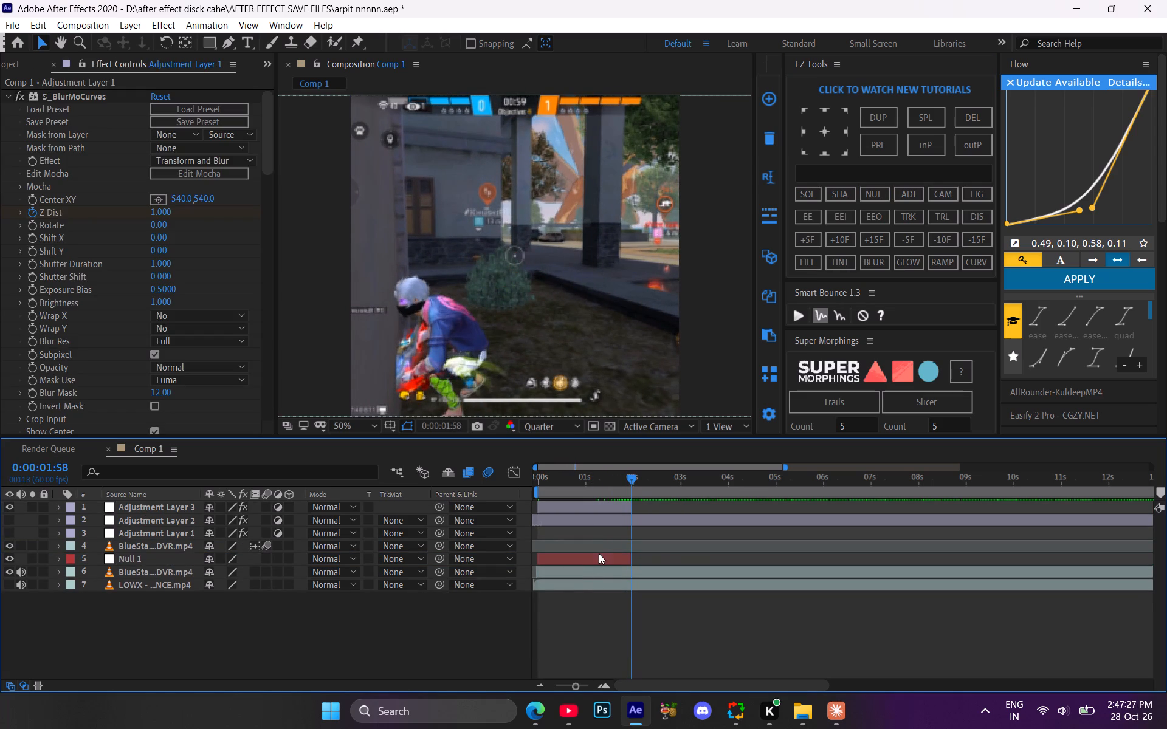
# Parent the lower BlueStacks clip to the null.
pyautogui.click(576, 573)
pyautogui.moveTo(443, 570); pyautogui.dragTo(177, 554)
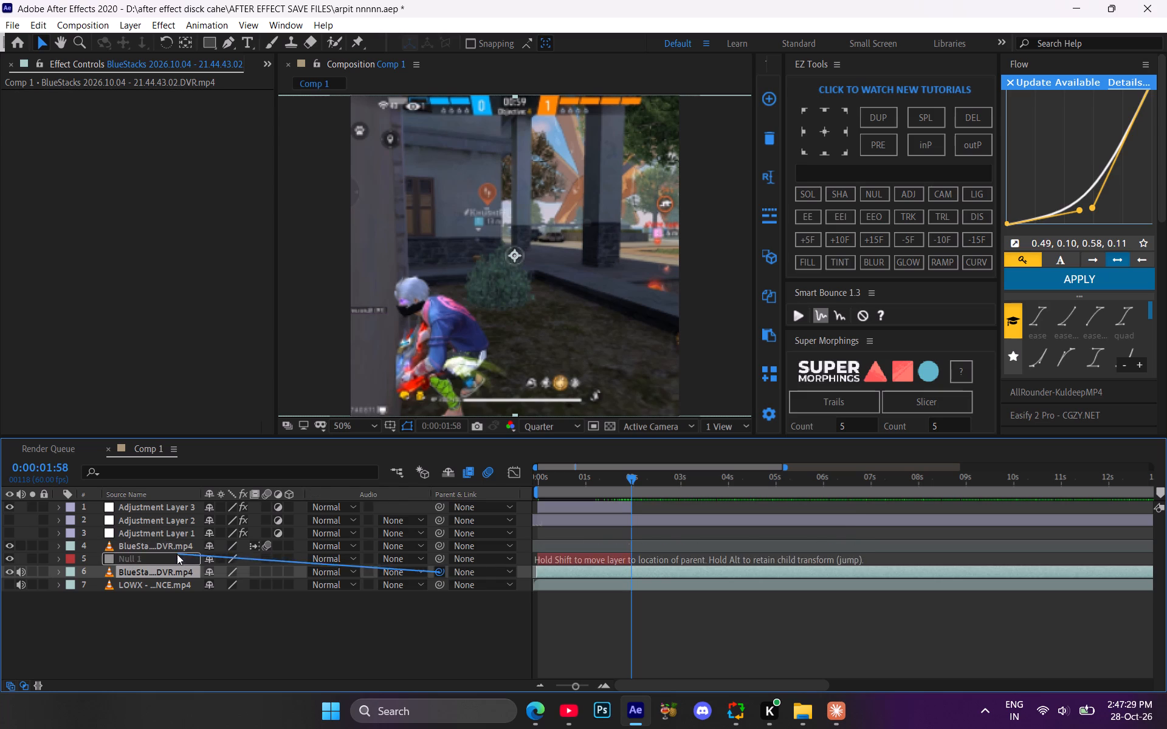
pyautogui.moveTo(177, 554); pyautogui.dragTo(163, 565)
# Keyframe the null's Scale at 500% and move that keyframe to just after the layer's start.
pyautogui.moveTo(611, 476); pyautogui.dragTo(537, 491)
pyautogui.doubleClick(567, 565)
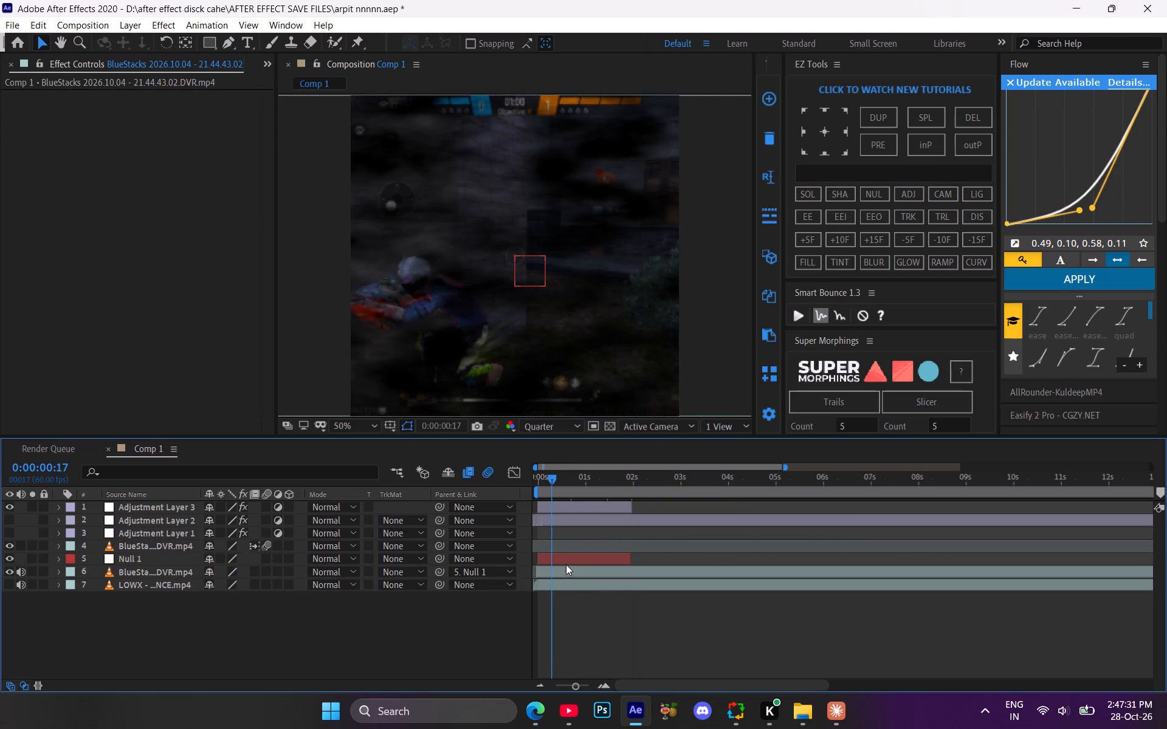
pyautogui.click(563, 560)
pyautogui.press('s')
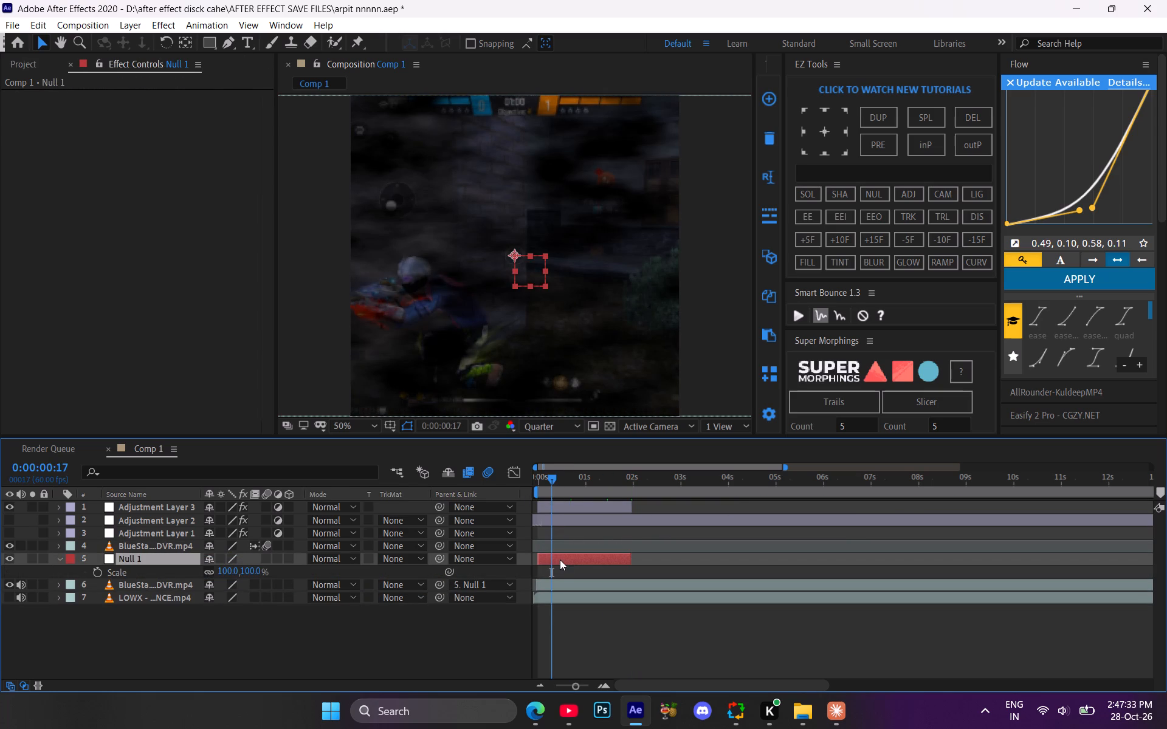
pyautogui.moveTo(98, 573); pyautogui.dragTo(87, 570)
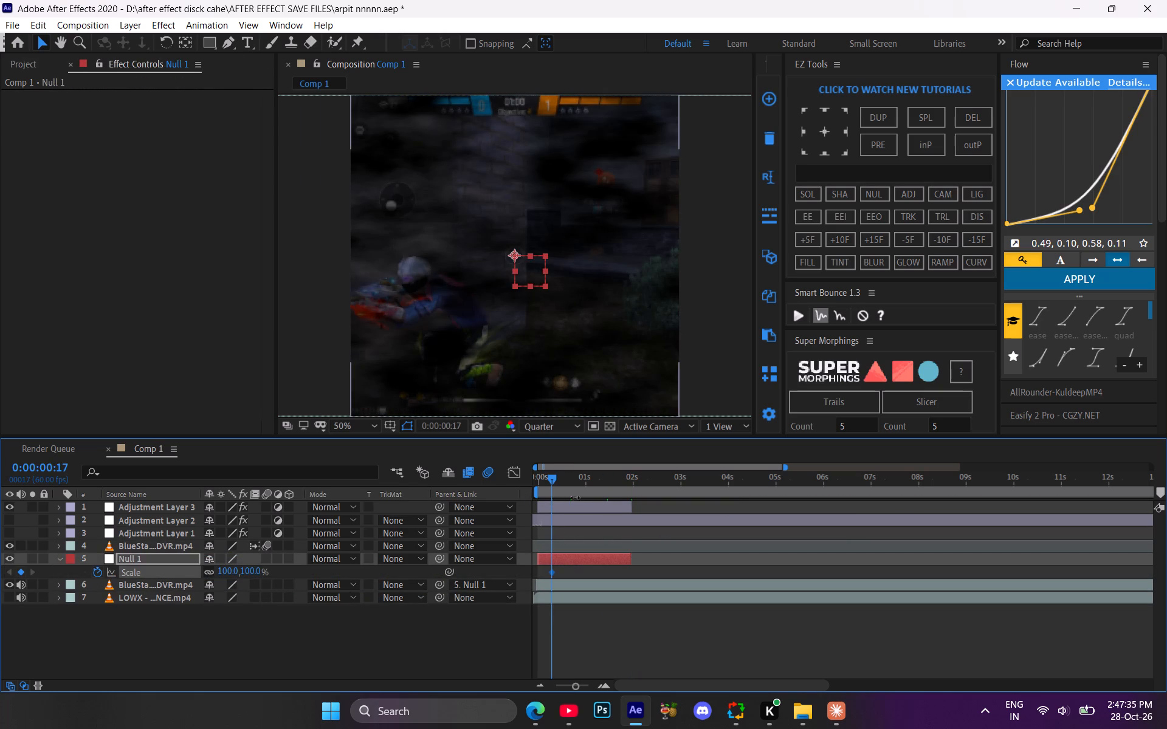
pyautogui.moveTo(554, 572); pyautogui.dragTo(548, 573)
pyautogui.hotkey('ctrl', 'z')
pyautogui.click(253, 577)
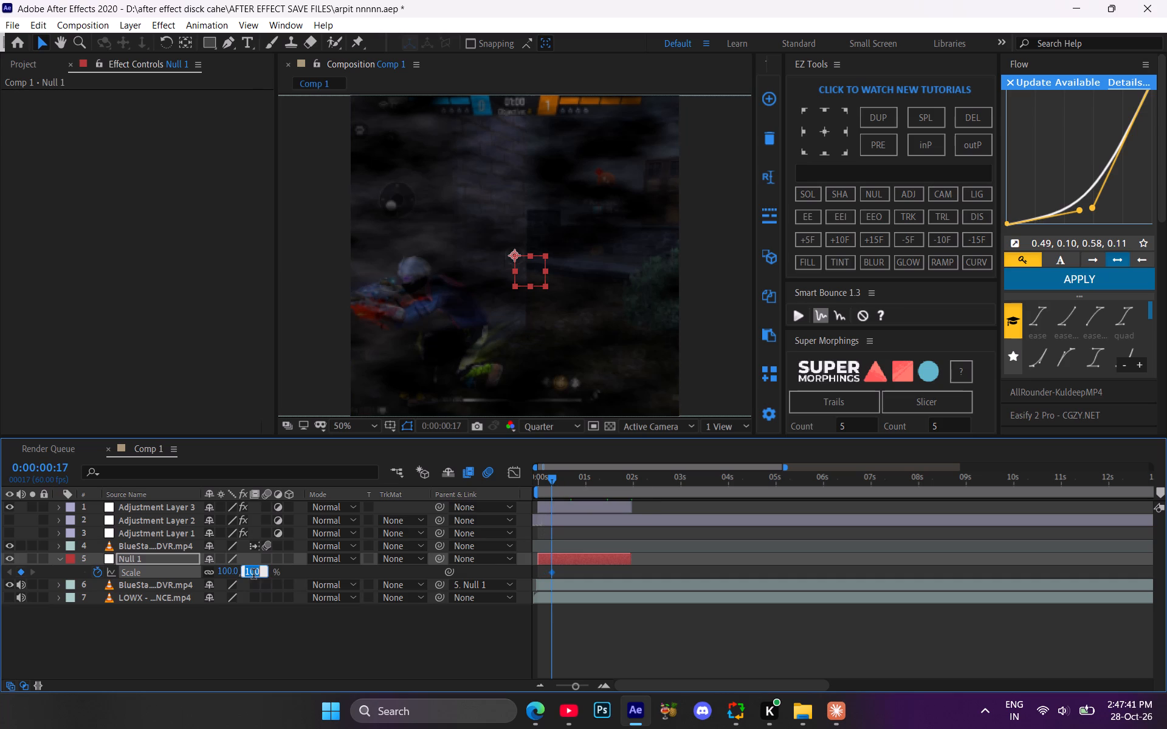
pyautogui.write('500')
pyautogui.press('Return')
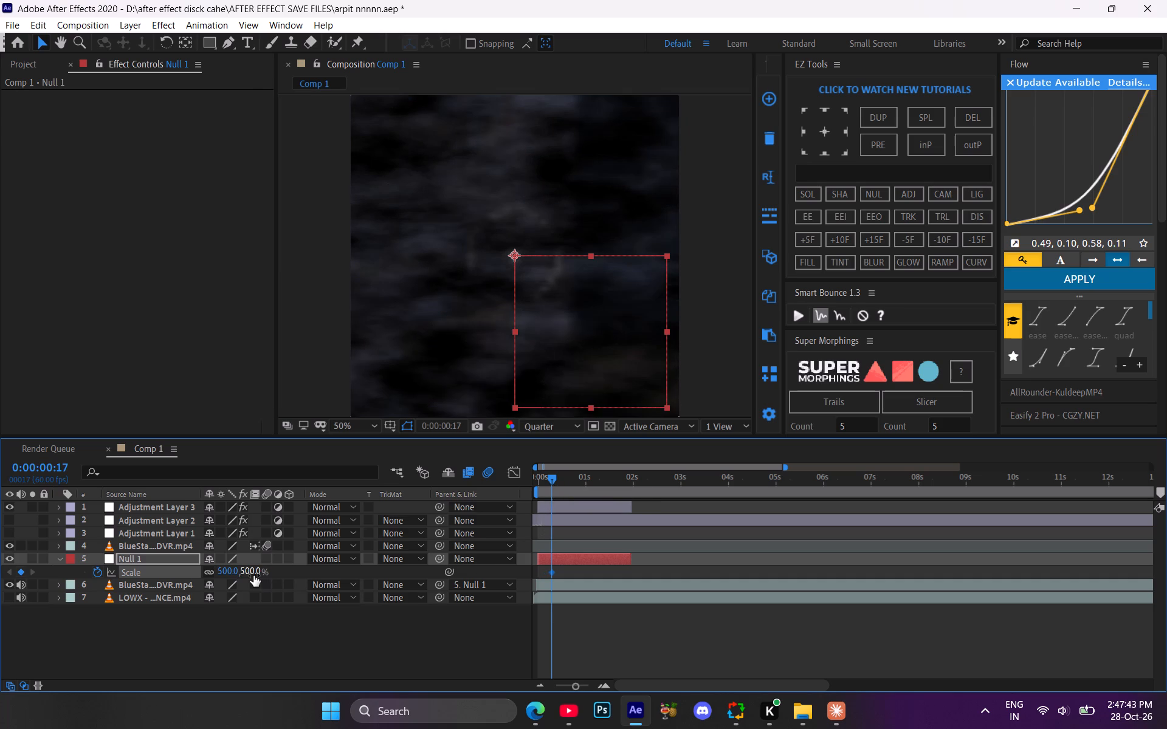
pyautogui.moveTo(552, 573); pyautogui.dragTo(543, 575)
pyautogui.moveTo(543, 575); pyautogui.dragTo(541, 575)
# Set the null's Scale to 100% at 0:00:00:59 and shift that keyframe slightly later, just past one second.
pyautogui.moveTo(560, 484); pyautogui.dragTo(581, 484)
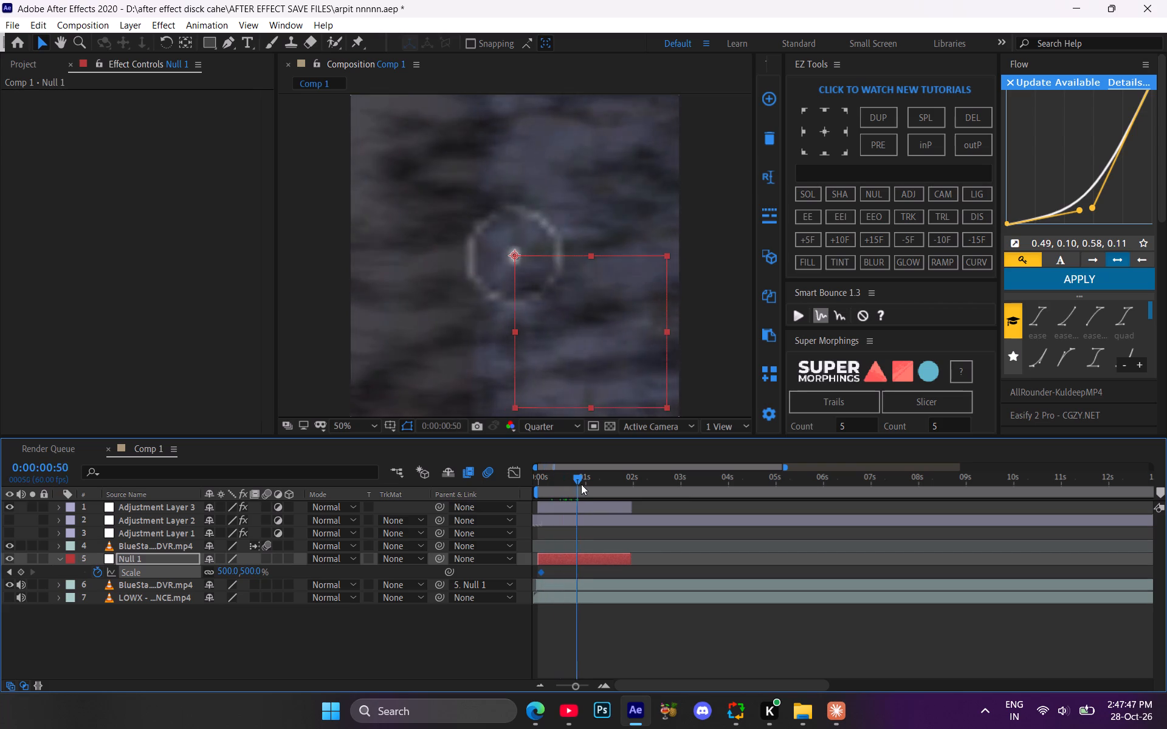
pyautogui.moveTo(581, 484); pyautogui.dragTo(584, 484)
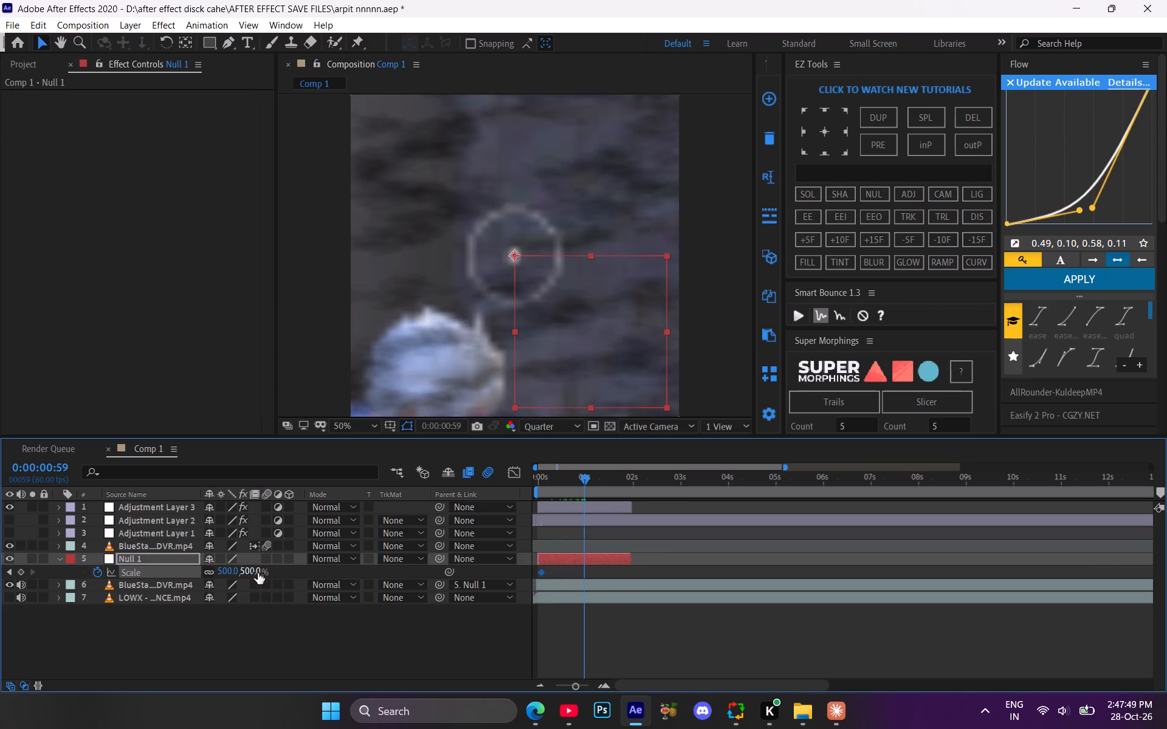
pyautogui.click(258, 573)
pyautogui.press('0')
pyautogui.press('BackSpace')
pyautogui.write('100')
pyautogui.press('Return')
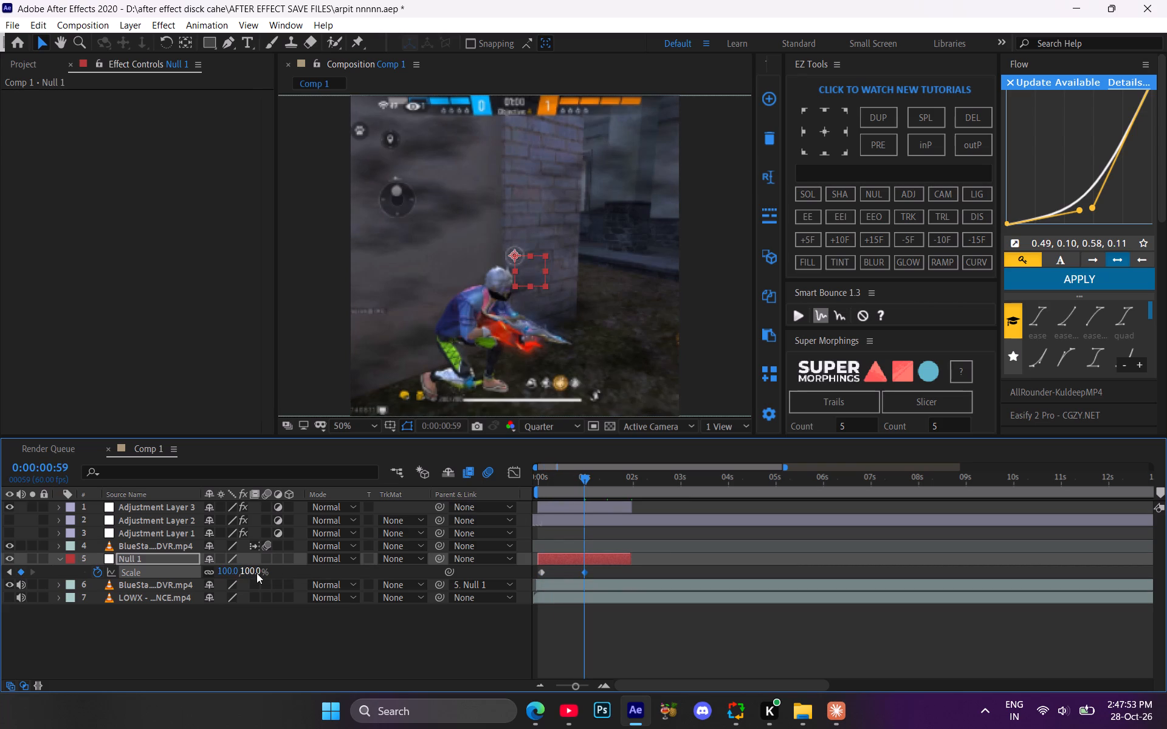
pyautogui.moveTo(582, 569); pyautogui.dragTo(588, 571)
# Apply Easy Ease to both of the null's Scale keyframes and open their graph.
pyautogui.moveTo(613, 573); pyautogui.dragTo(474, 592)
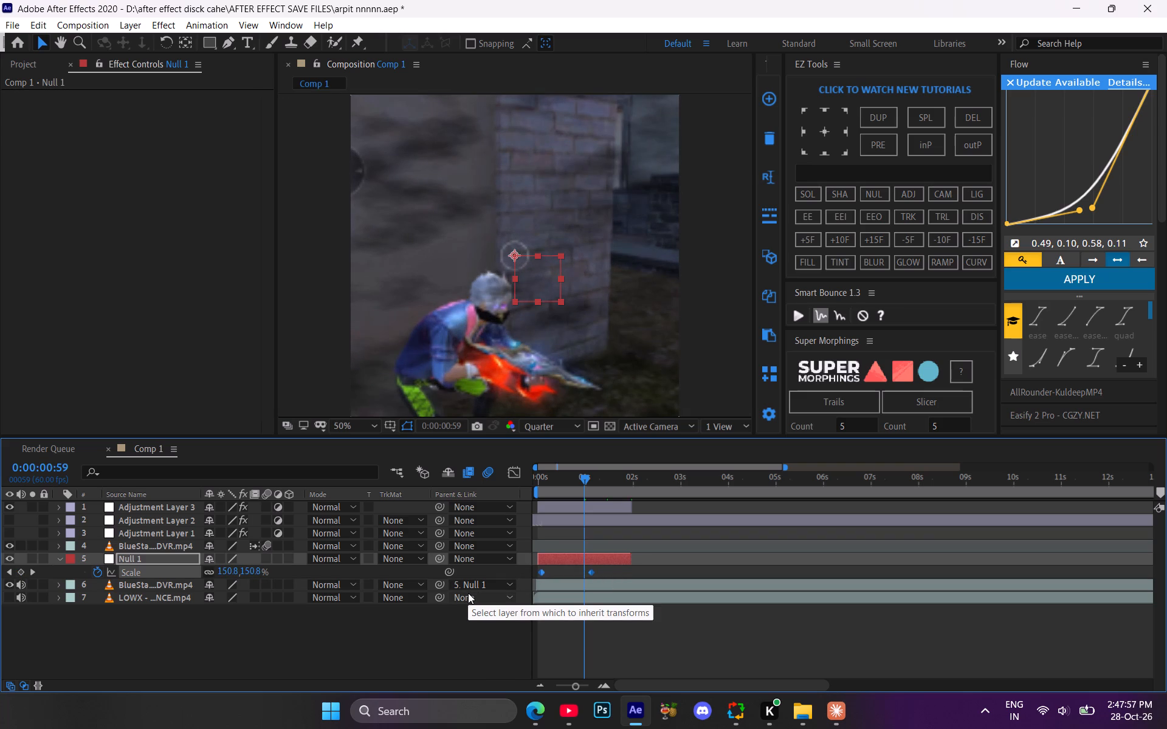
pyautogui.press('F9')
pyautogui.click(514, 473)
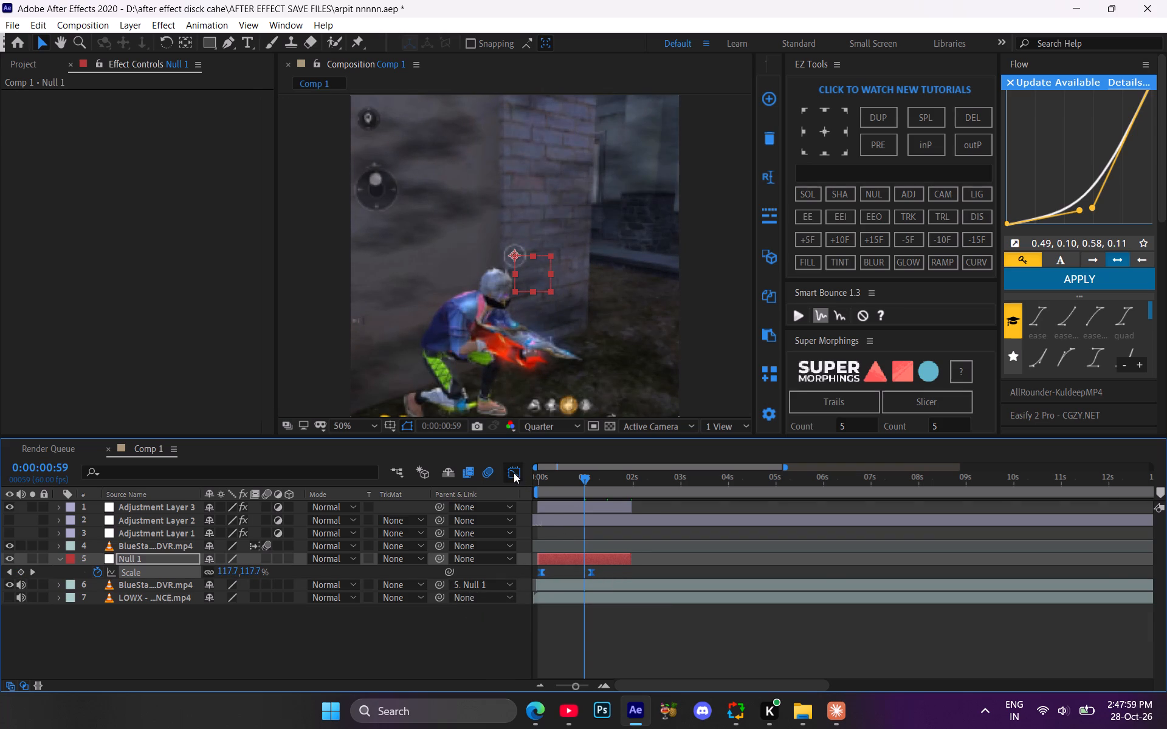
# Reshape the null's Scale graph so the zoom-out drops steeply from the first keyframe and settles gently into the last.
pyautogui.click(595, 647)
pyautogui.click(588, 645)
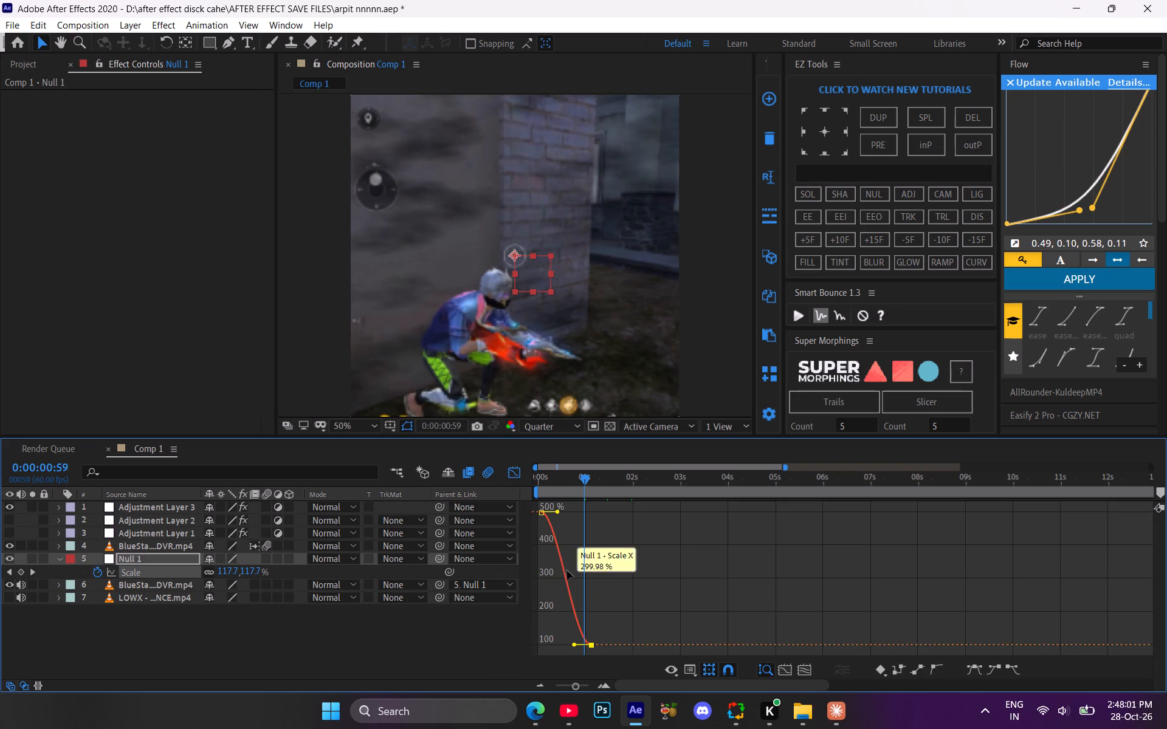
pyautogui.moveTo(557, 512); pyautogui.dragTo(540, 606)
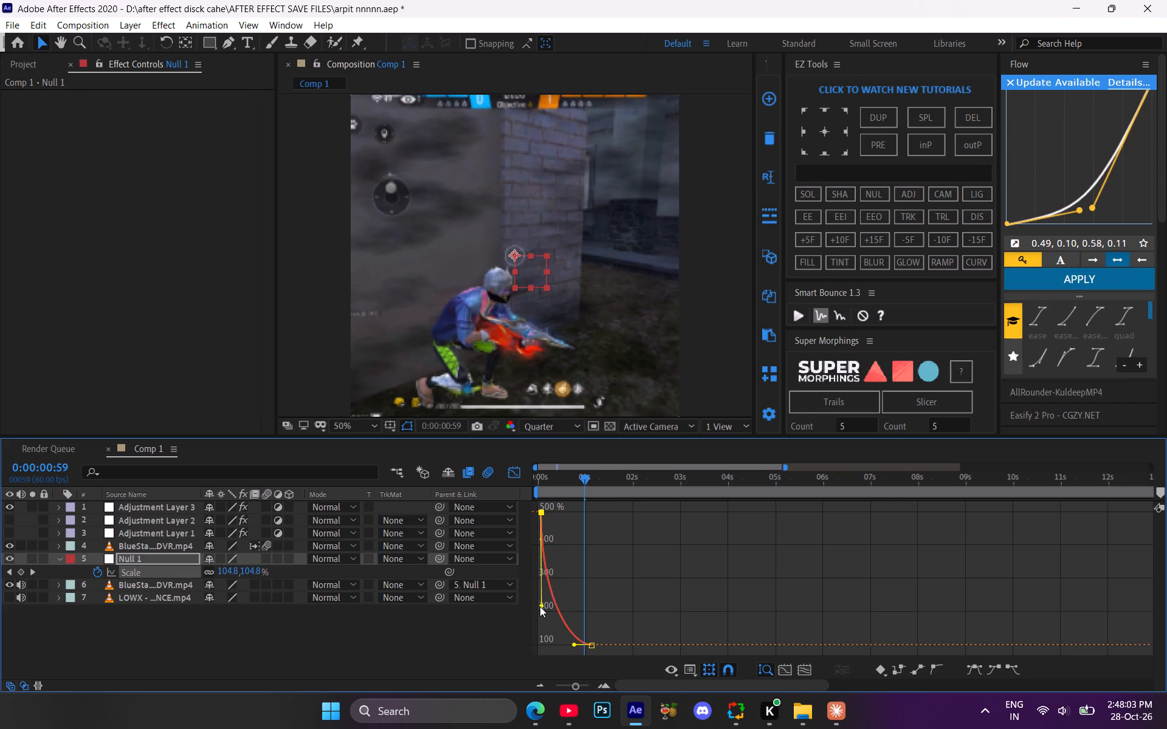
pyautogui.moveTo(540, 606); pyautogui.dragTo(548, 609)
pyautogui.moveTo(576, 646); pyautogui.dragTo(569, 635)
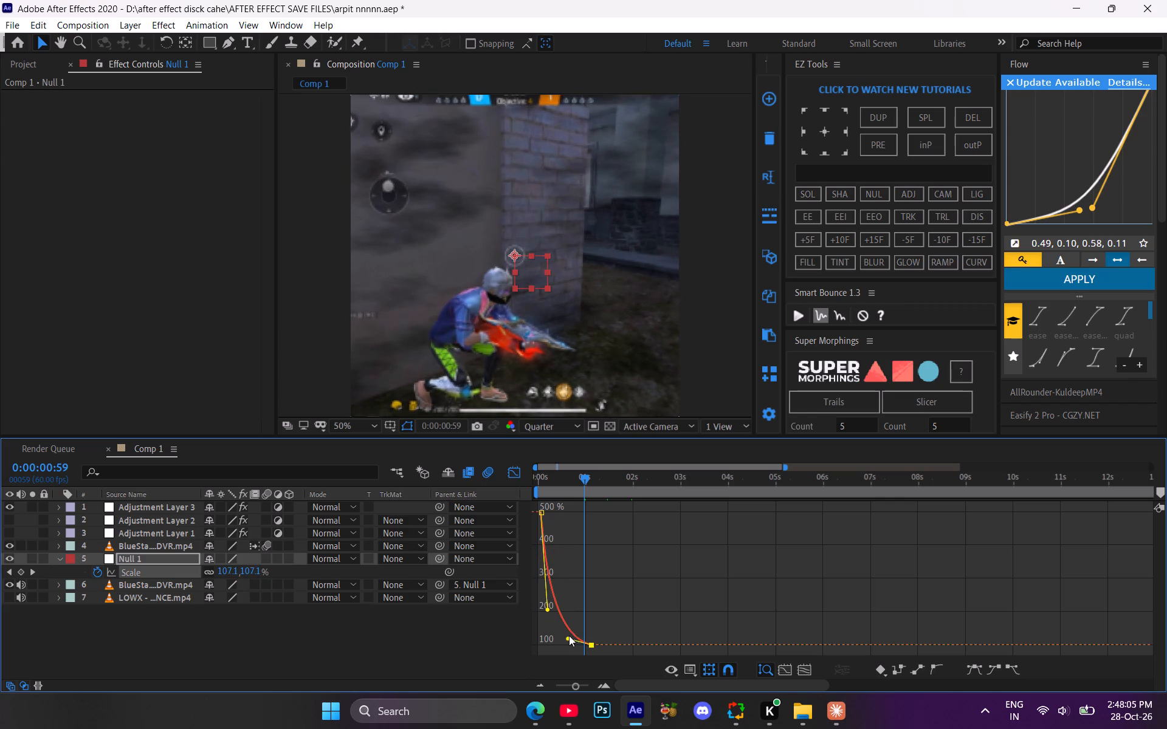
pyautogui.moveTo(569, 635); pyautogui.dragTo(561, 627)
pyautogui.click(548, 612)
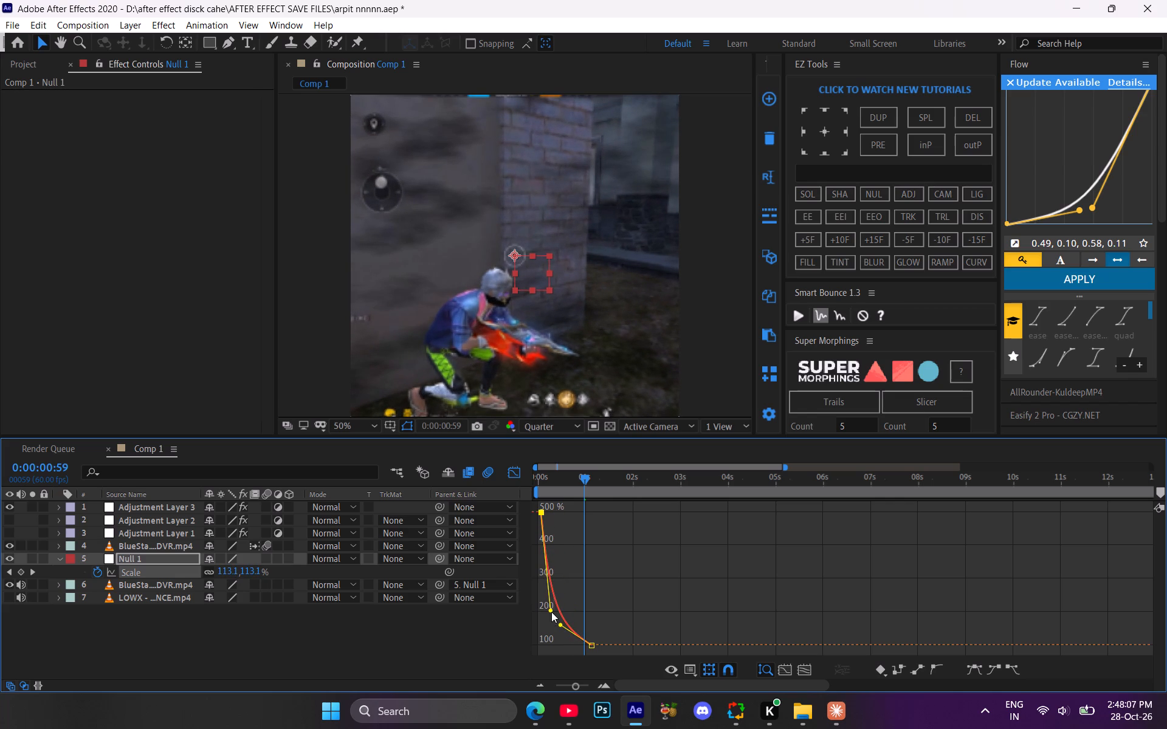
pyautogui.moveTo(566, 488); pyautogui.dragTo(533, 484)
pyautogui.moveTo(551, 476); pyautogui.dragTo(526, 478)
pyautogui.click(517, 471)
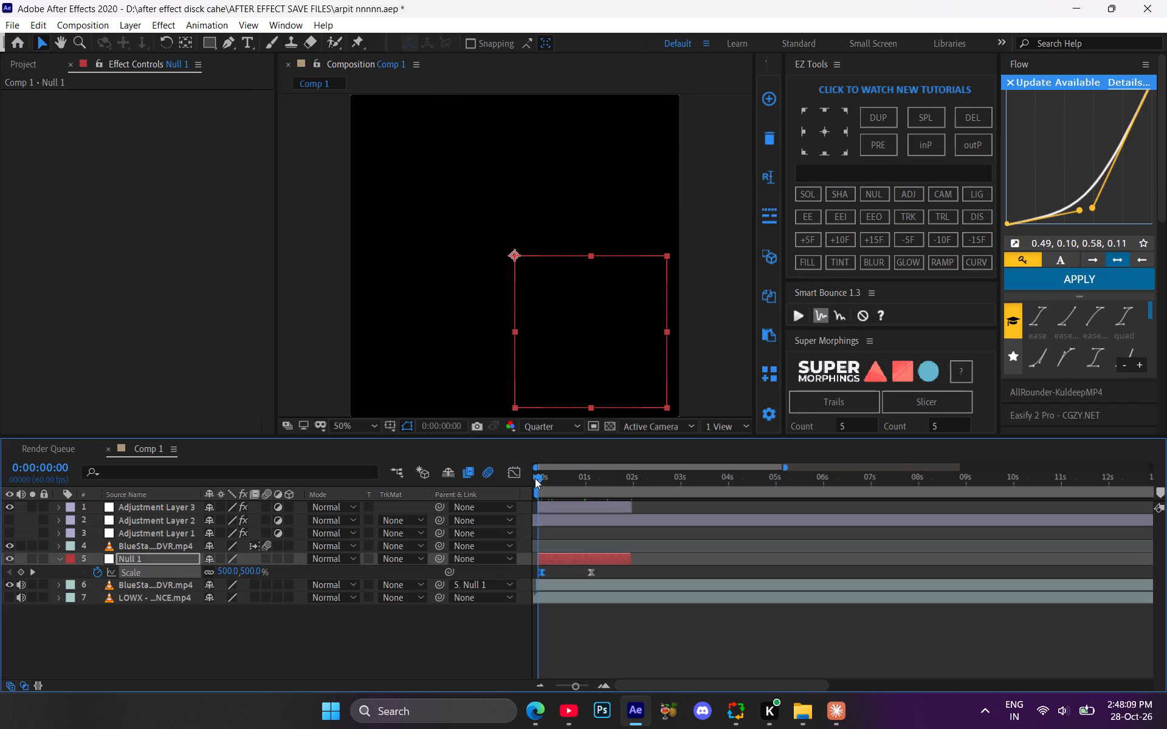
# Move the null's last Scale keyframe later, to just before the two-second mark, and collapse the null's properties.
pyautogui.moveTo(546, 485); pyautogui.dragTo(501, 486)
pyautogui.click(192, 659)
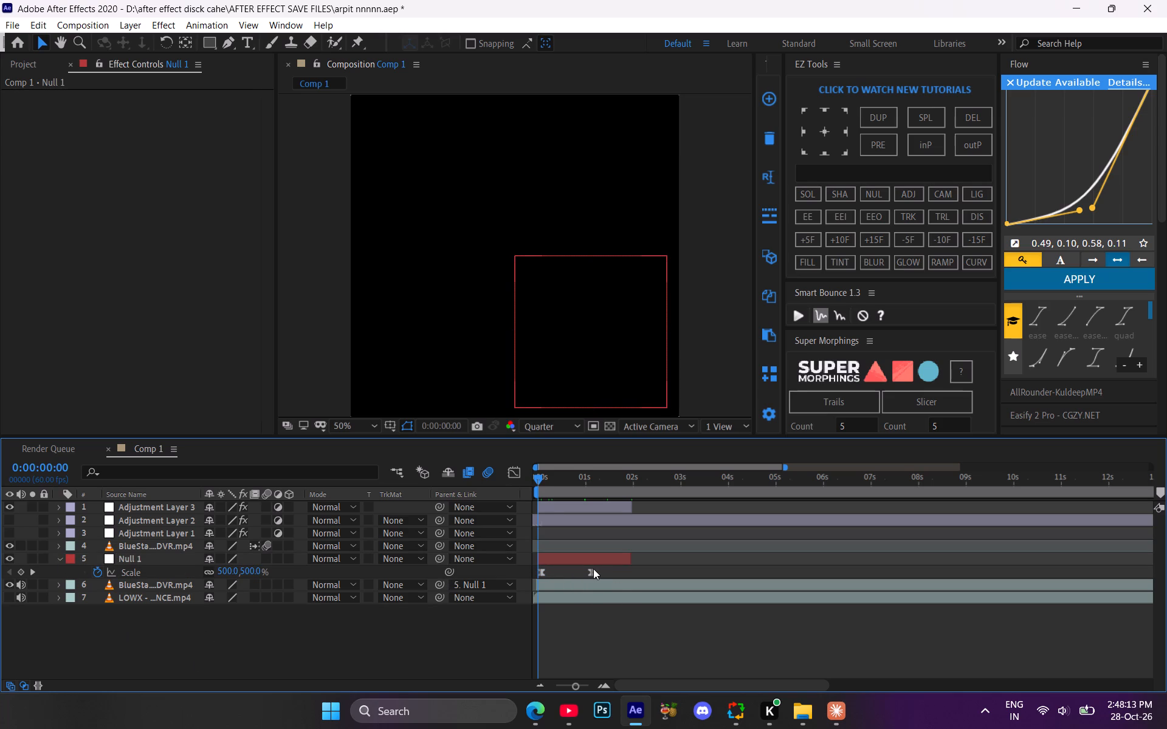
pyautogui.keyDown('alt'); pyautogui.moveTo(591, 572); pyautogui.dragTo(624, 572); pyautogui.keyUp('alt')
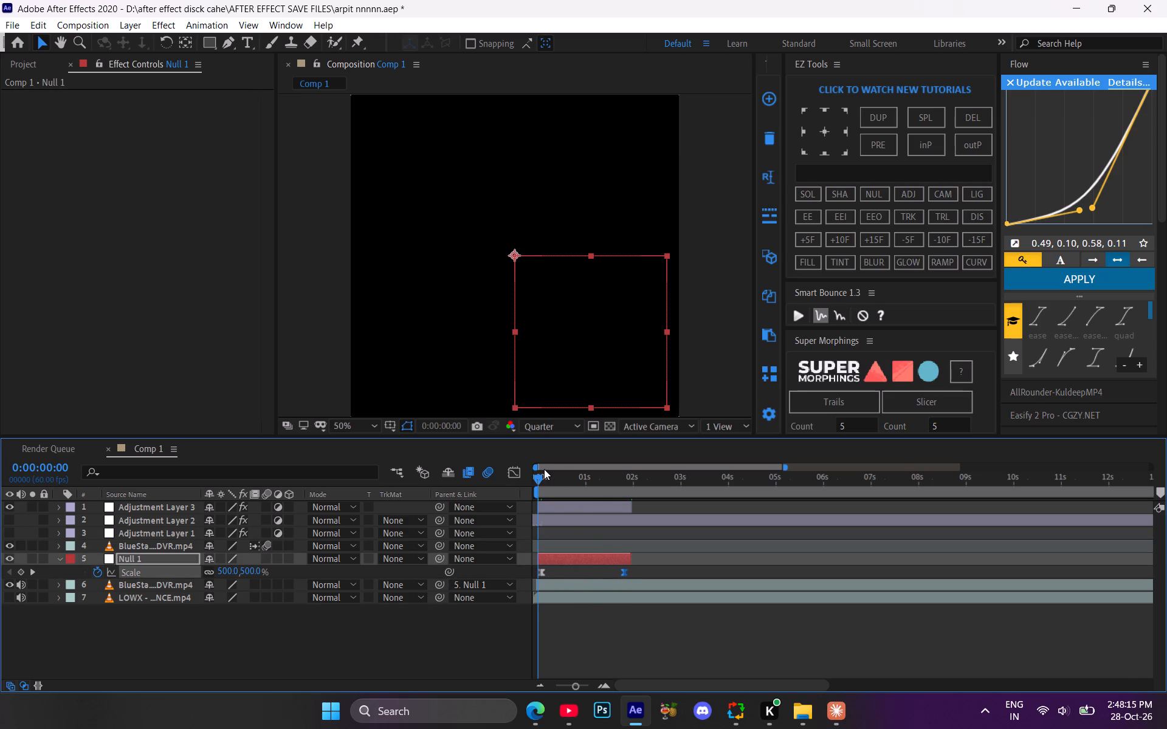
pyautogui.click(544, 469)
pyautogui.click(476, 630)
pyautogui.click(63, 556)
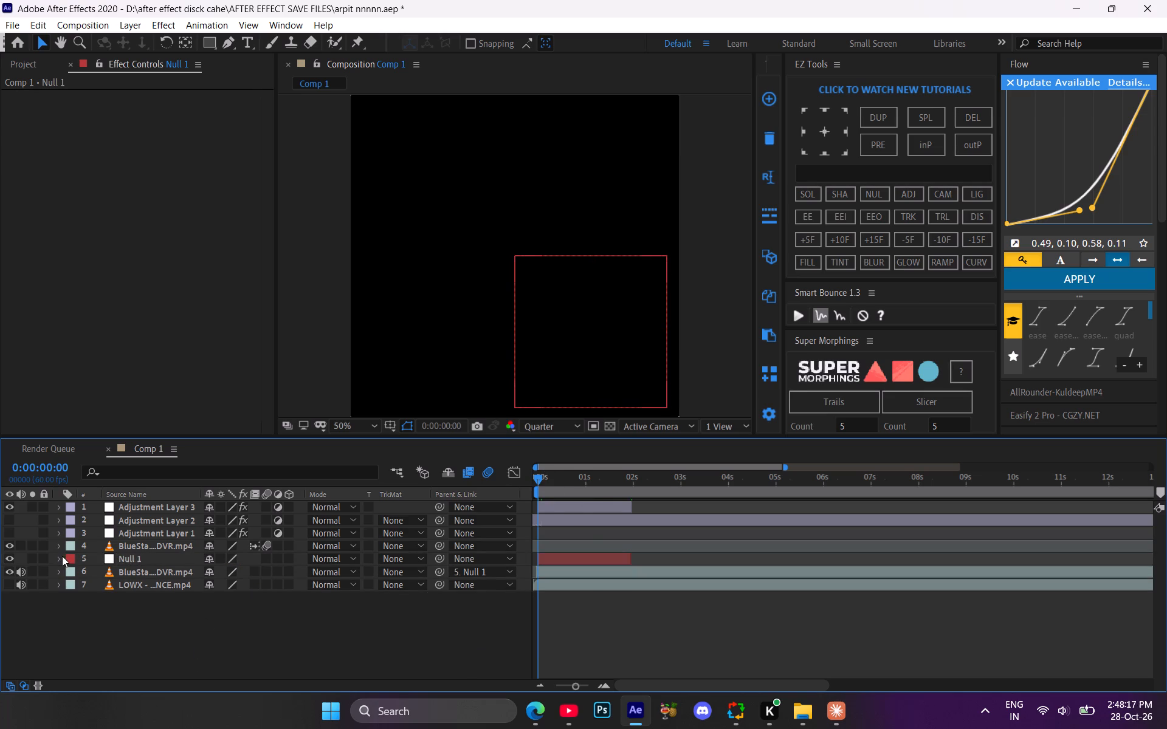
# Play back the opening from the start to check the slower zoom-out.
pyautogui.moveTo(557, 479); pyautogui.dragTo(435, 493)
pyautogui.press('space')
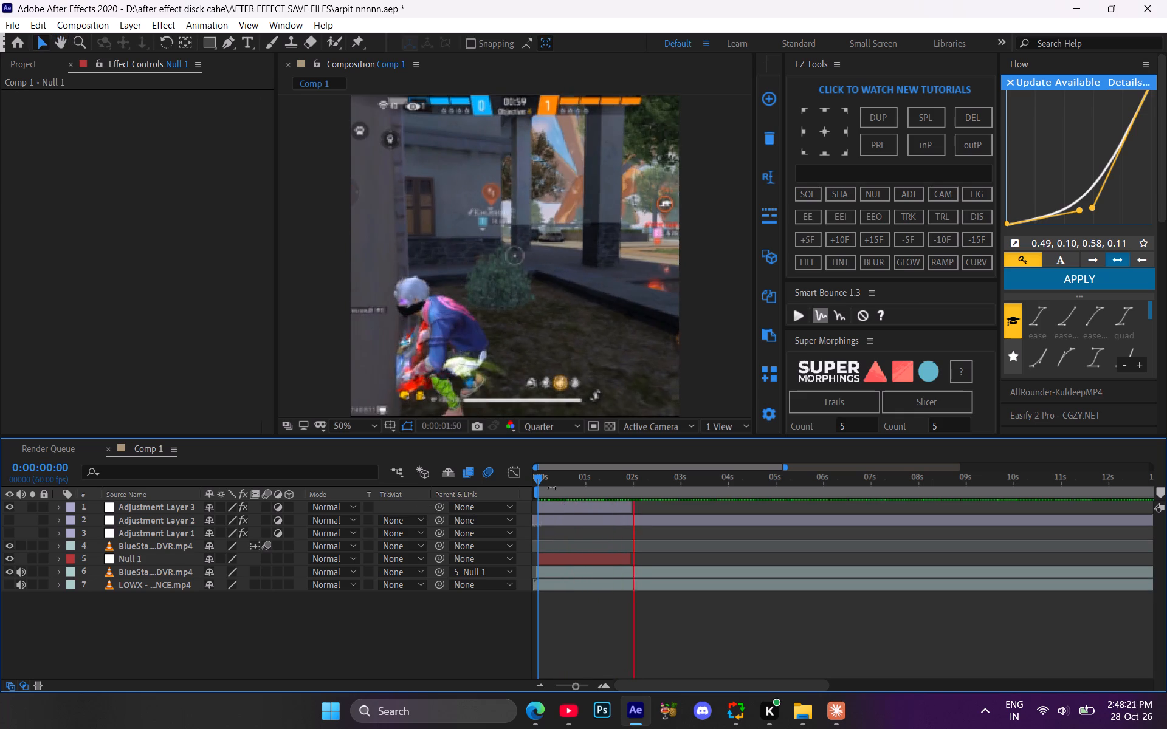
pyautogui.moveTo(545, 479); pyautogui.dragTo(562, 486)
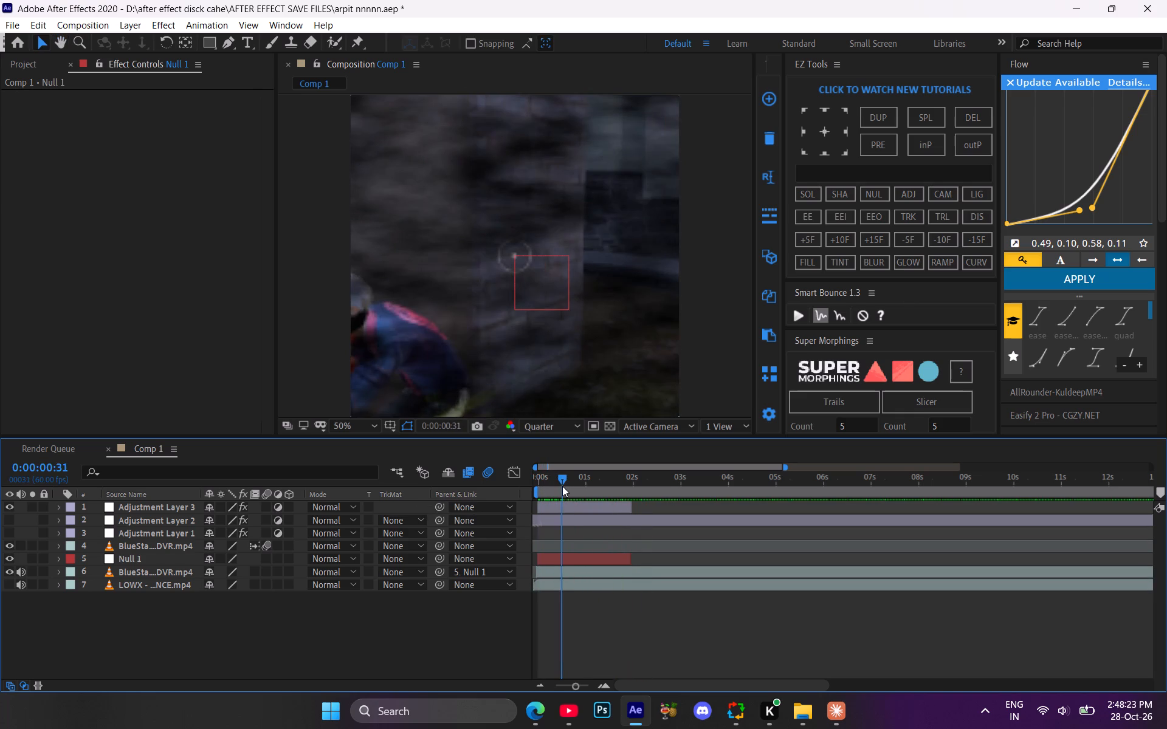
pyautogui.moveTo(562, 486); pyautogui.dragTo(517, 485)
pyautogui.press('space')
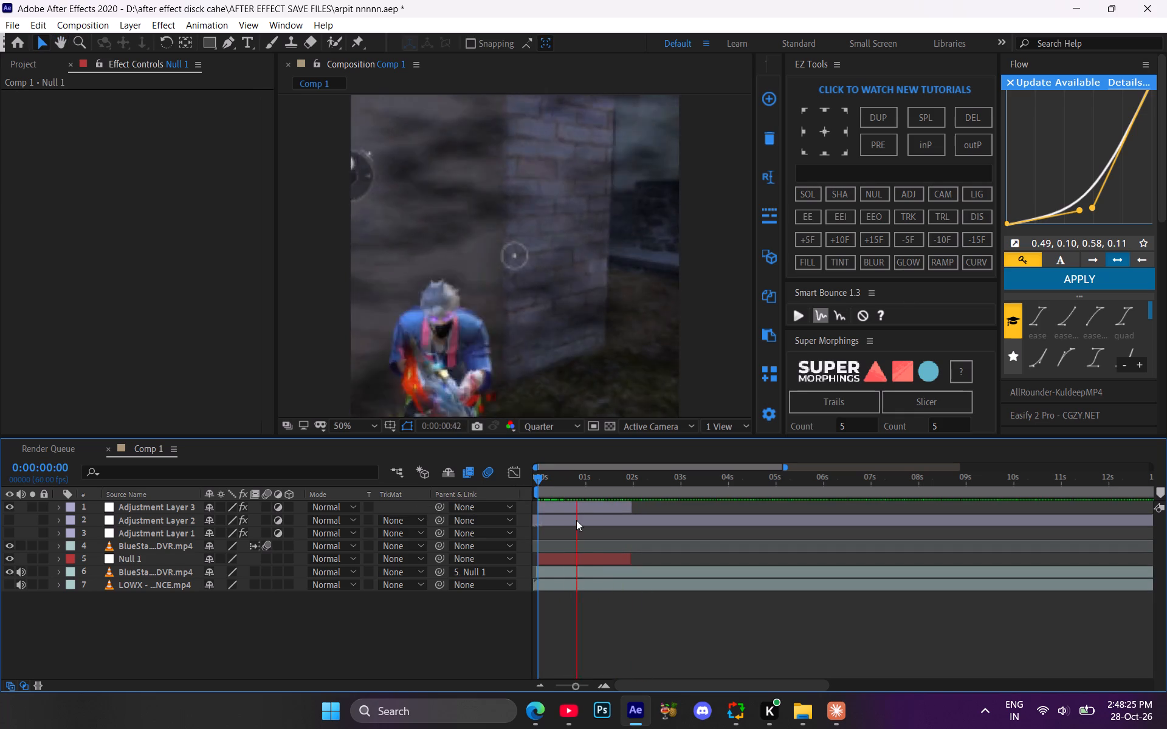
pyautogui.click(544, 476)
pyautogui.moveTo(543, 476); pyautogui.dragTo(525, 476)
# Slide the LOWX - SIENTE DANCE music layer slightly earlier, previewing the opening to match its sync.
pyautogui.moveTo(570, 583); pyautogui.dragTo(556, 585)
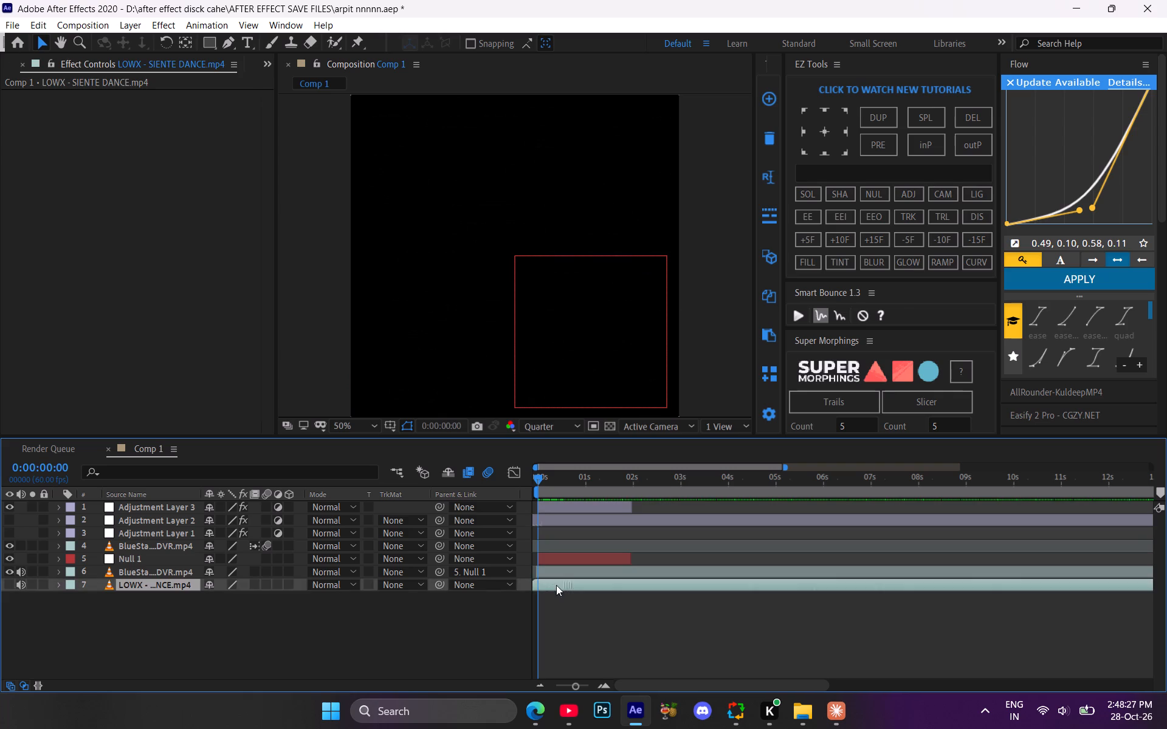
pyautogui.moveTo(556, 585); pyautogui.dragTo(540, 585)
pyautogui.press('space')
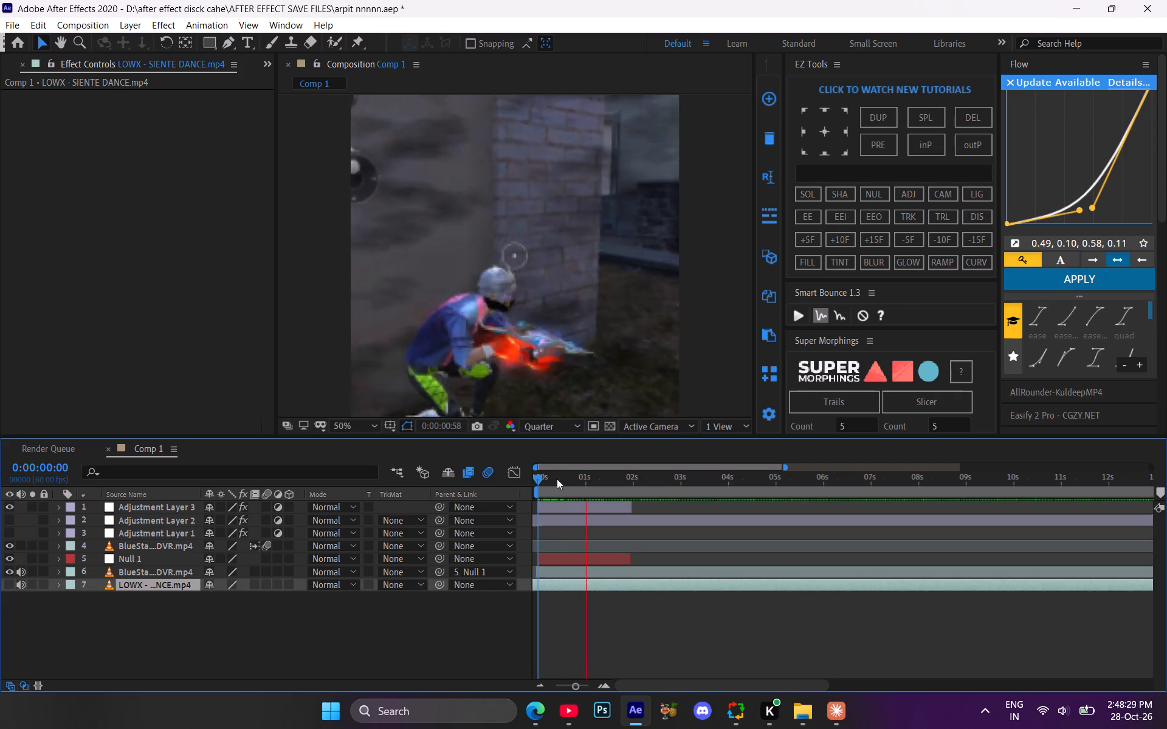
pyautogui.moveTo(545, 477); pyautogui.dragTo(518, 478)
pyautogui.press('space')
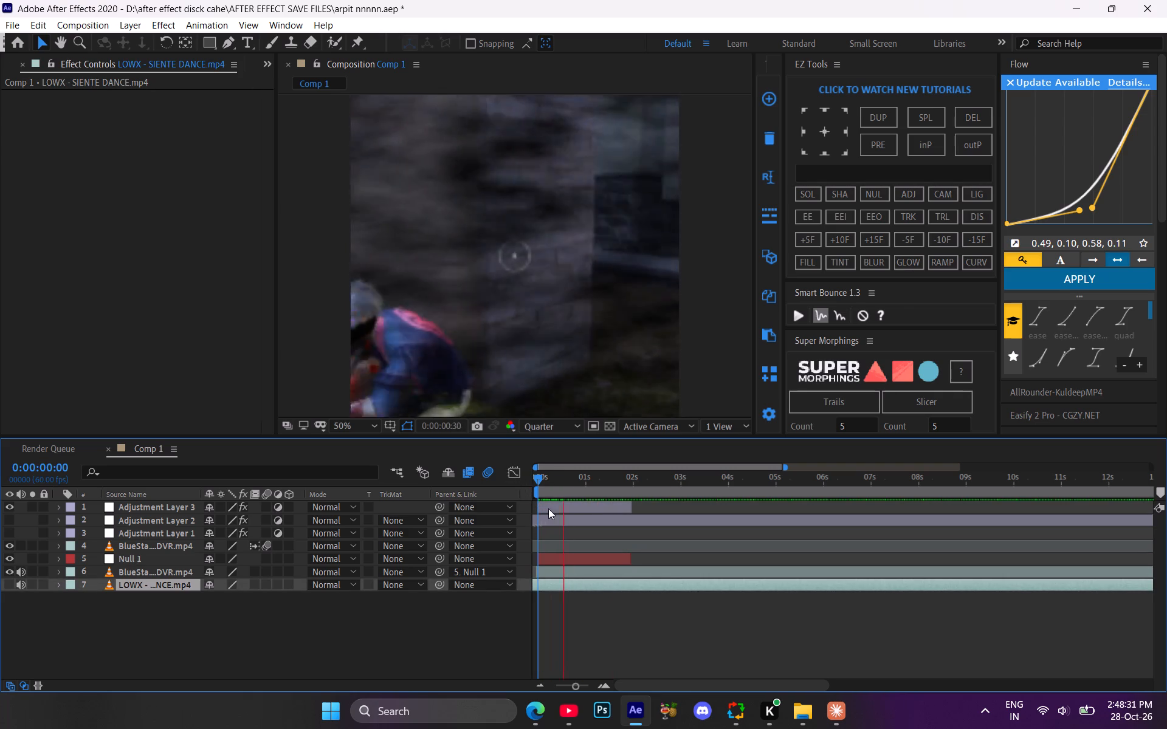
pyautogui.moveTo(550, 485); pyautogui.dragTo(528, 474)
pyautogui.moveTo(552, 587); pyautogui.dragTo(547, 587)
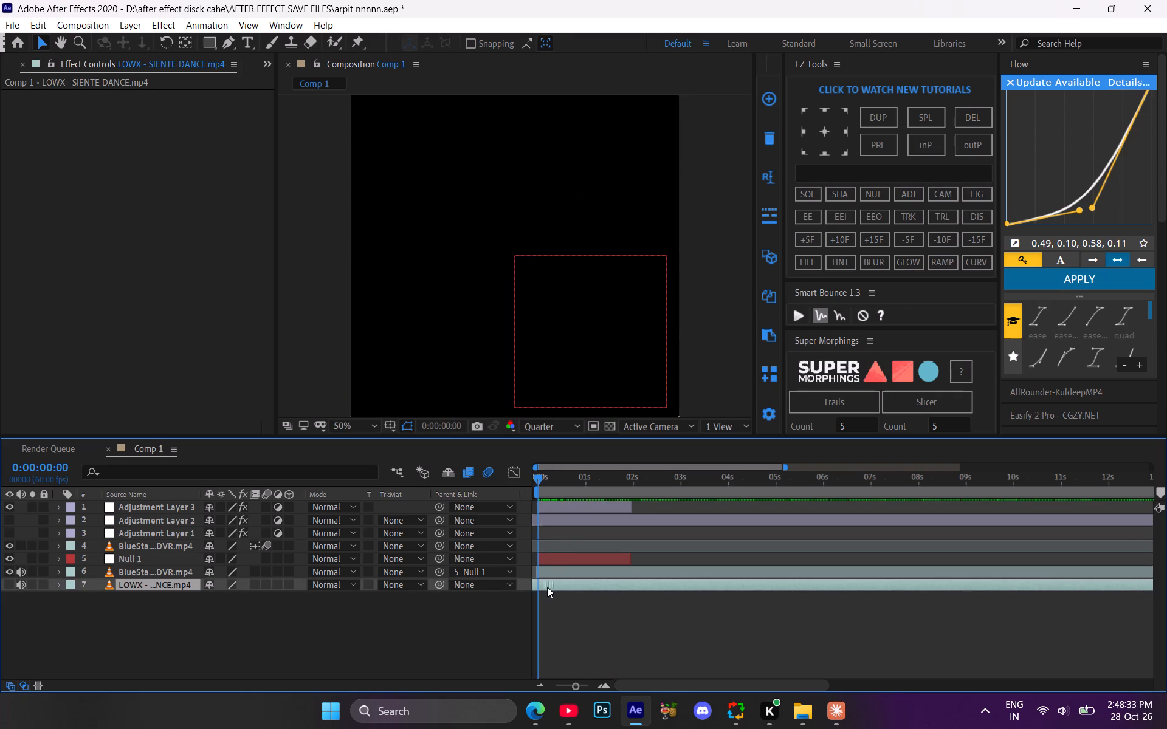
pyautogui.moveTo(547, 587); pyautogui.dragTo(546, 587)
pyautogui.press('space')
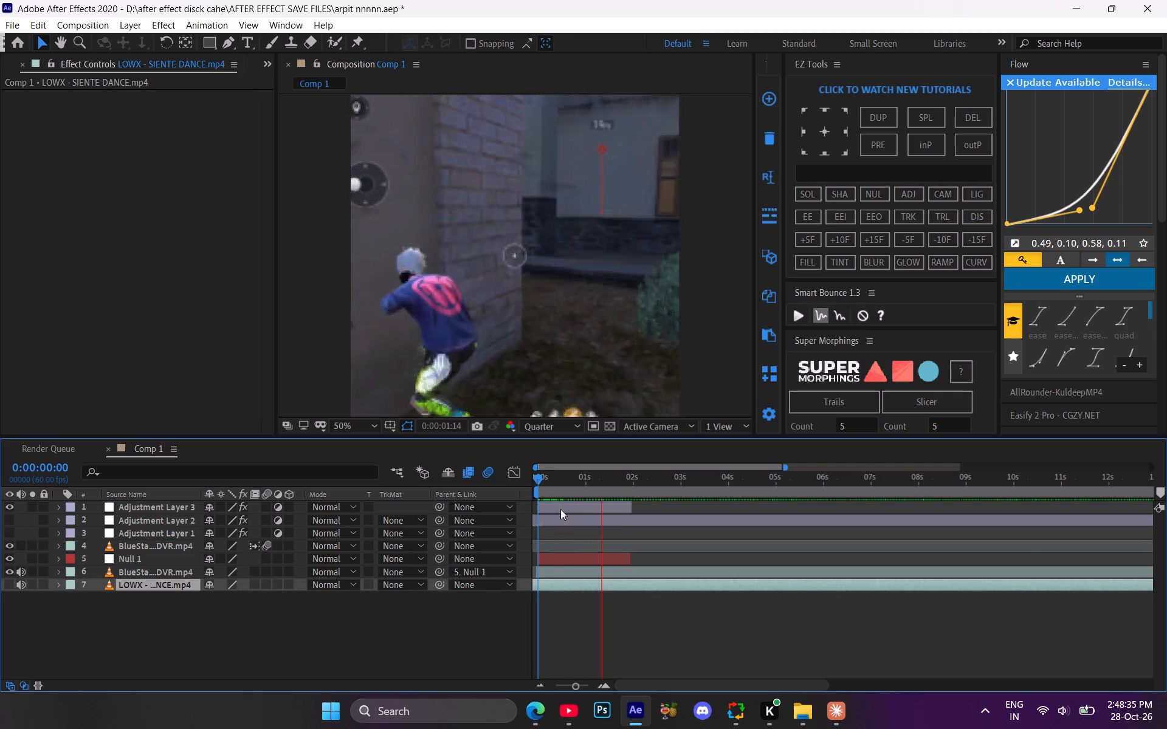
# Split the LOWX - SIENTE DANCE layer at 0:00:00:00 and delete the leftover piece before the start.
pyautogui.moveTo(542, 477); pyautogui.dragTo(535, 477)
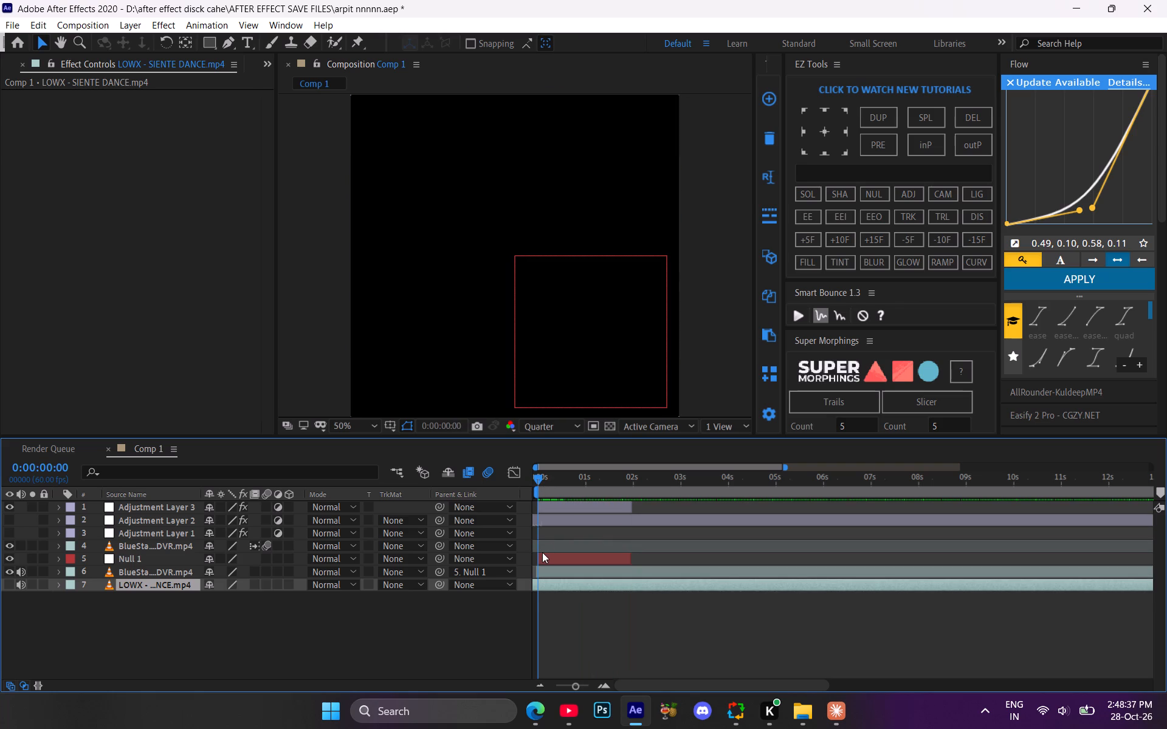
pyautogui.hotkey('ctrl', 'd')
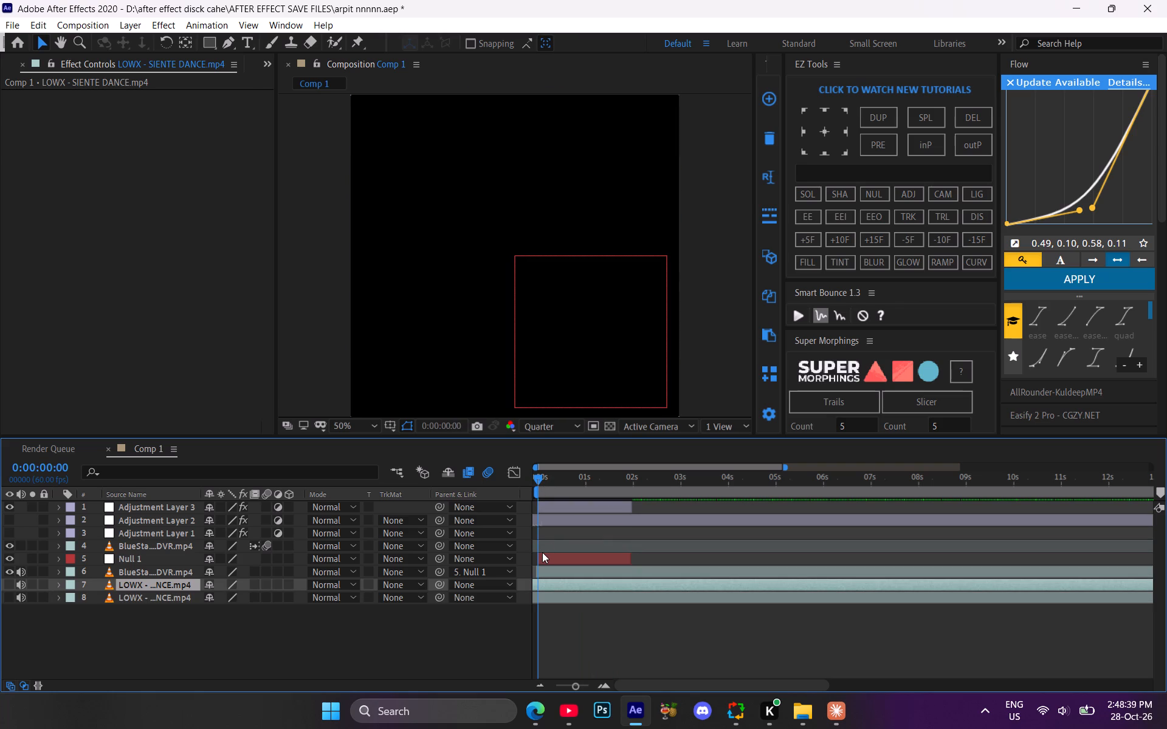
pyautogui.hotkey('ctrl', 'z')
pyautogui.hotkey('ctrl', 'shift', 'd')
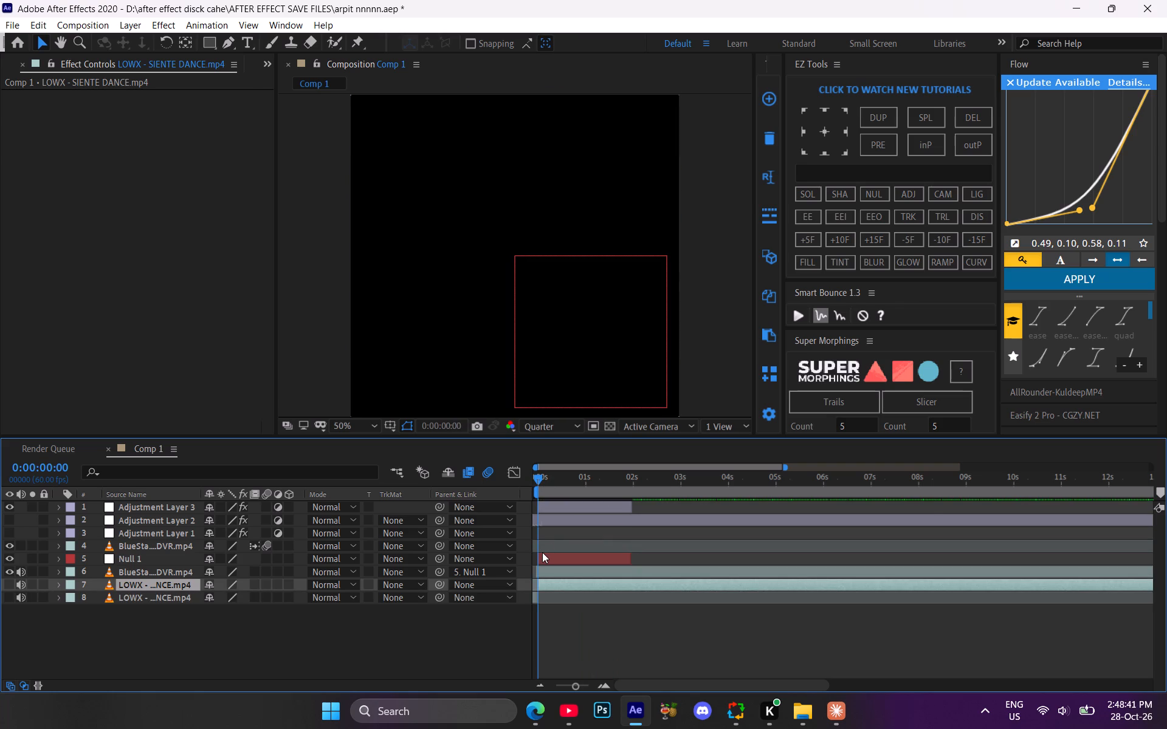
pyautogui.click(535, 603)
pyautogui.press('Delete')
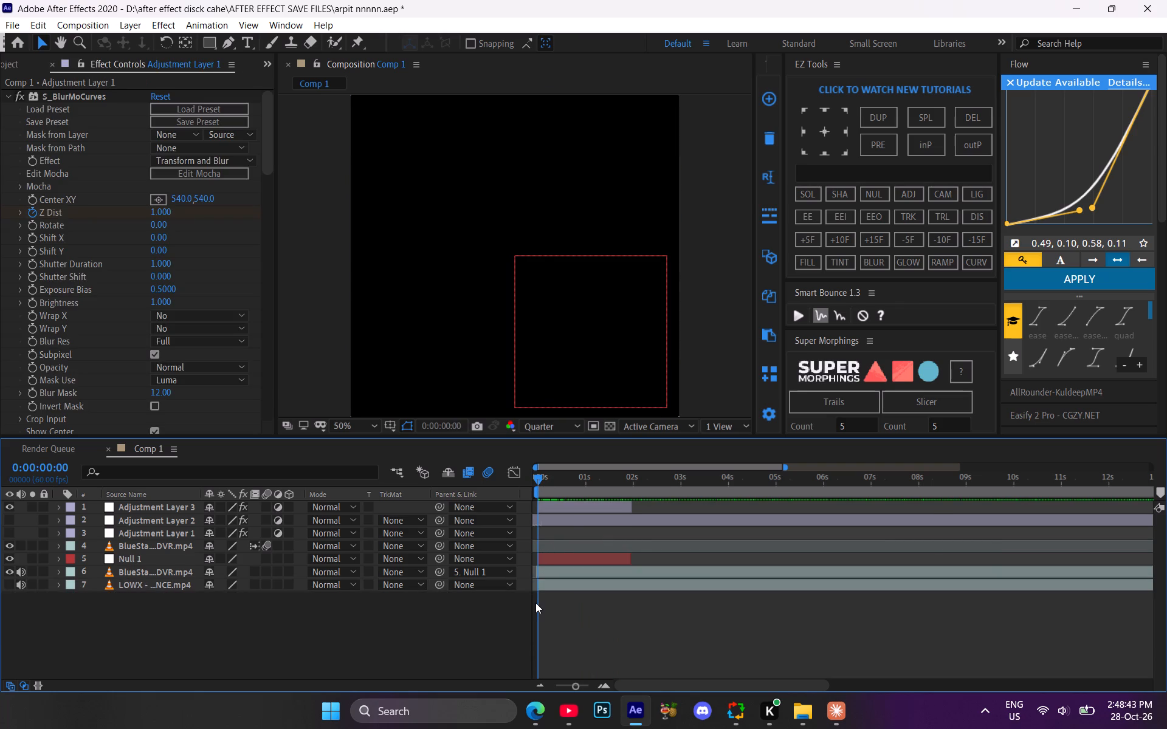
# Split Adjustment Layer 2 at 0:00:00:00 and delete the piece before the start.
pyautogui.click(567, 524)
pyautogui.hotkey('ctrl', 'shift', 'd')
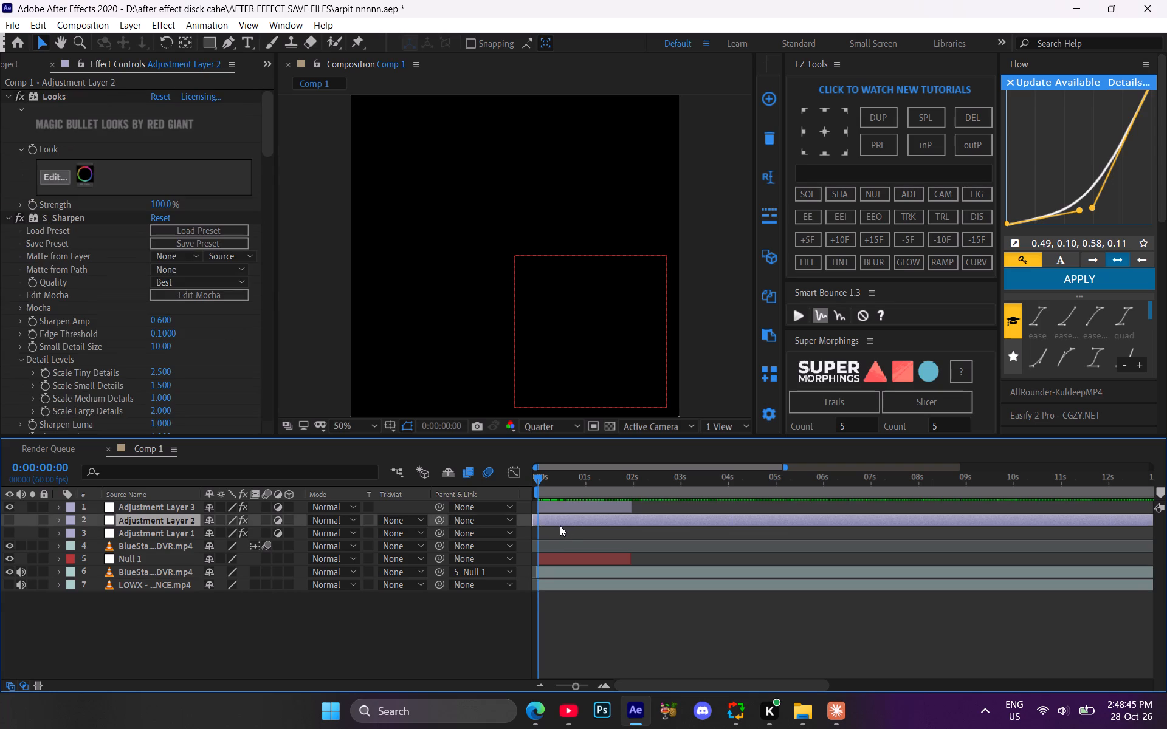
pyautogui.click(536, 532)
pyautogui.press('Delete')
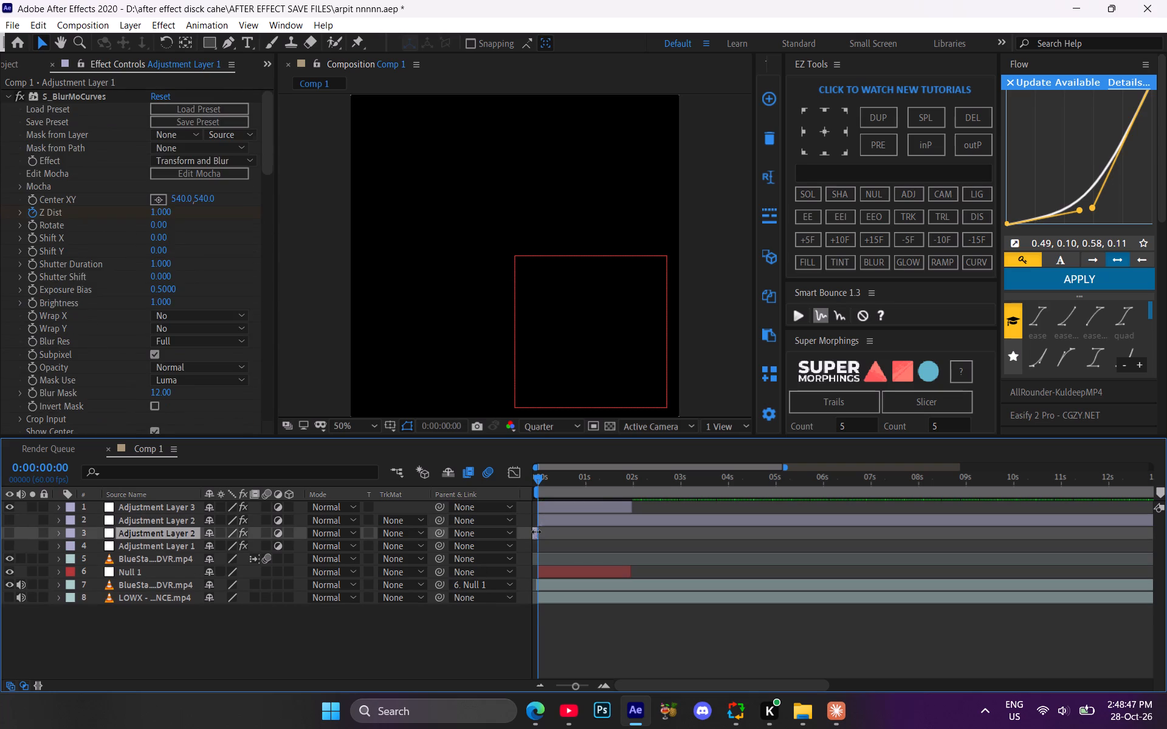
# Play and scrub through the first two seconds to review the opening zoom-out against the music.
pyautogui.press('space')
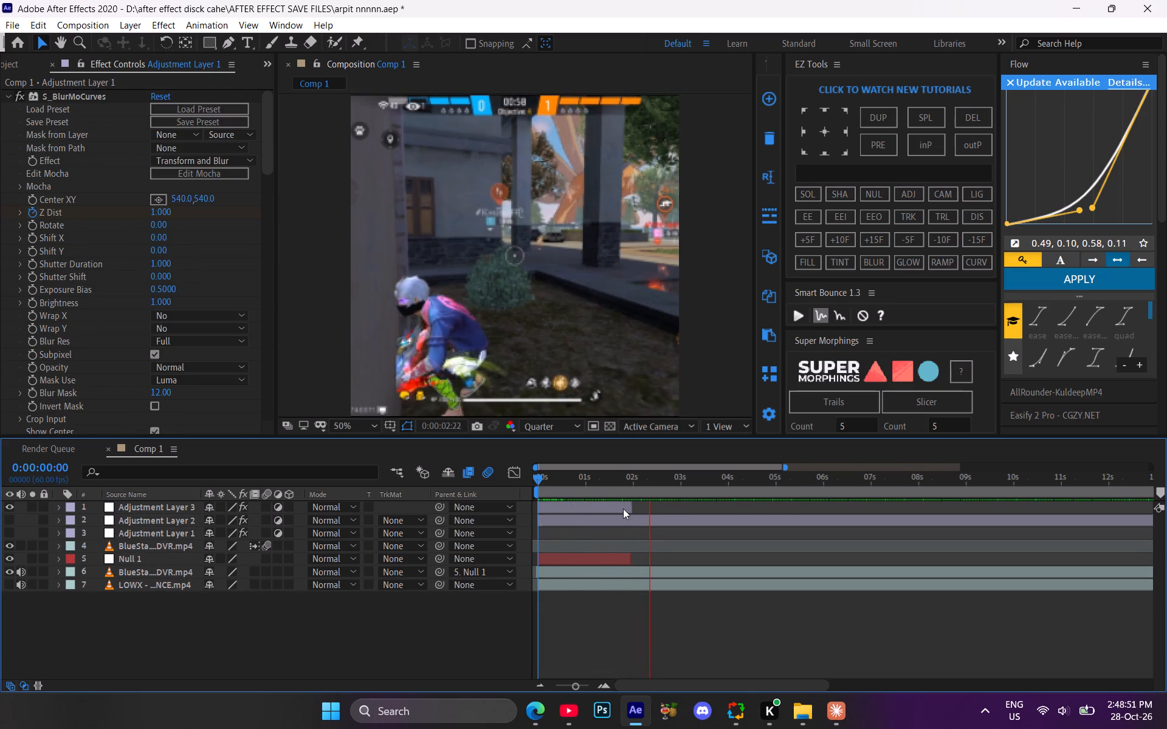
pyautogui.moveTo(577, 476); pyautogui.dragTo(617, 492)
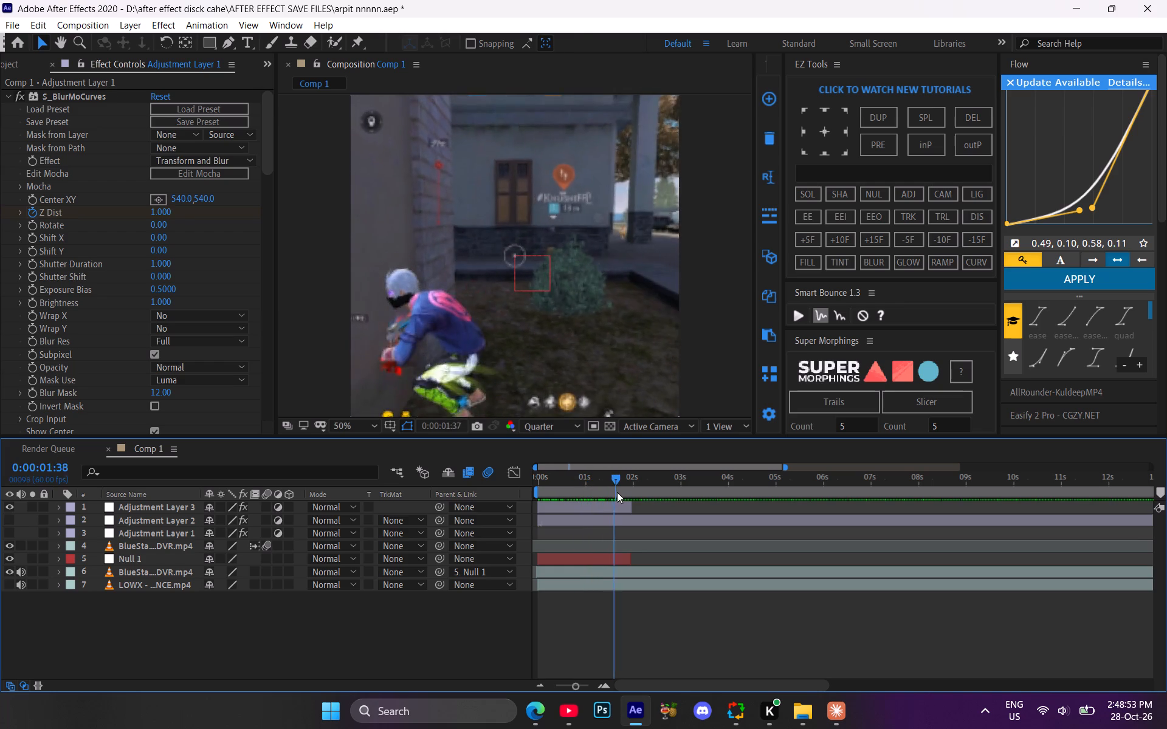
pyautogui.moveTo(617, 492); pyautogui.dragTo(535, 480)
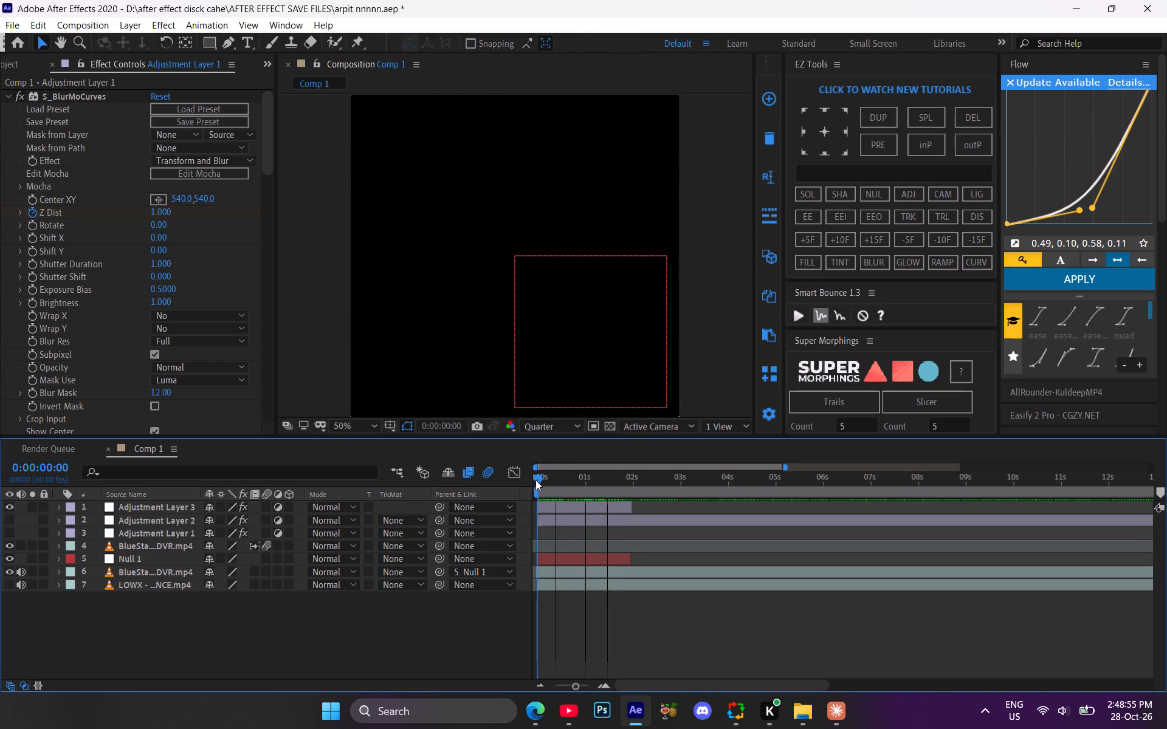
pyautogui.moveTo(535, 480); pyautogui.dragTo(596, 507)
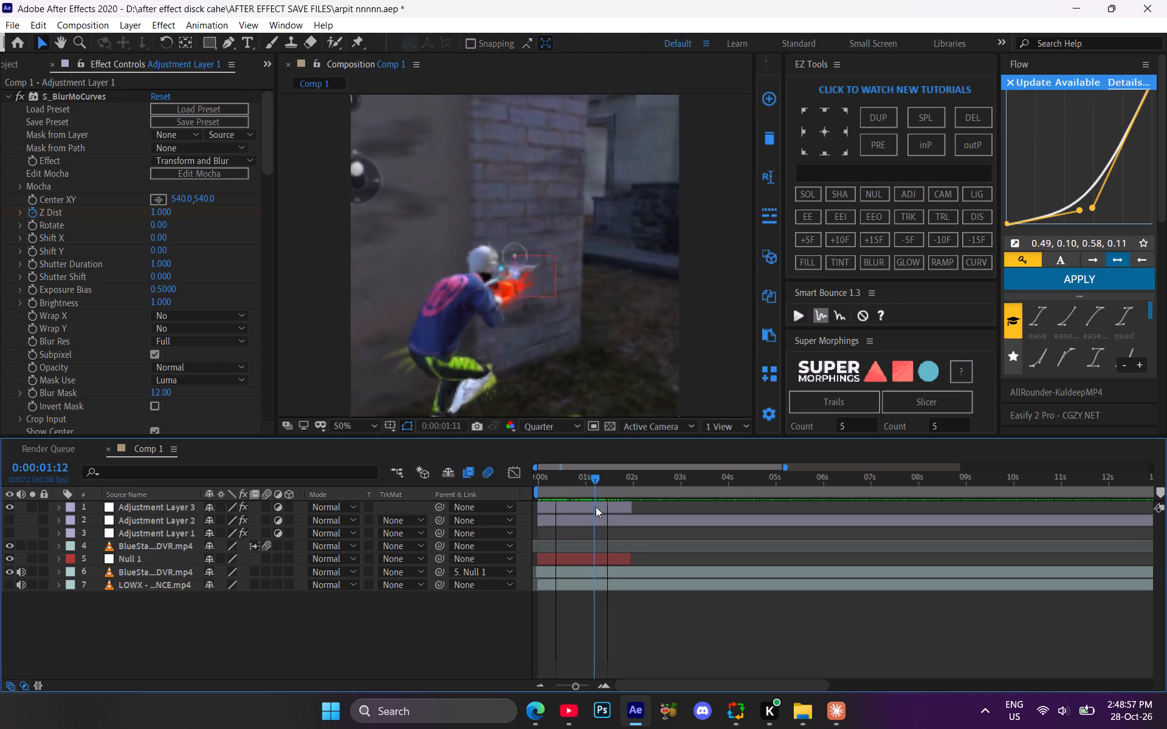
pyautogui.moveTo(596, 507); pyautogui.dragTo(632, 529)
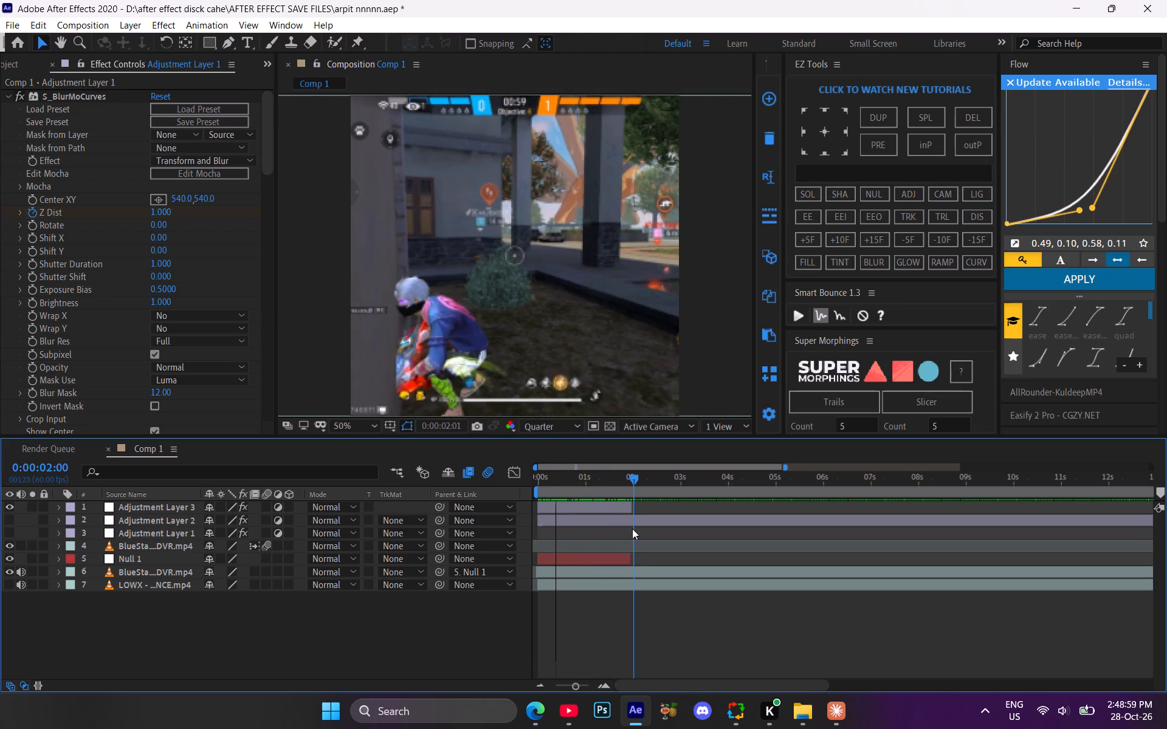
pyautogui.moveTo(632, 529); pyautogui.dragTo(535, 510)
pyautogui.press('space')
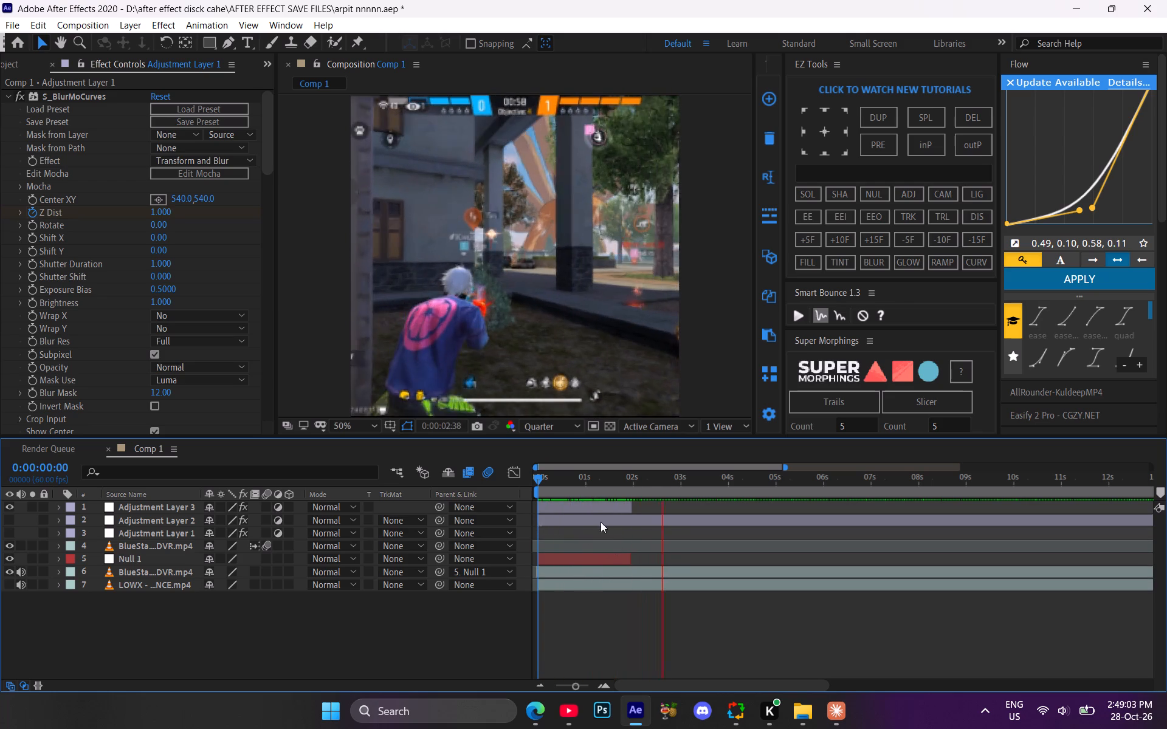
pyautogui.click(587, 470)
# Readjust both ease handles of the null's Scale graph into a smooth steep-to-gentle curve and preview the opening.
pyautogui.click(580, 553)
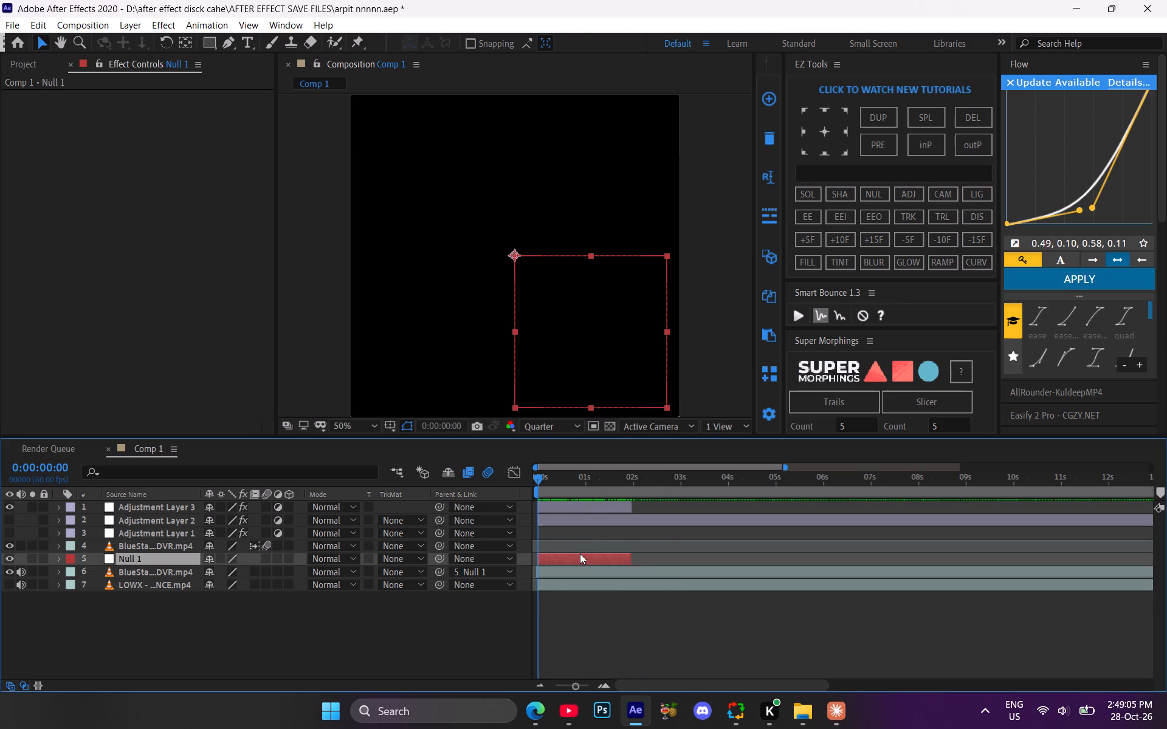
pyautogui.press('u')
pyautogui.moveTo(642, 563); pyautogui.dragTo(480, 593)
pyautogui.click(514, 466)
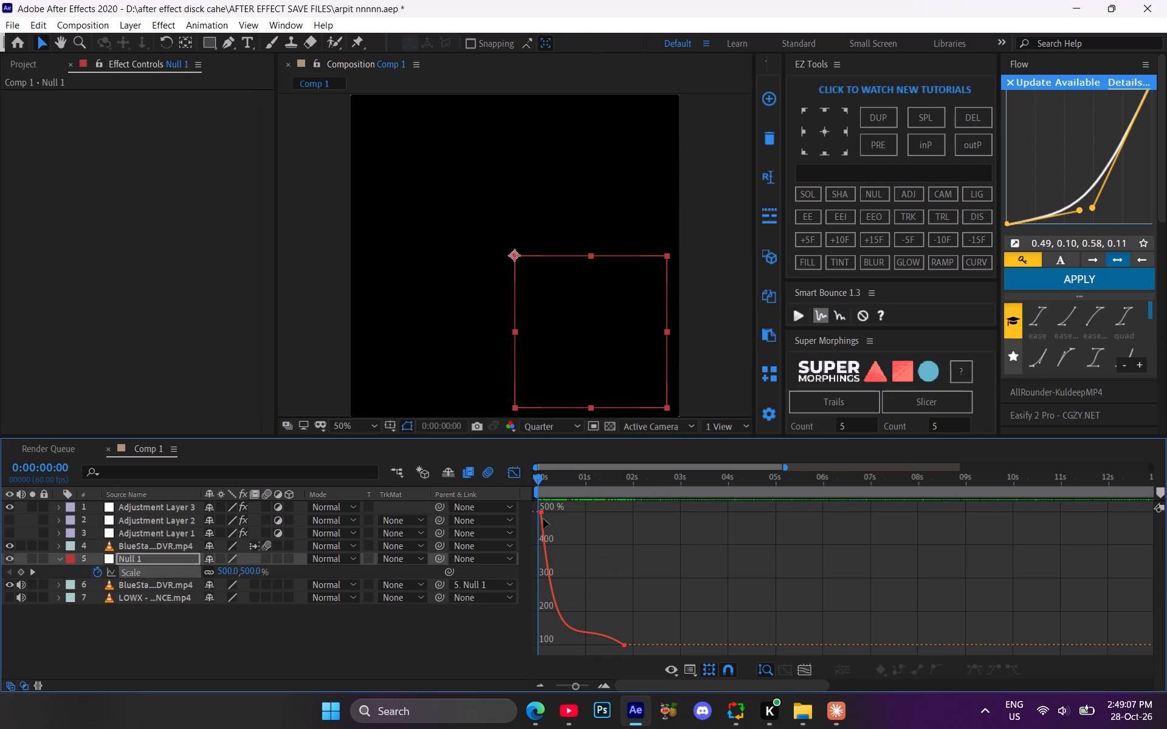
pyautogui.click(624, 648)
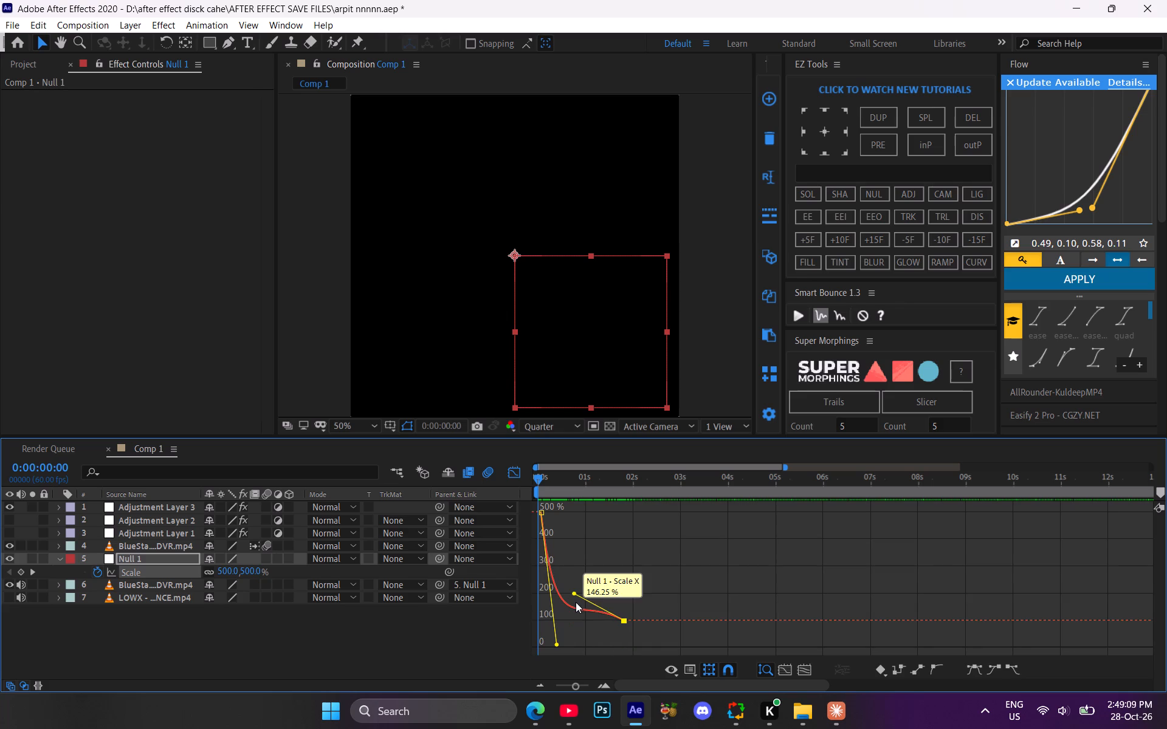
pyautogui.moveTo(556, 646); pyautogui.dragTo(554, 589)
pyautogui.moveTo(575, 612); pyautogui.dragTo(563, 625)
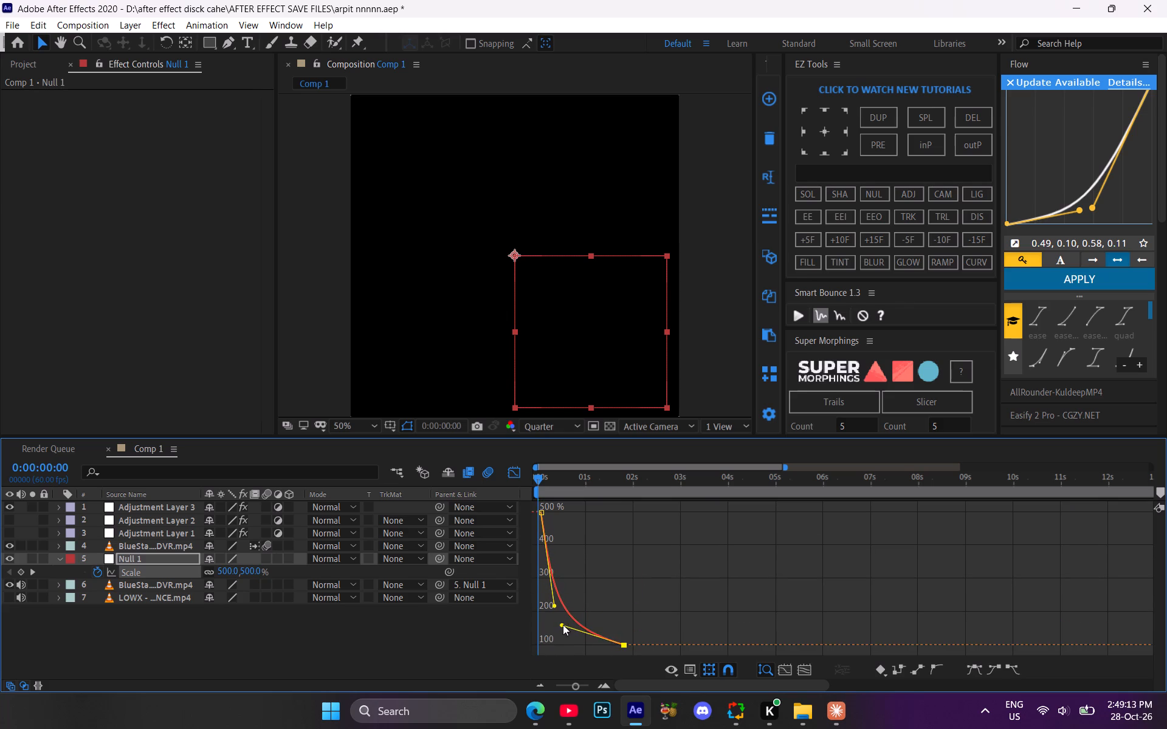
pyautogui.moveTo(563, 625); pyautogui.dragTo(563, 617)
pyautogui.click(516, 473)
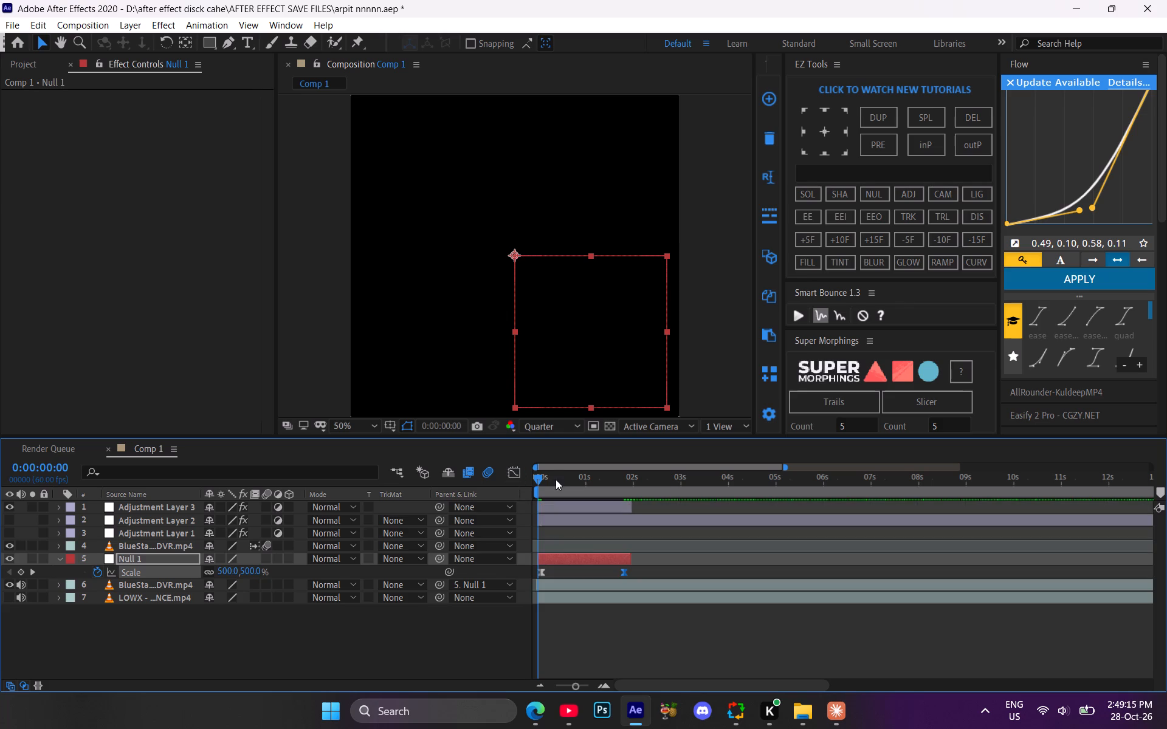
pyautogui.moveTo(555, 479); pyautogui.dragTo(509, 478)
pyautogui.press('space')
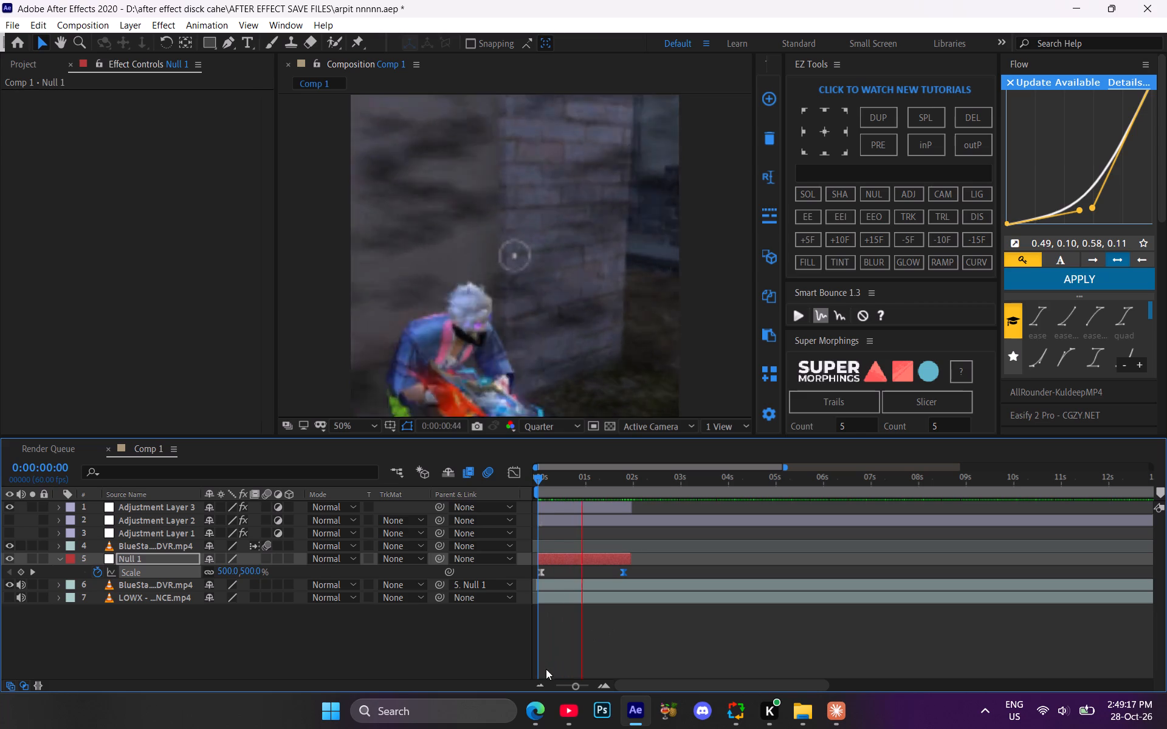
pyautogui.click(375, 629)
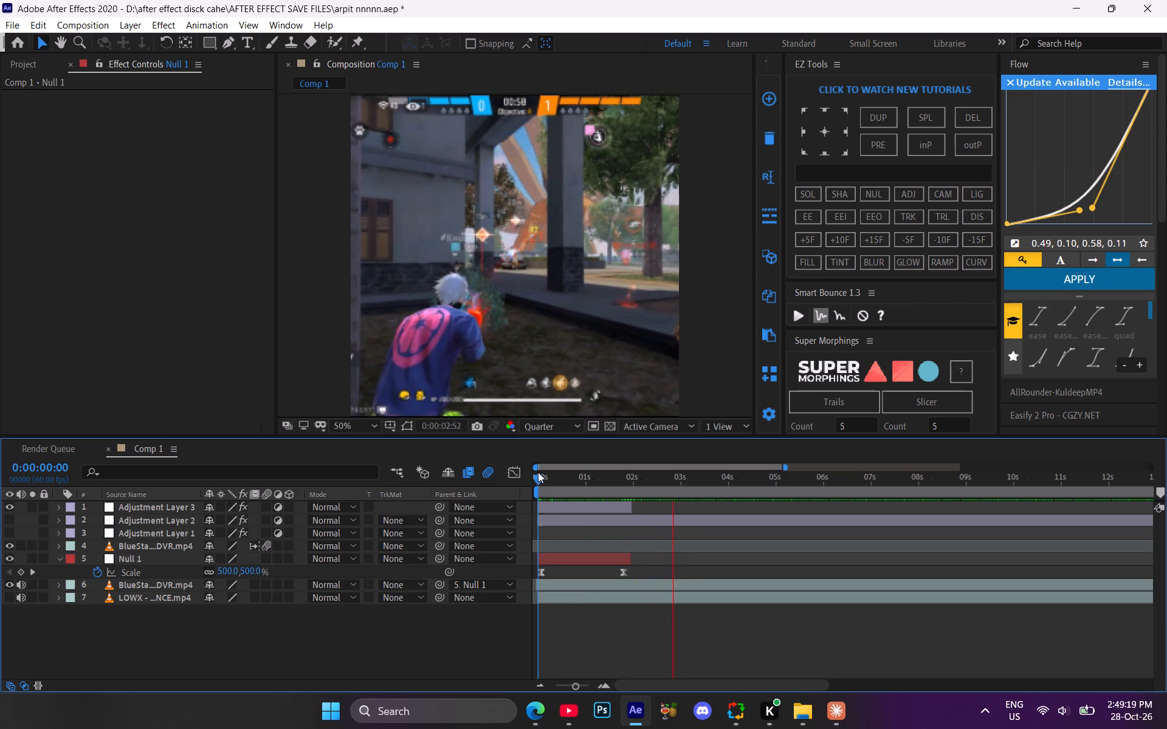
# Reshape the null's Scale graph by steepening the first keyframe's ease handle and flattening and lengthening the last keyframe's handle.
pyautogui.moveTo(536, 480); pyautogui.dragTo(511, 480)
pyautogui.moveTo(656, 573); pyautogui.dragTo(490, 584)
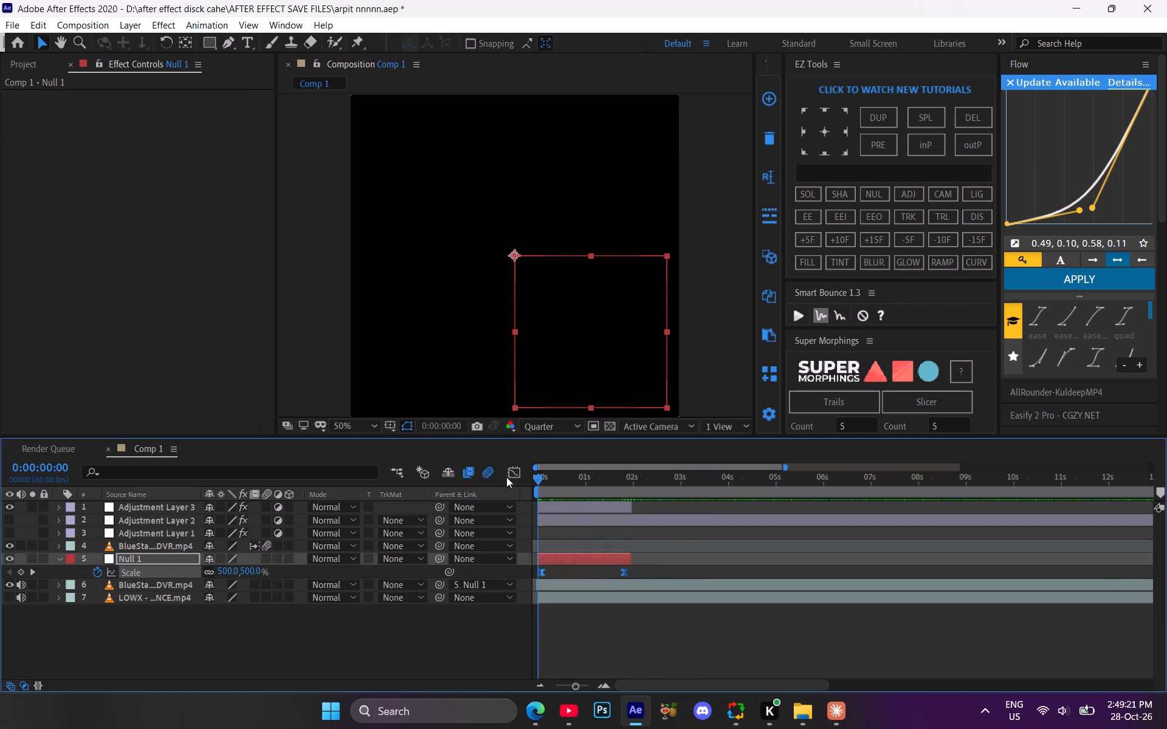
pyautogui.click(506, 469)
pyautogui.click(574, 614)
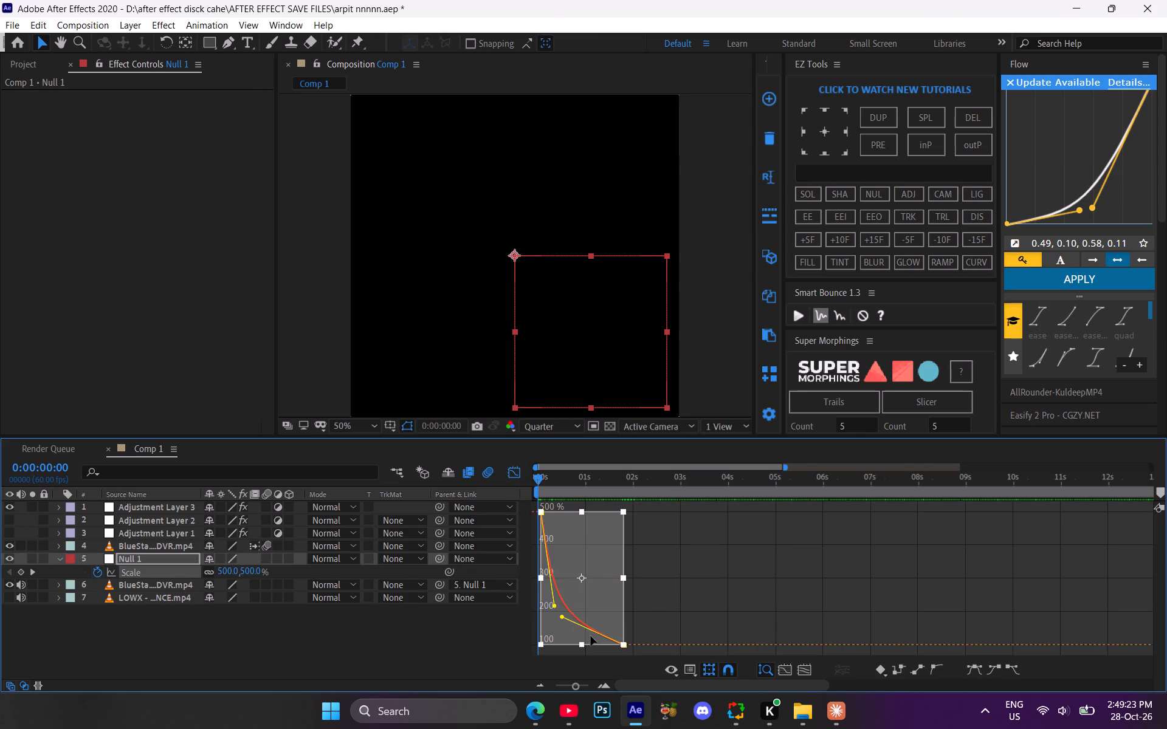
pyautogui.click(562, 621)
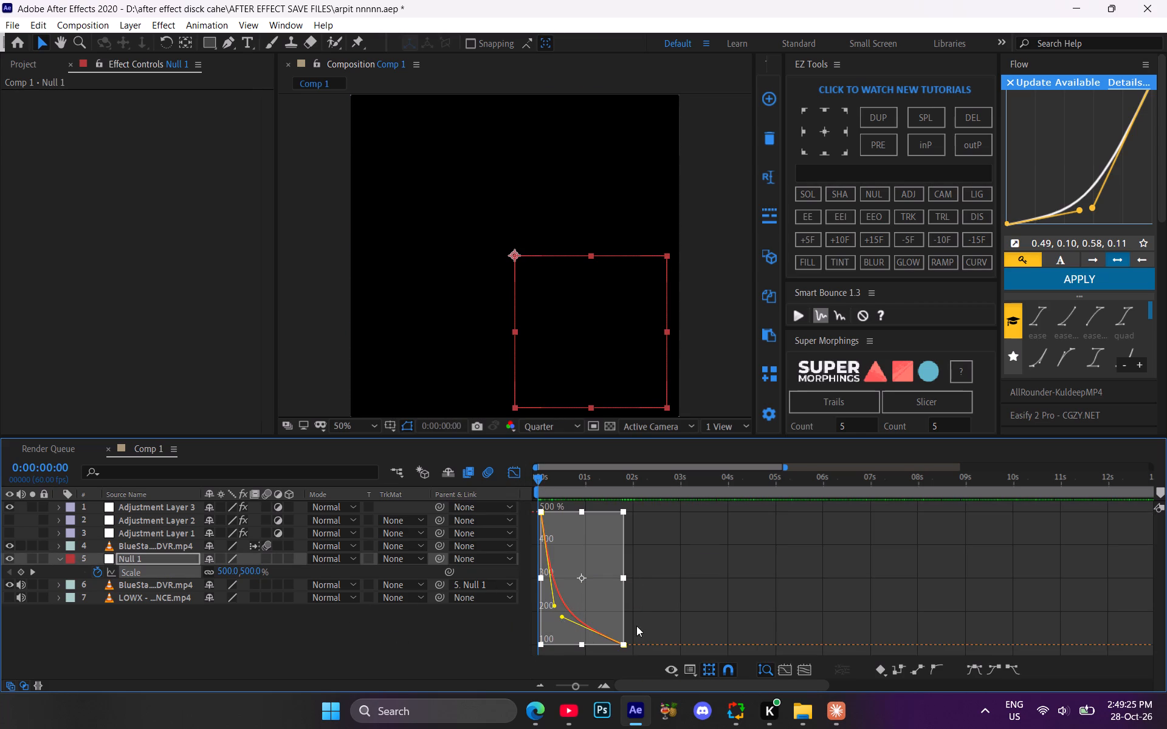
pyautogui.click(636, 626)
pyautogui.click(622, 645)
pyautogui.moveTo(562, 619); pyautogui.dragTo(558, 640)
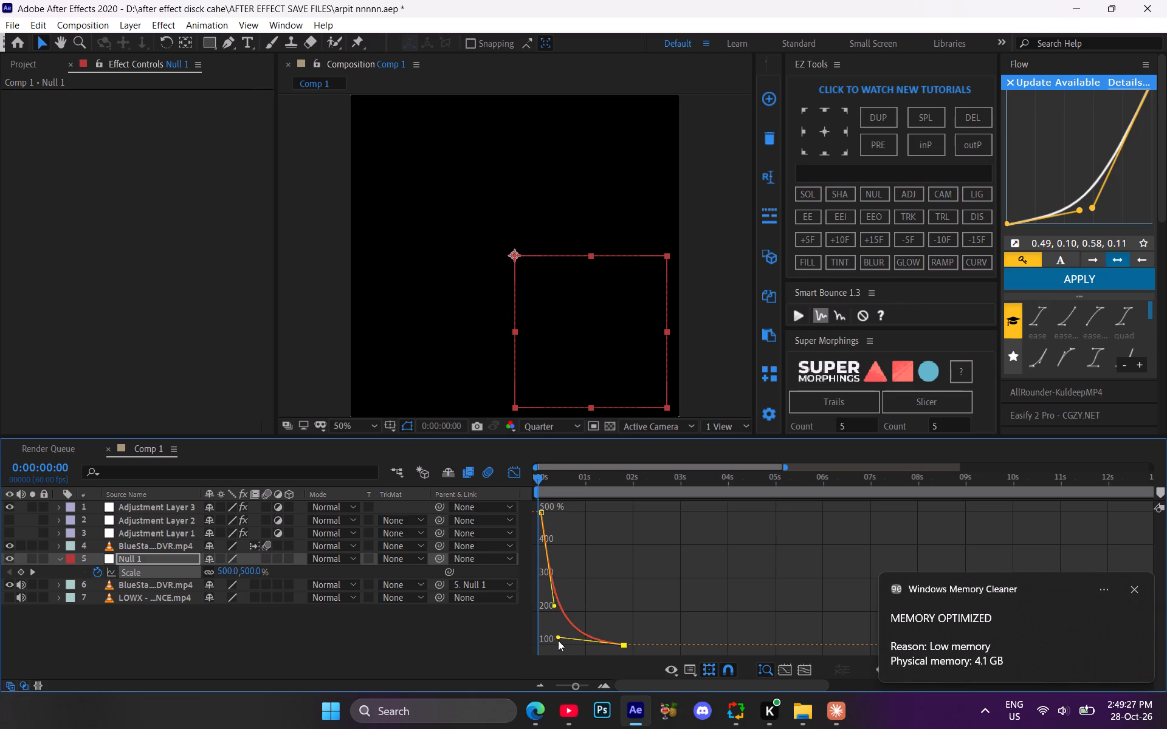
pyautogui.moveTo(558, 640); pyautogui.dragTo(553, 641)
pyautogui.moveTo(554, 607); pyautogui.dragTo(543, 620)
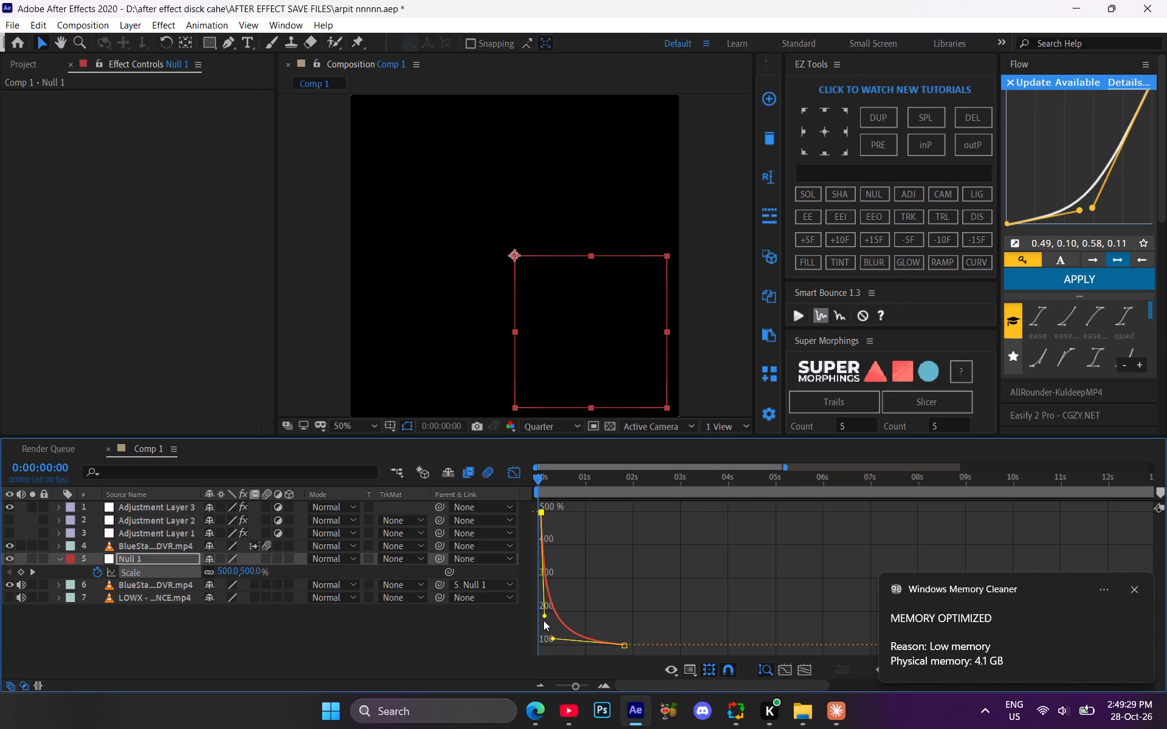
pyautogui.moveTo(543, 620); pyautogui.dragTo(545, 625)
pyautogui.click(509, 473)
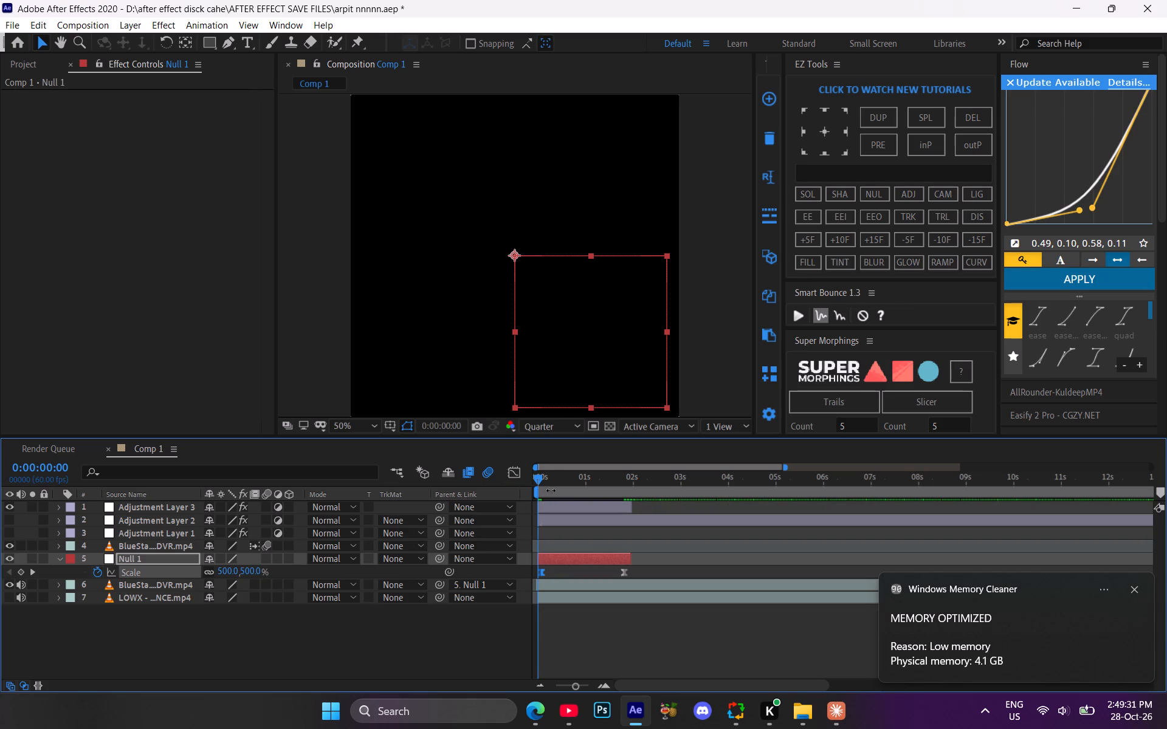
# Play and scrub the opening from 0:00:00:00 to review the sharper zoom-out against the music.
pyautogui.moveTo(546, 482); pyautogui.dragTo(530, 483)
pyautogui.press('space')
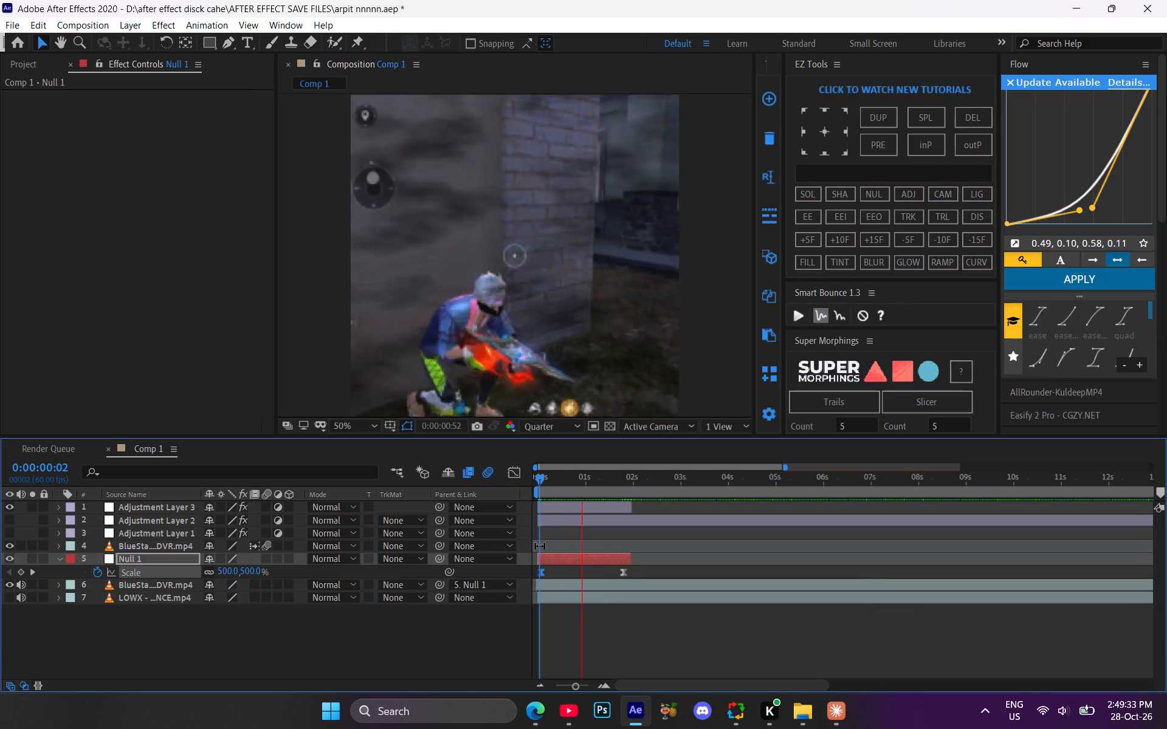
pyautogui.moveTo(558, 482); pyautogui.dragTo(607, 497)
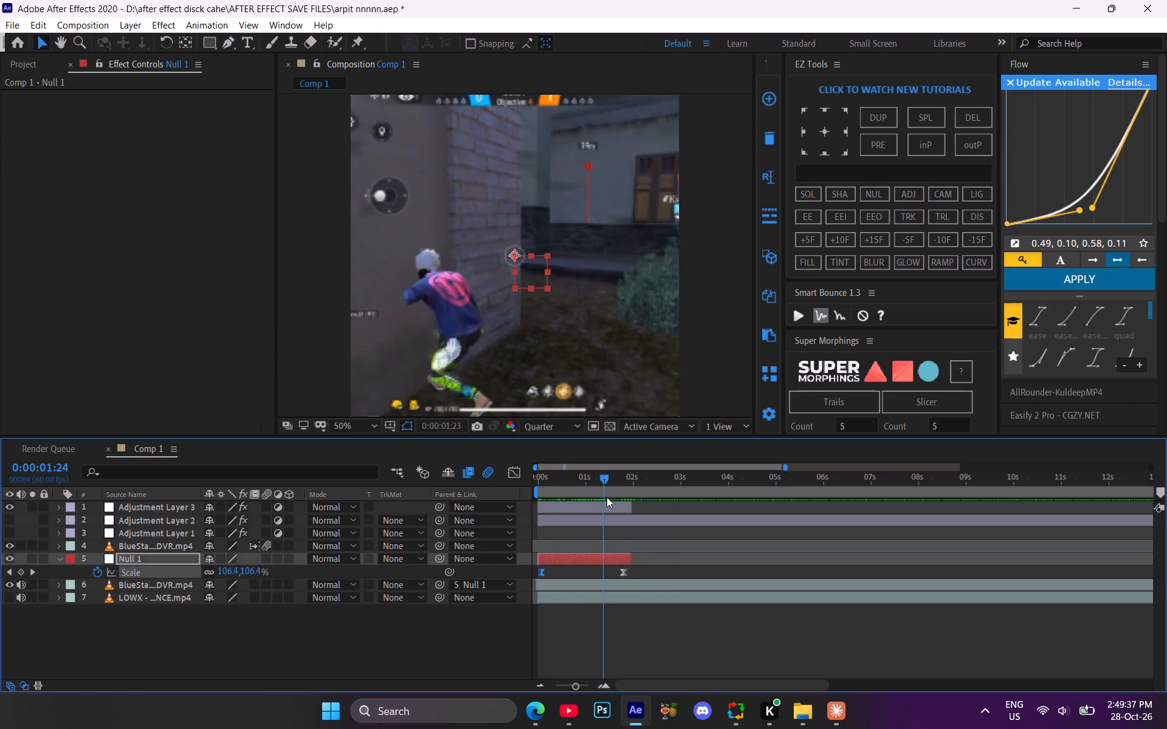
pyautogui.moveTo(607, 497); pyautogui.dragTo(500, 487)
pyautogui.press('space')
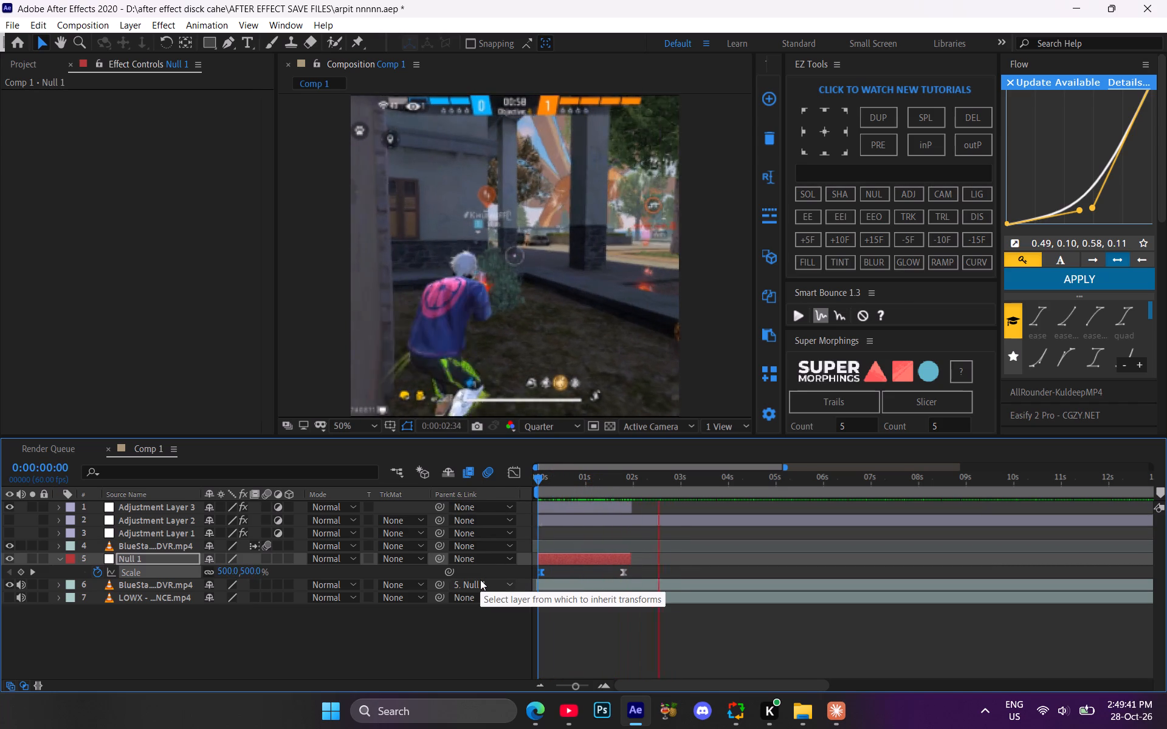
pyautogui.click(53, 561)
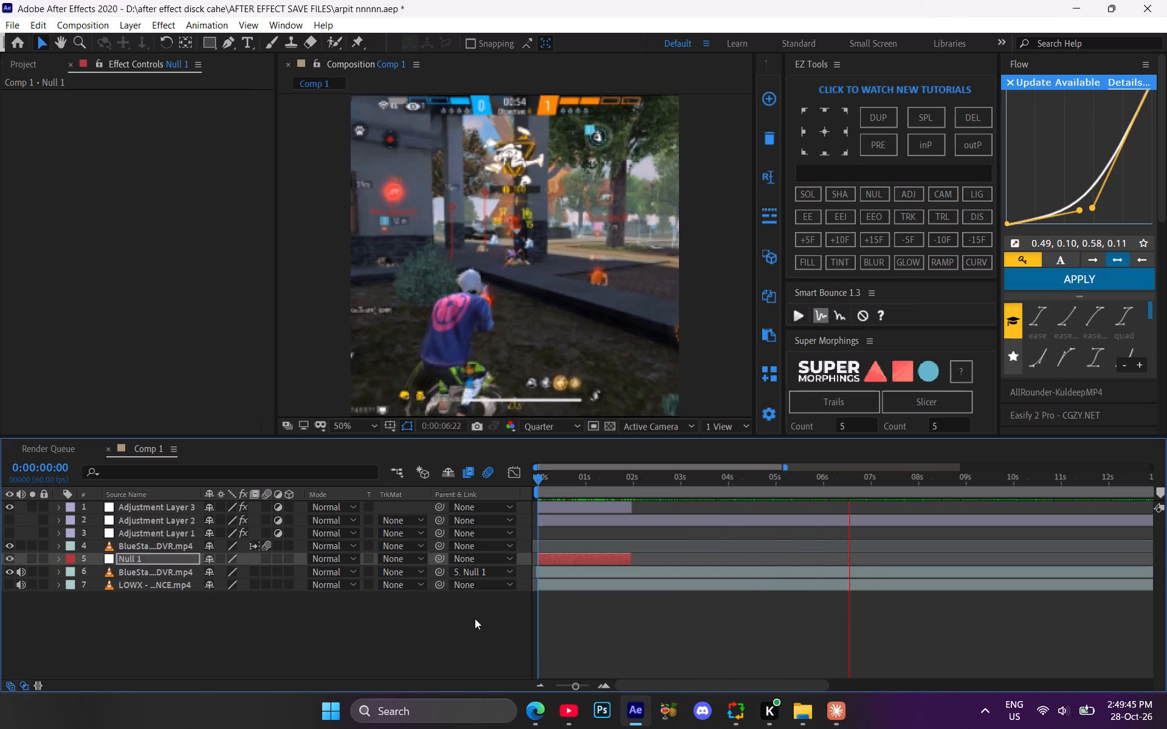
pyautogui.click(7, 586)
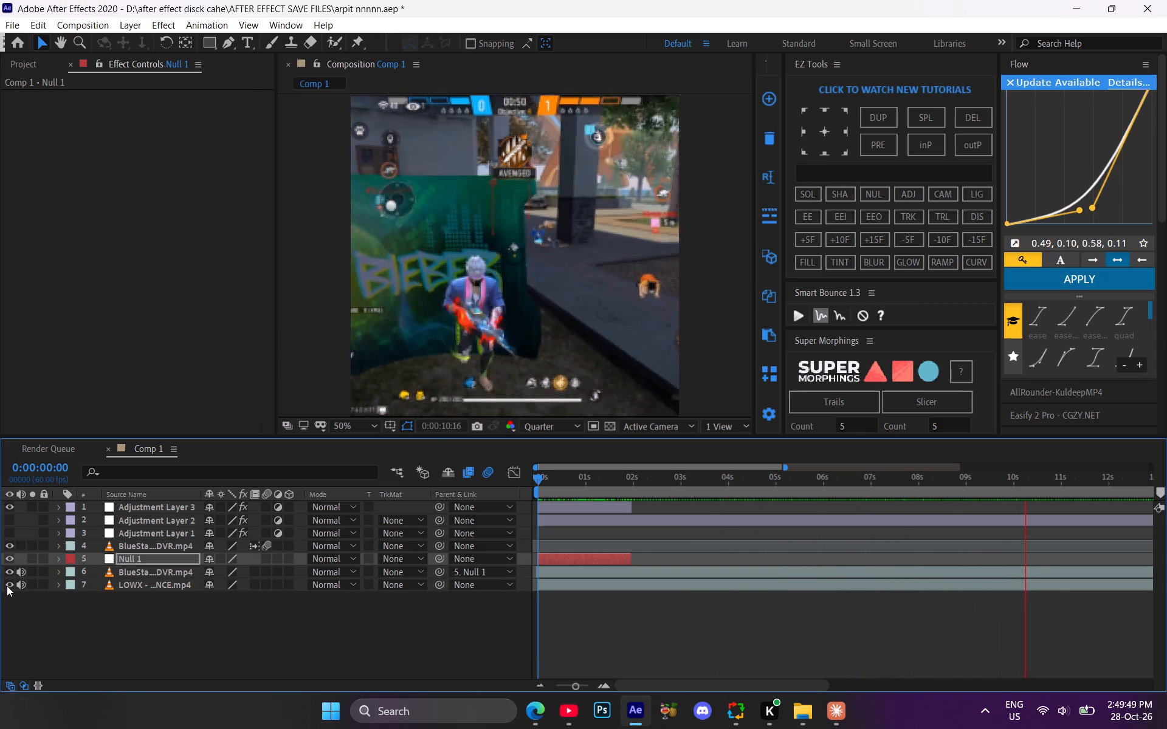
pyautogui.click(8, 585)
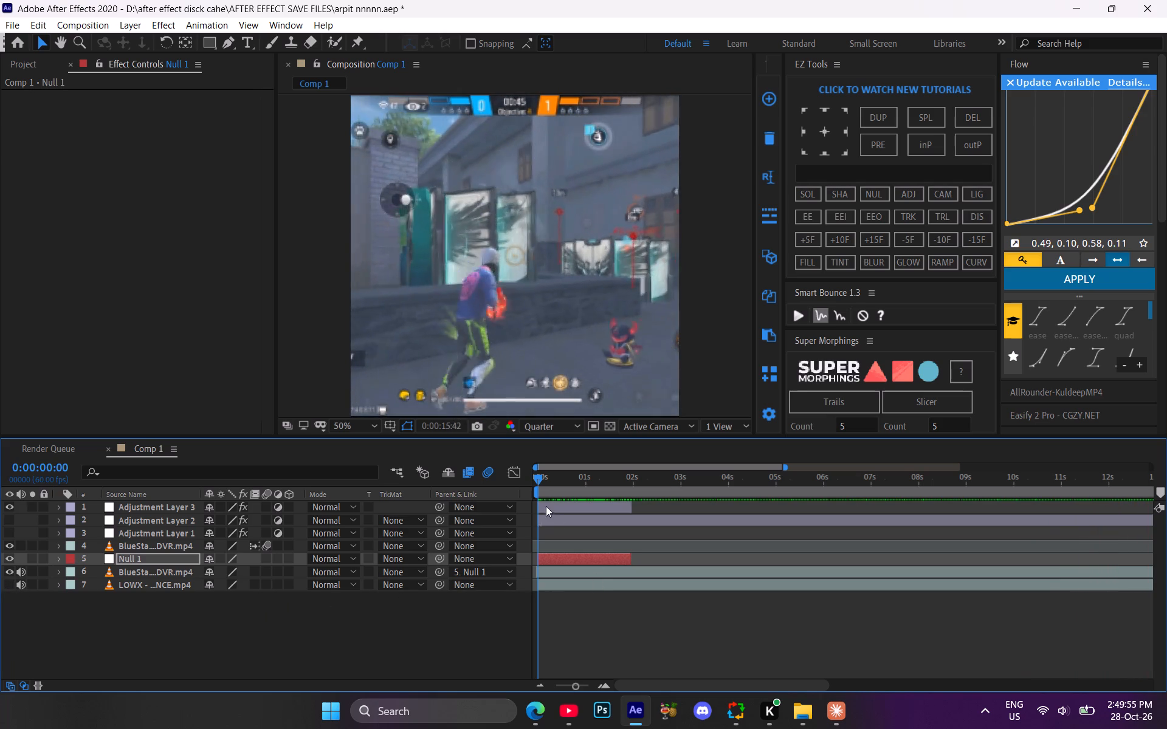
pyautogui.moveTo(539, 477); pyautogui.dragTo(529, 478)
# Switch to File Explorer and open the Whoosh folder in VIDEO EDITING RESORCES > SFX Pack on the D: drive.
pyautogui.click(800, 638)
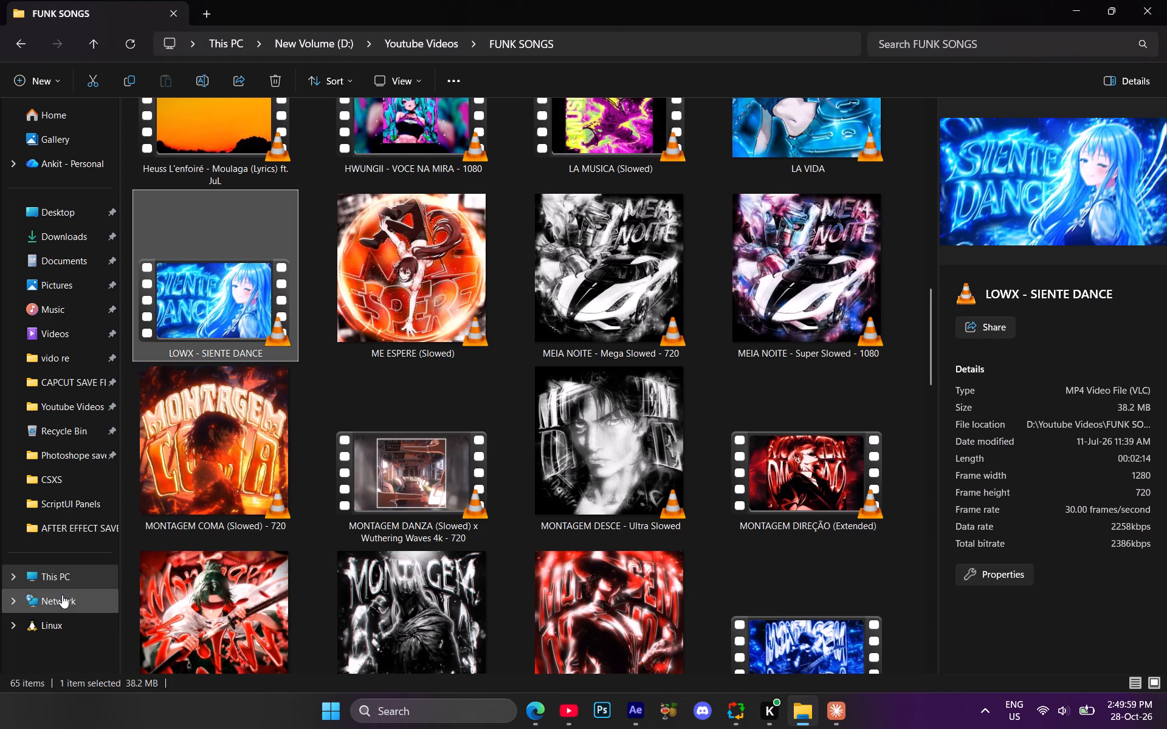
pyautogui.click(61, 573)
pyautogui.doubleClick(430, 154)
pyautogui.click(504, 146)
pyautogui.moveTo(498, 146); pyautogui.dragTo(476, 159)
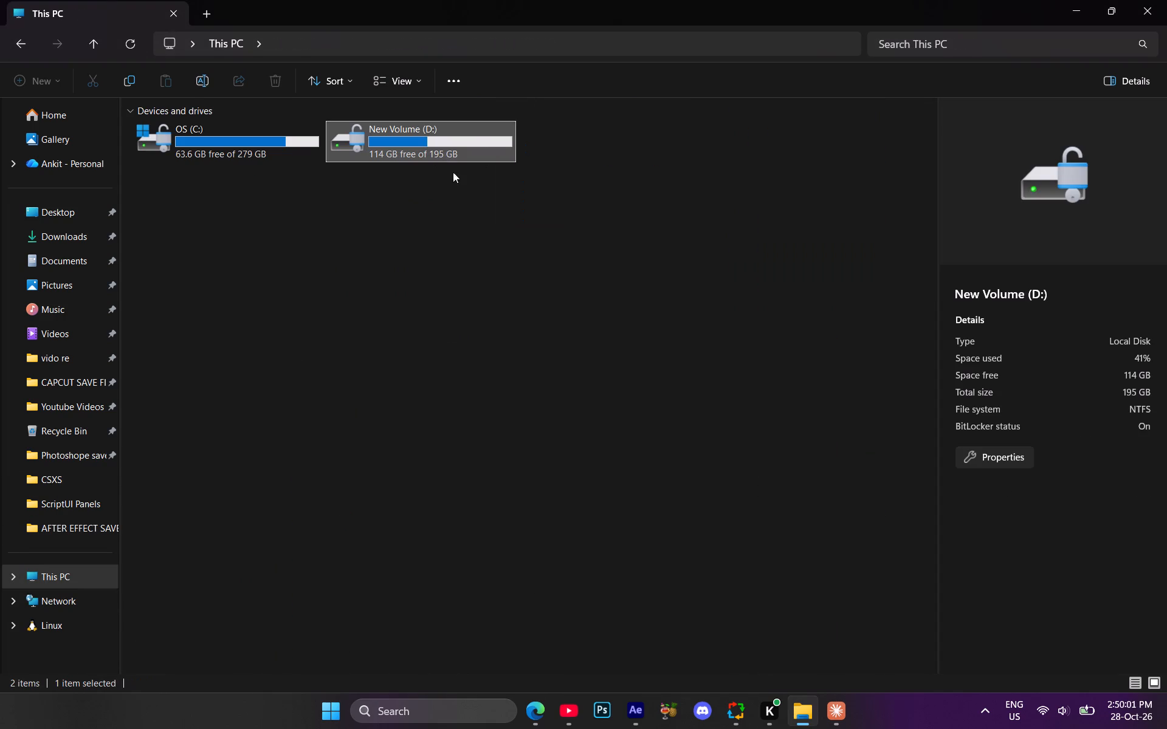
pyautogui.doubleClick(416, 159)
pyautogui.scroll(-3, 294, 348)
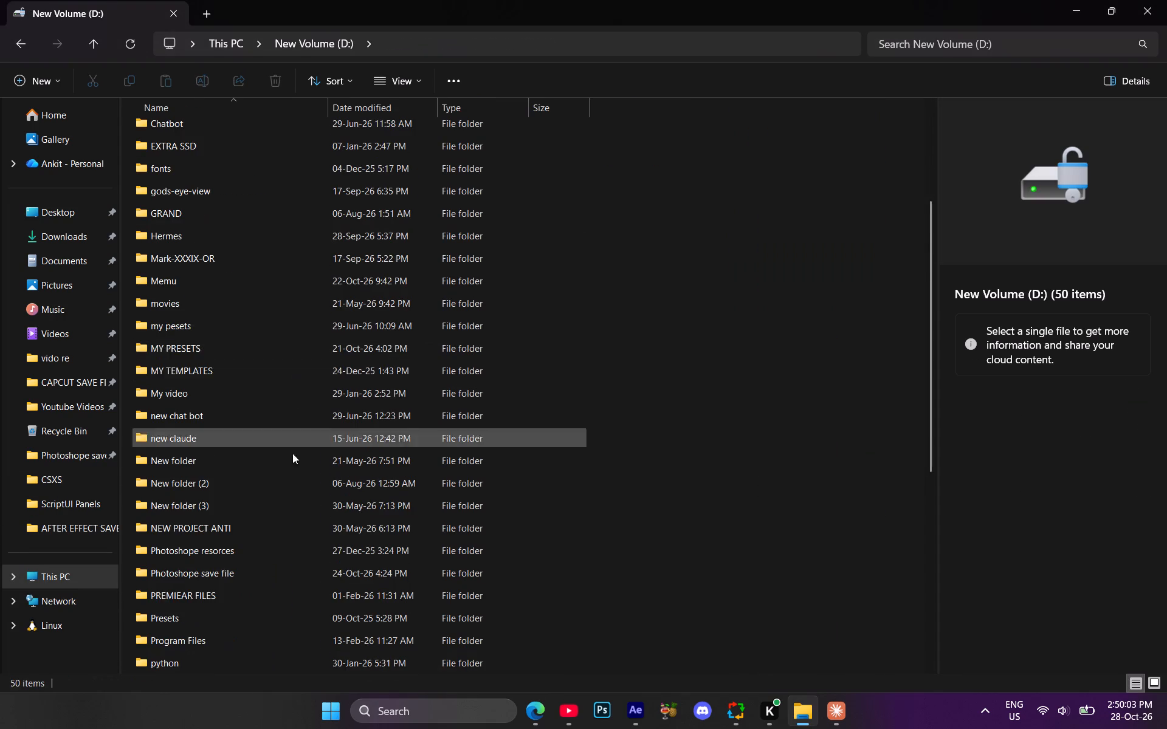
pyautogui.scroll(-2, 292, 477)
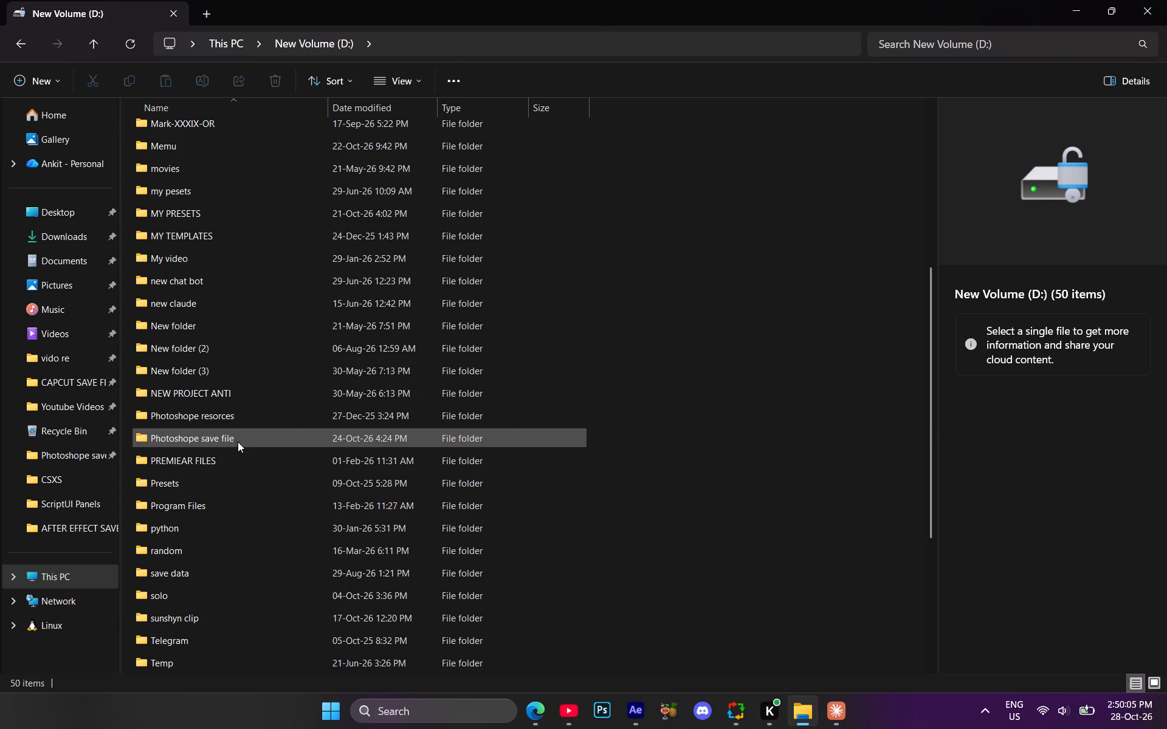
pyautogui.scroll(-3, 231, 516)
pyautogui.doubleClick(229, 508)
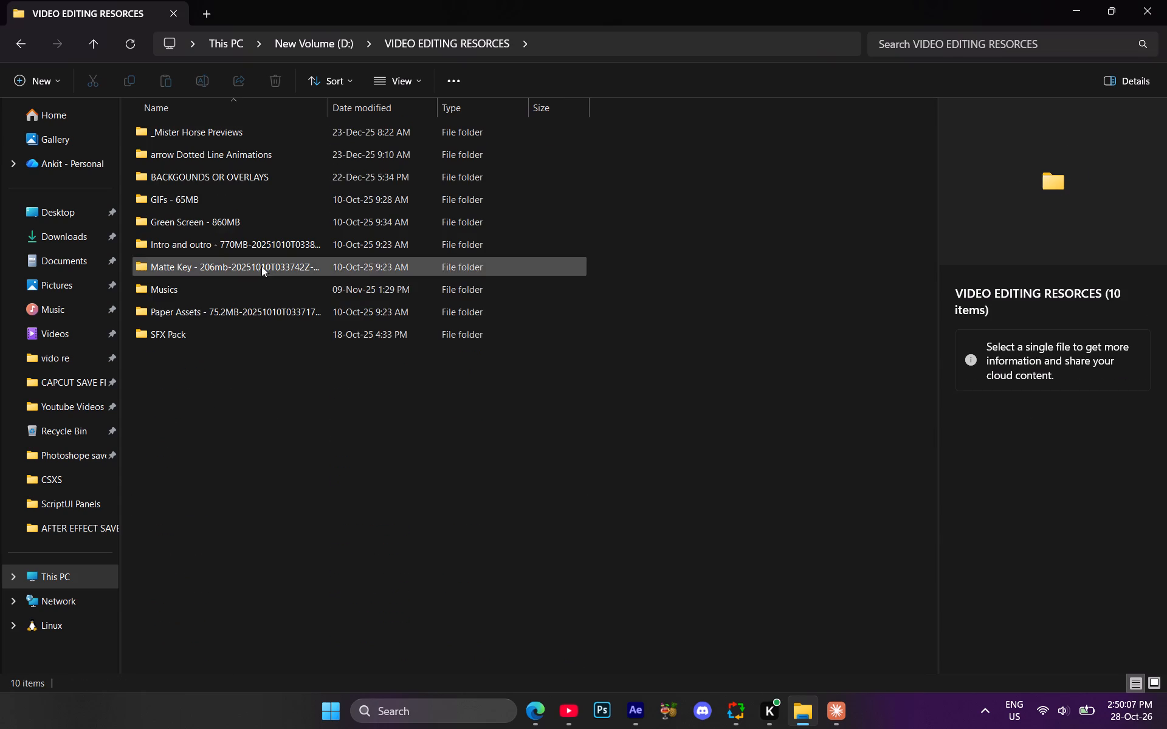
pyautogui.doubleClick(195, 326)
pyautogui.scroll(-5, 248, 294)
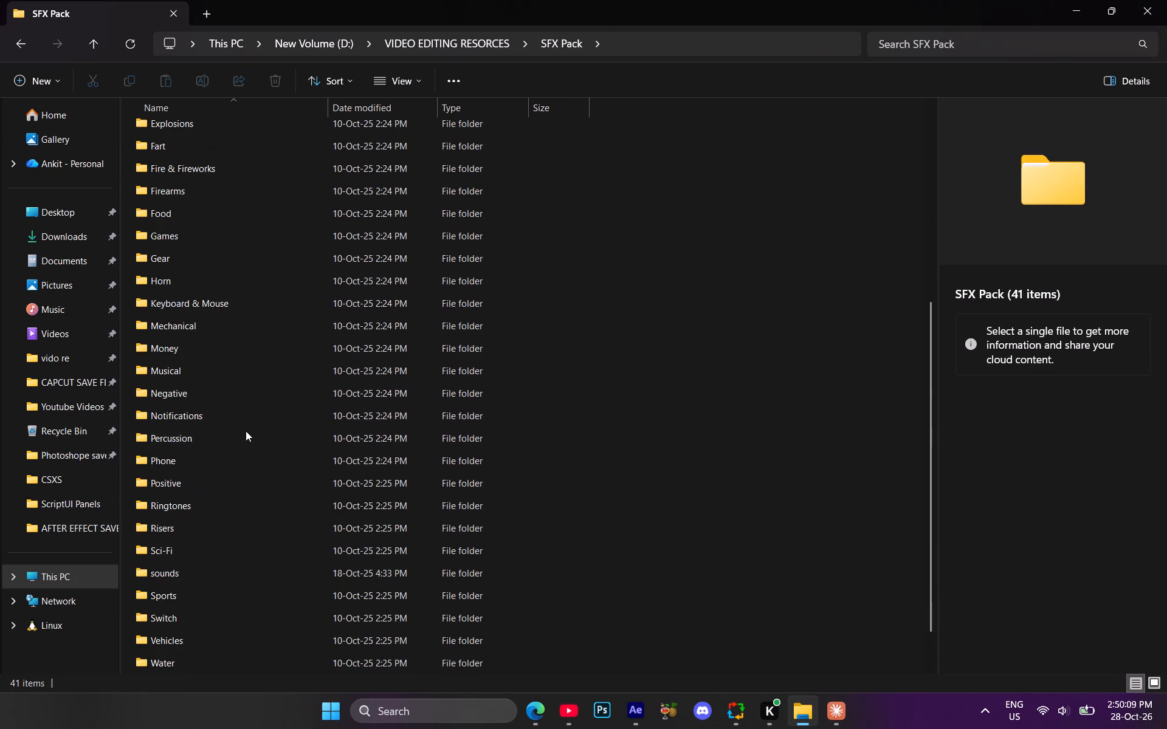
pyautogui.scroll(-6, 239, 474)
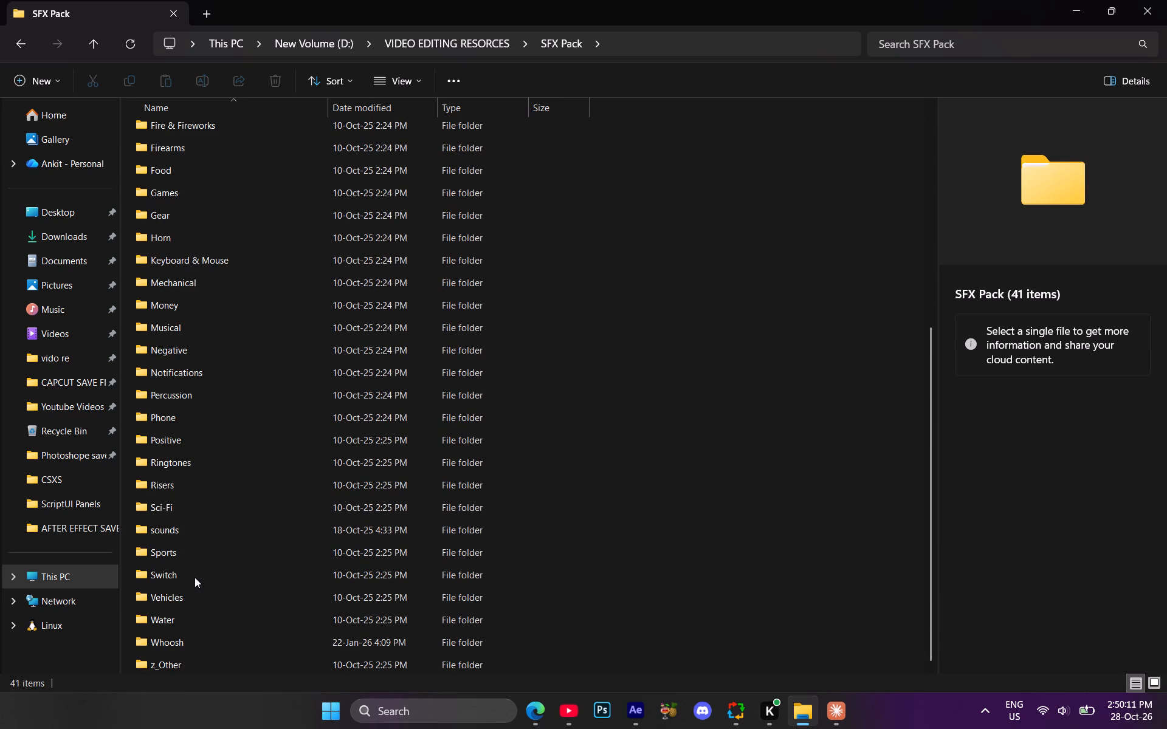
pyautogui.doubleClick(190, 639)
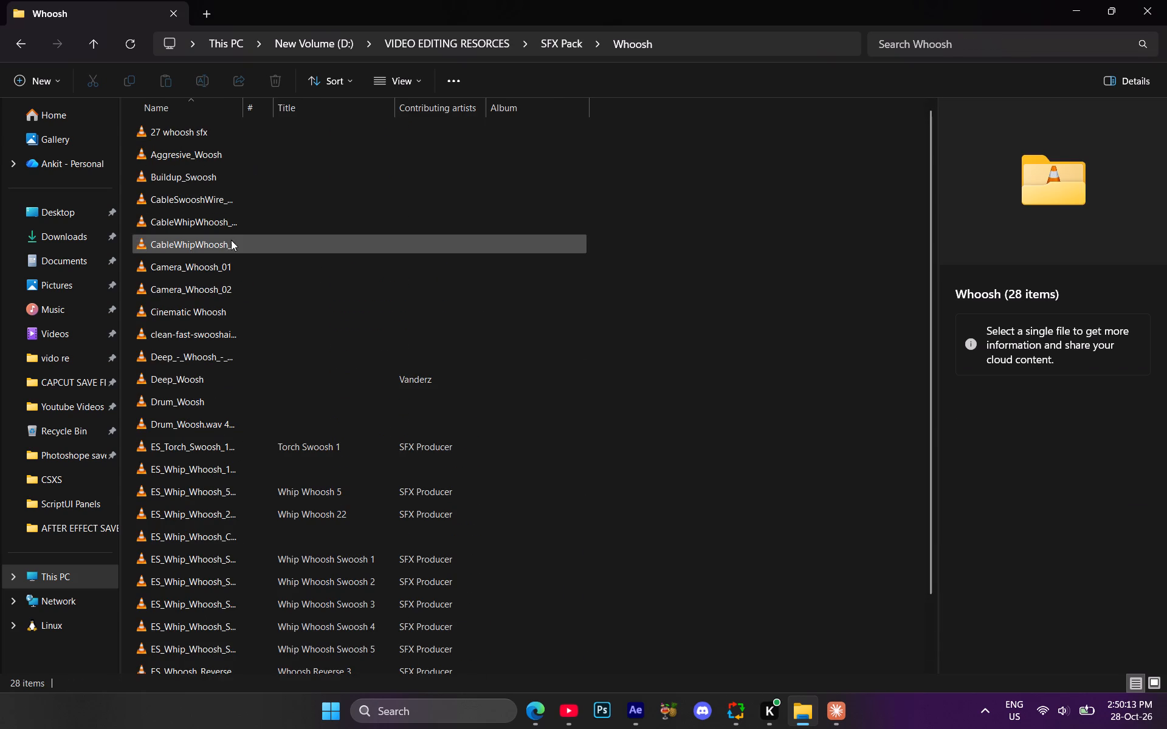
# Audition the Deep_Woosh, other Deep Whoosh and Drum_Woosh sound files in VLC, closing the player after each one.
pyautogui.doubleClick(216, 377)
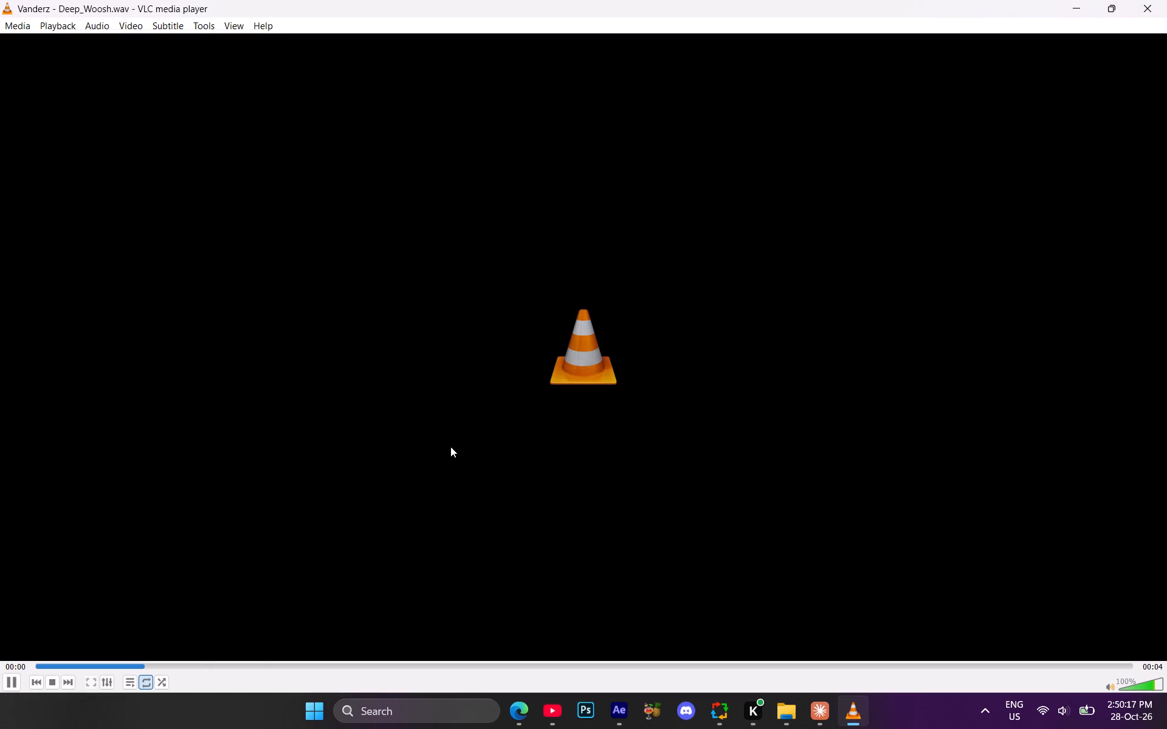
pyautogui.click(1145, 0)
pyautogui.doubleClick(190, 363)
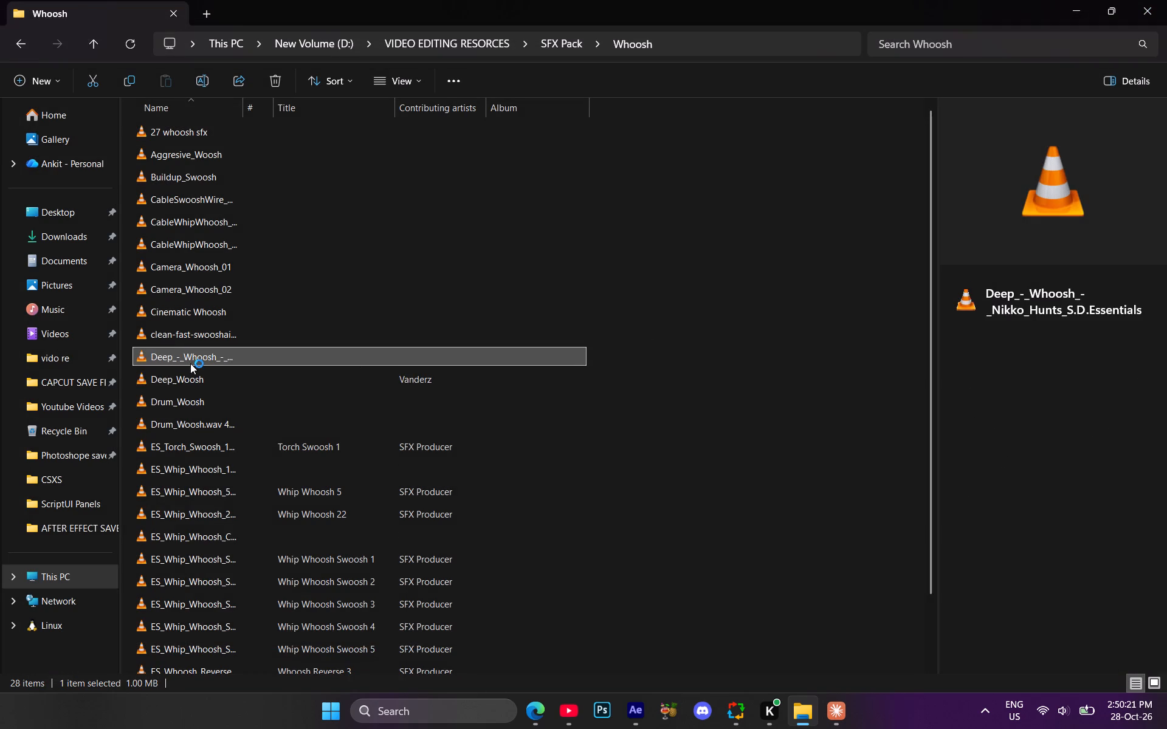
pyautogui.click(1166, 0)
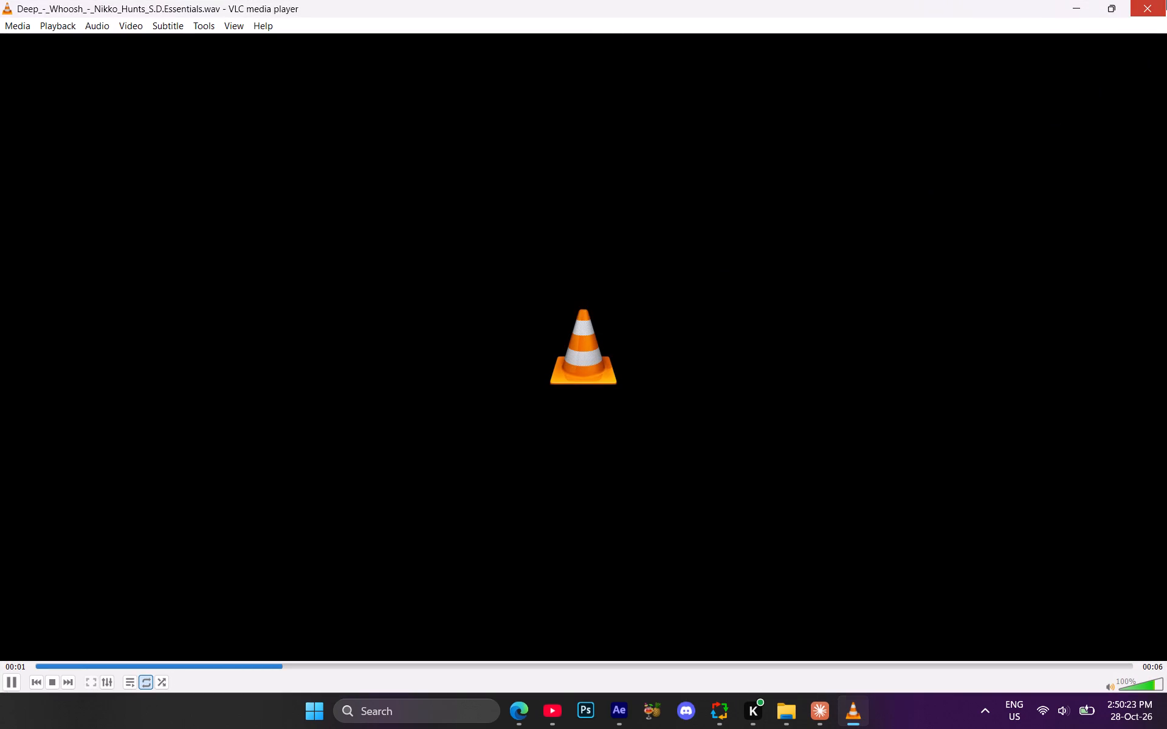
pyautogui.doubleClick(194, 393)
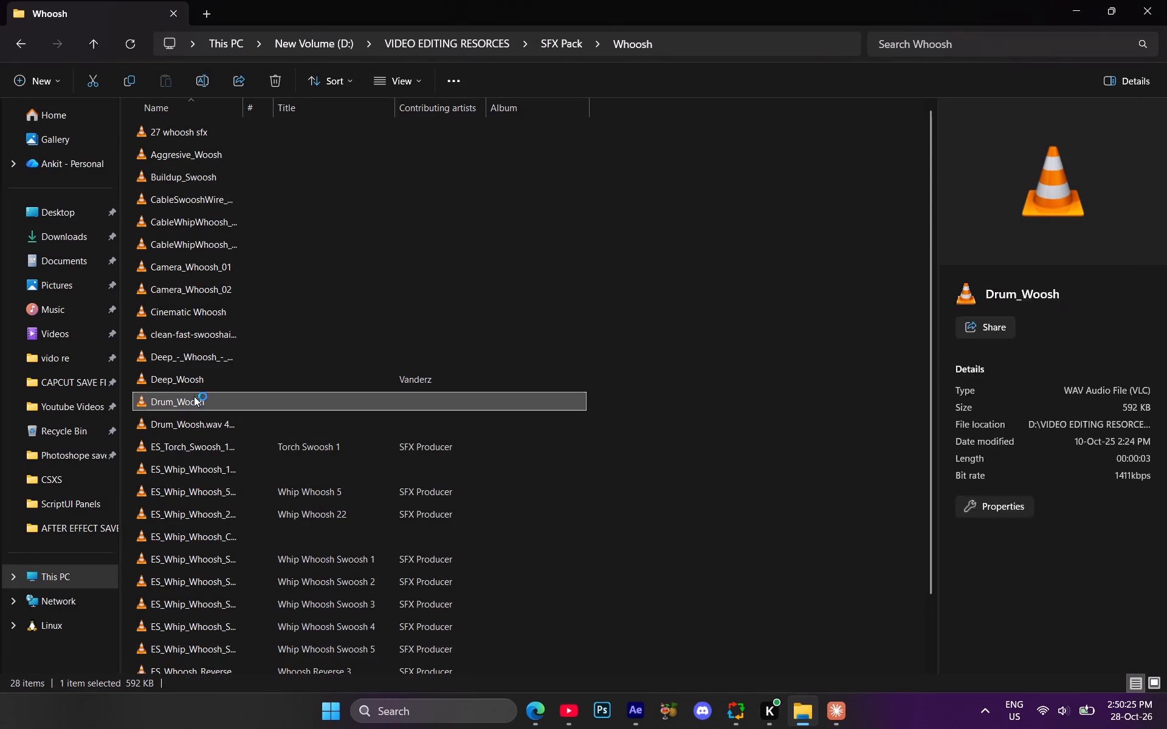
pyautogui.click(1166, 0)
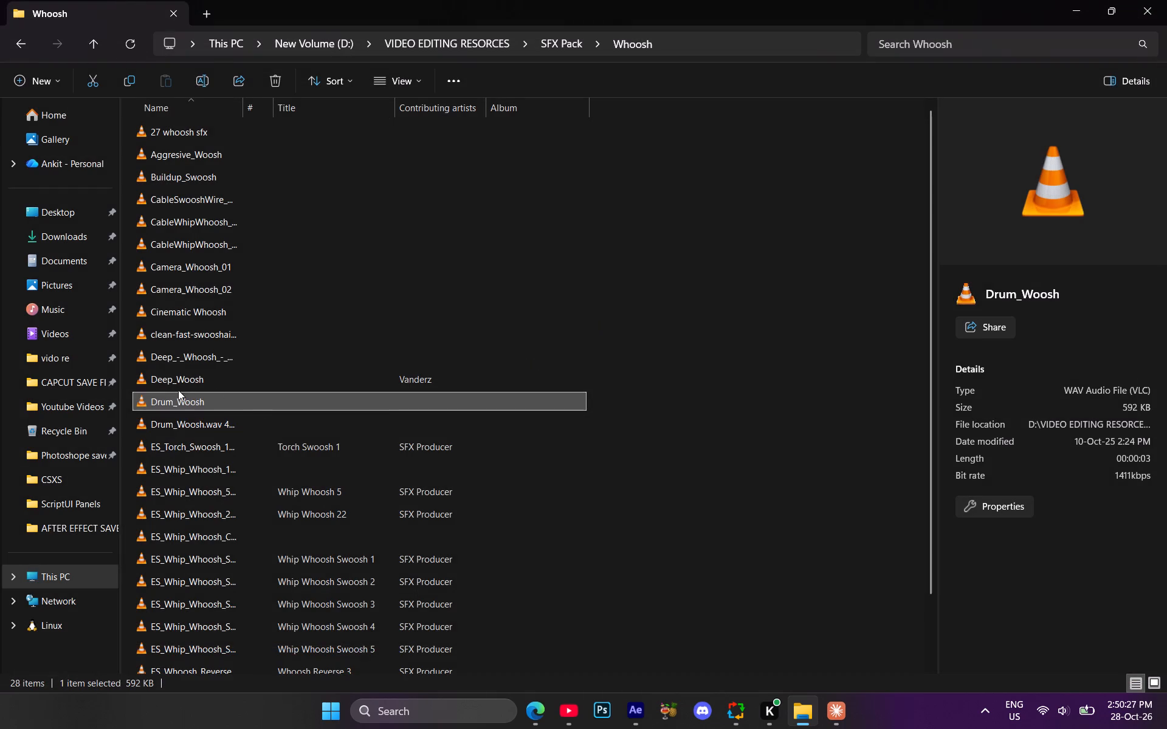
# Bring Drum_Woosh into Comp 1 in After Effects, shift its layer to begin about 0.4 s before 0:00:00:00, and preview it.
pyautogui.moveTo(171, 398); pyautogui.dragTo(633, 717)
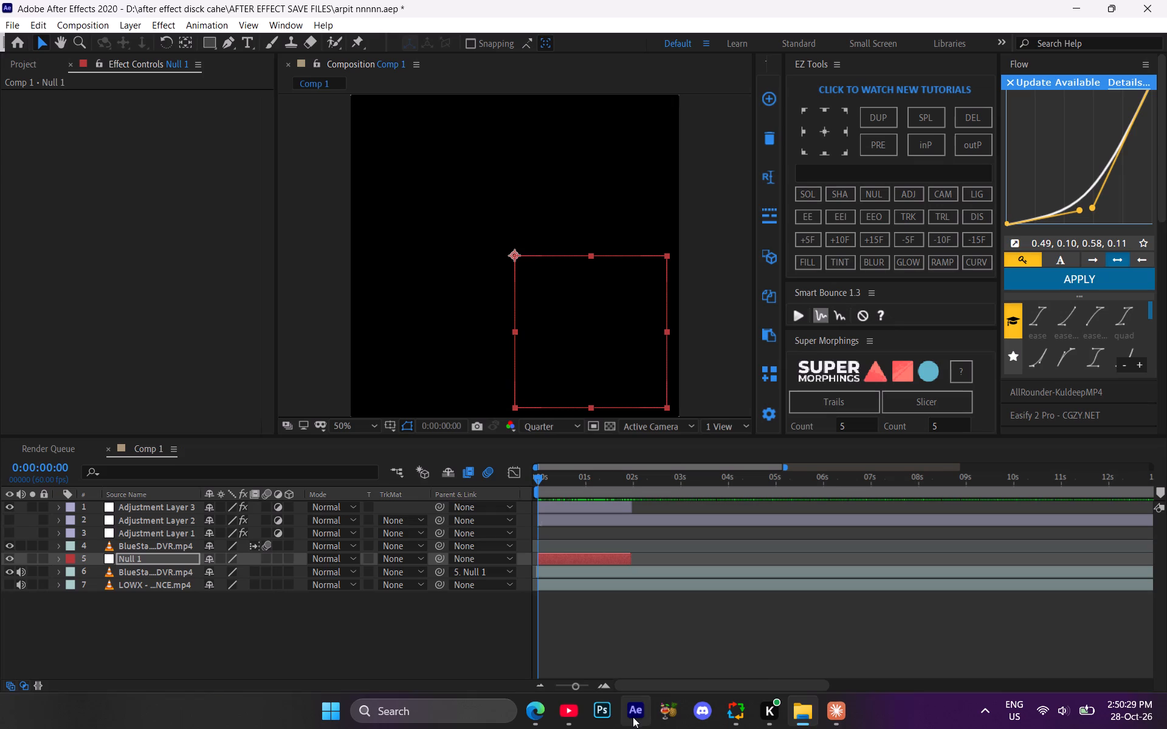
pyautogui.moveTo(633, 717); pyautogui.dragTo(323, 597)
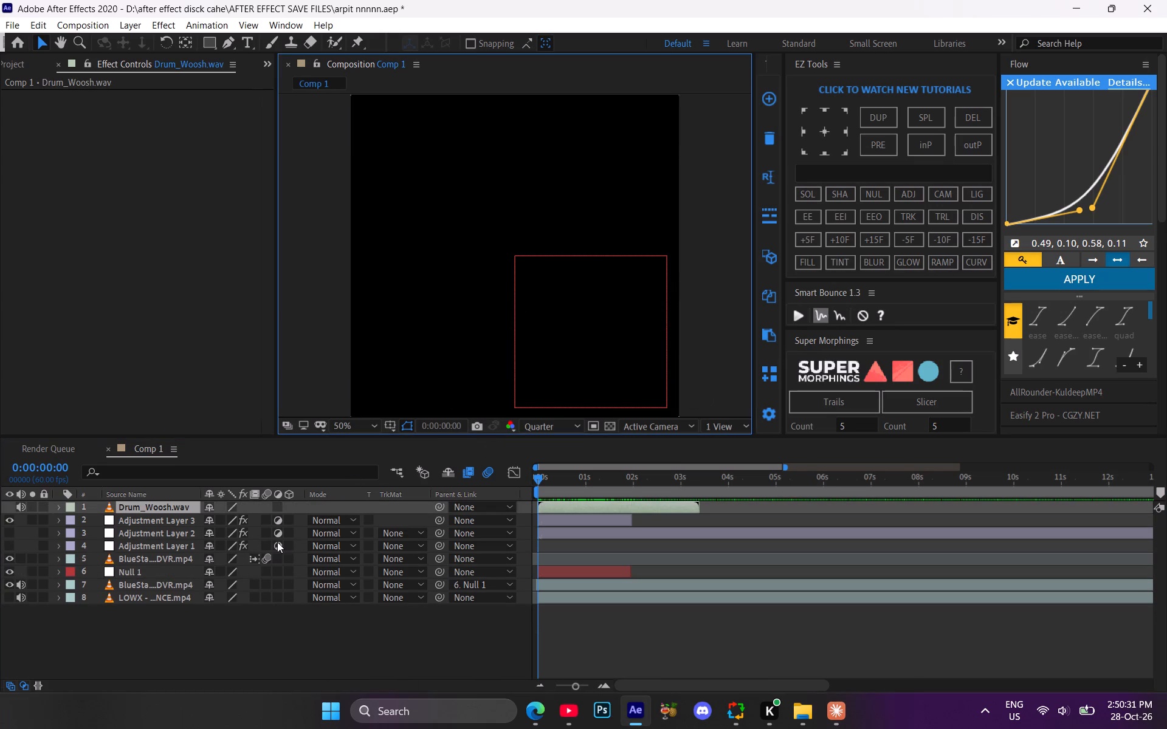
pyautogui.moveTo(645, 505); pyautogui.dragTo(626, 508)
pyautogui.press('space')
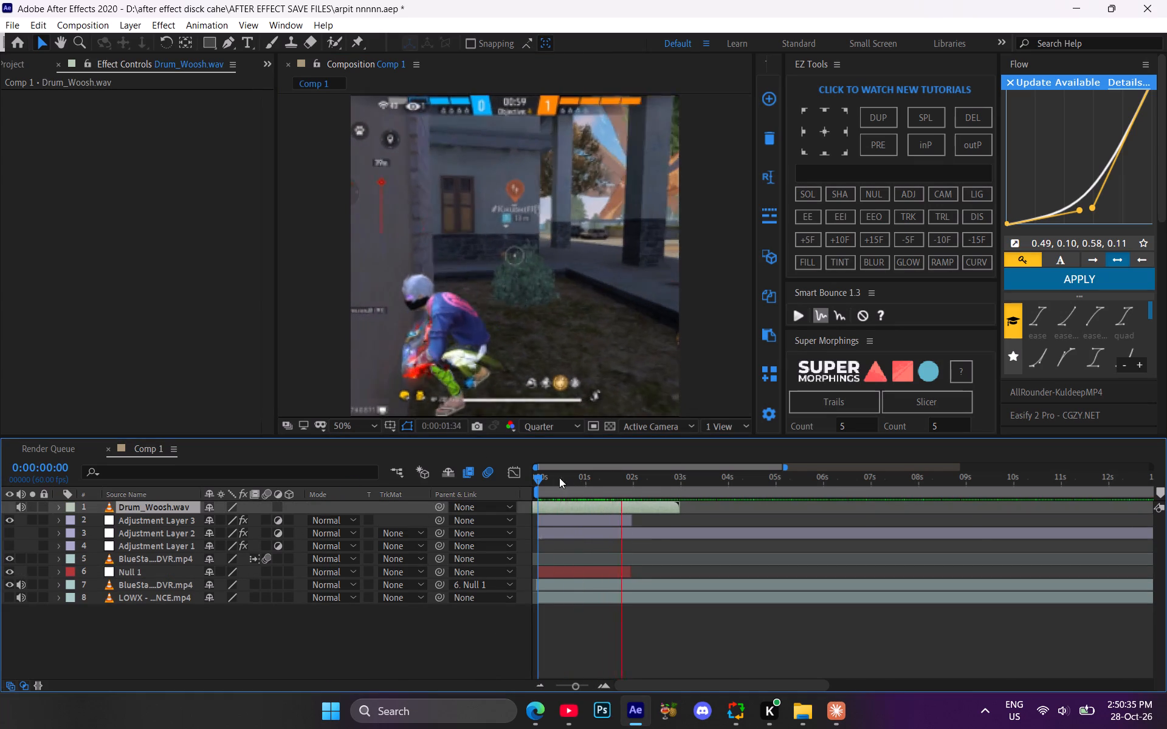
pyautogui.moveTo(542, 477); pyautogui.dragTo(528, 477)
# Mute the null-parented BlueStacks layer and the LOWX - SIENTE DANCE layer, and hide that BlueStacks layer's video.
pyautogui.click(5, 583)
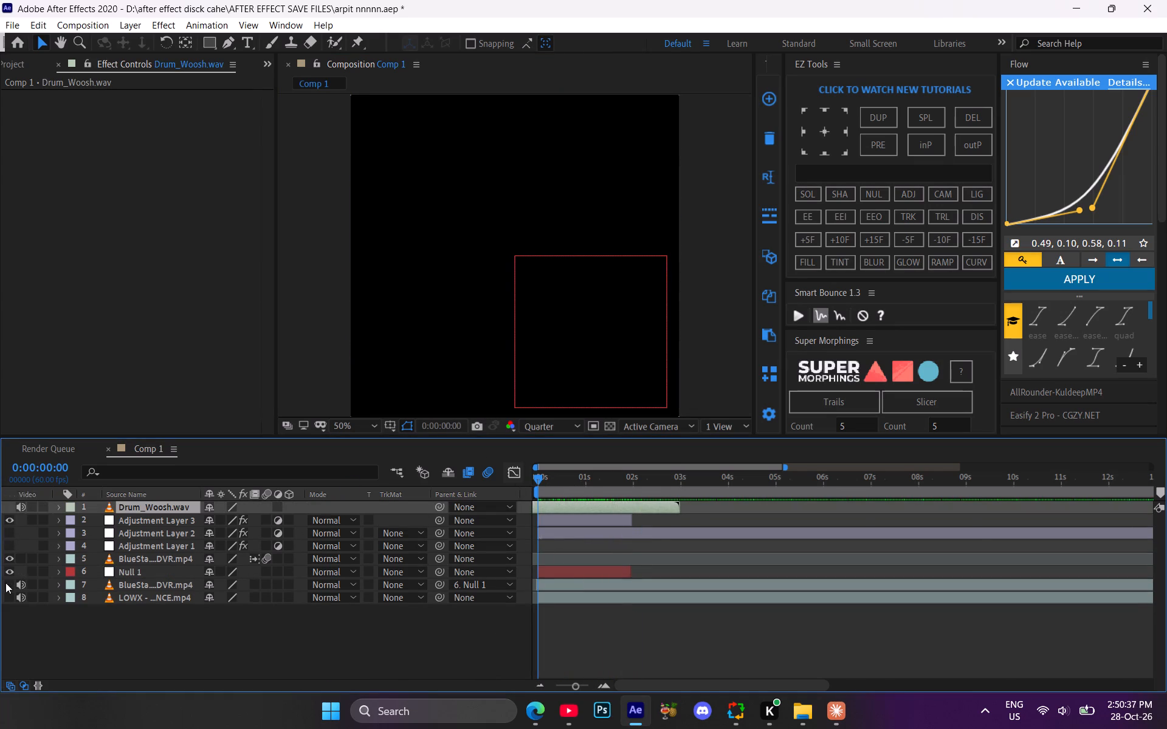
pyautogui.click(6, 585)
pyautogui.click(16, 587)
pyautogui.click(16, 604)
pyautogui.click(16, 598)
pyautogui.click(6, 581)
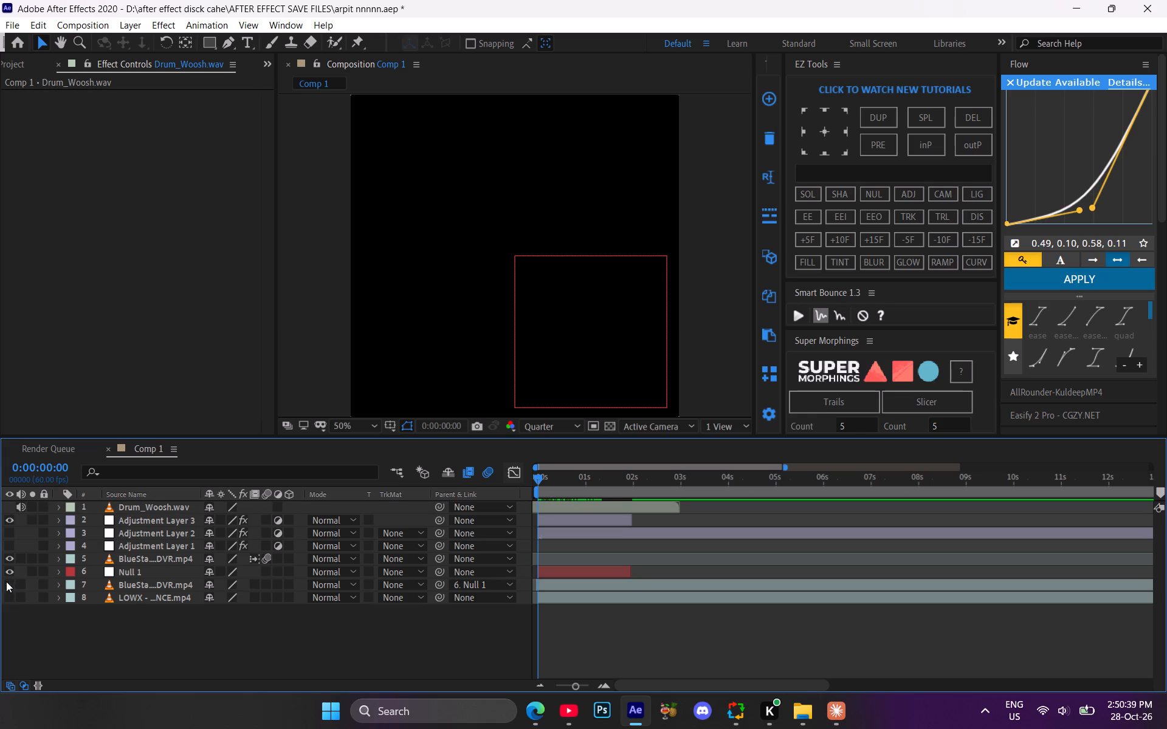
# Nudge the Drum_Woosh.wav layer slightly later in time and listen to it alone from 0:00:00:00.
pyautogui.press('space')
pyautogui.moveTo(543, 477); pyautogui.dragTo(542, 476)
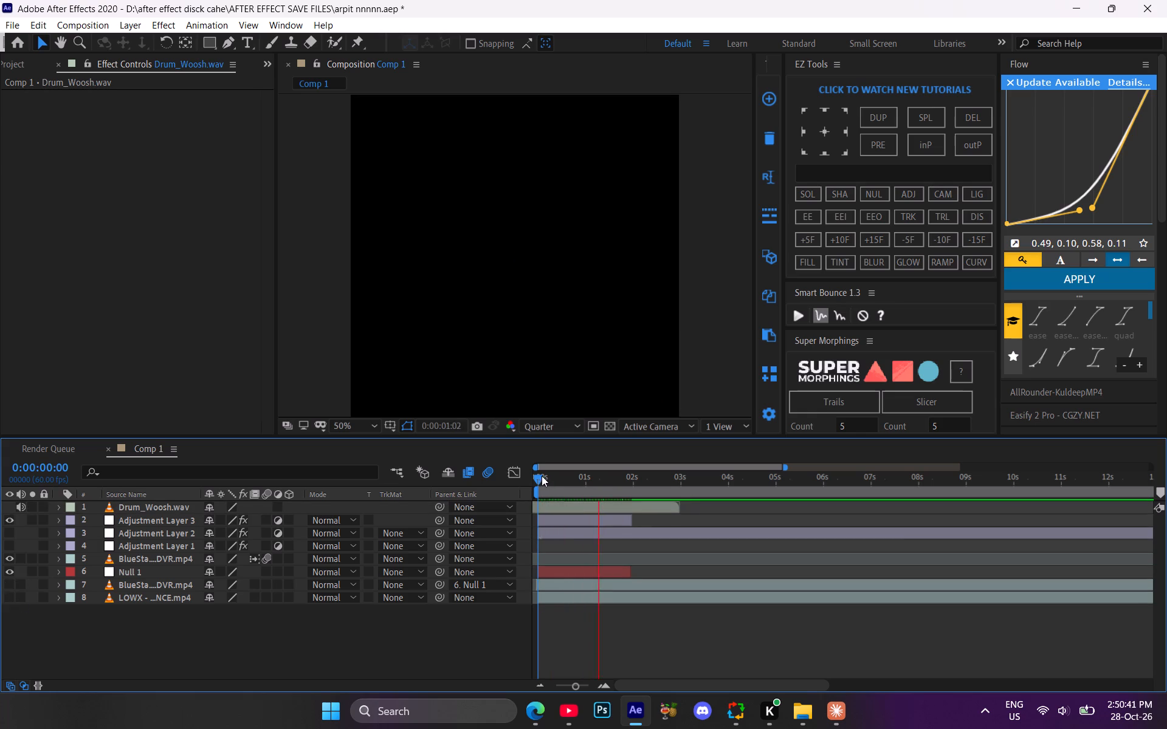
pyautogui.moveTo(542, 476); pyautogui.dragTo(535, 474)
pyautogui.moveTo(549, 503); pyautogui.dragTo(557, 505)
pyautogui.press('space')
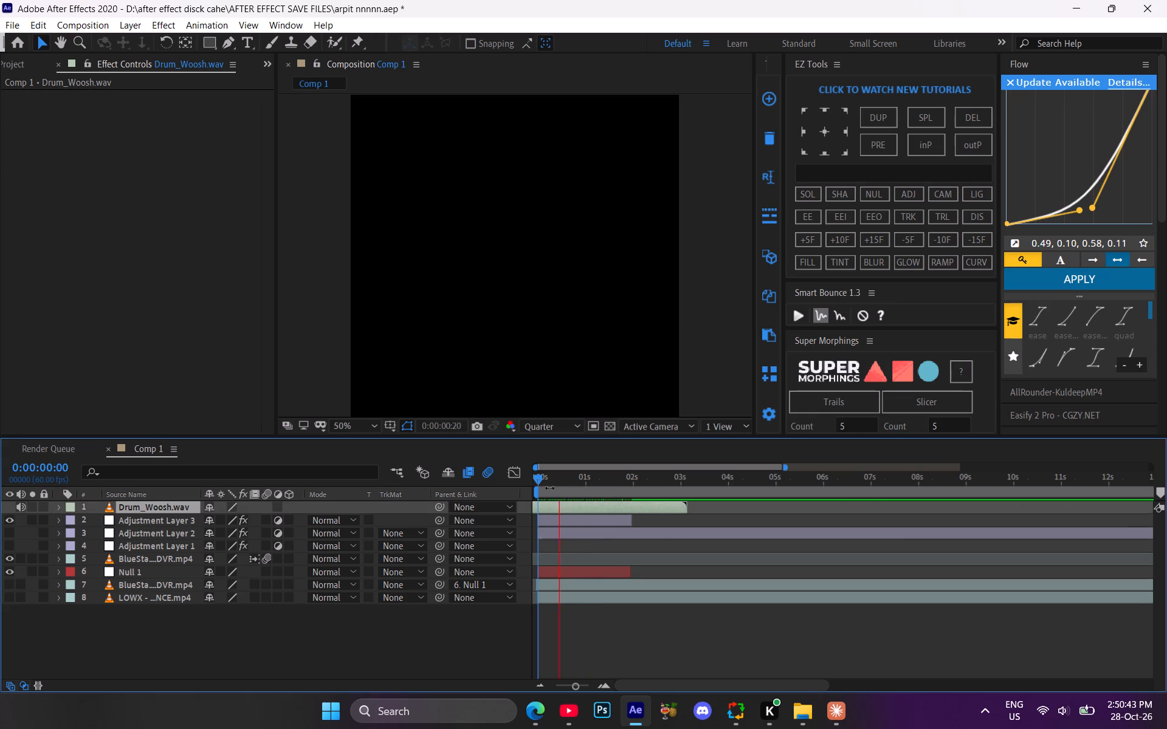
pyautogui.click(540, 476)
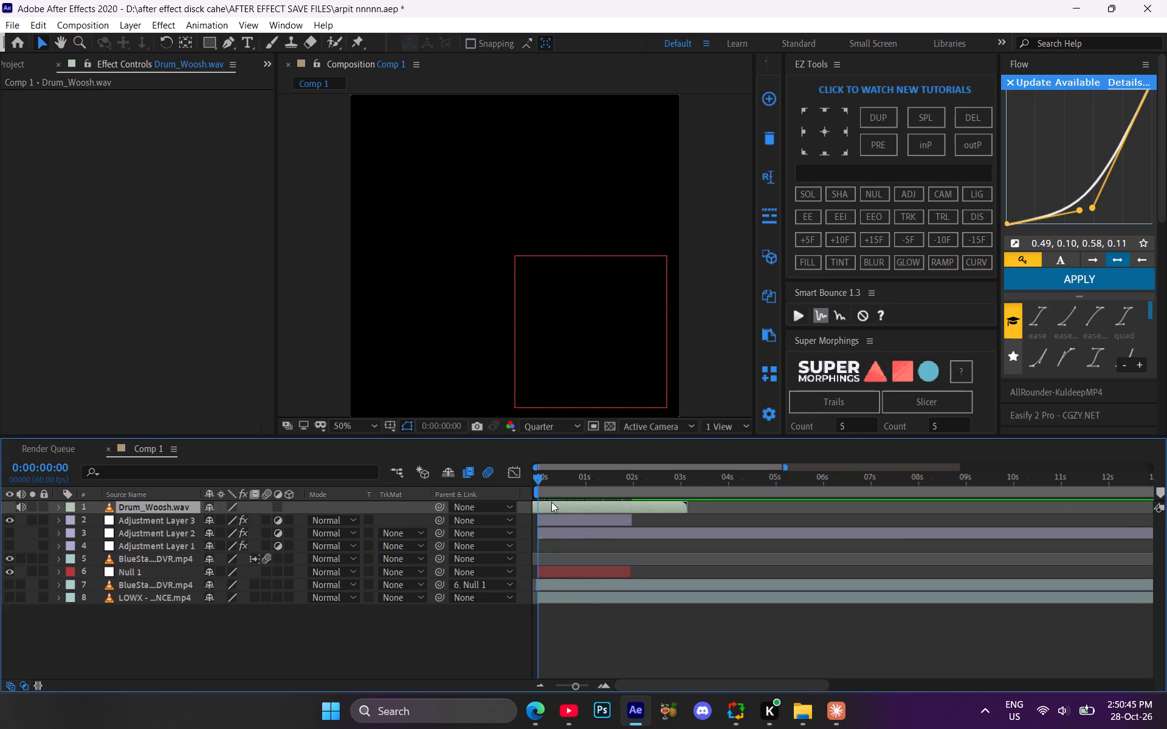
# Apply Bass & Treble to the Drum_Woosh.wav layer with Bass at 100 and Treble at -100.
pyautogui.hotkey('shift', 'space')
pyautogui.write('bass')
pyautogui.press('Return')
pyautogui.moveTo(164, 108); pyautogui.dragTo(166, 108)
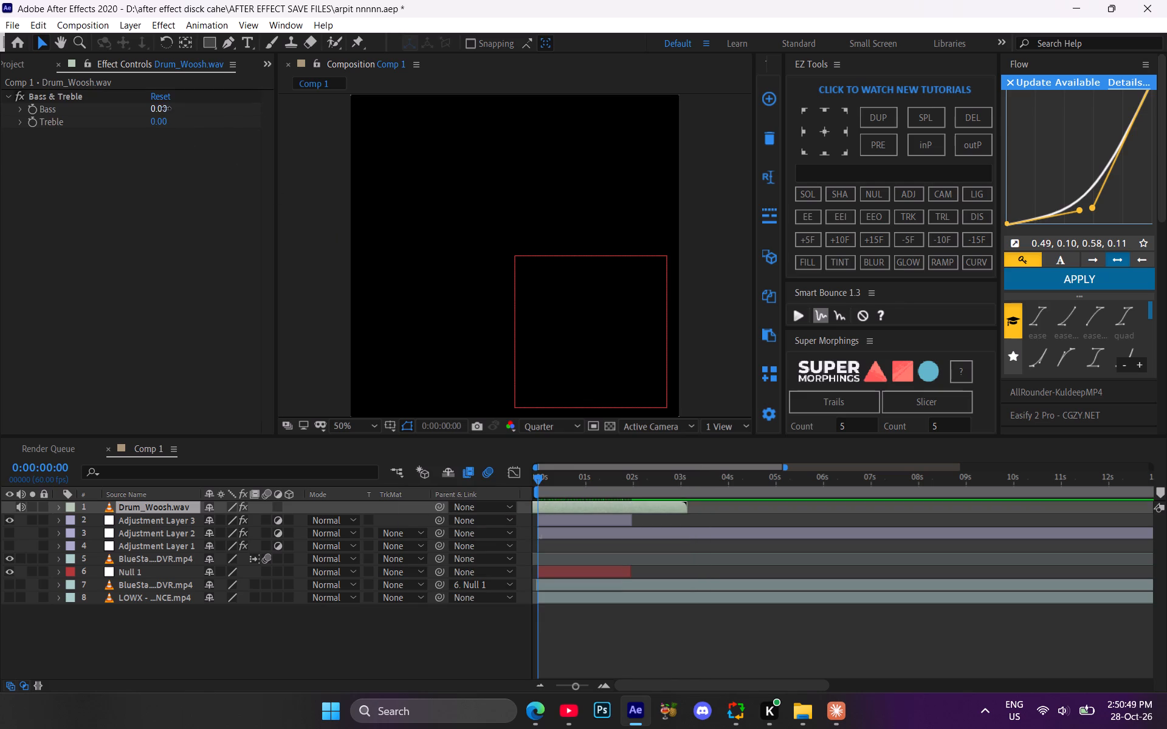
pyautogui.moveTo(166, 108); pyautogui.dragTo(272, 111)
pyautogui.moveTo(156, 125); pyautogui.dragTo(55, 135)
pyautogui.click(196, 637)
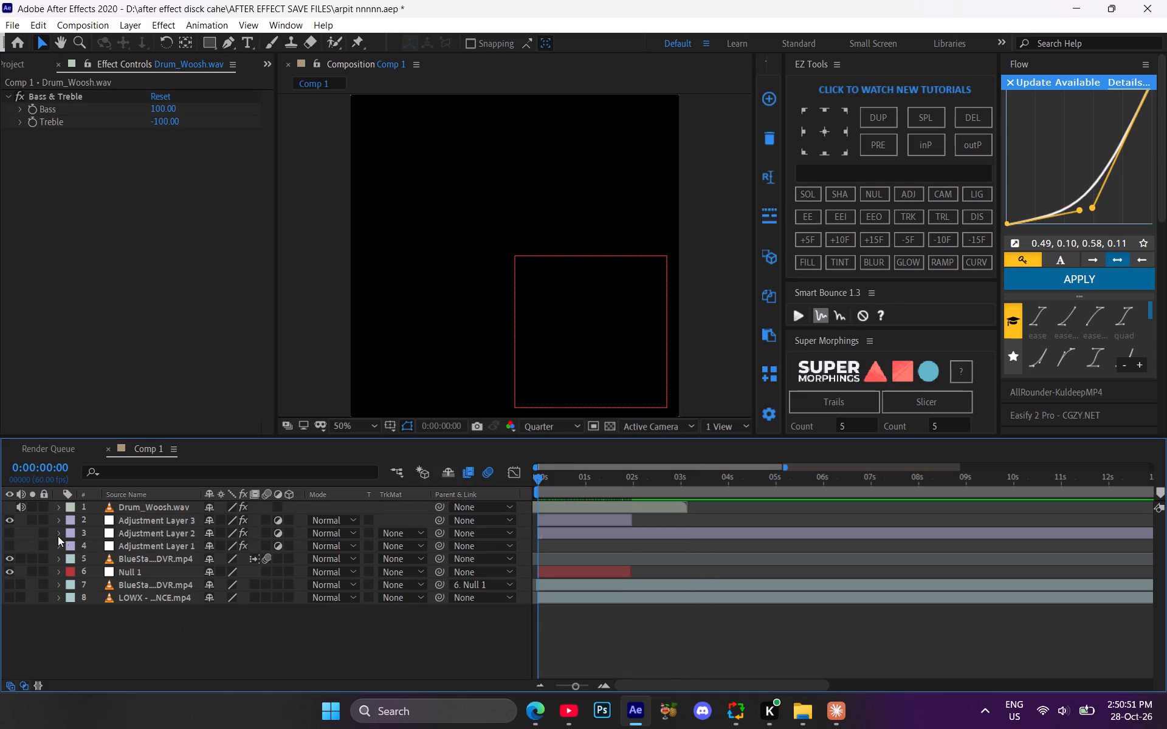
# Set the Drum_Woosh.wav layer's Audio Levels to -5 dB.
pyautogui.click(58, 507)
pyautogui.click(75, 535)
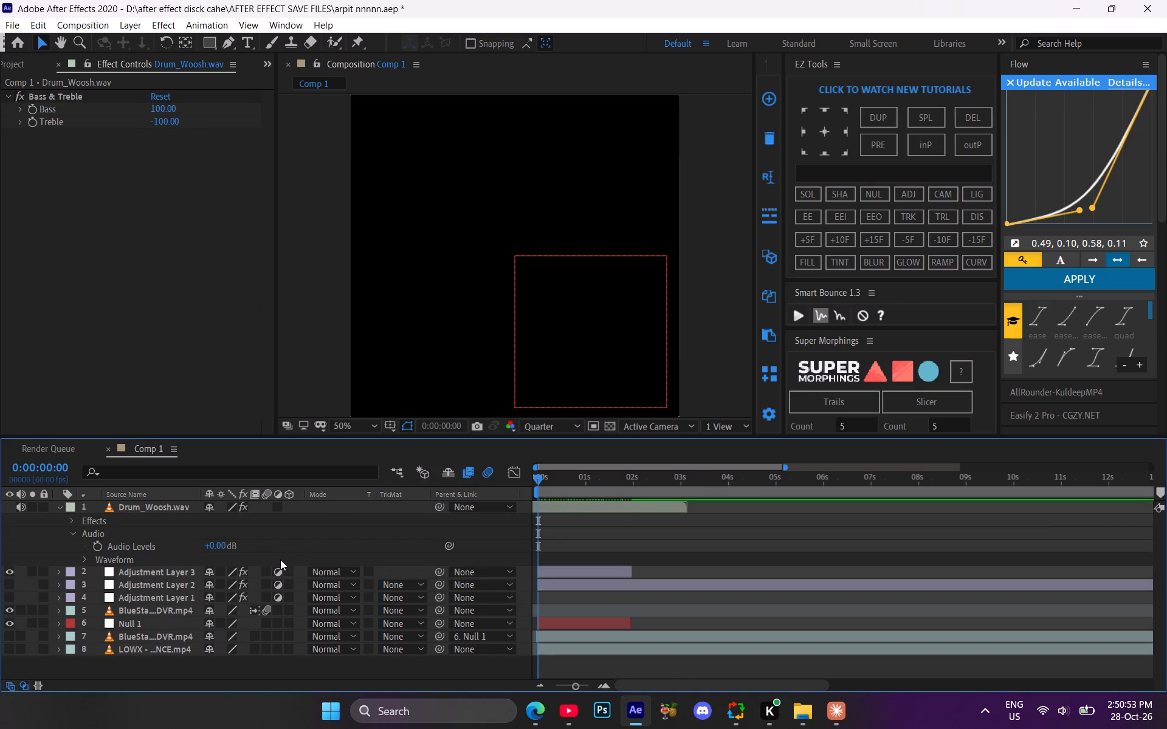
pyautogui.click(216, 548)
pyautogui.write('-5')
pyautogui.press('Return')
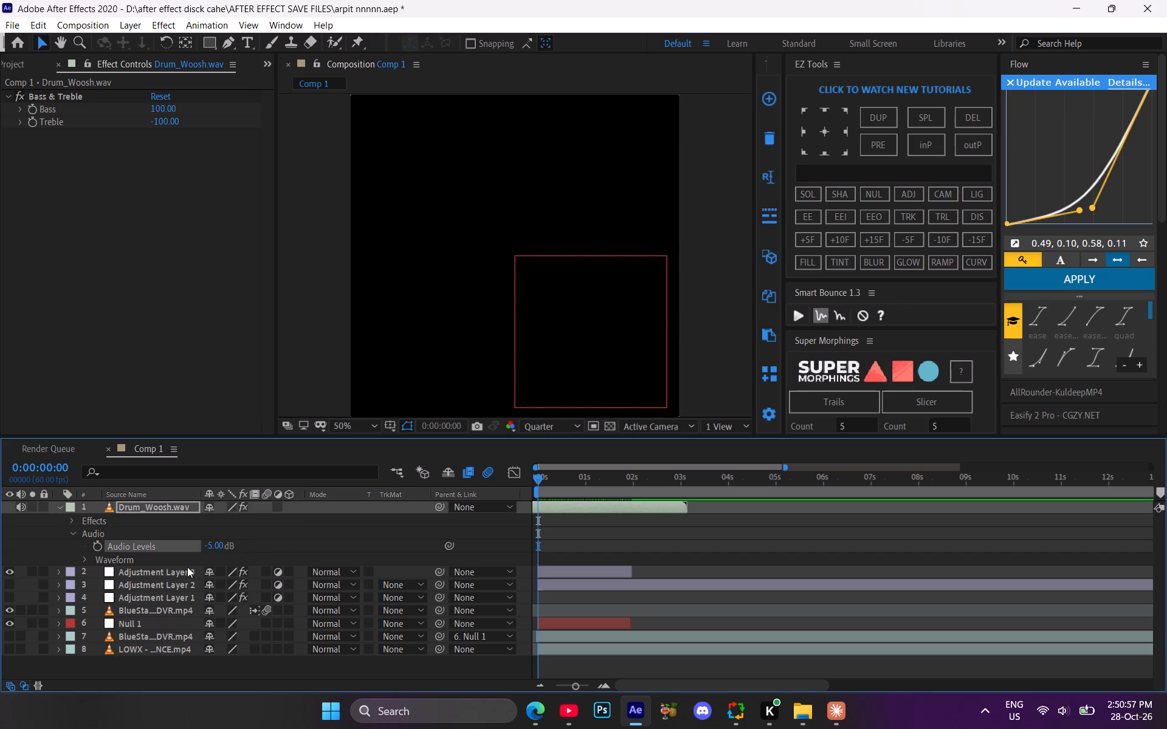
pyautogui.click(61, 507)
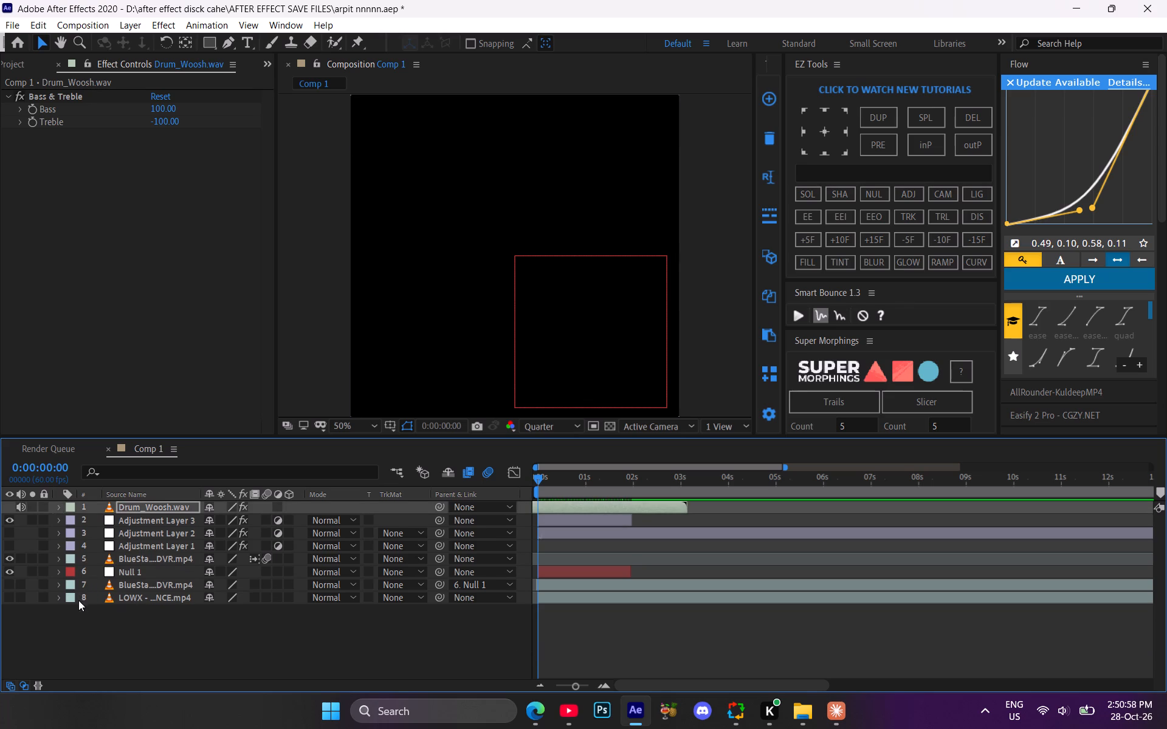
# Show and unmute the null-parented BlueStacks layer and set its Audio Levels to +5 dB.
pyautogui.click(57, 584)
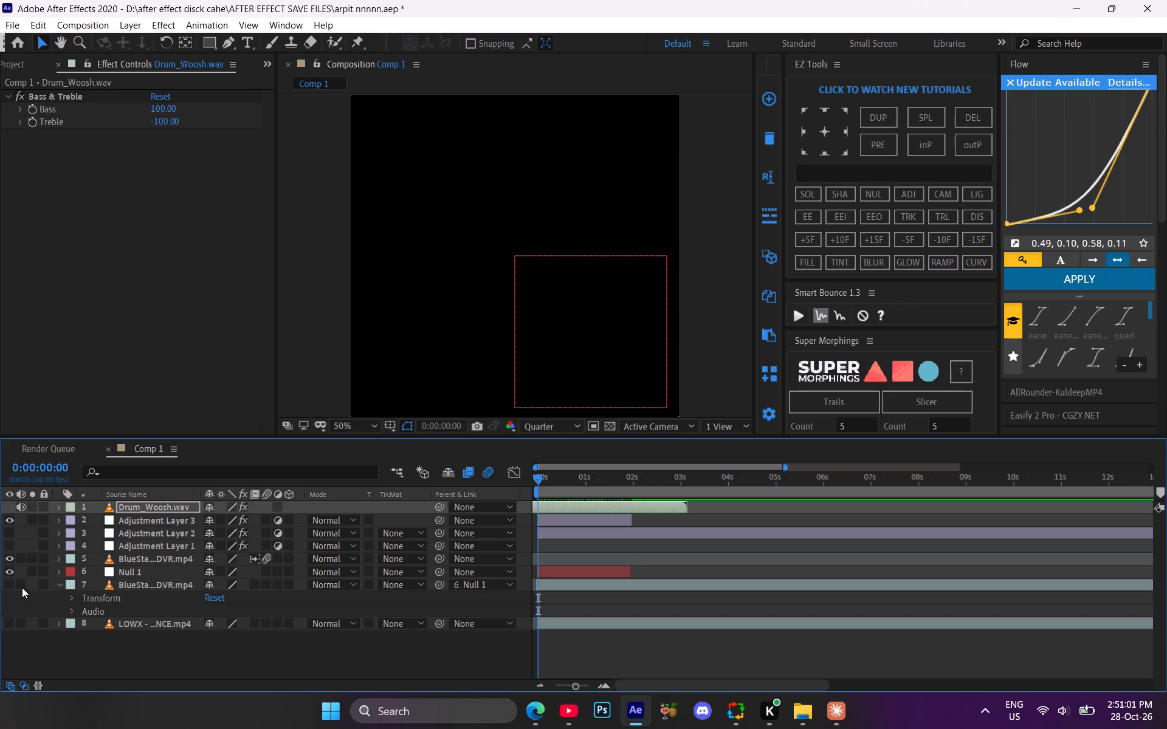
pyautogui.click(21, 586)
pyautogui.click(7, 585)
pyautogui.click(73, 611)
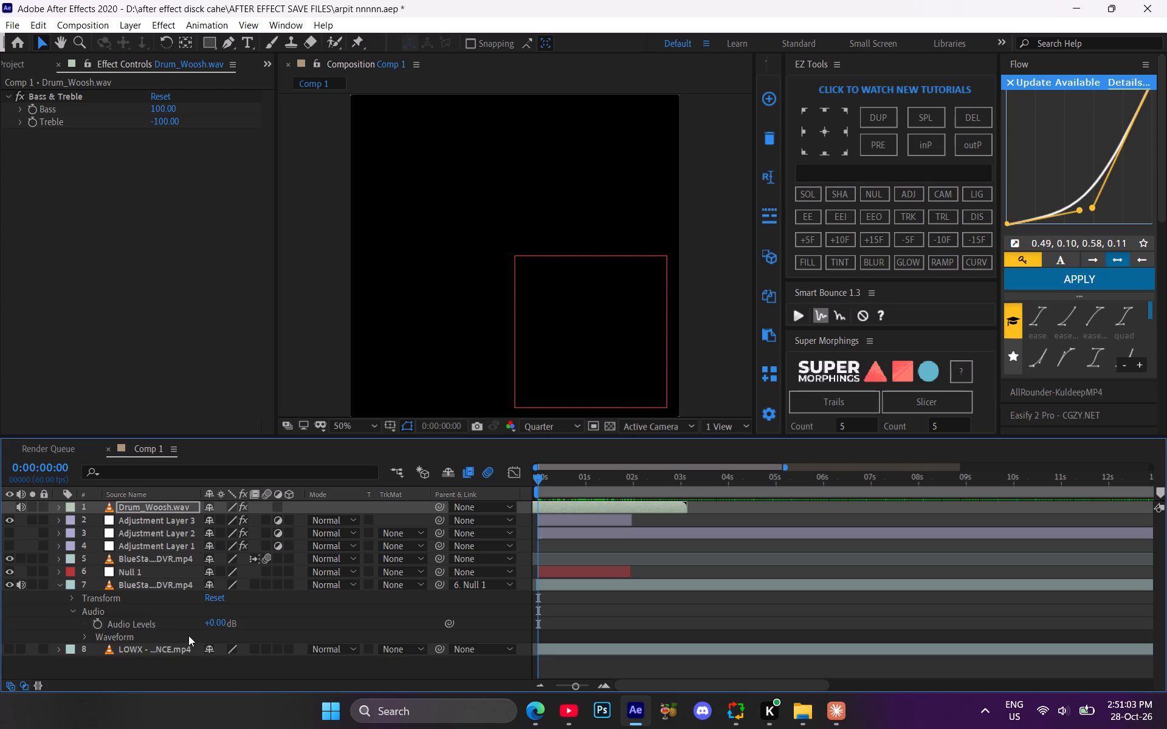
pyautogui.click(211, 629)
pyautogui.press('5')
pyautogui.press('Return')
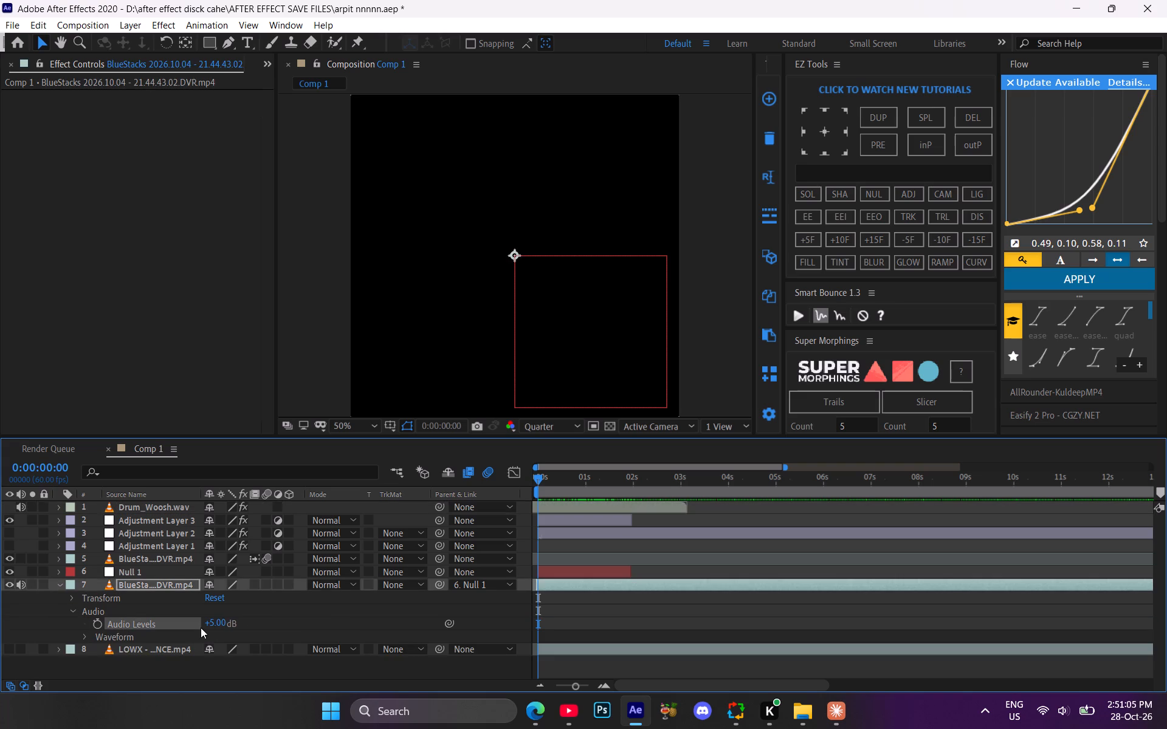
pyautogui.click(61, 588)
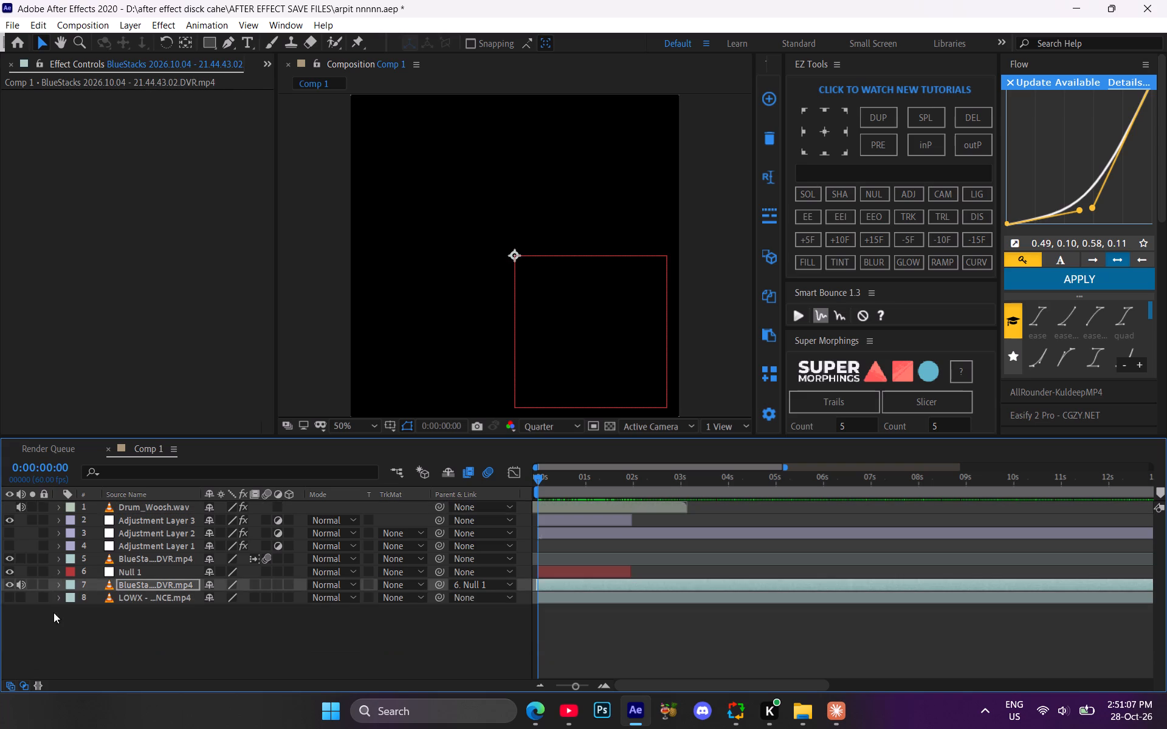
# Unmute the LOWX - SIENTE DANCE layer and preview the mix from 0:00:00:00.
pyautogui.click(20, 596)
pyautogui.moveTo(542, 479); pyautogui.dragTo(458, 491)
pyautogui.press('space')
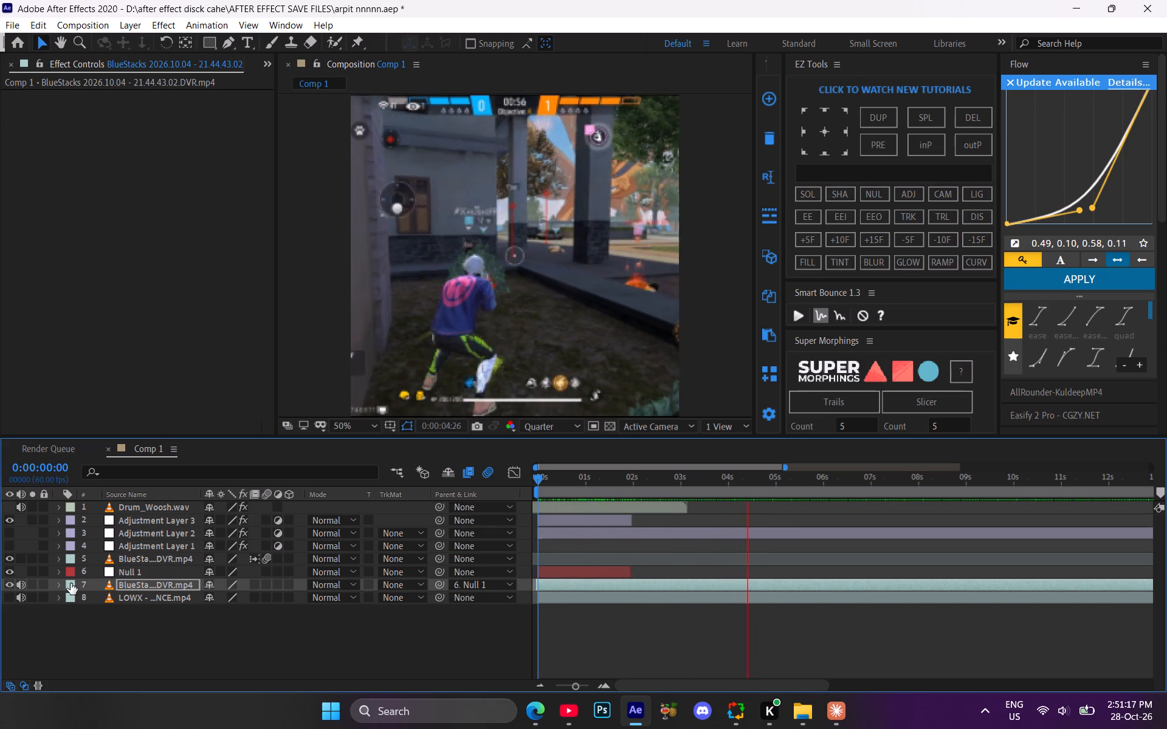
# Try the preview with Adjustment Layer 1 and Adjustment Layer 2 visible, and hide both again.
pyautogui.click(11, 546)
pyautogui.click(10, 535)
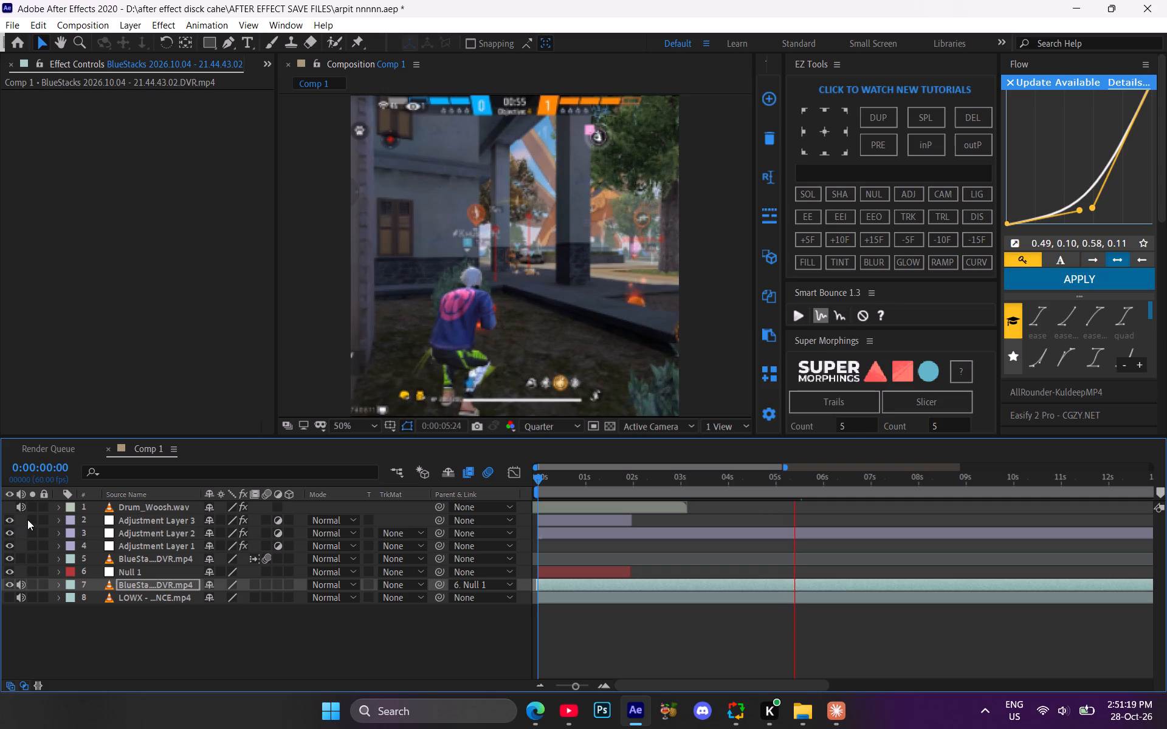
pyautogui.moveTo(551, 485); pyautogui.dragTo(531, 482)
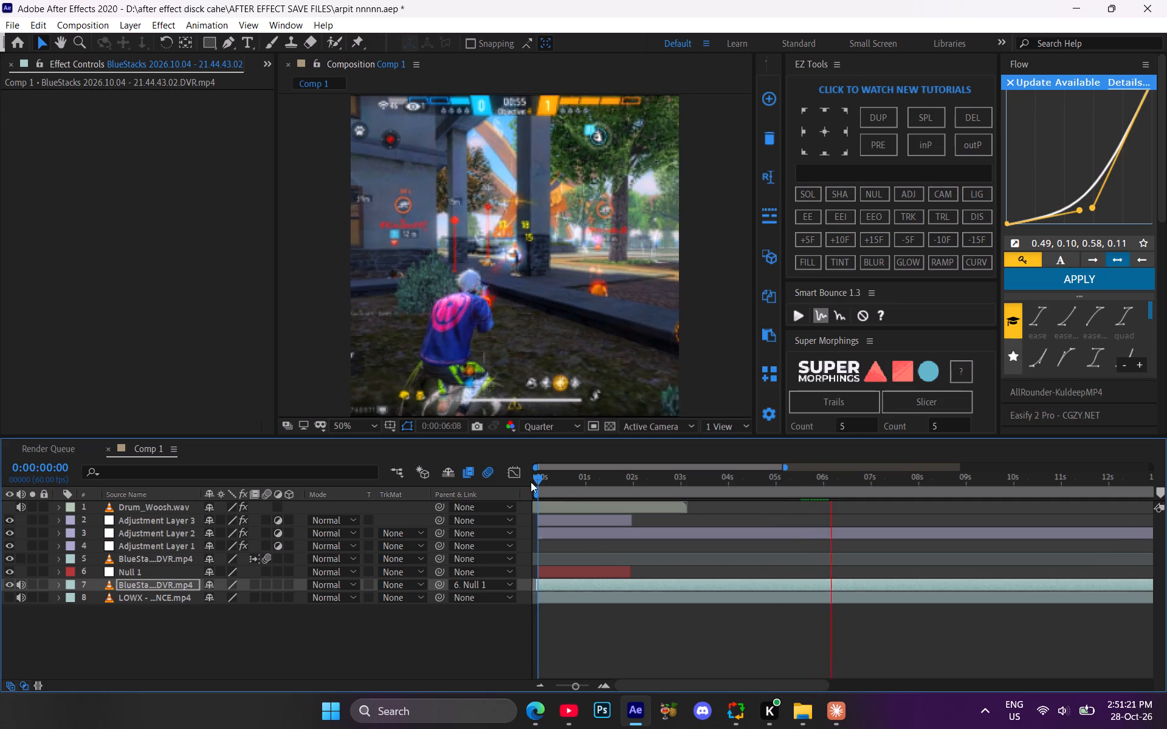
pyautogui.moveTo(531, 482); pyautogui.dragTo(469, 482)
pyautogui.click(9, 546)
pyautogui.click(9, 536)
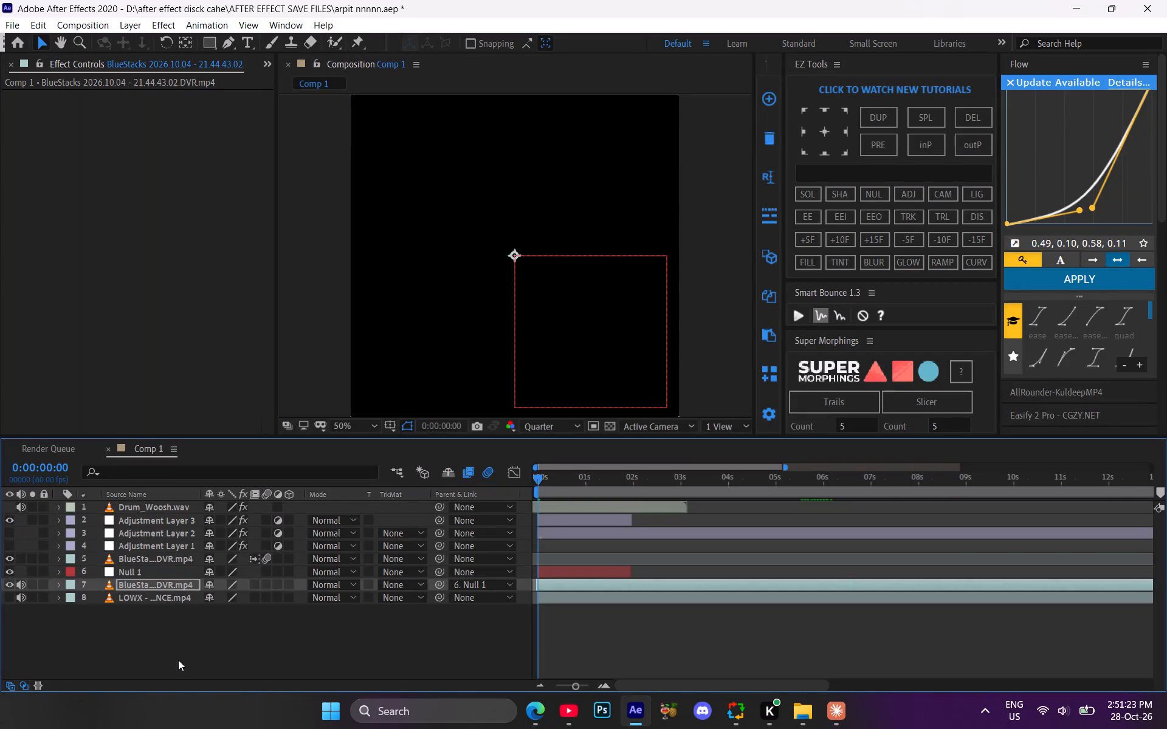
# Replay the opening from 0:00:00:00.
pyautogui.click(178, 660)
pyautogui.press('space')
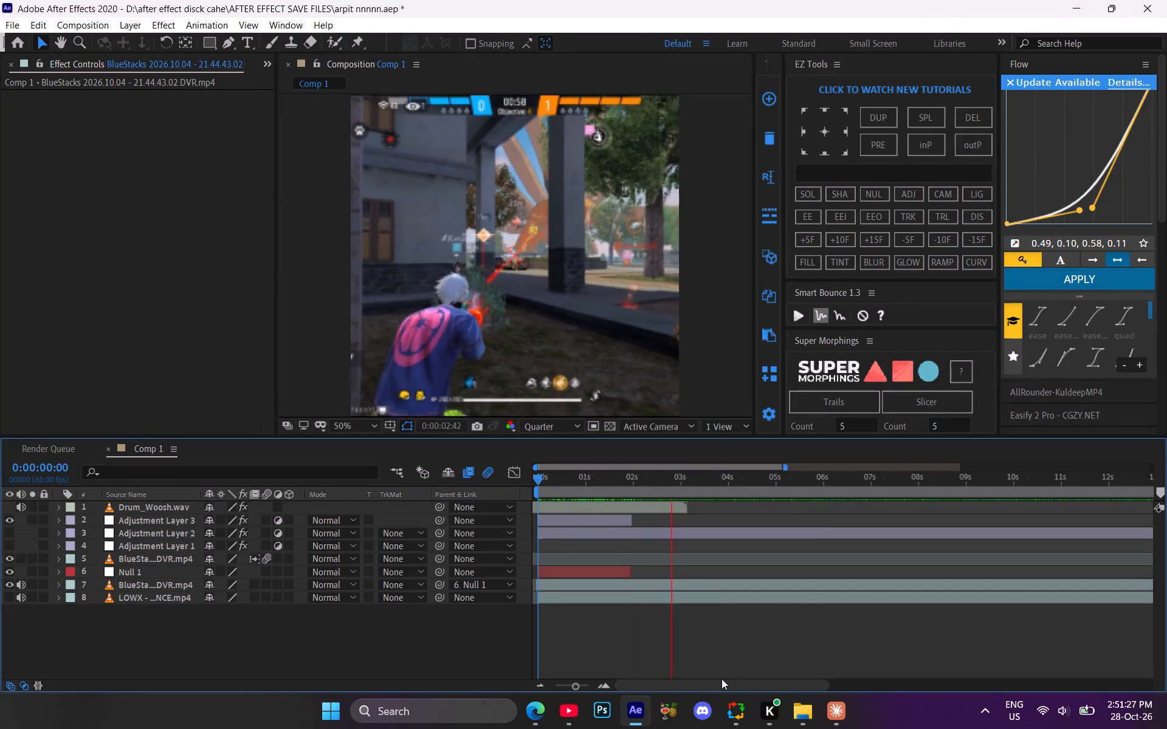
# Scrub the final BlueStacks shot near the end of Comp 1, stopping at 0:00:21:08.
pyautogui.moveTo(720, 683); pyautogui.dragTo(949, 676)
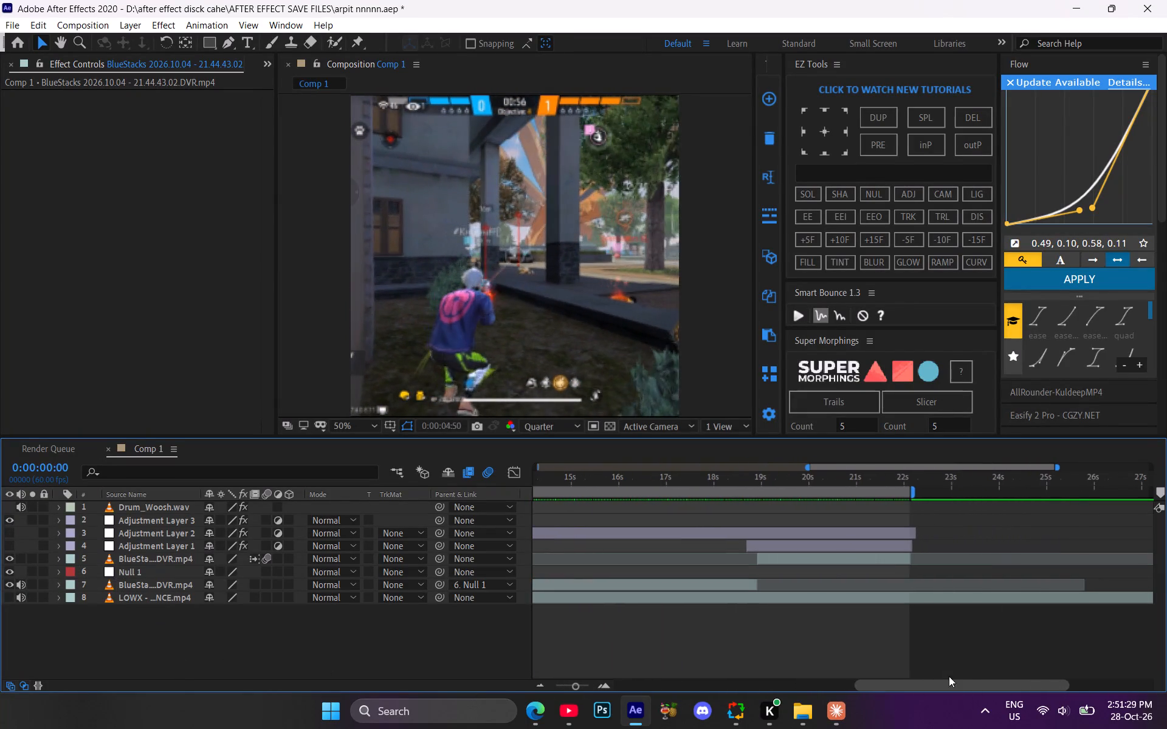
pyautogui.moveTo(949, 676); pyautogui.dragTo(959, 688)
pyautogui.click(822, 488)
pyautogui.click(822, 482)
pyautogui.moveTo(824, 481); pyautogui.dragTo(851, 486)
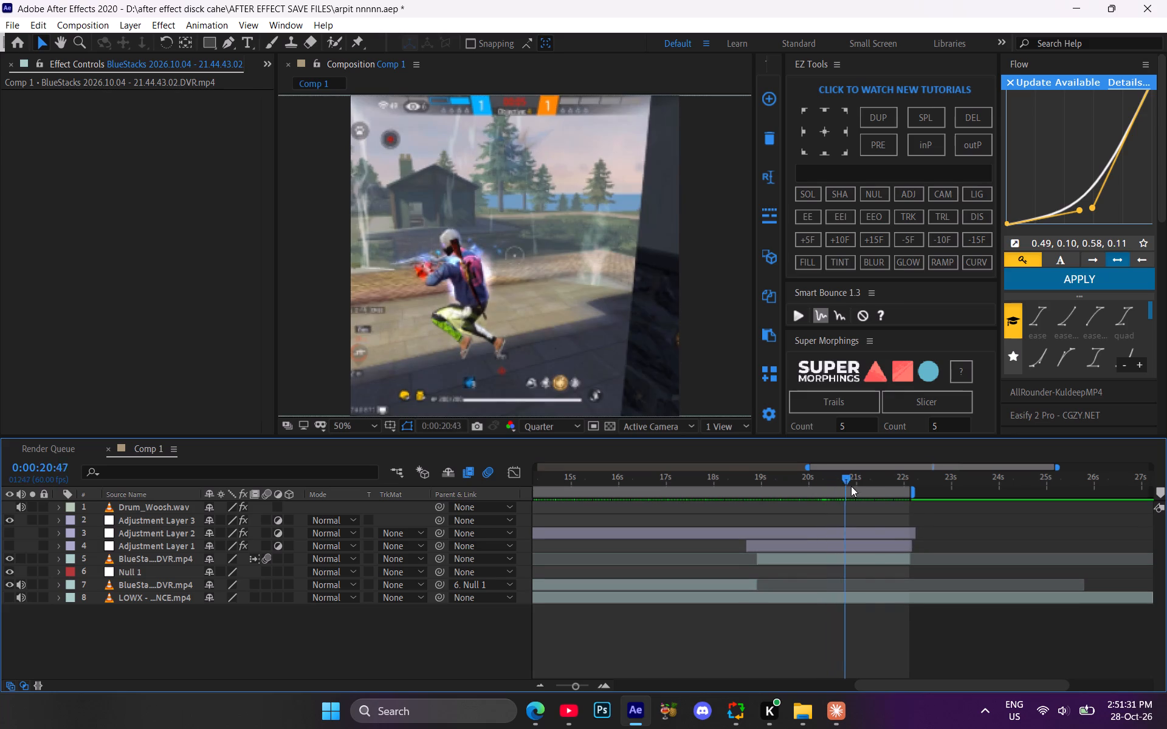
pyautogui.moveTo(851, 486); pyautogui.dragTo(862, 496)
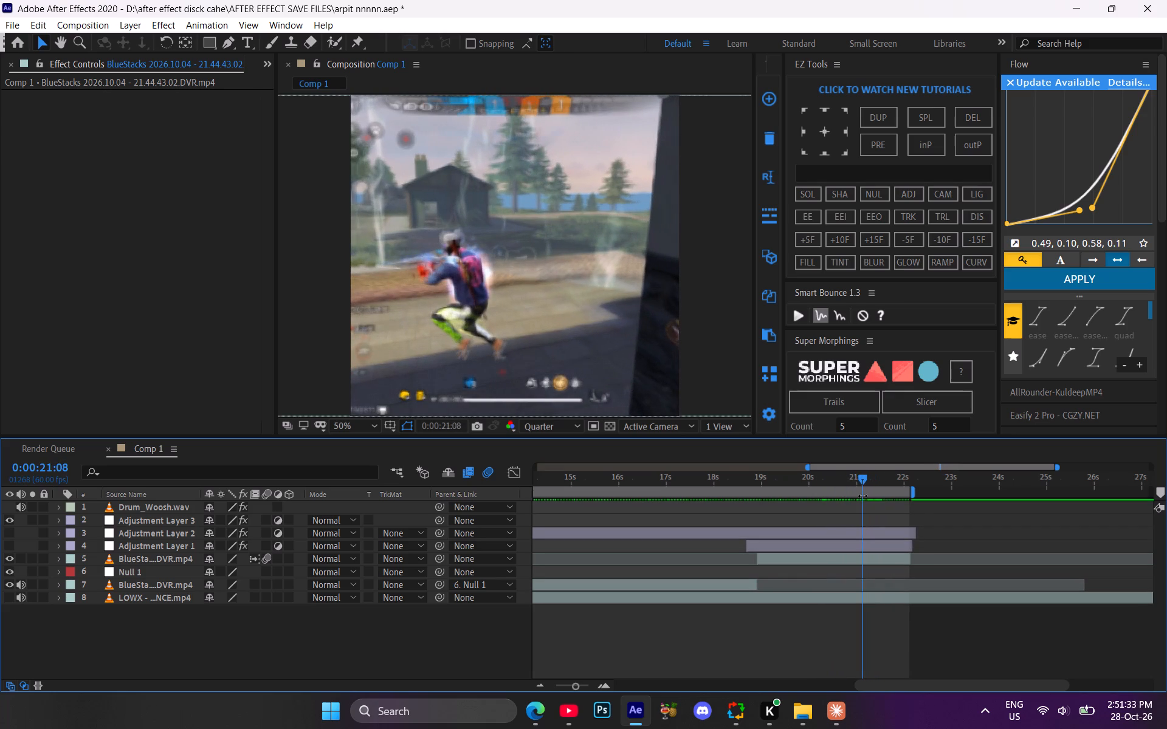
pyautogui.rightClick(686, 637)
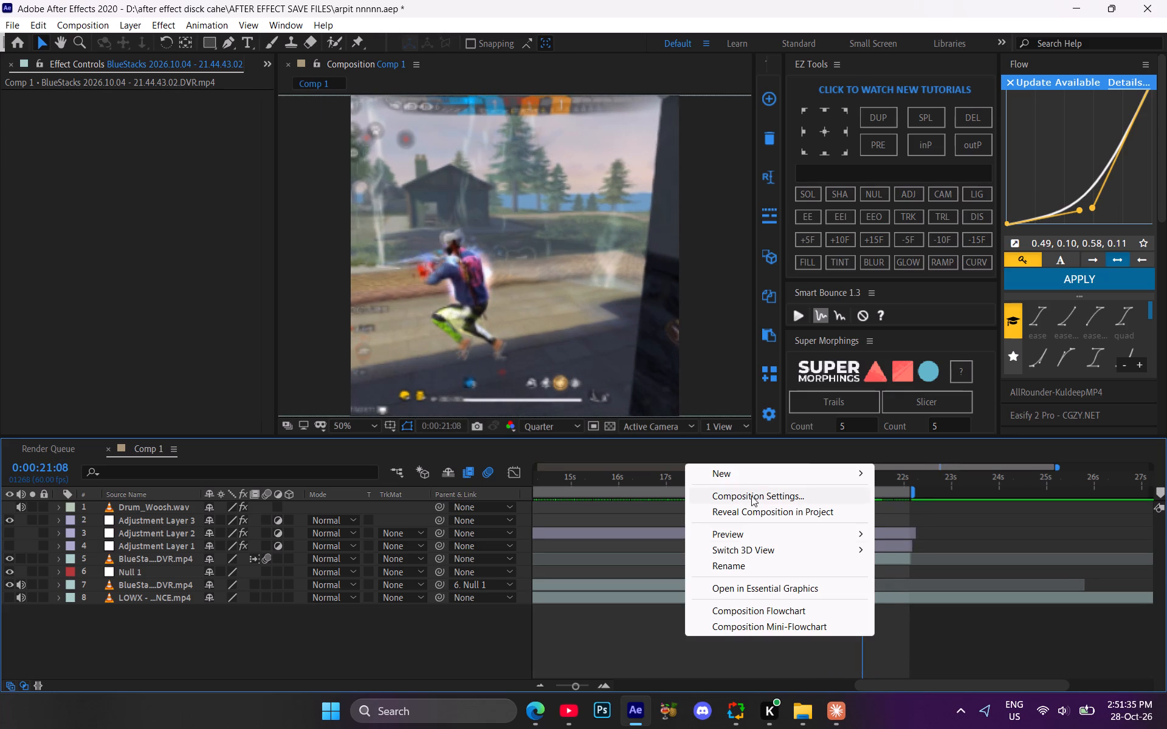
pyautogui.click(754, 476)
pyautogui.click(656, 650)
# Duplicate Adjustment Layer 3 with its S_WipeClouds effect and move the copy so it ends with the final shot at about 22 s.
pyautogui.moveTo(892, 685); pyautogui.dragTo(571, 664)
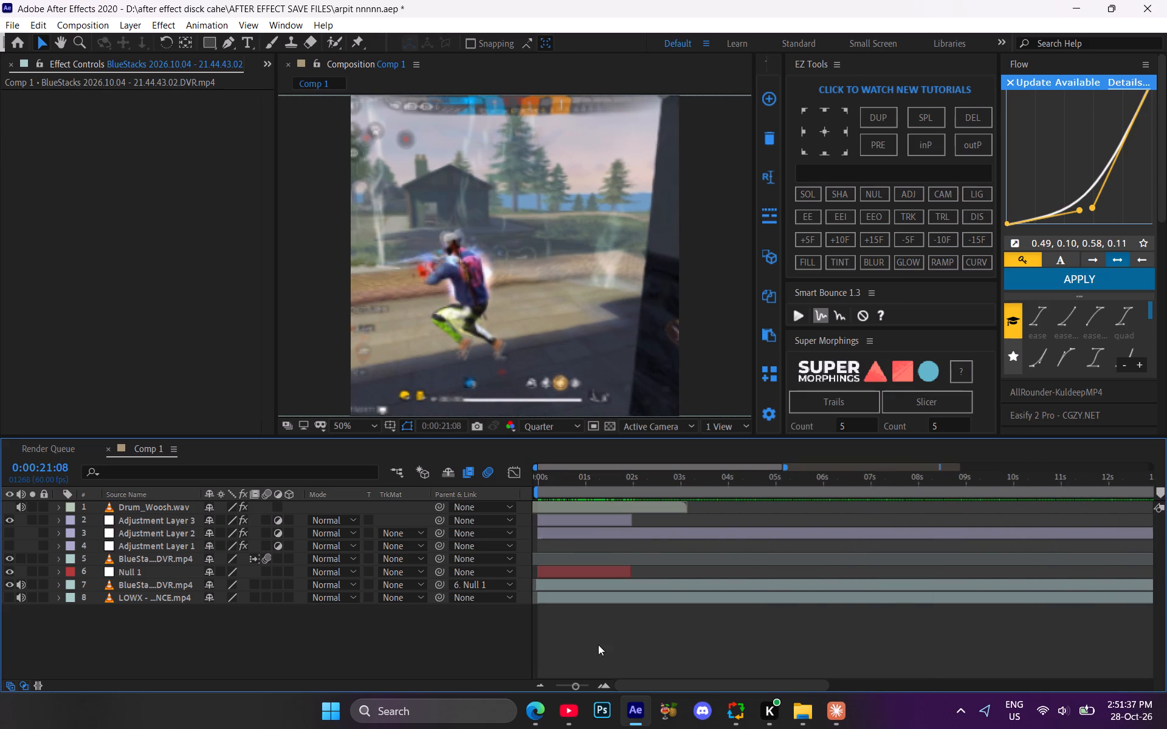
pyautogui.click(601, 521)
pyautogui.hotkey('ctrl', 'd')
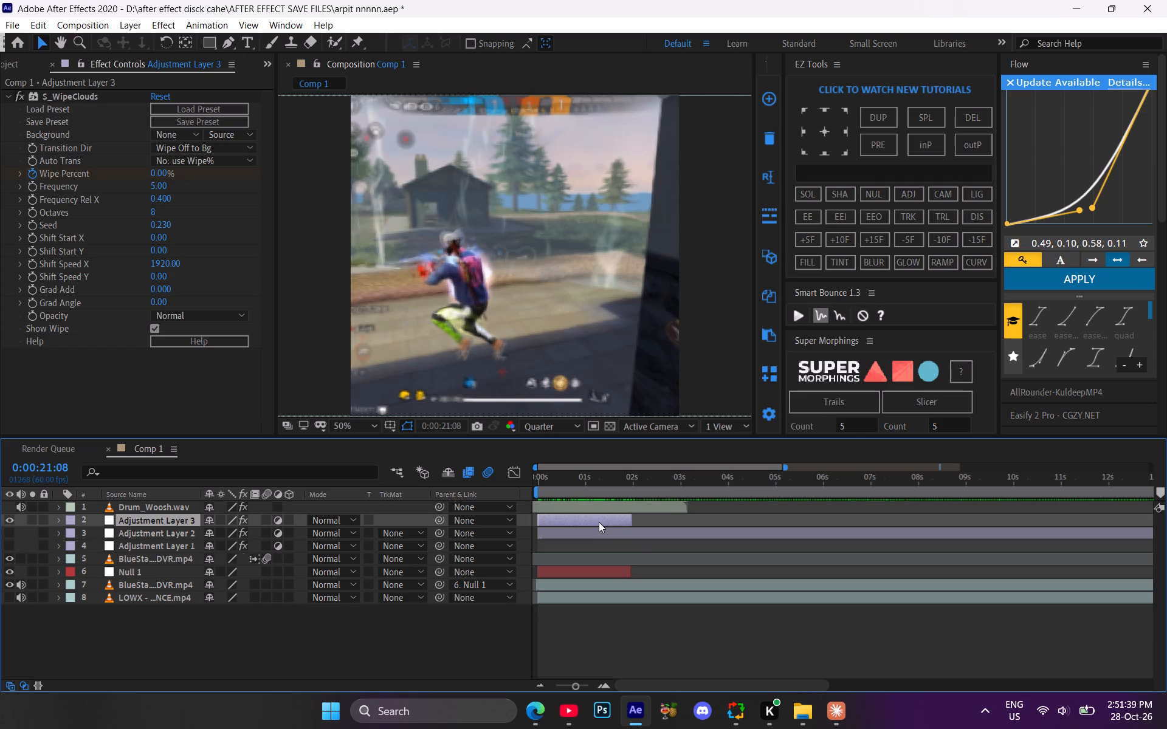
pyautogui.moveTo(585, 519); pyautogui.dragTo(612, 522)
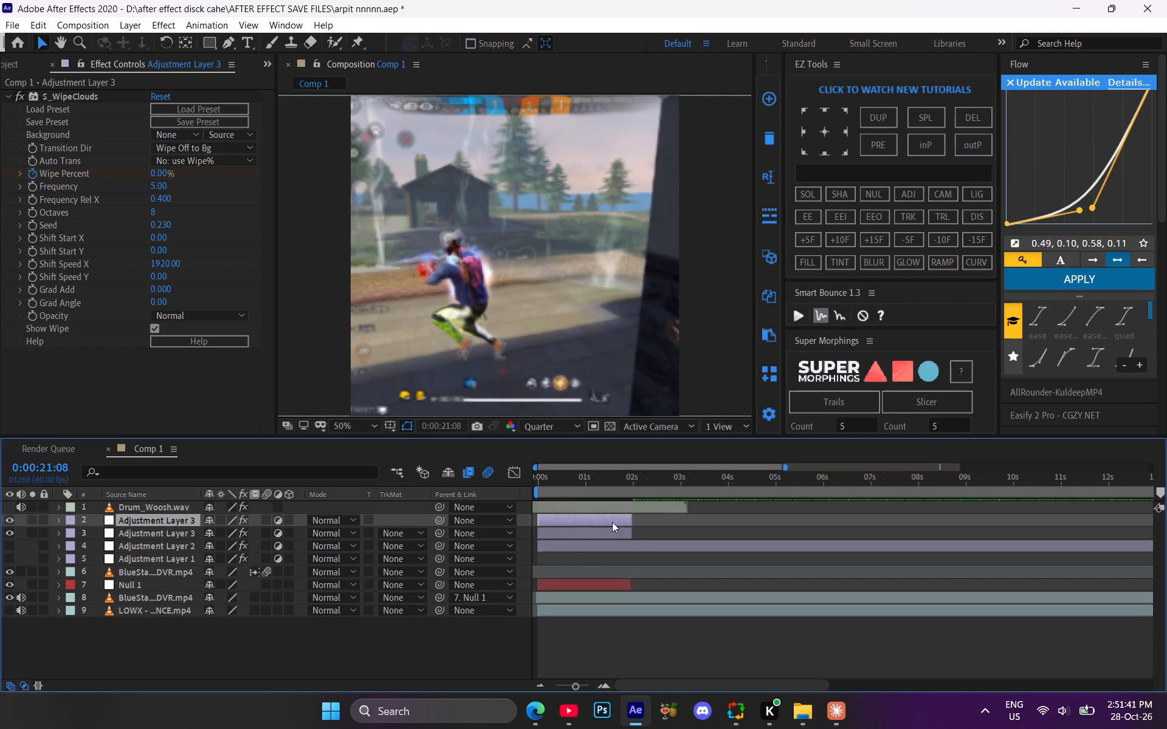
pyautogui.moveTo(612, 522); pyautogui.dragTo(872, 553)
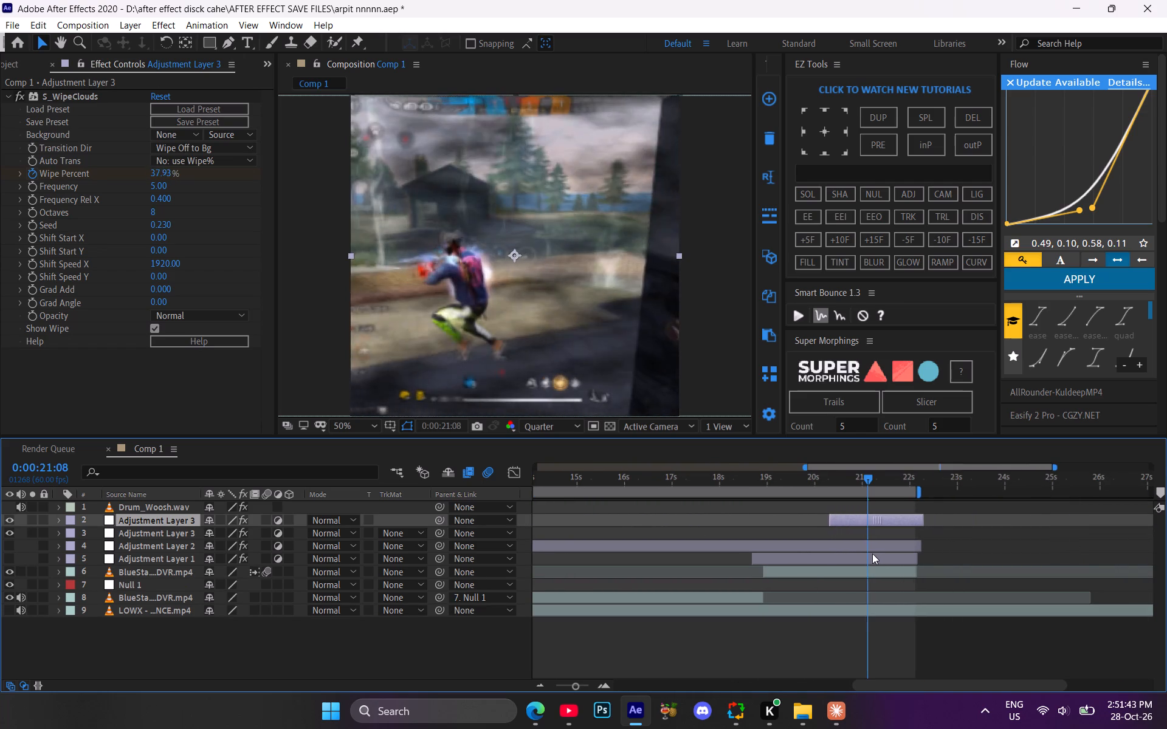
pyautogui.moveTo(872, 553); pyautogui.dragTo(870, 555)
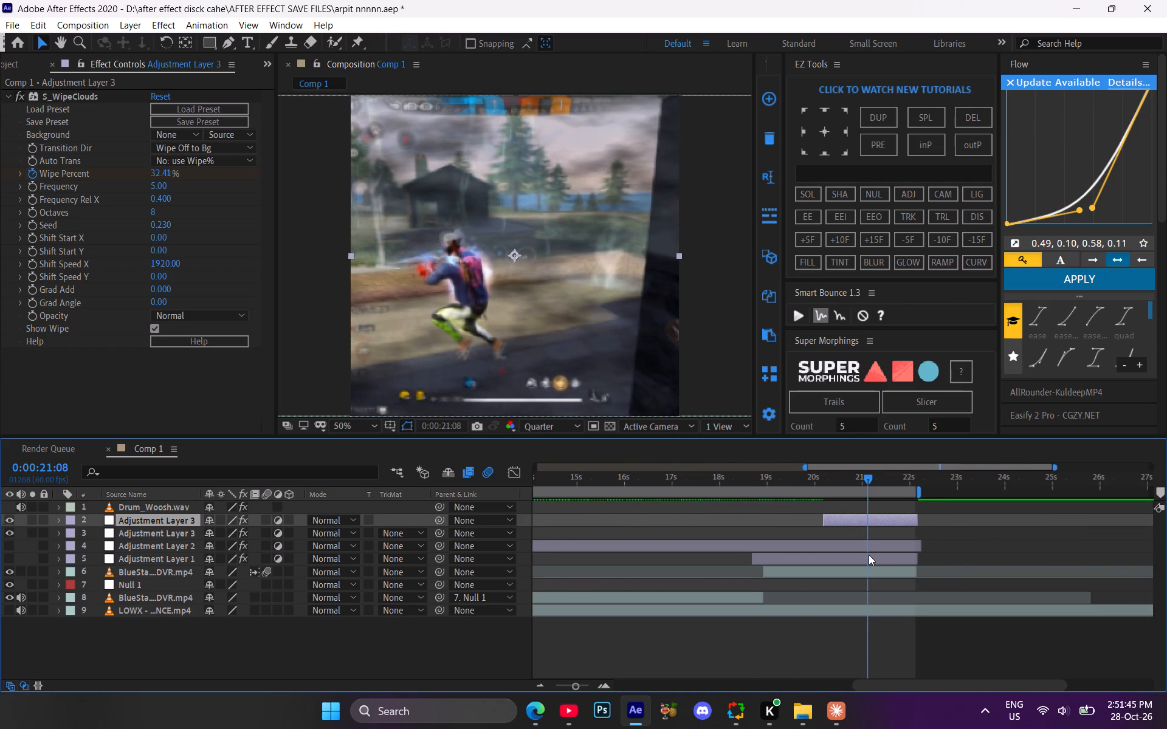
# Reverse the copy's Wipe Percent keyframes, placing 0% just before 21 s and 100% at about 22 s.
pyautogui.press('u')
pyautogui.moveTo(900, 547); pyautogui.dragTo(848, 546)
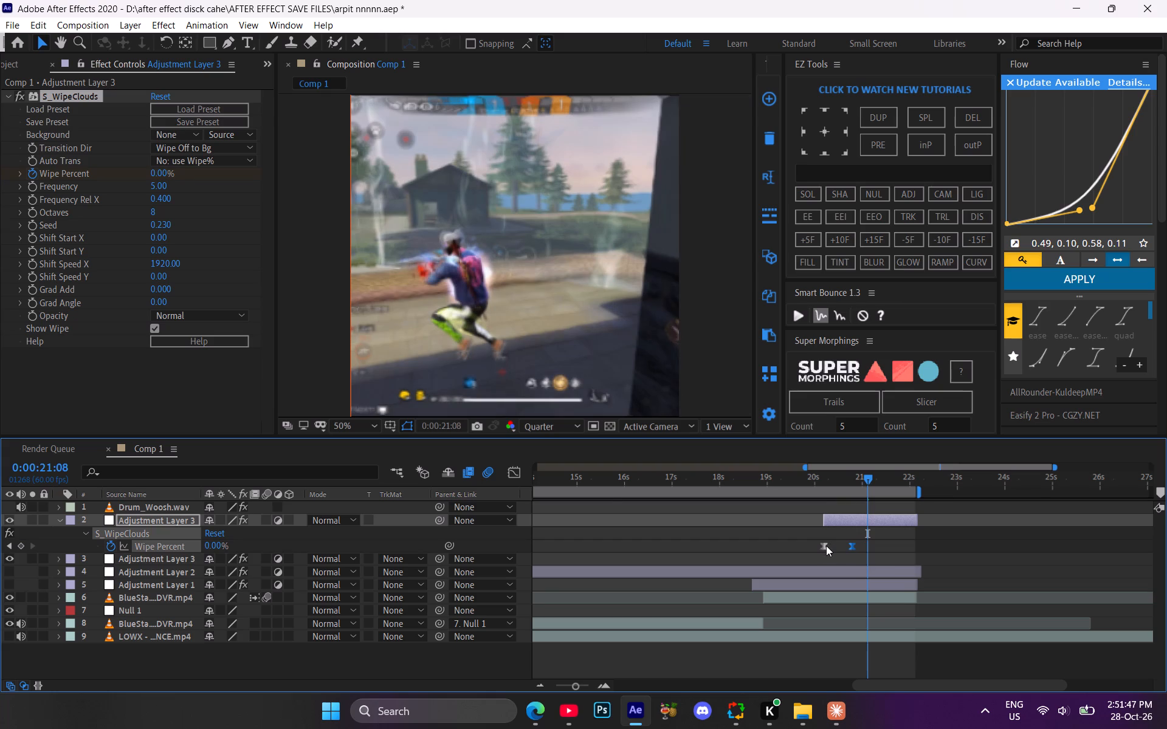
pyautogui.moveTo(824, 546); pyautogui.dragTo(914, 558)
# Easy-ease both Wipe Percent keyframes of the closing wipe and shape the value curve to start gently and rise steeply at the end.
pyautogui.moveTo(928, 539); pyautogui.dragTo(793, 559)
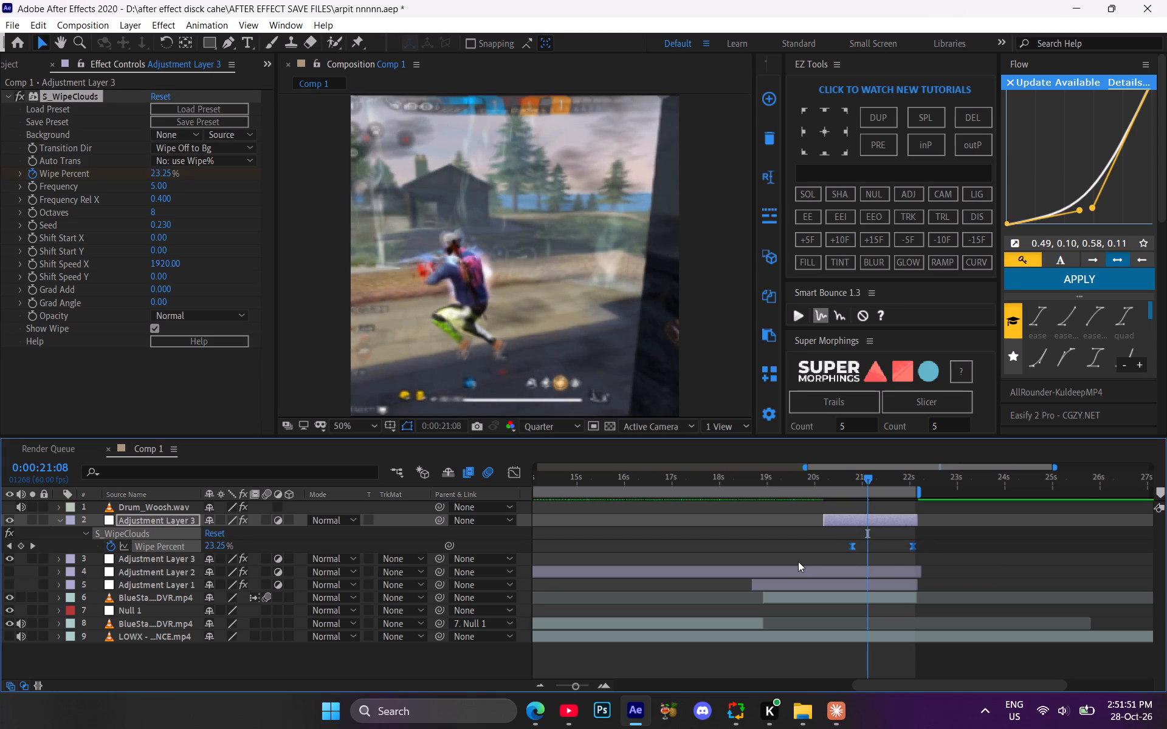
pyautogui.press('F9')
pyautogui.click(517, 467)
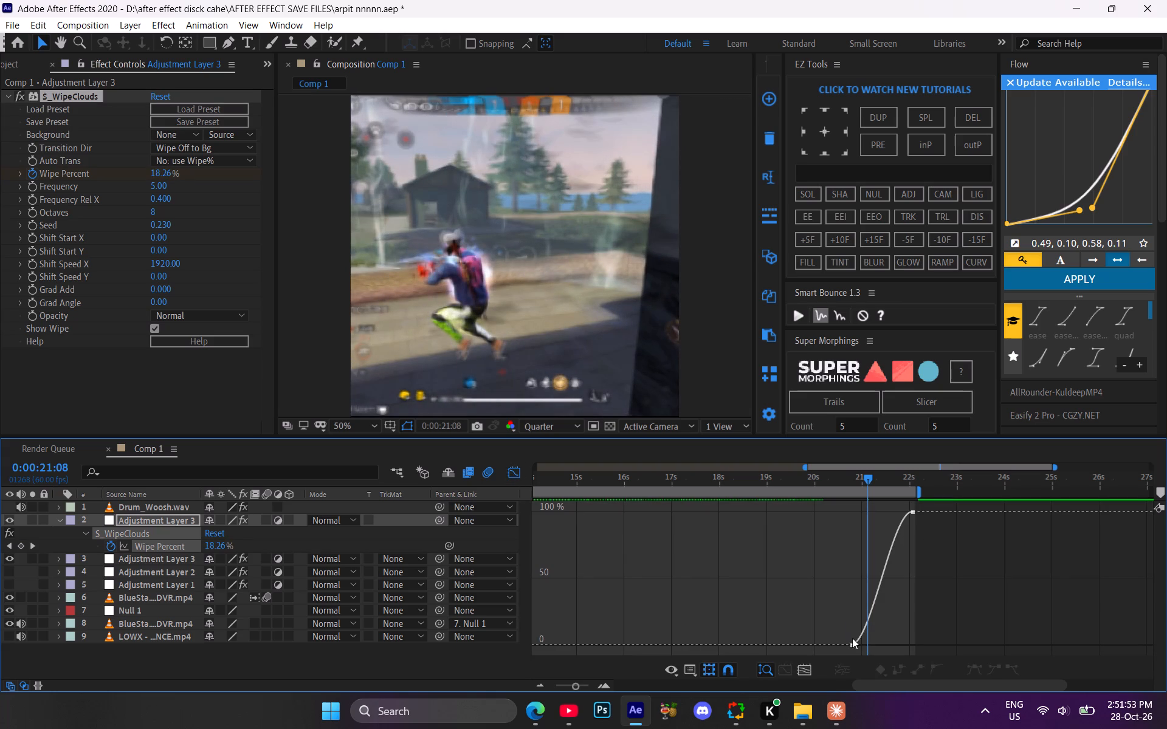
pyautogui.click(855, 642)
pyautogui.click(872, 644)
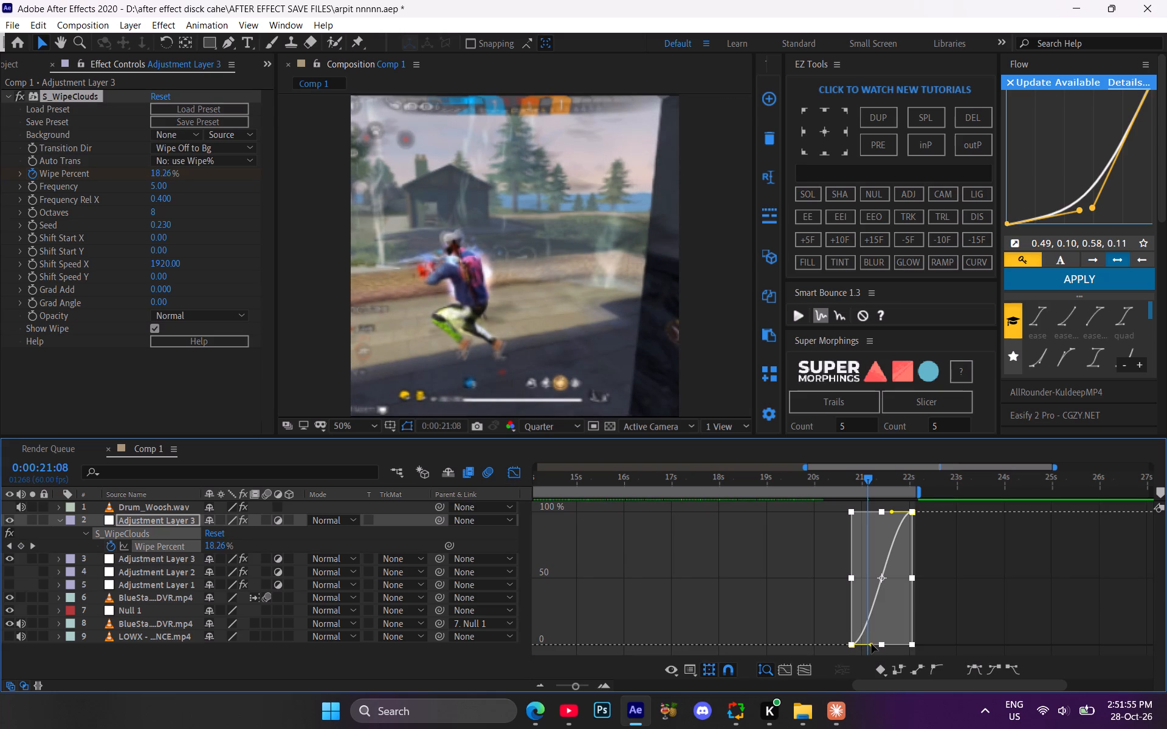
pyautogui.moveTo(872, 644); pyautogui.dragTo(859, 559)
pyautogui.moveTo(893, 513); pyautogui.dragTo(915, 590)
pyautogui.moveTo(867, 559); pyautogui.dragTo(898, 606)
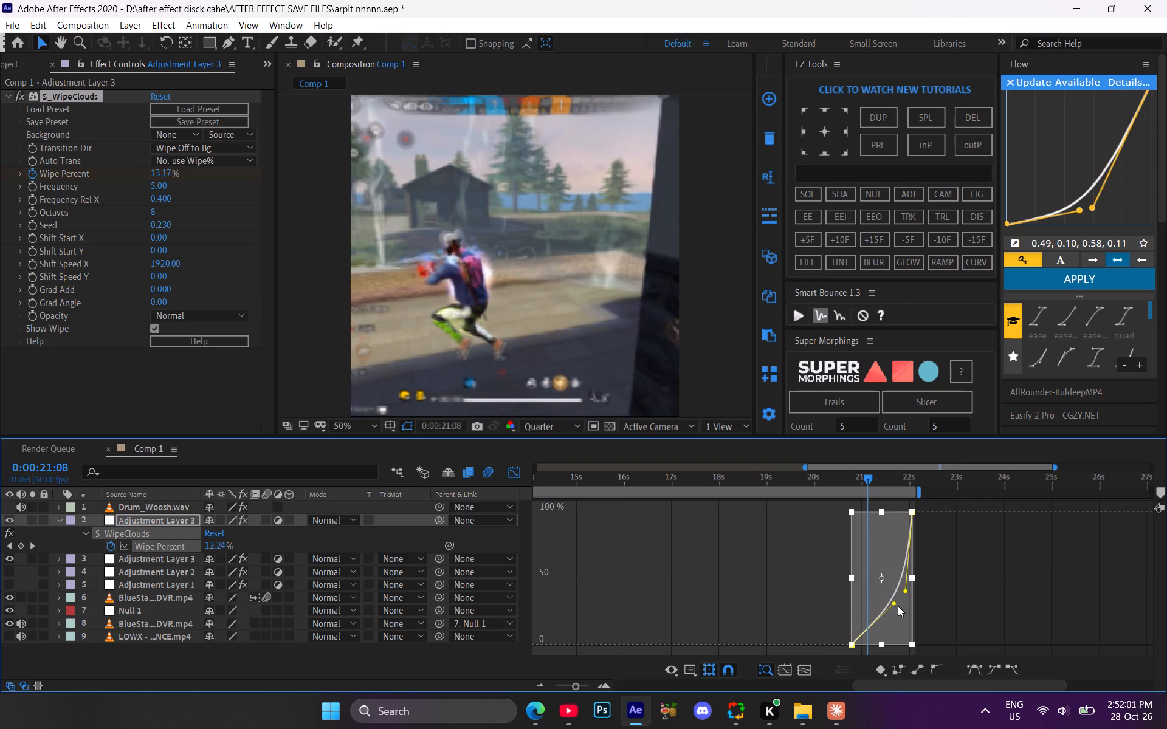
pyautogui.moveTo(898, 606); pyautogui.dragTo(898, 609)
pyautogui.moveTo(906, 589); pyautogui.dragTo(906, 597)
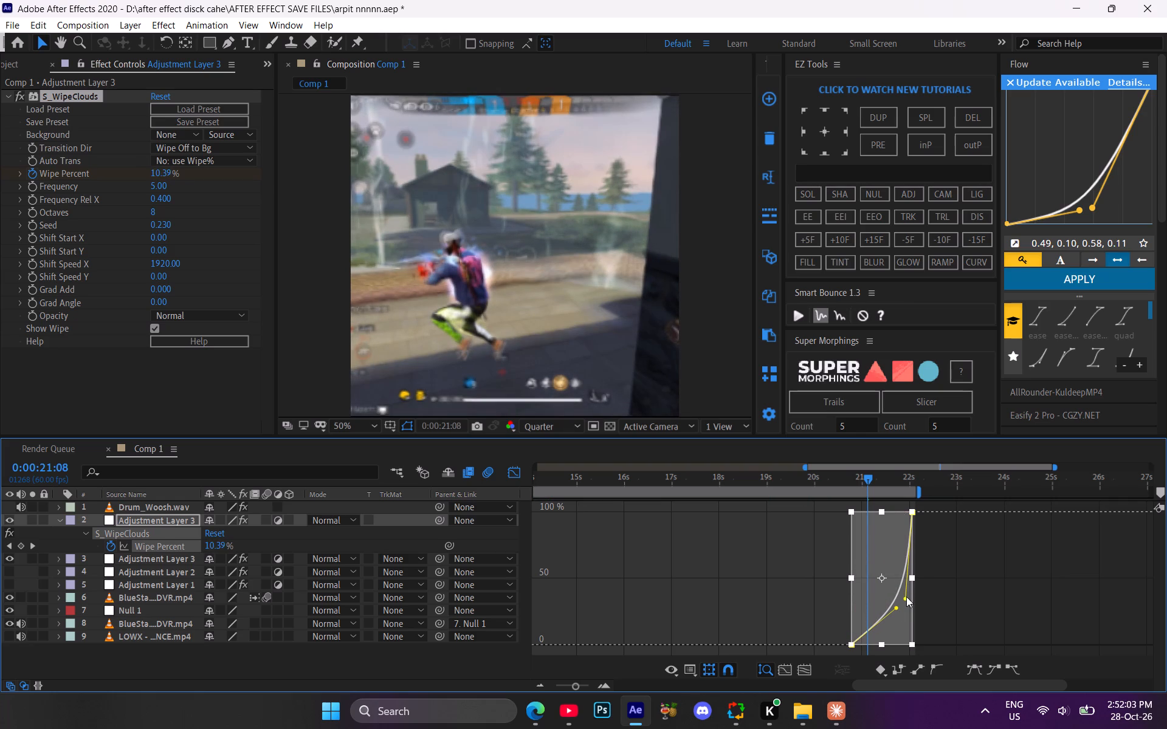
pyautogui.moveTo(906, 597); pyautogui.dragTo(906, 596)
pyautogui.click(511, 479)
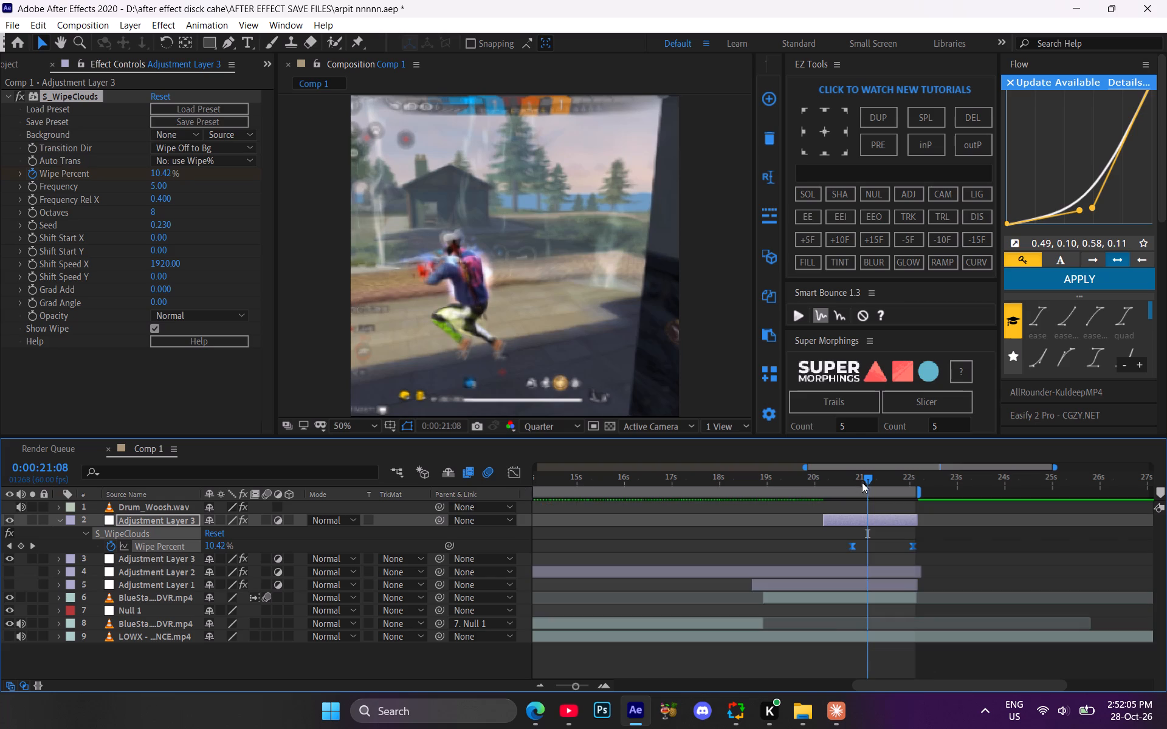
# Move the current time to 0:00:20:14 and preview the composition.
pyautogui.moveTo(870, 480); pyautogui.dragTo(827, 481)
pyautogui.press('space')
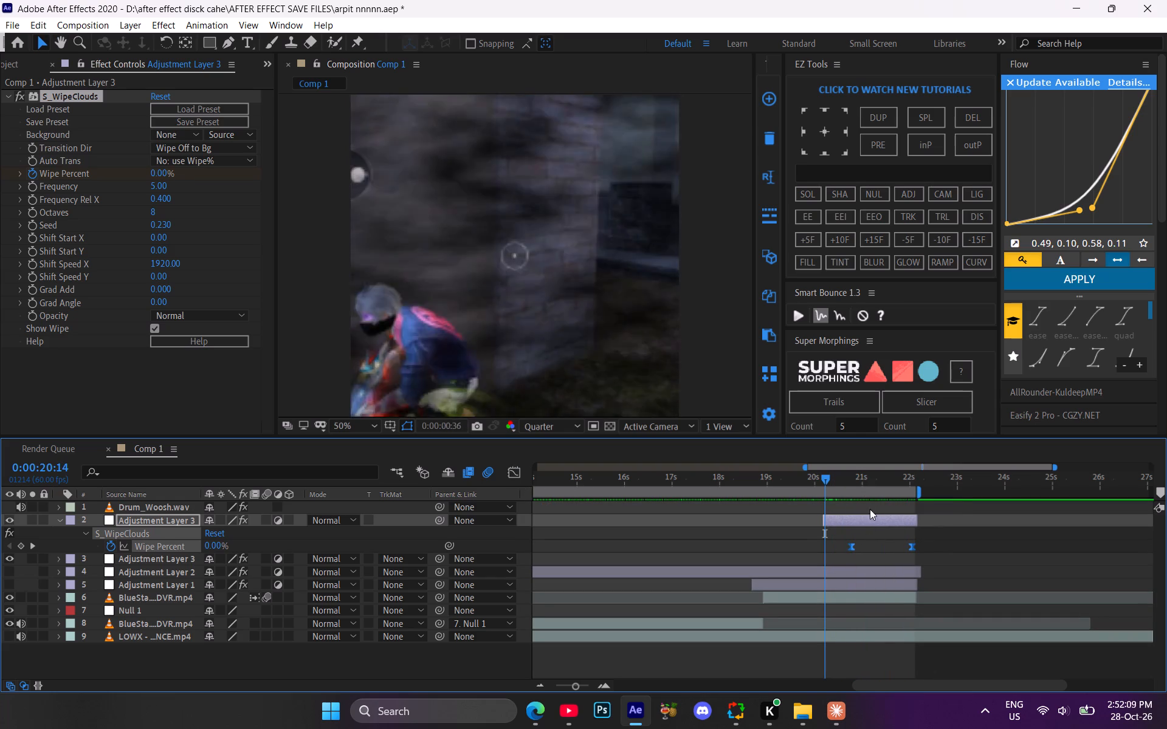
# Add a null object, split it at 0:00:20:41, and delete the part before that time.
pyautogui.doubleClick(847, 474)
pyautogui.click(848, 594)
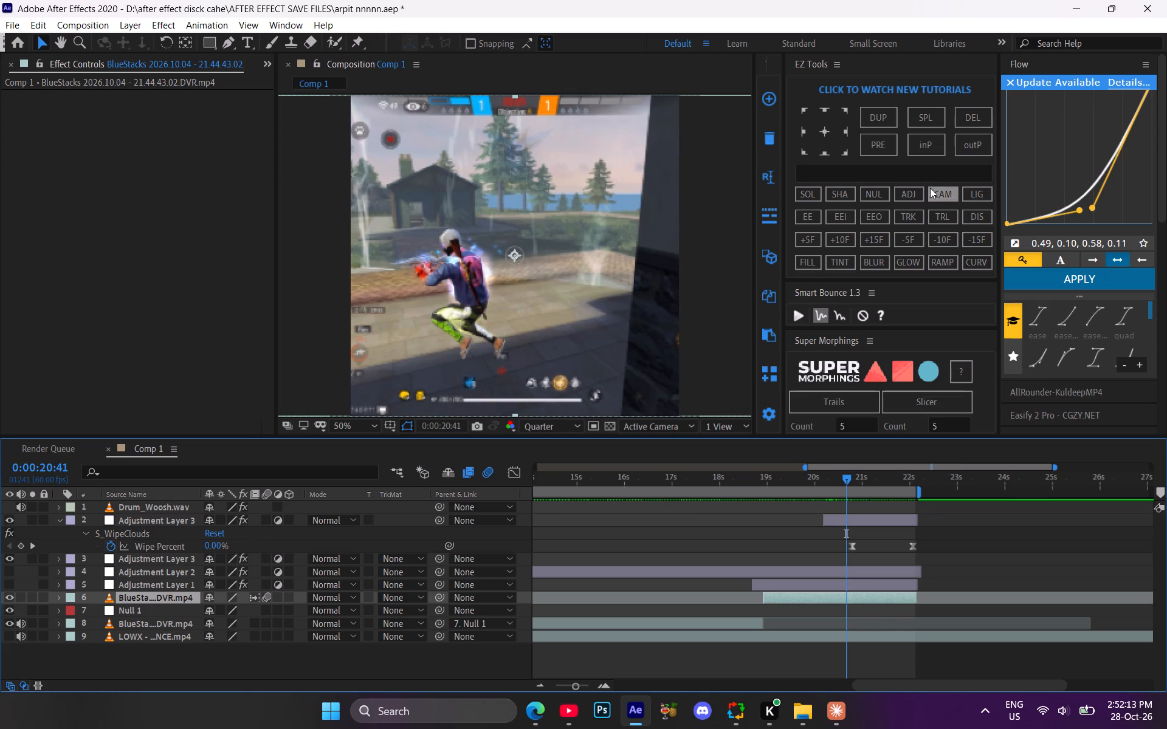
pyautogui.click(876, 190)
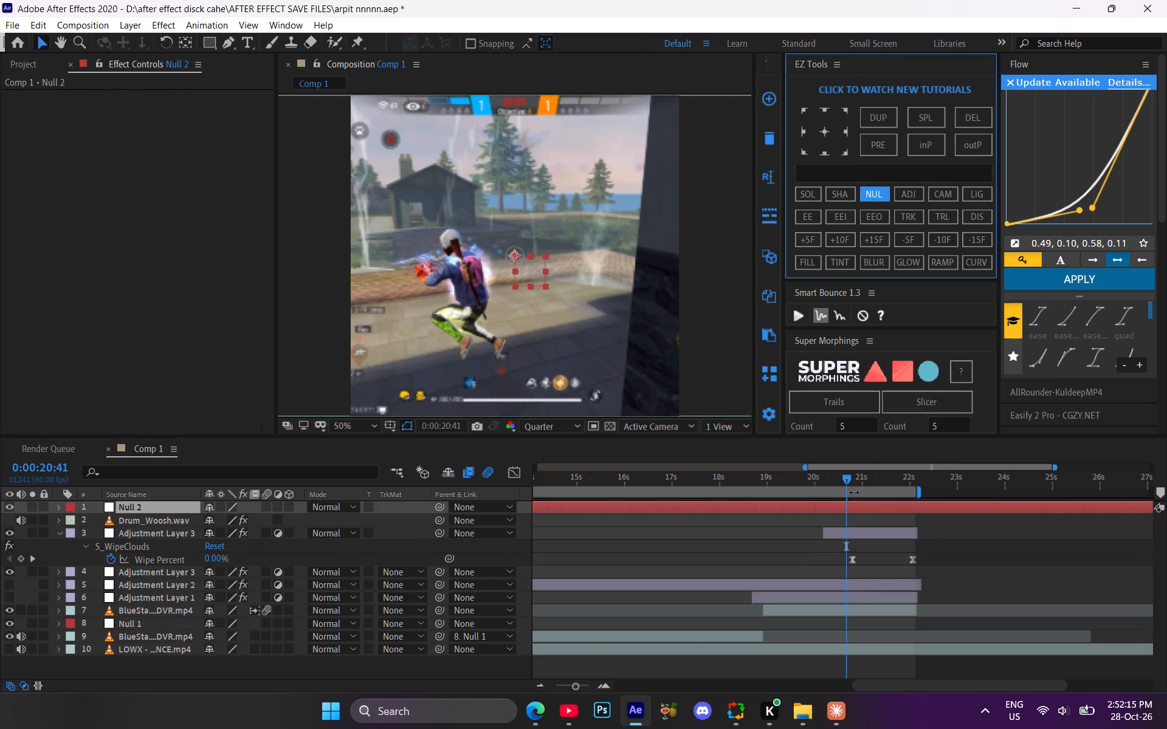
pyautogui.hotkey('ctrl', 'shift', 'd')
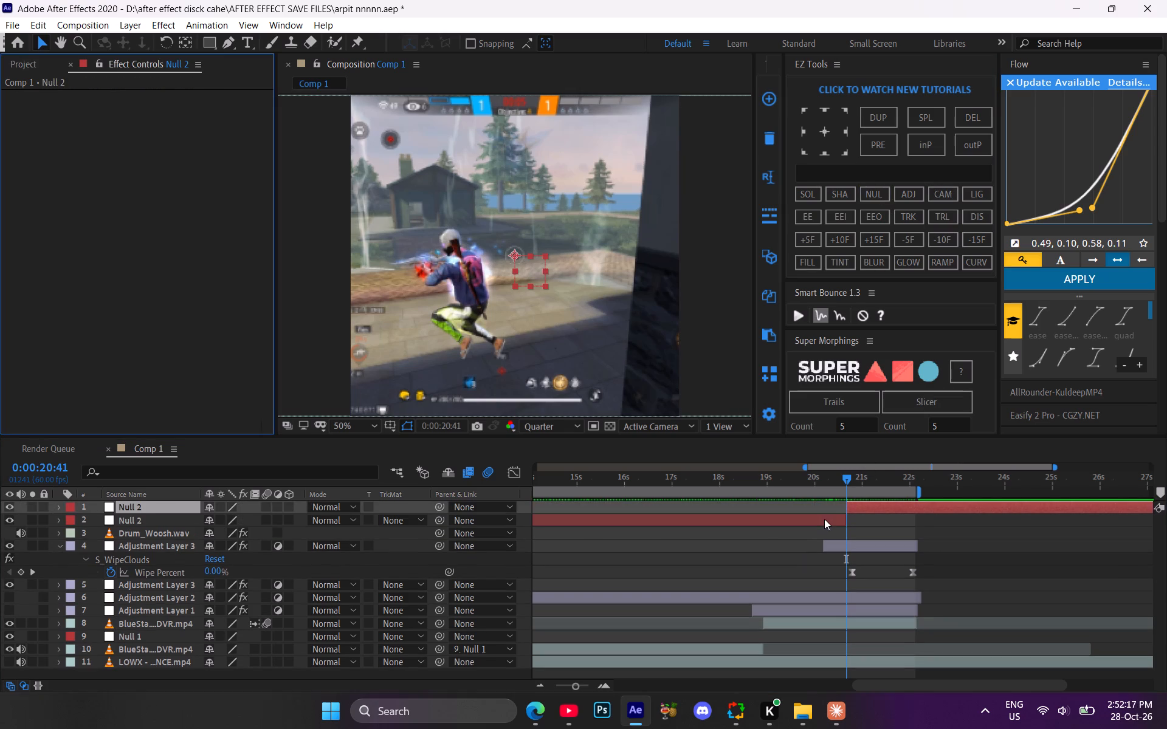
pyautogui.click(824, 522)
pyautogui.press('Delete')
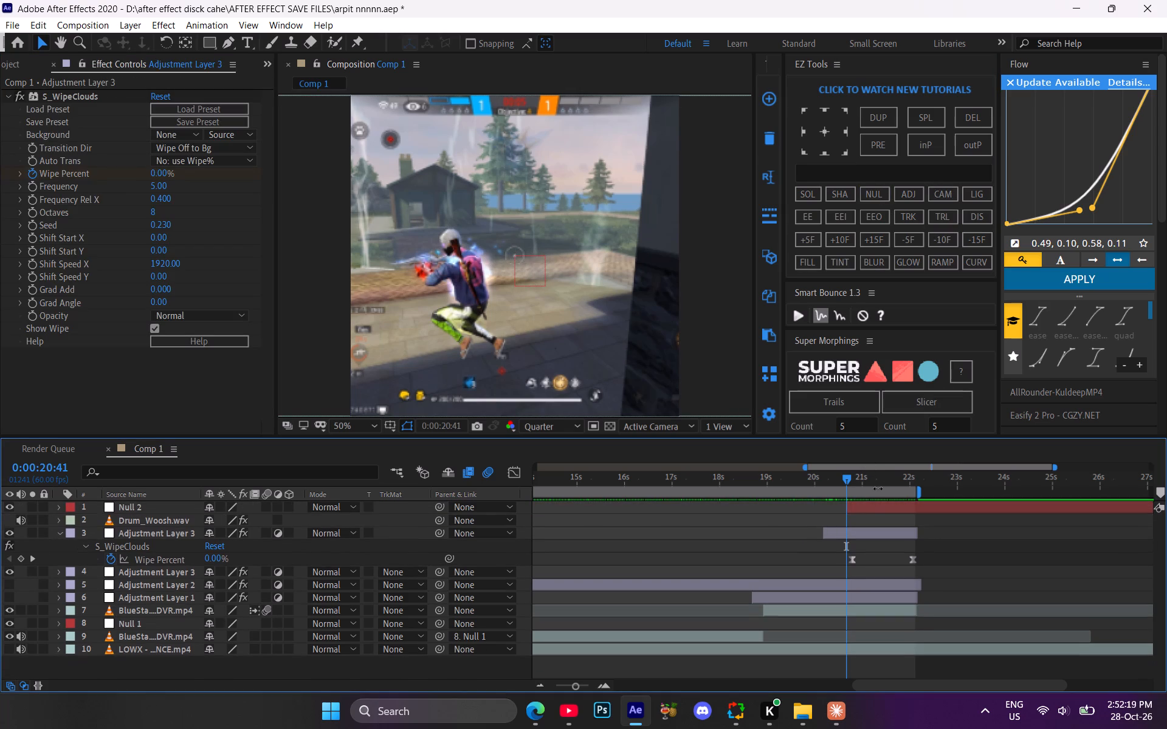
# Split the new null layer at 0:00:22:08 and delete the part after that time.
pyautogui.click(900, 476)
pyautogui.moveTo(906, 476); pyautogui.dragTo(915, 478)
pyautogui.click(913, 508)
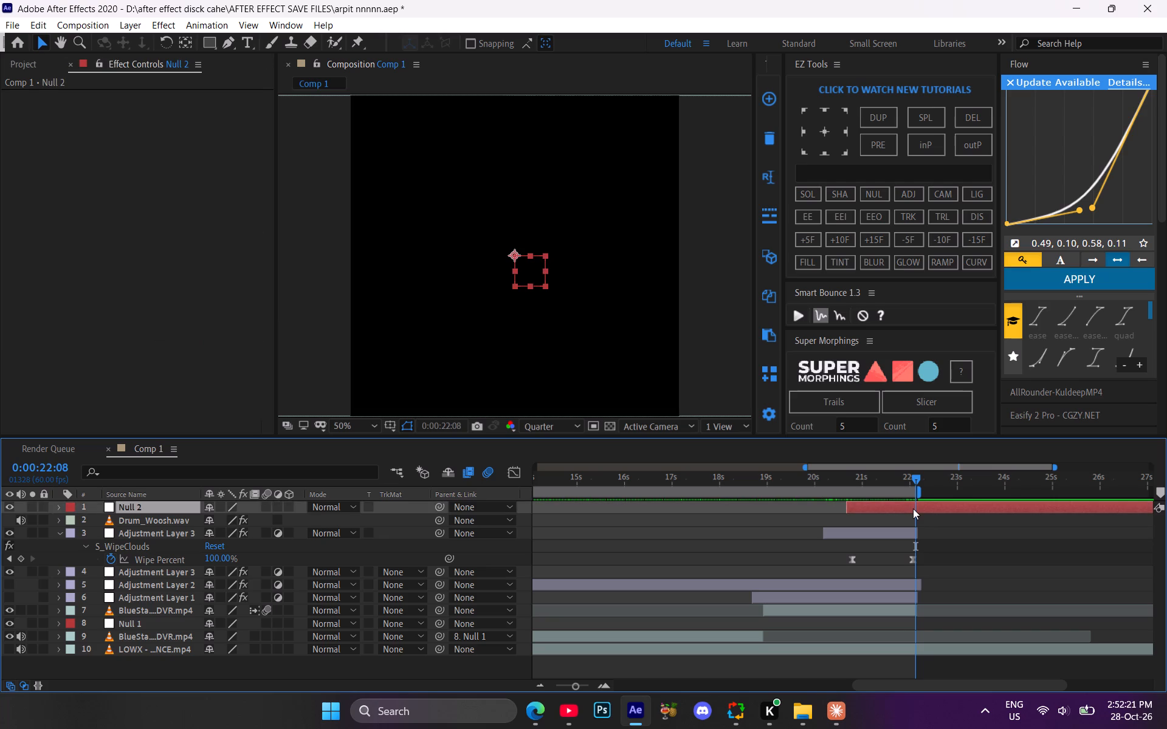
pyautogui.hotkey('ctrl', 'shift', 'd')
pyautogui.press('Delete')
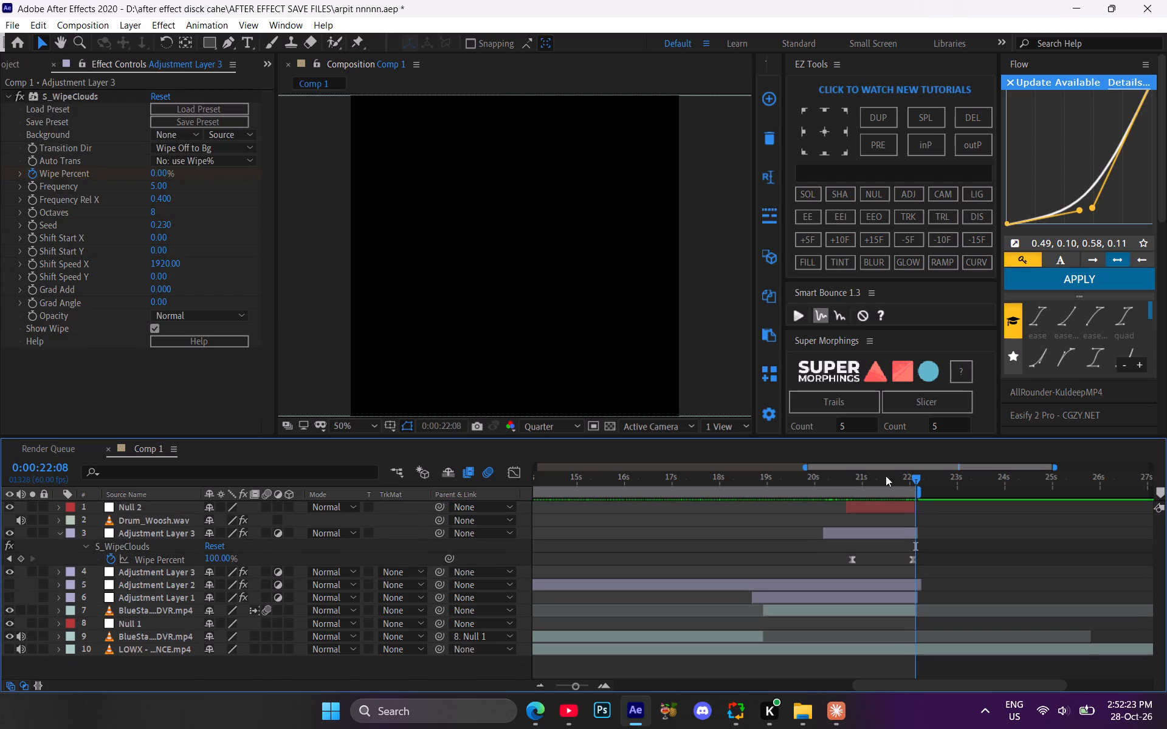
# Move Null 2 directly below Adjustment Layer 1 and parent the ending BlueStacks clip to it.
pyautogui.moveTo(129, 504); pyautogui.dragTo(140, 593)
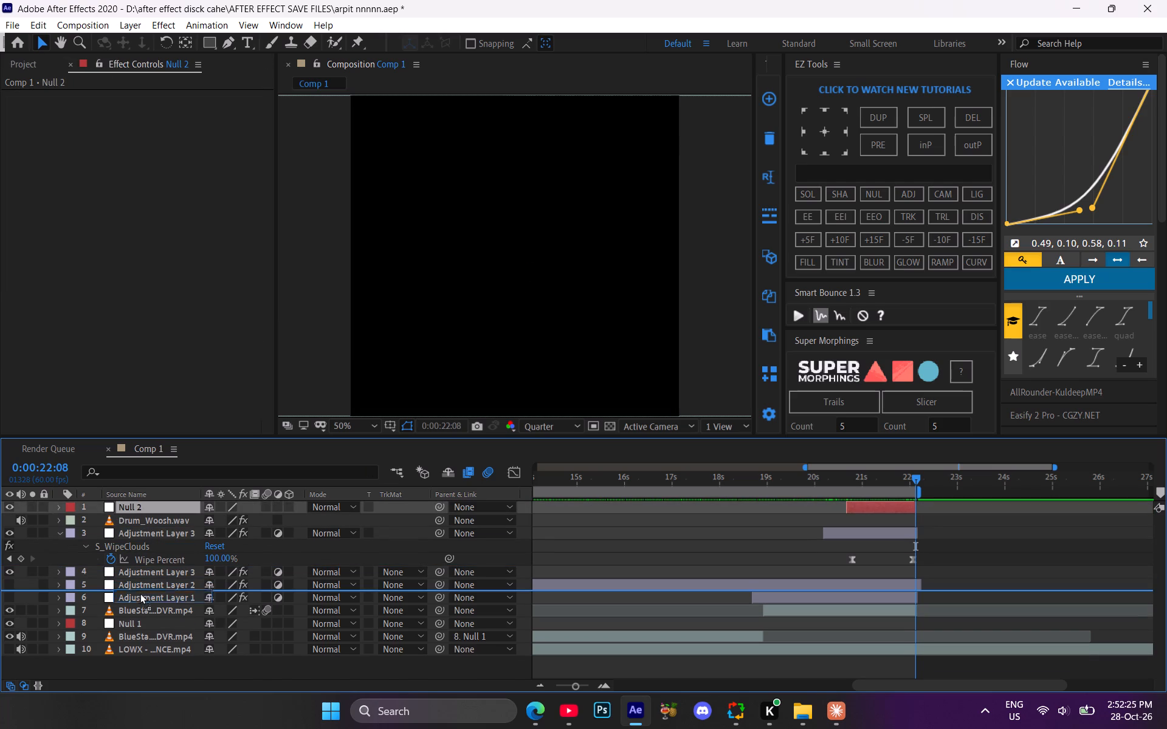
pyautogui.moveTo(140, 593); pyautogui.dragTo(140, 600)
pyautogui.click(63, 524)
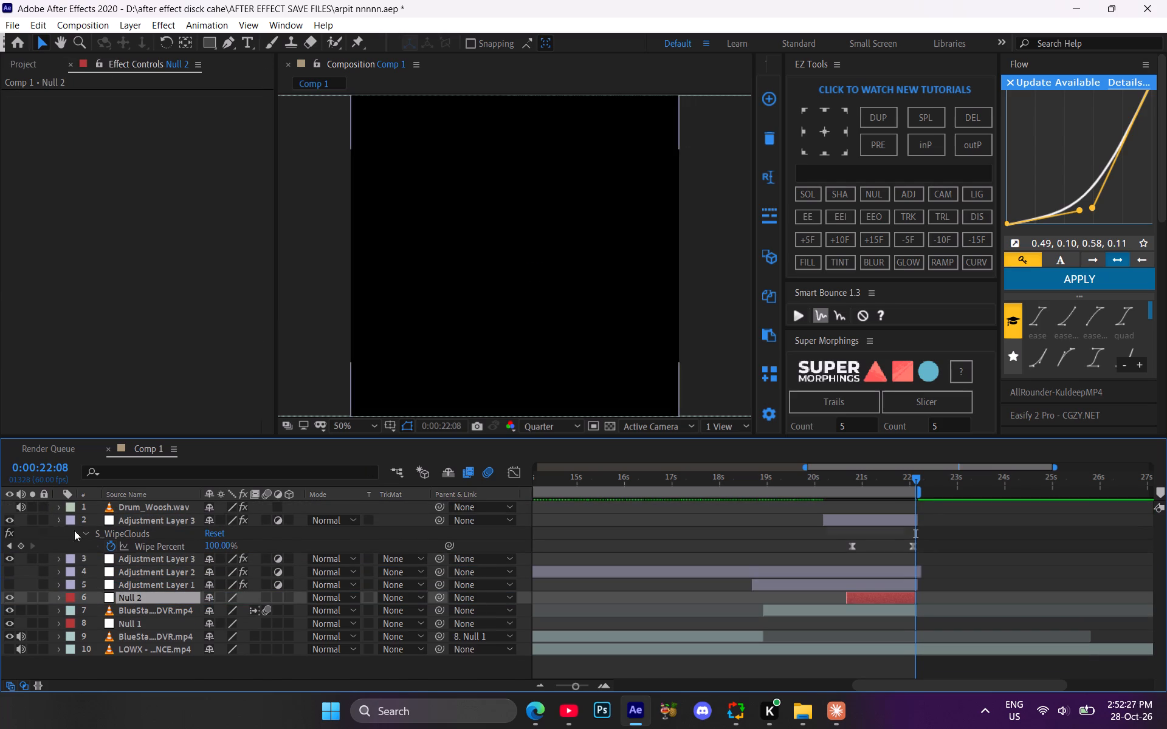
pyautogui.moveTo(439, 585); pyautogui.dragTo(153, 575)
# Keyframe Null 2's Scale at 100% at 0:00:21:00 and 500% at 0:00:22:01.
pyautogui.moveTo(875, 477); pyautogui.dragTo(870, 478)
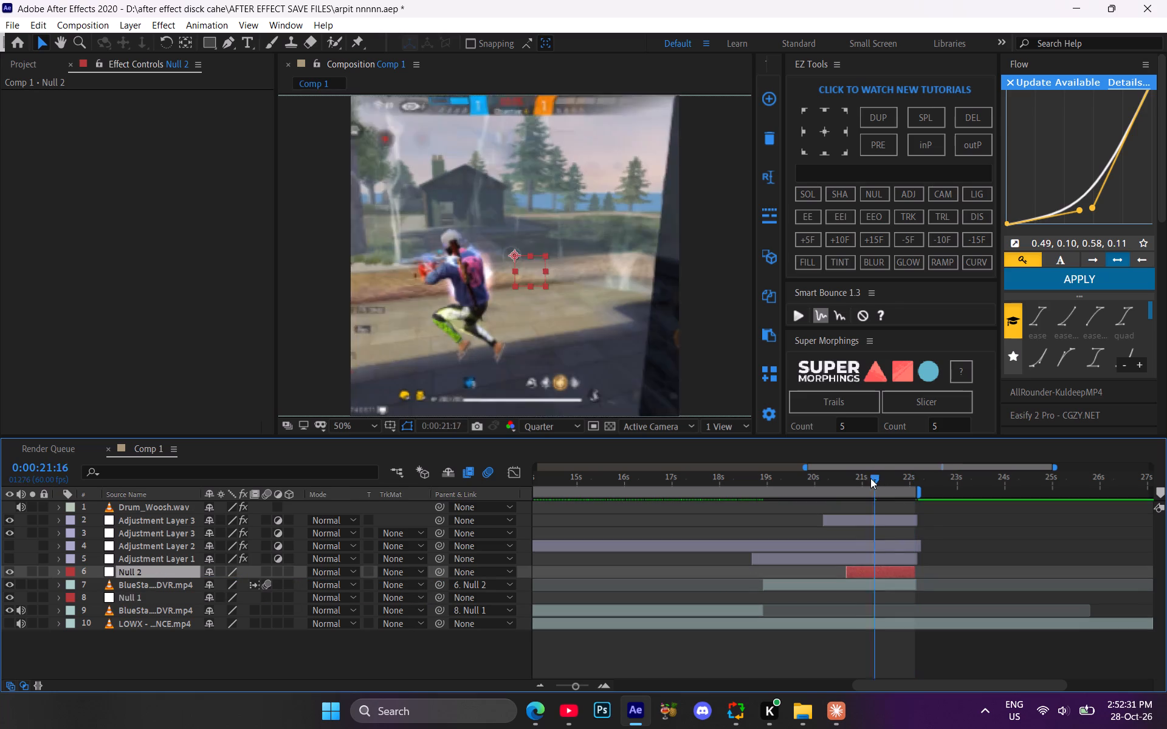
pyautogui.moveTo(870, 478); pyautogui.dragTo(862, 479)
pyautogui.click(863, 574)
pyautogui.press('s')
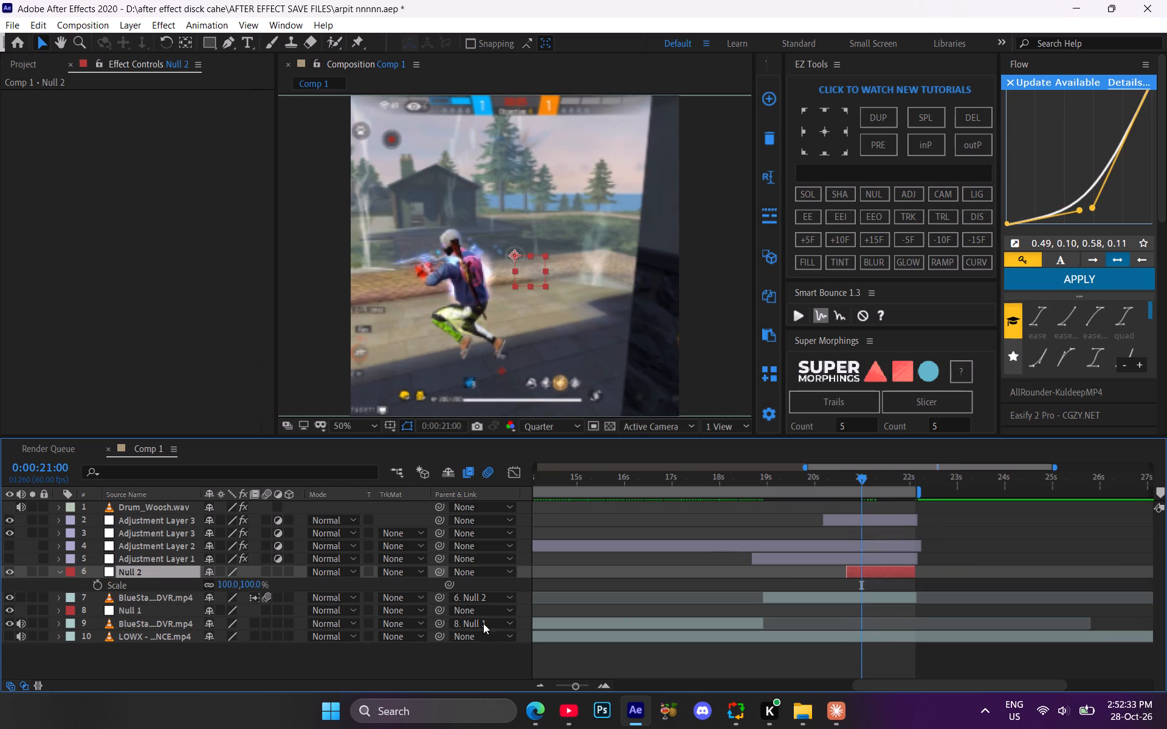
pyautogui.click(99, 586)
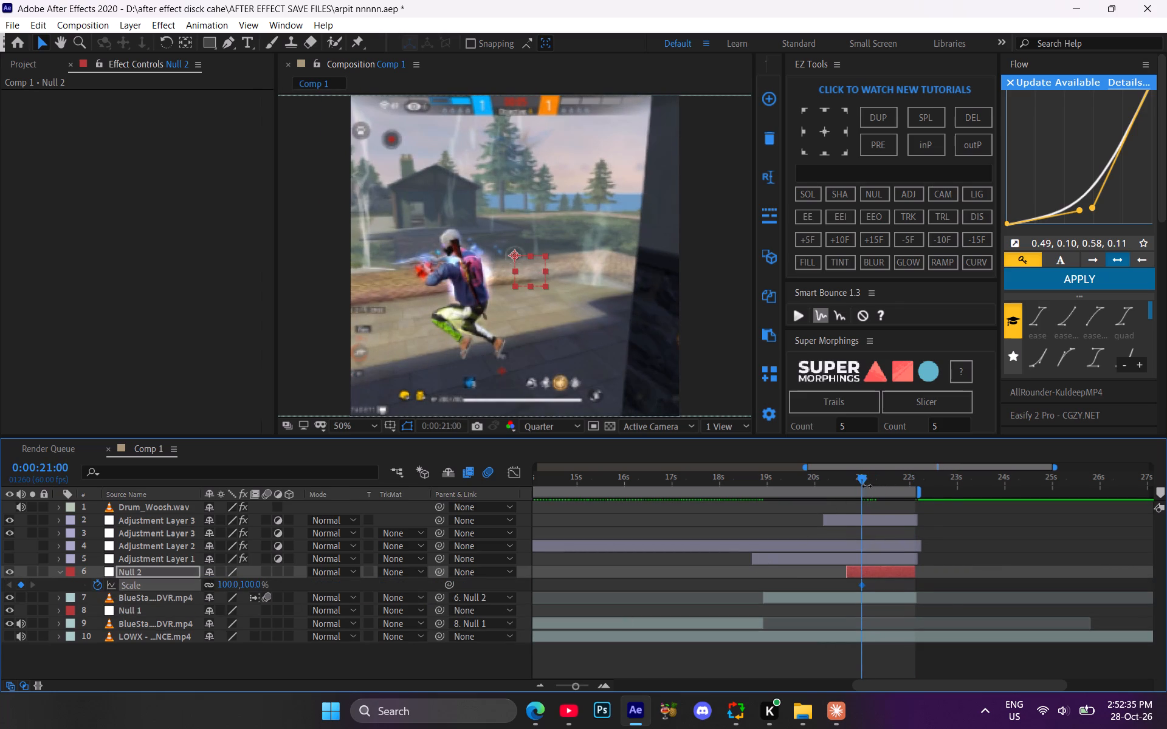
pyautogui.moveTo(867, 486); pyautogui.dragTo(821, 501)
pyautogui.moveTo(859, 482); pyautogui.dragTo(898, 488)
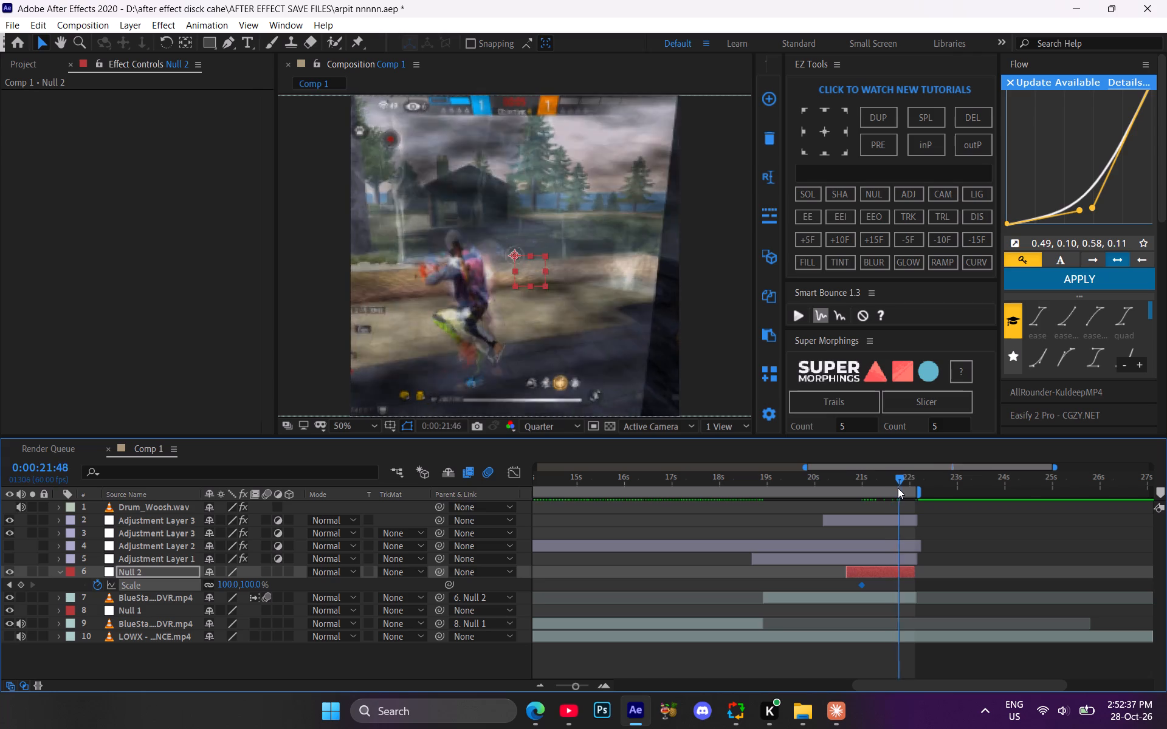
pyautogui.moveTo(898, 488); pyautogui.dragTo(907, 490)
pyautogui.click(246, 584)
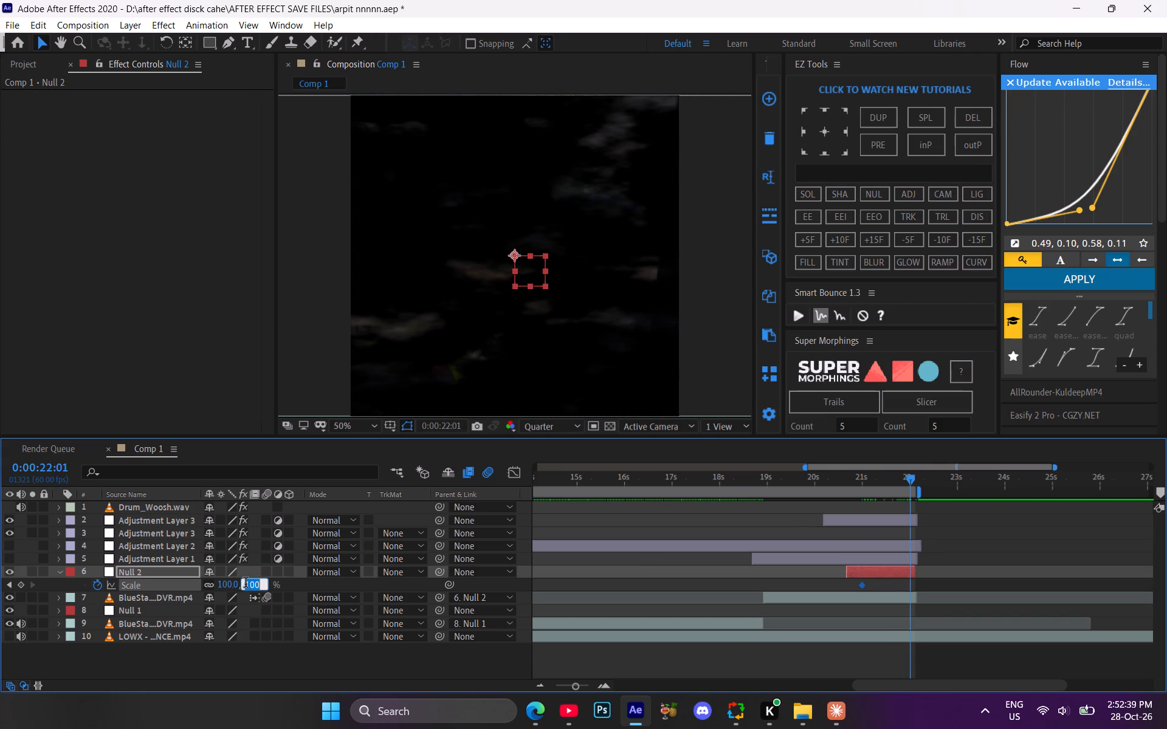
pyautogui.write('500')
pyautogui.press('Return')
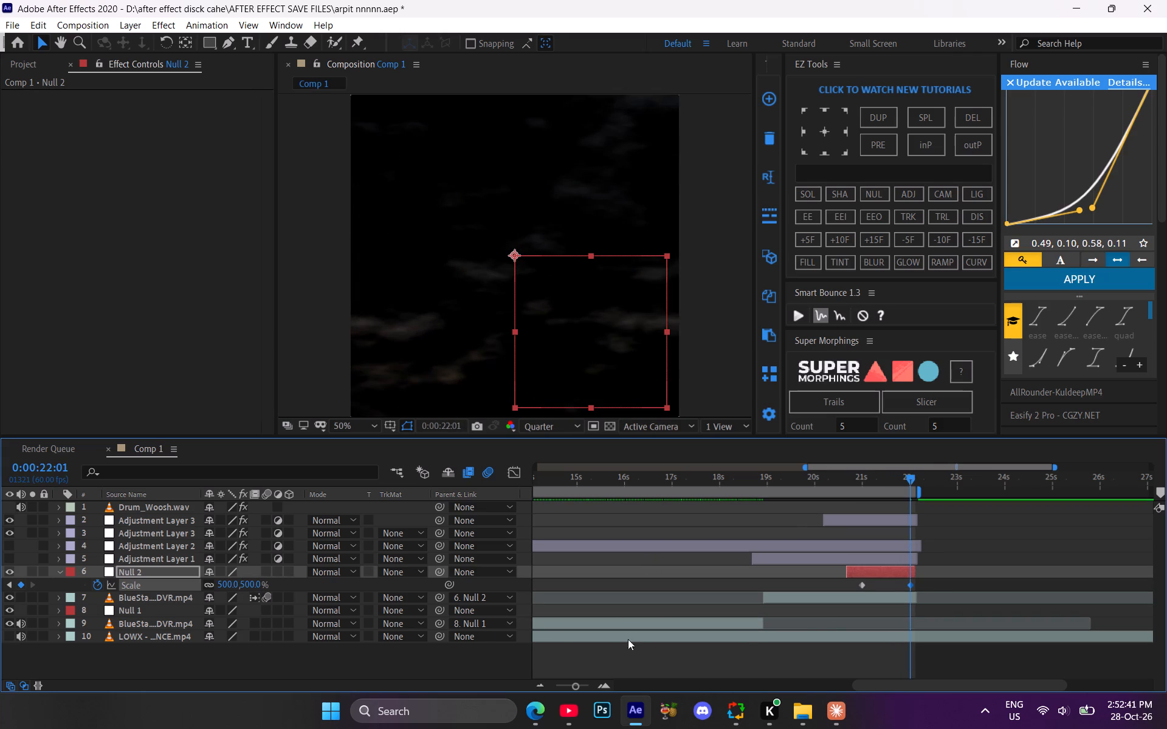
# Easy-ease both Scale keyframes of Null 2, shape the value curve from a gentle start to a steep rise, and preview the ending zoom.
pyautogui.moveTo(935, 580); pyautogui.dragTo(794, 593)
pyautogui.press('F9')
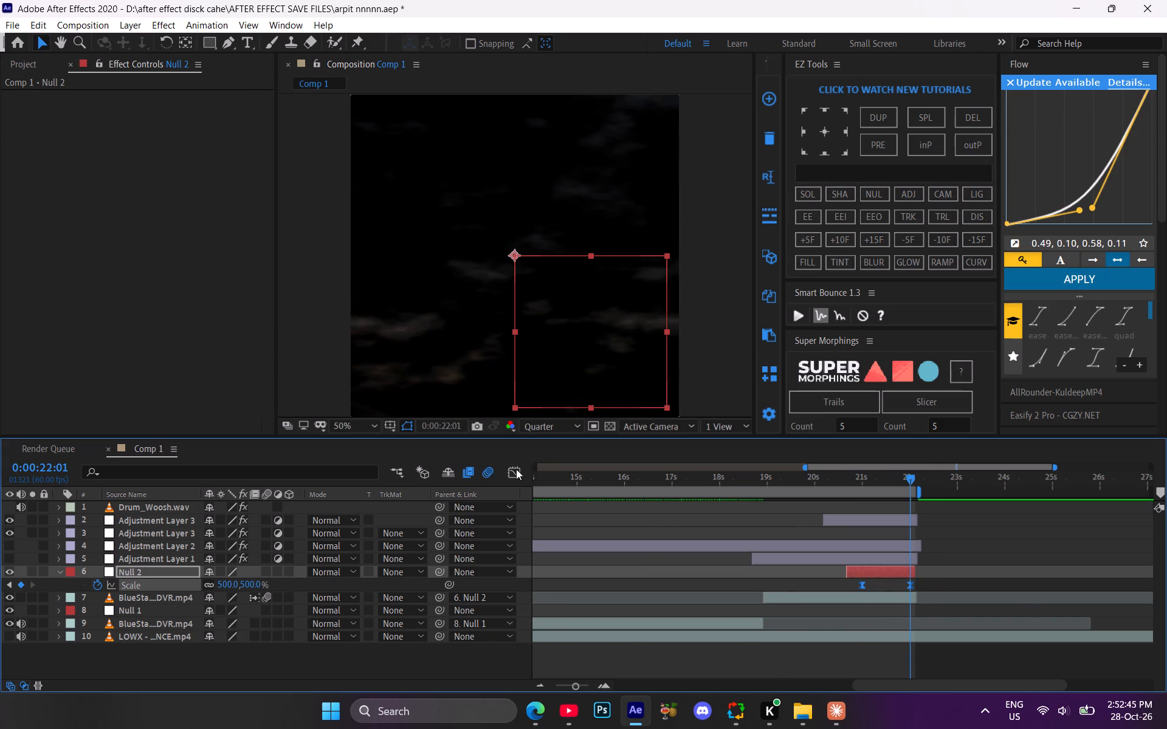
pyautogui.click(515, 470)
pyautogui.click(862, 646)
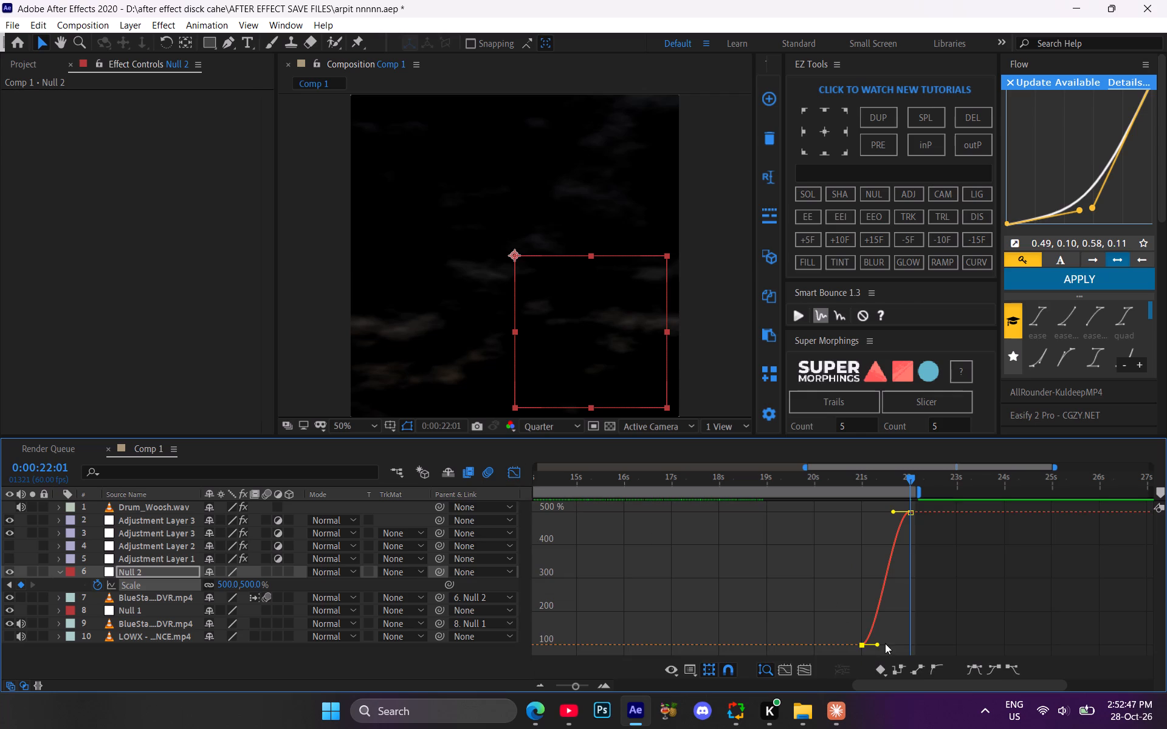
pyautogui.moveTo(878, 644); pyautogui.dragTo(901, 634)
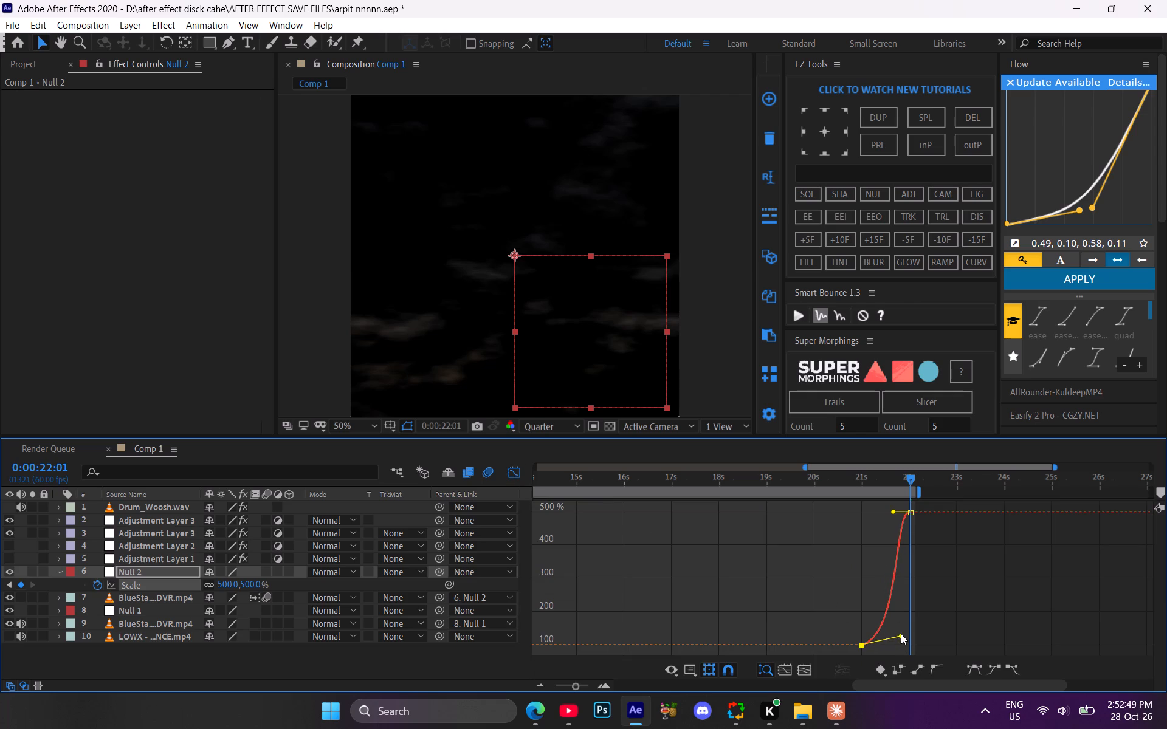
pyautogui.moveTo(901, 634); pyautogui.dragTo(901, 631)
pyautogui.moveTo(893, 512); pyautogui.dragTo(917, 622)
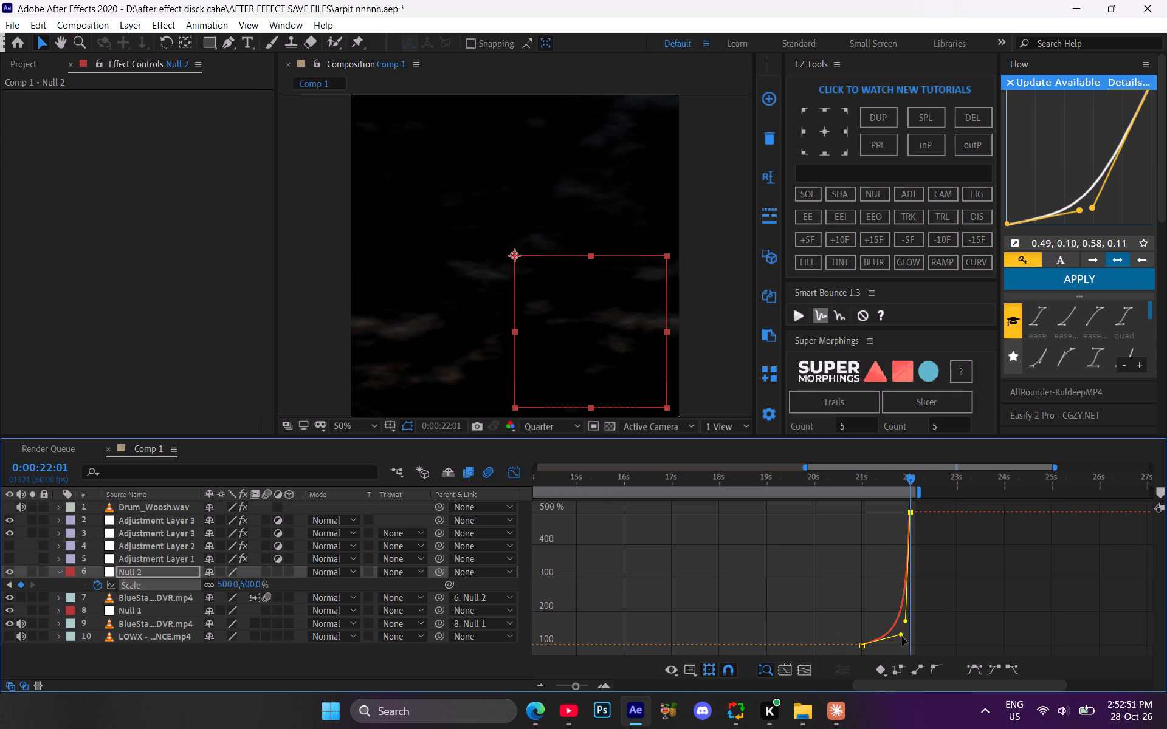
pyautogui.moveTo(902, 635); pyautogui.dragTo(884, 638)
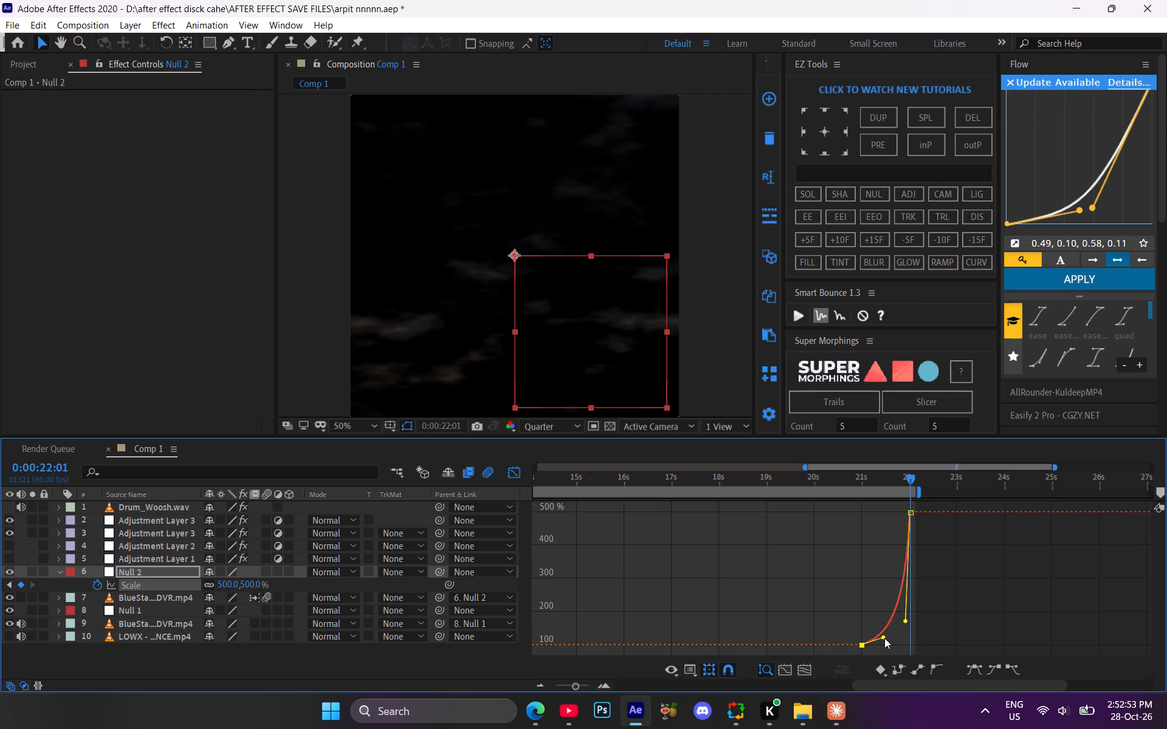
pyautogui.moveTo(884, 638); pyautogui.dragTo(885, 637)
pyautogui.moveTo(906, 623); pyautogui.dragTo(893, 628)
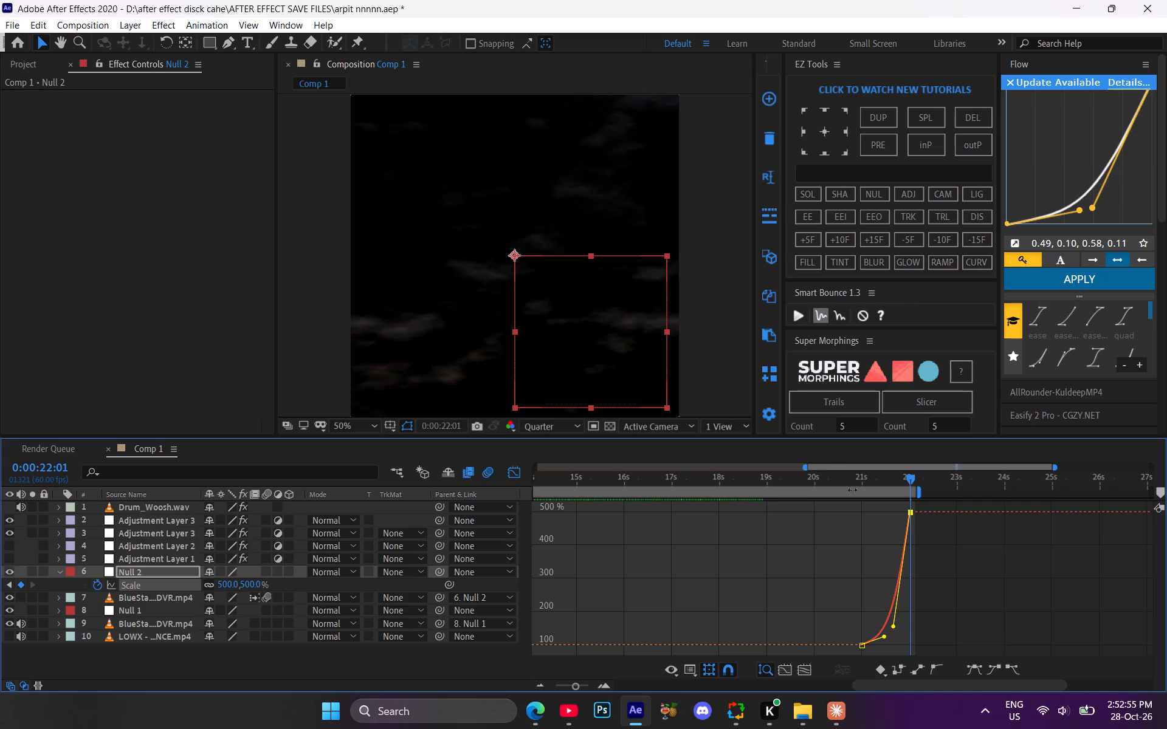
pyautogui.moveTo(852, 477); pyautogui.dragTo(841, 477)
pyautogui.press('space')
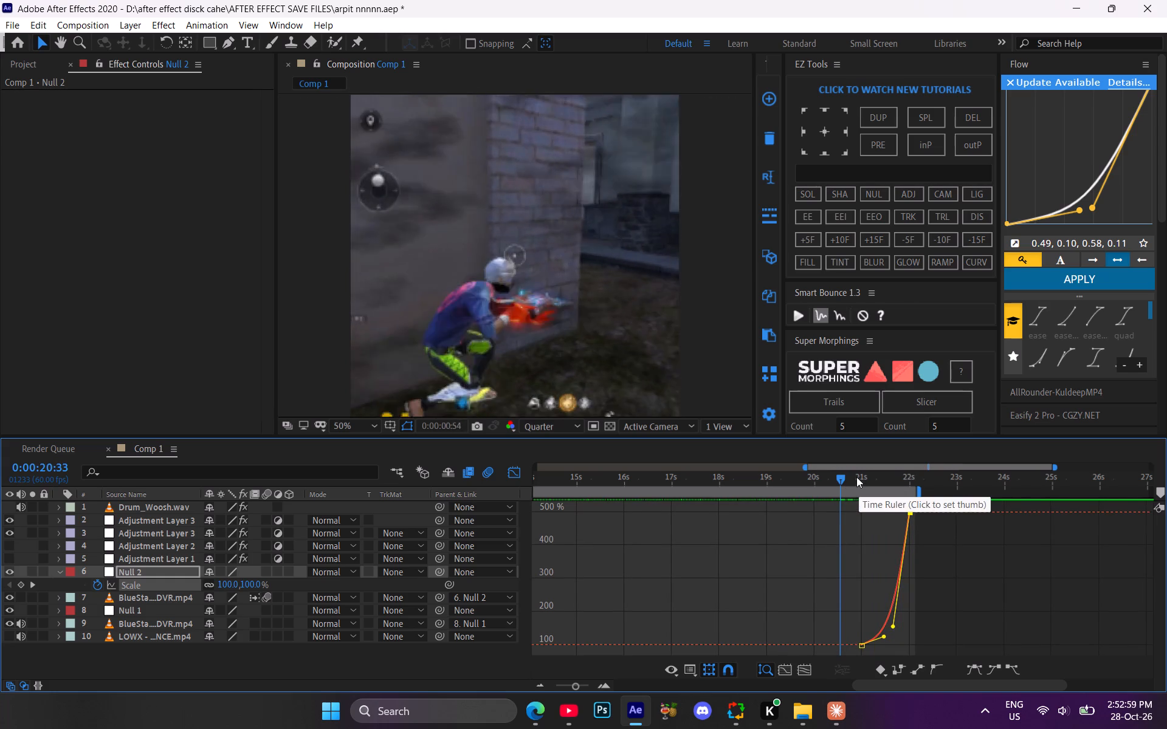
# Reshape Null 2's Scale curve to stay low longer and rise more sharply near 22 s, preview it, and close the graph view.
pyautogui.moveTo(848, 474); pyautogui.dragTo(854, 475)
pyautogui.moveTo(887, 640); pyautogui.dragTo(897, 643)
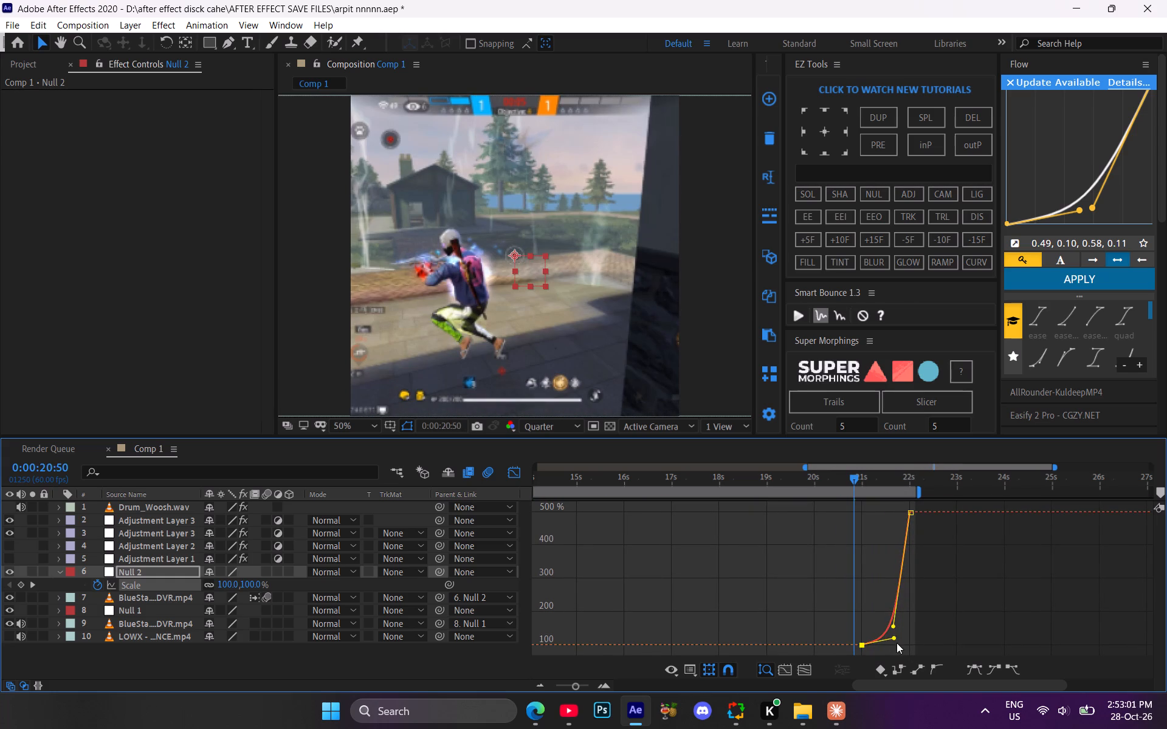
pyautogui.moveTo(897, 643); pyautogui.dragTo(898, 643)
pyautogui.moveTo(896, 629); pyautogui.dragTo(904, 634)
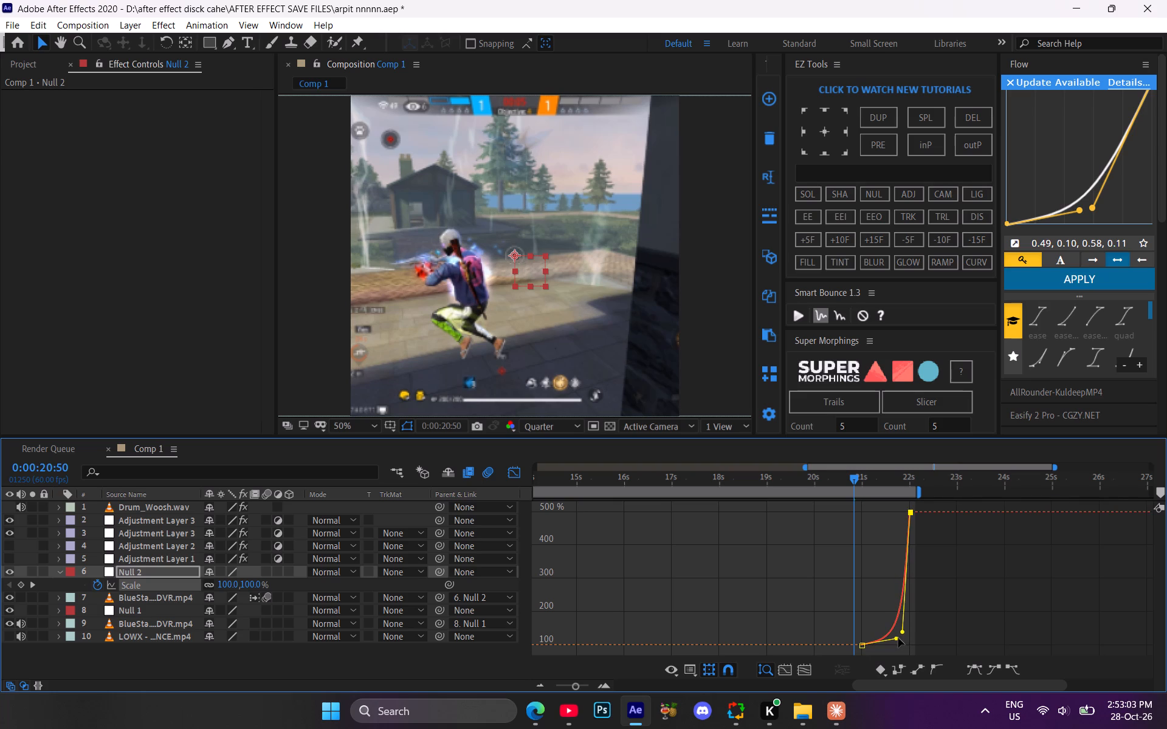
pyautogui.click(897, 641)
pyautogui.moveTo(901, 635); pyautogui.dragTo(906, 623)
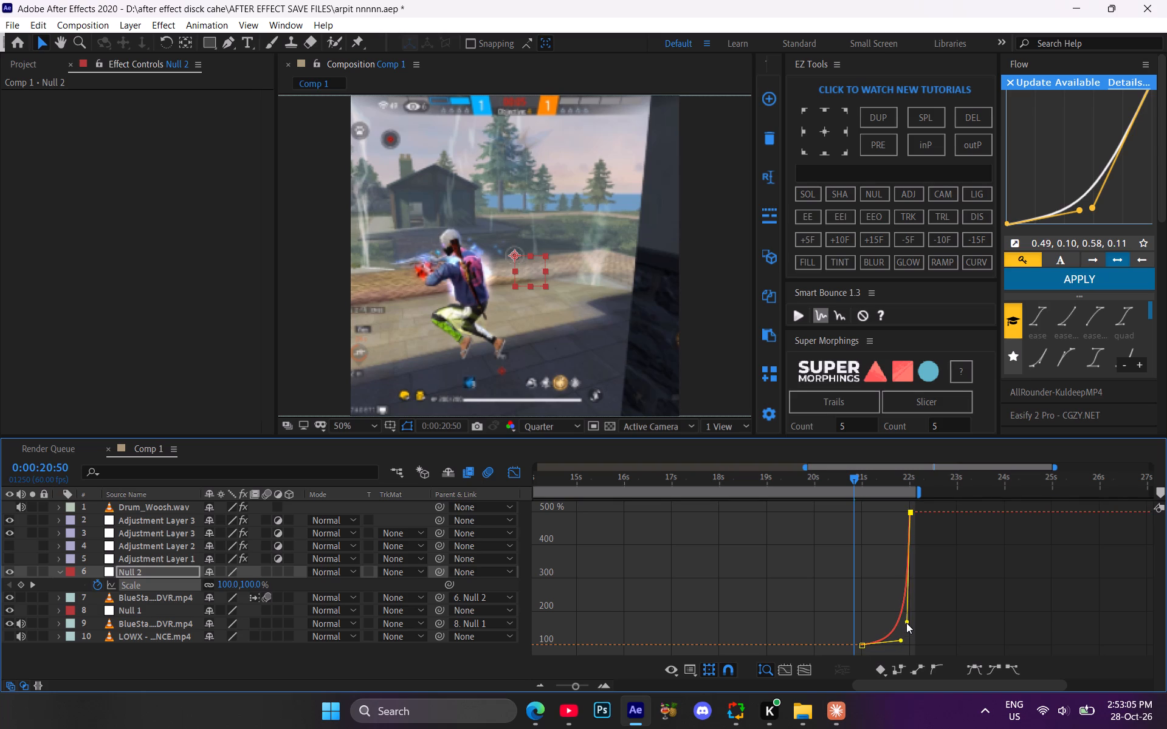
pyautogui.moveTo(906, 623); pyautogui.dragTo(905, 623)
pyautogui.moveTo(901, 640); pyautogui.dragTo(901, 634)
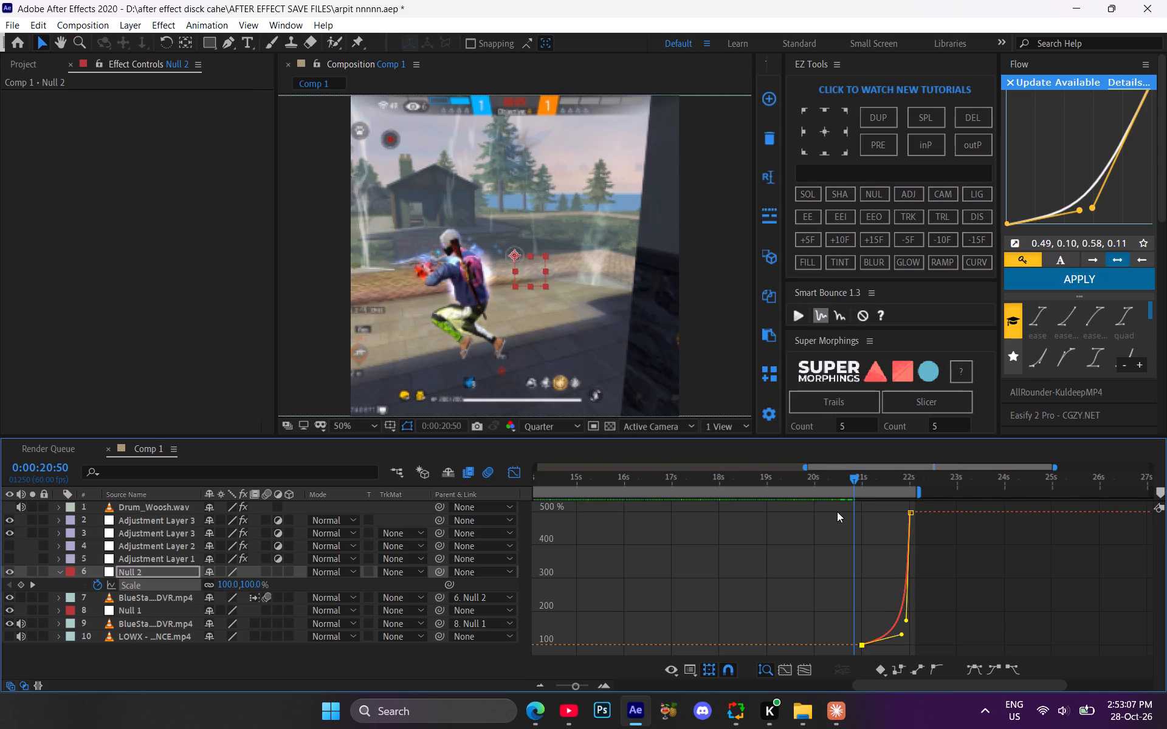
pyautogui.press('space')
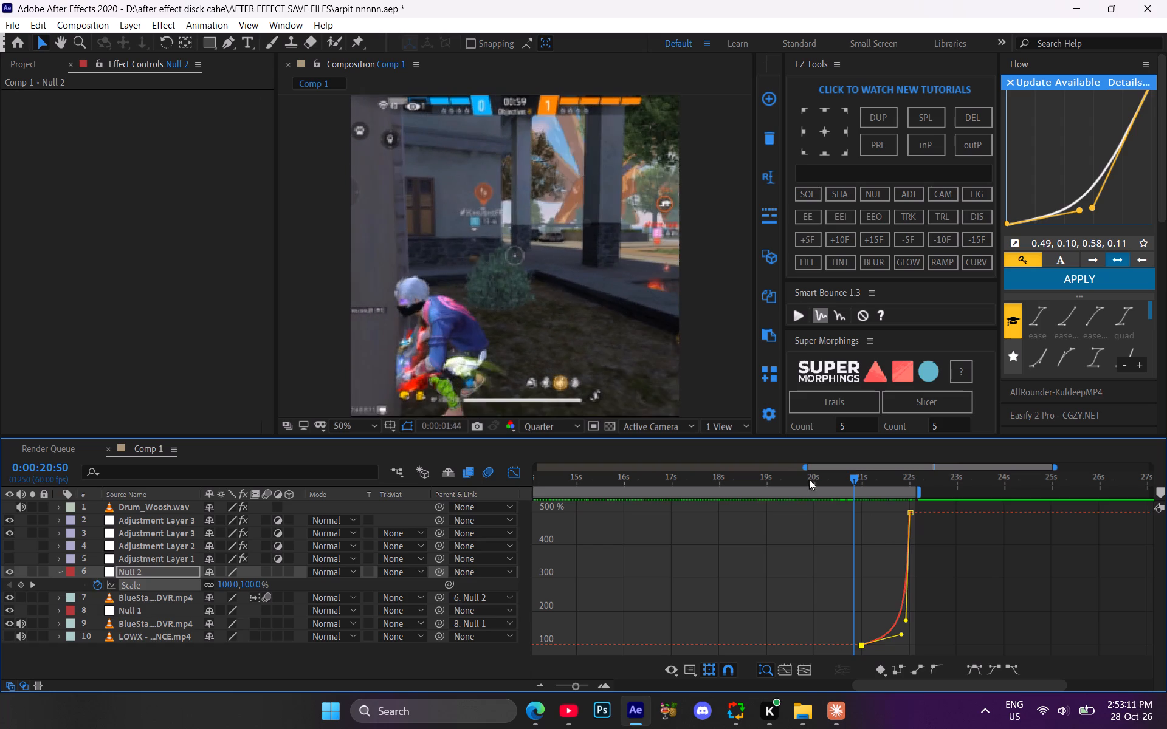
pyautogui.click(525, 471)
pyautogui.click(512, 475)
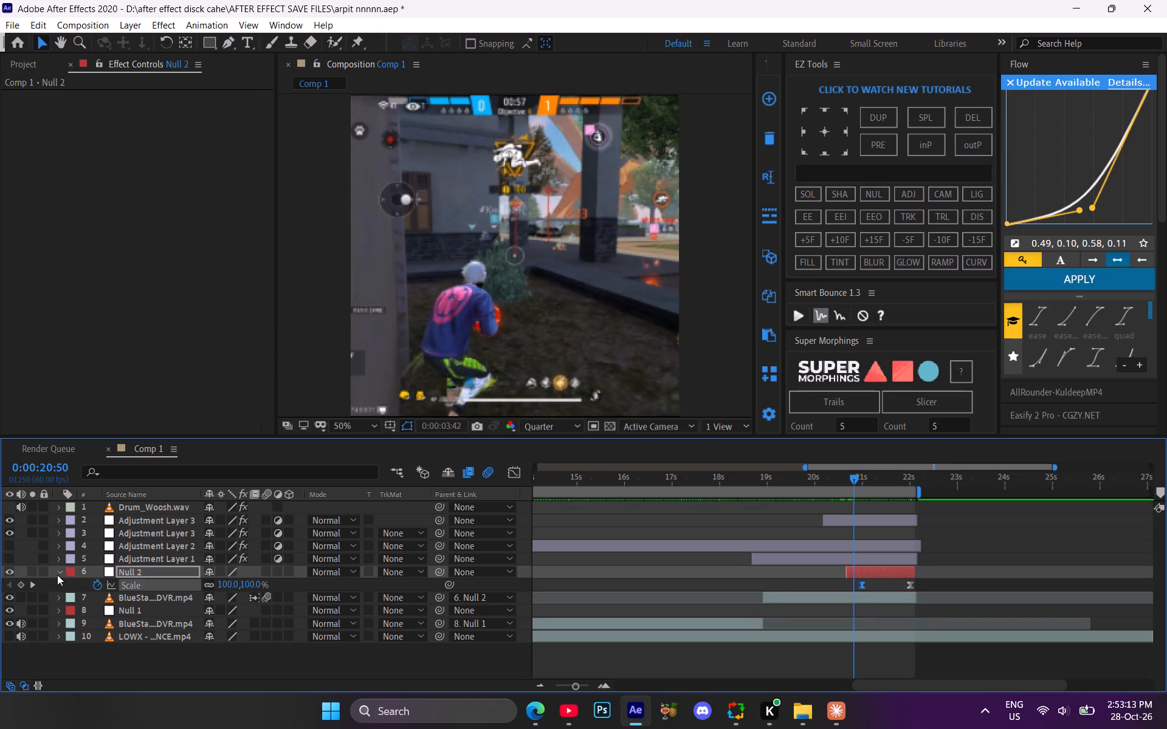
pyautogui.click(58, 572)
# At 0:00:18:44, briefly show Adjustment Layer 2 and hide it again, and make Adjustment Layer 1 visible.
pyautogui.moveTo(788, 471); pyautogui.dragTo(758, 471)
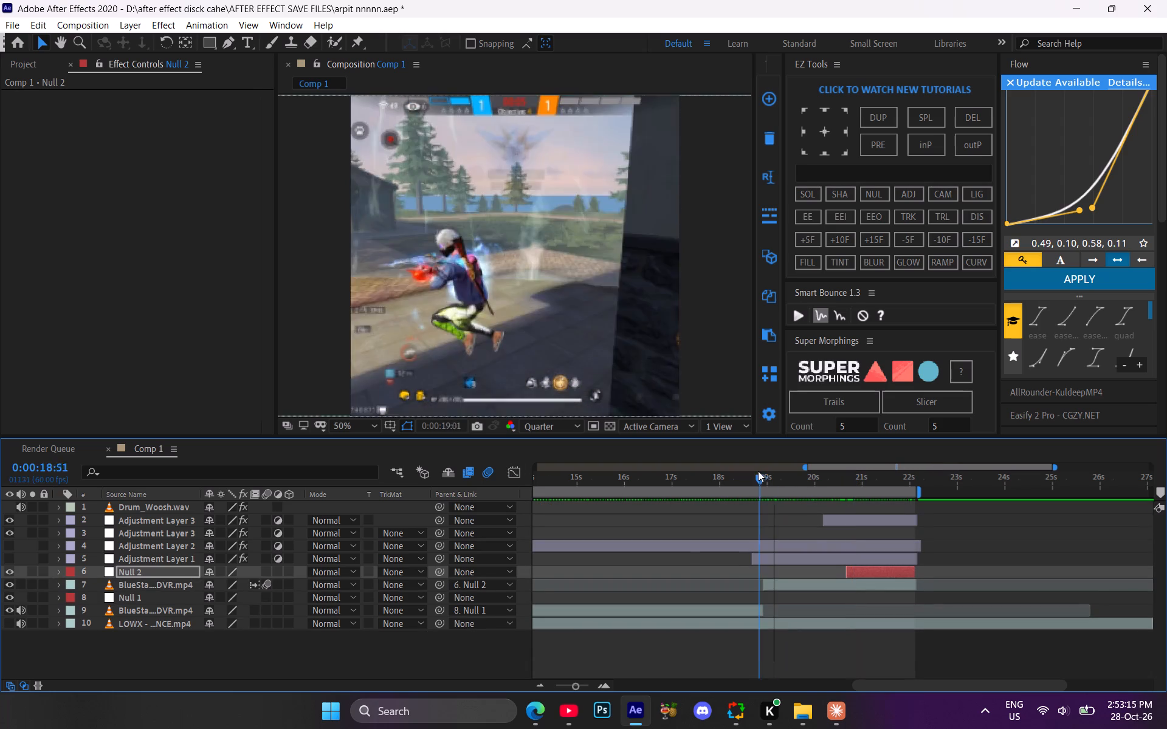
pyautogui.moveTo(758, 471); pyautogui.dragTo(754, 472)
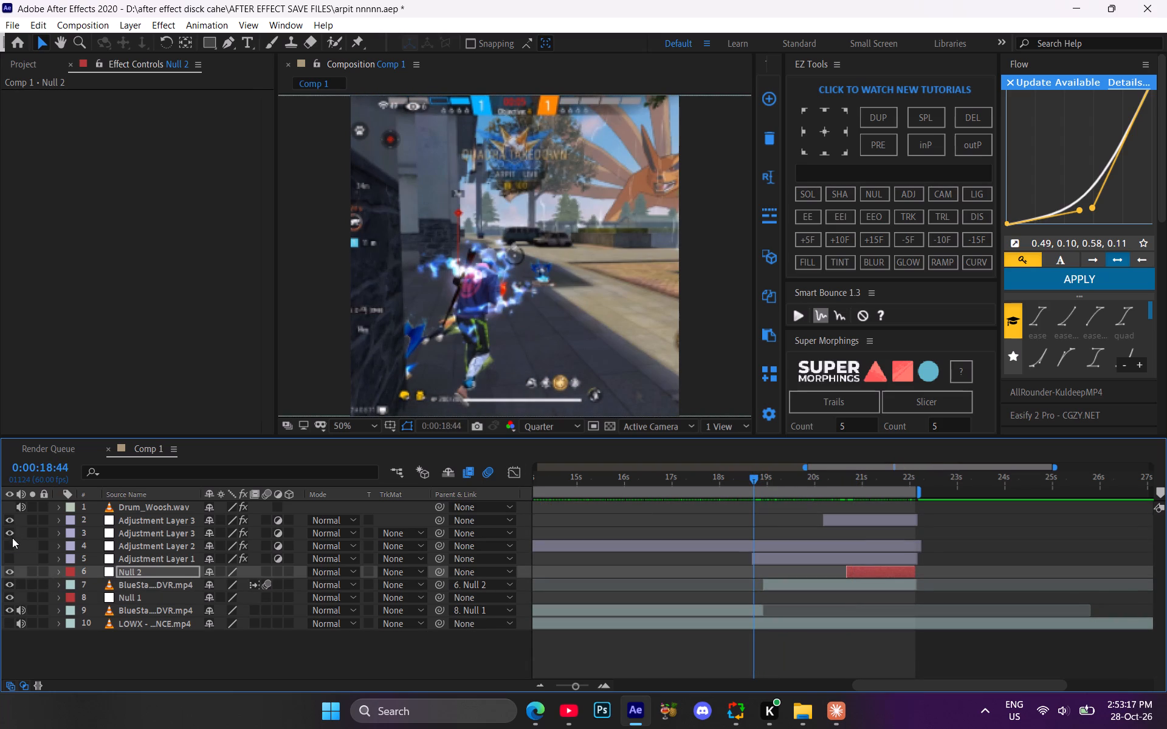
pyautogui.click(9, 546)
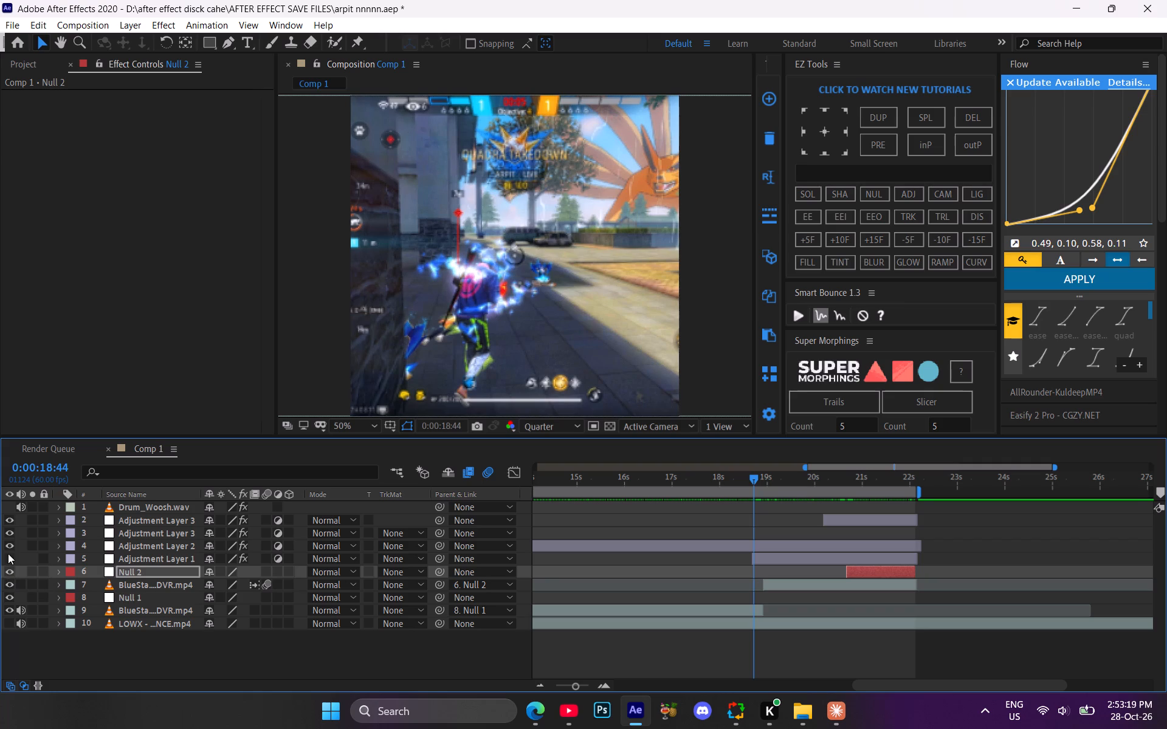
pyautogui.click(8, 548)
pyautogui.click(7, 558)
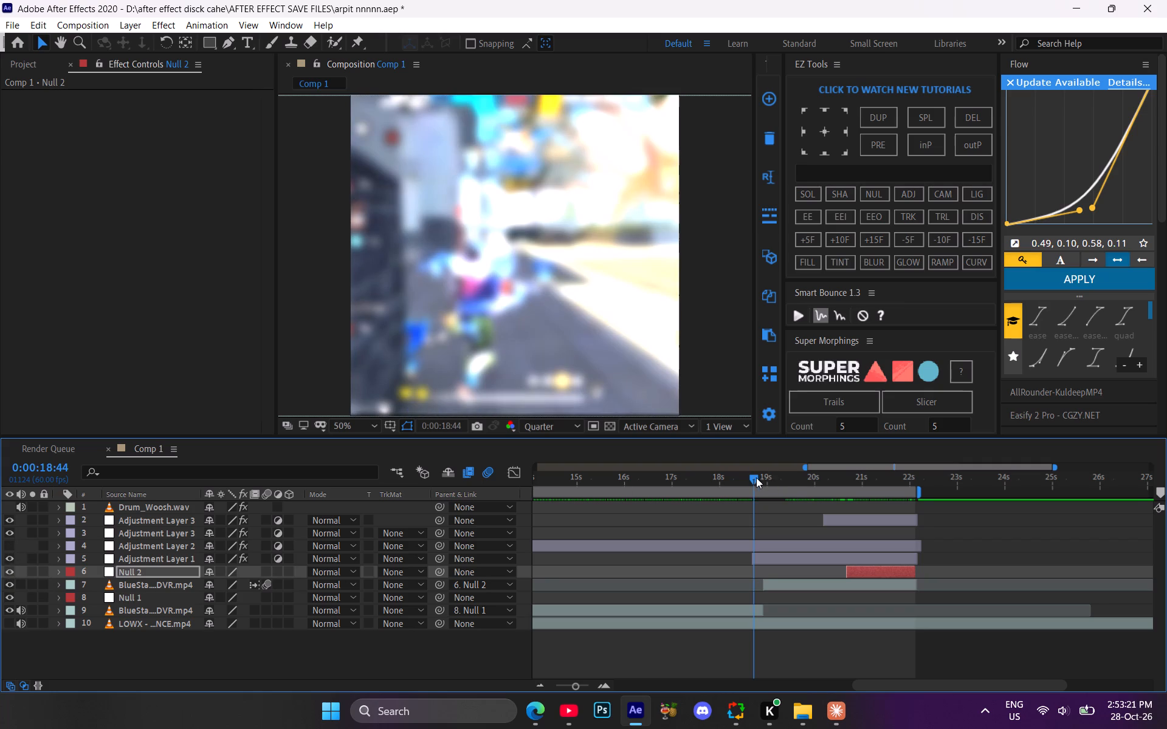
# Preview the takedown and ending transition from 0:00:18:10, 0:00:16:52 and 0:00:17:50.
pyautogui.moveTo(756, 477); pyautogui.dragTo(728, 475)
pyautogui.press('space')
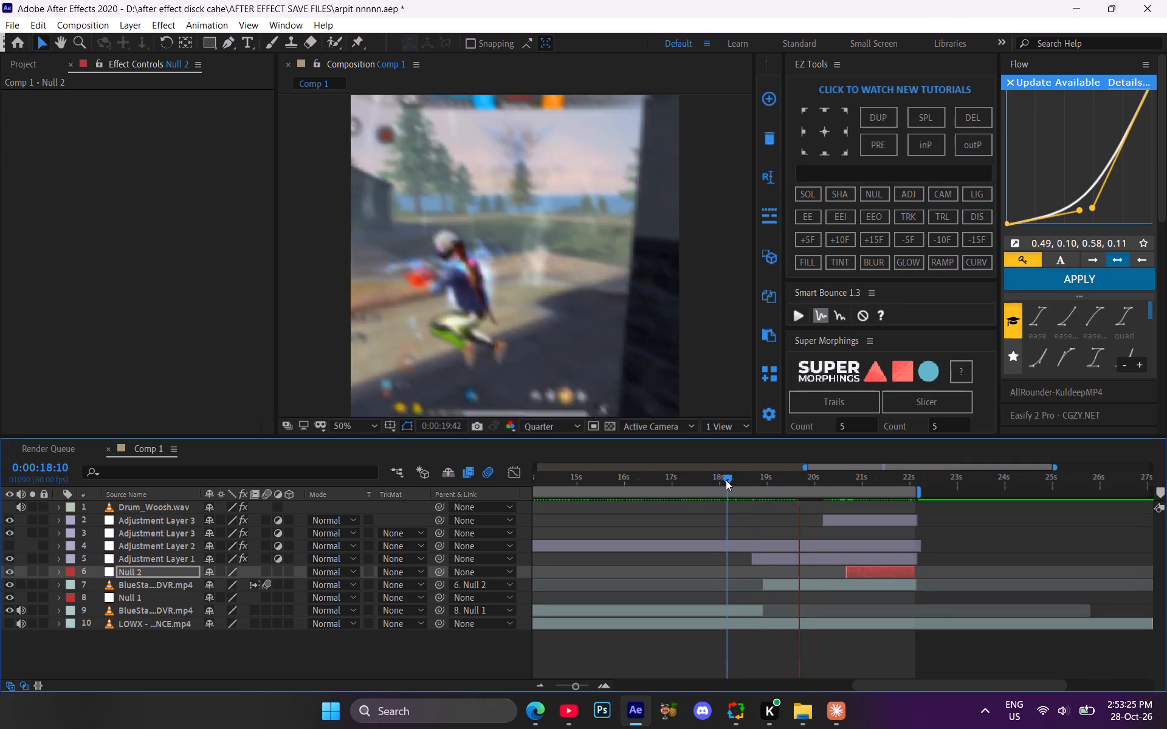
pyautogui.moveTo(726, 480); pyautogui.dragTo(663, 490)
pyautogui.press('space')
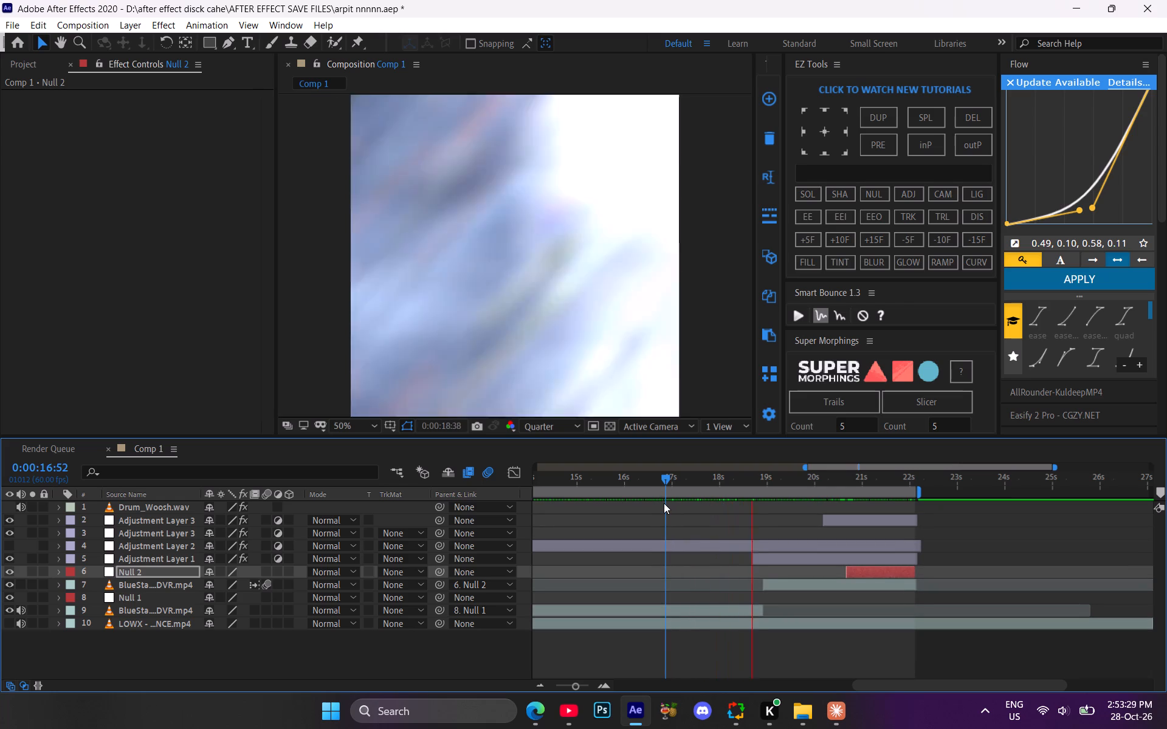
pyautogui.click(695, 482)
pyautogui.moveTo(695, 482); pyautogui.dragTo(711, 486)
pyautogui.press('space')
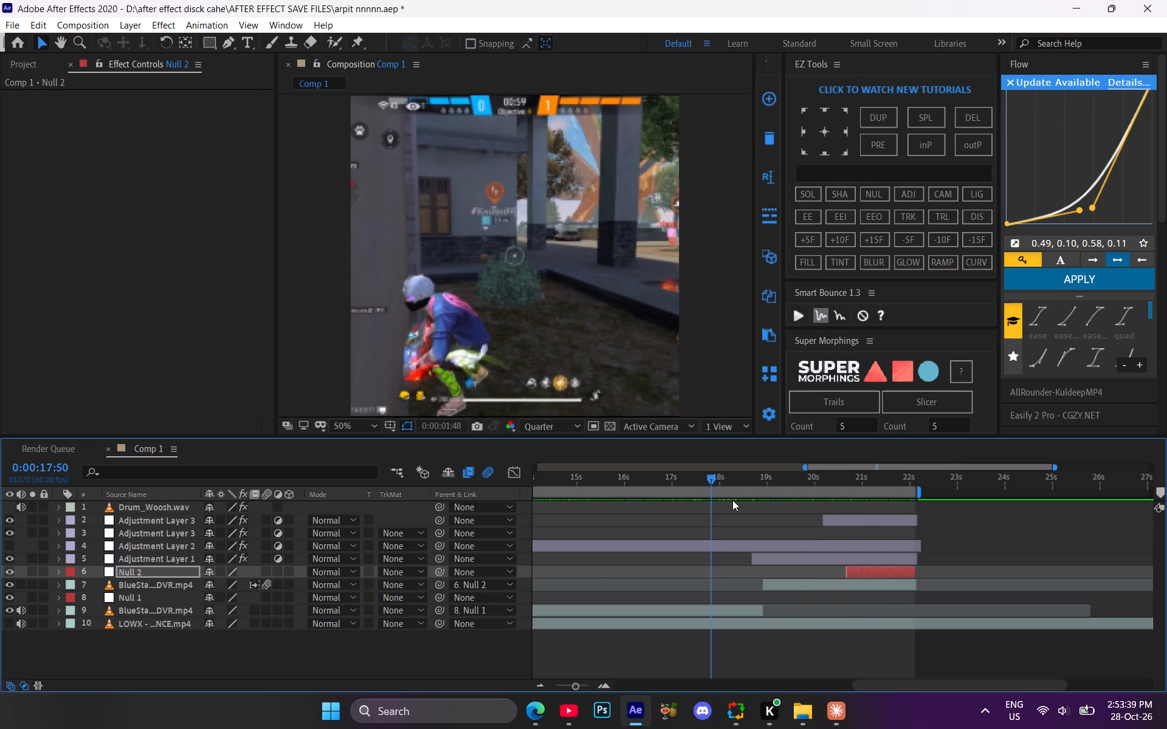
pyautogui.click(712, 480)
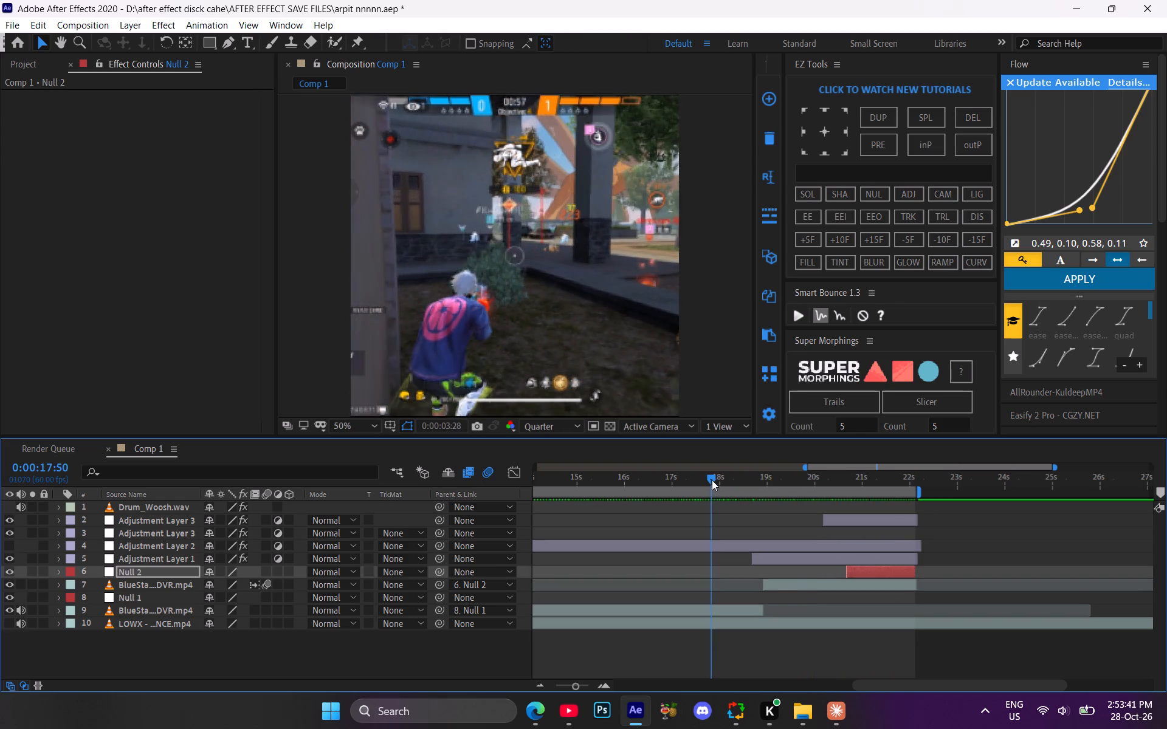
# Delete the ending BlueStacks clip that starts at about 19 s and preview the composition from 0:00:18:24.
pyautogui.click(775, 580)
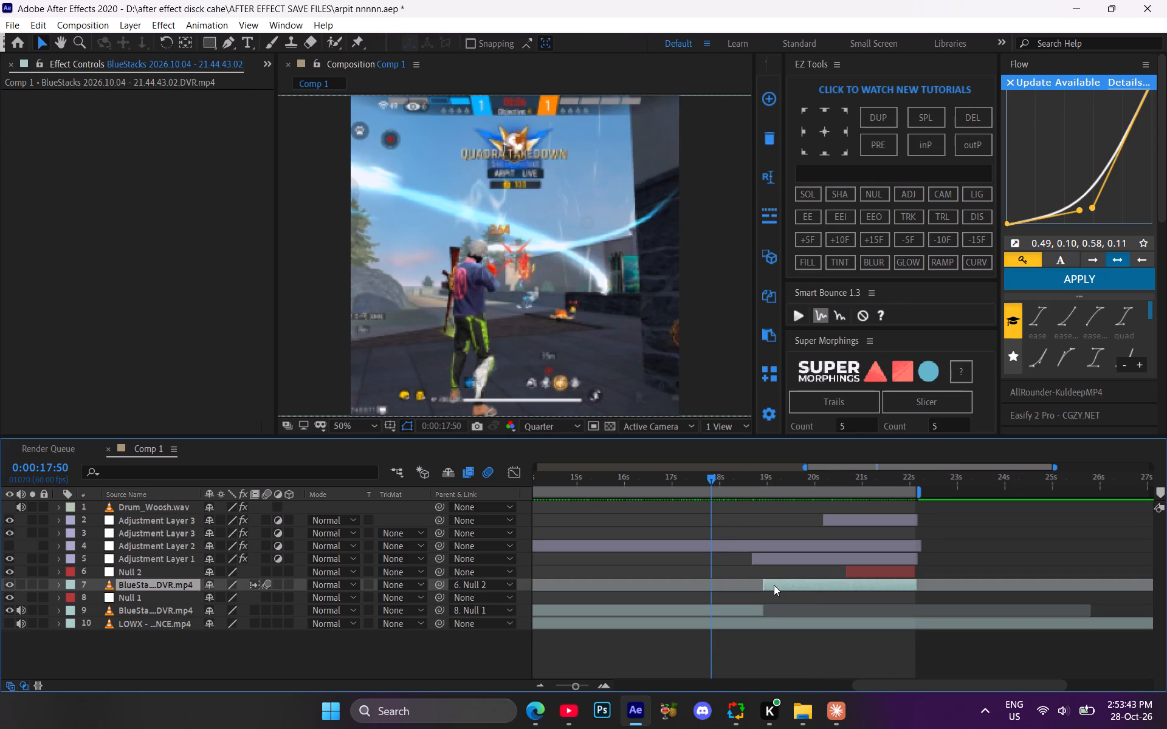
pyautogui.press('Delete')
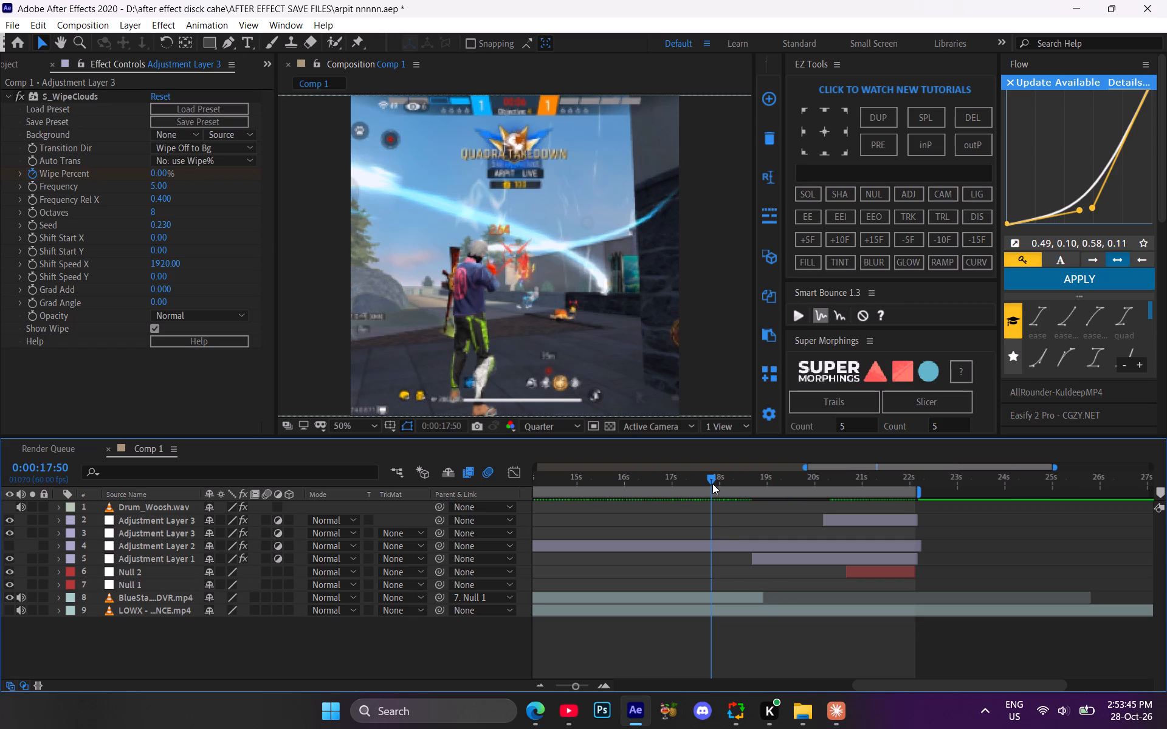
pyautogui.moveTo(712, 484); pyautogui.dragTo(740, 489)
pyautogui.press('space')
pyautogui.click(740, 489)
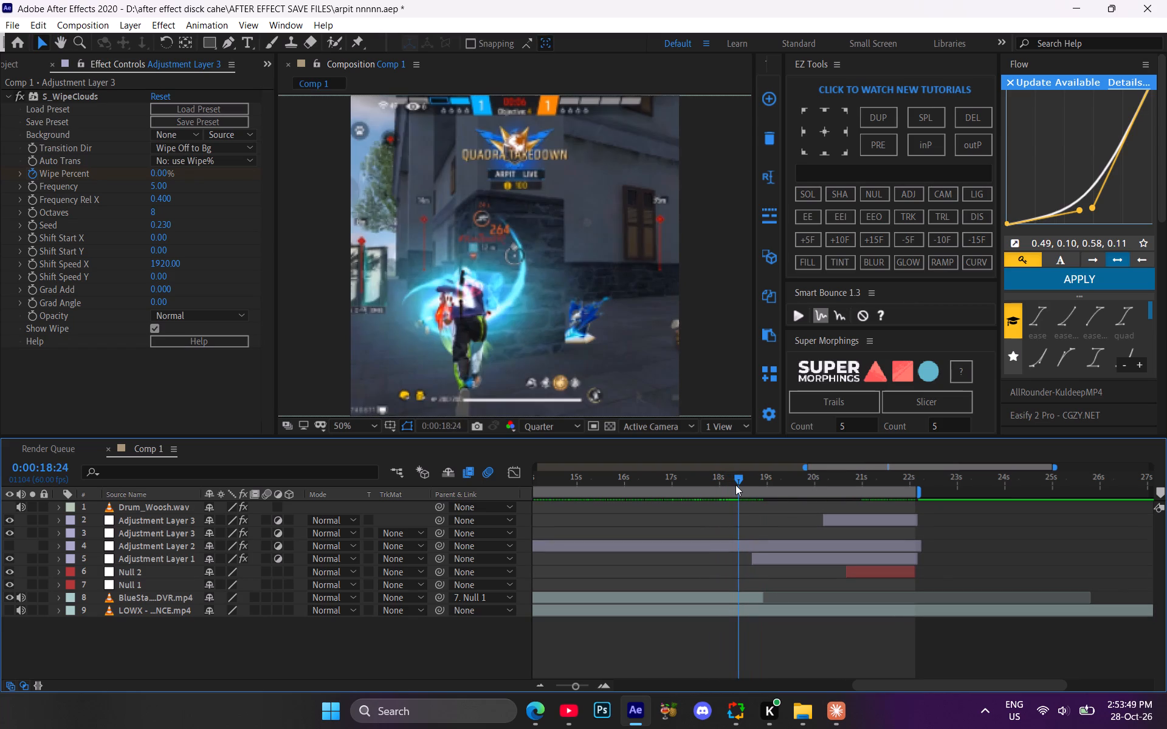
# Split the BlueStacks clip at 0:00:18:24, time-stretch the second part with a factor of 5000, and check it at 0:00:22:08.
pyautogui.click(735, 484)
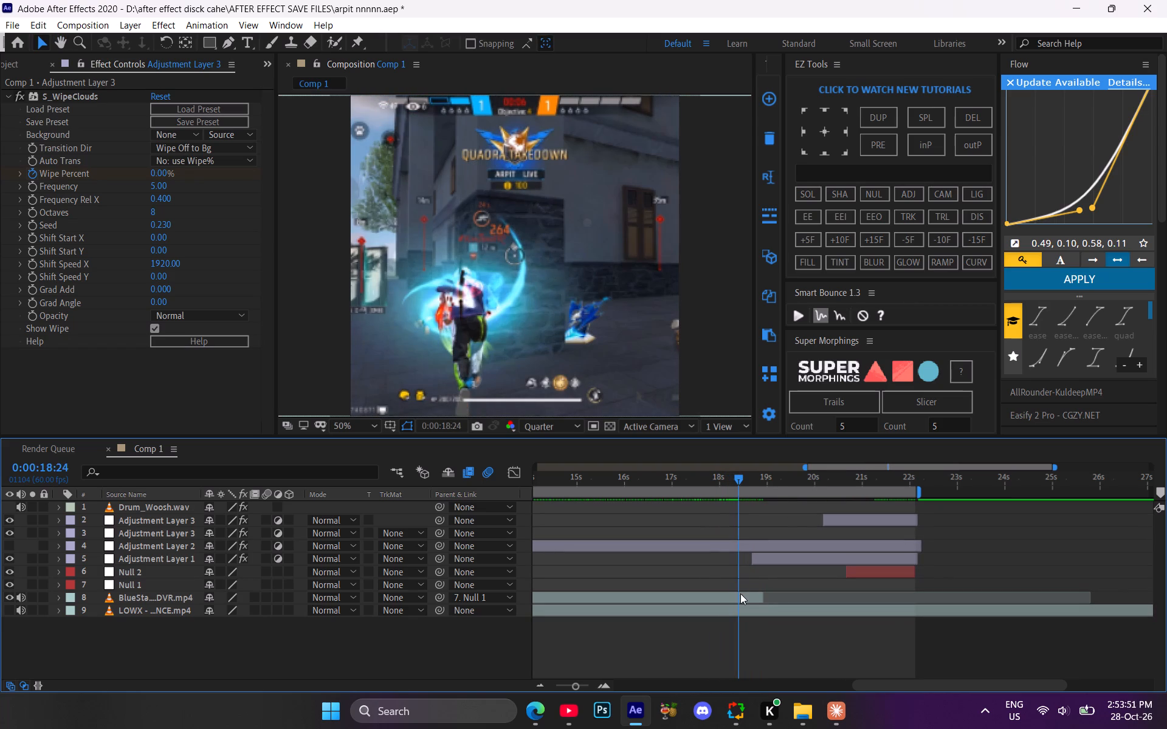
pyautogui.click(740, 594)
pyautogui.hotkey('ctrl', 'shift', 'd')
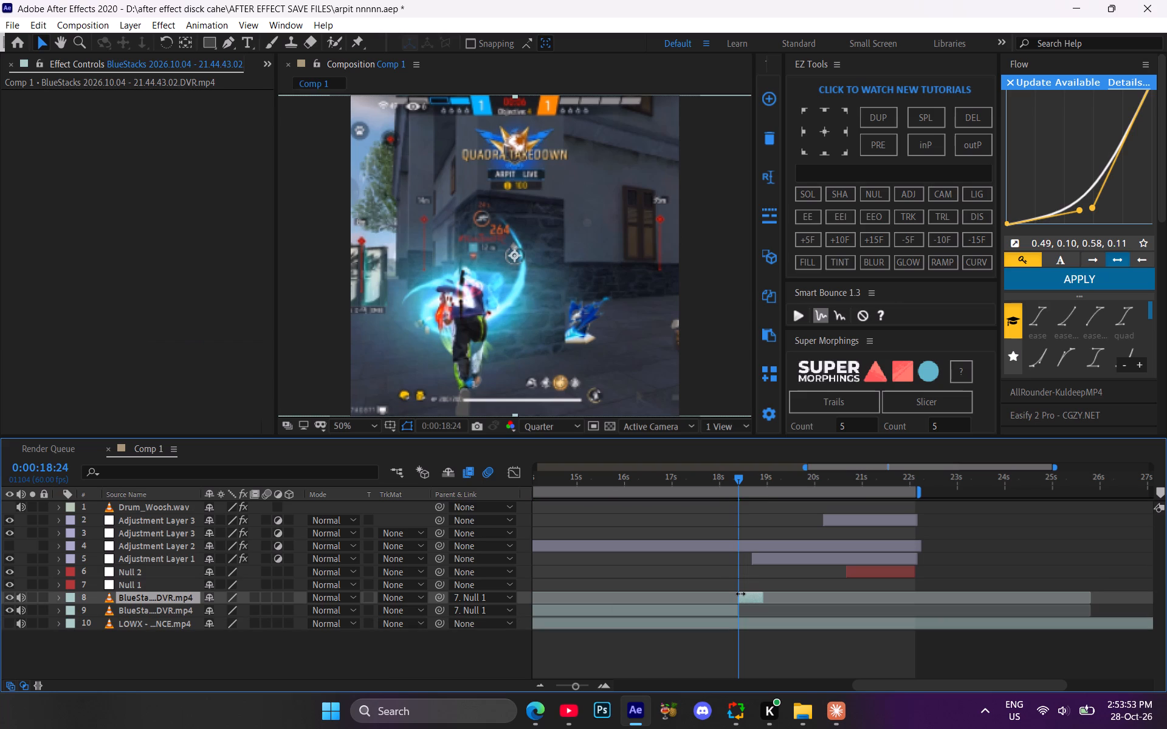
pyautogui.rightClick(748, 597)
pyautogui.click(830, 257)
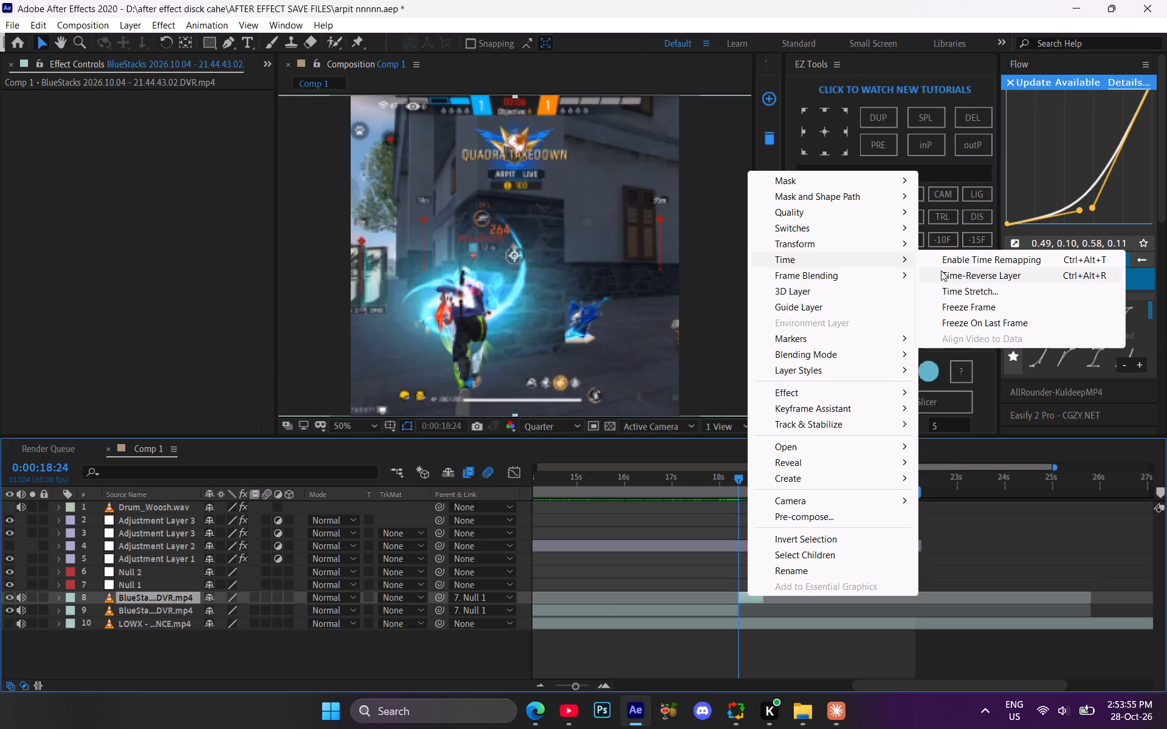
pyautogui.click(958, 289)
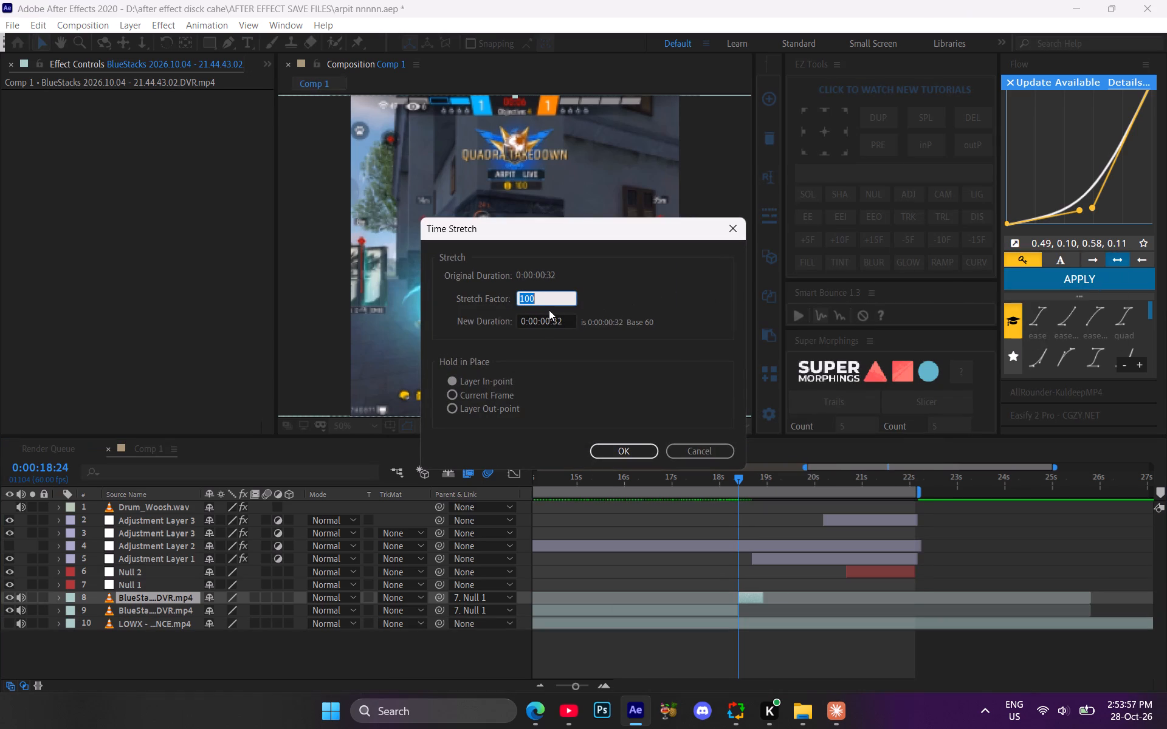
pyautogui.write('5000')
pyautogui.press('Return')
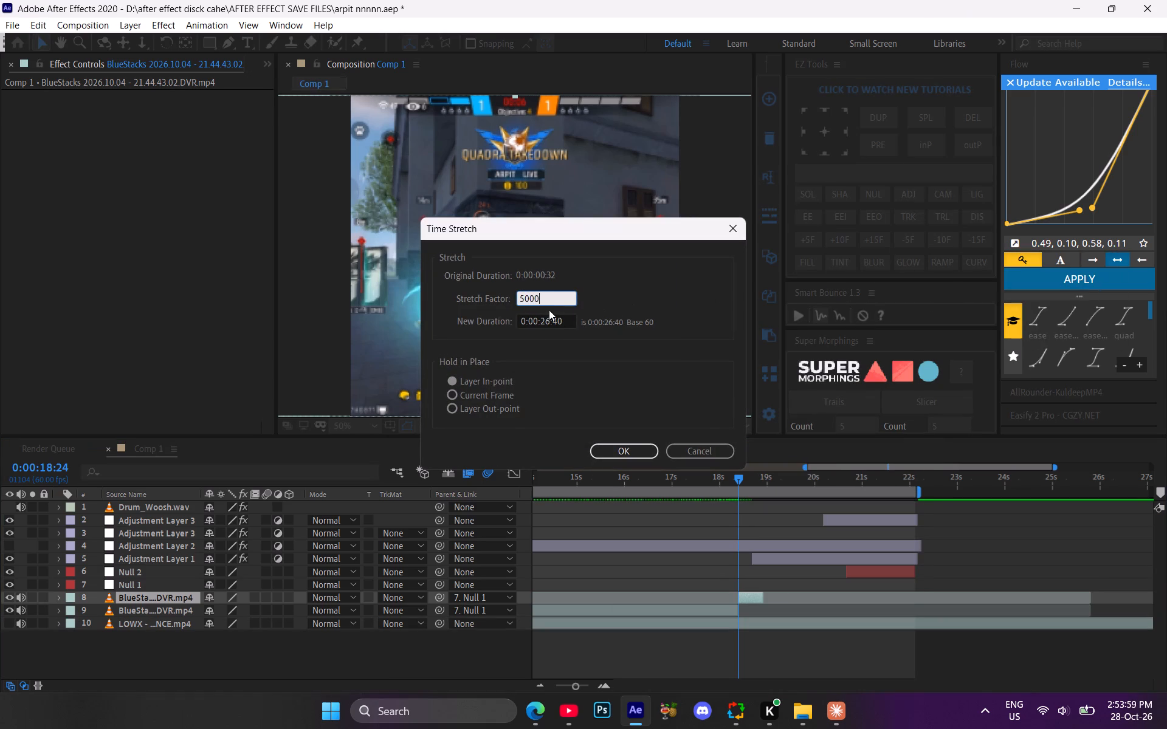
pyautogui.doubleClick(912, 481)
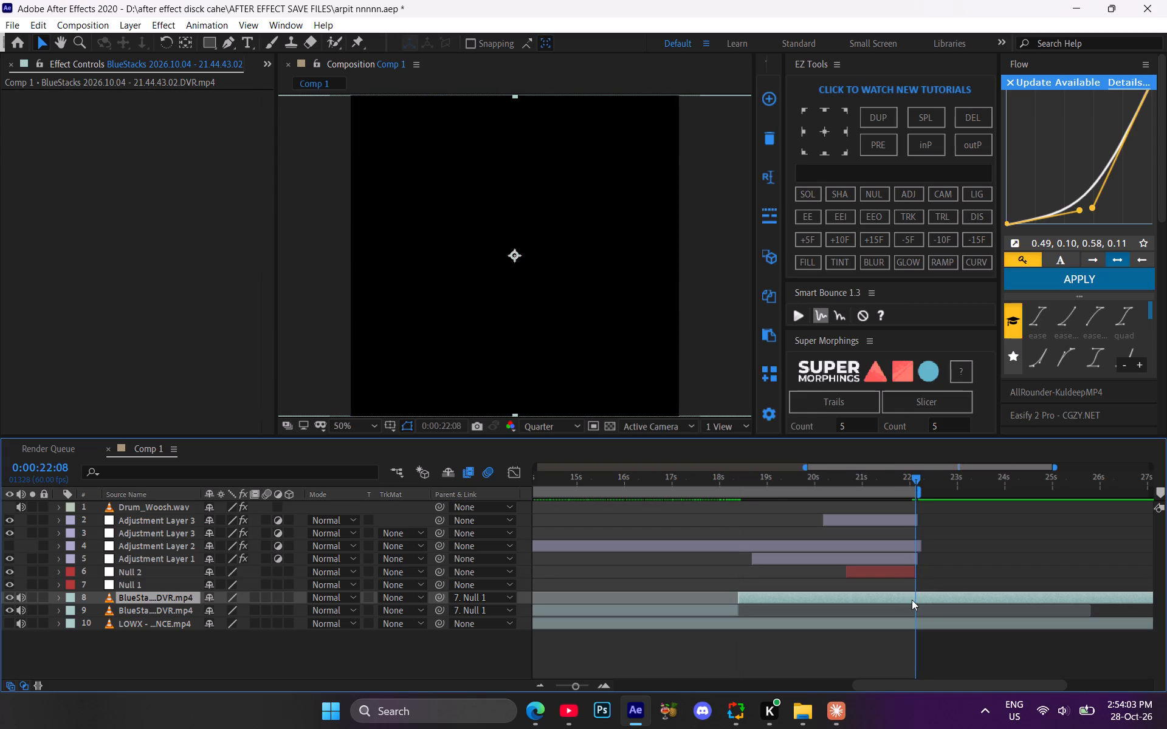
# Undo the time stretch and the split, and restore the deleted ending BlueStacks clip that starts at about 19 s.
pyautogui.hotkey('ctrl', 'z')
pyautogui.hotkey('ctrl', 'z')
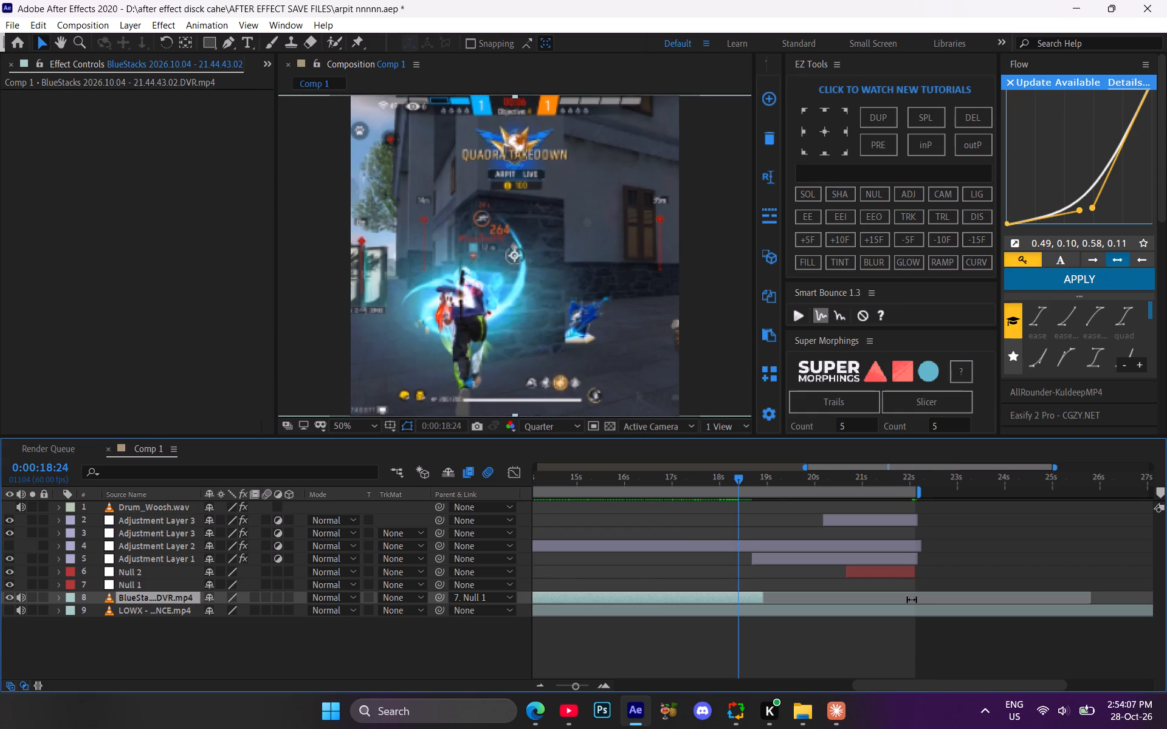
pyautogui.hotkey('ctrl', 'z')
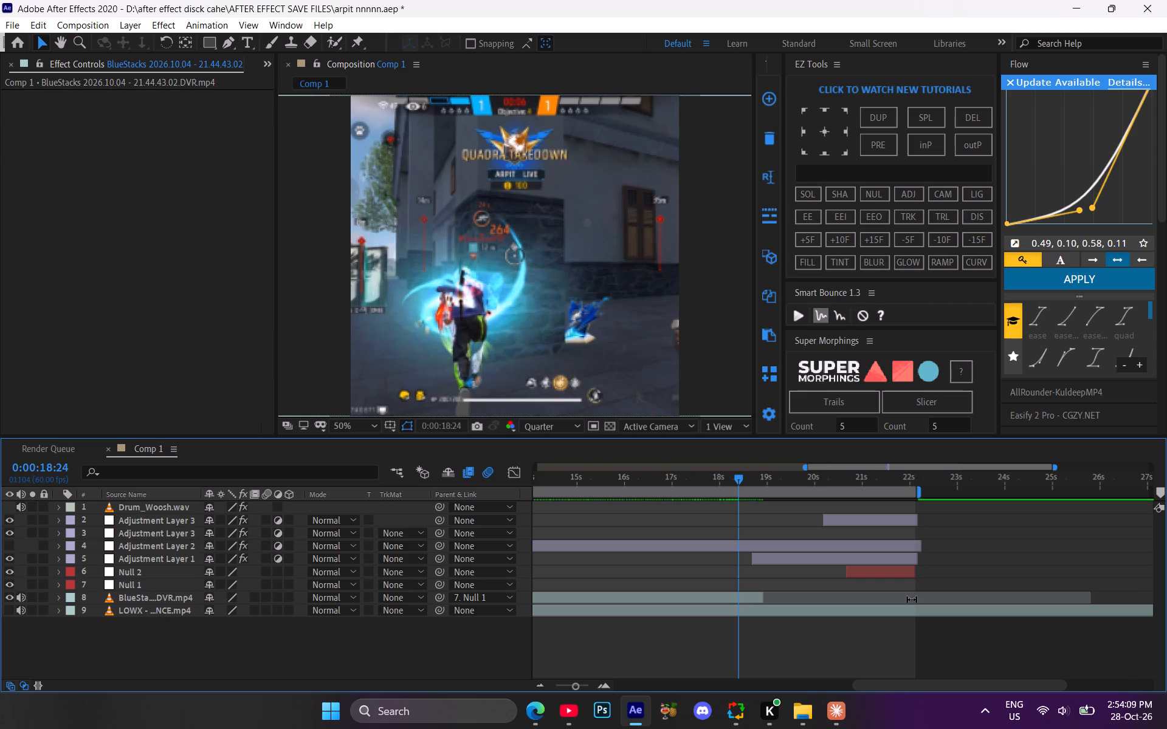
pyautogui.hotkey('ctrl', 'z')
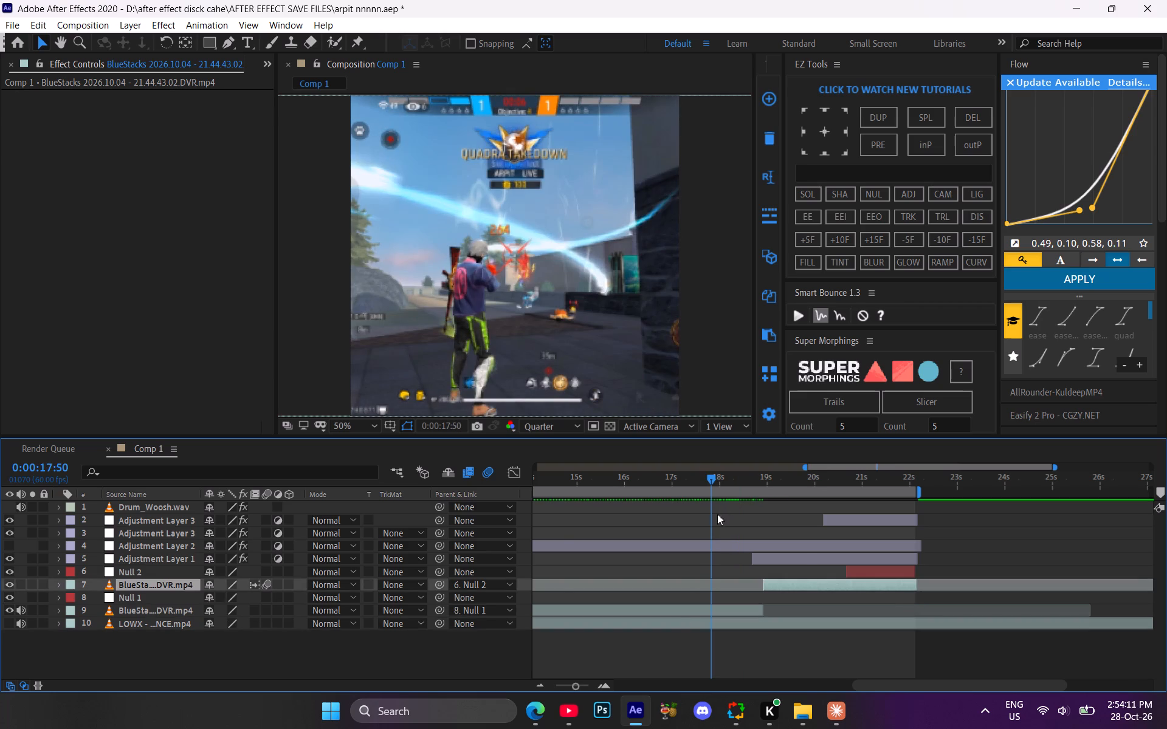
# Add the JerryShakes Lens shake above the main BlueStacks clip at 0:00:00:00 and preview the opening.
pyautogui.click(639, 680)
pyautogui.moveTo(654, 677); pyautogui.dragTo(649, 682)
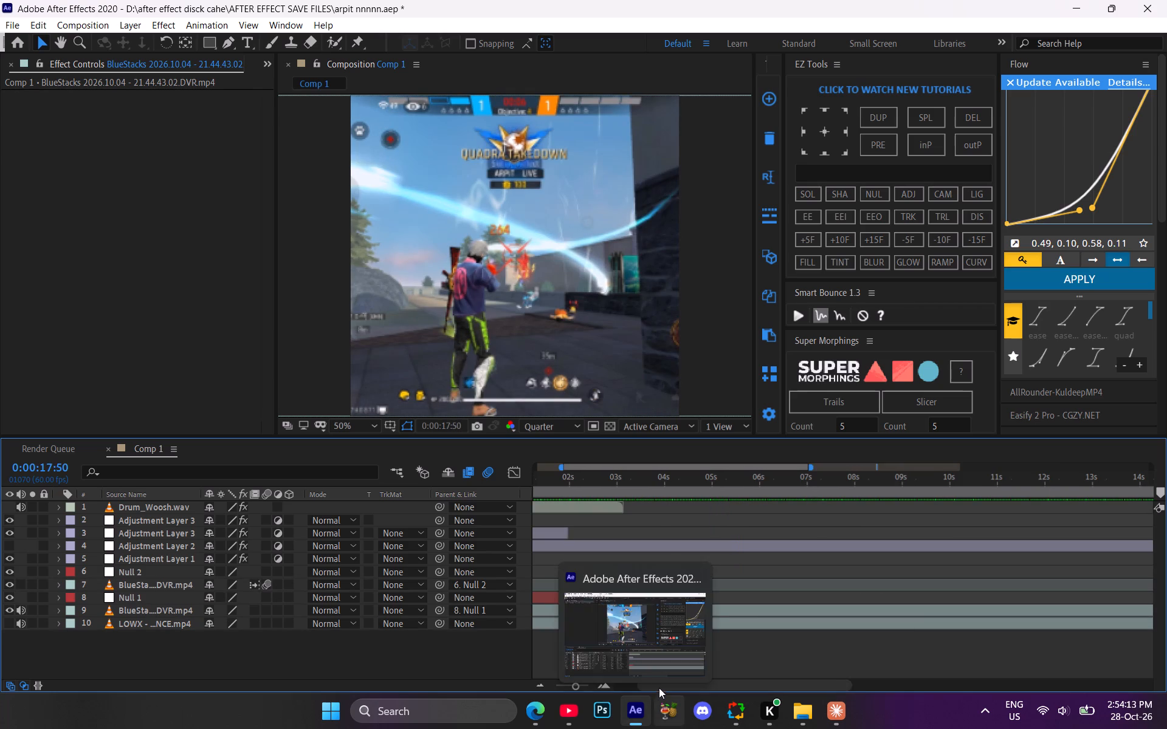
pyautogui.click(659, 688)
pyautogui.moveTo(750, 688); pyautogui.dragTo(554, 666)
pyautogui.click(575, 484)
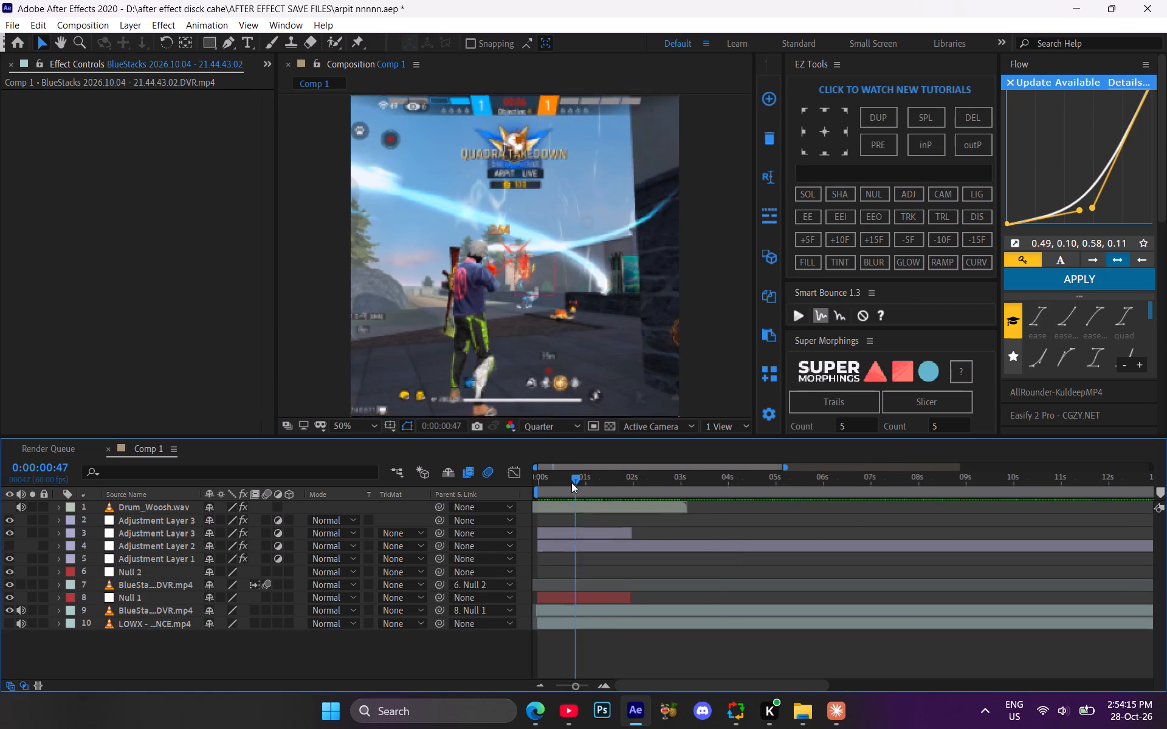
pyautogui.moveTo(570, 482); pyautogui.dragTo(461, 480)
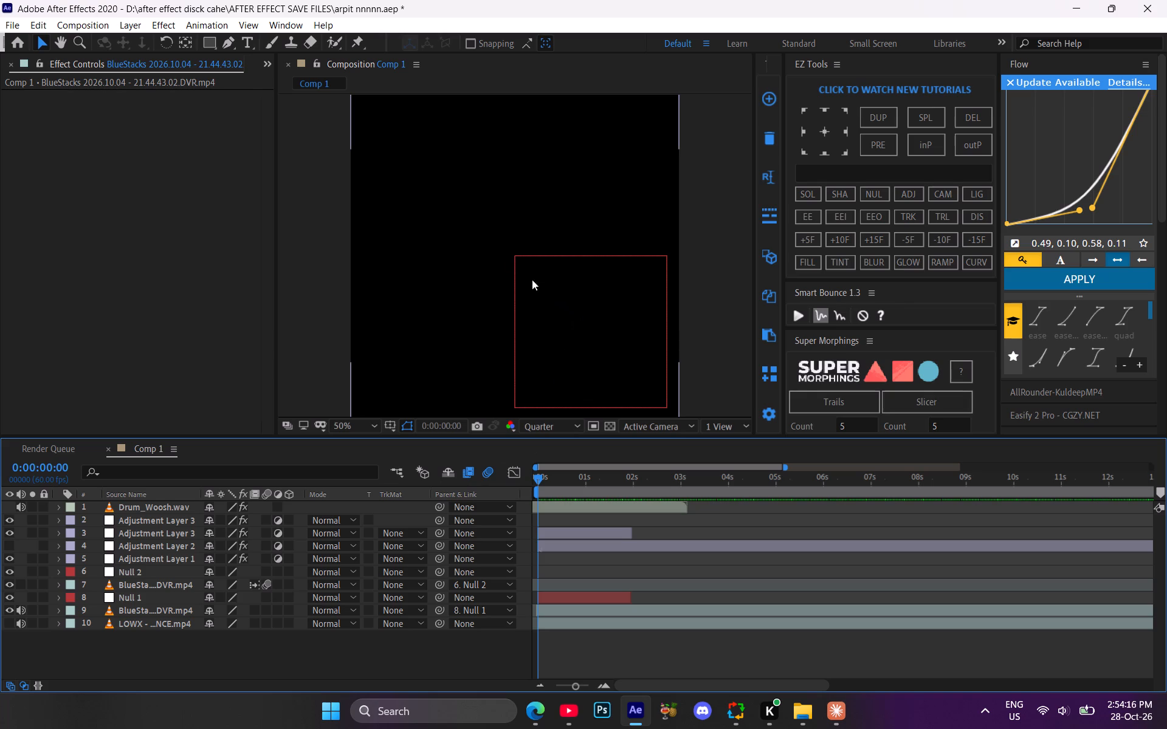
pyautogui.scroll(-5, 1086, 349)
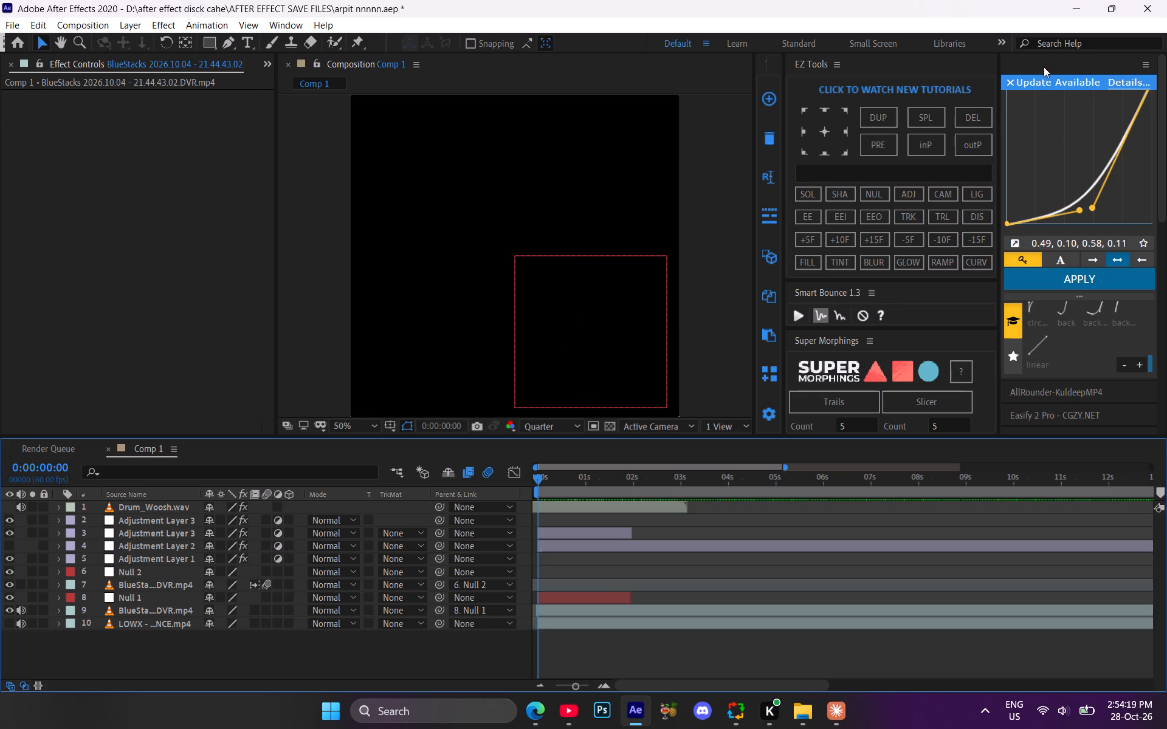
pyautogui.click(1041, 59)
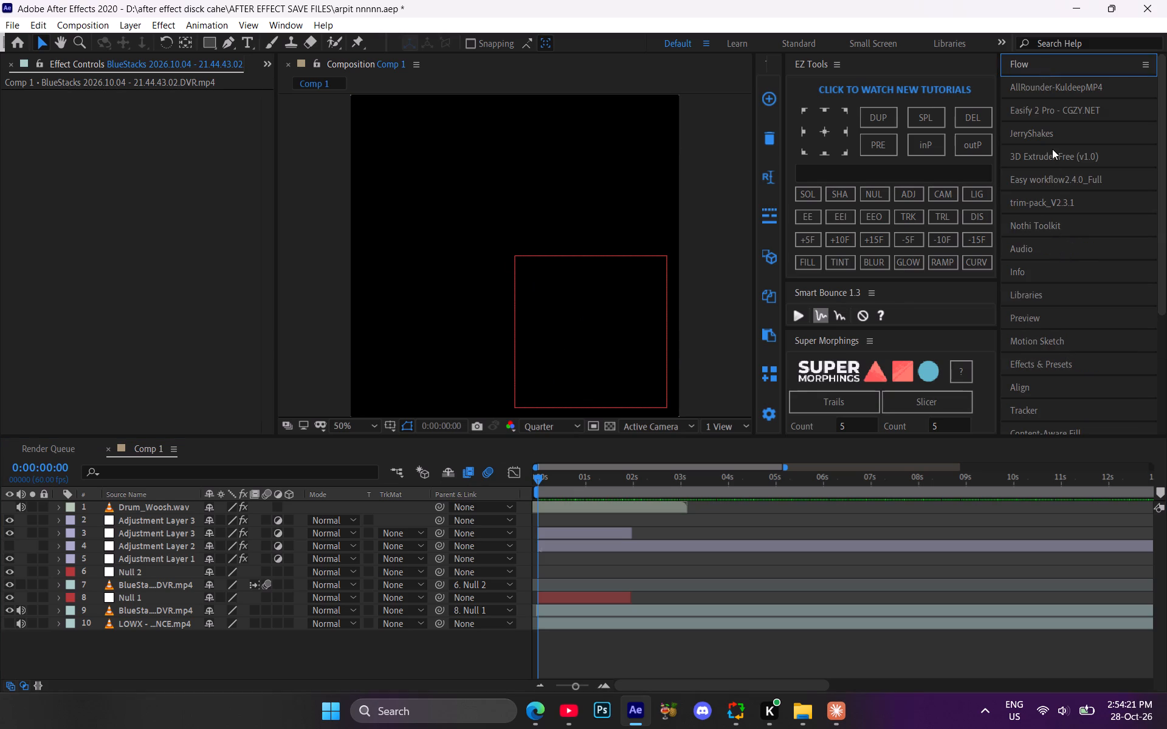
pyautogui.click(1049, 132)
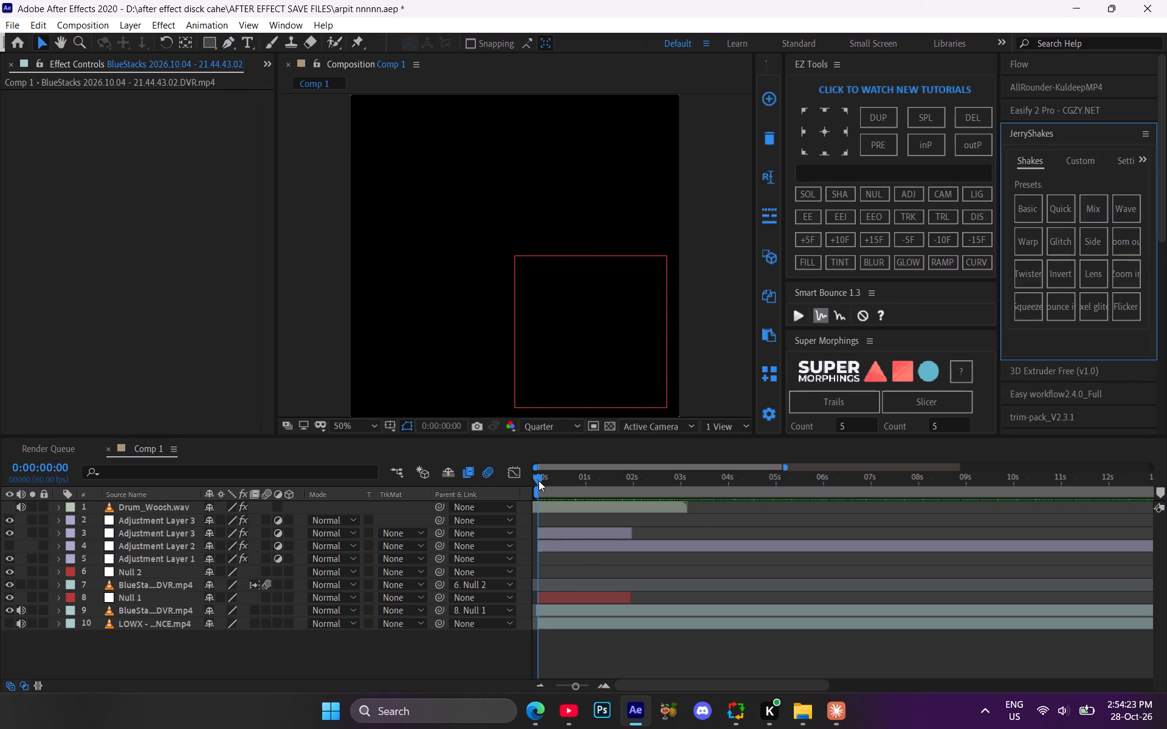
pyautogui.click(539, 481)
pyautogui.click(558, 607)
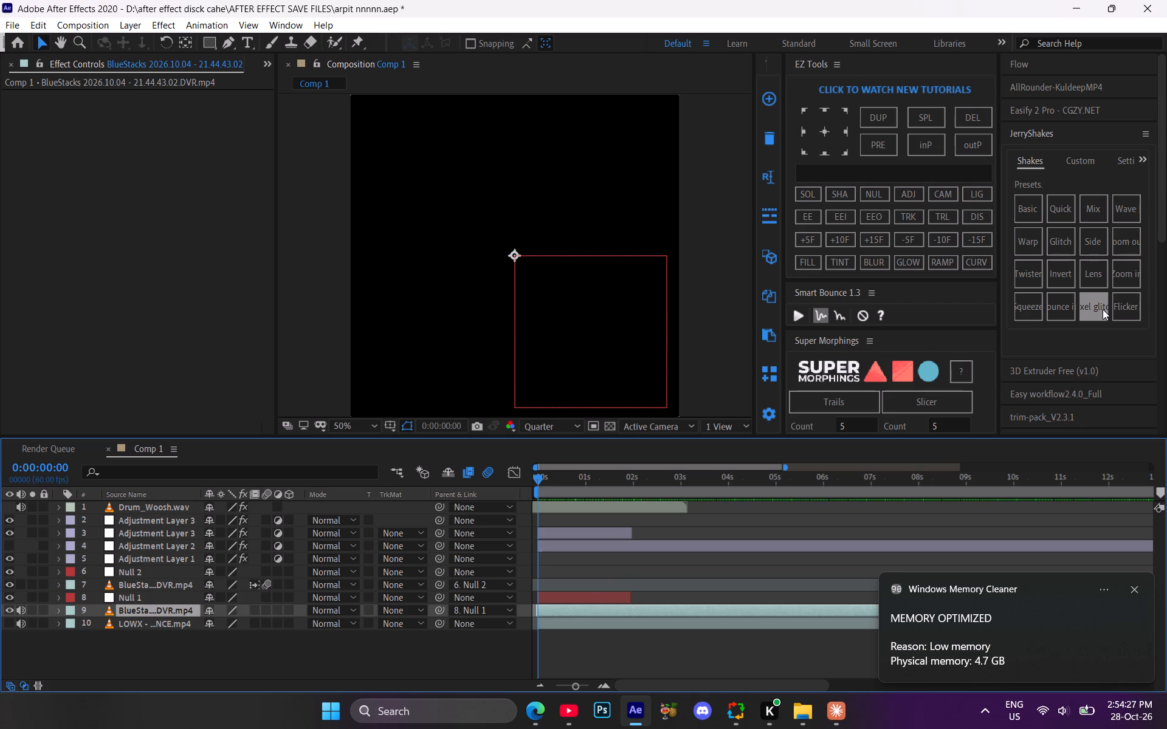
pyautogui.click(999, 307)
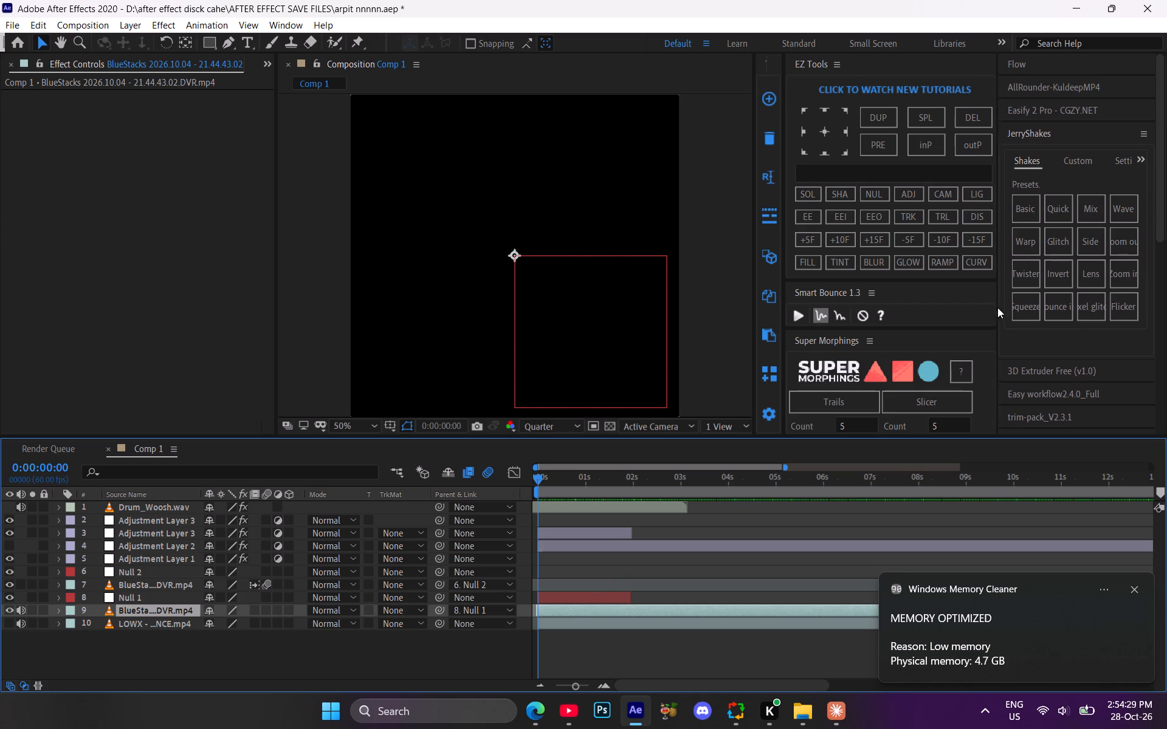
pyautogui.moveTo(997, 307); pyautogui.dragTo(965, 307)
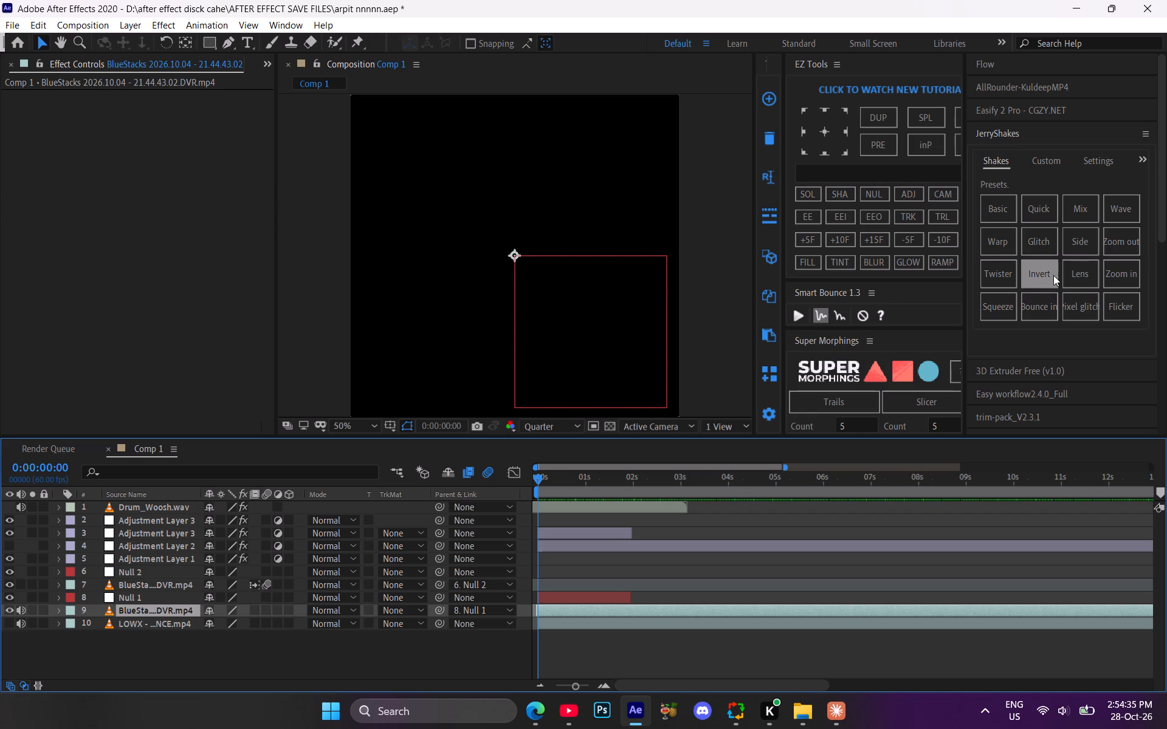
pyautogui.click(1081, 273)
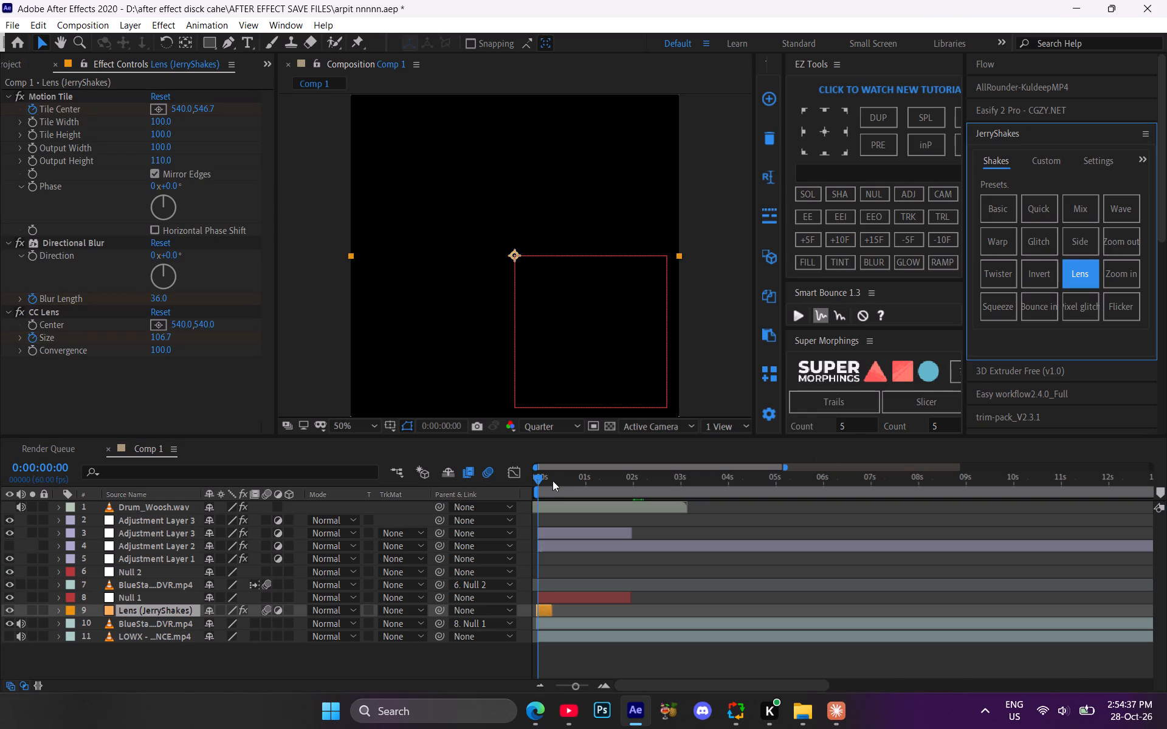
pyautogui.moveTo(543, 477); pyautogui.dragTo(499, 477)
pyautogui.press('space')
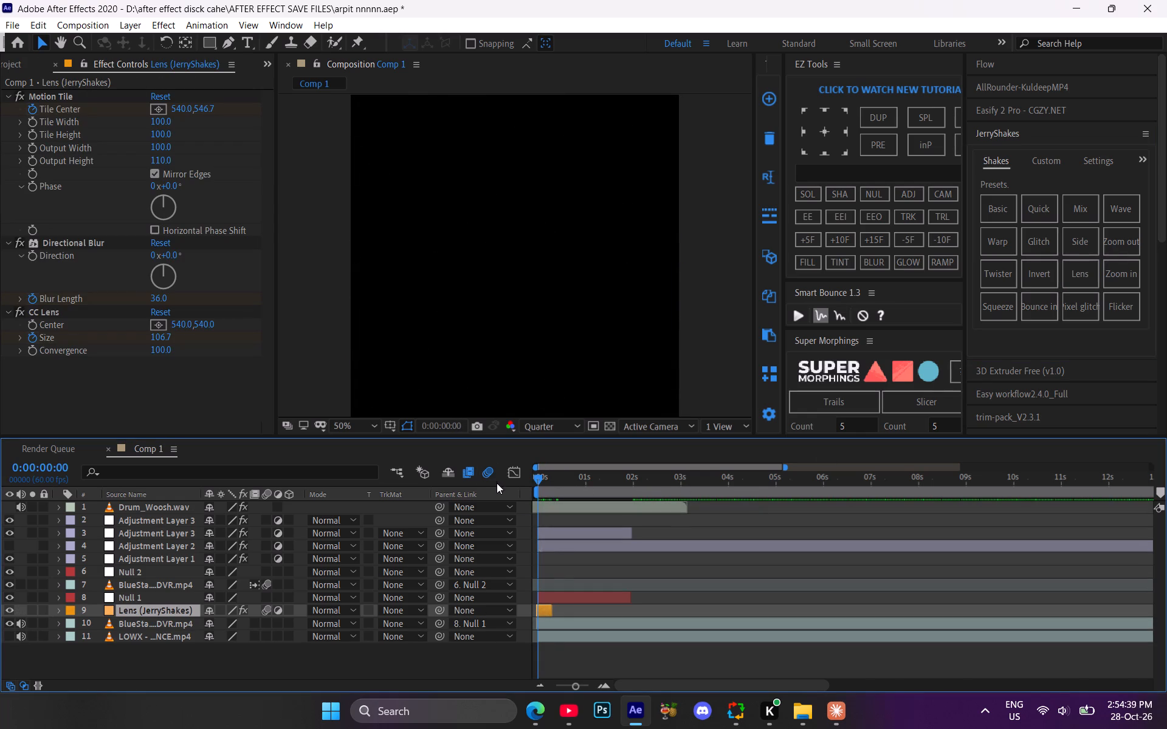
# Move the Lens shake layer about 0.15 s later and check the opening up to 0:00:00:19.
pyautogui.click(537, 477)
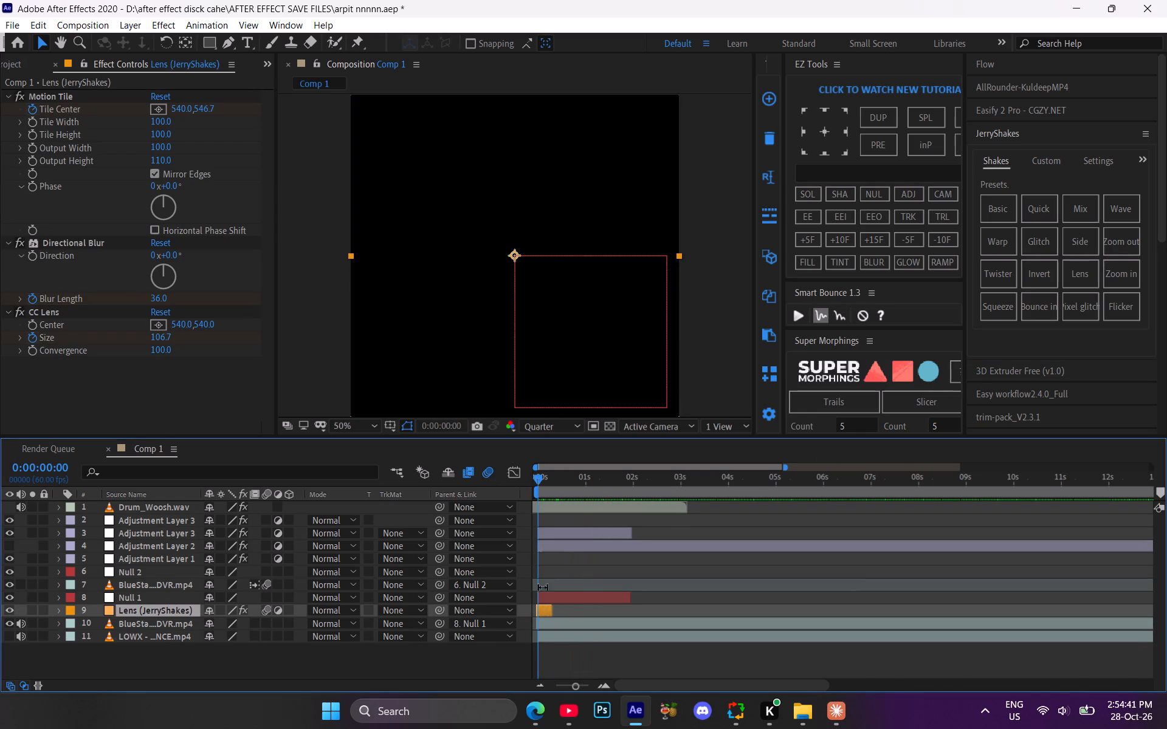
pyautogui.moveTo(543, 614); pyautogui.dragTo(551, 614)
pyautogui.press('space')
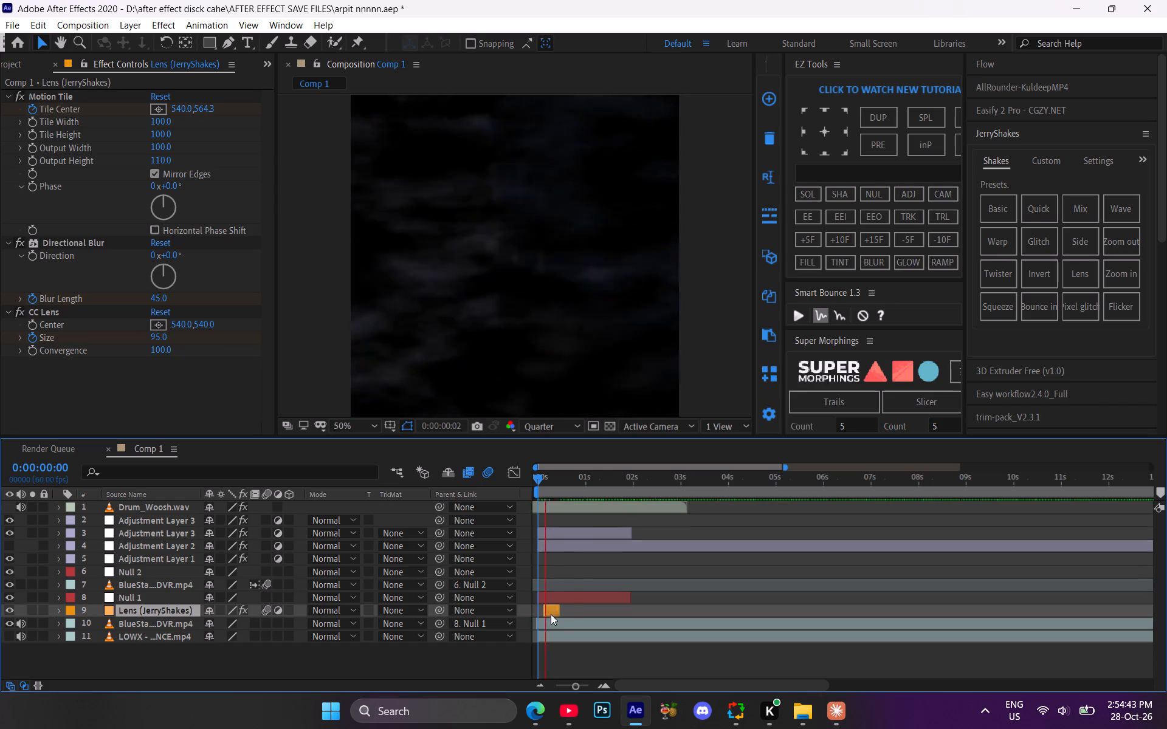
pyautogui.moveTo(540, 477); pyautogui.dragTo(519, 478)
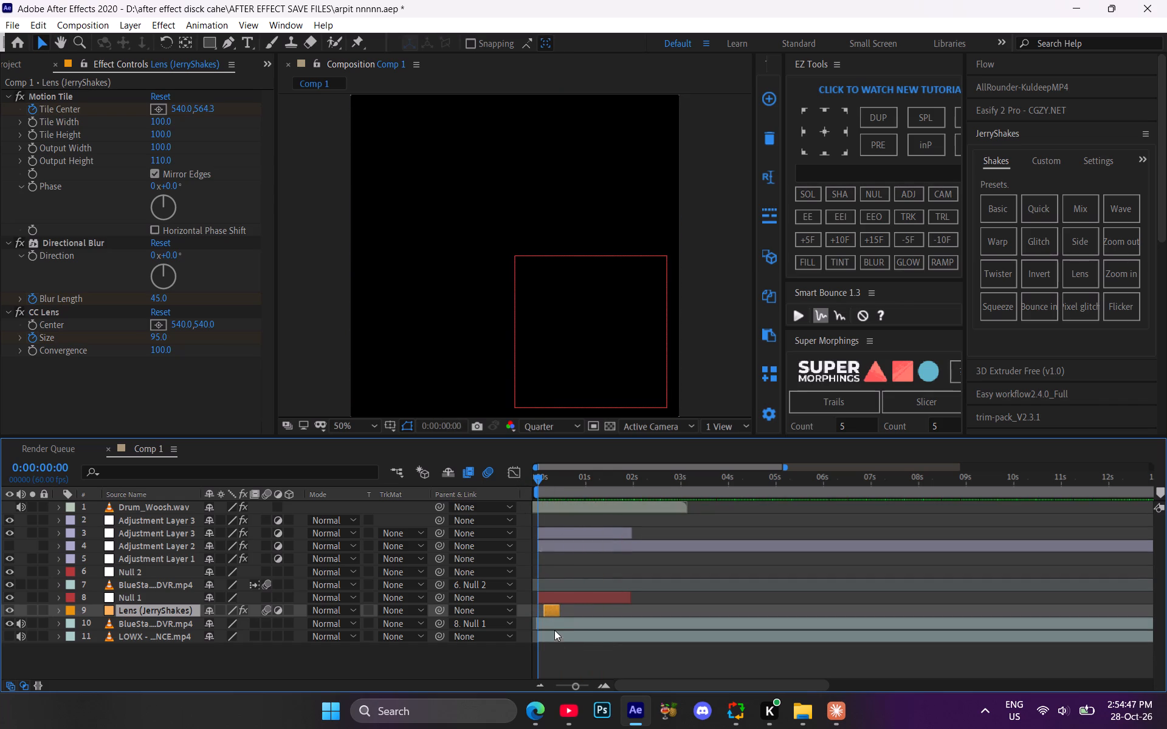
pyautogui.press('space')
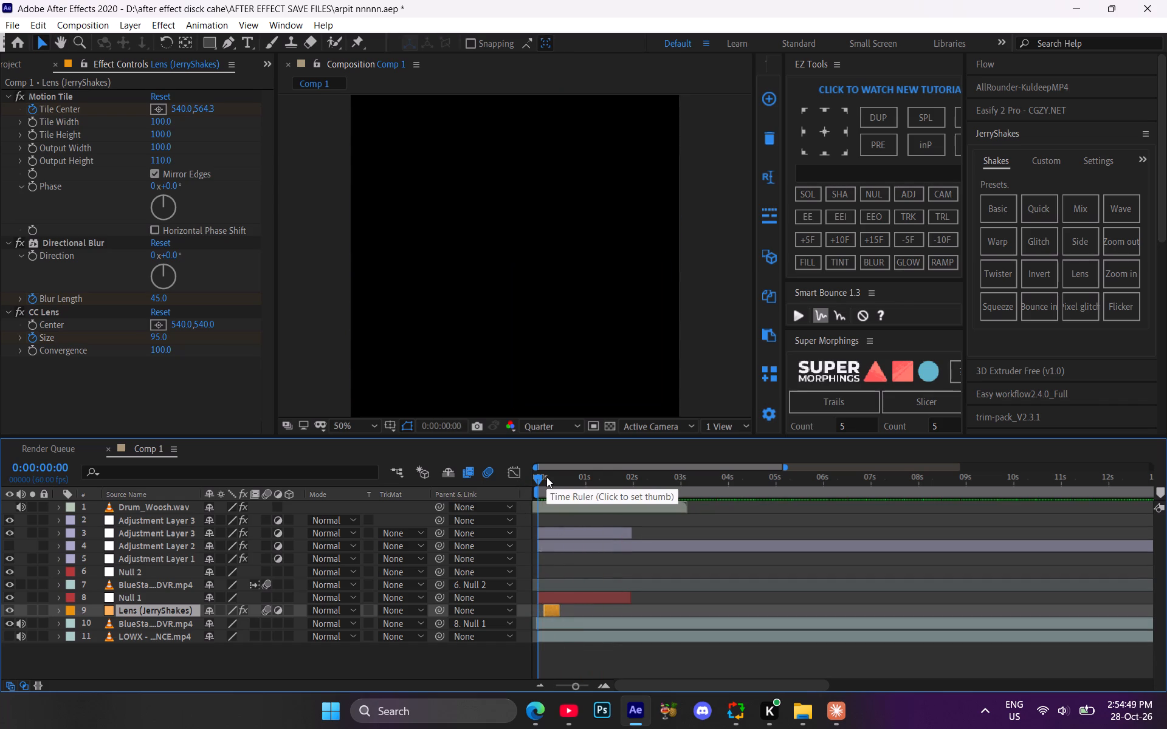
pyautogui.moveTo(546, 478); pyautogui.dragTo(550, 489)
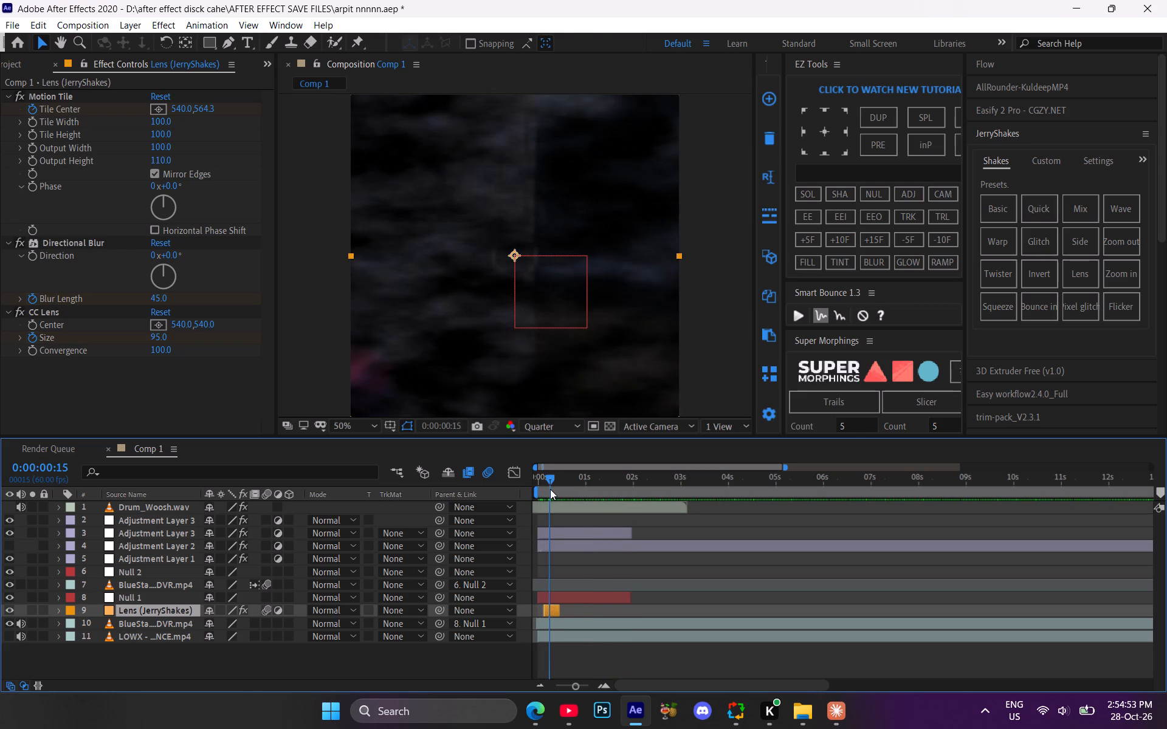
pyautogui.moveTo(550, 489); pyautogui.dragTo(553, 490)
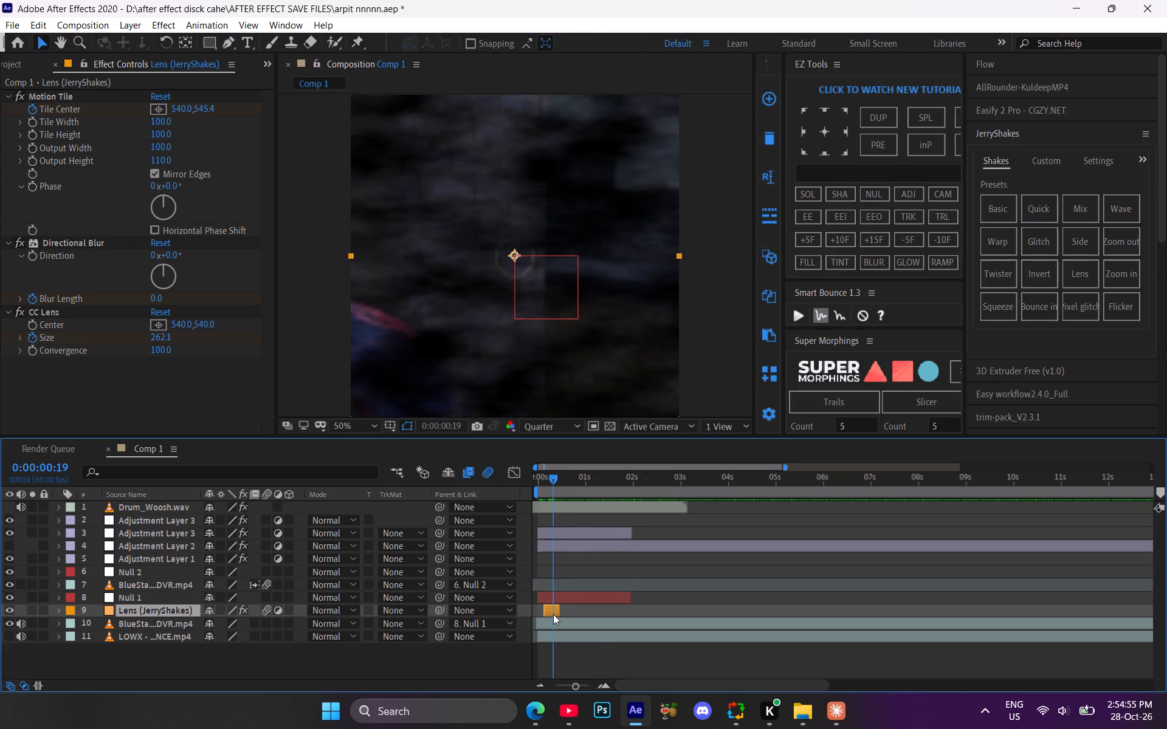
# Add the Basic, Quick, Mix, Wave, Zoom out, Side, Glitch, Warp, Twister and Invert shakes above the Lens shake layer and preview the opening.
pyautogui.click(551, 611)
pyautogui.click(993, 206)
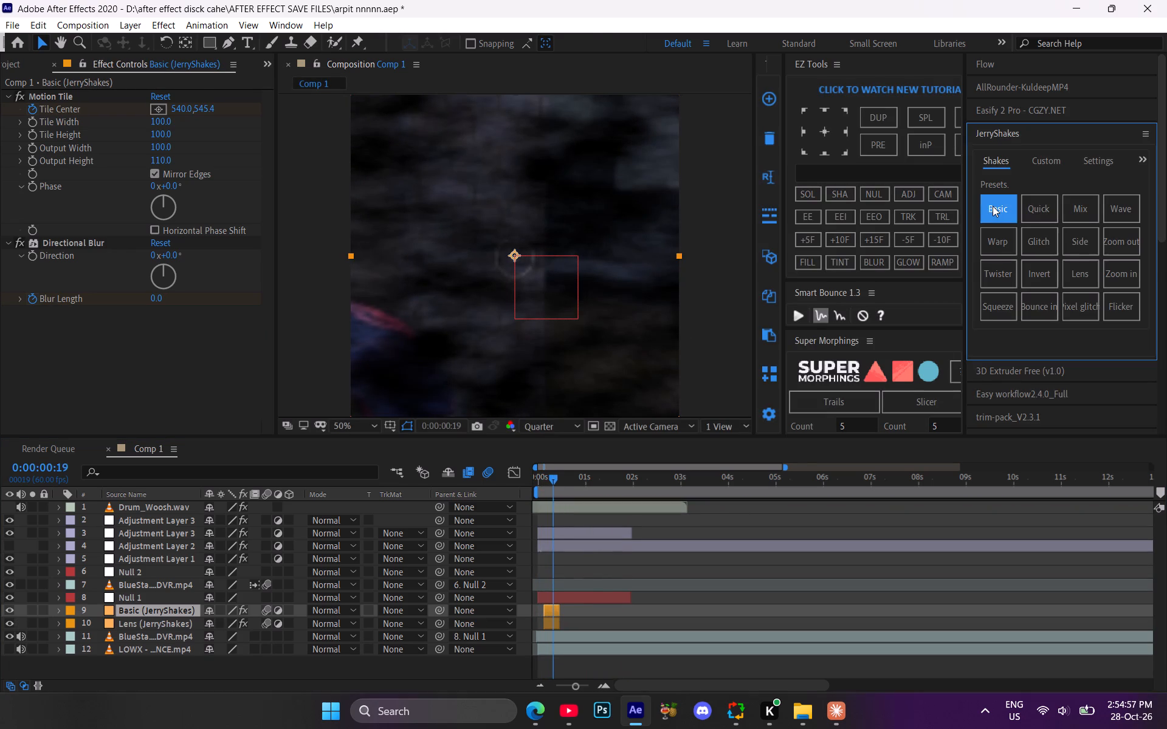
pyautogui.click(1051, 210)
pyautogui.click(1079, 211)
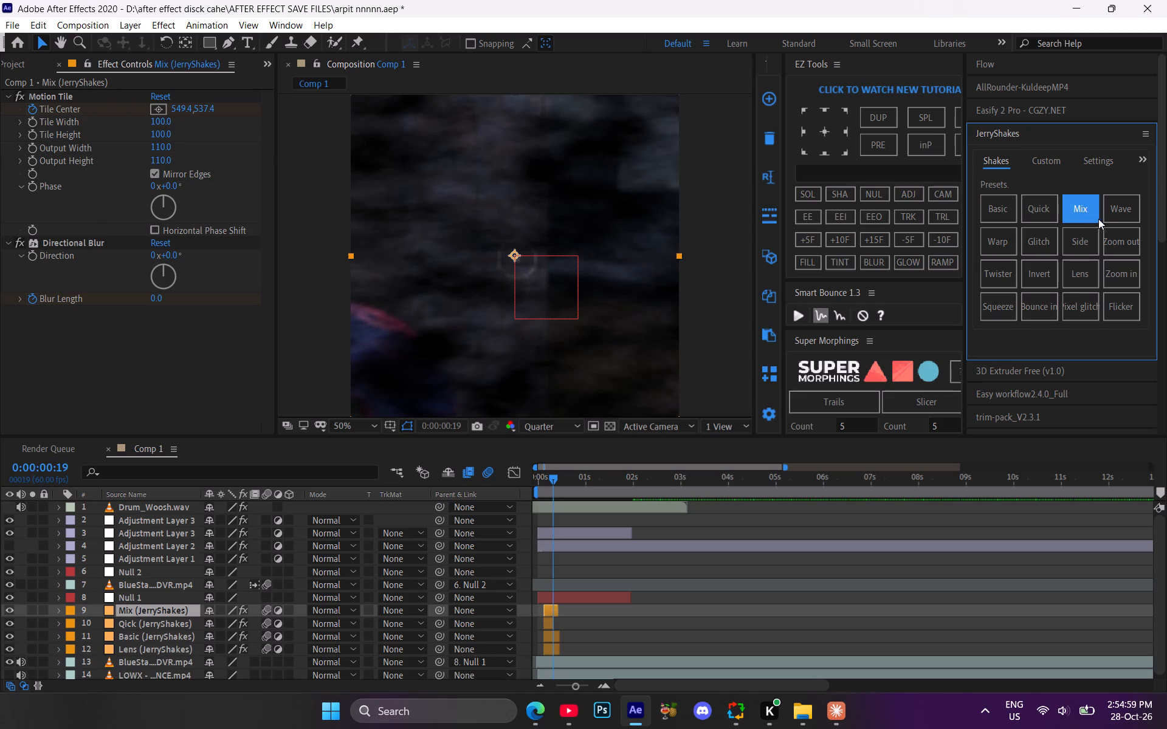
pyautogui.click(1110, 219)
pyautogui.click(1115, 237)
pyautogui.click(1064, 245)
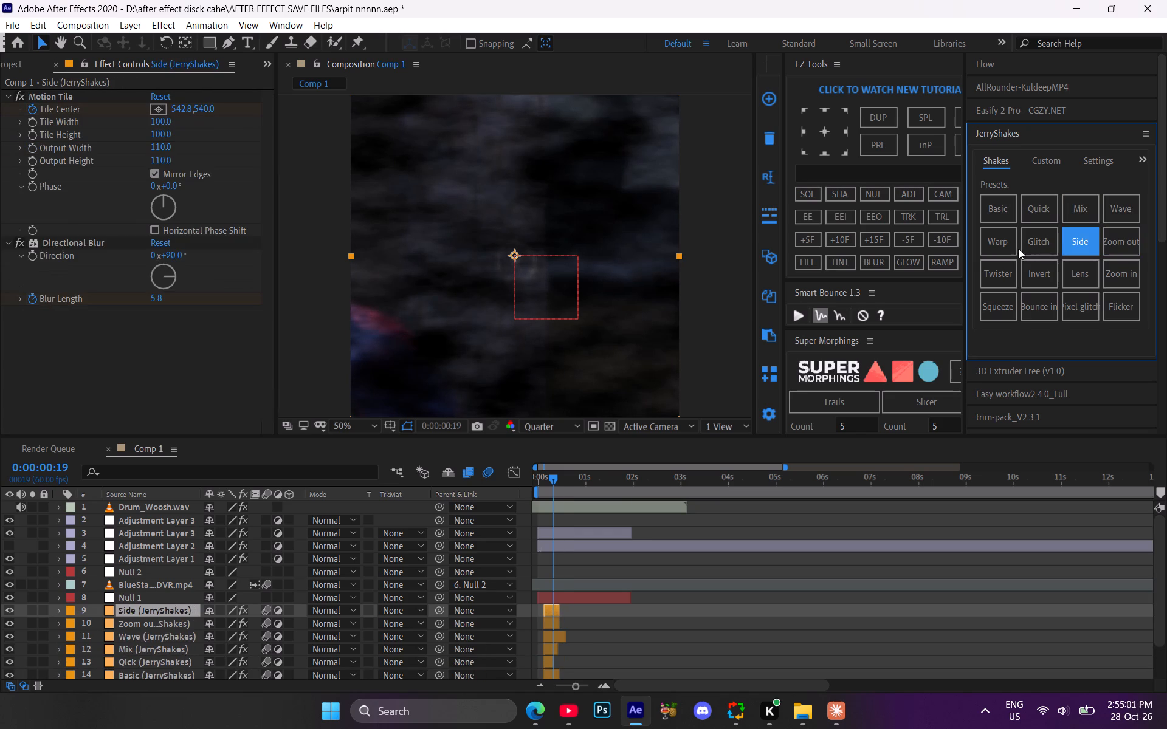
pyautogui.click(1025, 247)
pyautogui.click(998, 240)
pyautogui.click(997, 277)
pyautogui.click(1037, 277)
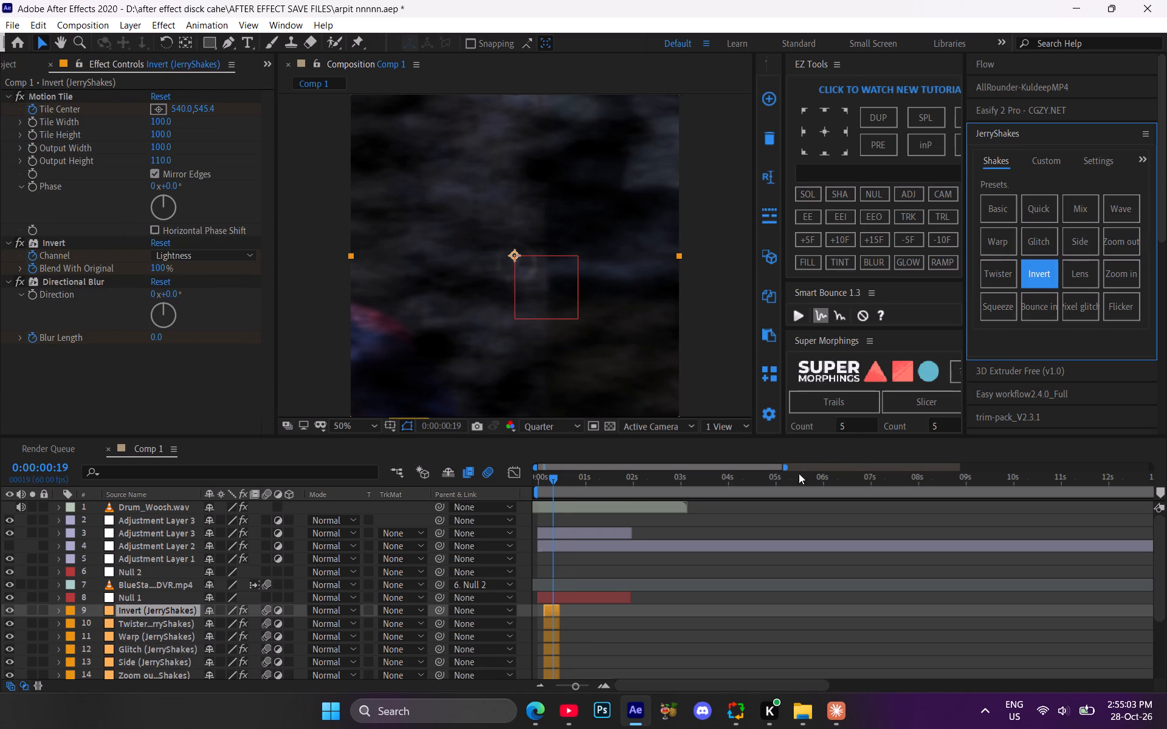
pyautogui.scroll(-4, 602, 536)
pyautogui.moveTo(559, 481); pyautogui.dragTo(513, 479)
pyautogui.press('space')
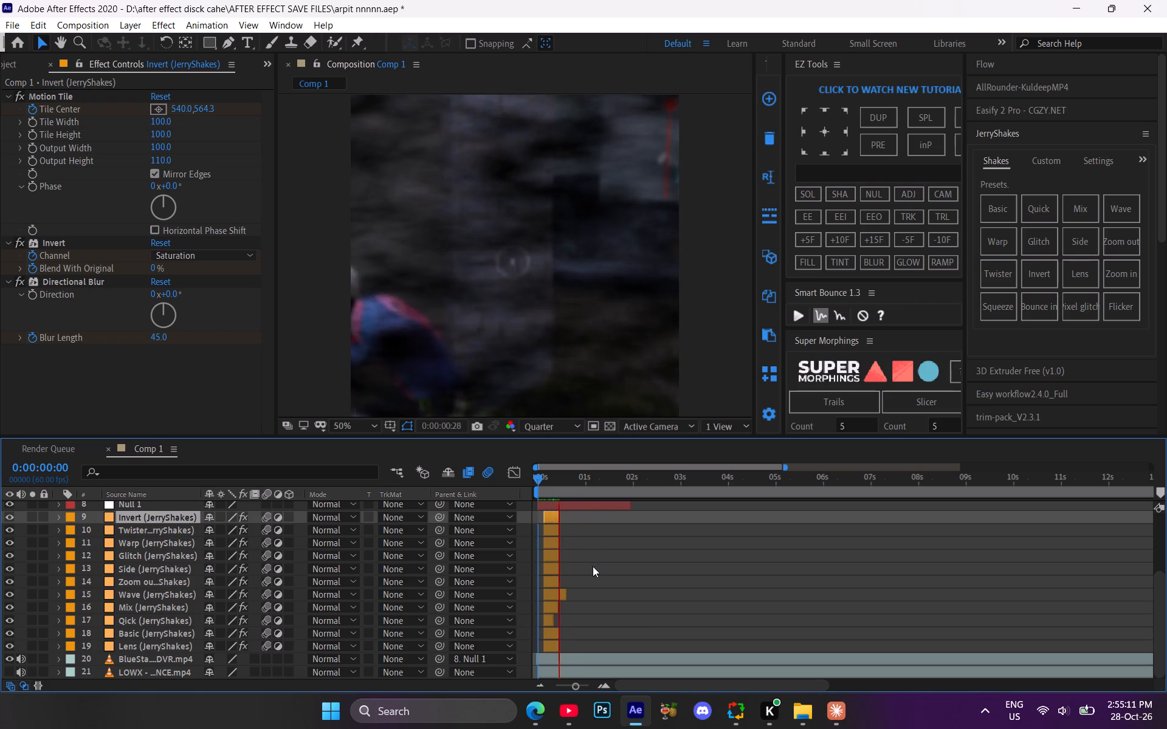
pyautogui.moveTo(553, 479); pyautogui.dragTo(518, 476)
pyautogui.press('space')
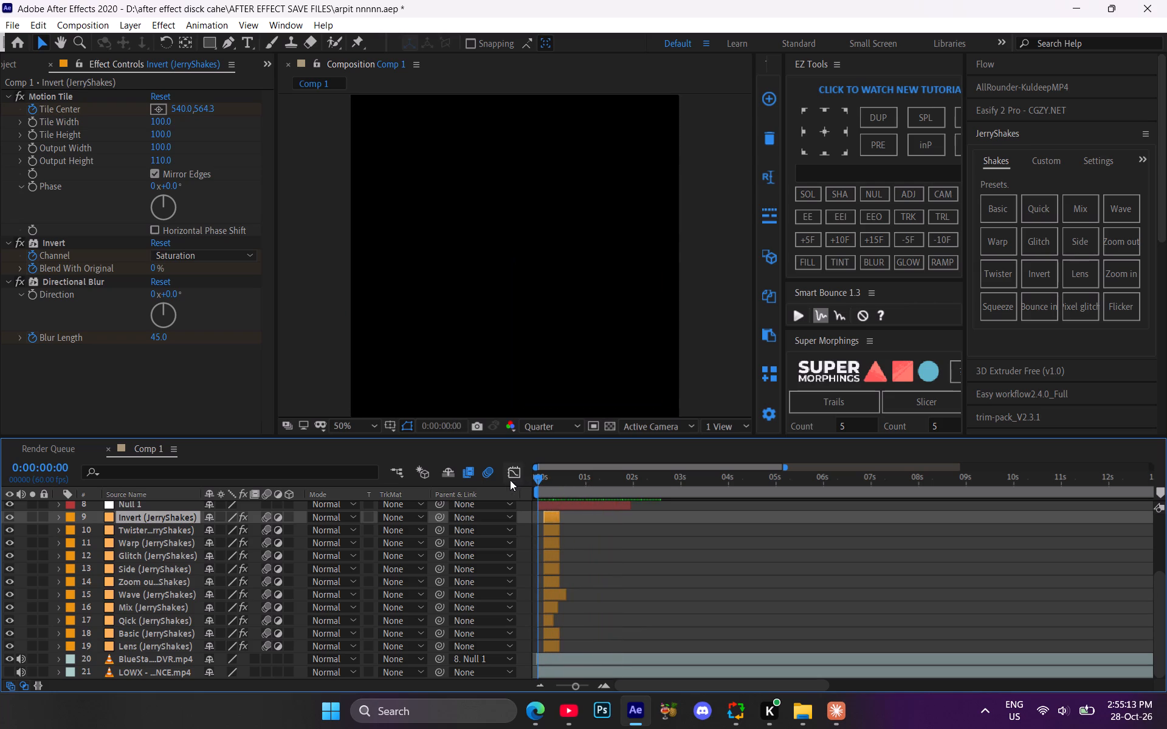
pyautogui.click(542, 482)
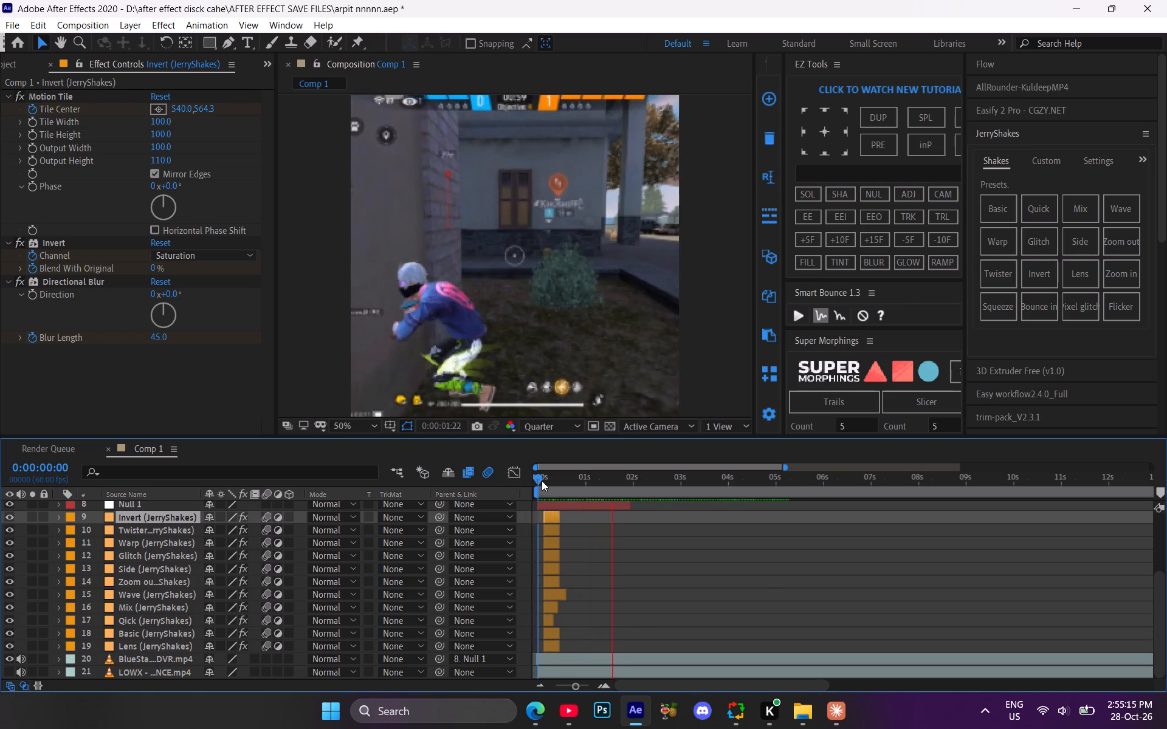
# Delete all eleven JerryShakes layers, from Lens up to Invert, and return to the start of the composition.
pyautogui.moveTo(528, 648); pyautogui.dragTo(527, 593)
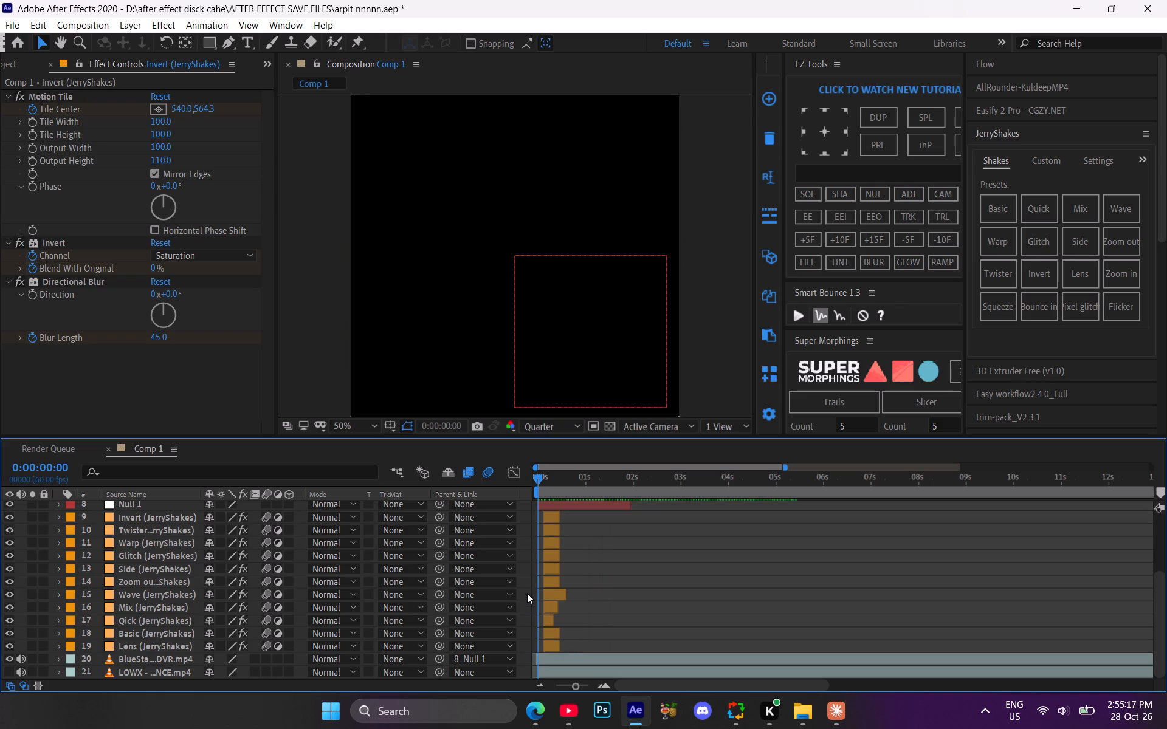
pyautogui.moveTo(527, 593); pyautogui.dragTo(529, 517)
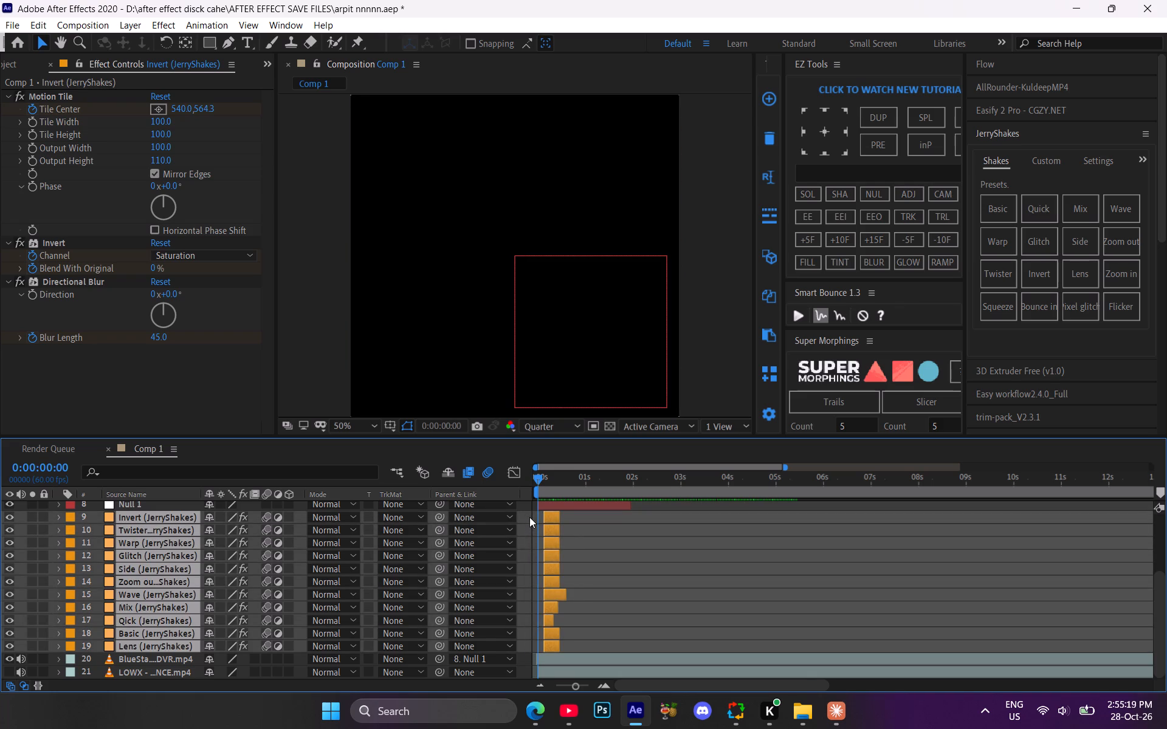
pyautogui.press('Delete')
pyautogui.moveTo(540, 482); pyautogui.dragTo(500, 486)
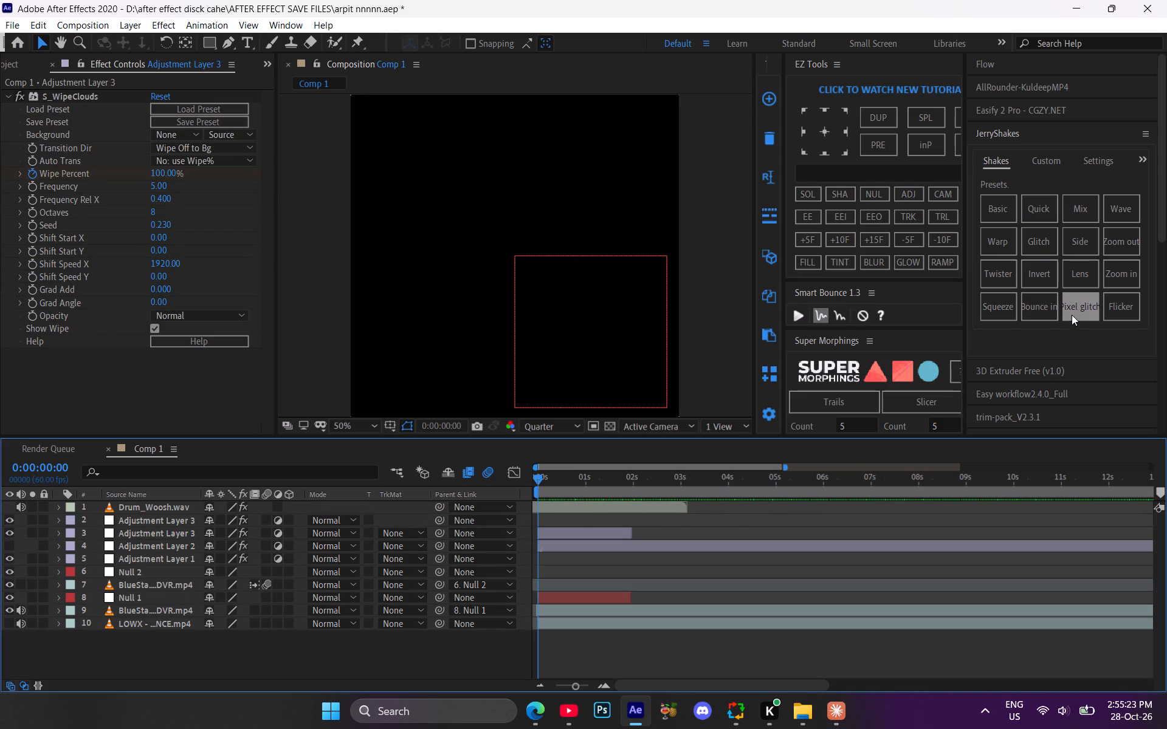
# Examine the JerryShakes custom shake controls, animation types, preset slots, layer colour and timing settings, preset names and About information.
pyautogui.click(1050, 160)
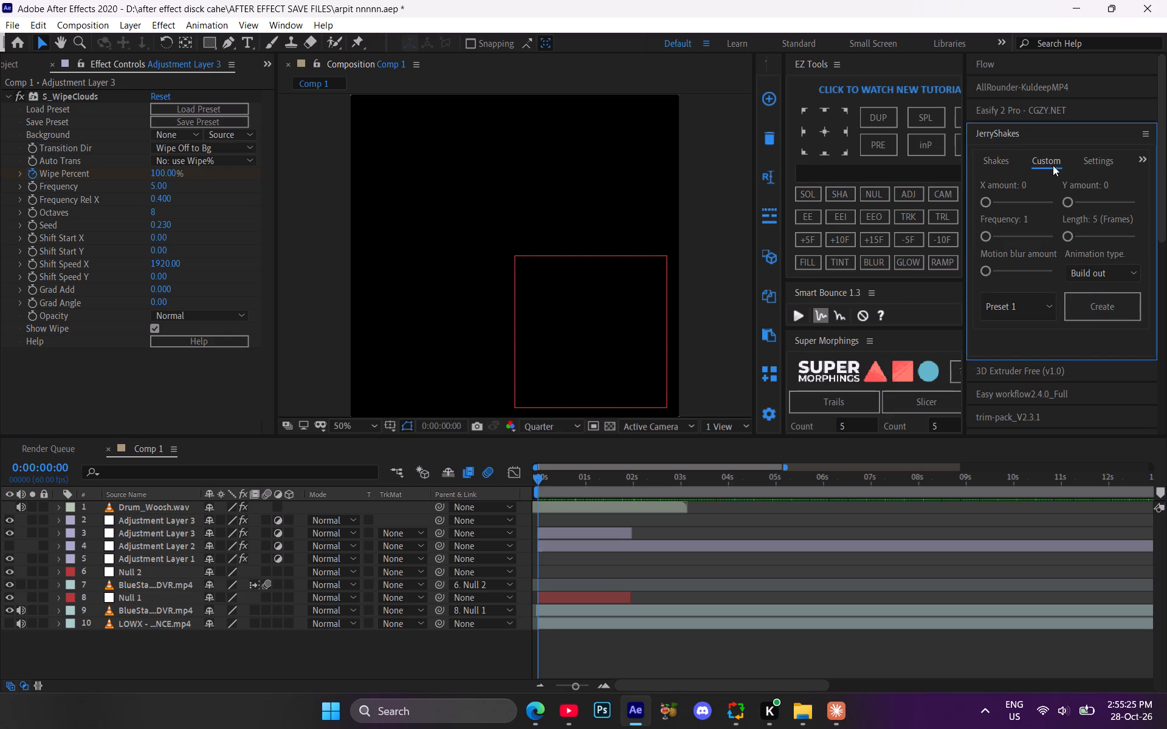
pyautogui.click(1091, 279)
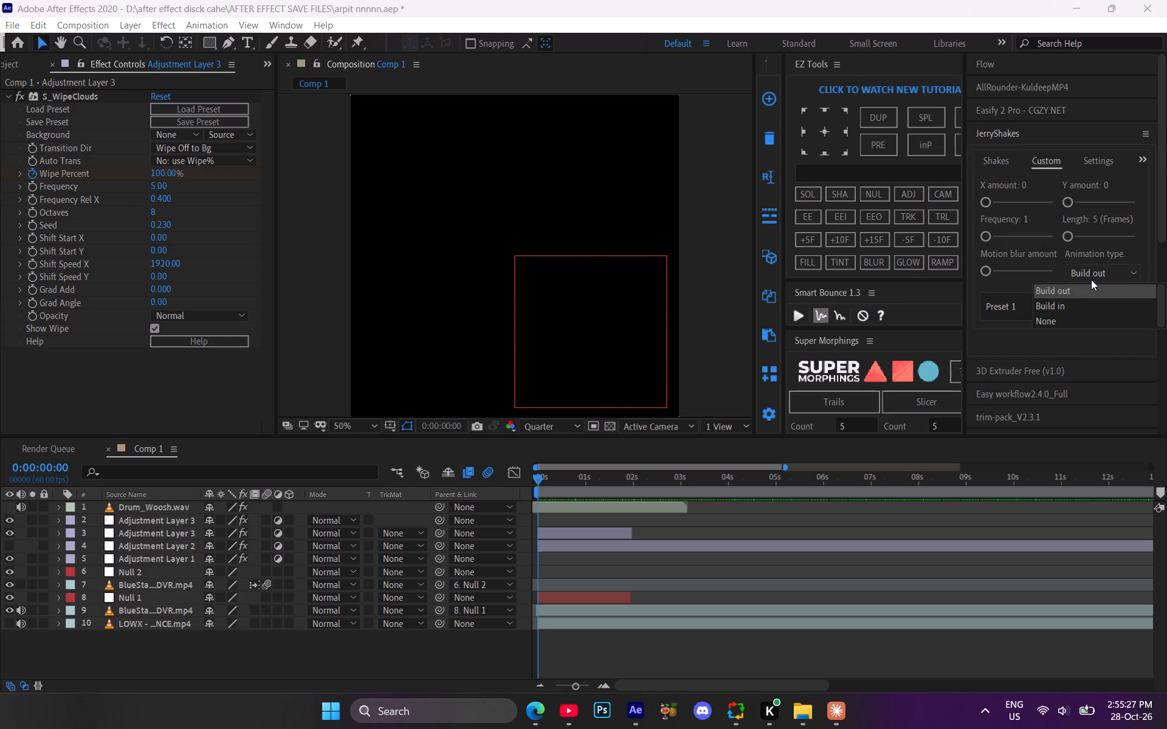
pyautogui.click(1007, 355)
pyautogui.click(1035, 309)
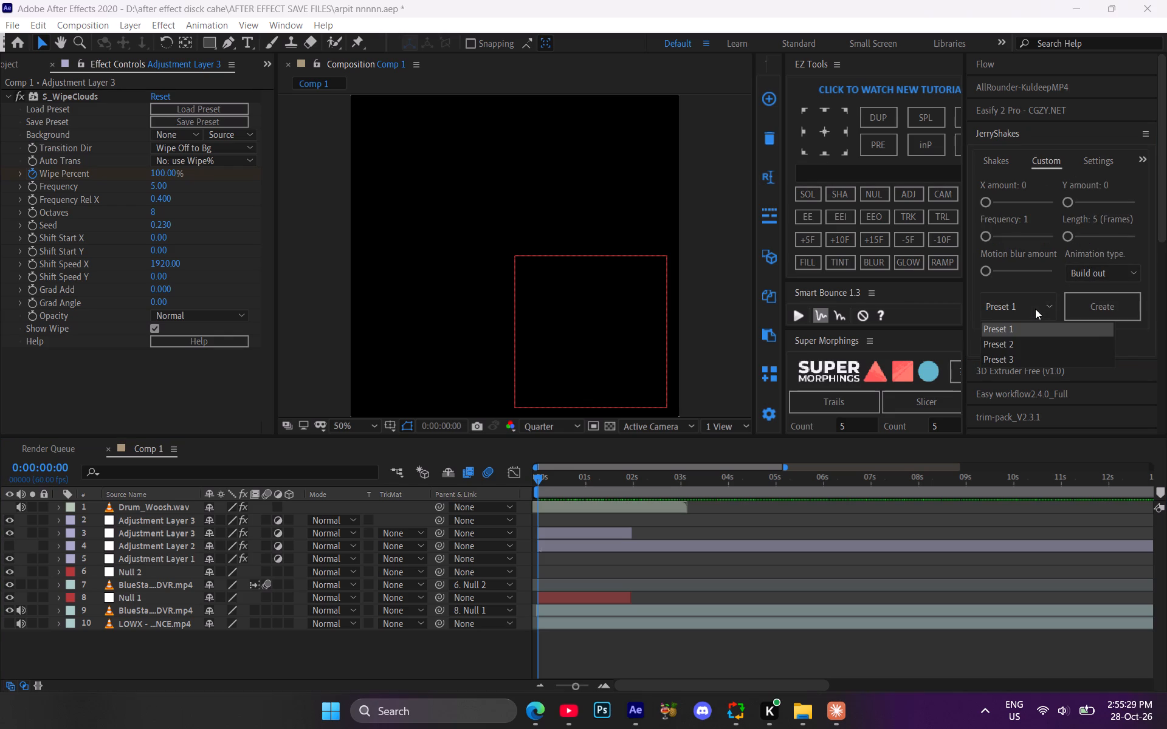
pyautogui.click(1034, 282)
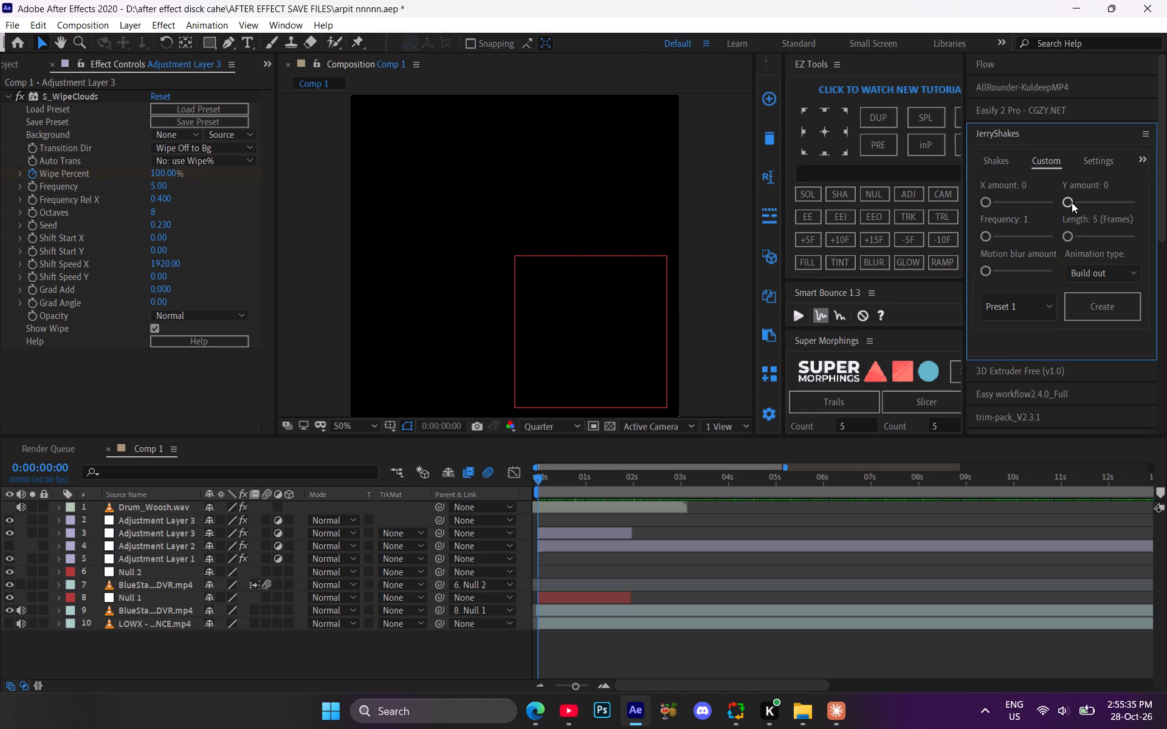
pyautogui.click(1096, 166)
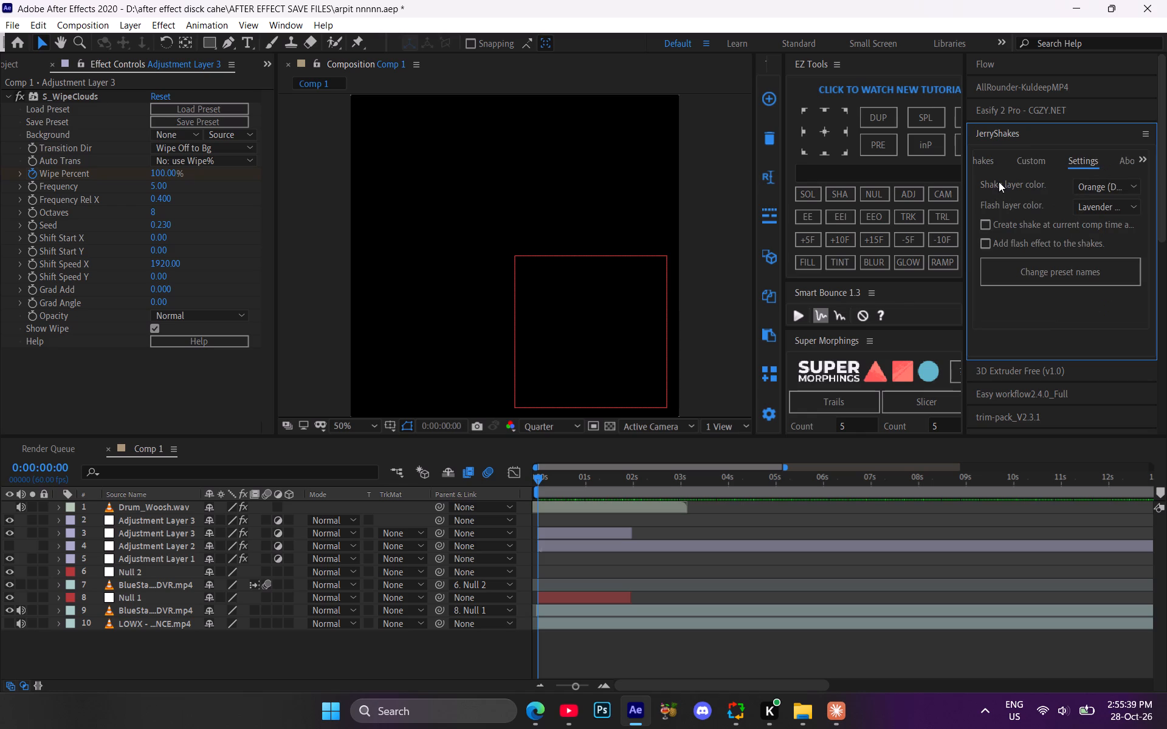
pyautogui.click(1127, 166)
pyautogui.click(1057, 160)
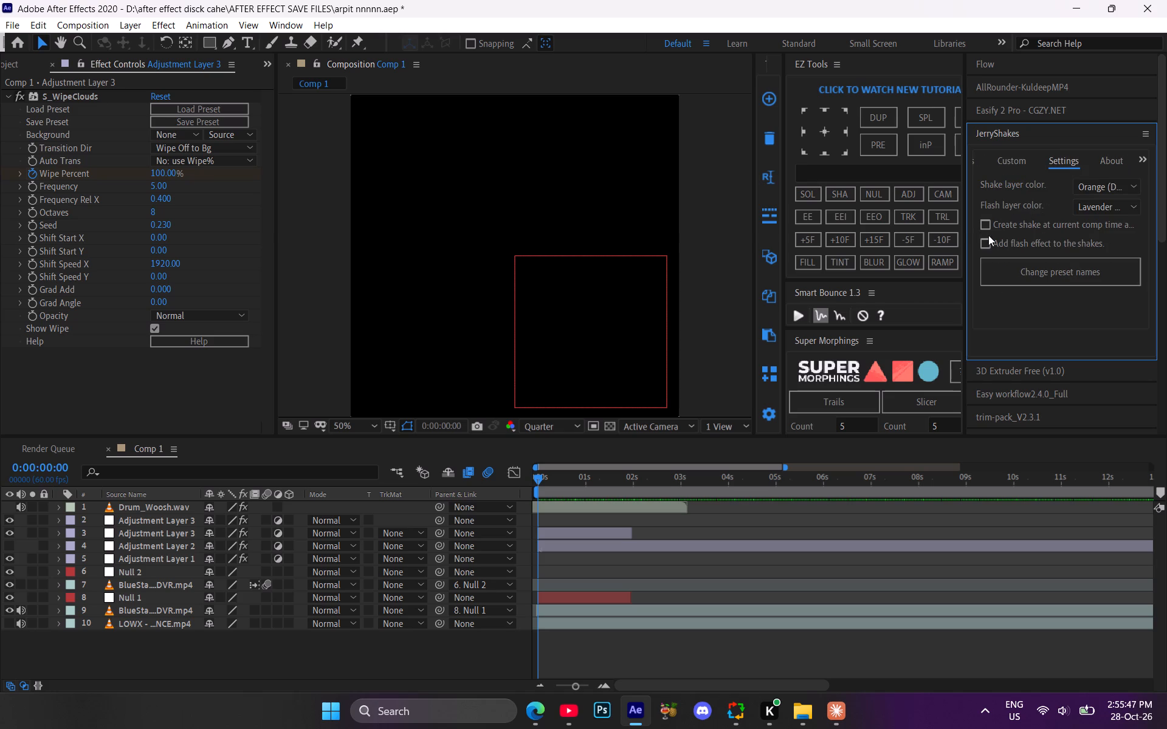
pyautogui.click(988, 226)
pyautogui.click(988, 226)
pyautogui.click(1100, 194)
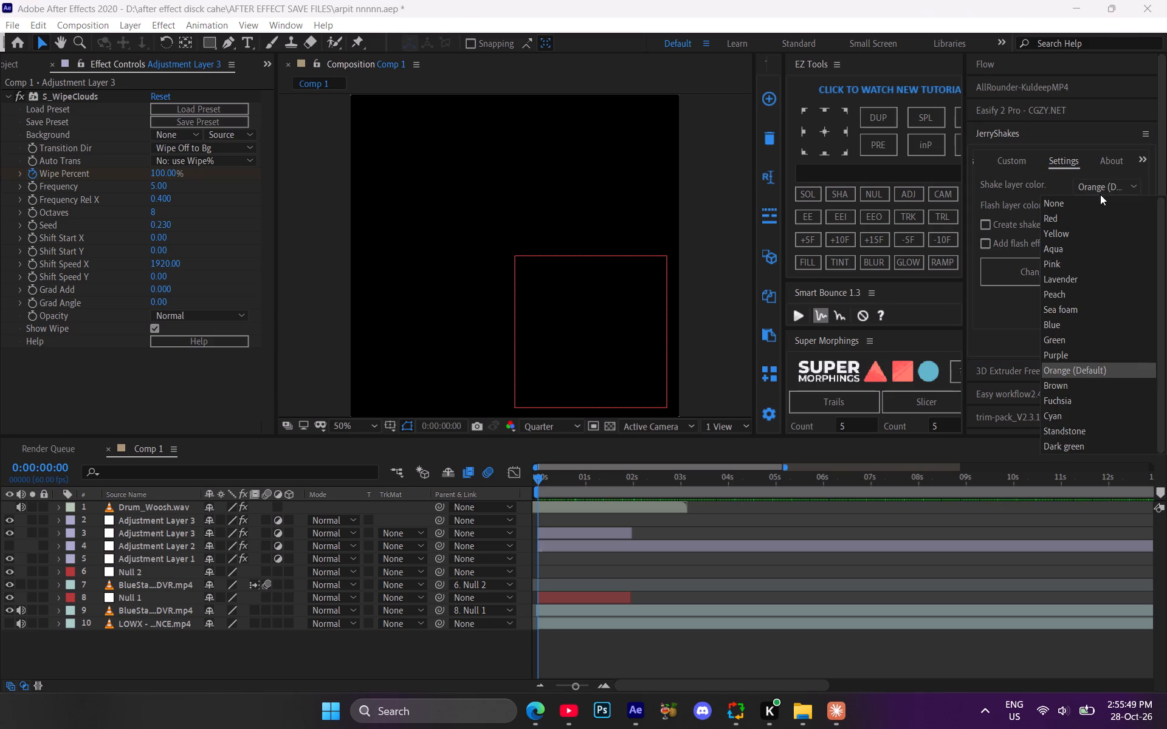
pyautogui.click(1063, 185)
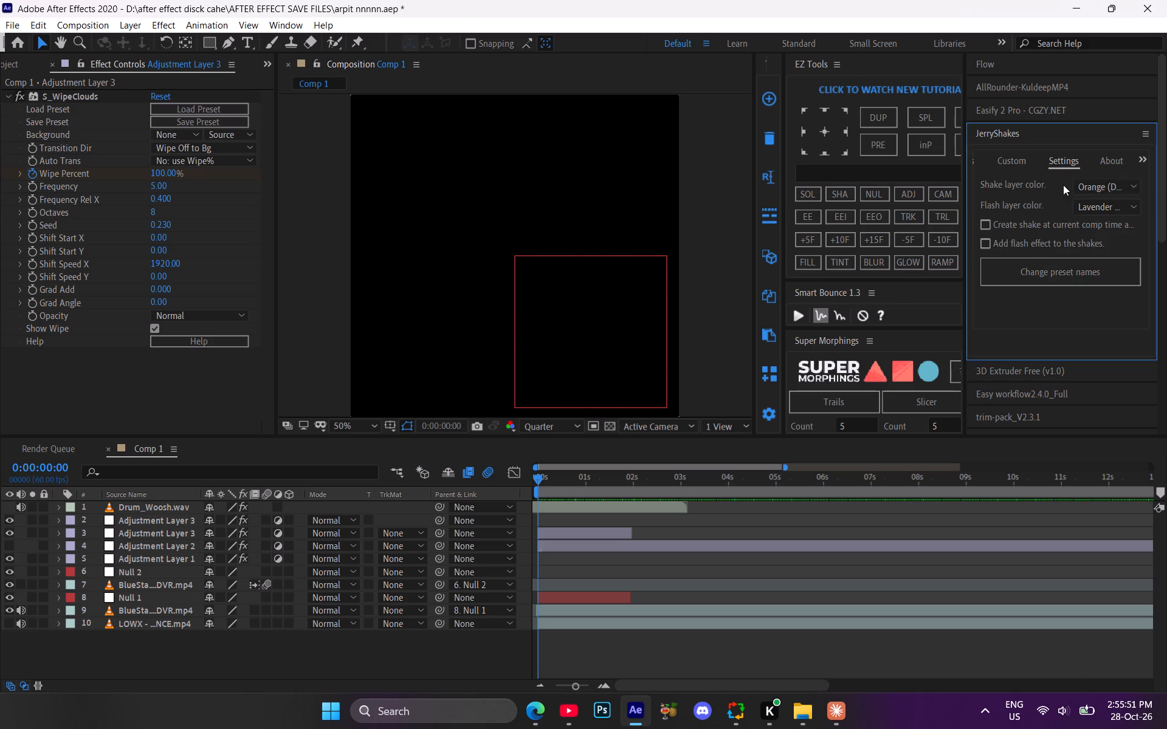
pyautogui.click(1061, 278)
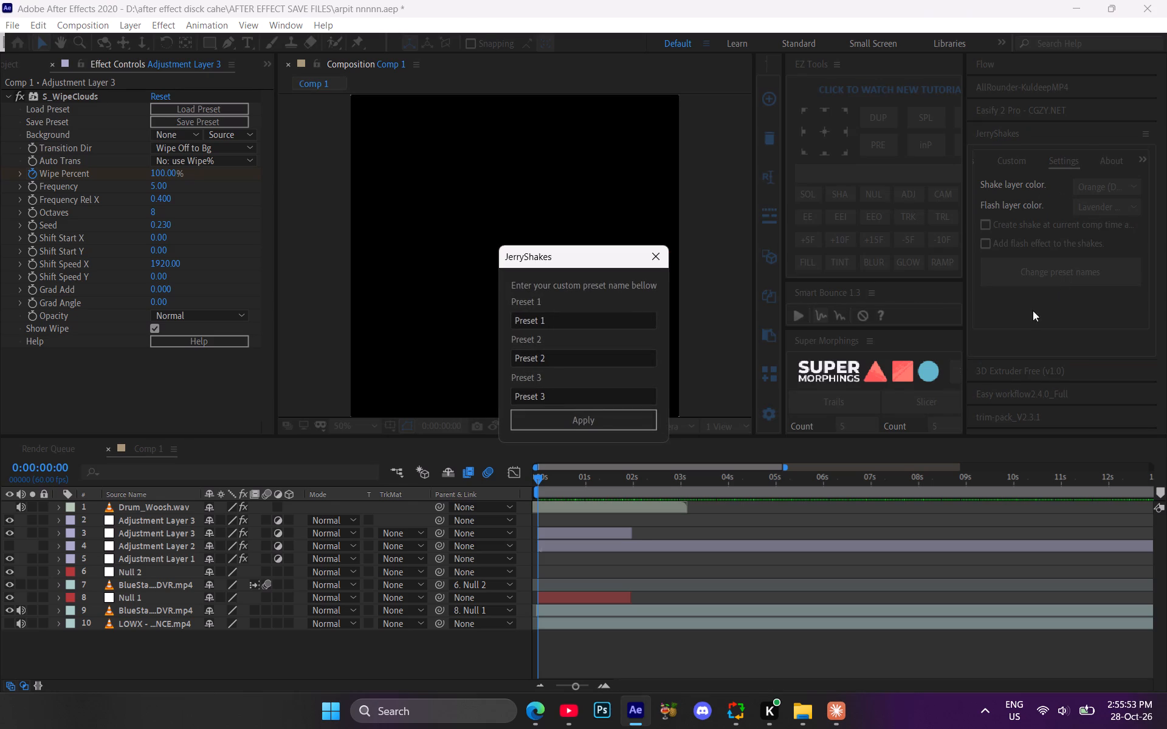
pyautogui.click(563, 329)
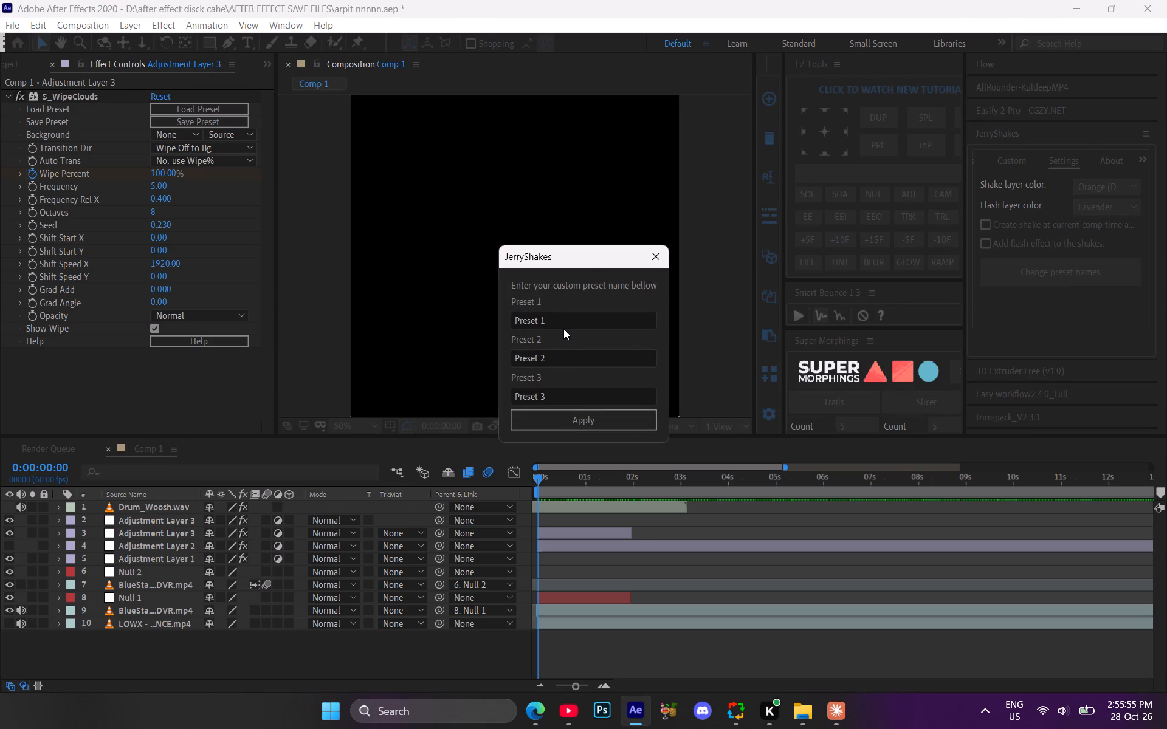
pyautogui.click(551, 324)
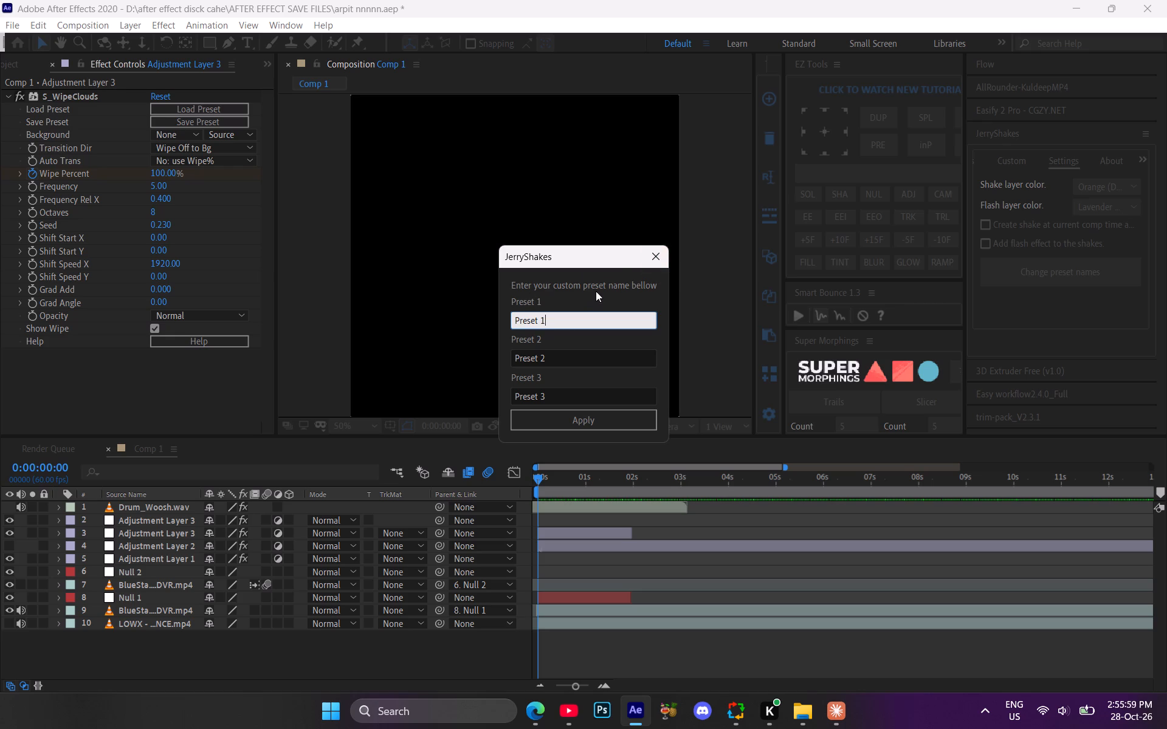
pyautogui.click(659, 259)
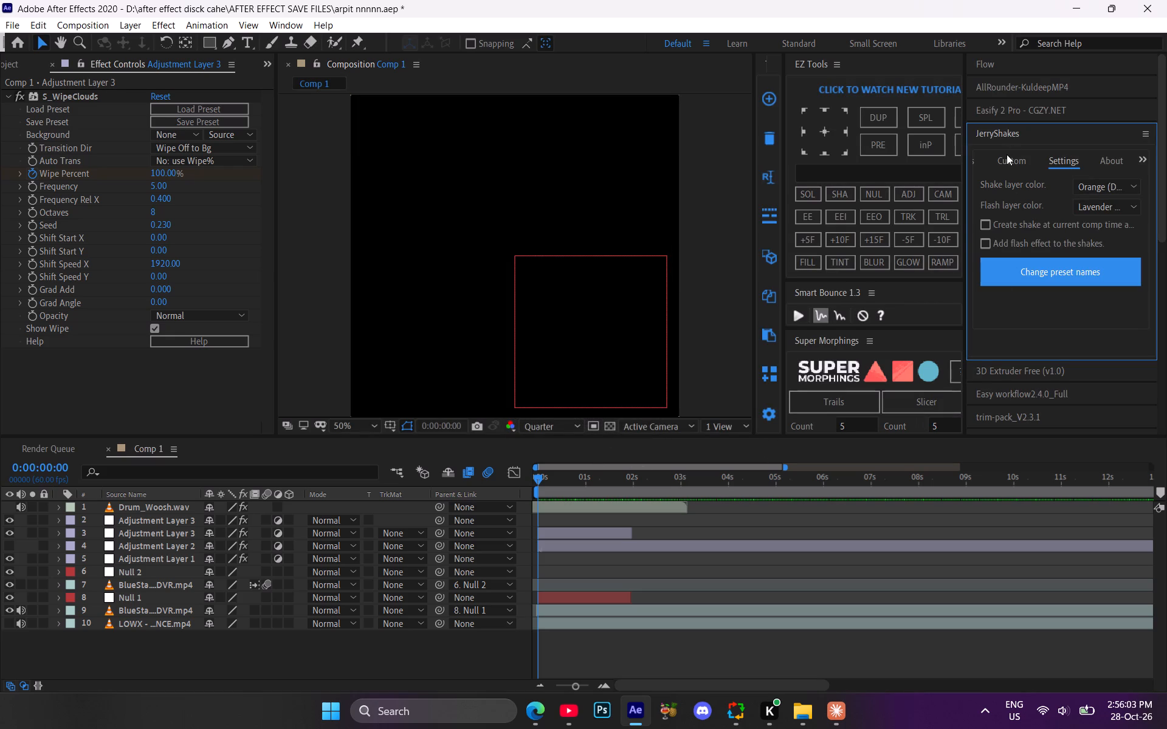
pyautogui.click(1007, 154)
pyautogui.click(989, 156)
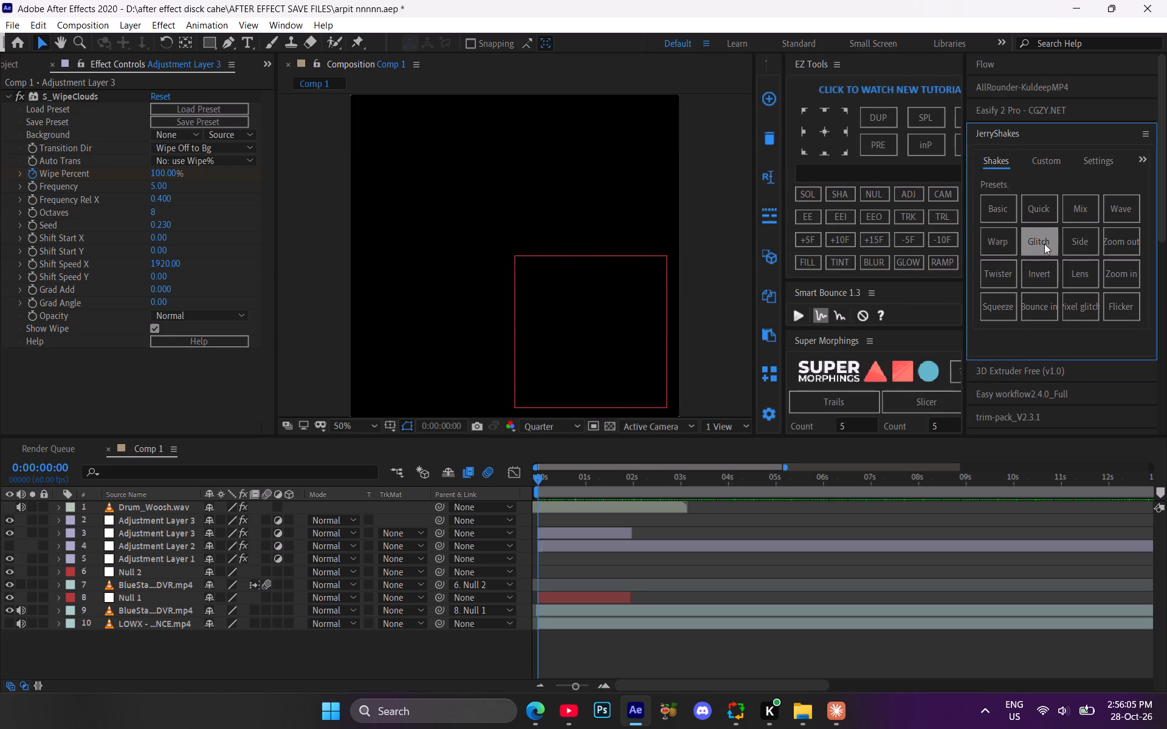
# Review the edit from the opening through the gameplay to the ending at about 0:00:20:24.
pyautogui.moveTo(548, 480); pyautogui.dragTo(566, 481)
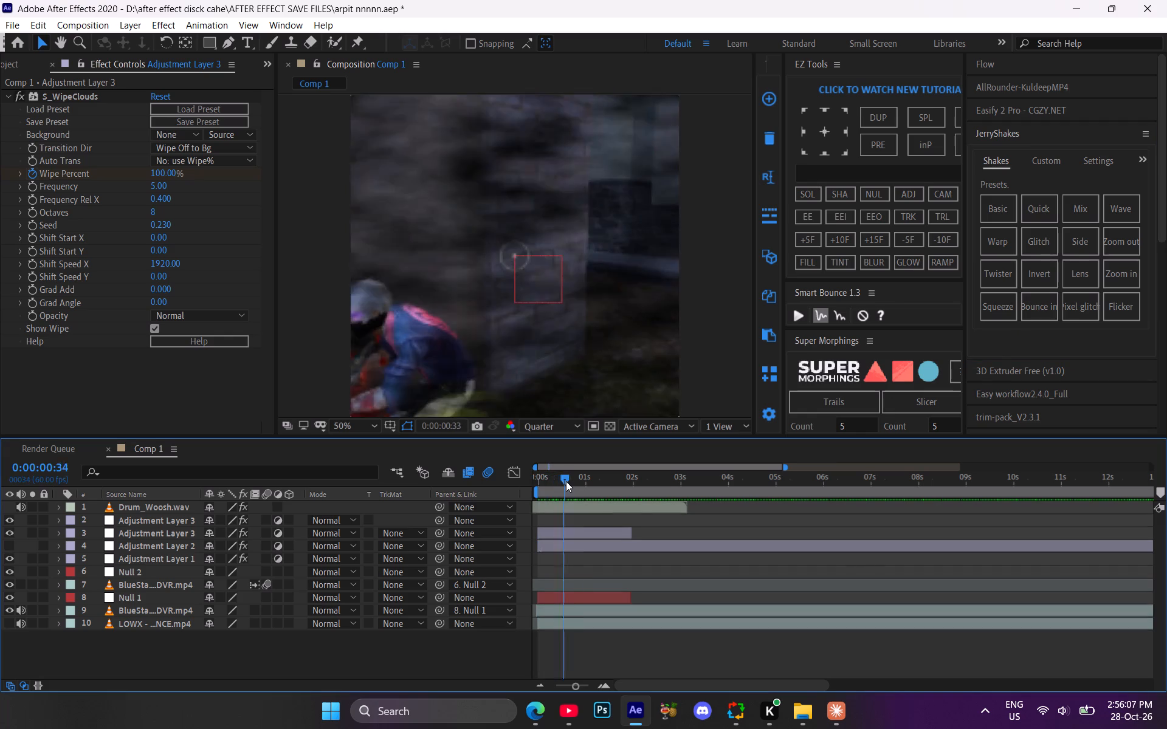
pyautogui.moveTo(566, 481); pyautogui.dragTo(518, 482)
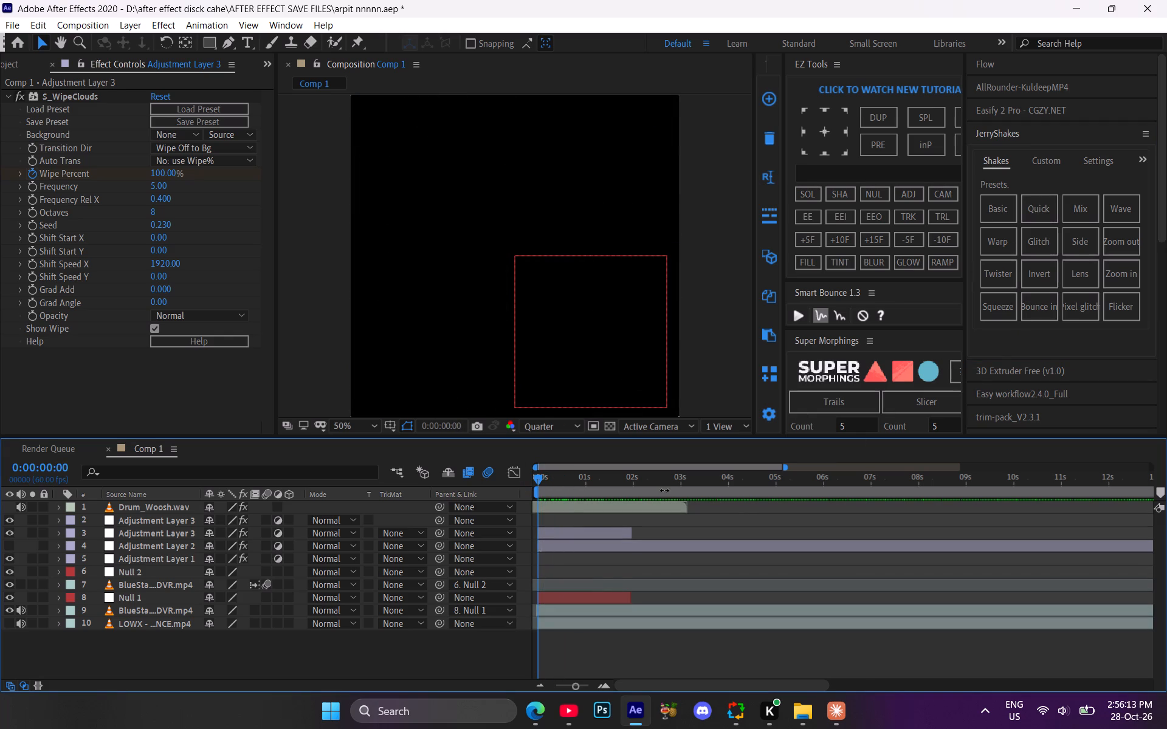
pyautogui.moveTo(574, 477); pyautogui.dragTo(585, 477)
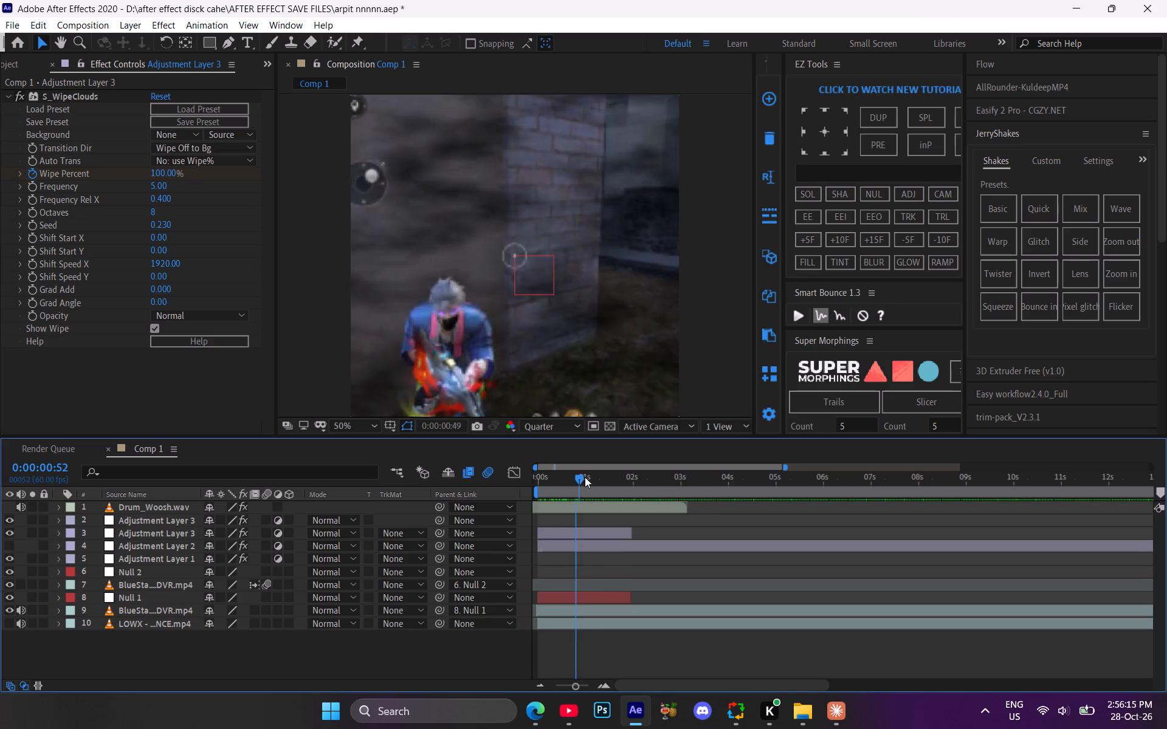
pyautogui.moveTo(585, 477); pyautogui.dragTo(1002, 495)
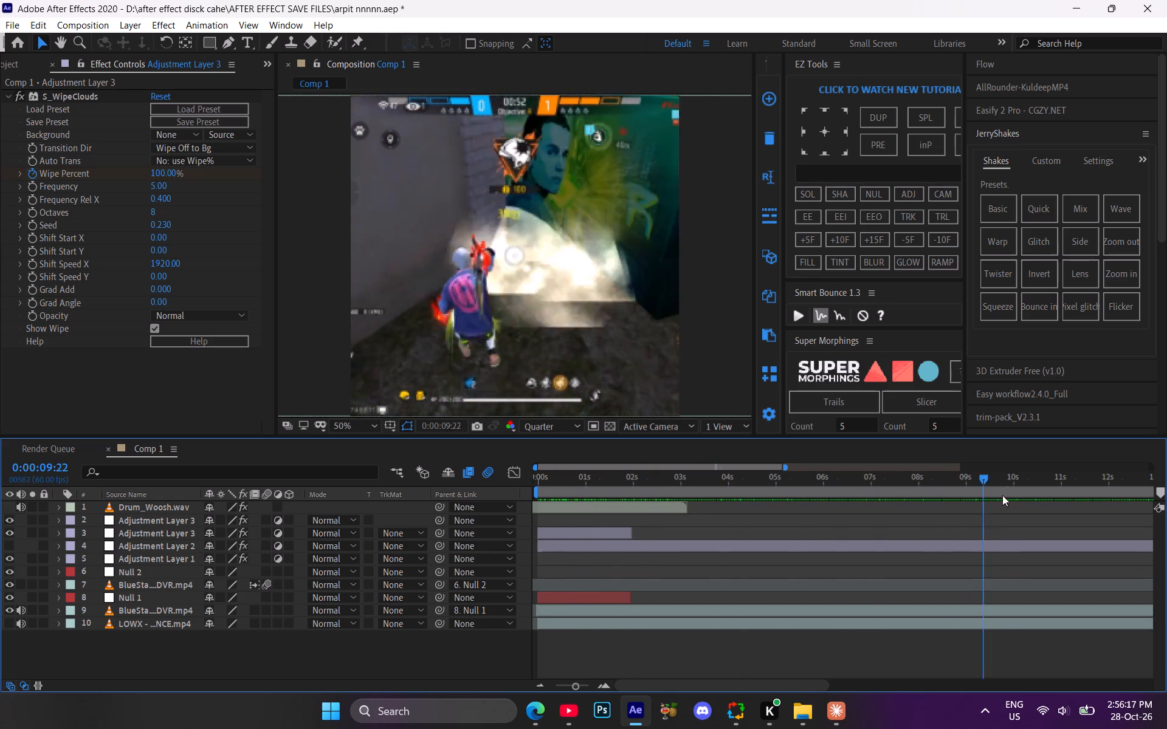
pyautogui.moveTo(1002, 495); pyautogui.dragTo(1131, 510)
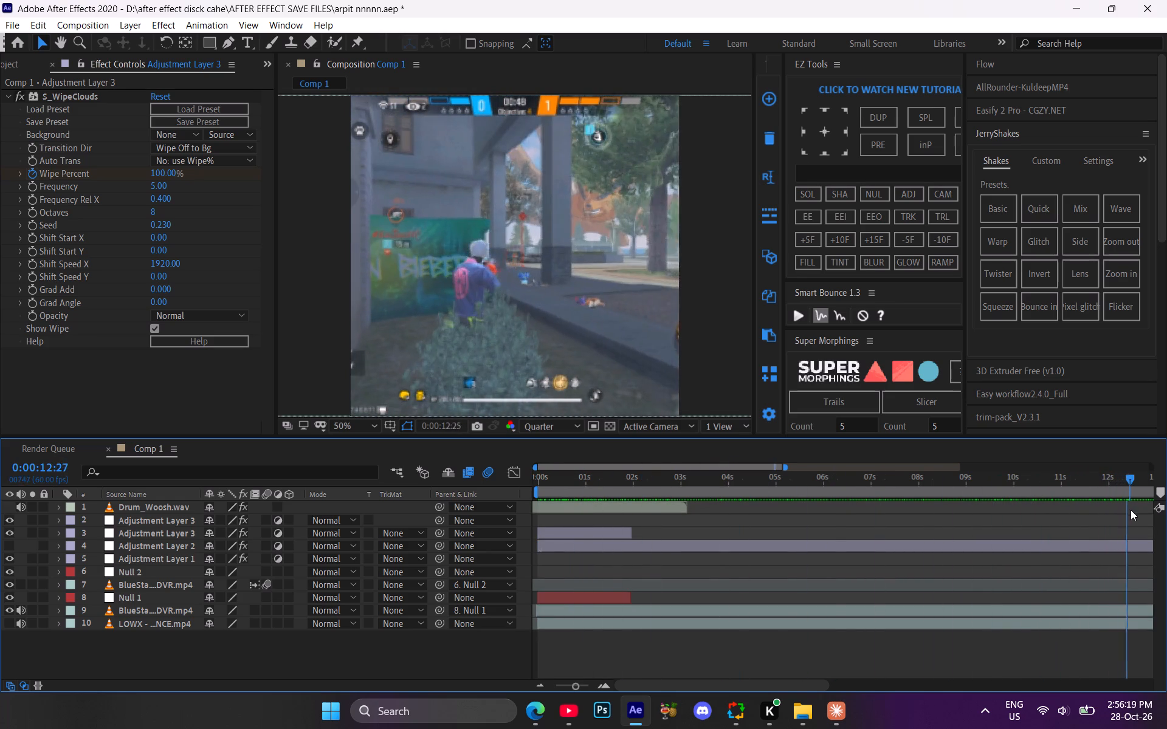
pyautogui.moveTo(1131, 510); pyautogui.dragTo(790, 525)
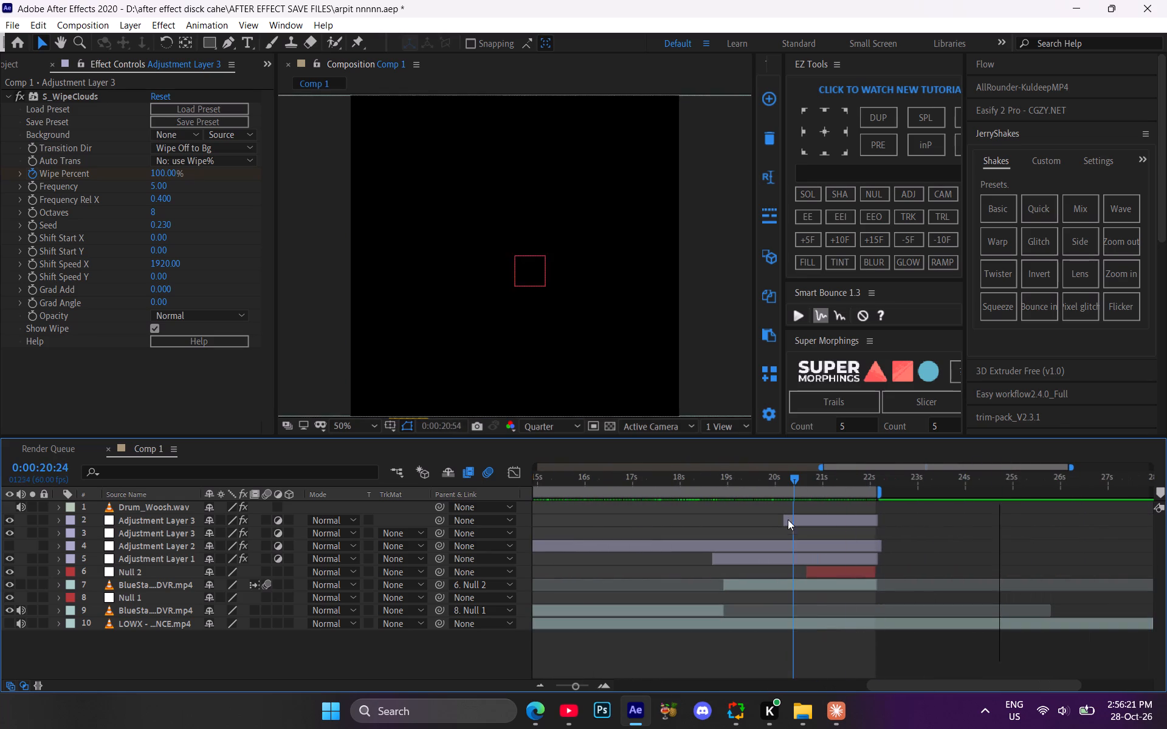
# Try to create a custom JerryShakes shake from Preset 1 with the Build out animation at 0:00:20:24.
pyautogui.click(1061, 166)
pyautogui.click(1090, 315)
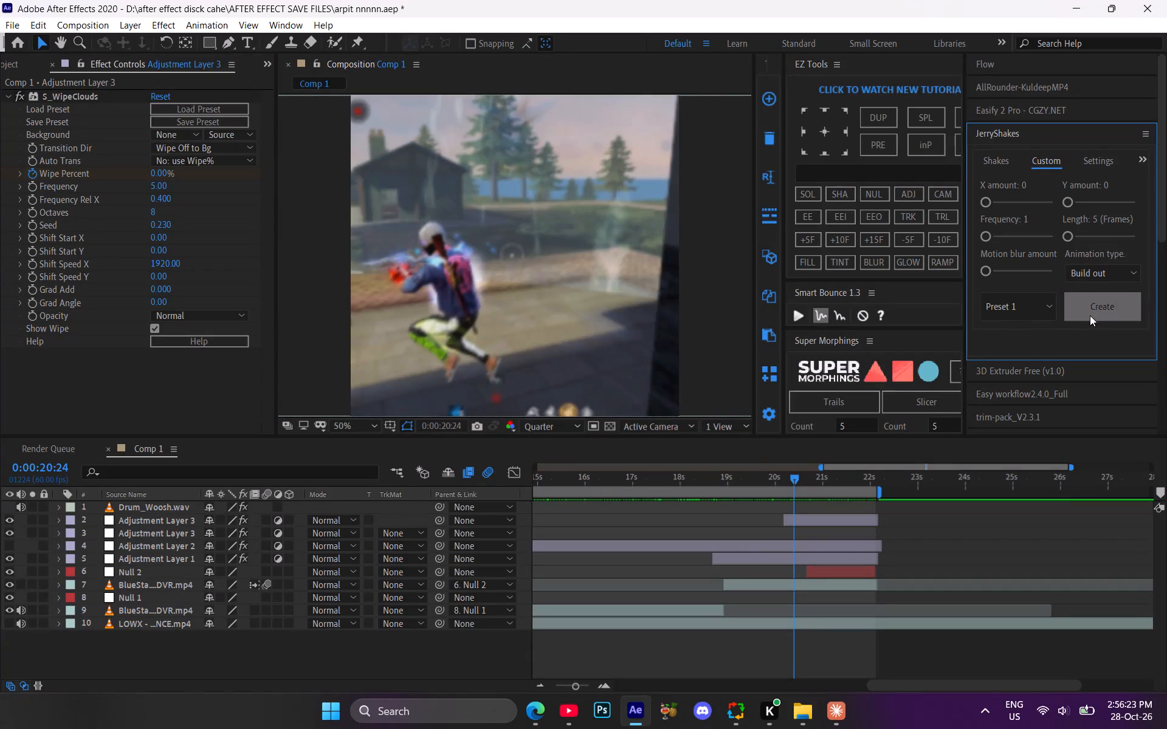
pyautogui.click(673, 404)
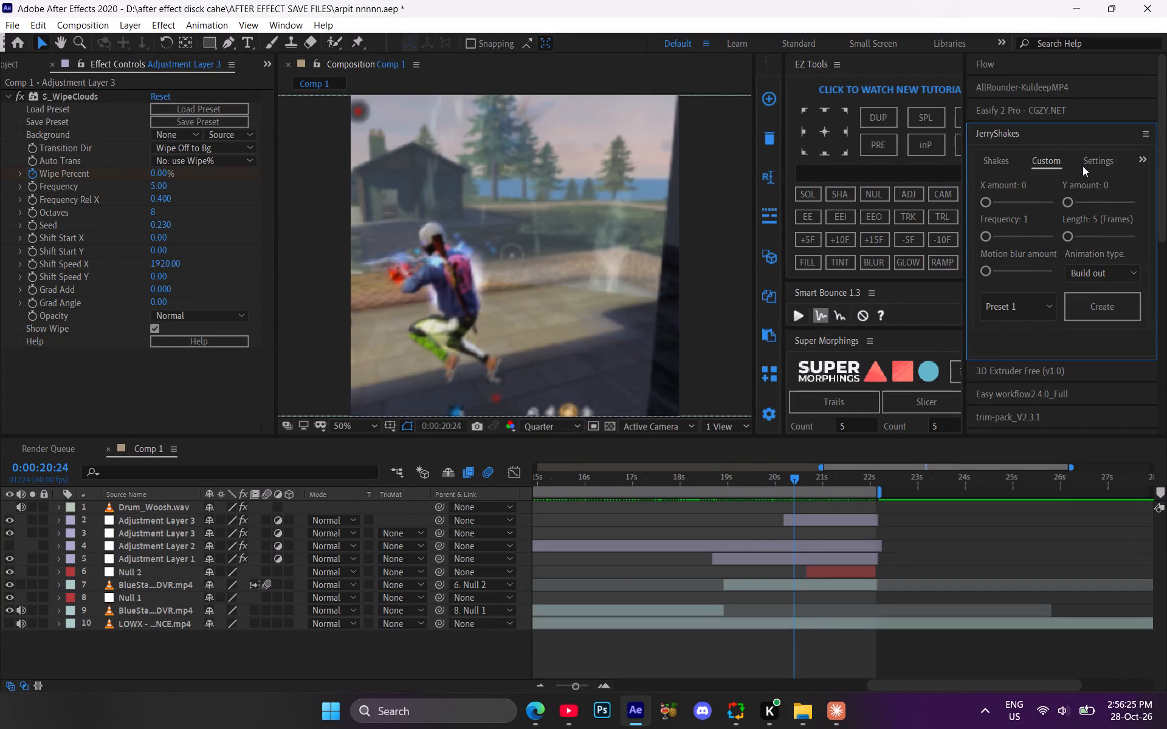
# Turn on creating shakes at the current comp time in the JerryShakes settings.
pyautogui.click(1083, 166)
pyautogui.click(1096, 190)
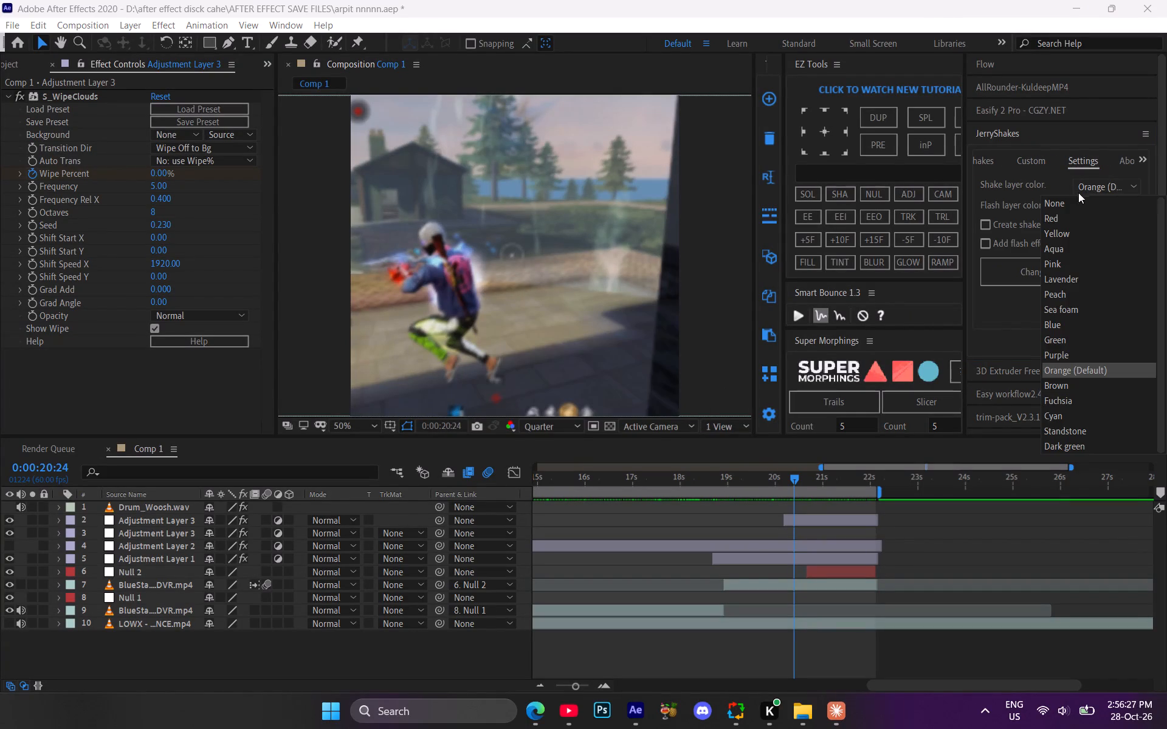
pyautogui.click(1016, 203)
pyautogui.click(982, 227)
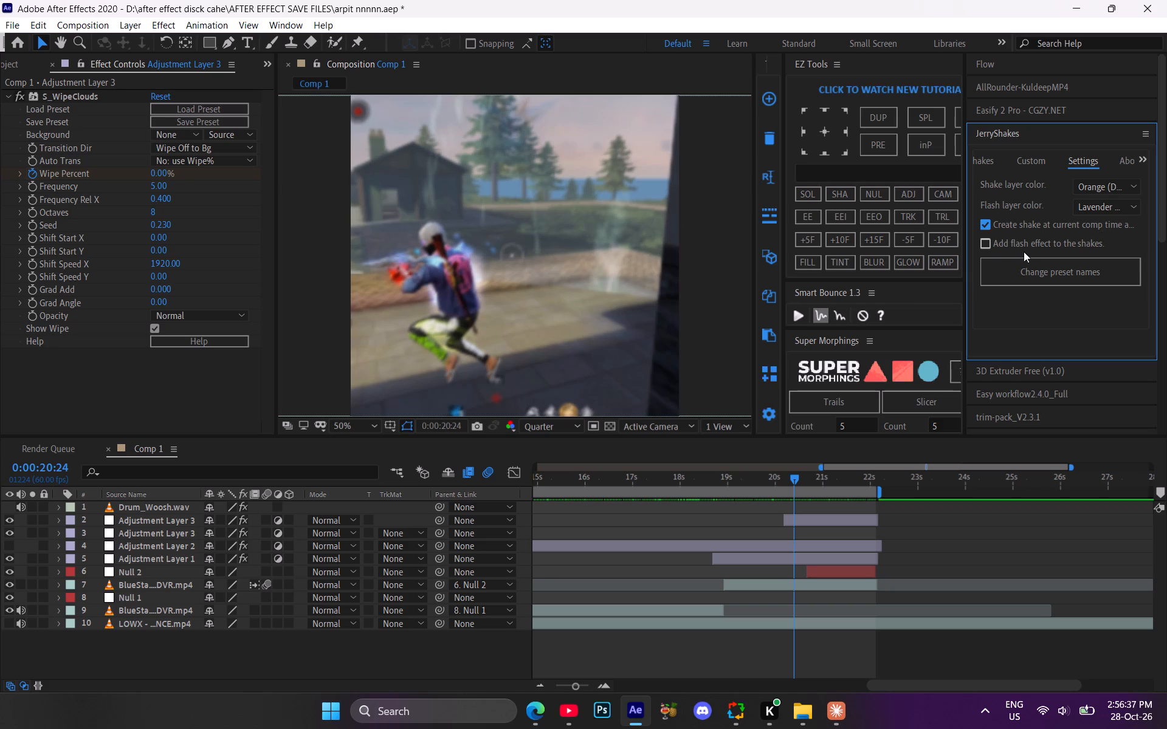
# Check the JerryShakes custom preset names and the shake presets, and collapse JerryShakes.
pyautogui.click(1014, 274)
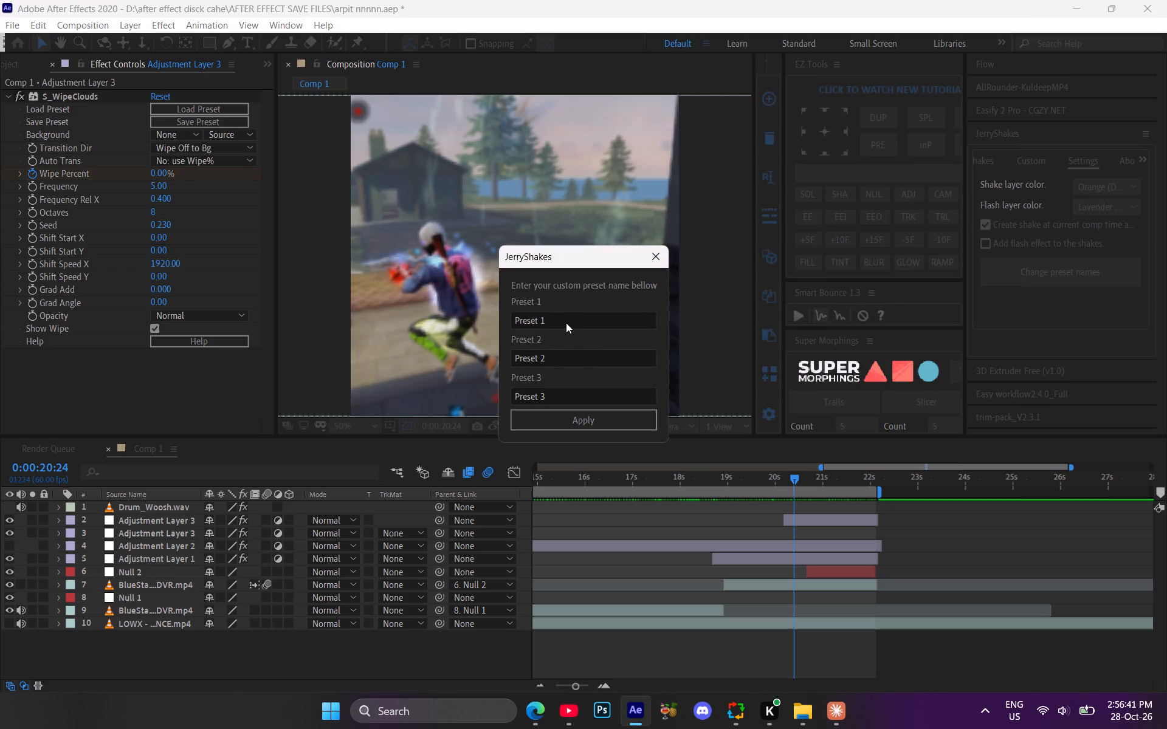
pyautogui.click(574, 416)
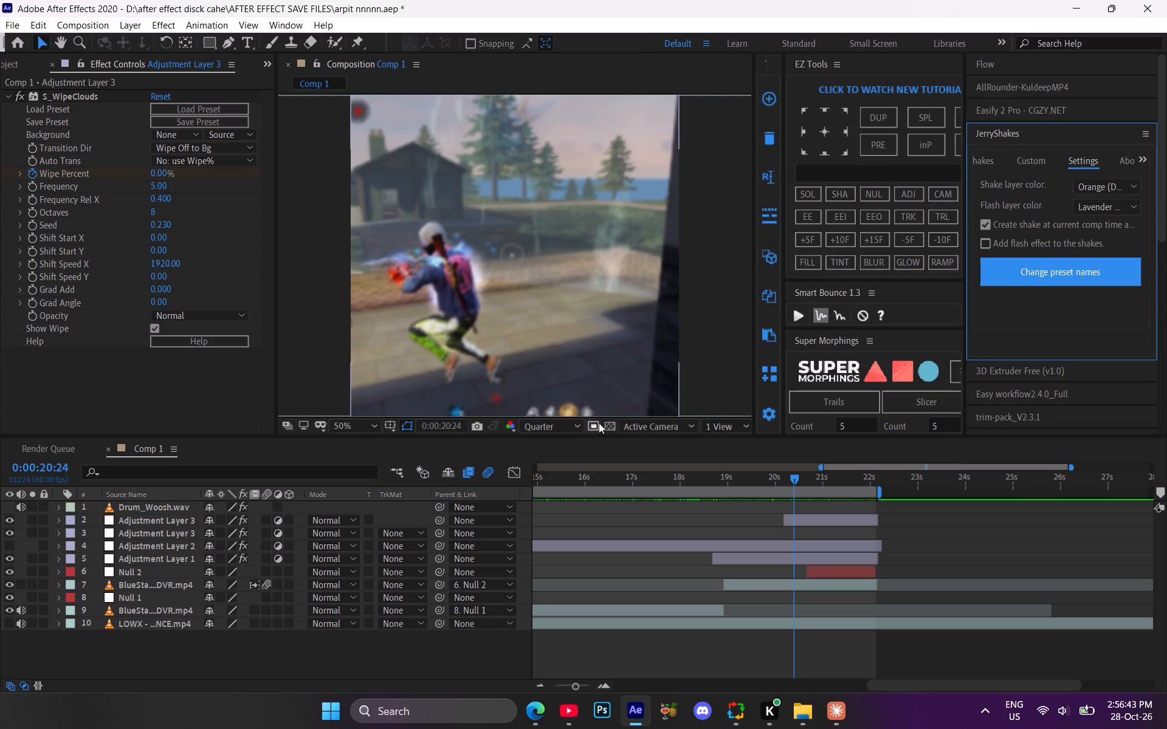
pyautogui.click(1064, 268)
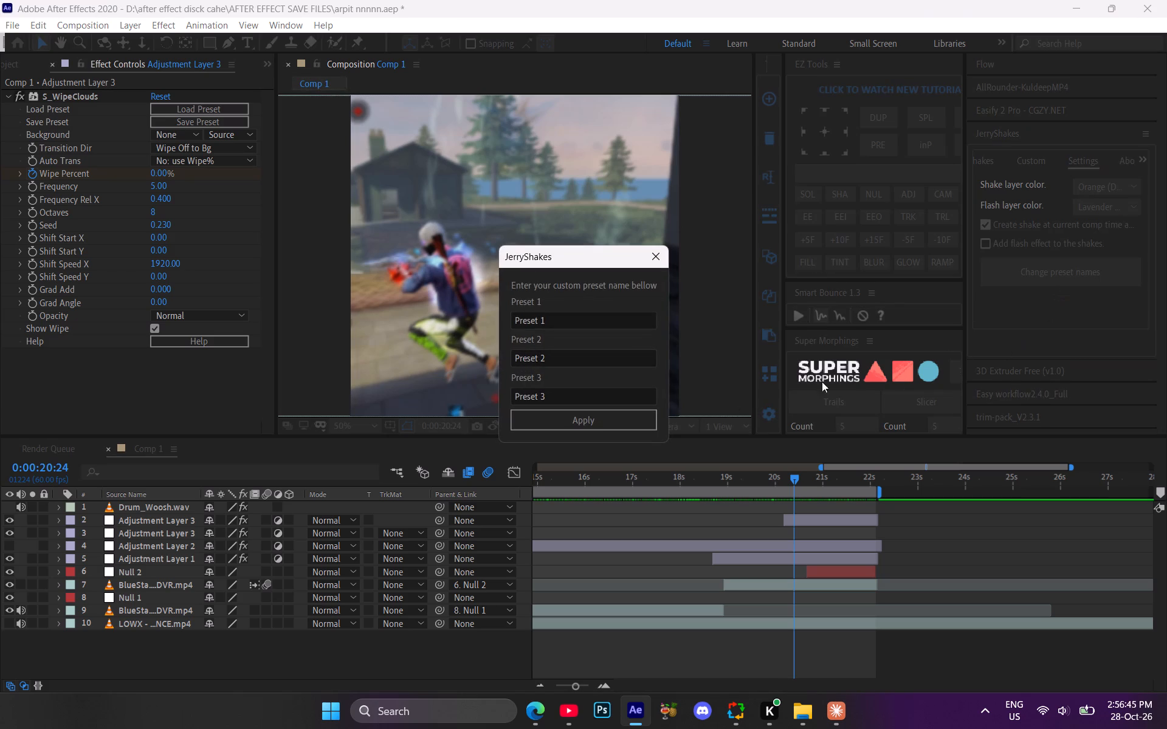
pyautogui.click(656, 265)
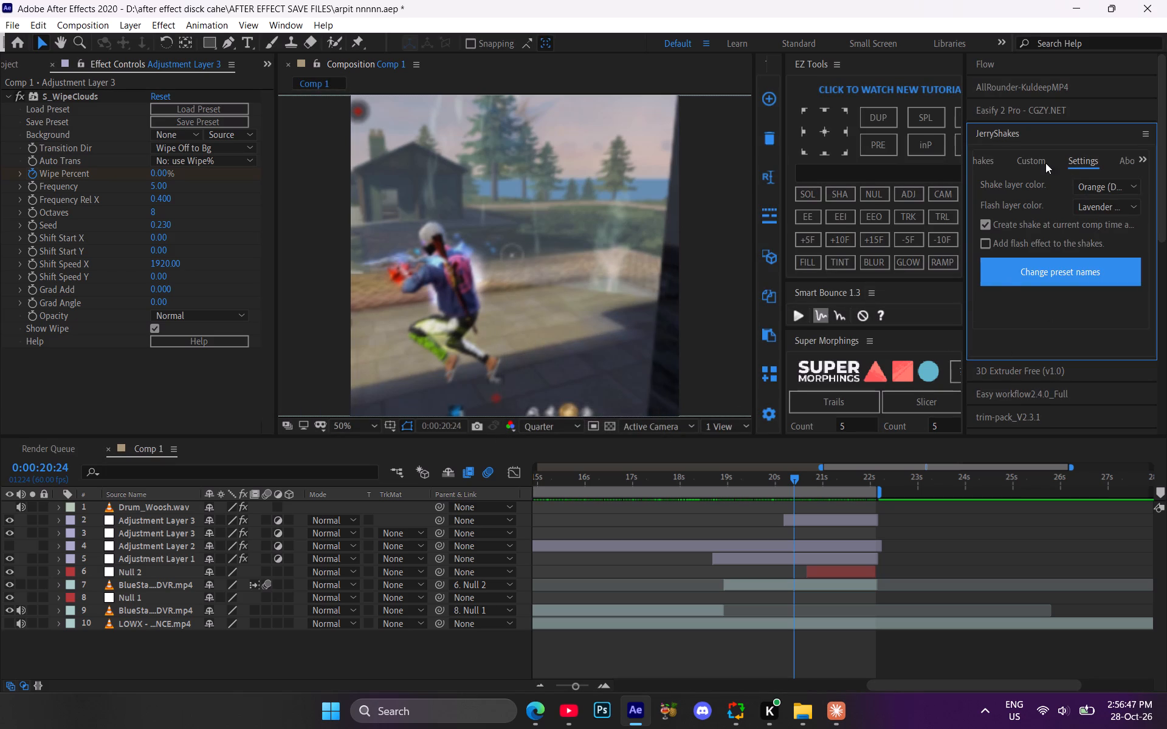
pyautogui.click(1045, 163)
pyautogui.click(1014, 159)
pyautogui.click(985, 161)
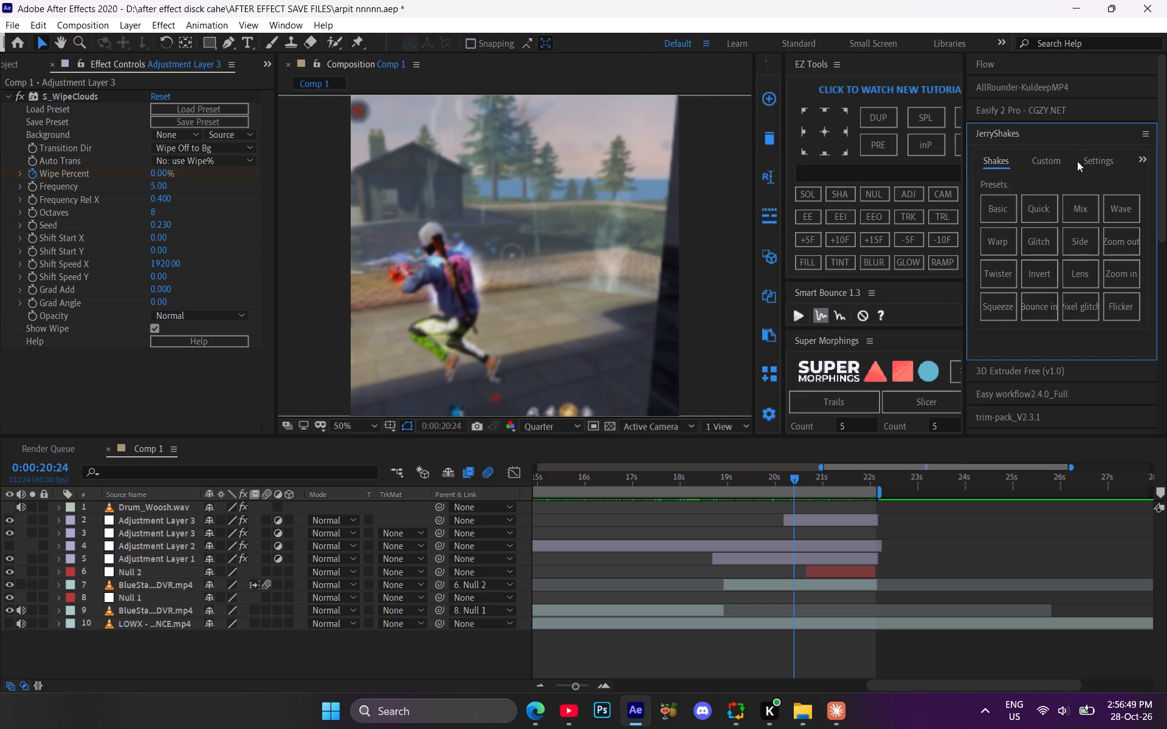
pyautogui.click(1067, 140)
# Duplicate the Drum_Woosh.wav sound layer with the playhead at 0:00:00:37 in the opening.
pyautogui.moveTo(793, 479); pyautogui.dragTo(512, 514)
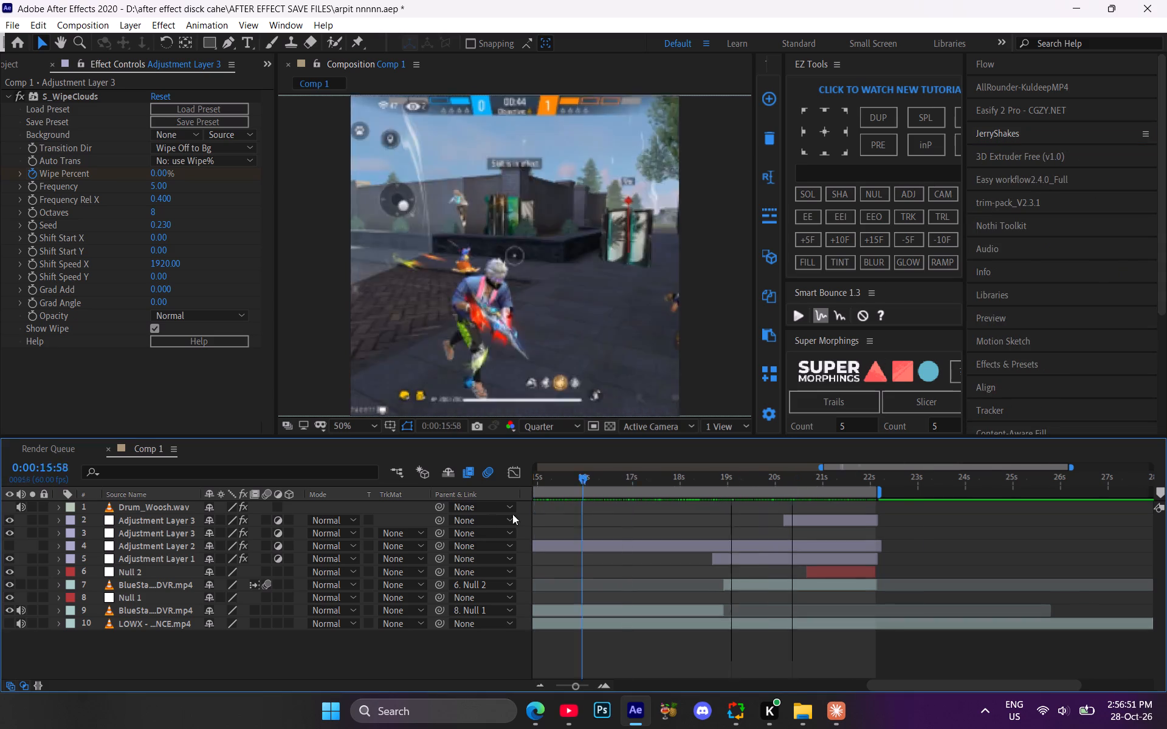
pyautogui.moveTo(512, 514); pyautogui.dragTo(427, 518)
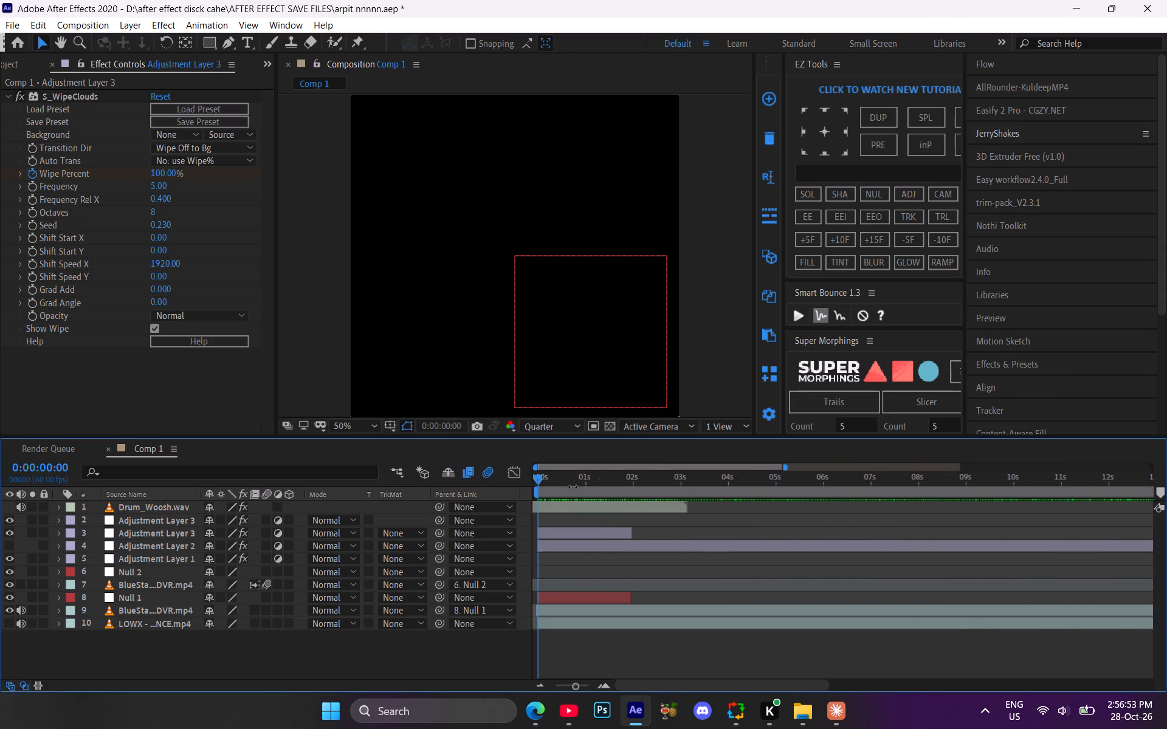
pyautogui.click(571, 485)
pyautogui.click(568, 479)
pyautogui.click(568, 505)
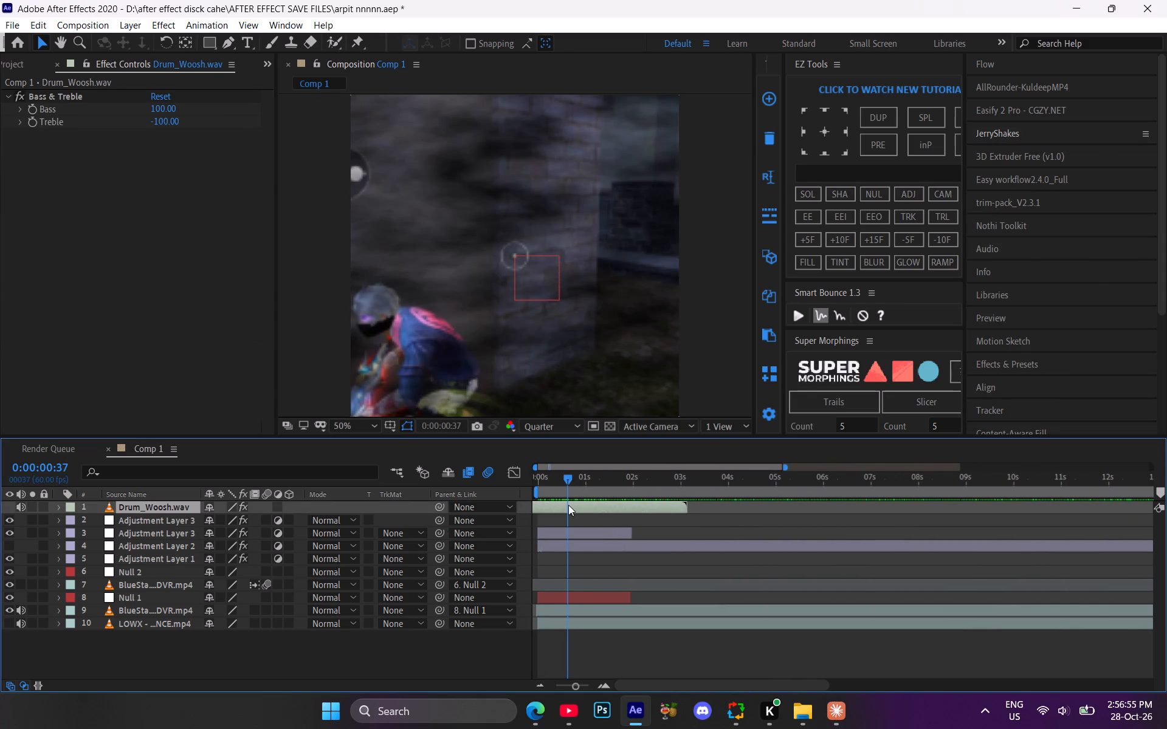
pyautogui.hotkey('ctrl', 'd')
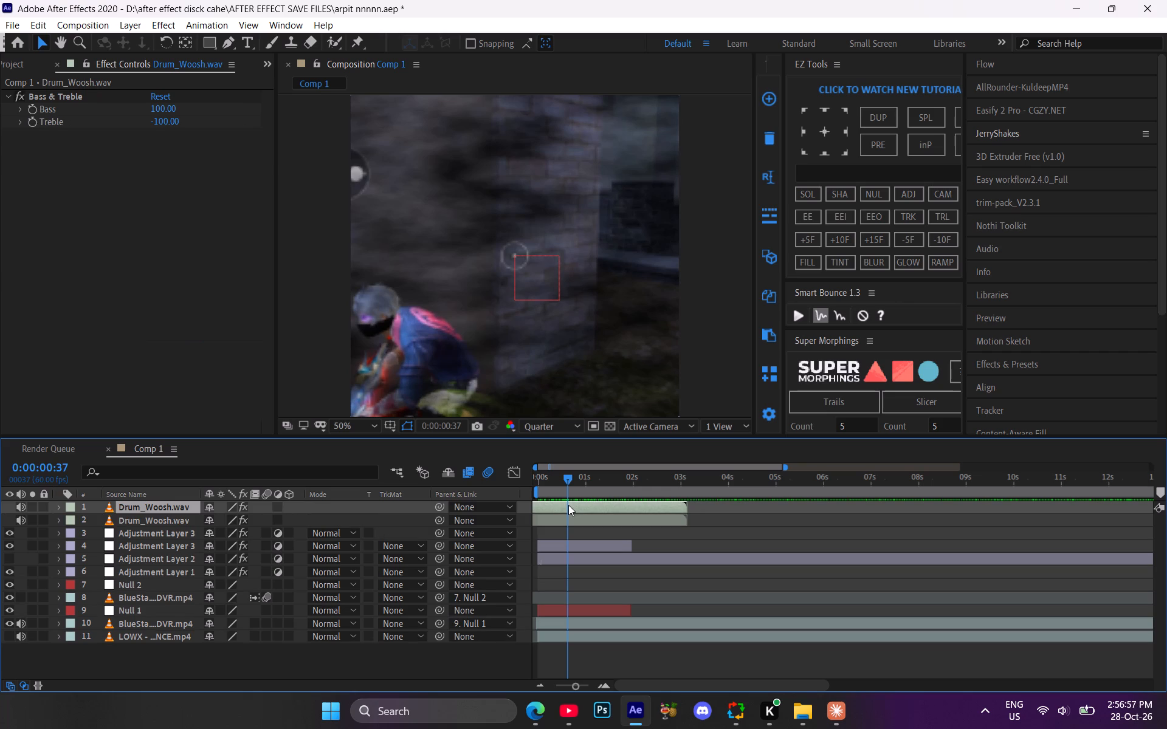
# Move the duplicated Drum_Woosh.wav layer to the ending, starting at about 19 seconds.
pyautogui.moveTo(568, 505); pyautogui.dragTo(821, 522)
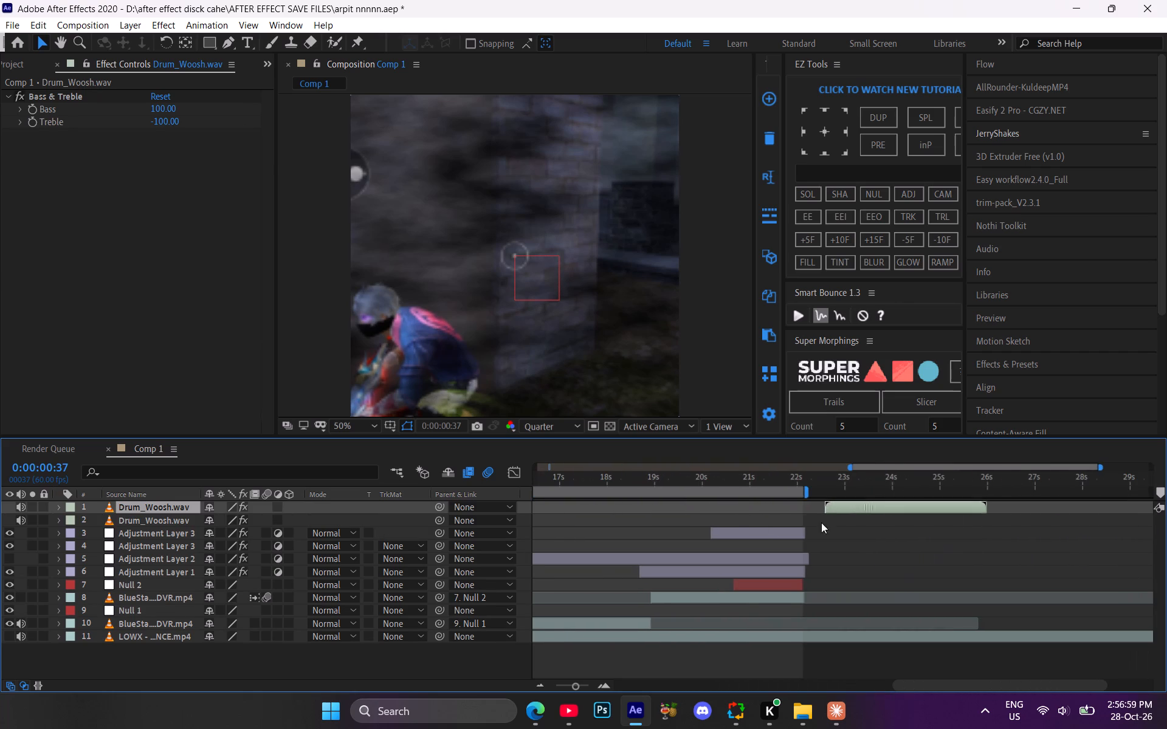
pyautogui.moveTo(821, 522); pyautogui.dragTo(704, 525)
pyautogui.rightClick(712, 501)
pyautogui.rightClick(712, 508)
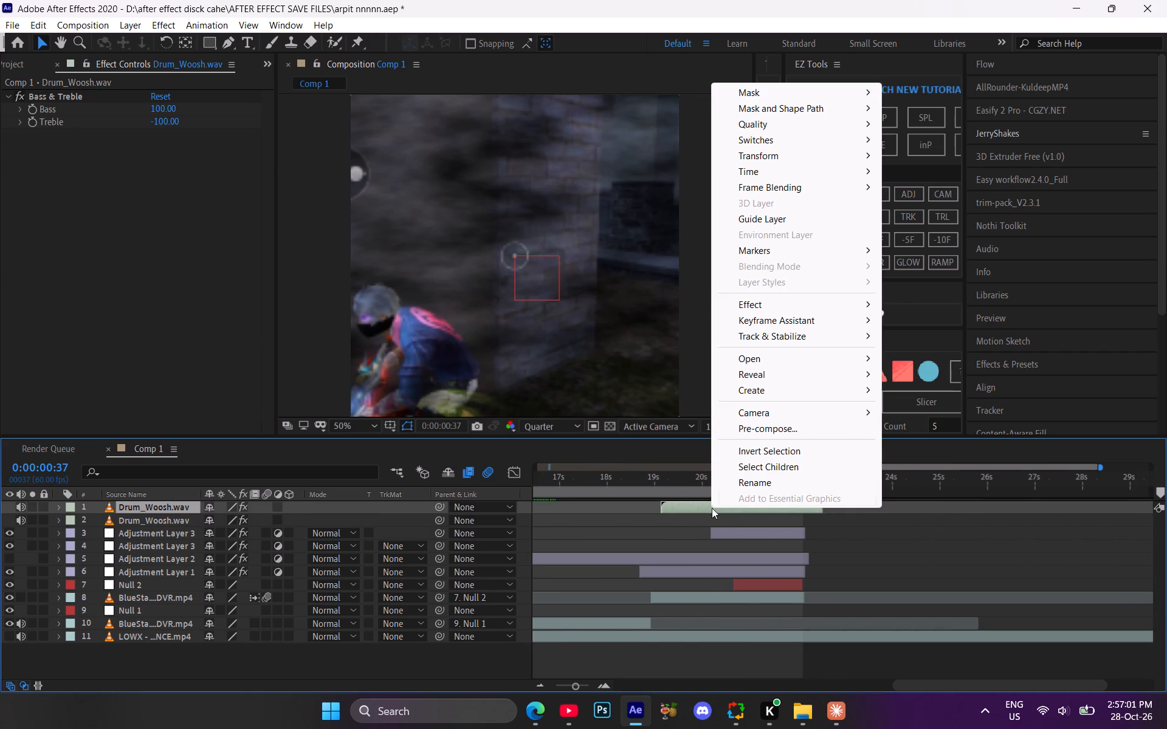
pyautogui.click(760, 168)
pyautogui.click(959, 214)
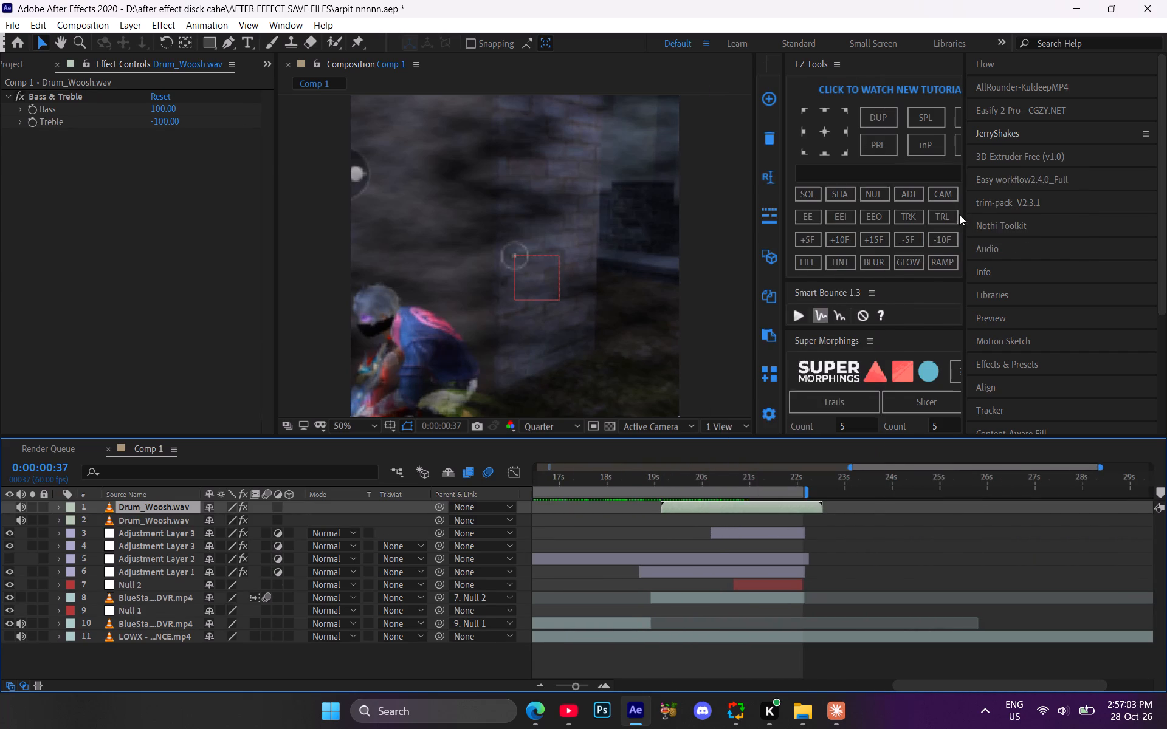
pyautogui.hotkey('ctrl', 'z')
# Time-reverse the duplicated Drum_Woosh.wav layer at the ending.
pyautogui.rightClick(740, 507)
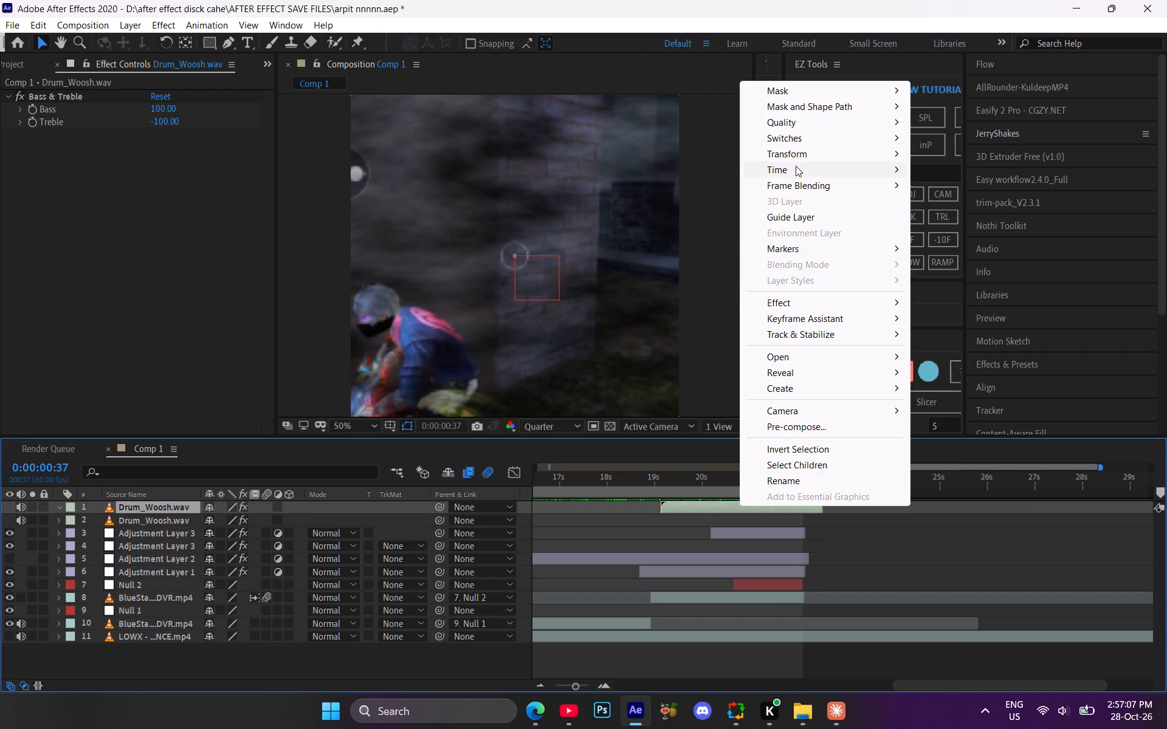
pyautogui.click(948, 184)
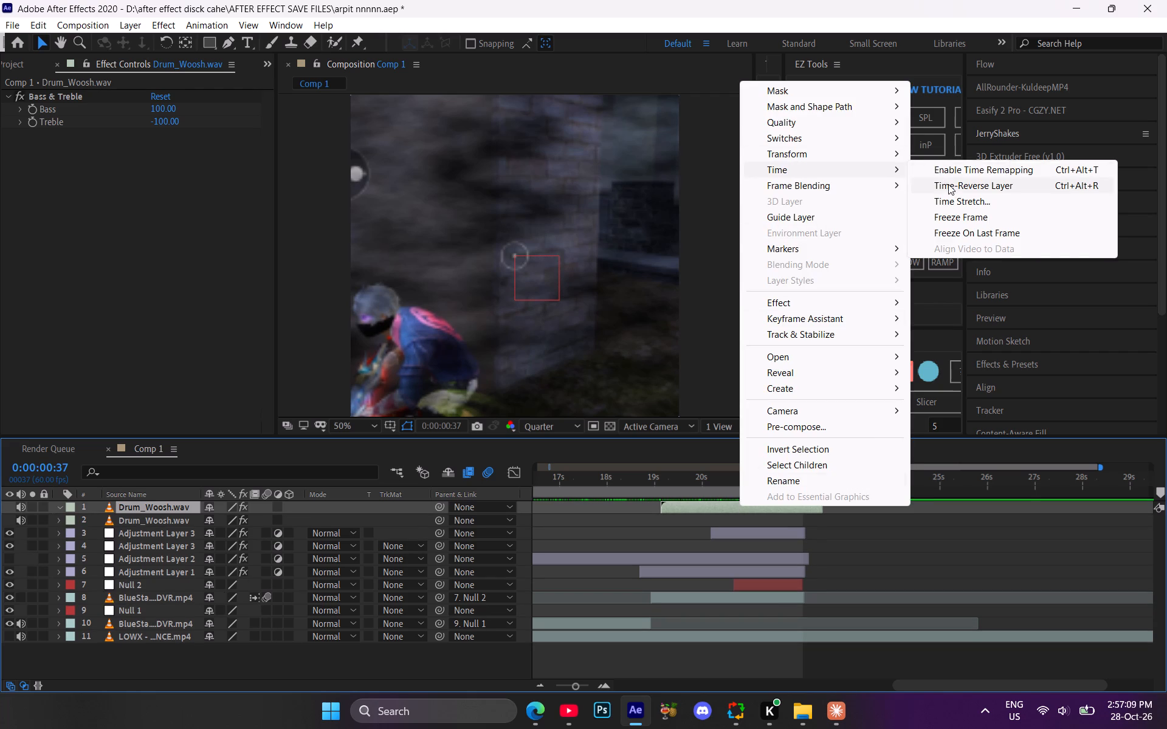
# Shift the reversed Drum_Woosh.wav layer earlier so it finishes with the ending clips at about 22 seconds, and play the preview.
pyautogui.click(685, 484)
pyautogui.moveTo(679, 482); pyautogui.dragTo(664, 482)
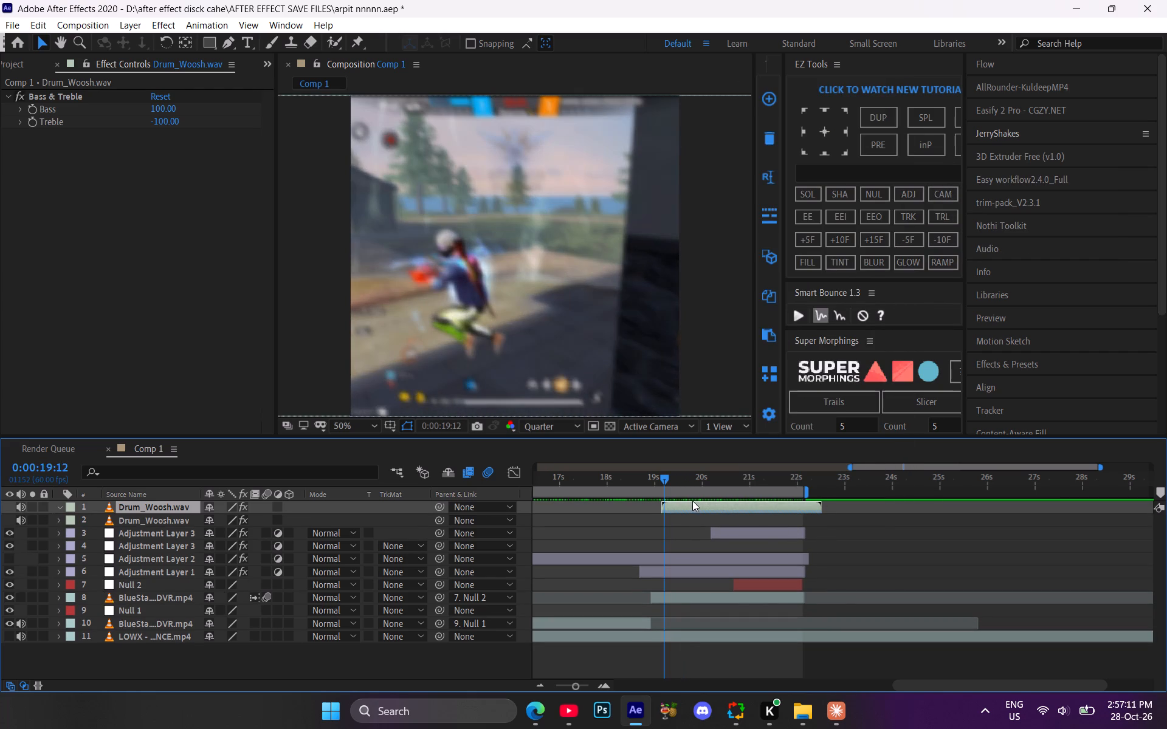
pyautogui.click(692, 507)
pyautogui.click(660, 482)
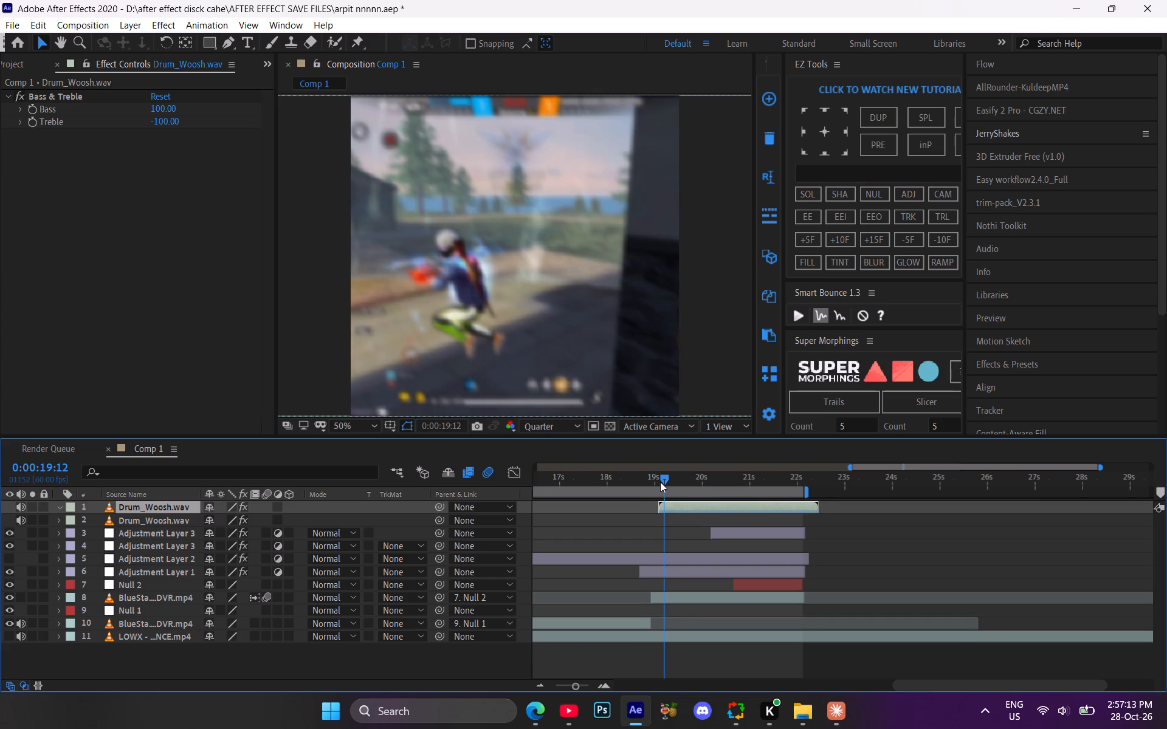
pyautogui.press('space')
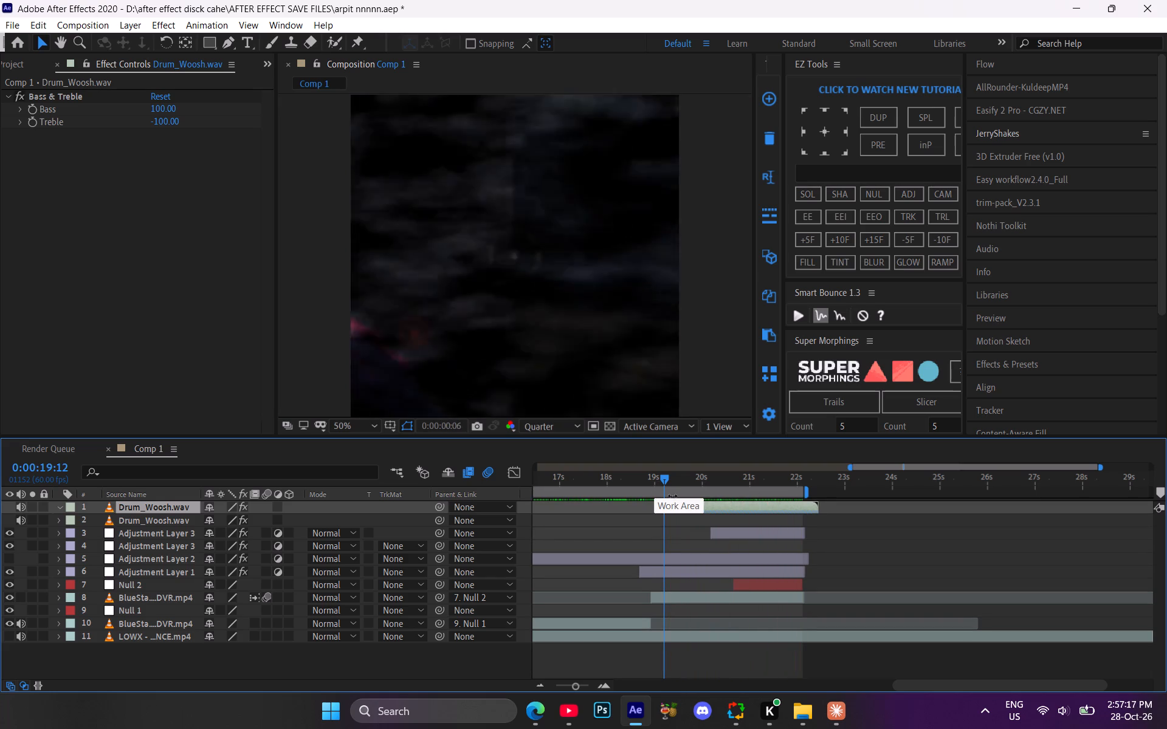
pyautogui.moveTo(725, 508); pyautogui.dragTo(712, 508)
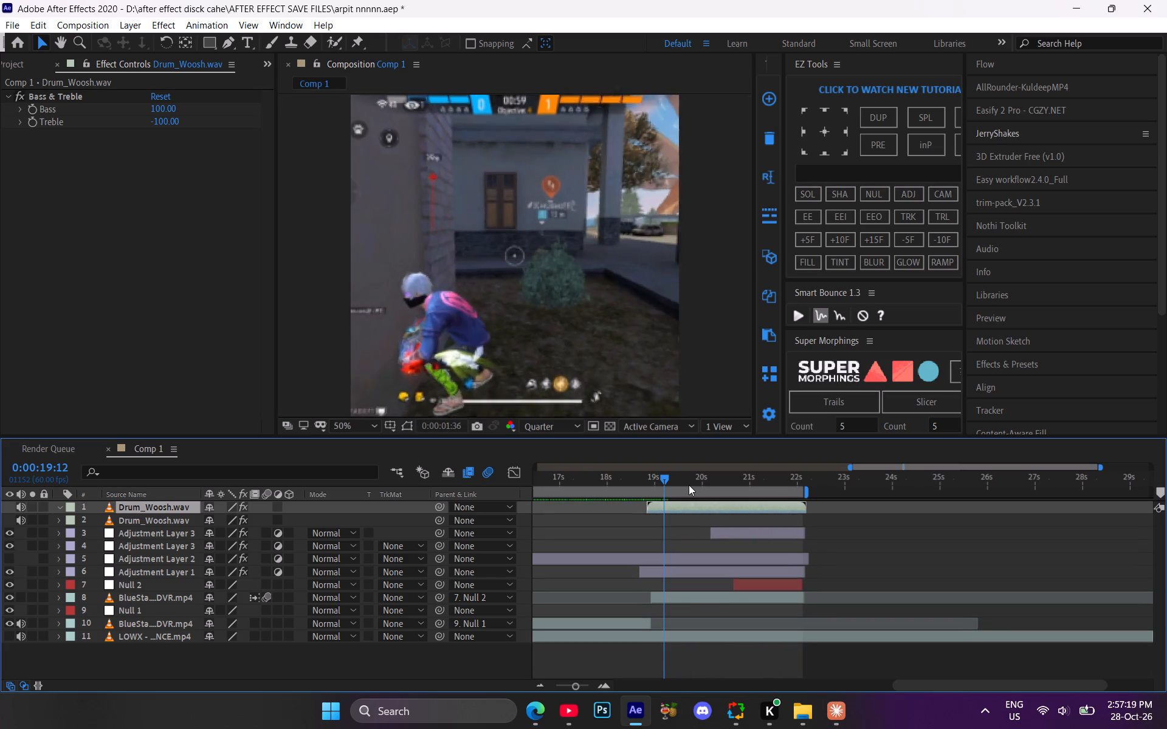
pyautogui.click(689, 485)
pyautogui.press('space')
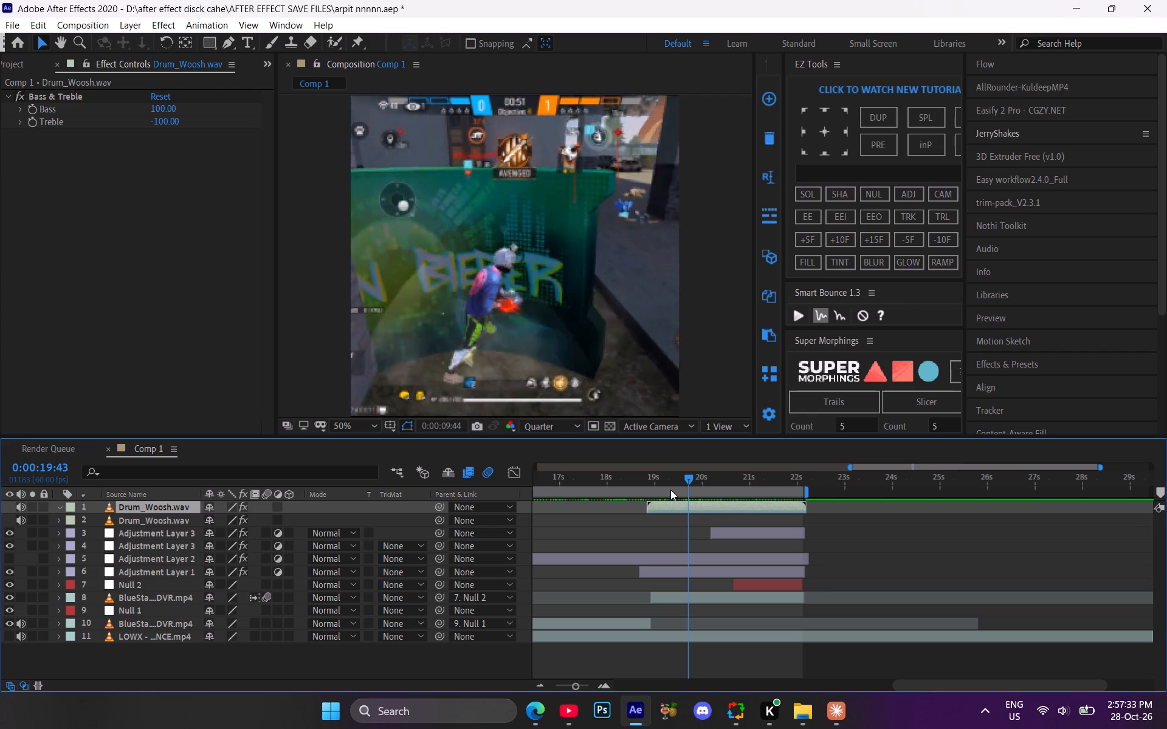
# Split the LOWX - SIENTE DANCE layer at 0:00:22:13, delete the remainder, and extend the kept part's end to about 22.5 seconds.
pyautogui.doubleClick(540, 677)
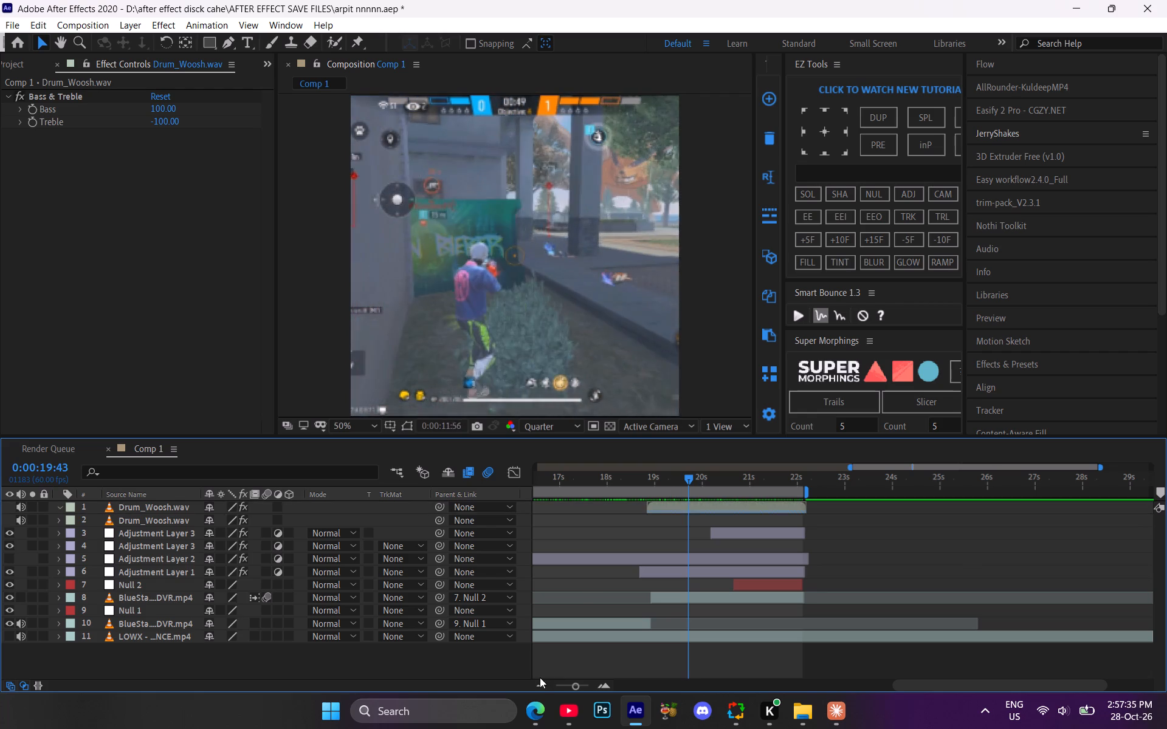
pyautogui.tripleClick(539, 681)
pyautogui.tripleClick(539, 681)
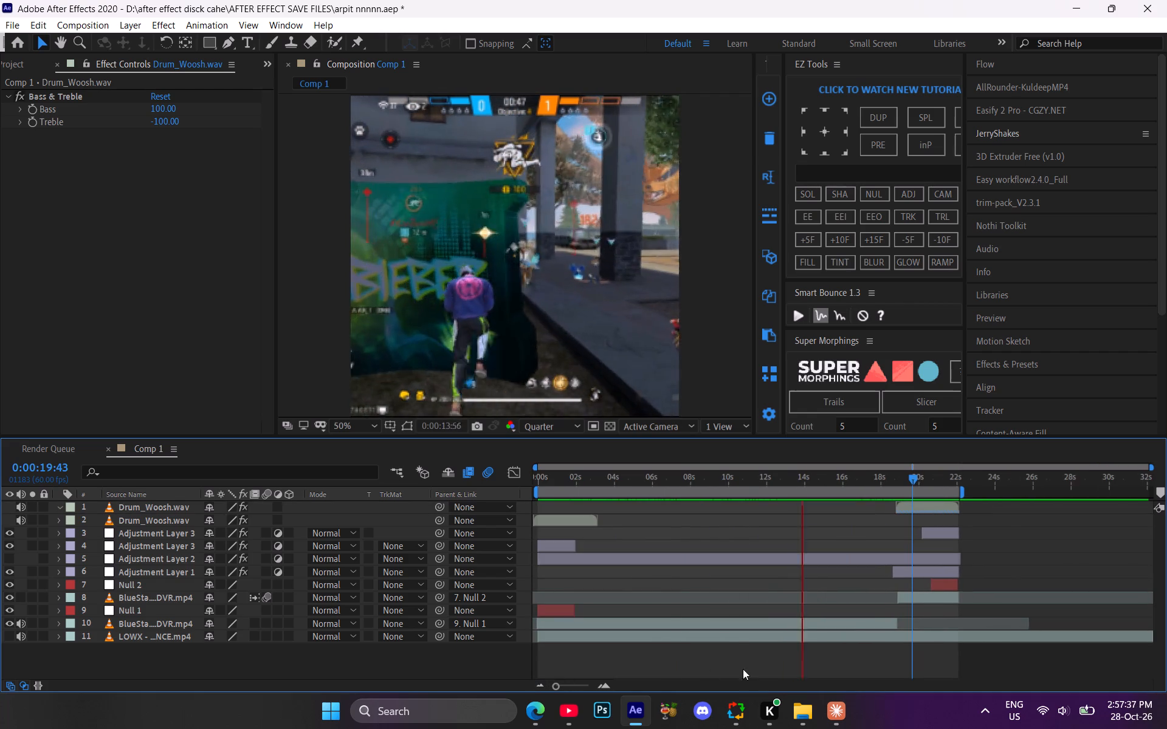
pyautogui.click(941, 477)
pyautogui.moveTo(943, 477); pyautogui.dragTo(965, 484)
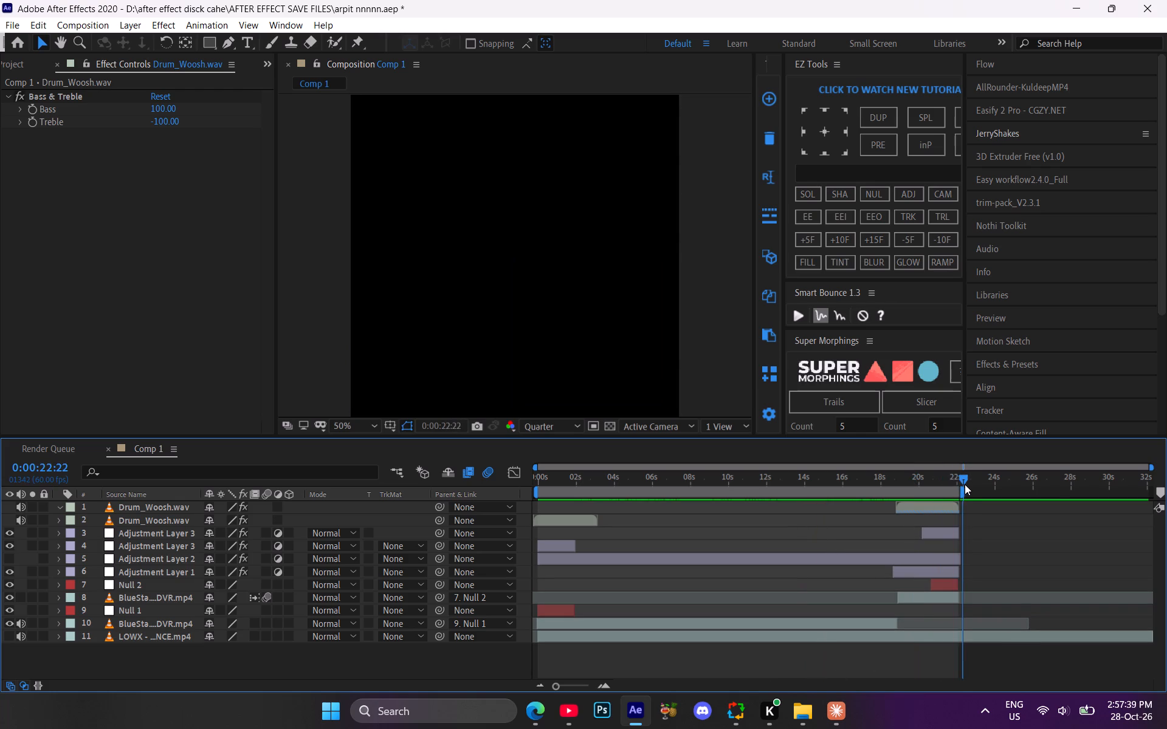
pyautogui.moveTo(965, 484); pyautogui.dragTo(962, 486)
pyautogui.click(966, 633)
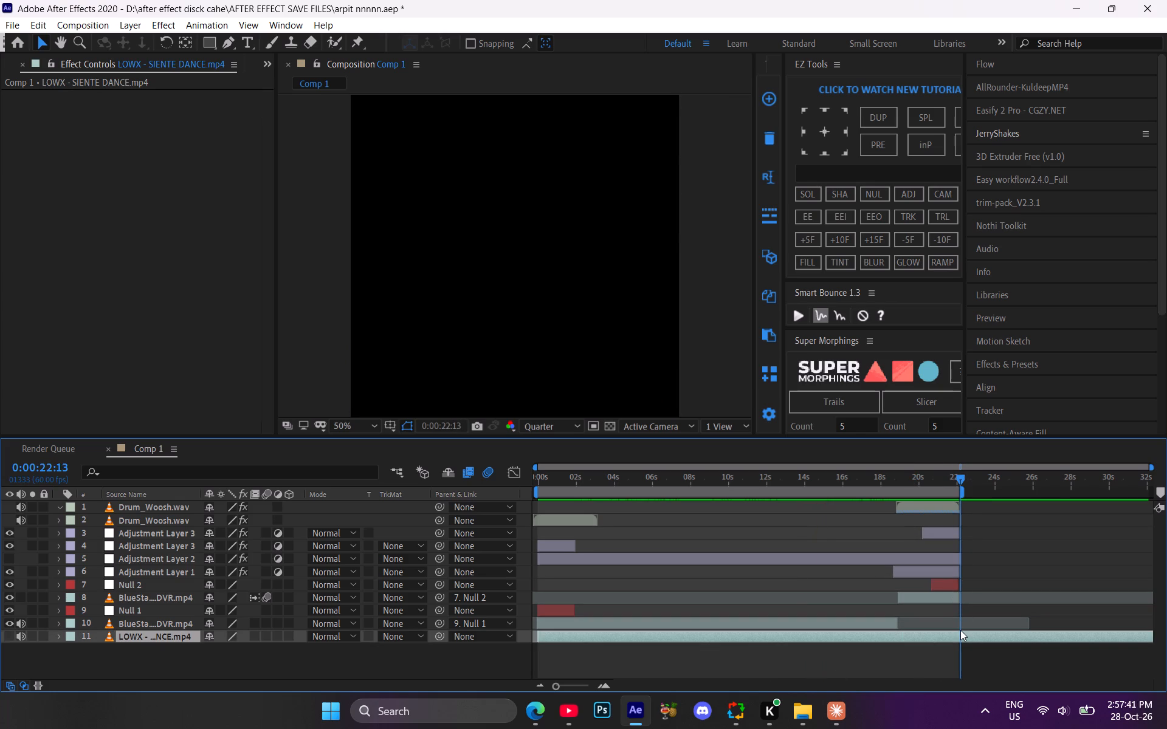
pyautogui.hotkey('ctrl', 'shift', 'd')
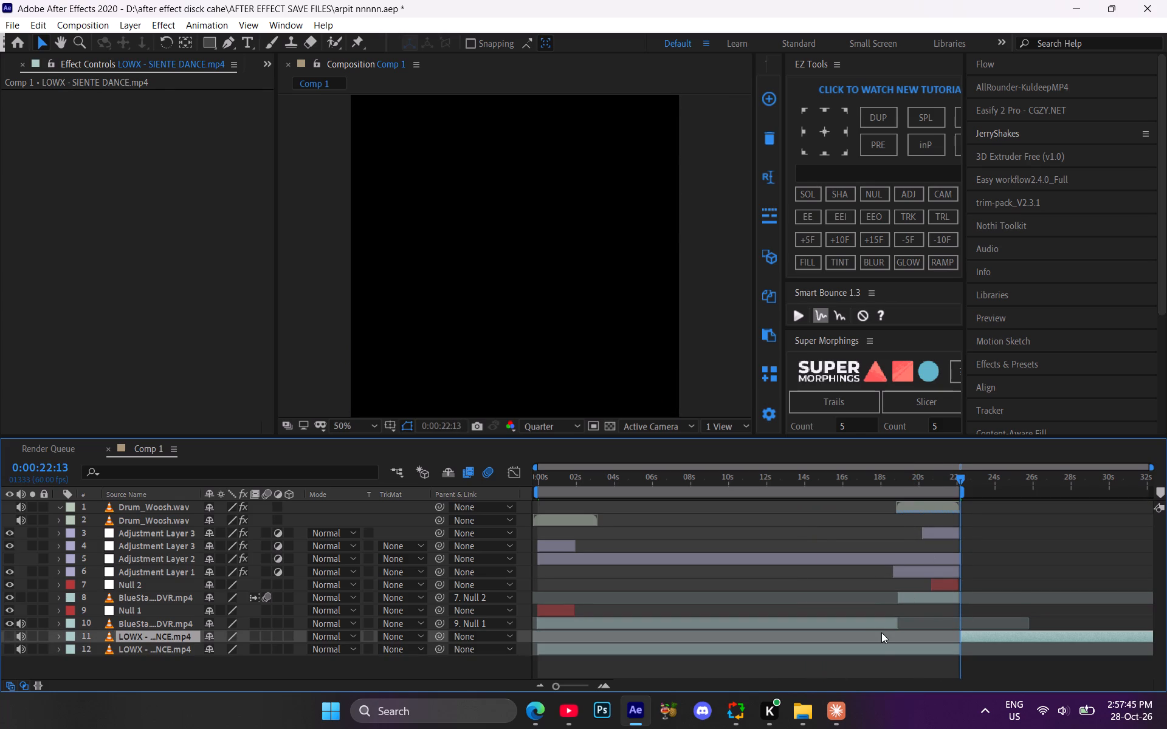
pyautogui.press('Delete')
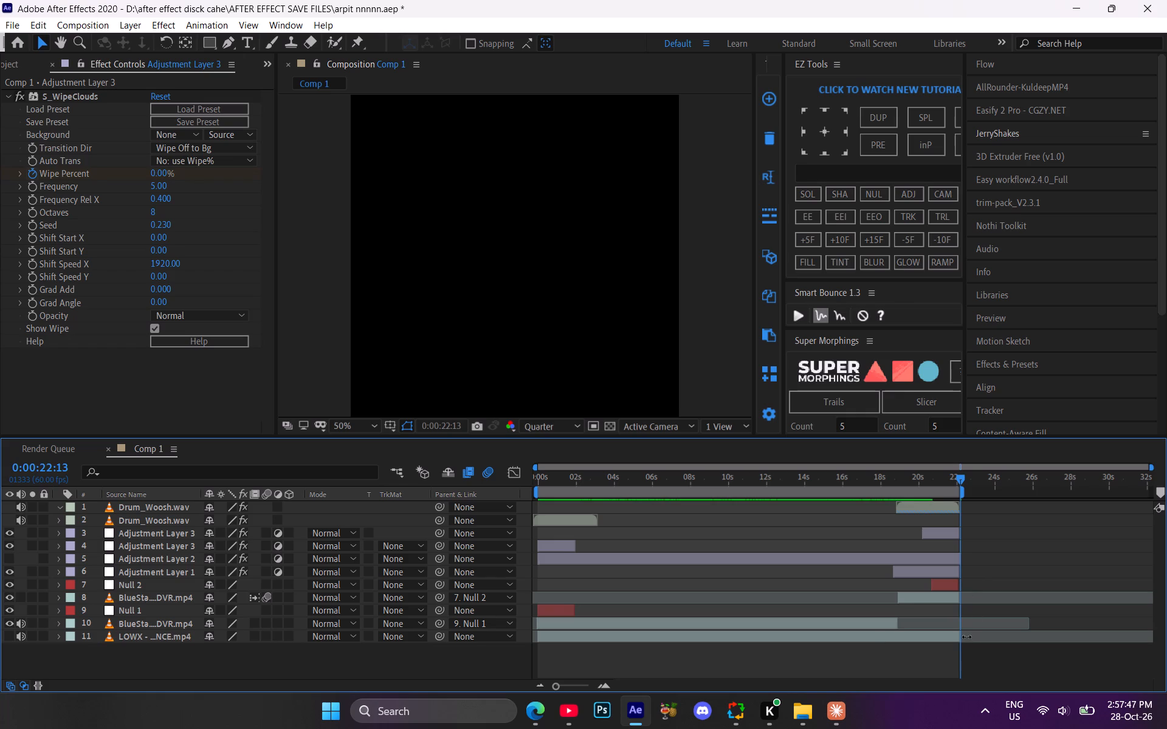
pyautogui.click(965, 635)
# Go to 0:00:00:00 and make the hidden Adjustment Layer 2 and LOWX - SIENTE DANCE layers visible with all layers selected.
pyautogui.moveTo(962, 480); pyautogui.dragTo(810, 491)
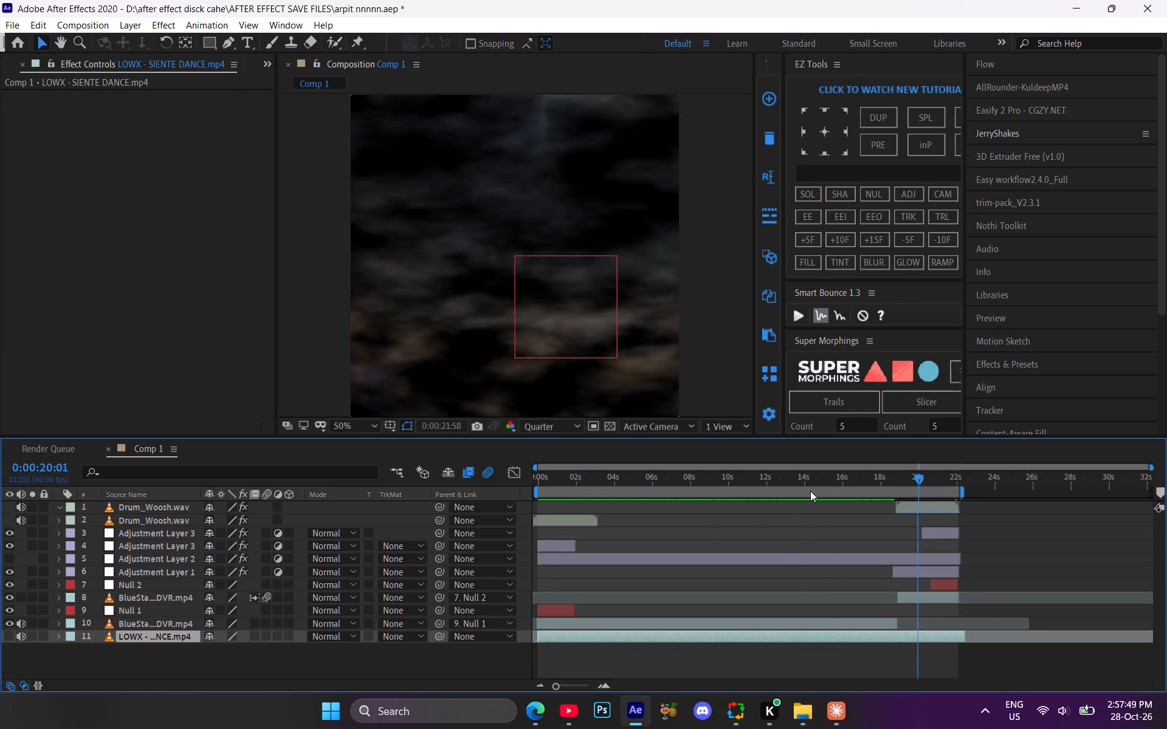
pyautogui.moveTo(810, 491); pyautogui.dragTo(499, 527)
pyautogui.moveTo(519, 666); pyautogui.dragTo(520, 467)
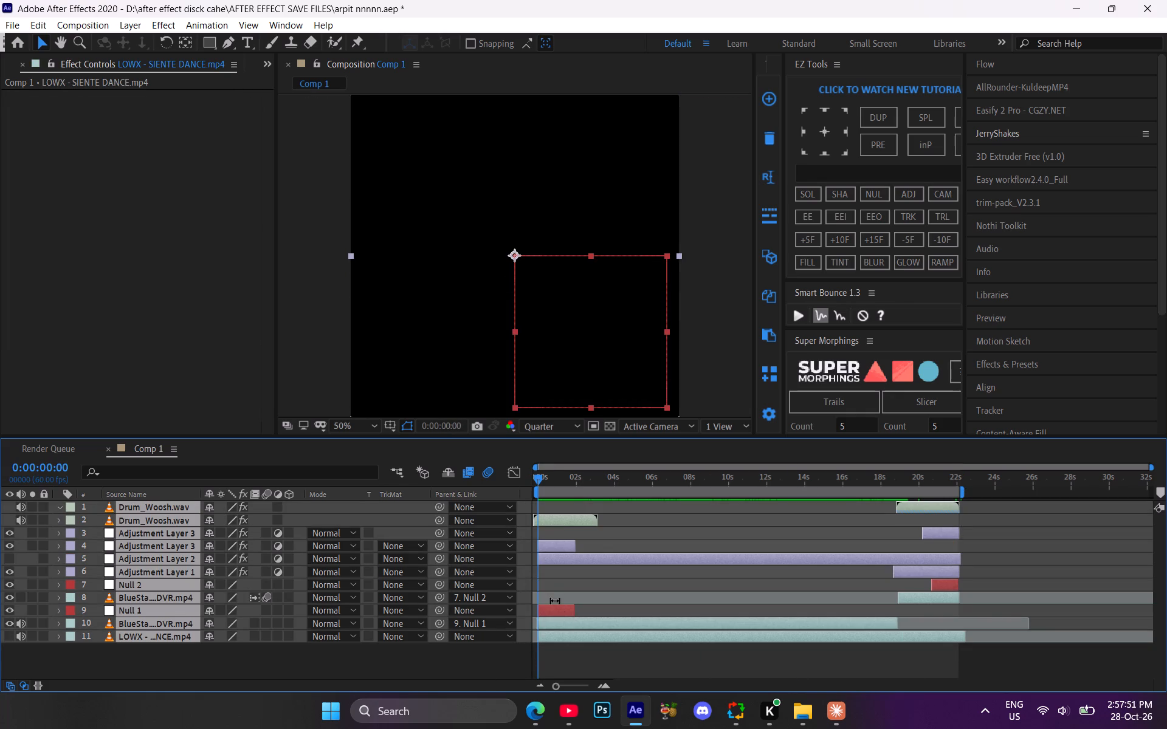
pyautogui.click(13, 561)
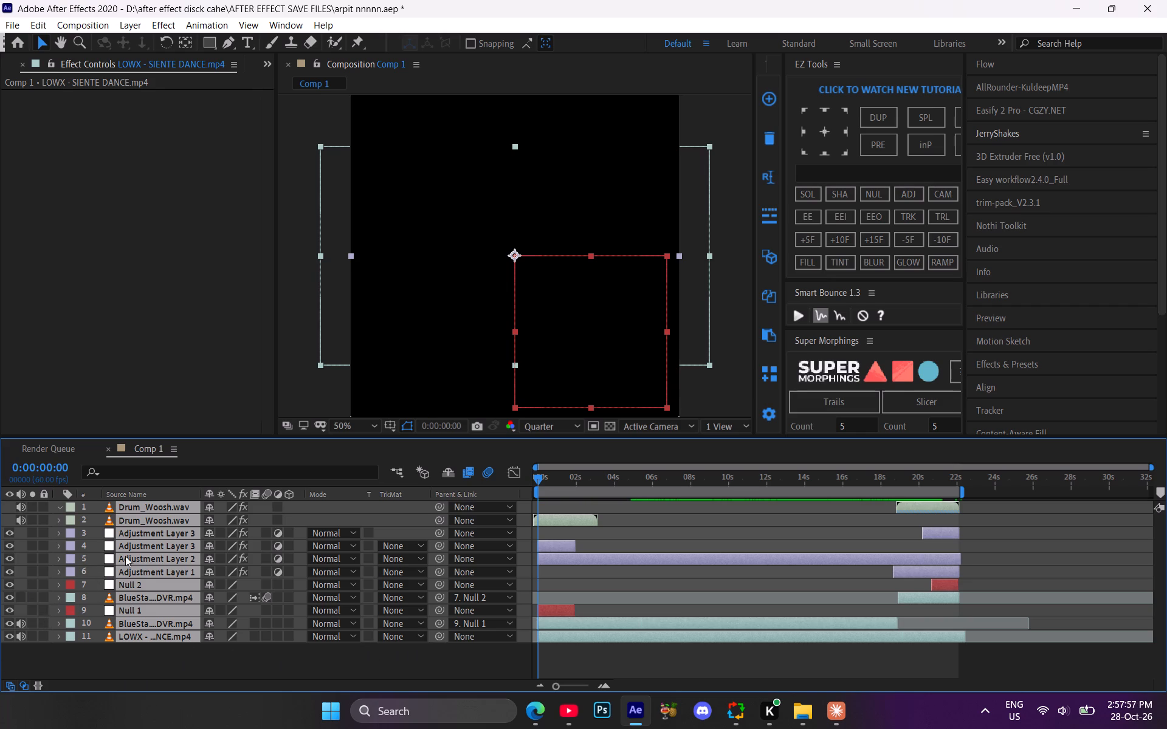
pyautogui.click(907, 597)
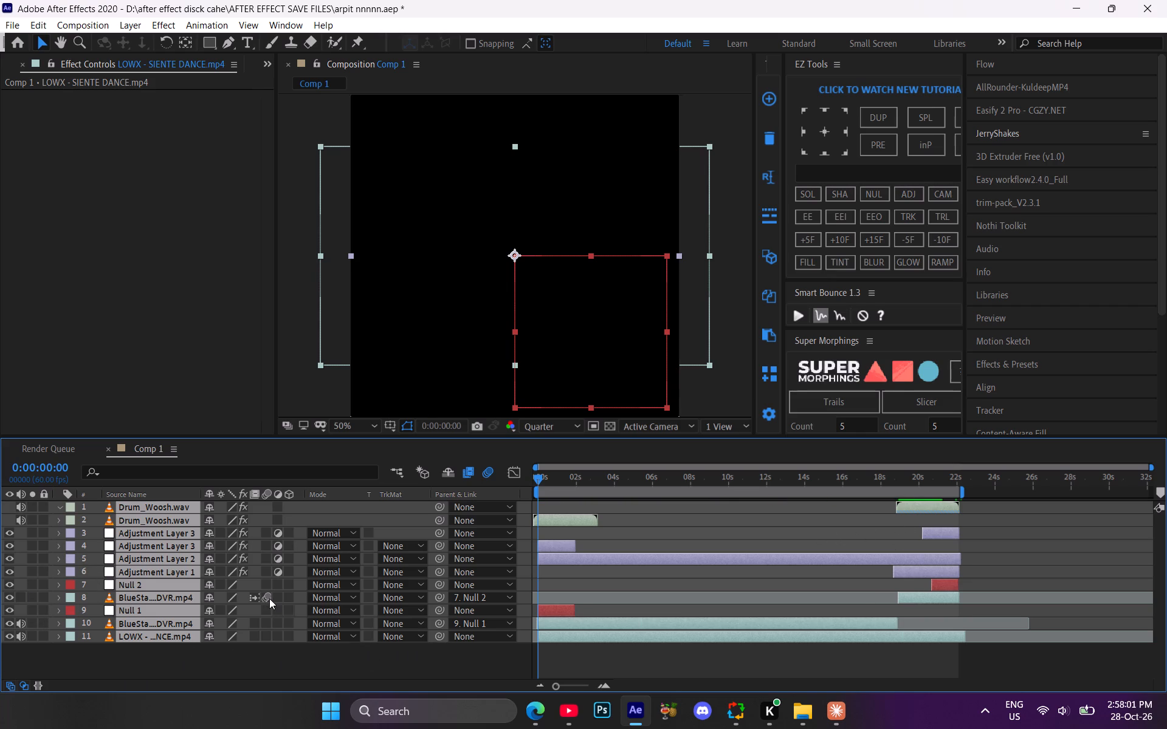
pyautogui.click(233, 672)
pyautogui.click(177, 601)
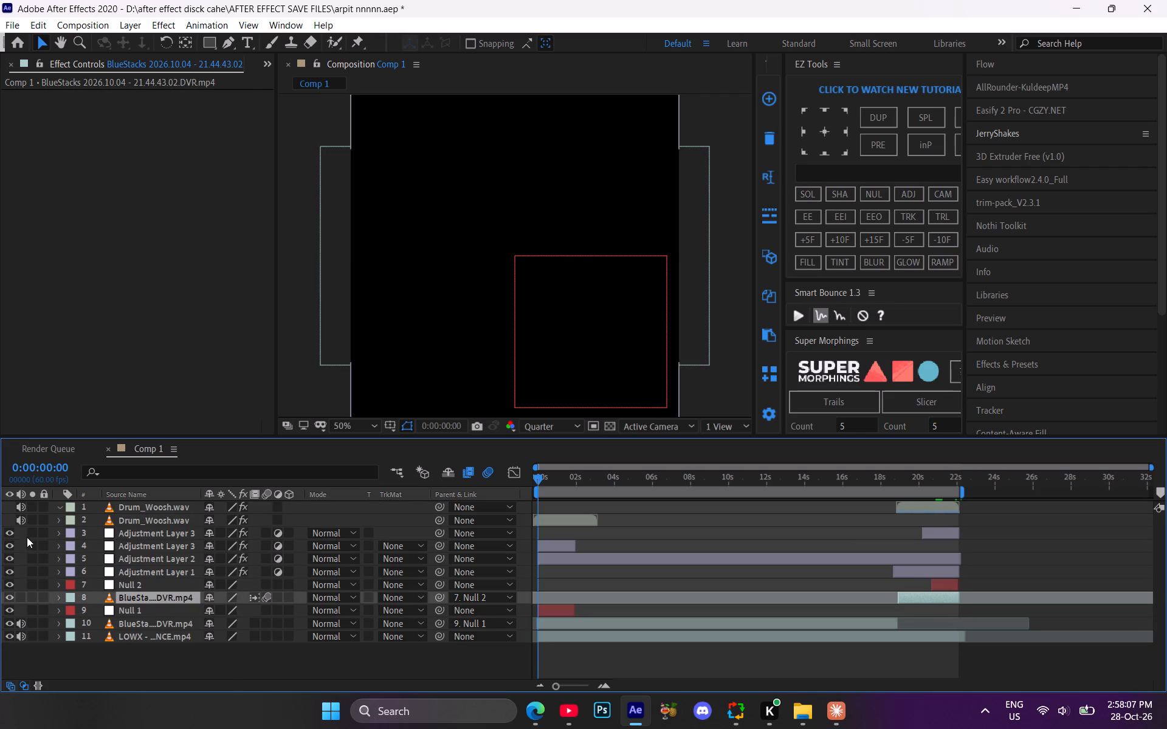
# Pre-compose all eleven layers as Pre-comp 1, moving all attributes and adjusting its duration to the layers' time span.
pyautogui.moveTo(497, 660); pyautogui.dragTo(498, 657)
pyautogui.moveTo(498, 657); pyautogui.dragTo(494, 453)
pyautogui.rightClick(546, 625)
pyautogui.click(591, 548)
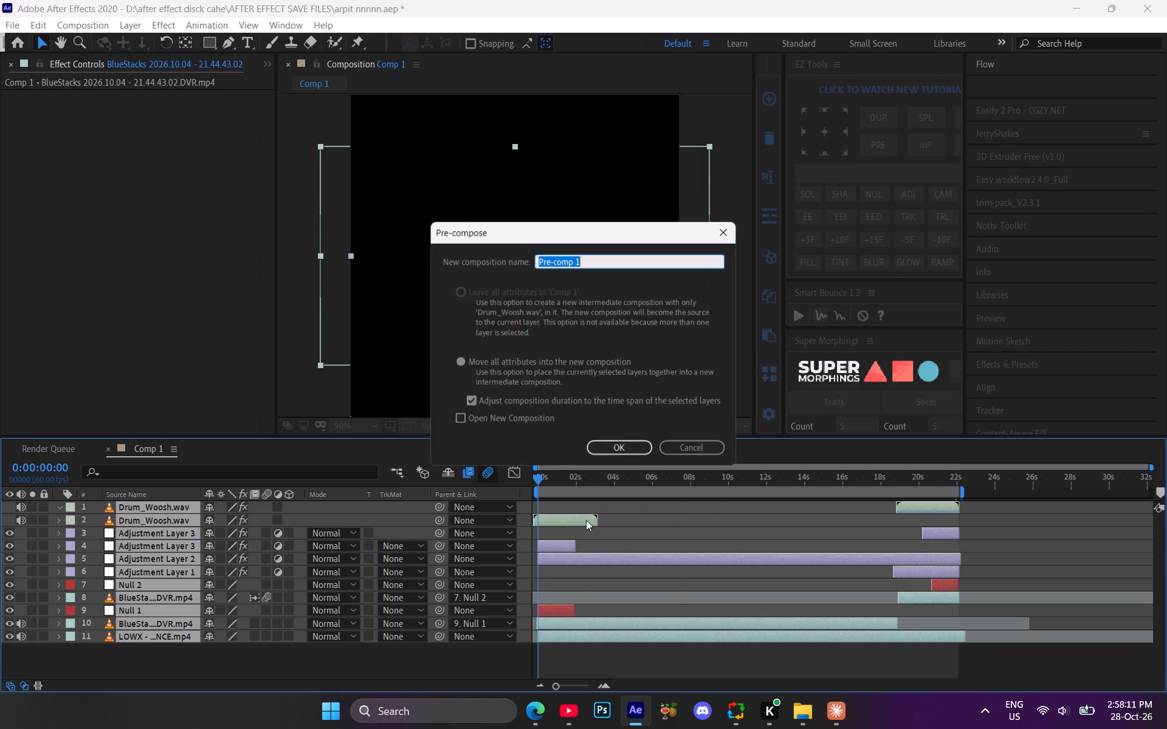
pyautogui.click(622, 456)
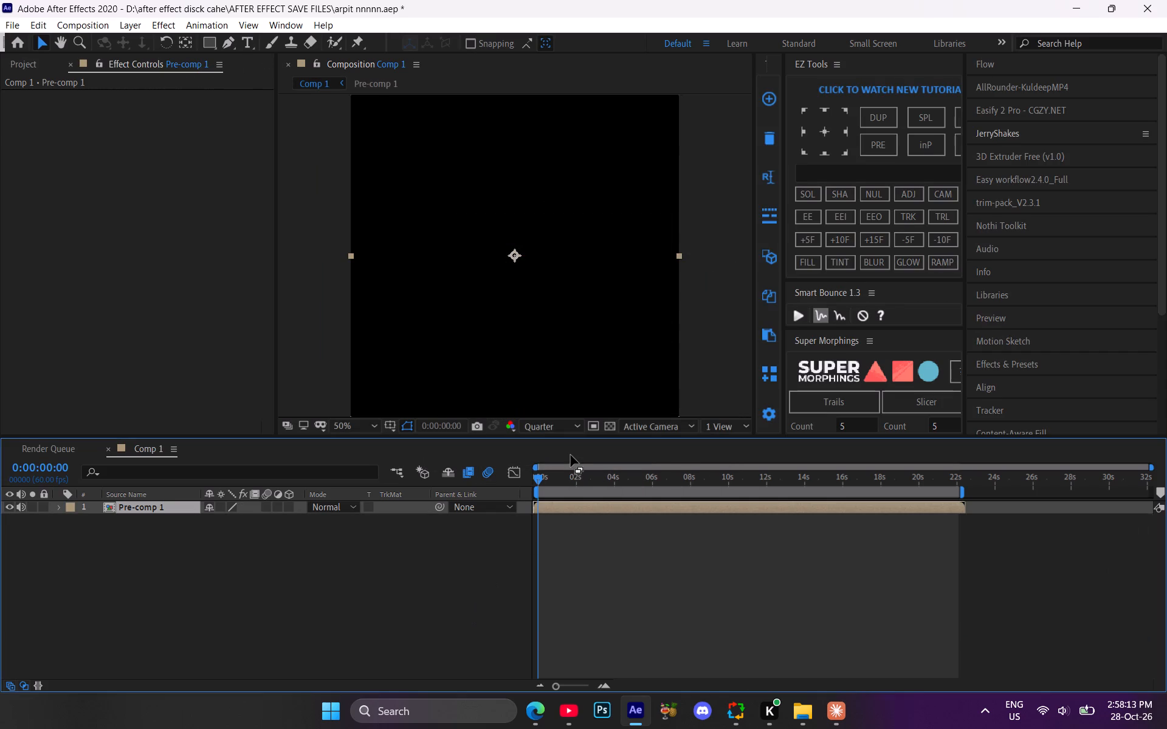
# Reorder the timeline group so Comp 1 comes before the Render Queue, and return to Comp 1.
pyautogui.moveTo(571, 455); pyautogui.dragTo(404, 474)
pyautogui.click(49, 455)
pyautogui.moveTo(49, 455); pyautogui.dragTo(261, 440)
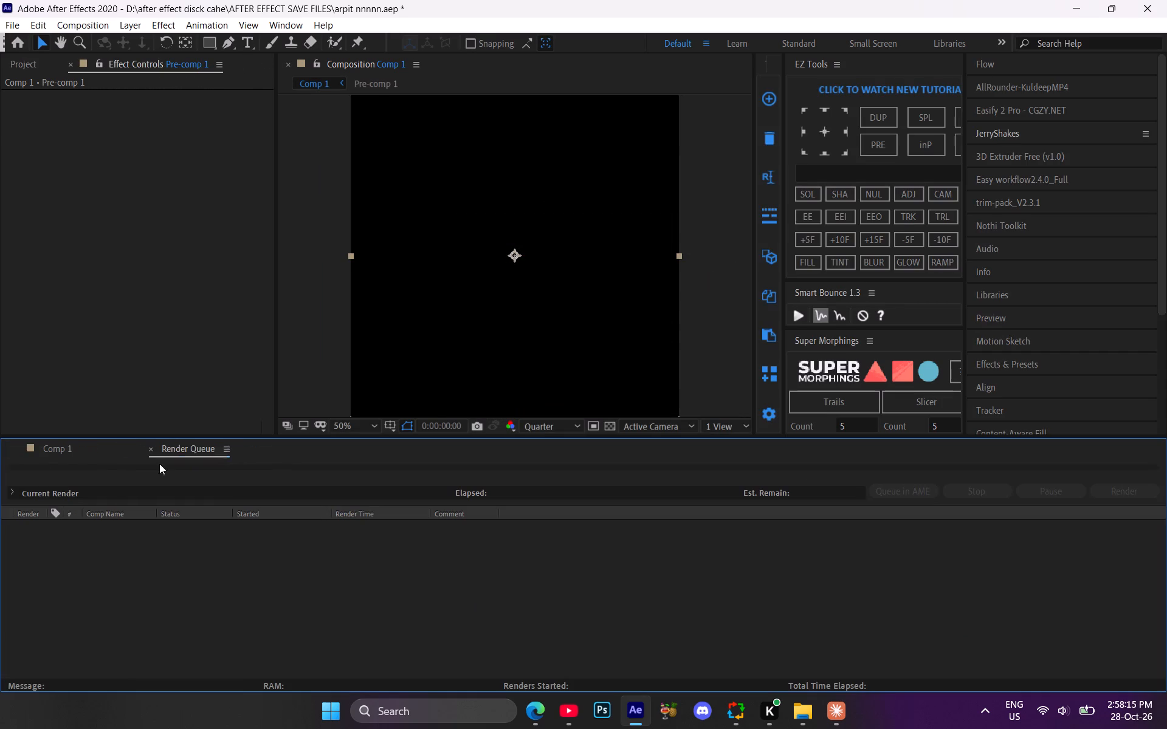
pyautogui.click(61, 455)
# Scrub through the pre-composed edit from the opening to the closing transition to check its frames.
pyautogui.moveTo(553, 471); pyautogui.dragTo(525, 480)
pyautogui.moveTo(542, 474); pyautogui.dragTo(565, 479)
pyautogui.moveTo(565, 479); pyautogui.dragTo(577, 481)
pyautogui.moveTo(582, 484); pyautogui.dragTo(601, 486)
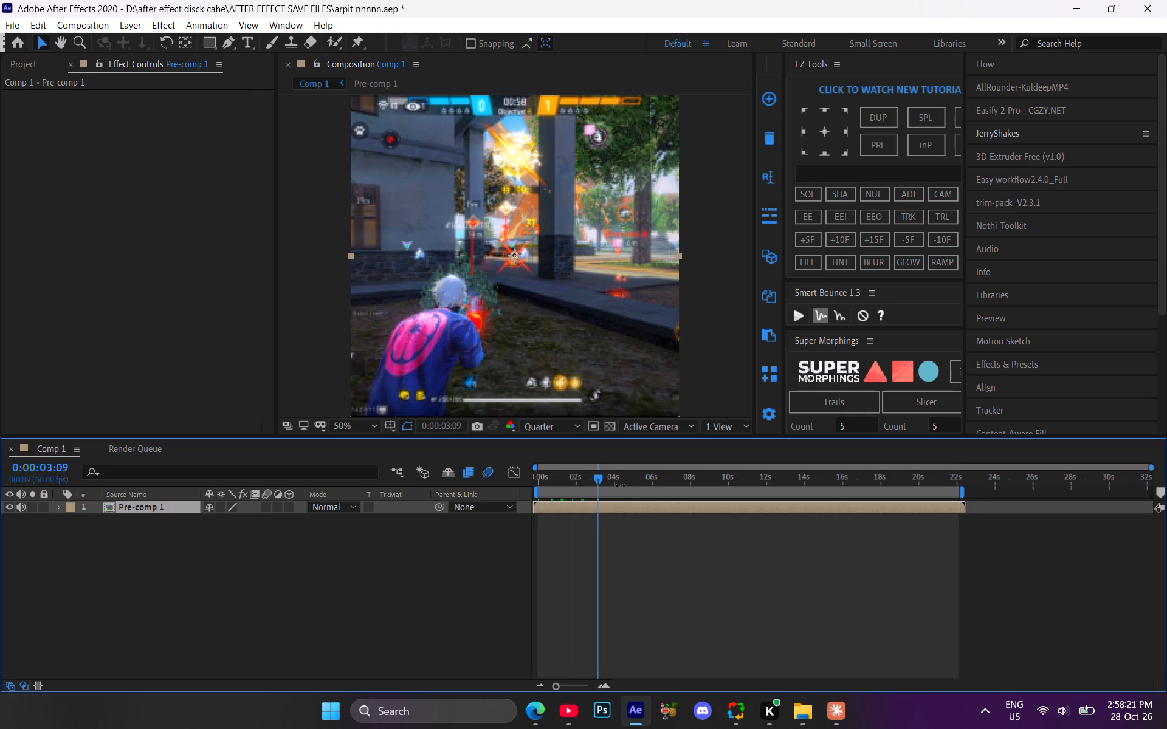
pyautogui.moveTo(620, 485); pyautogui.dragTo(647, 485)
pyautogui.moveTo(670, 493); pyautogui.dragTo(586, 491)
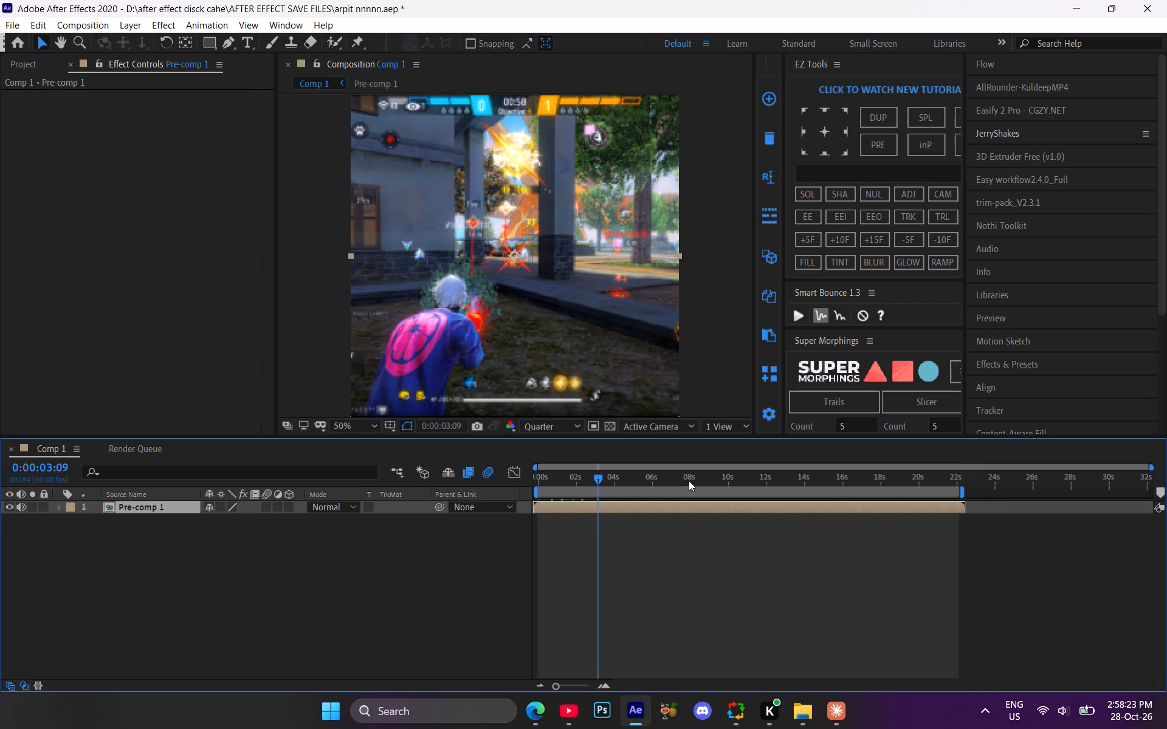
pyautogui.click(693, 477)
pyautogui.click(831, 484)
pyautogui.click(886, 479)
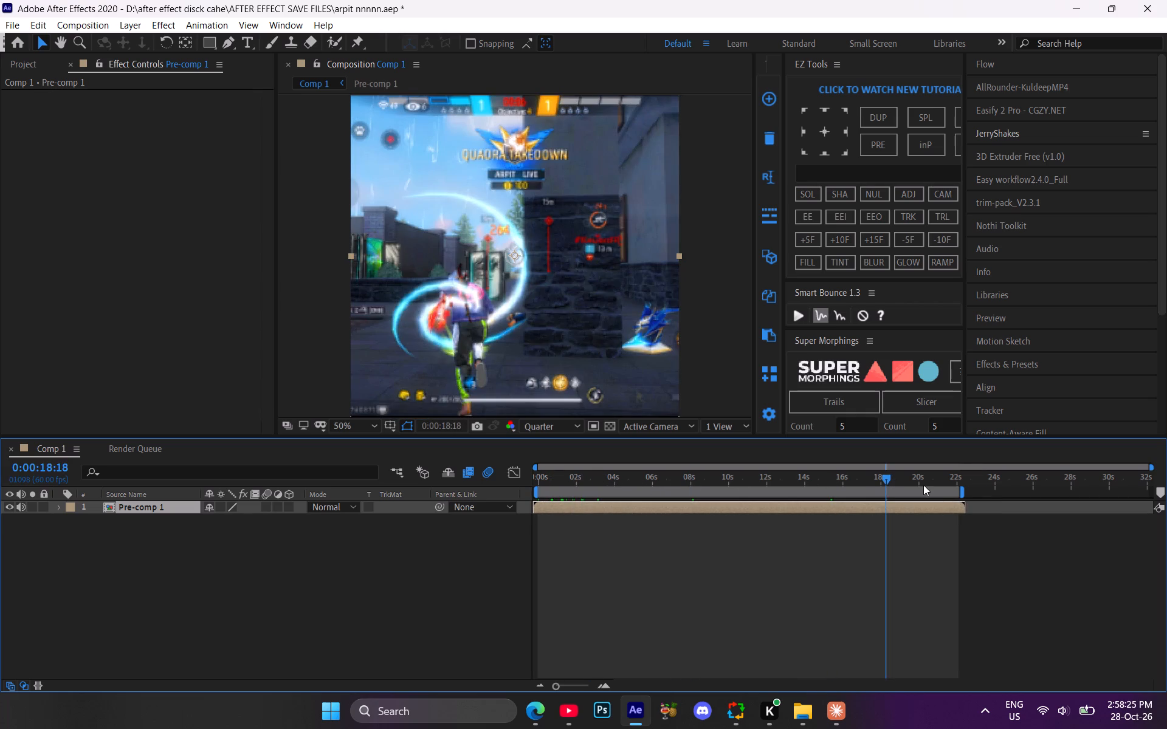
pyautogui.click(925, 485)
pyautogui.moveTo(935, 484); pyautogui.dragTo(949, 488)
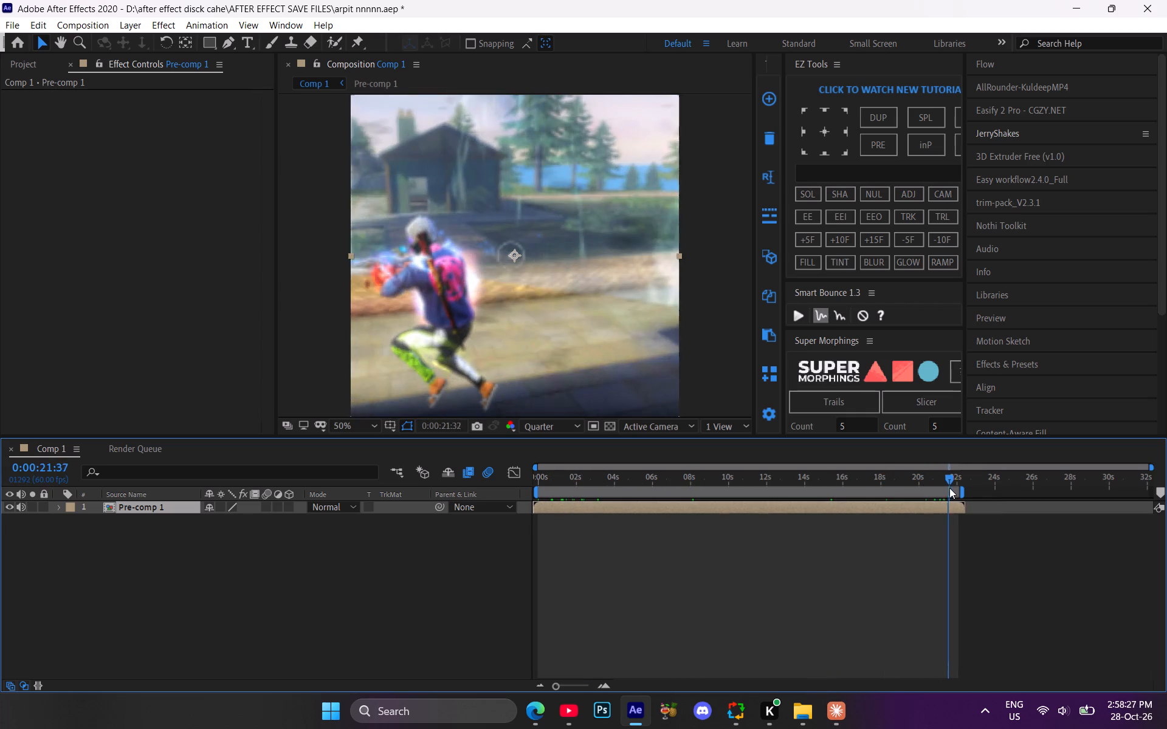
# Examine the closing frames of Comp 1 around 0:00:22:03 to 0:00:22:18 where Pre-comp 1 ends.
pyautogui.moveTo(949, 488); pyautogui.dragTo(962, 494)
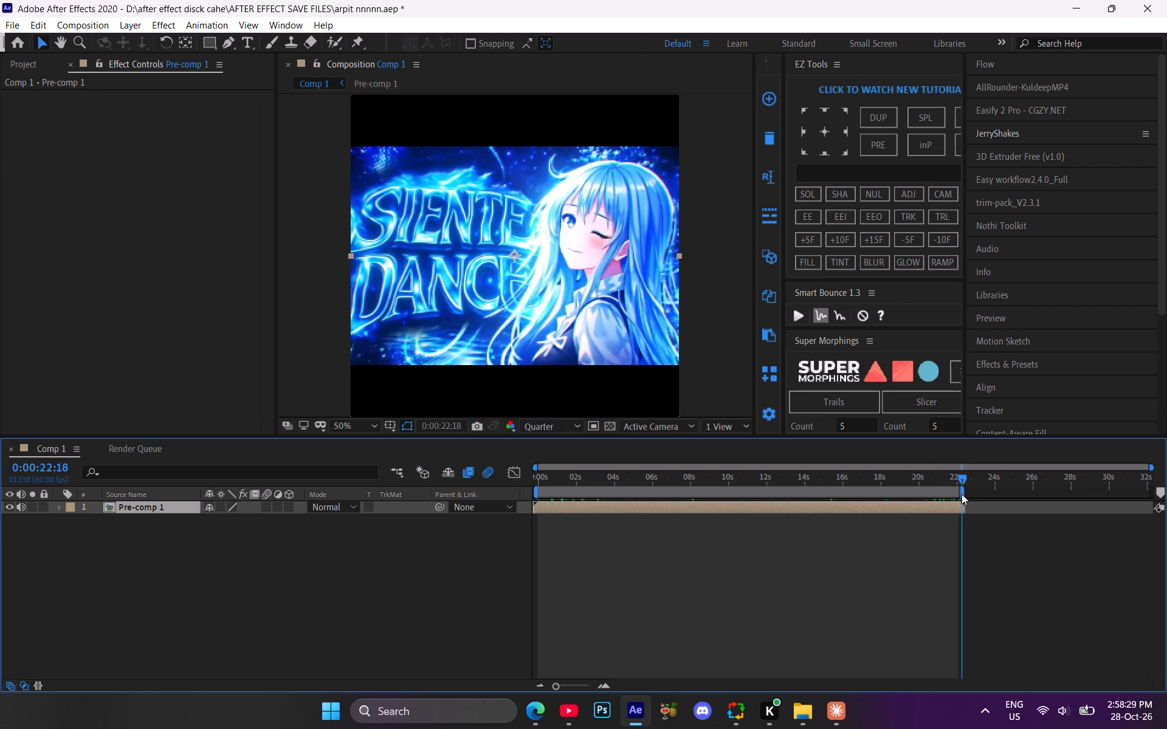
pyautogui.moveTo(962, 494); pyautogui.dragTo(960, 498)
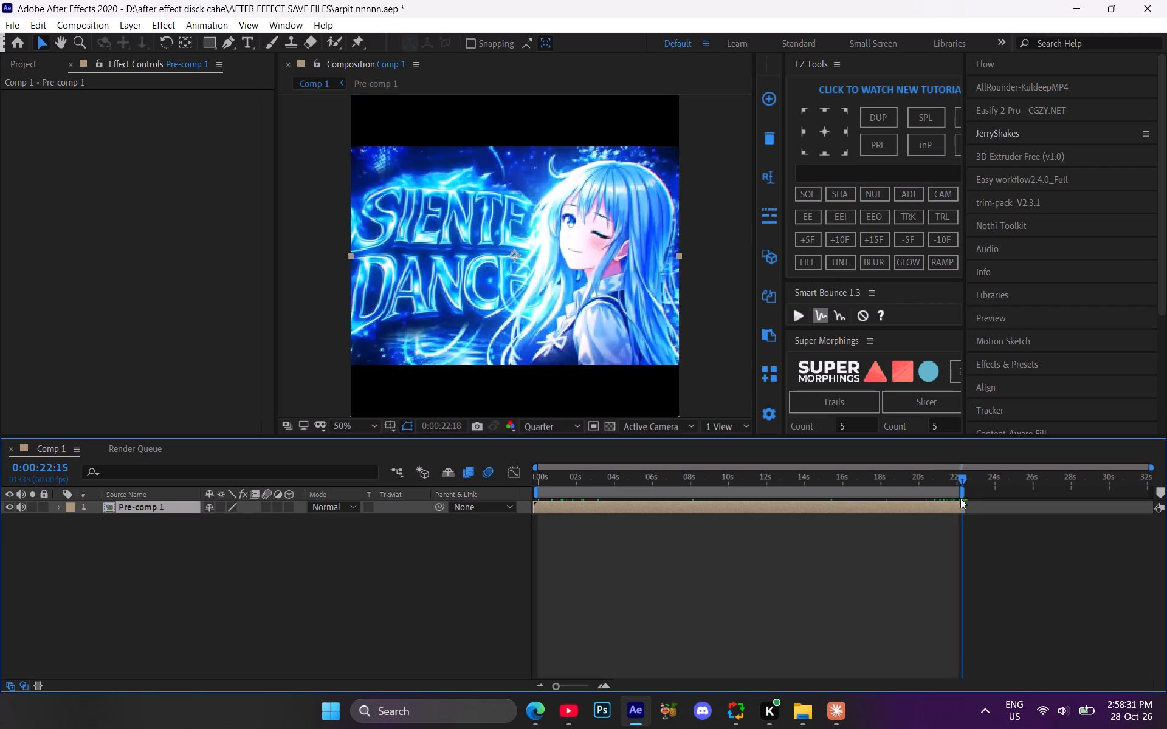
pyautogui.moveTo(960, 498); pyautogui.dragTo(957, 499)
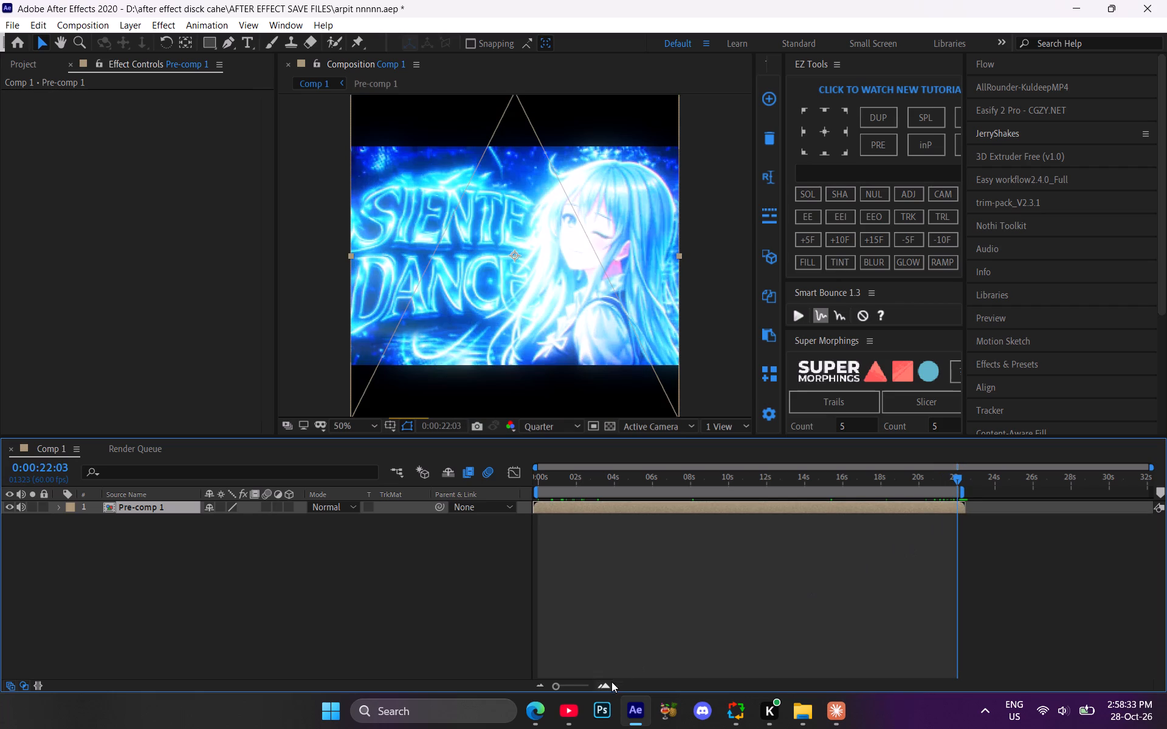
pyautogui.tripleClick(607, 682)
pyautogui.click(607, 682)
pyautogui.moveTo(963, 480); pyautogui.dragTo(968, 480)
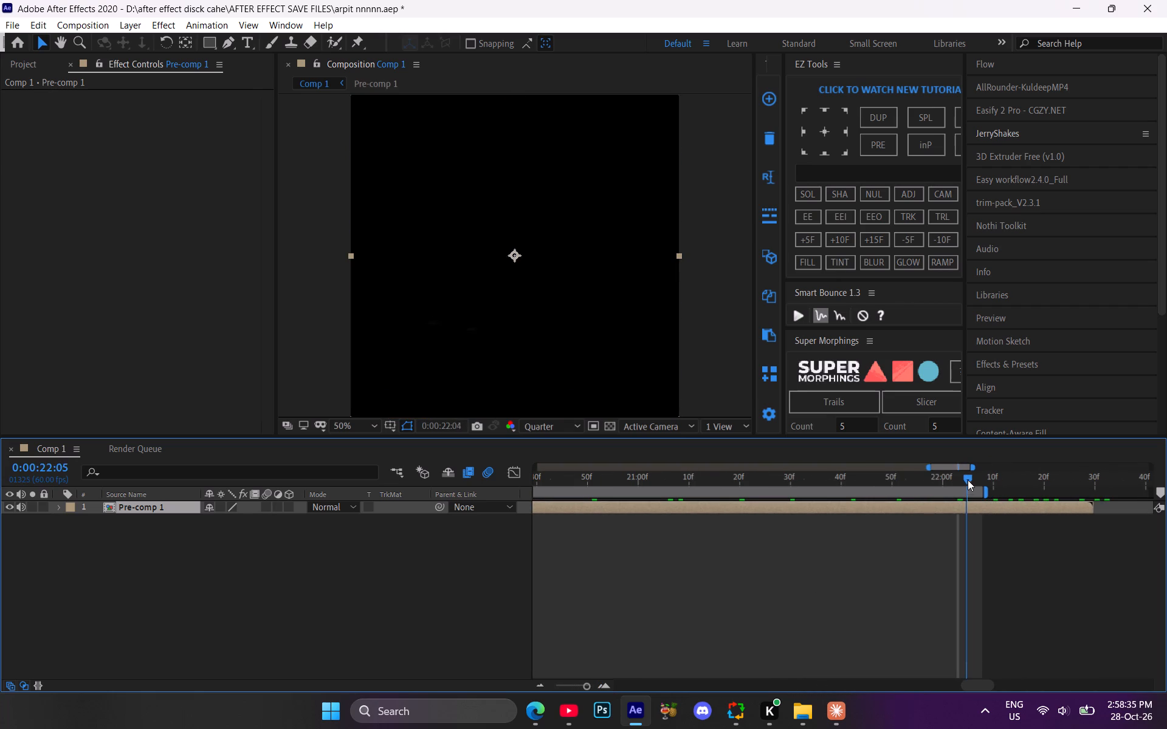
pyautogui.moveTo(968, 480); pyautogui.dragTo(985, 492)
pyautogui.moveTo(989, 477); pyautogui.dragTo(1009, 484)
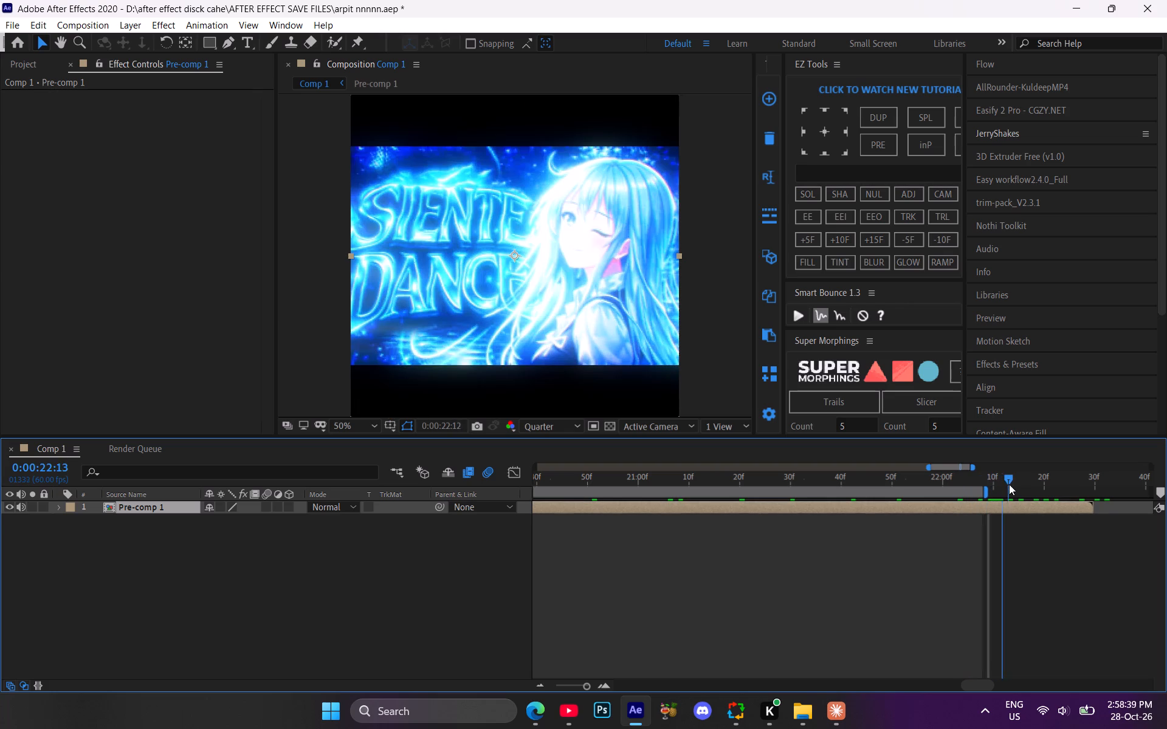
pyautogui.moveTo(1009, 484); pyautogui.dragTo(989, 485)
# In Pre-comp 1, extend the closing gameplay clip, Adjustment Layers 1 and 2, and the upper Adjustment Layer 3 to the composition's end, returning to Comp 1.
pyautogui.doubleClick(935, 505)
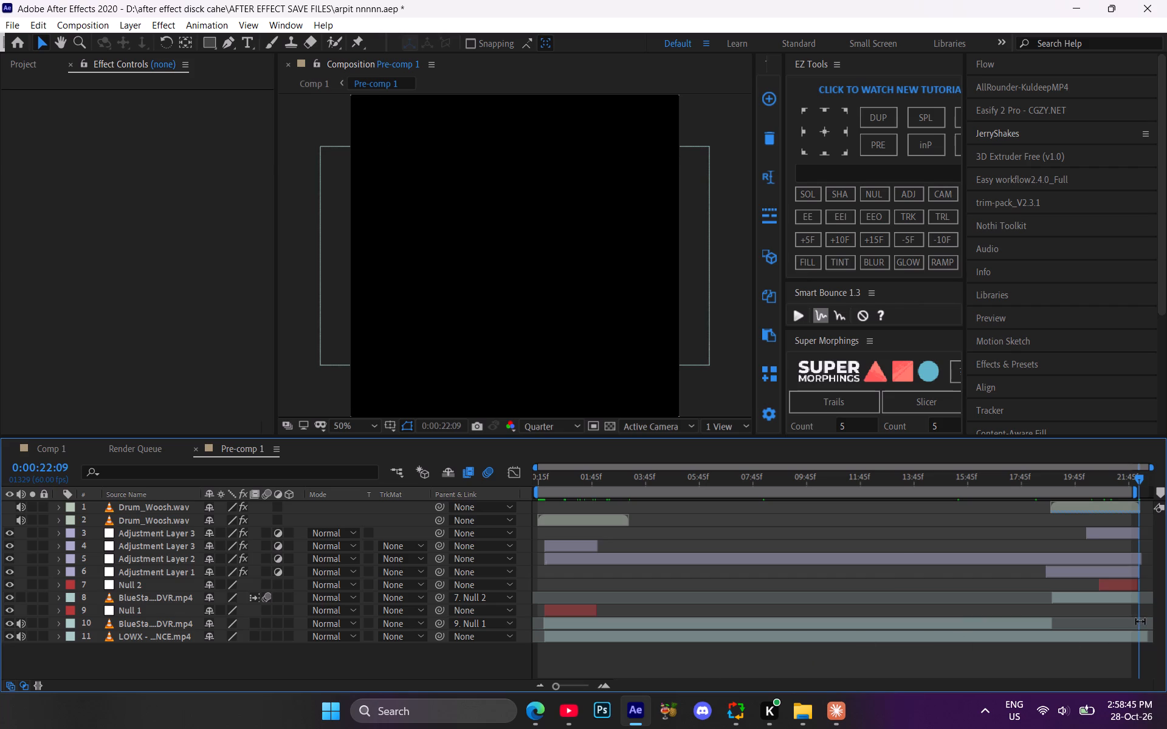
pyautogui.moveTo(1143, 598); pyautogui.dragTo(1156, 600)
pyautogui.moveTo(1140, 569); pyautogui.dragTo(1153, 570)
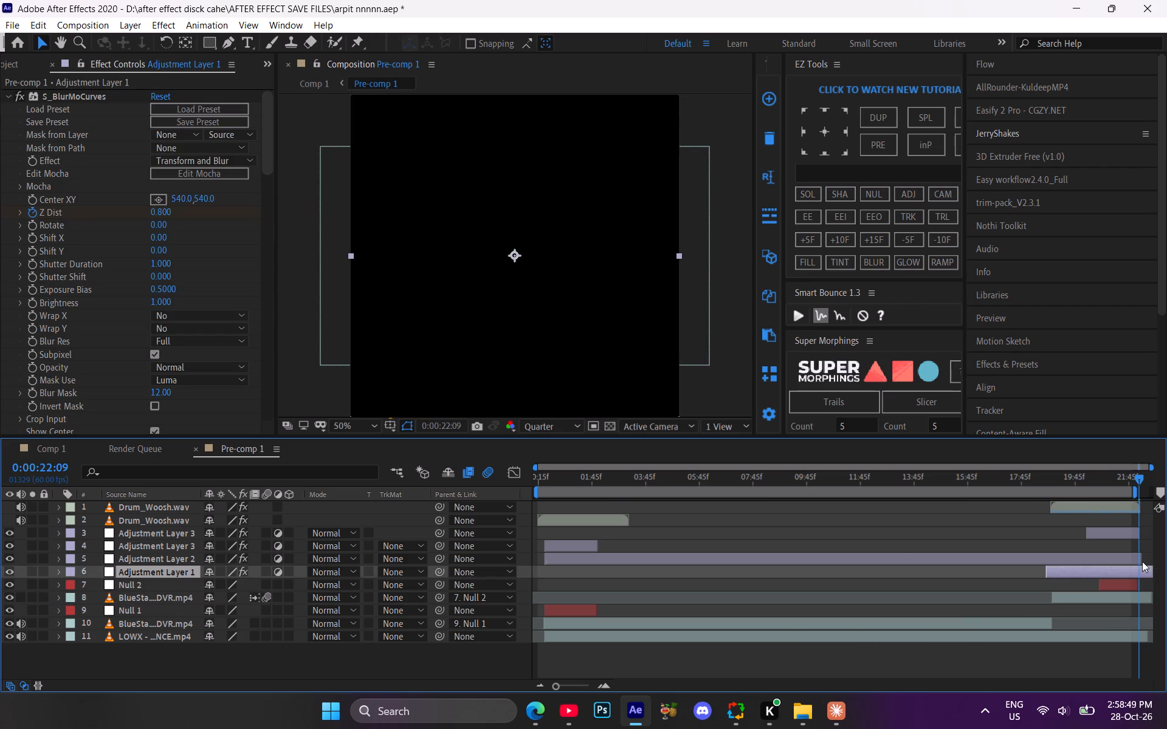
pyautogui.moveTo(1140, 555); pyautogui.dragTo(1156, 556)
pyautogui.moveTo(1143, 529); pyautogui.dragTo(1156, 532)
pyautogui.moveTo(1143, 507); pyautogui.dragTo(1158, 510)
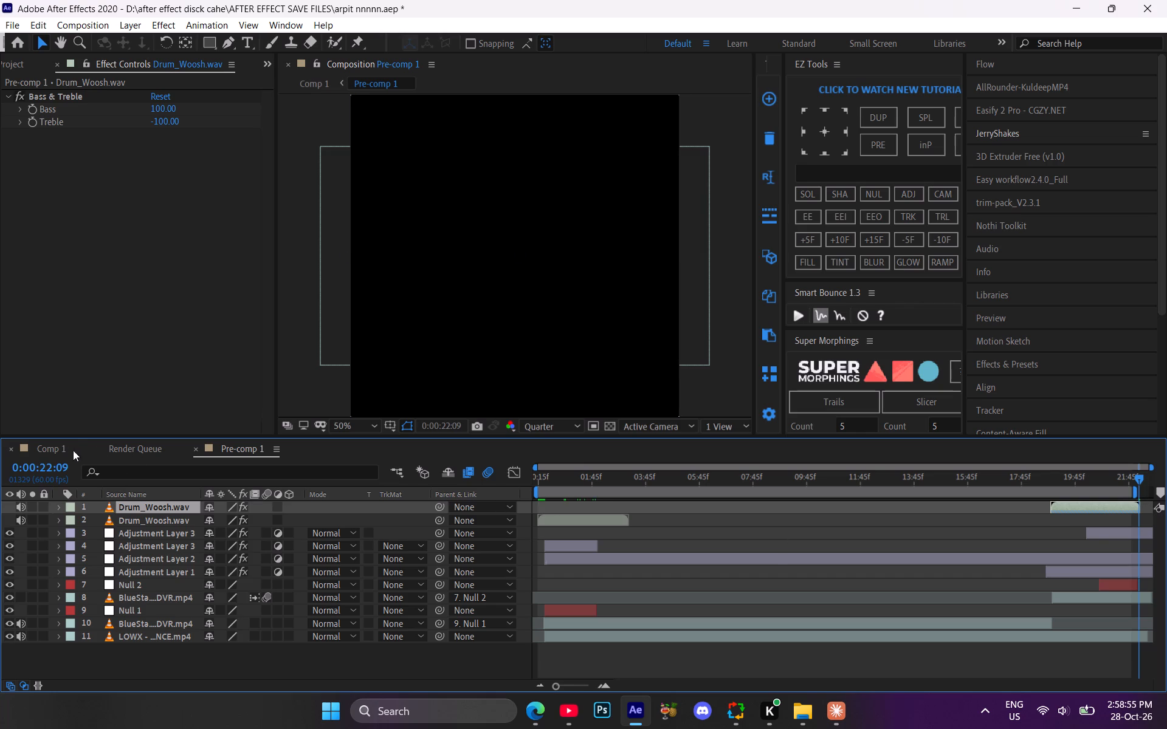
pyautogui.click(49, 444)
pyautogui.click(199, 453)
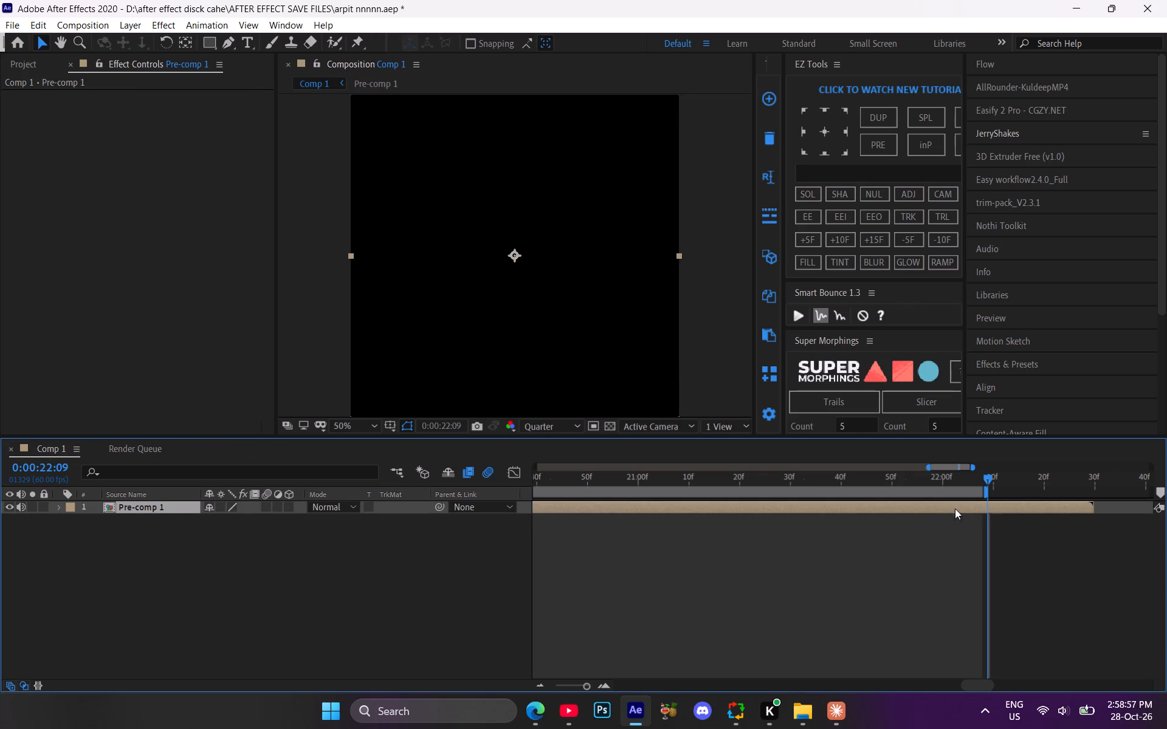
# Recheck the closing transition frames of Comp 1 after the layer extensions, ending at 0:00:21:33 with the whole timeline shown.
pyautogui.moveTo(992, 479); pyautogui.dragTo(1071, 485)
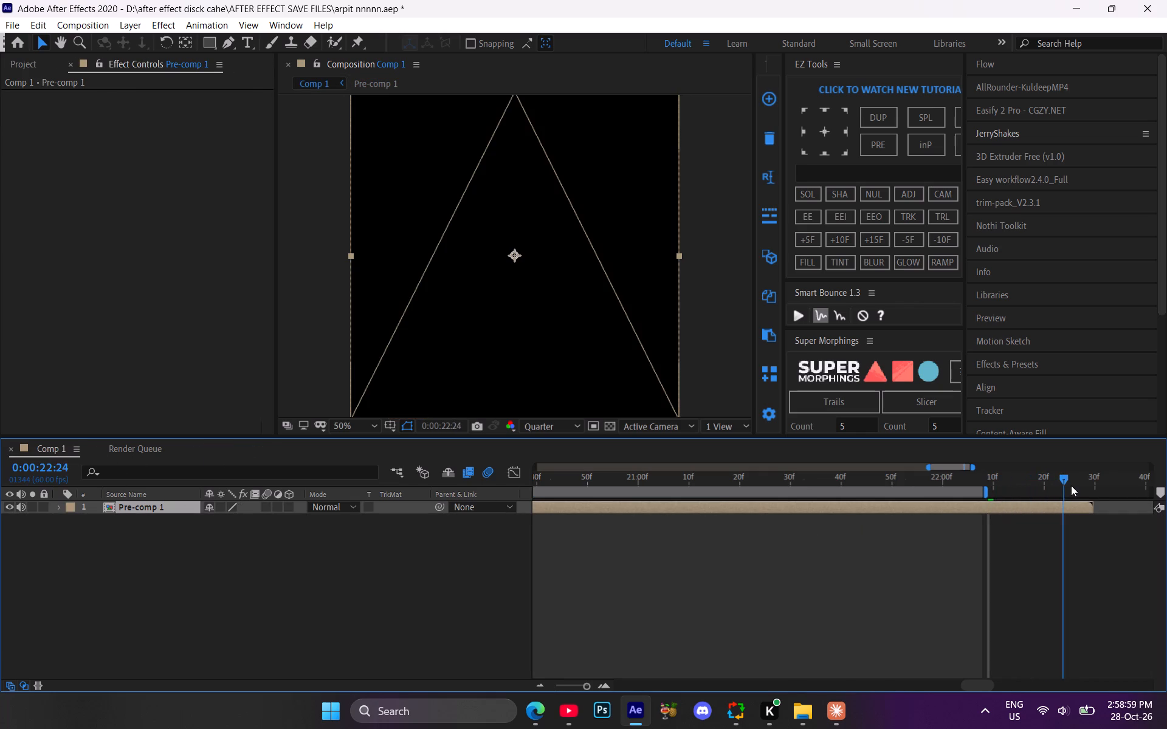
pyautogui.moveTo(1071, 485); pyautogui.dragTo(810, 500)
pyautogui.tripleClick(534, 683)
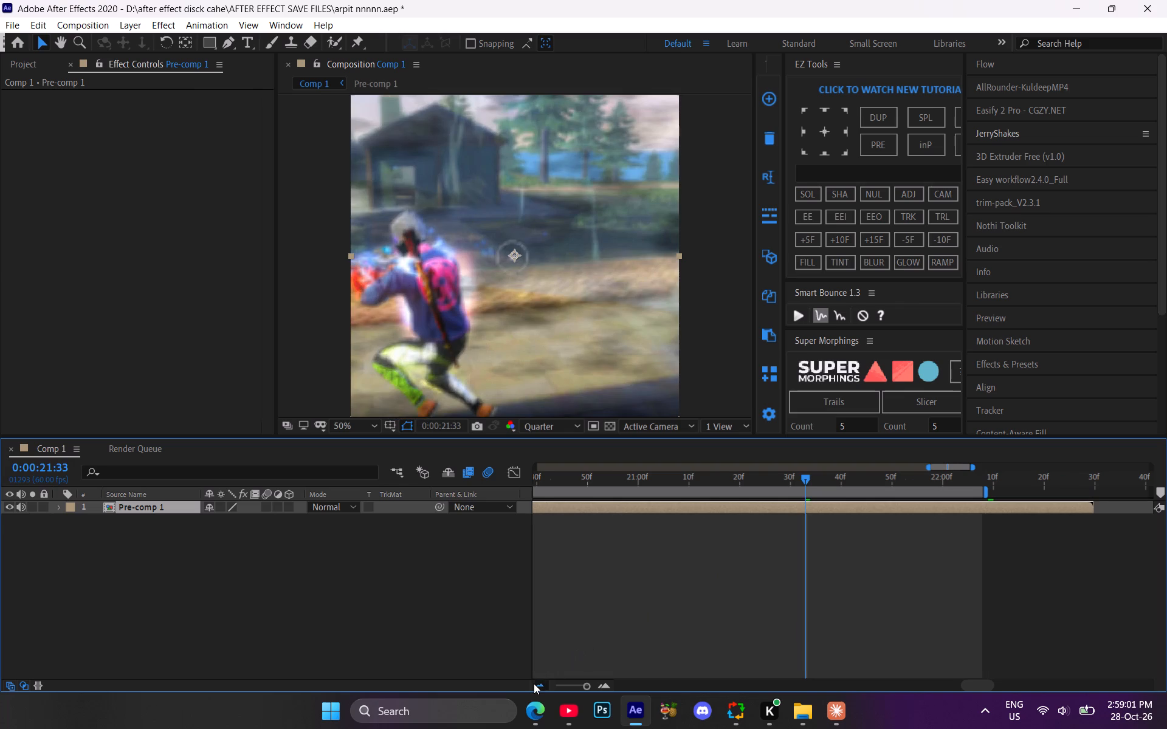
pyautogui.tripleClick(534, 683)
pyautogui.doubleClick(532, 683)
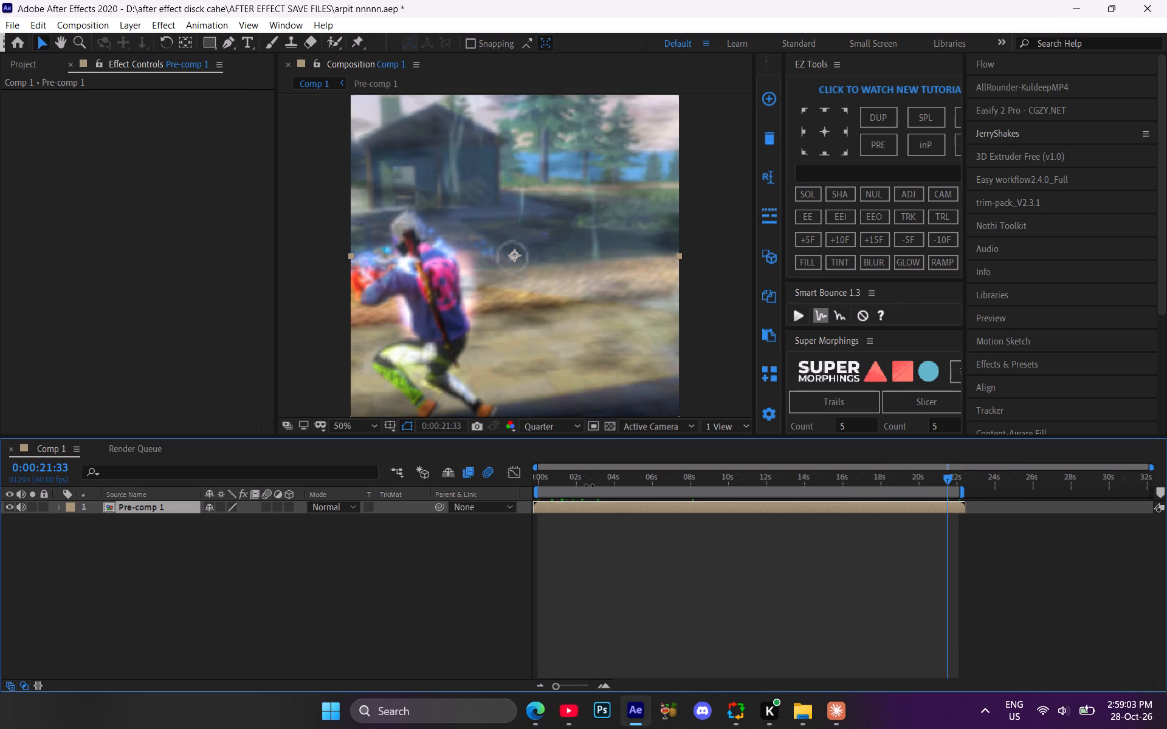
# Add Comp 1 to the Render Queue, accept Best quality and Full resolution for the work area only, and start rendering.
pyautogui.click(2, 22)
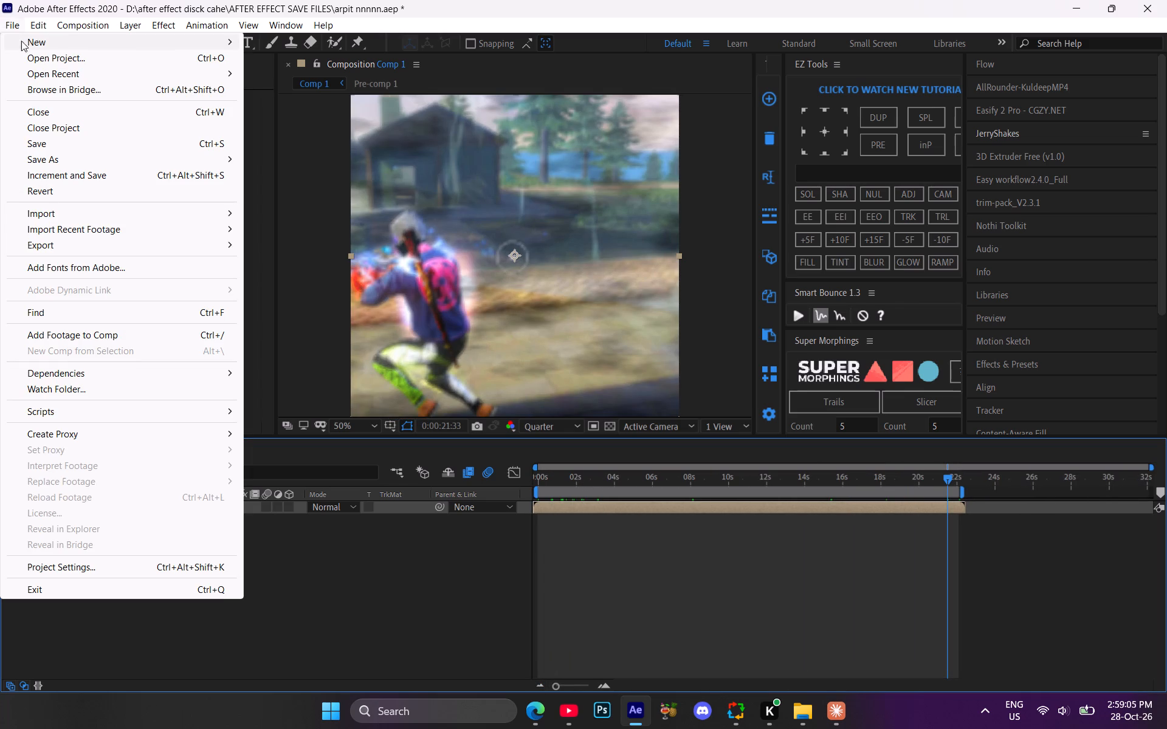
pyautogui.click(79, 240)
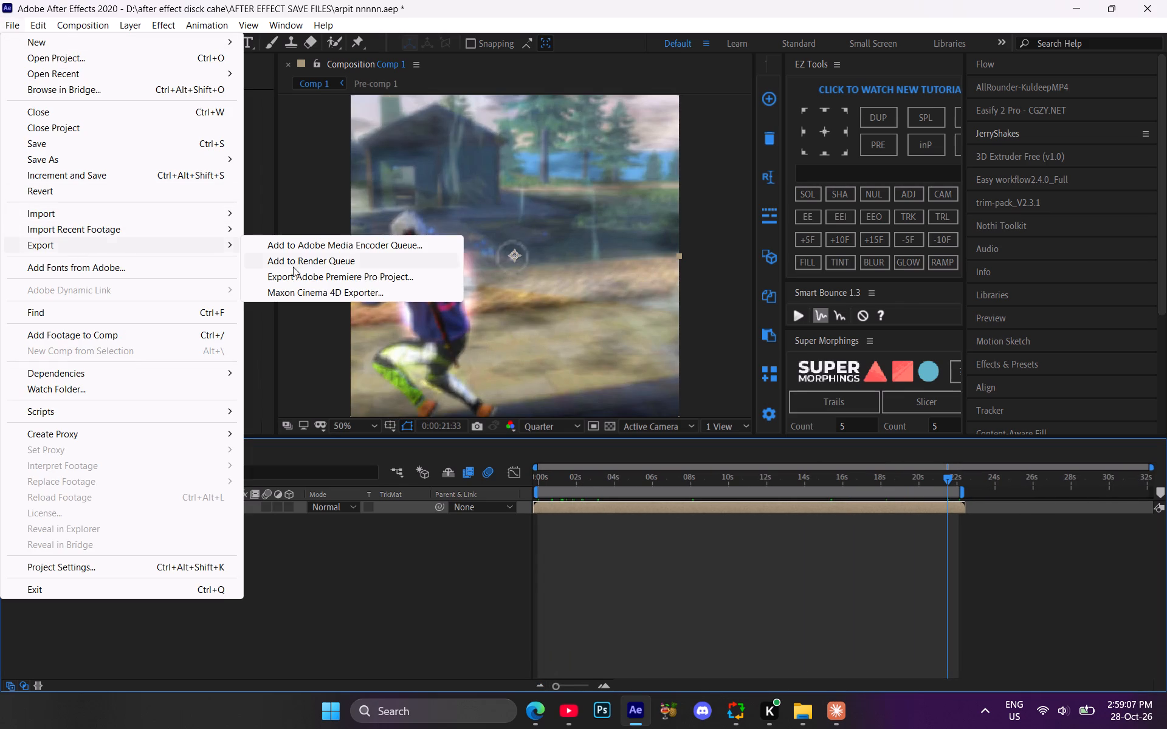
pyautogui.click(361, 264)
pyautogui.click(133, 539)
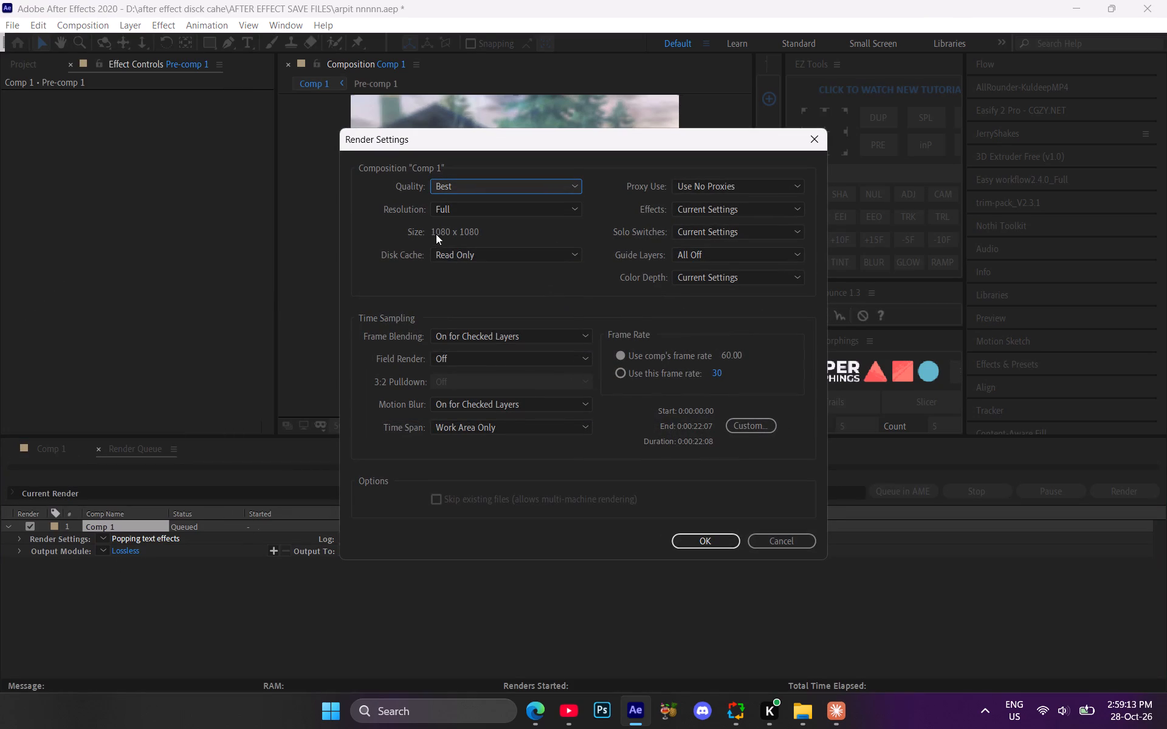
pyautogui.click(690, 535)
pyautogui.click(1133, 485)
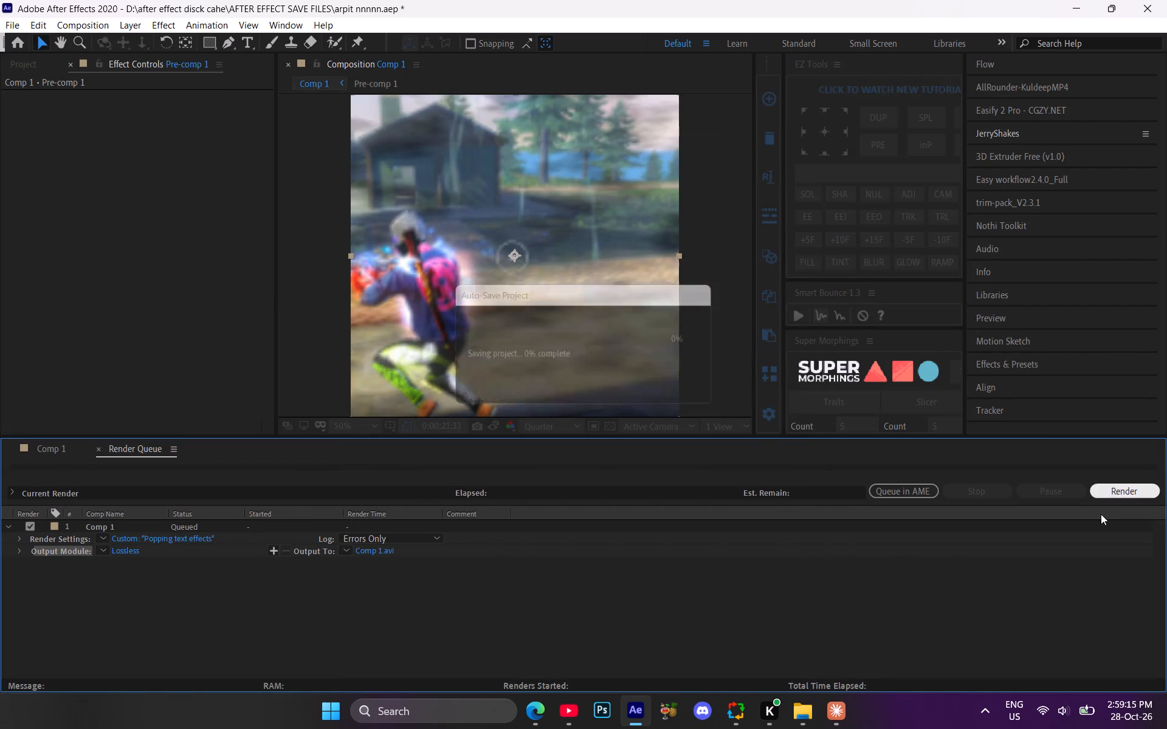
# Switch to File Explorer and delete the old Comp AVI video dated 22-Oct-26 from the AFTER EFFECT SAVE FILES folder.
pyautogui.click(805, 657)
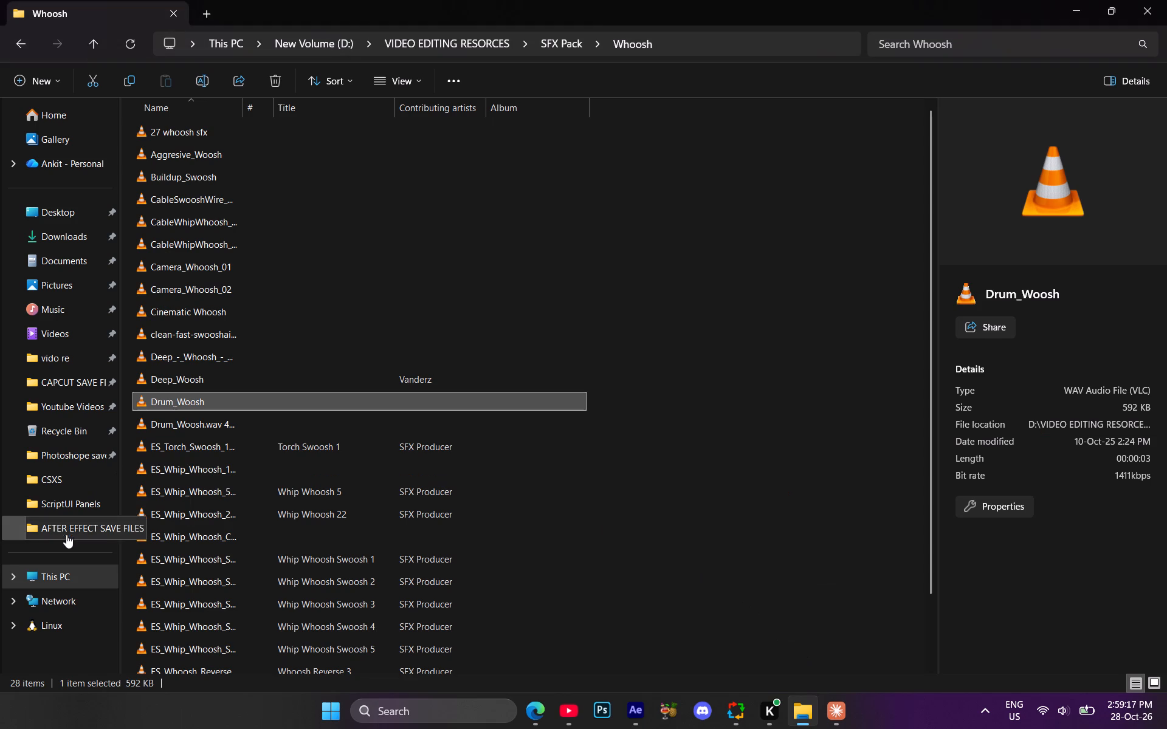
pyautogui.click(78, 534)
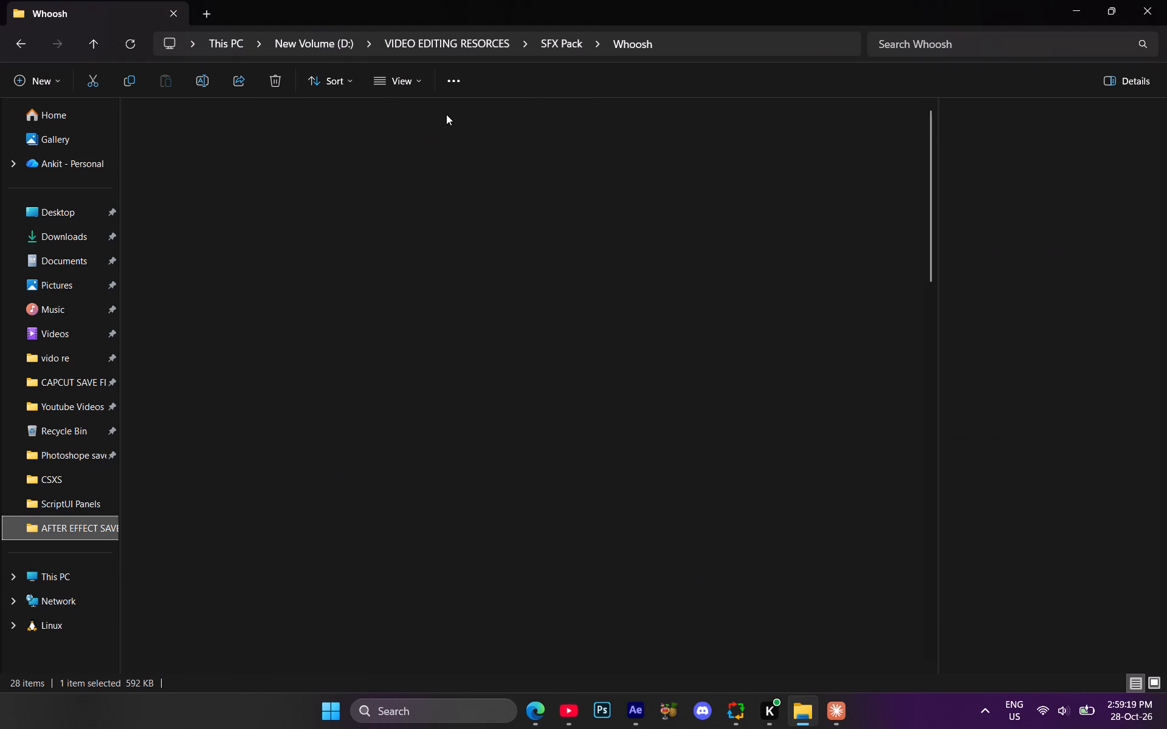
pyautogui.scroll(-6, 238, 271)
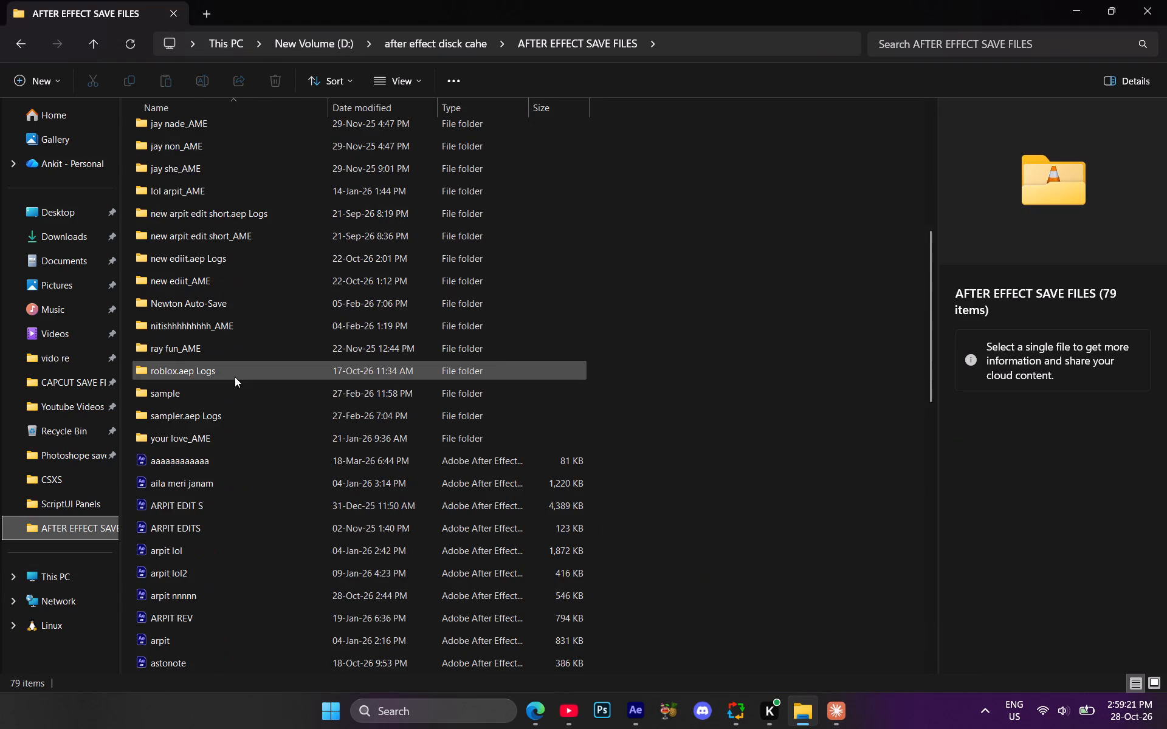
pyautogui.scroll(-7, 235, 377)
pyautogui.click(175, 280)
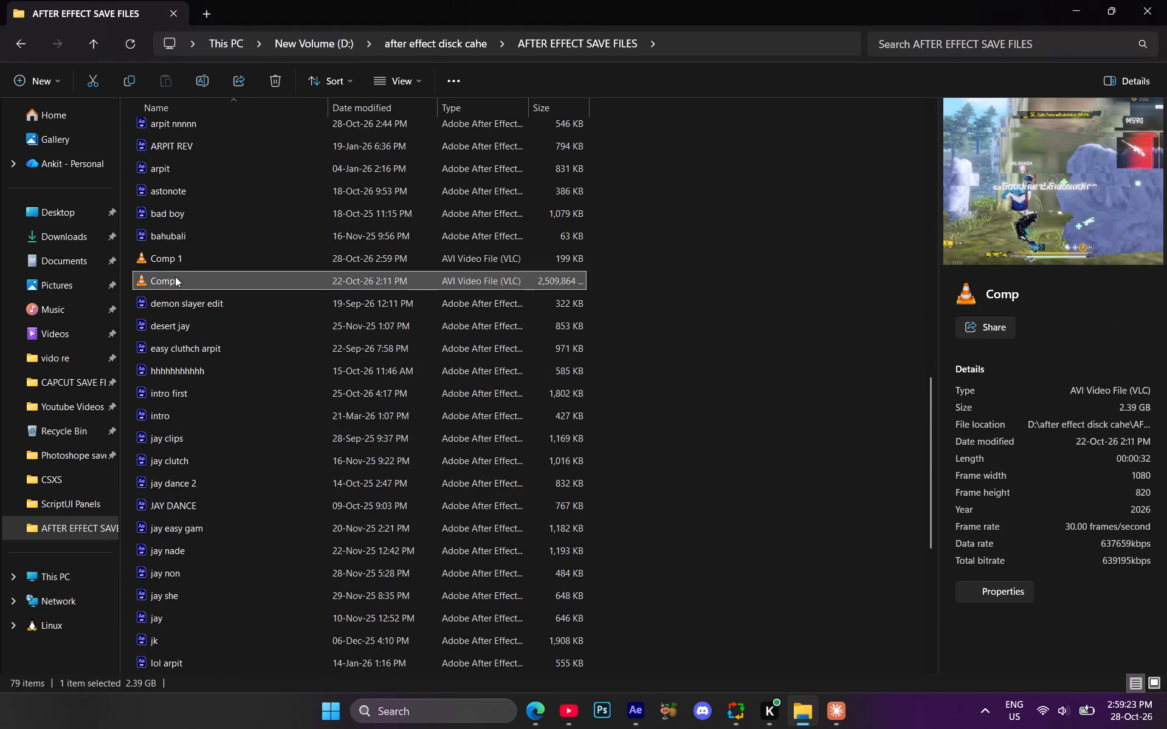
pyautogui.click(187, 256)
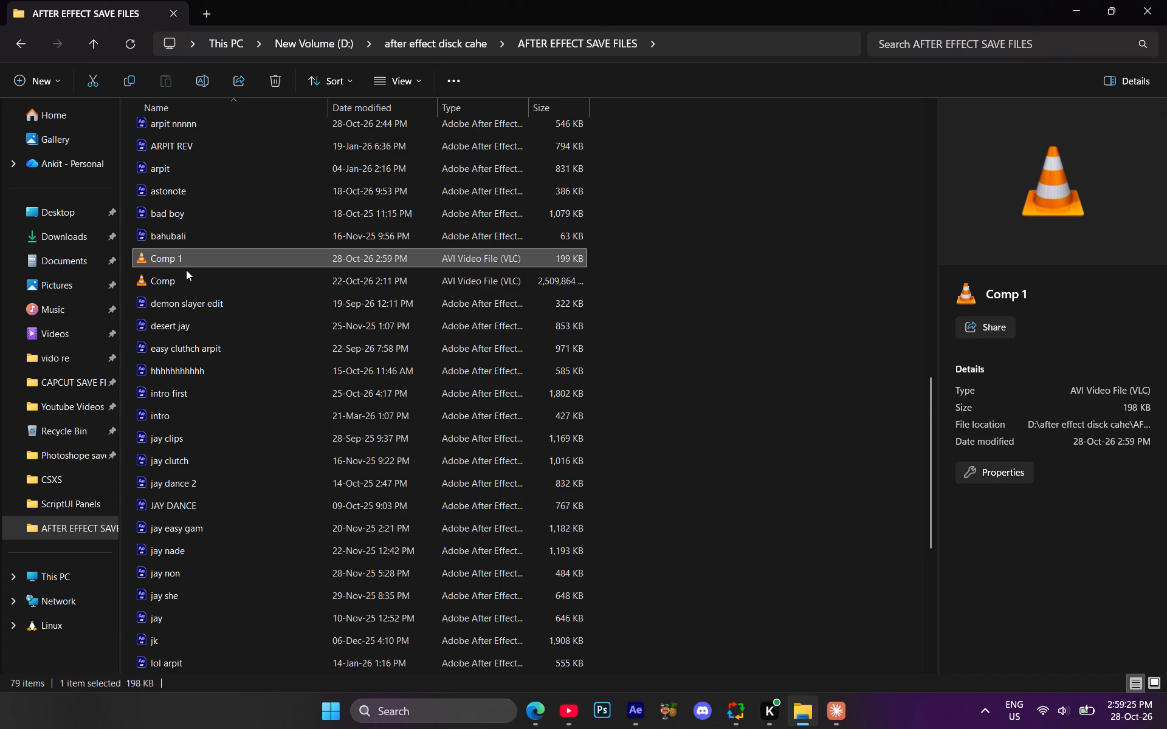
pyautogui.click(186, 270)
pyautogui.click(183, 282)
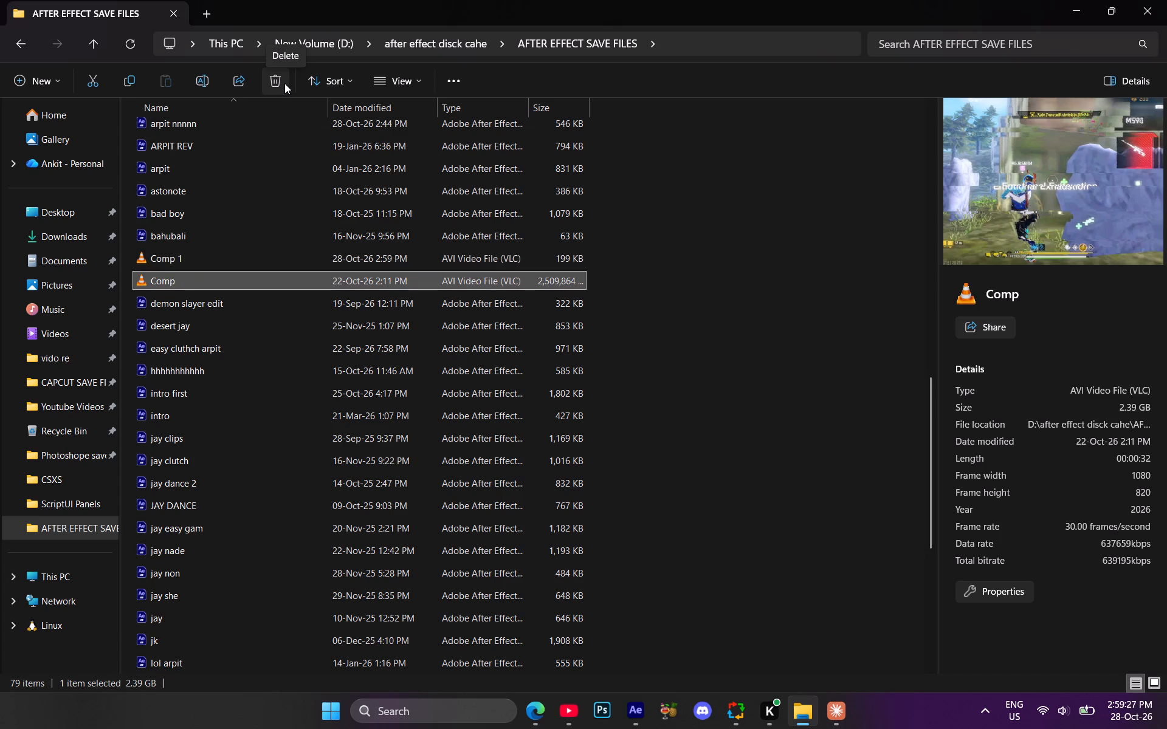
pyautogui.click(284, 83)
pyautogui.scroll(-7, 690, 275)
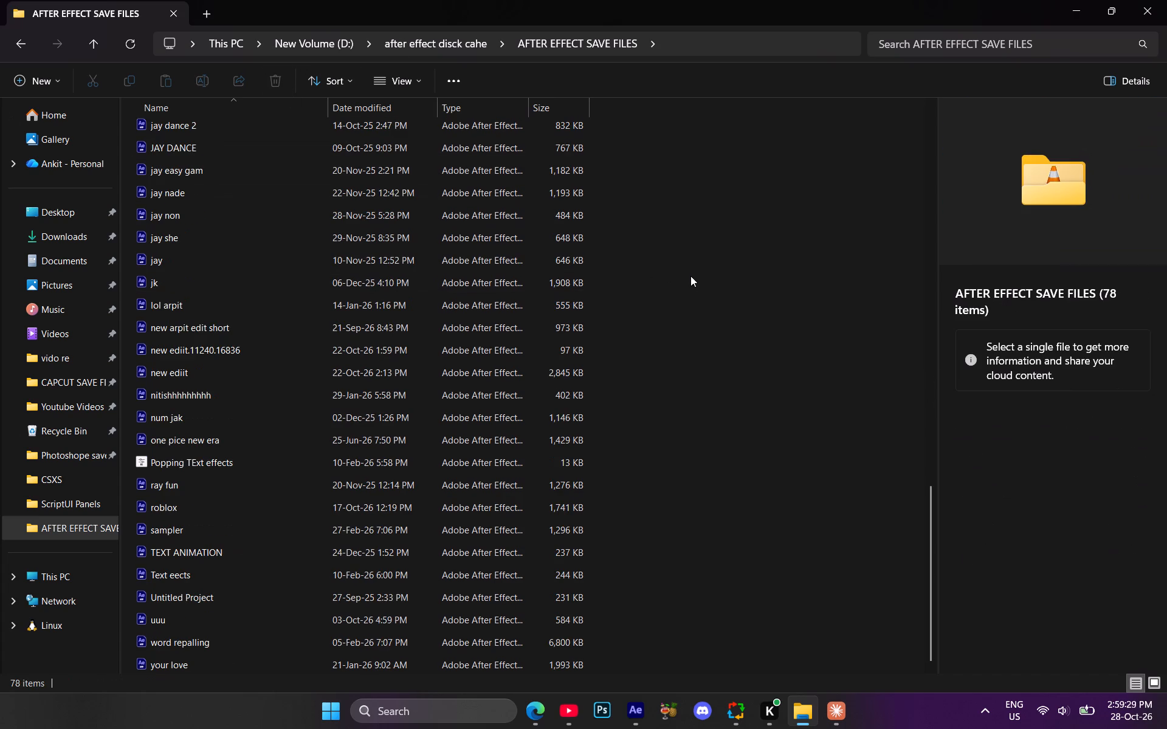
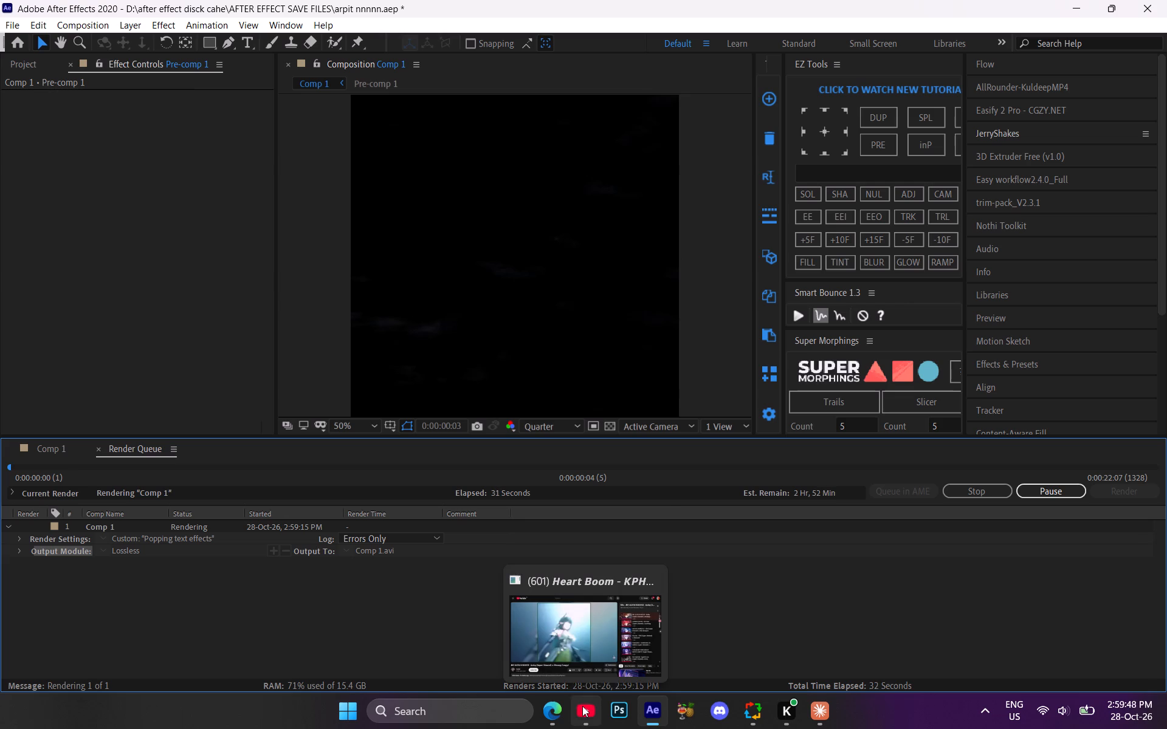
pyautogui.click(650, 587)
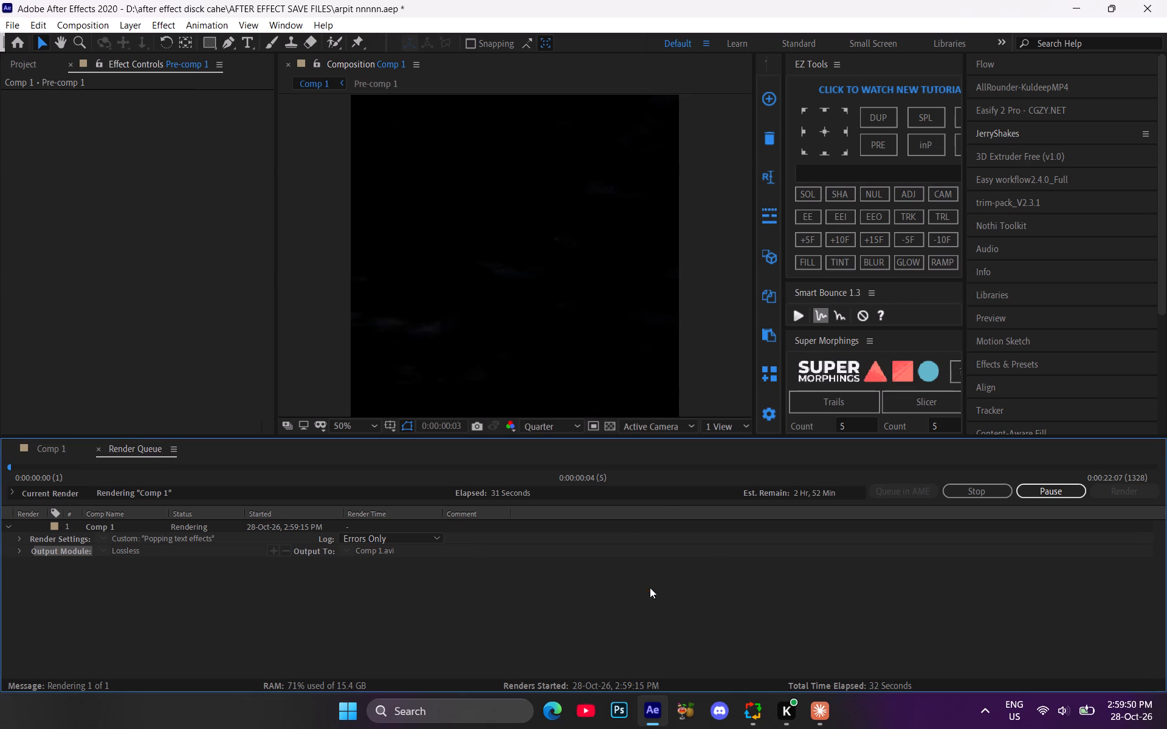
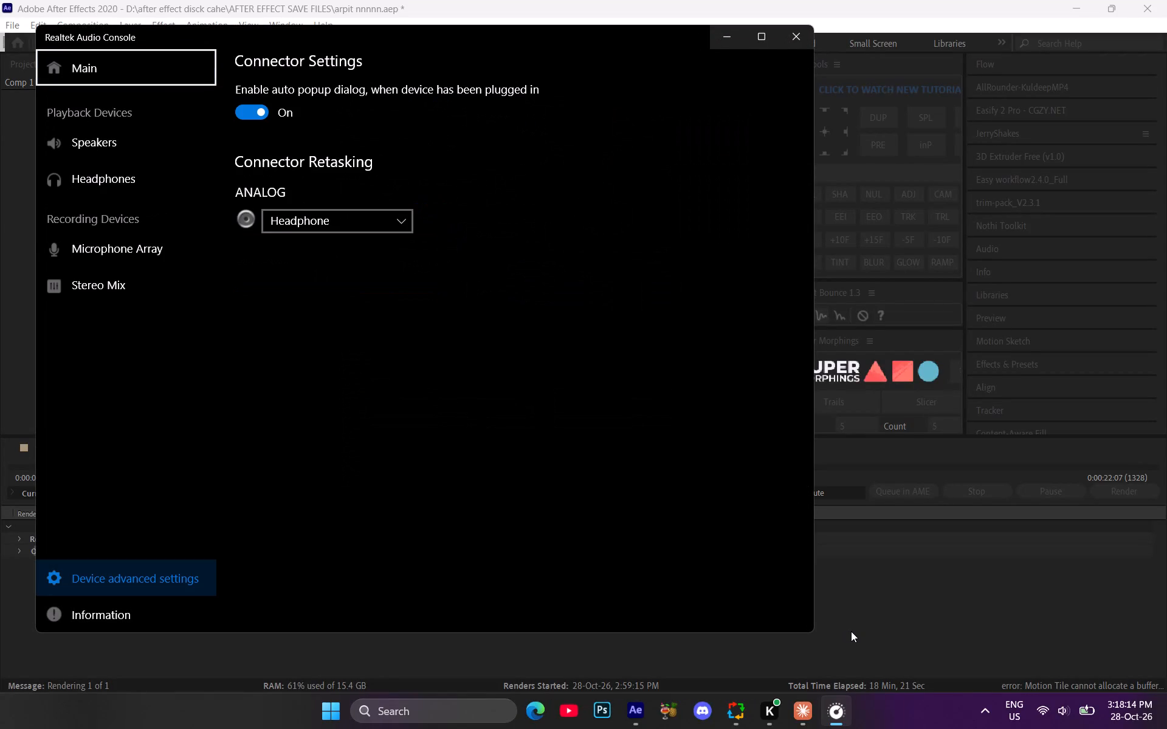
# Close the Realtek Audio Console window and dismiss the After Effects render error dialog.
pyautogui.click(801, 39)
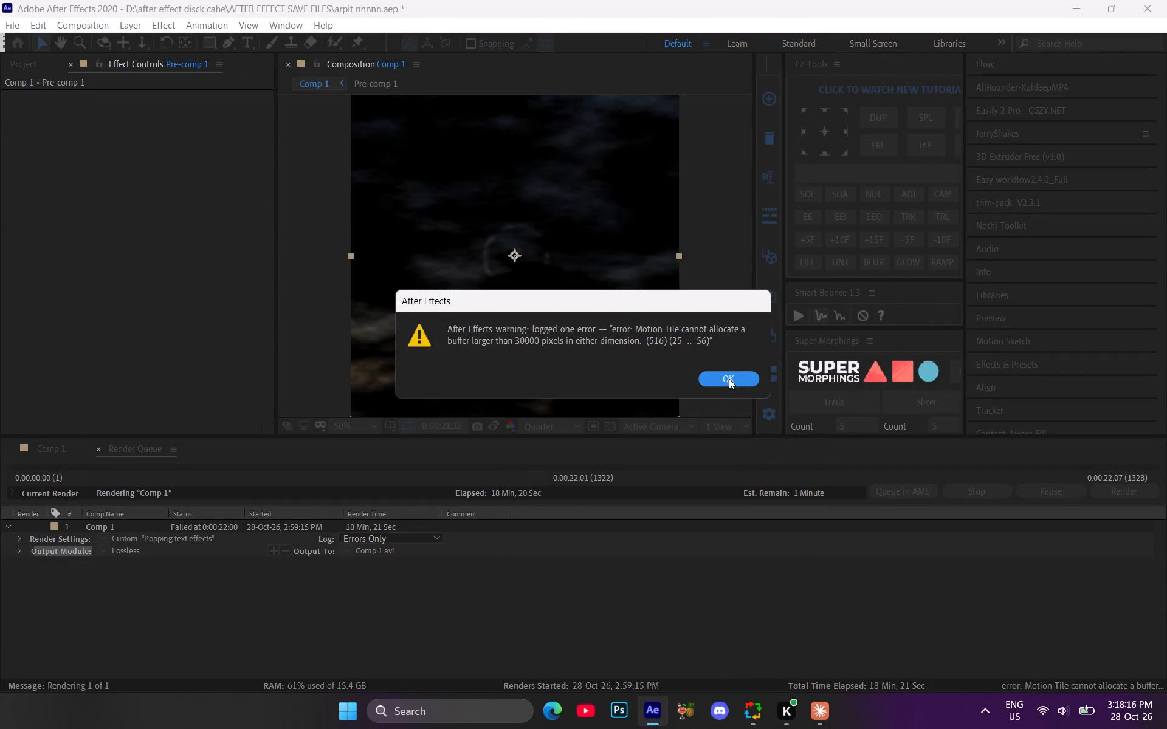
pyautogui.click(729, 377)
# Open Pre-comp 1 from the Comp 1 timeline, move the playhead to its start and select the first BlueStacks gameplay layer.
pyautogui.click(47, 64)
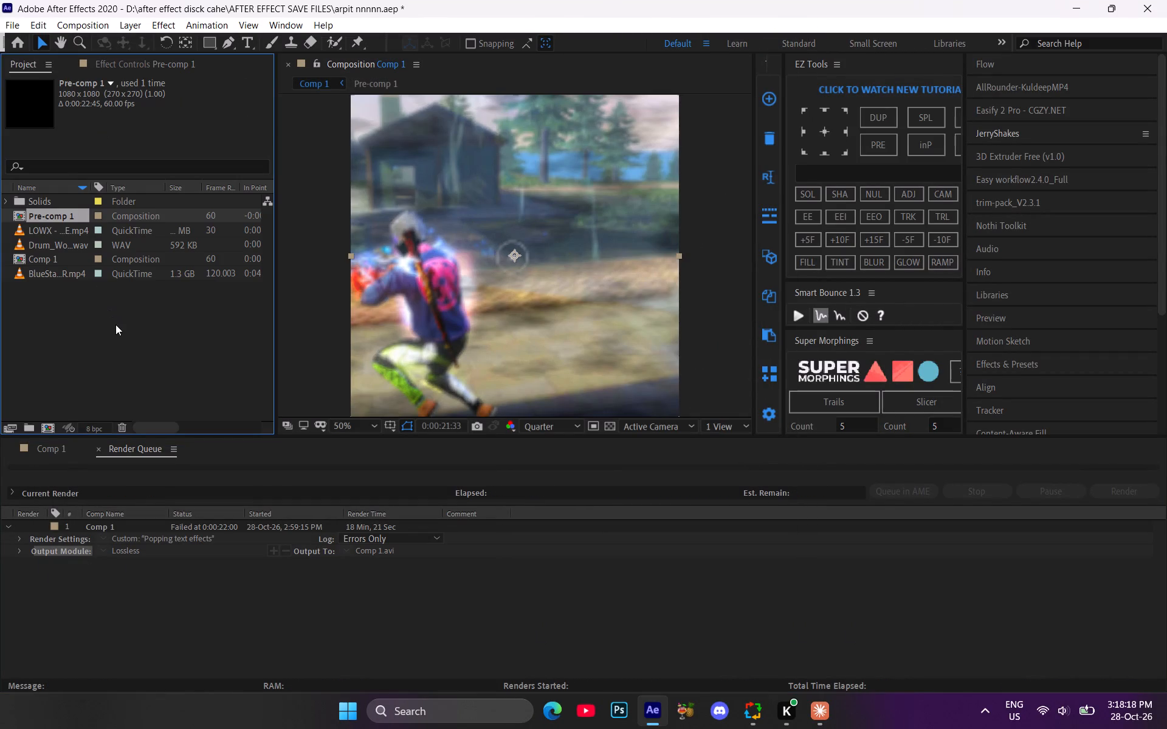
pyautogui.click(71, 450)
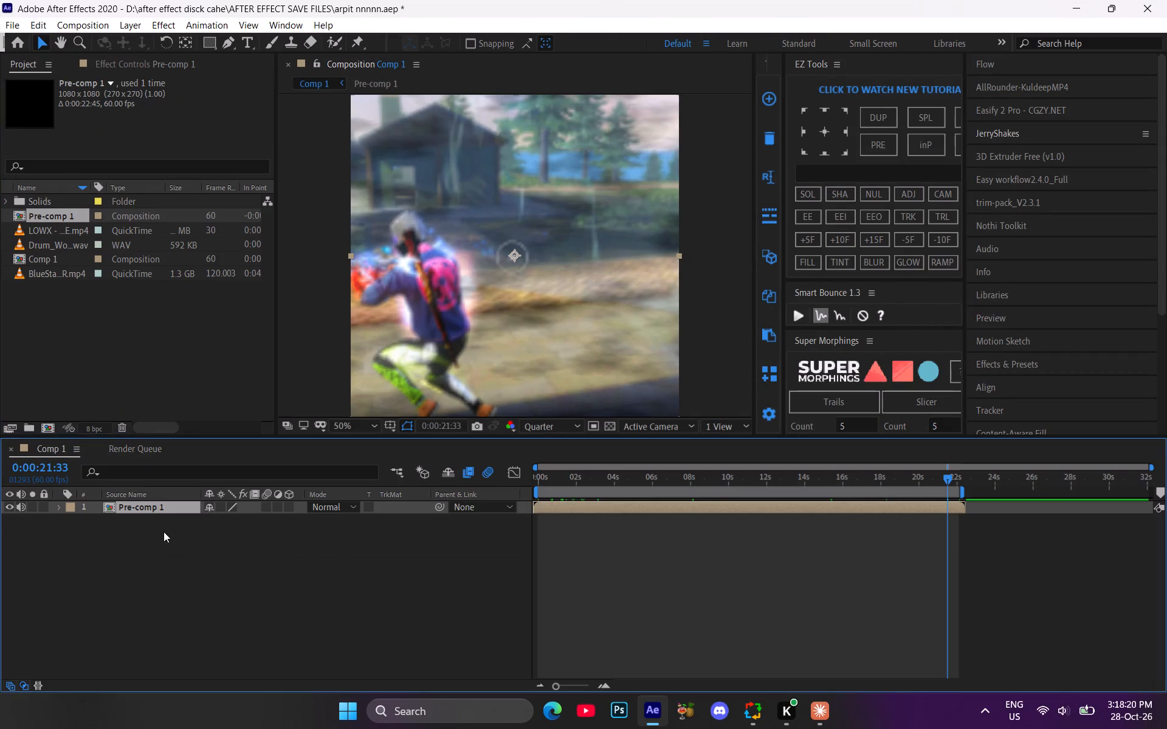
pyautogui.doubleClick(638, 512)
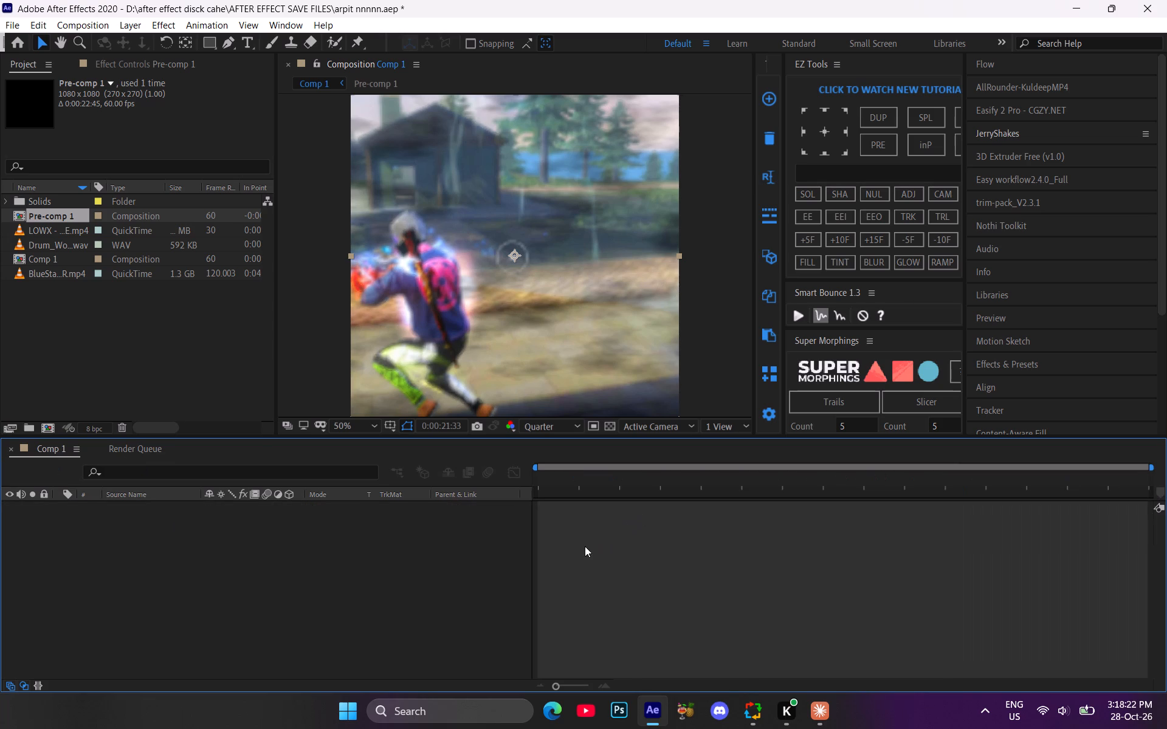
pyautogui.moveTo(607, 481); pyautogui.dragTo(510, 476)
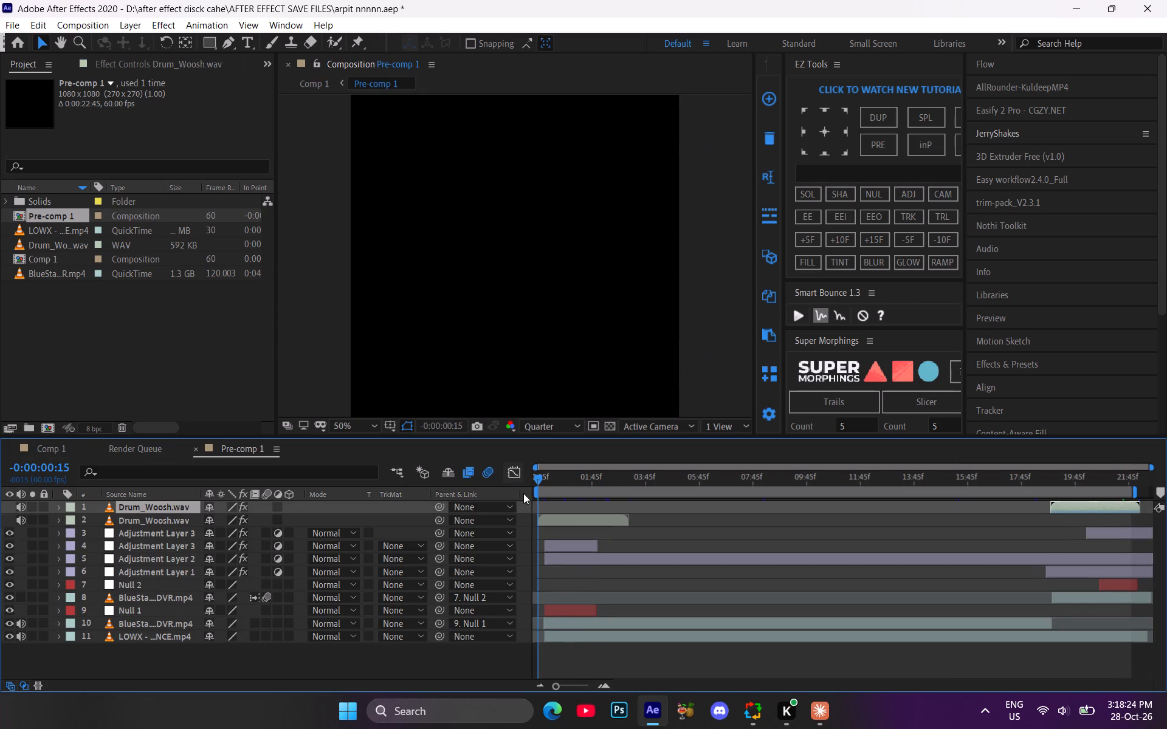
pyautogui.click(574, 622)
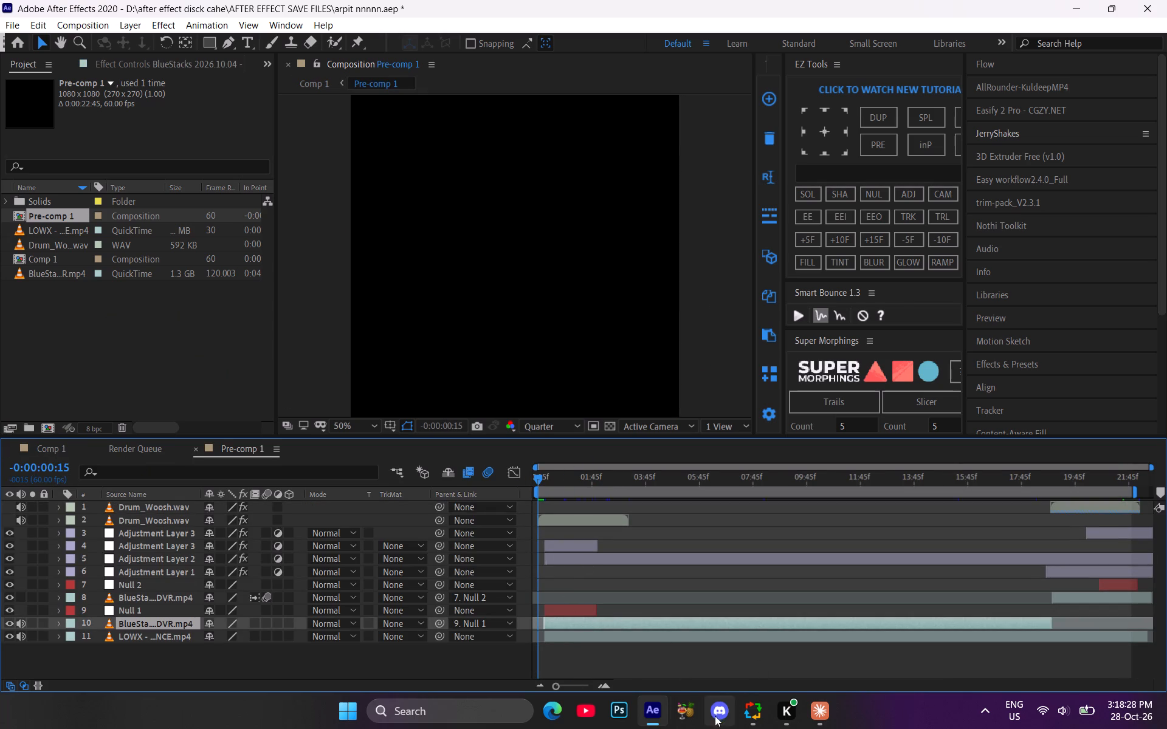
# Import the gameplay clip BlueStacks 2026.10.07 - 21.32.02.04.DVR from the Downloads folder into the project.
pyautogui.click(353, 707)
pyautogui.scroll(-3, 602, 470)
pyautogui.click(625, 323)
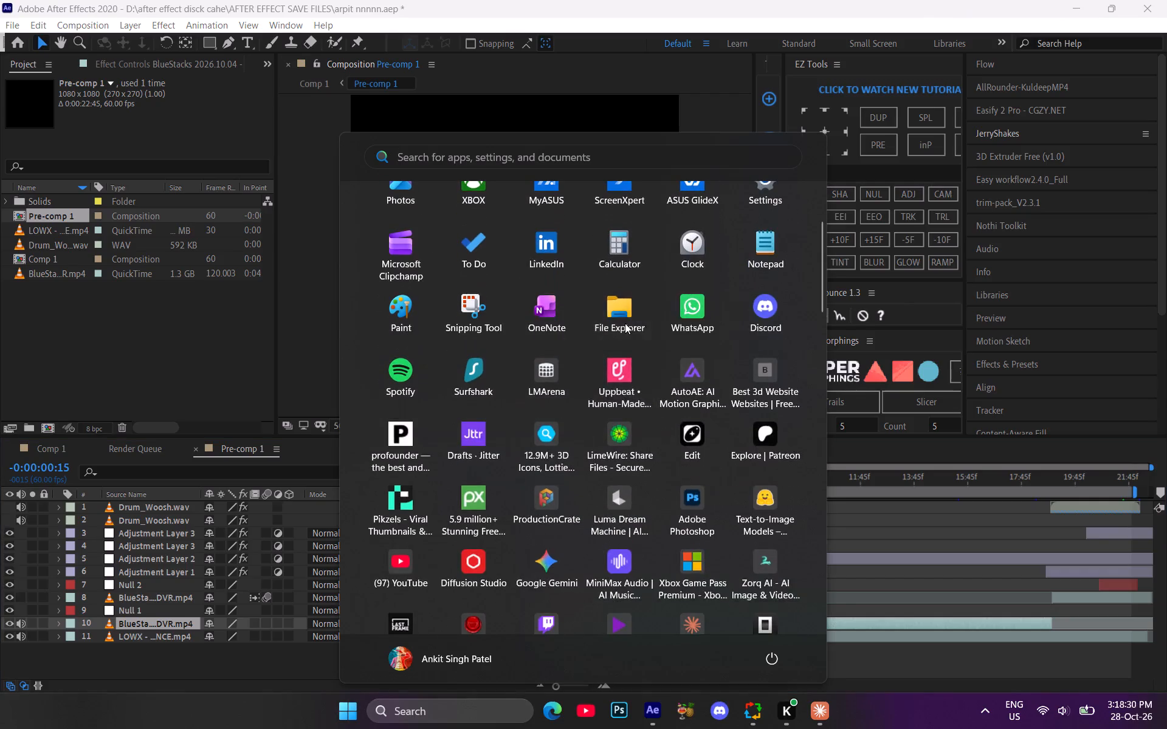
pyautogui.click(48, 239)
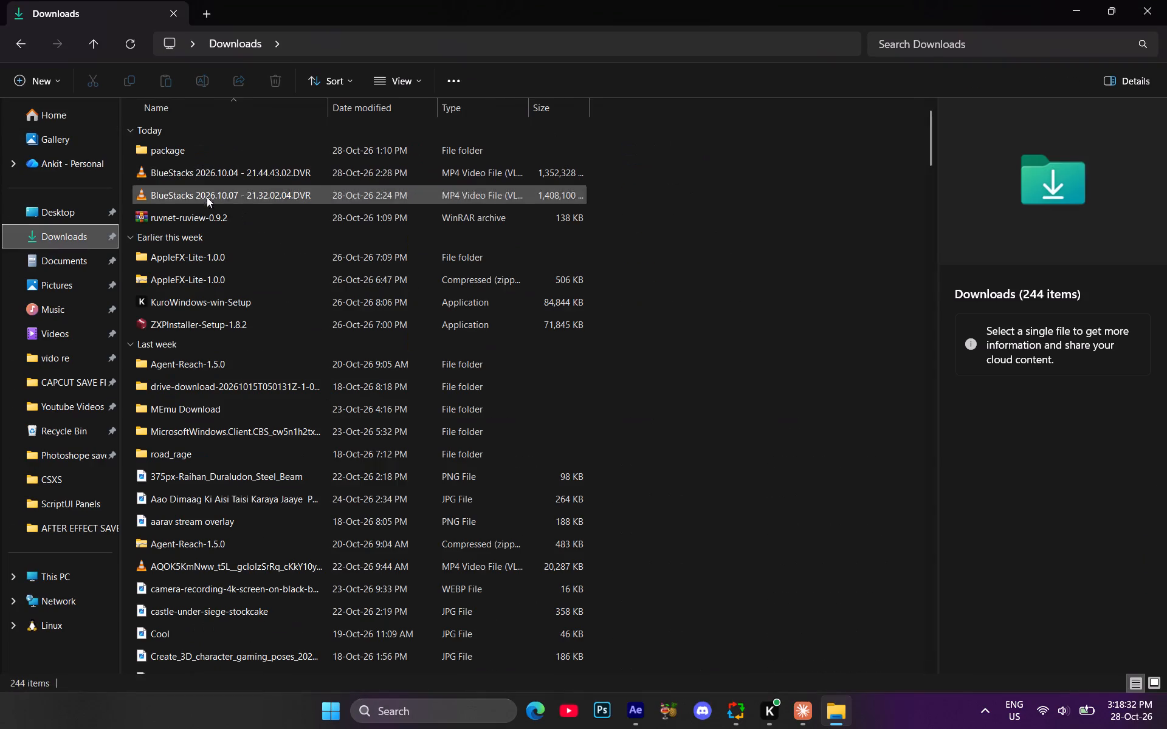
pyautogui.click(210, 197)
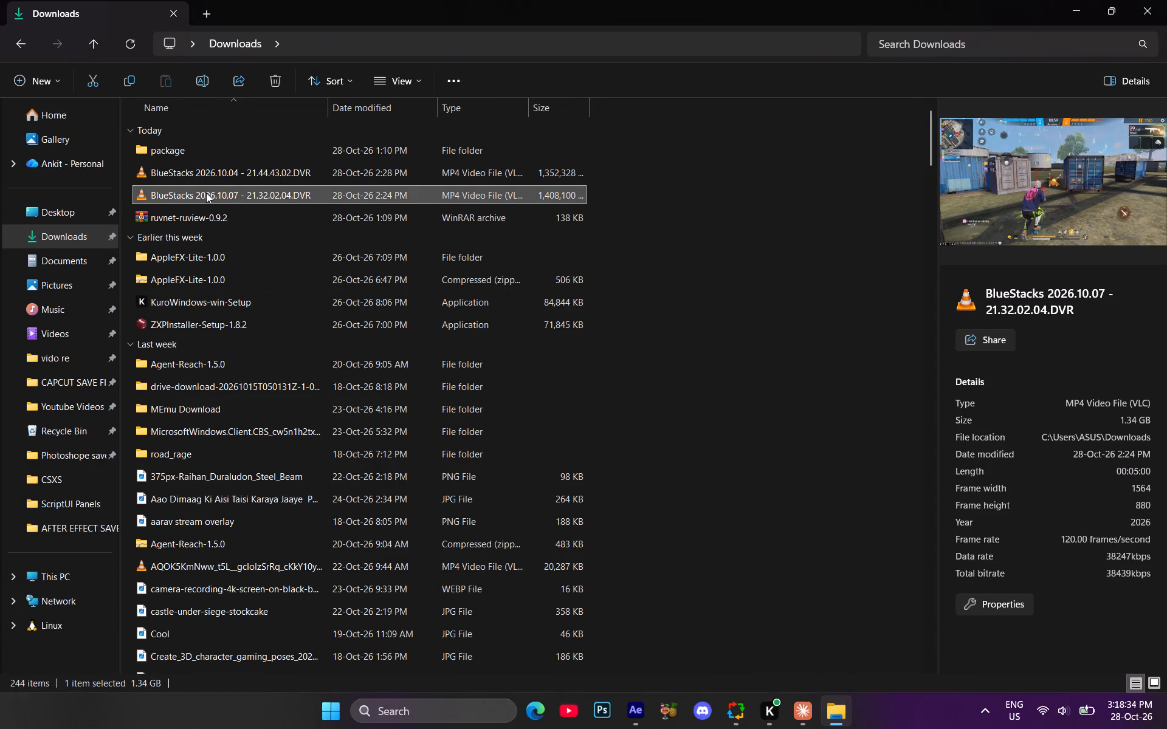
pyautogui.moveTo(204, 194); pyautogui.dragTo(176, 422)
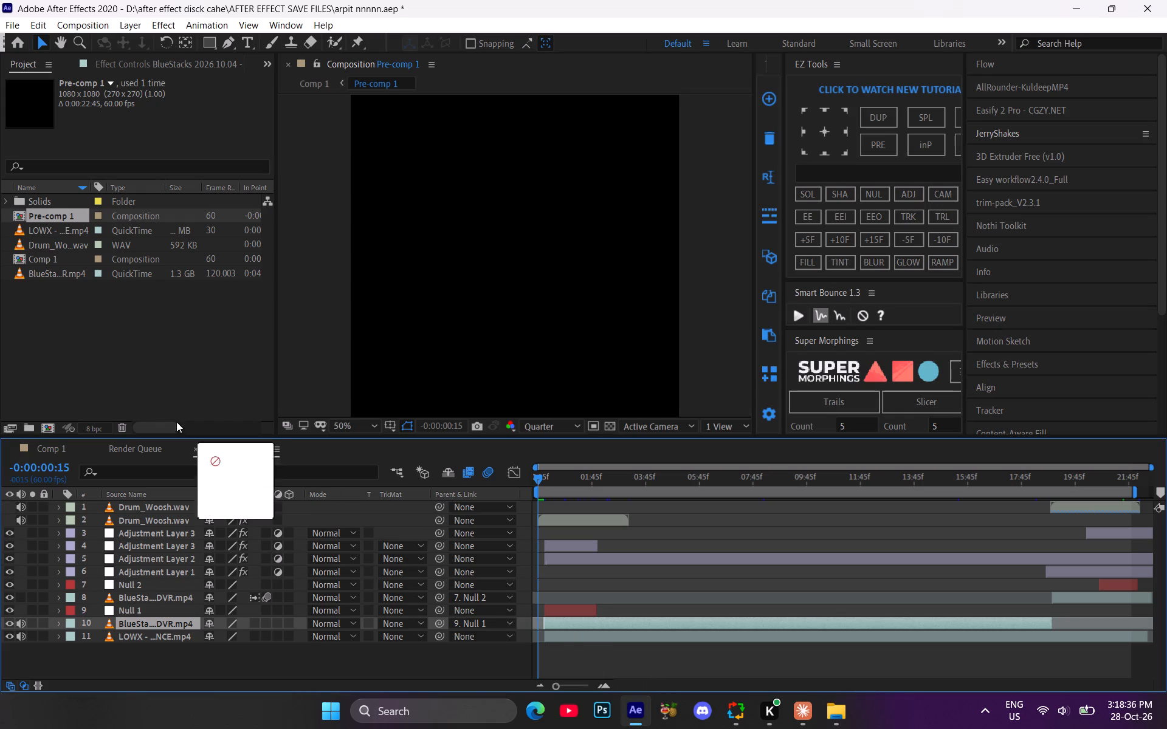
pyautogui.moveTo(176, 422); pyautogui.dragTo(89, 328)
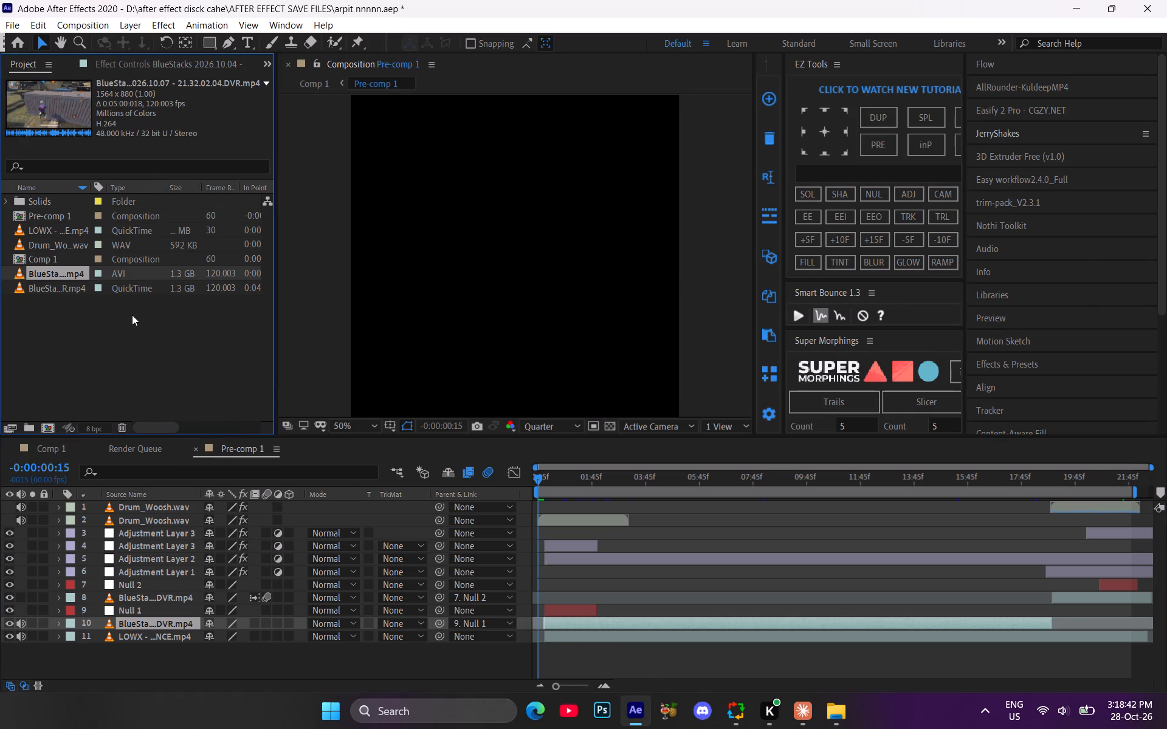
# Save the project.
pyautogui.hotkey('ctrl', 's')
pyautogui.hotkey('ctrl', 's')
pyautogui.hotkey('ctrl', 's')
# Check the running processes in Task Manager, then return to the project.
pyautogui.hotkey('ctrl', 'shift', 'Escape')
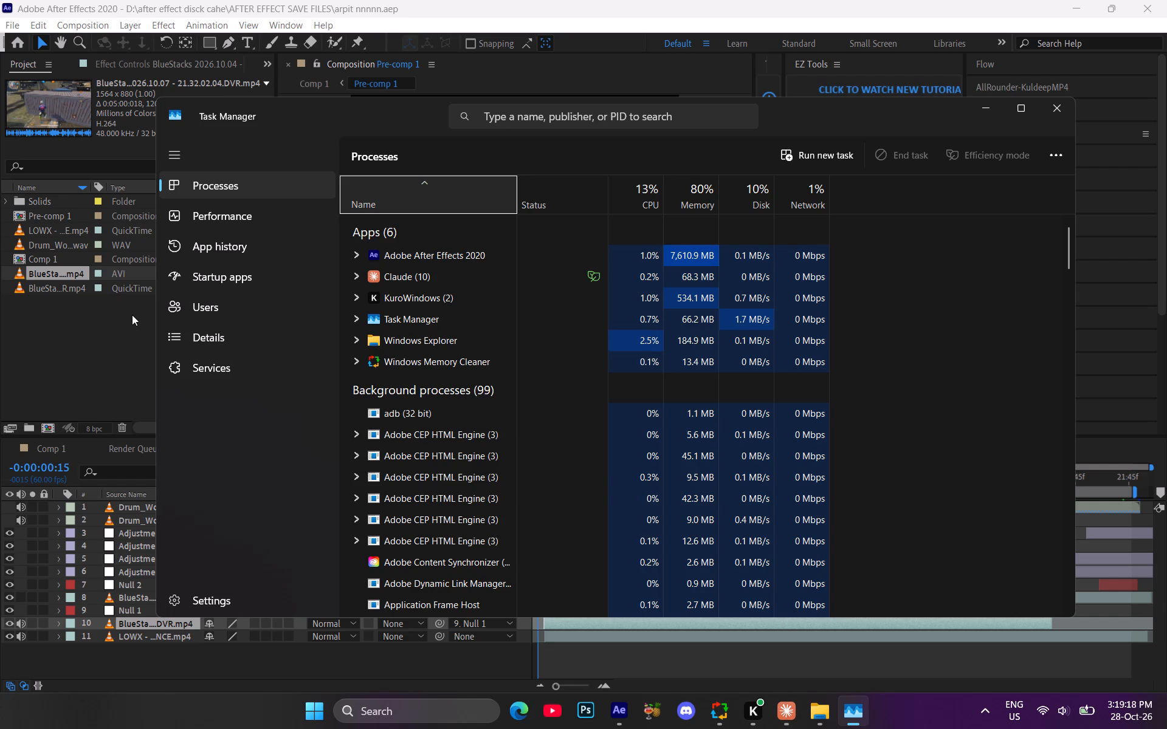
pyautogui.click(132, 314)
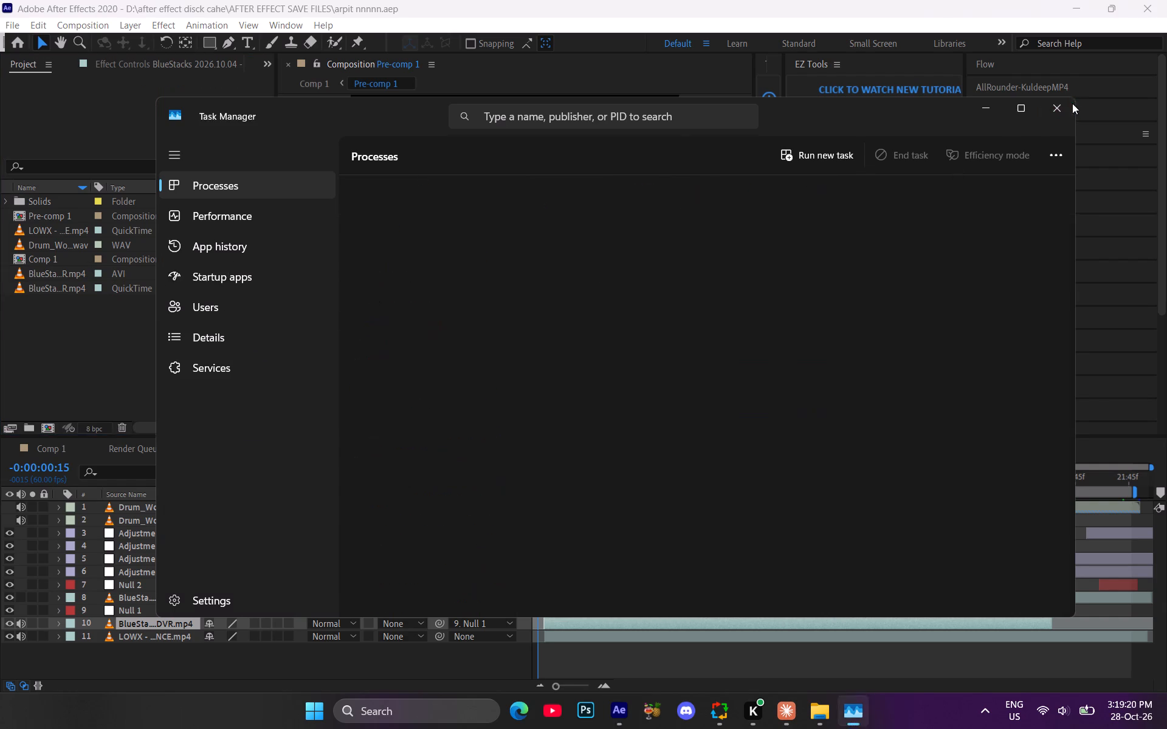
pyautogui.rightClick(102, 321)
pyautogui.click(71, 329)
# Delete both BlueStacks gameplay clips from the project, including the 2026.10.04 footage used in the compositions.
pyautogui.click(61, 245)
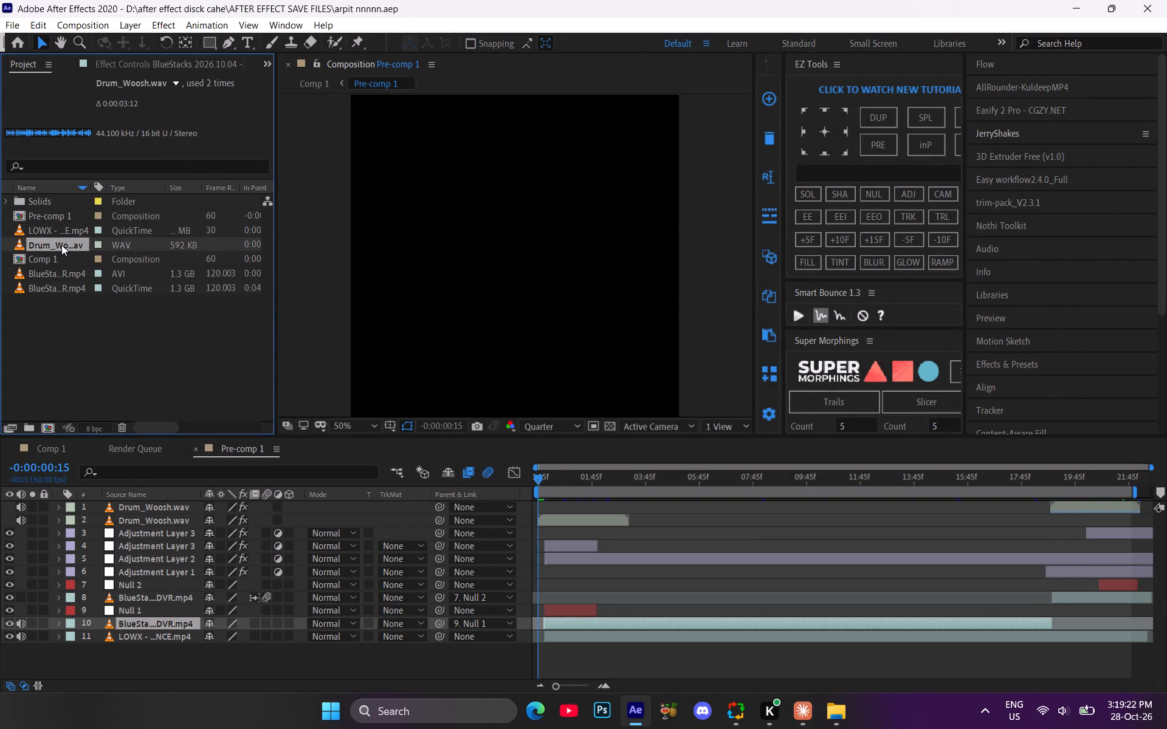
pyautogui.click(57, 278)
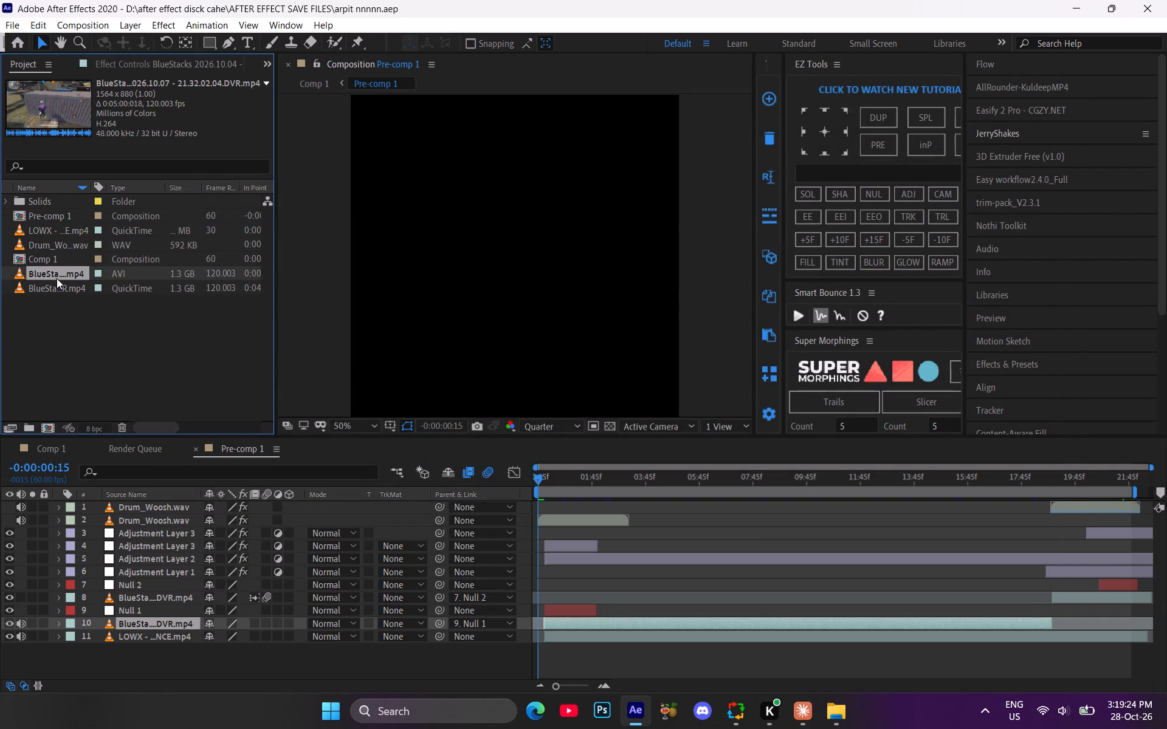
pyautogui.press('Delete')
pyautogui.click(58, 276)
pyautogui.press('Delete')
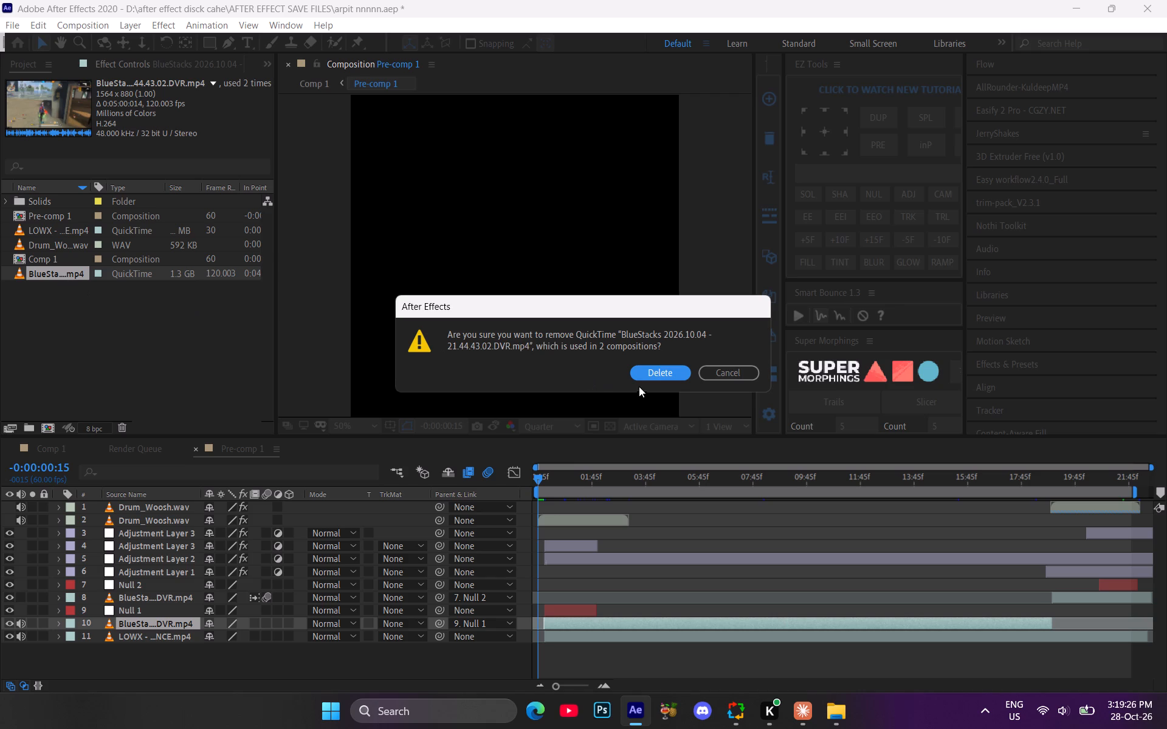
pyautogui.click(653, 375)
# Import BlueStacks 2026.10.07 - 21.32.02.04.DVR from the Downloads folder into the project.
pyautogui.click(829, 665)
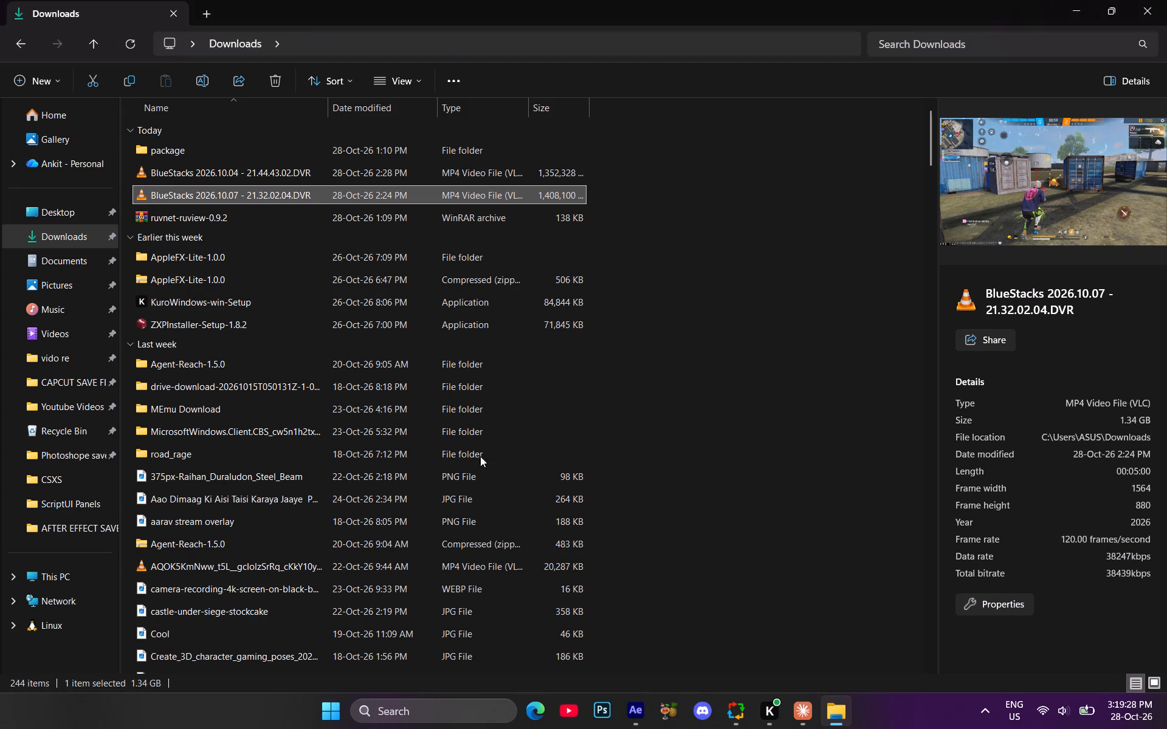
pyautogui.moveTo(203, 196); pyautogui.dragTo(547, 282)
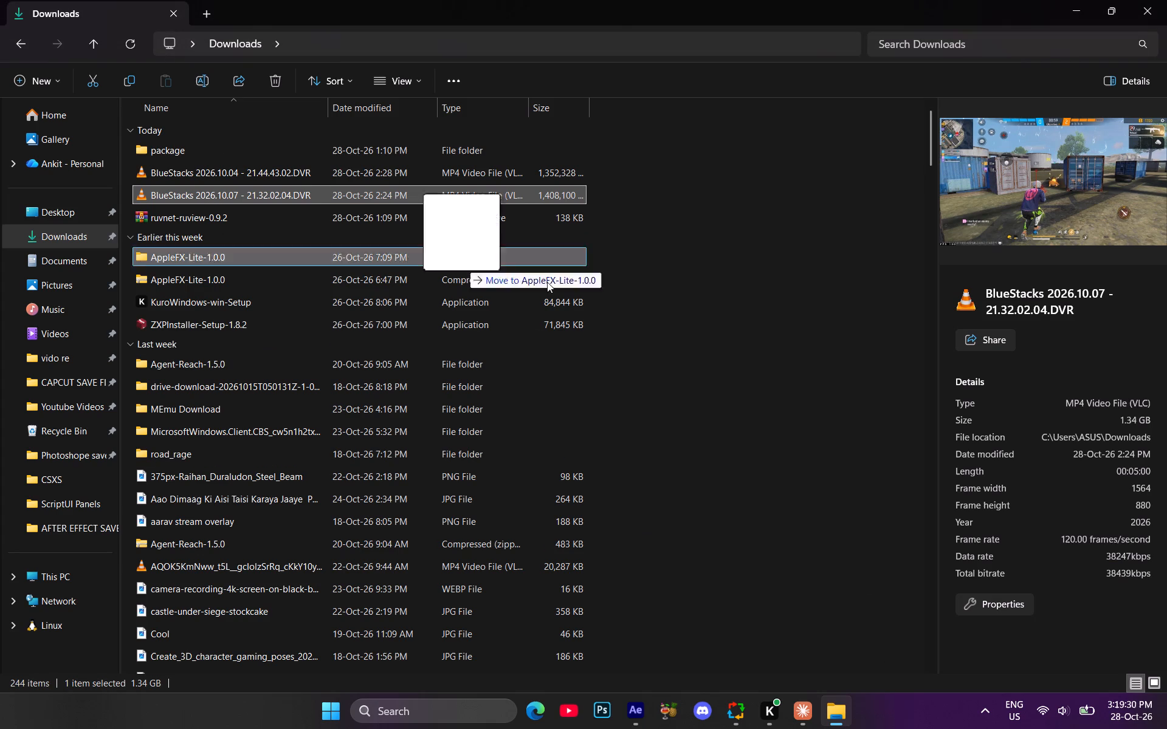
pyautogui.moveTo(547, 282); pyautogui.dragTo(111, 375)
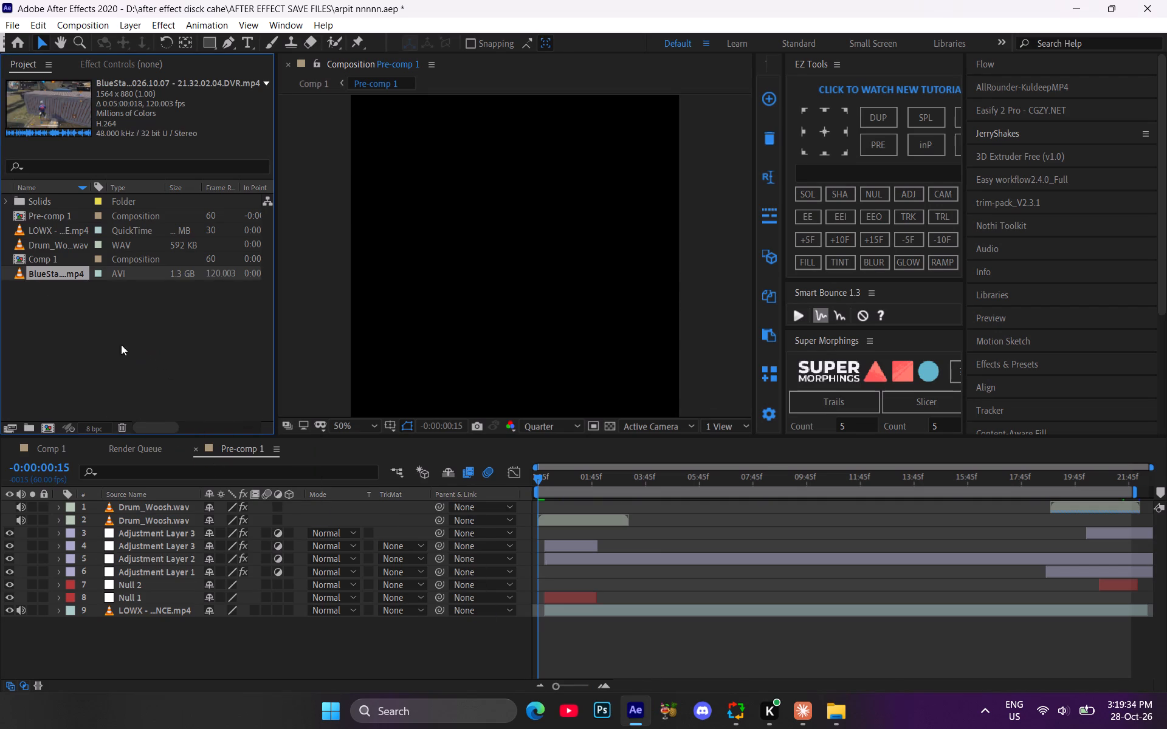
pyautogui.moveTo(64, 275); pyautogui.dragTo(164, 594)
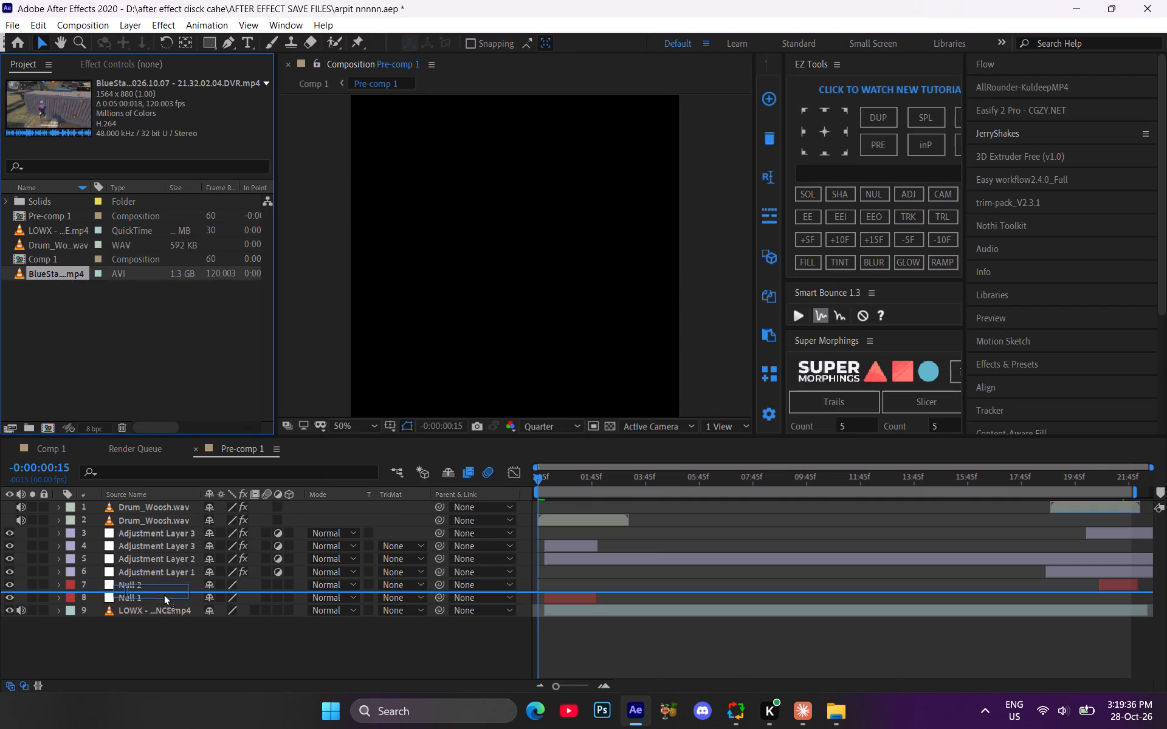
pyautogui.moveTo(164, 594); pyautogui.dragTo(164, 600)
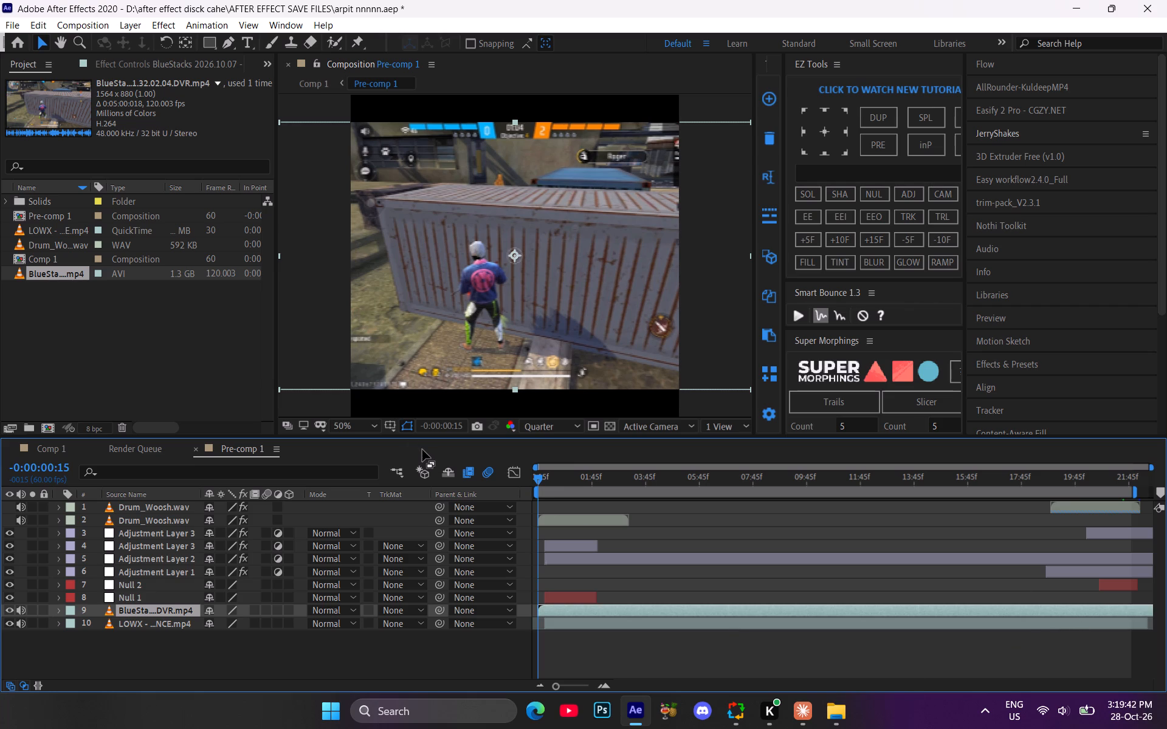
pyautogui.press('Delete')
# Review the BlueStacks clip in the Footage viewer, trim its in point to about 0:04:23, and close the viewer.
pyautogui.doubleClick(56, 276)
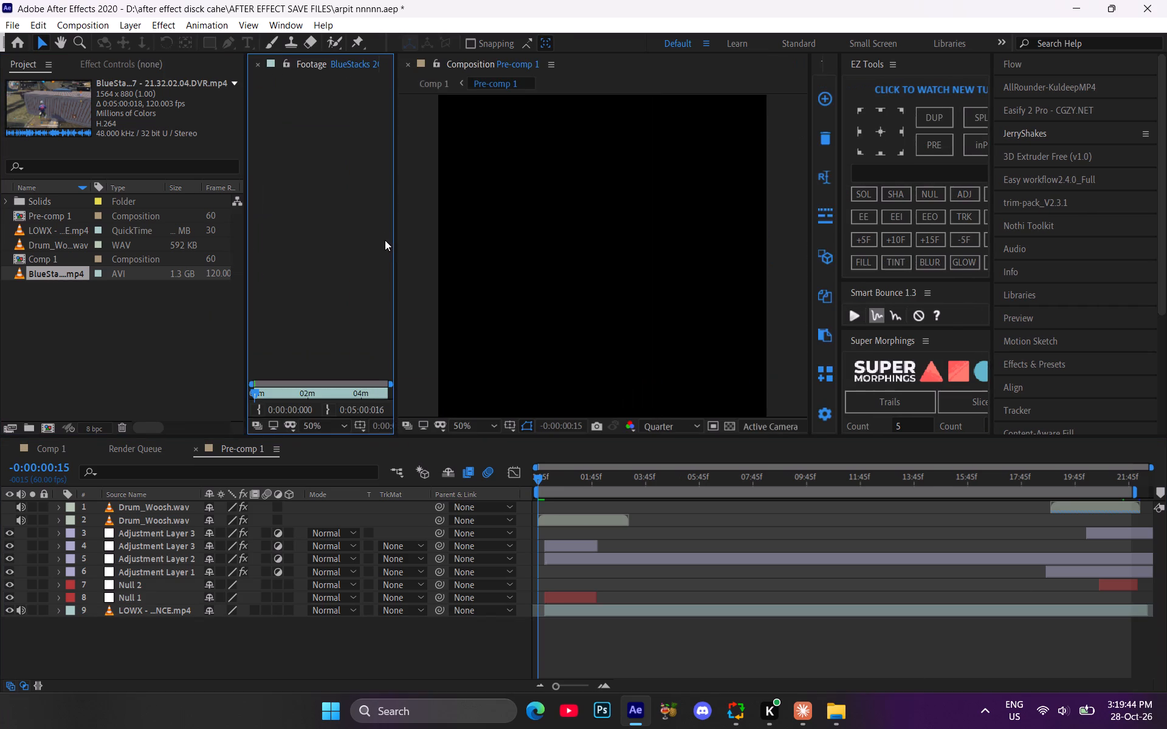
pyautogui.moveTo(396, 326); pyautogui.dragTo(525, 349)
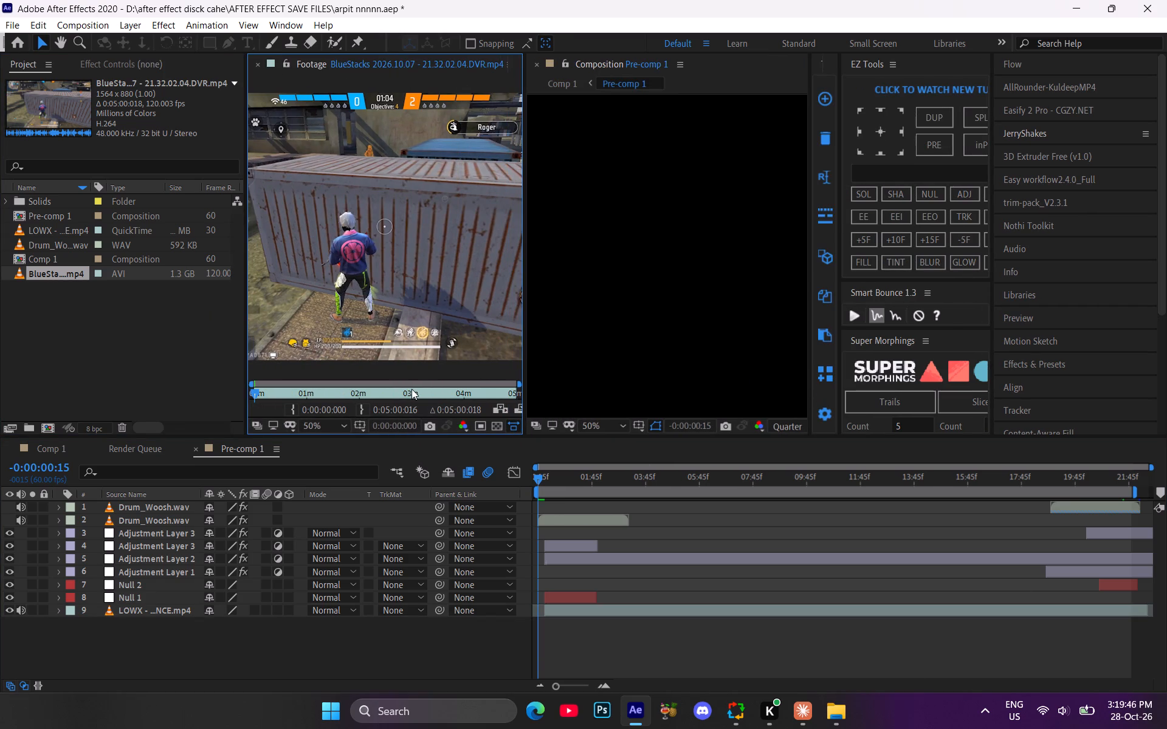
pyautogui.click(461, 393)
pyautogui.click(476, 396)
pyautogui.moveTo(478, 396); pyautogui.dragTo(481, 396)
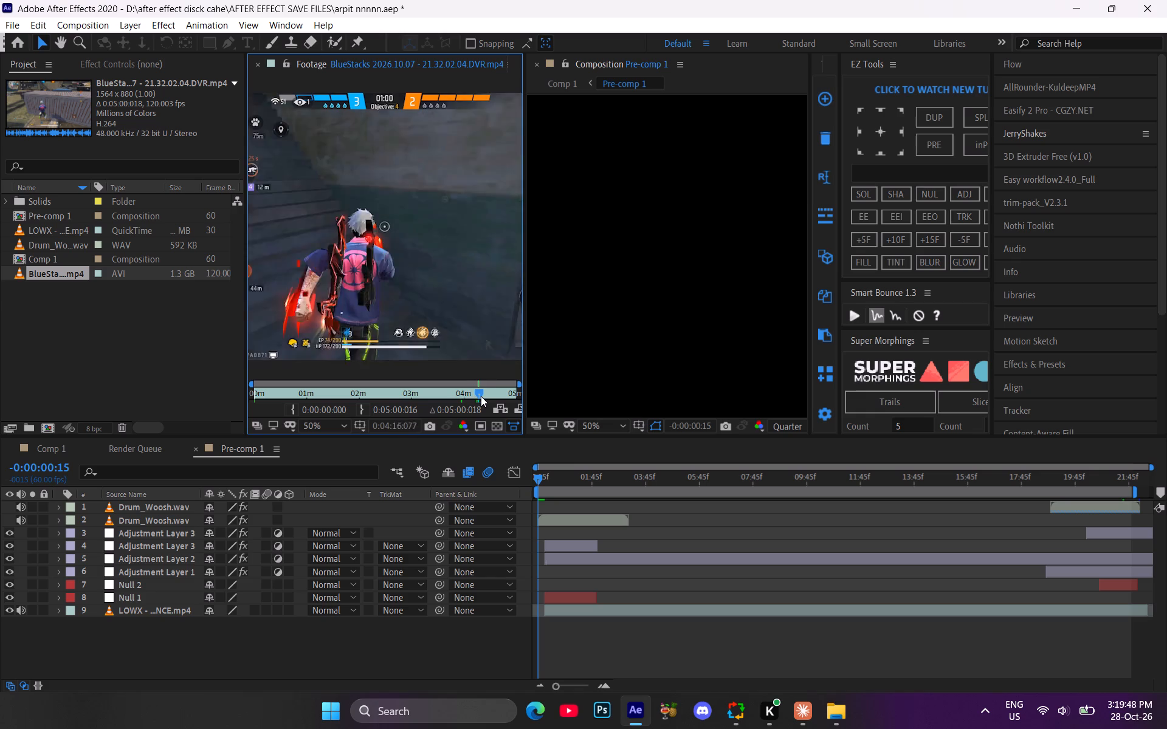
pyautogui.moveTo(481, 396); pyautogui.dragTo(487, 396)
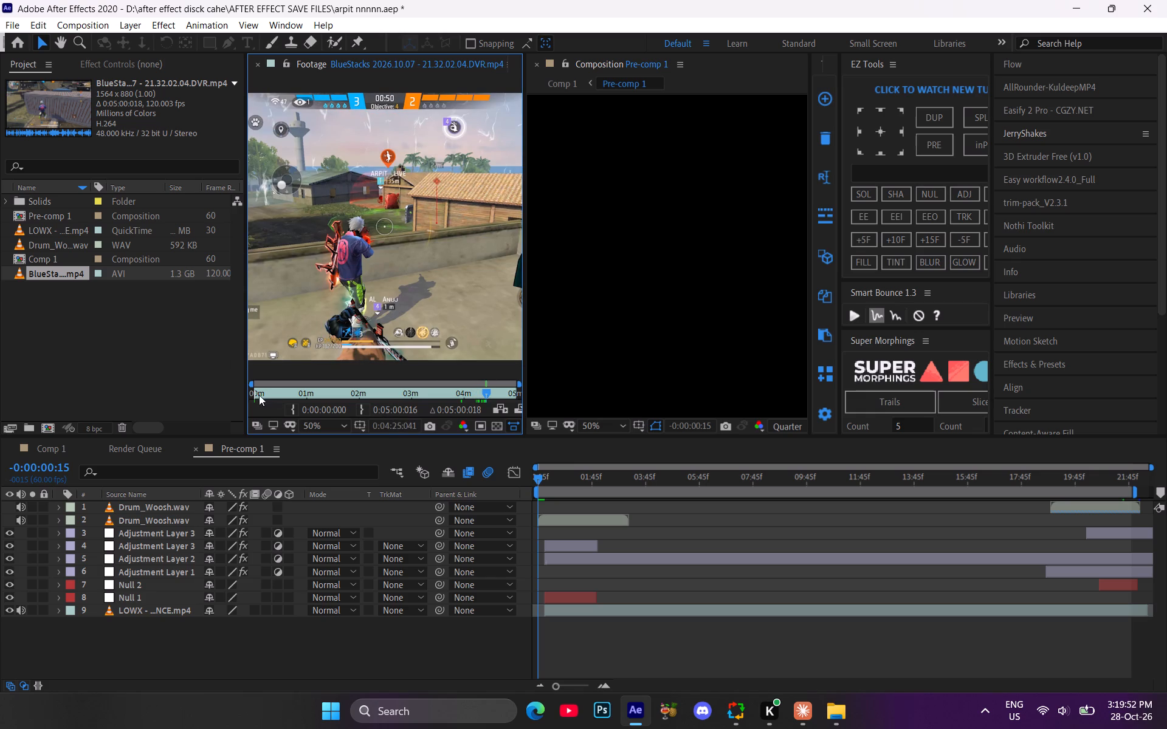
pyautogui.moveTo(256, 395); pyautogui.dragTo(486, 417)
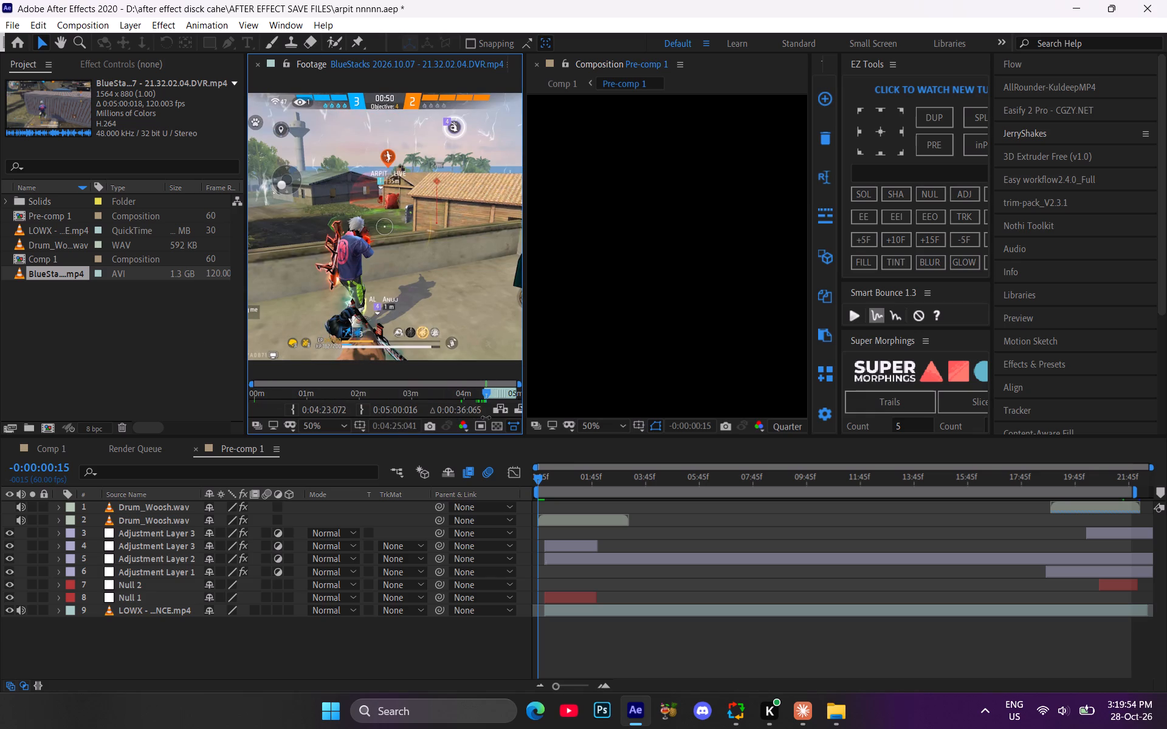
pyautogui.moveTo(486, 417); pyautogui.dragTo(485, 414)
pyautogui.click(256, 65)
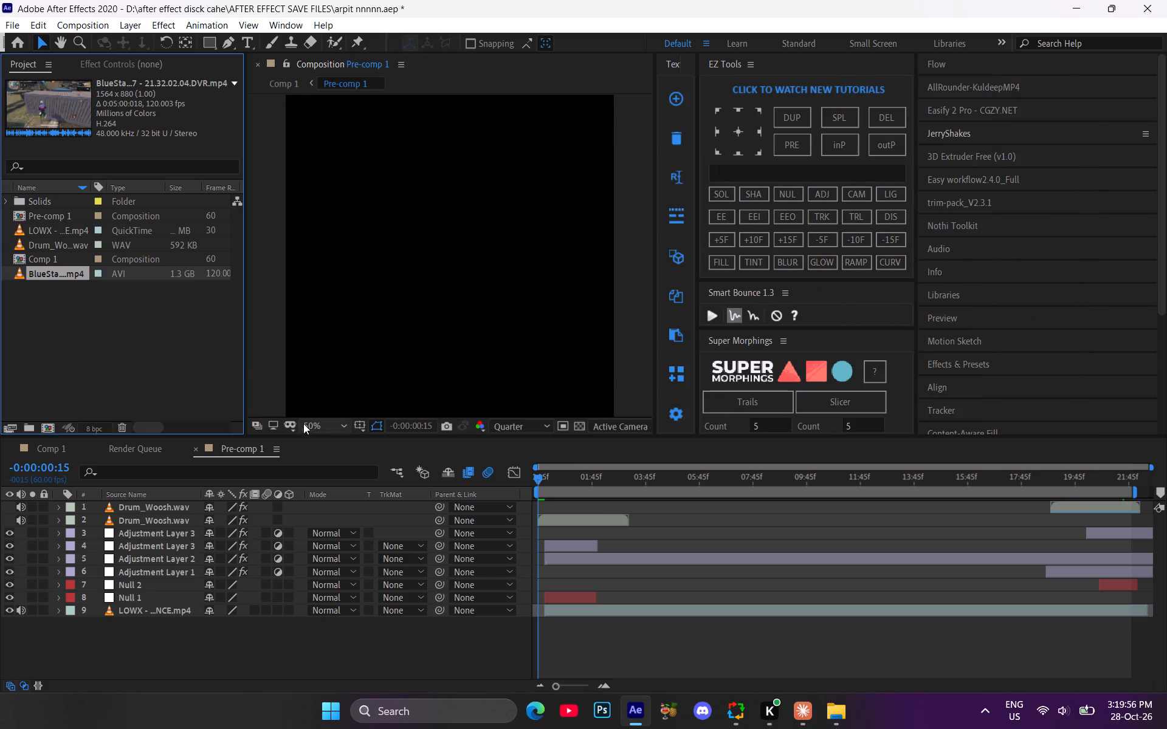
# Add the trimmed BlueStacks clip to Pre-comp 1 between Null 1 and the LOWX layer, starting near the LOWX layer's start.
pyautogui.moveTo(60, 275); pyautogui.dragTo(160, 631)
pyautogui.moveTo(159, 625); pyautogui.dragTo(158, 601)
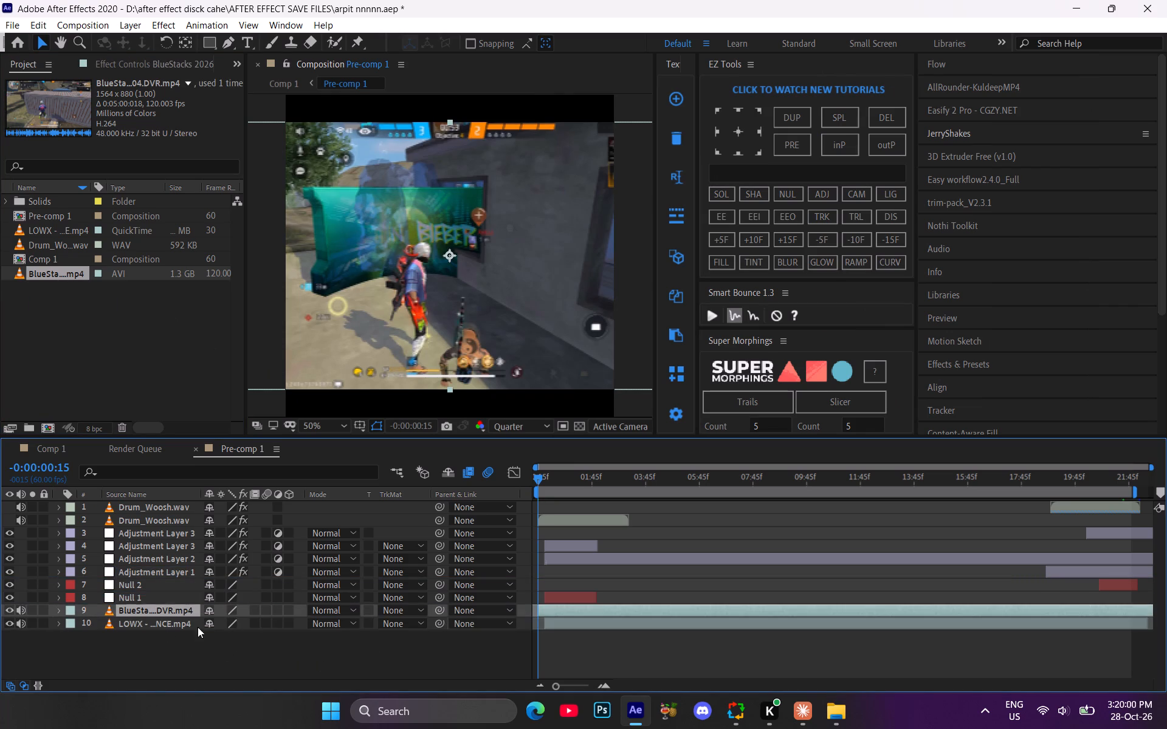
pyautogui.moveTo(550, 614); pyautogui.dragTo(603, 619)
pyautogui.moveTo(590, 615); pyautogui.dragTo(587, 615)
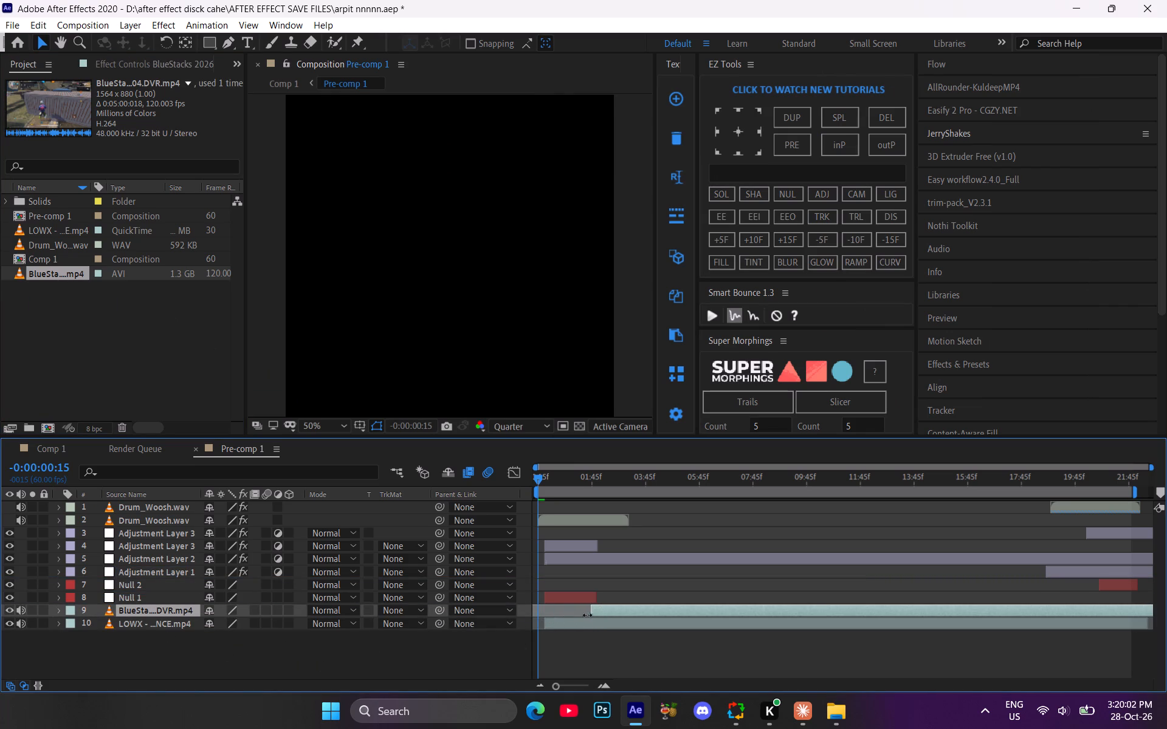
pyautogui.moveTo(587, 615); pyautogui.dragTo(542, 613)
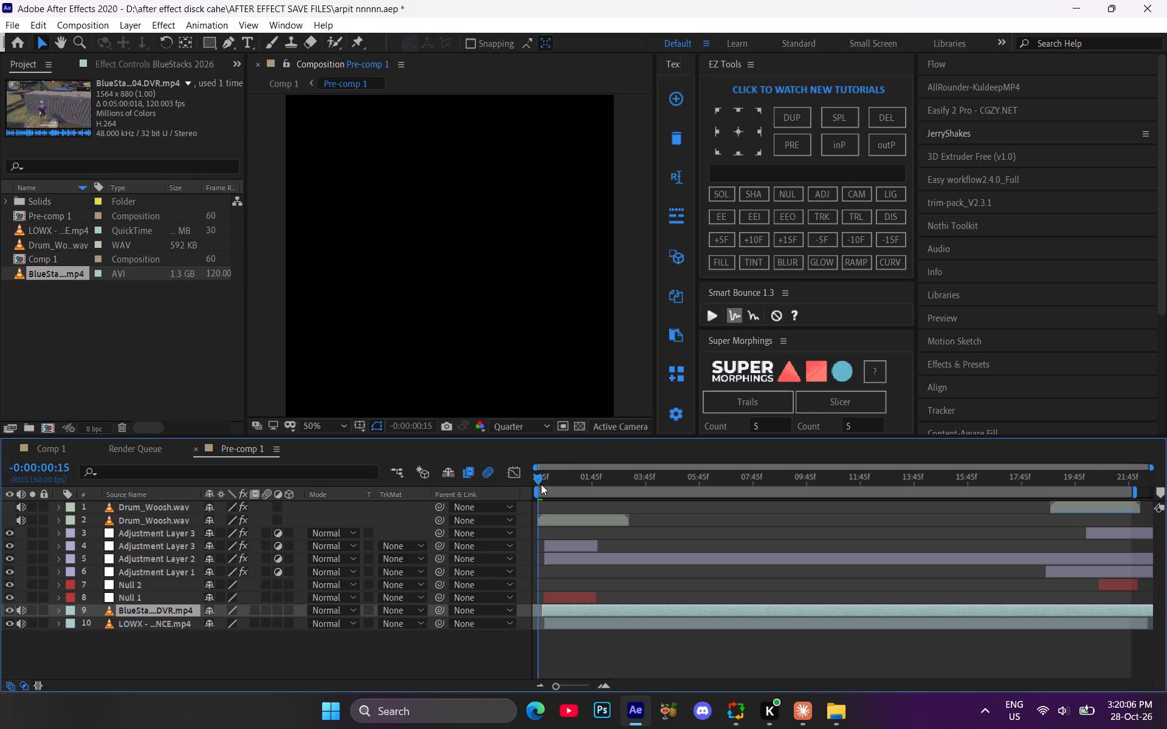
# Shift the opening Adjustment Layer 3 and Adjustment Layer 2 earlier to start at the beginning of Pre-comp 1.
pyautogui.moveTo(540, 474); pyautogui.dragTo(543, 490)
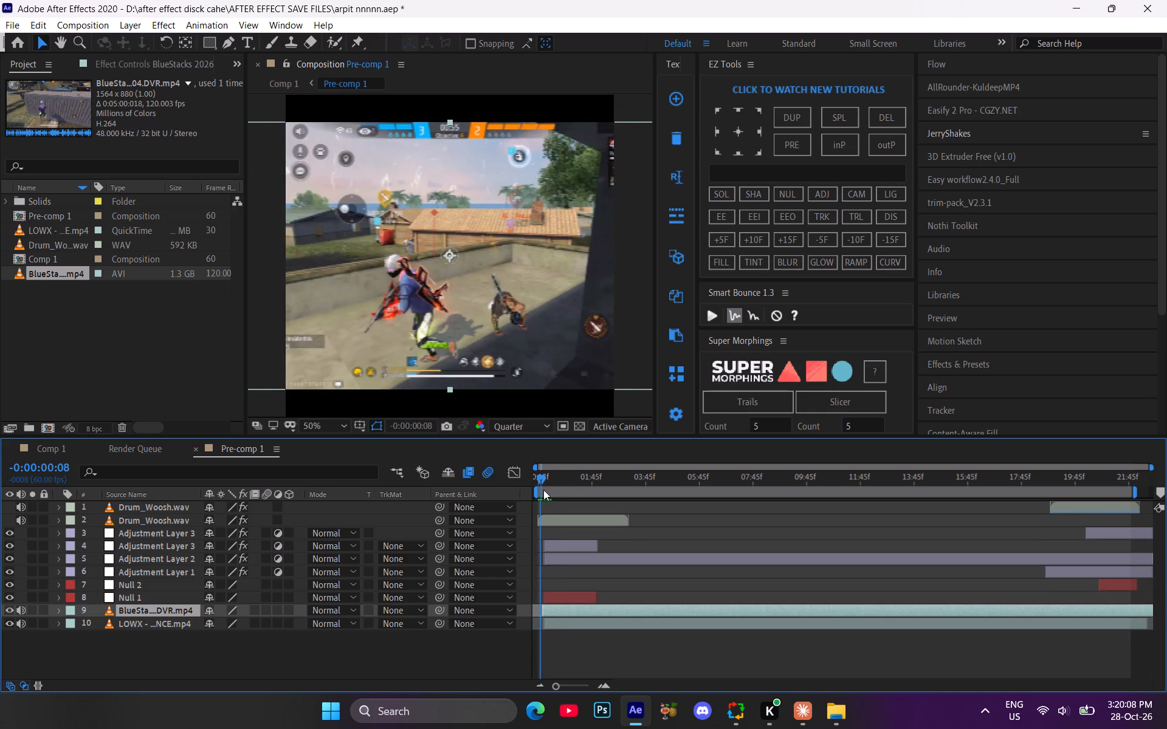
pyautogui.moveTo(543, 490); pyautogui.dragTo(529, 493)
pyautogui.moveTo(525, 563); pyautogui.dragTo(523, 544)
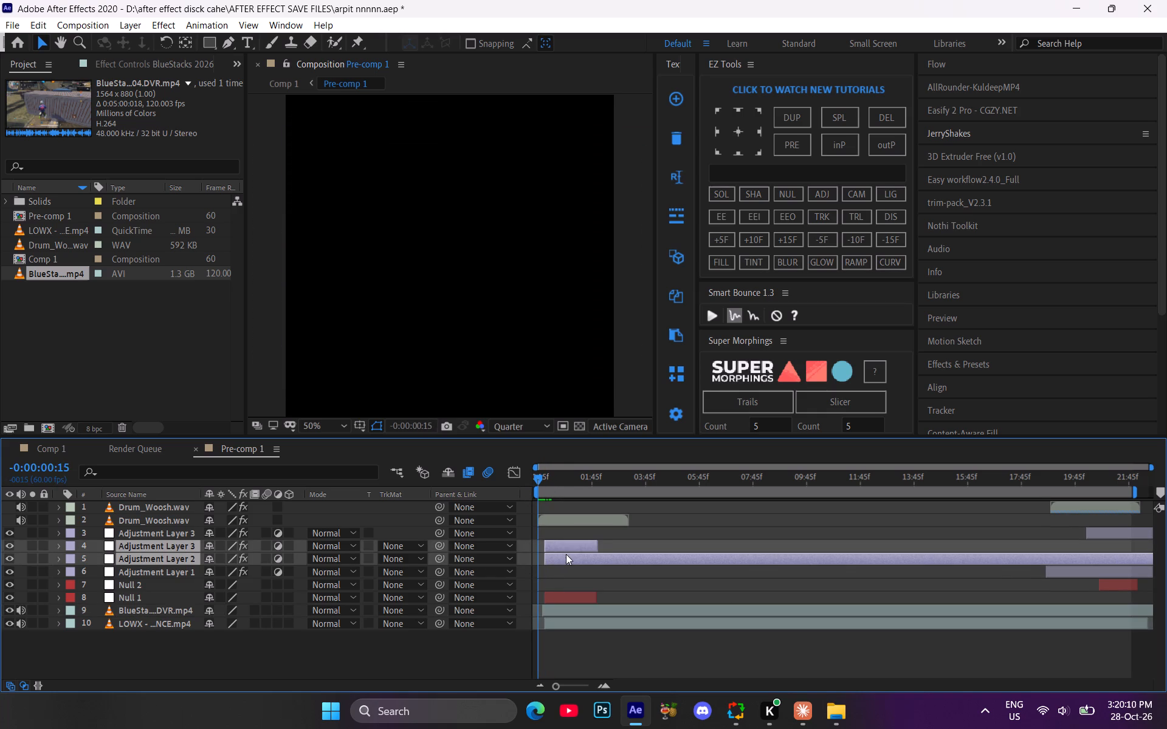
pyautogui.moveTo(566, 554); pyautogui.dragTo(559, 555)
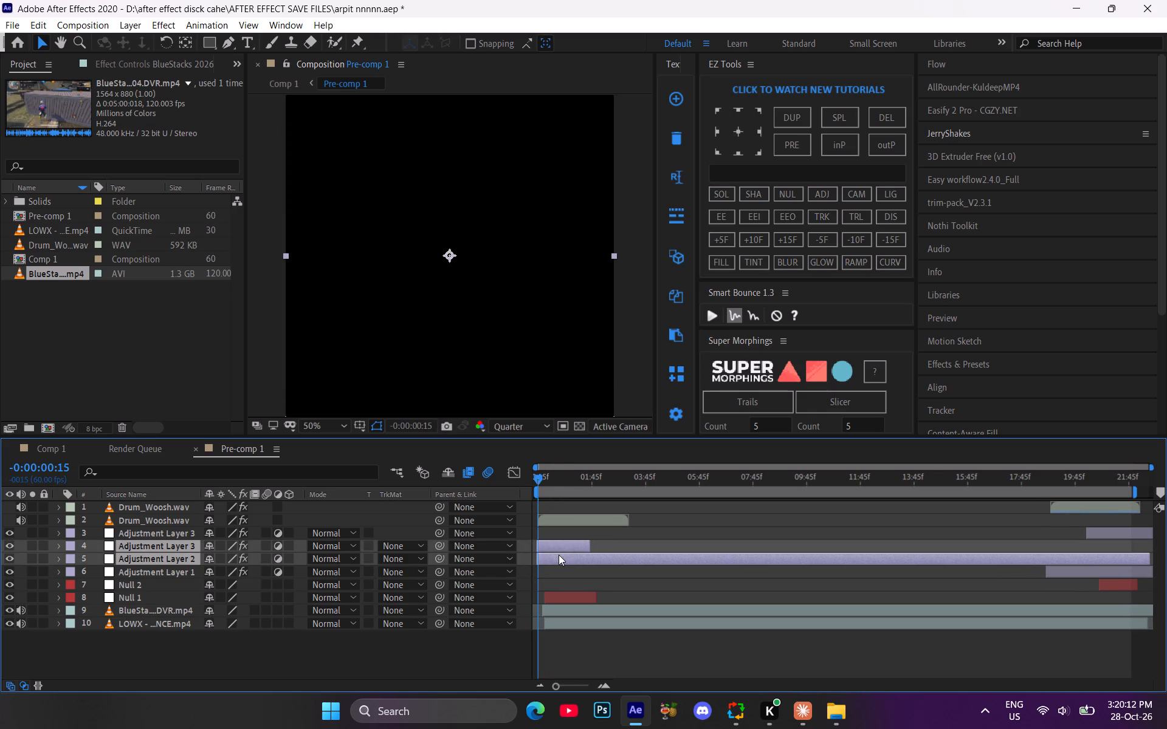
# Shift Null 2, Null 1, the BlueStacks clip and the LOWX layer together earlier, aligning the opening layers with the start of Pre-comp 1.
pyautogui.moveTo(527, 624); pyautogui.dragTo(525, 585)
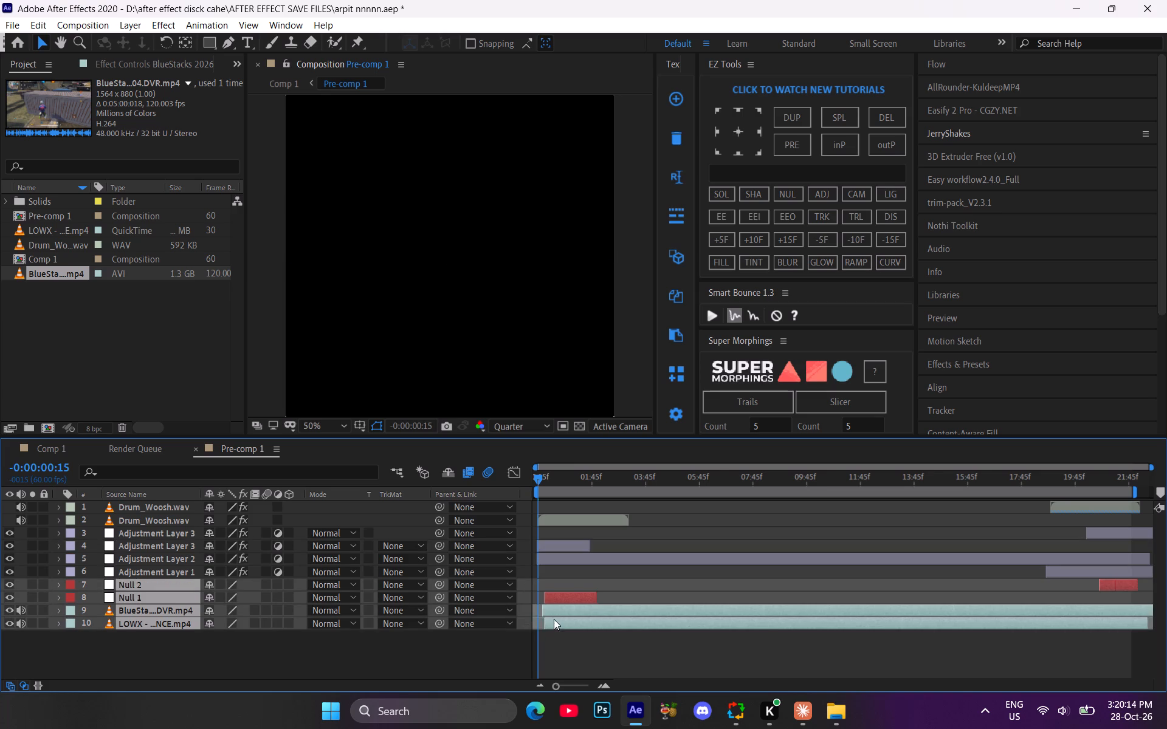
pyautogui.moveTo(555, 622); pyautogui.dragTo(543, 618)
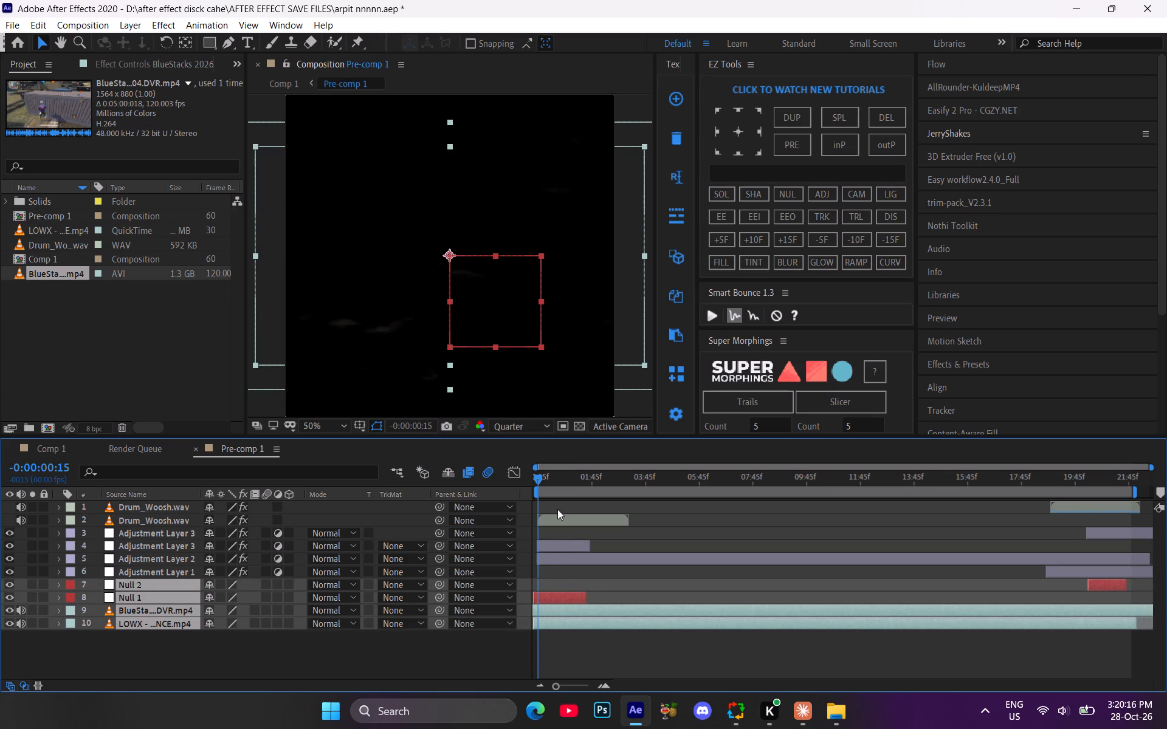
pyautogui.moveTo(543, 476); pyautogui.dragTo(520, 483)
pyautogui.press('space')
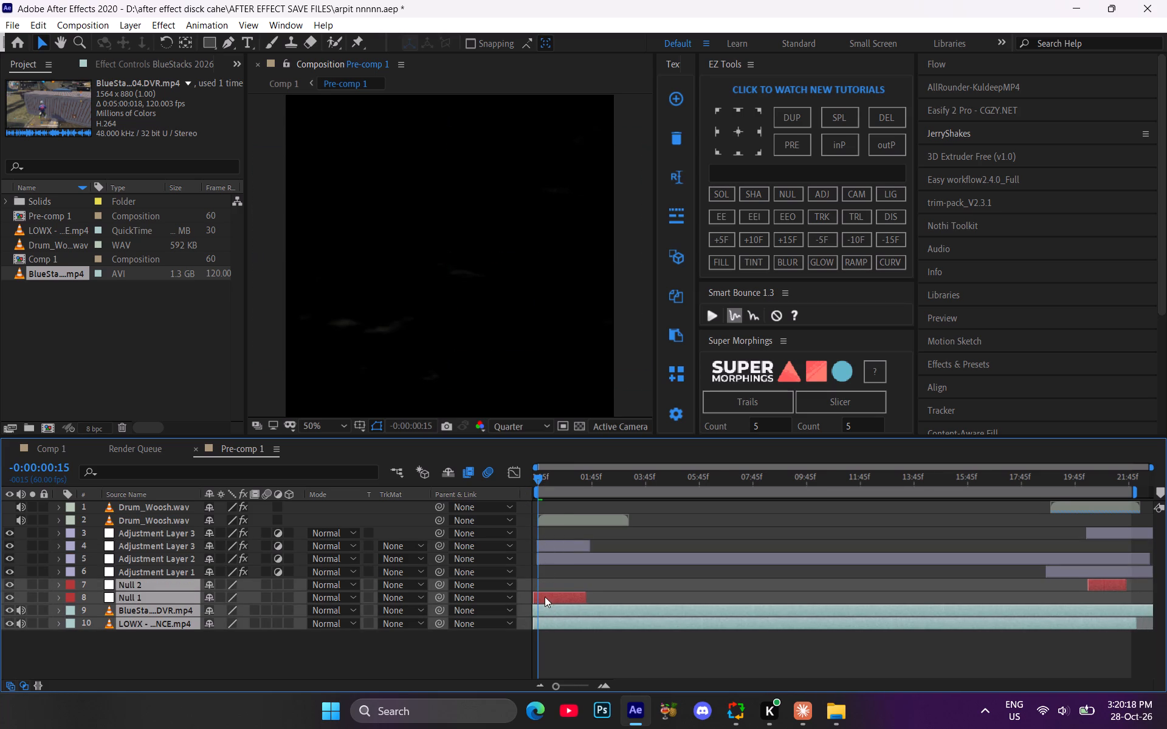
pyautogui.moveTo(537, 479); pyautogui.dragTo(522, 483)
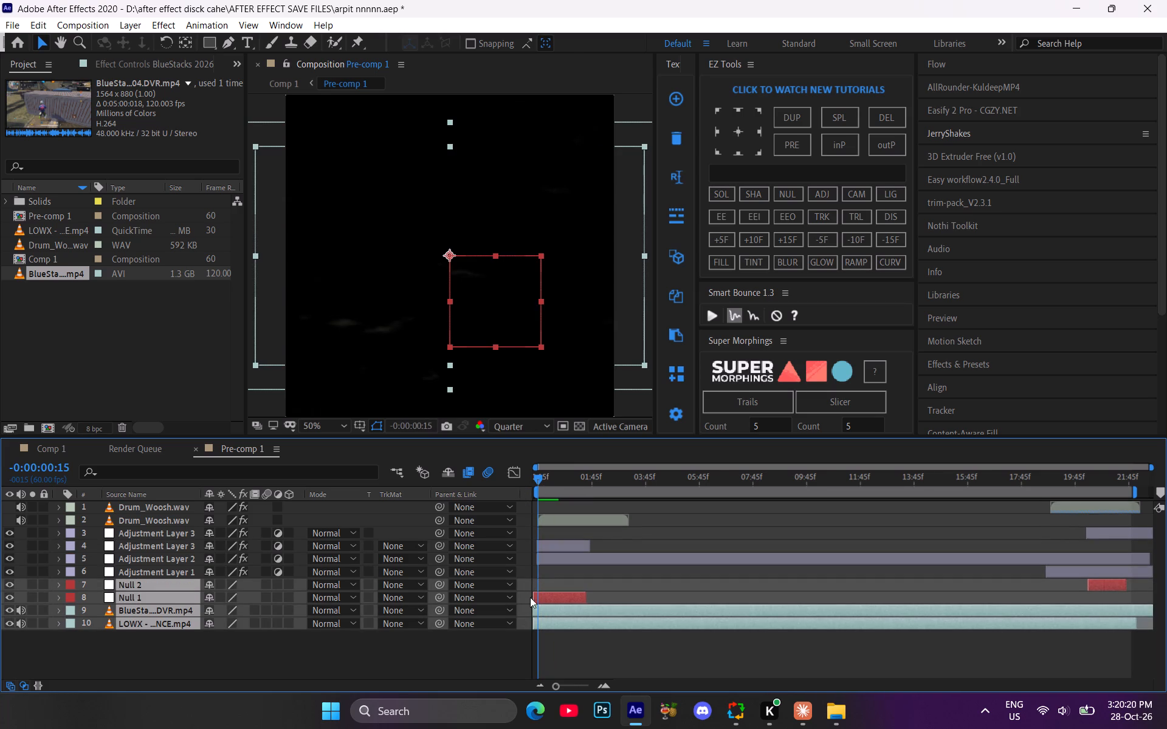
pyautogui.click(540, 621)
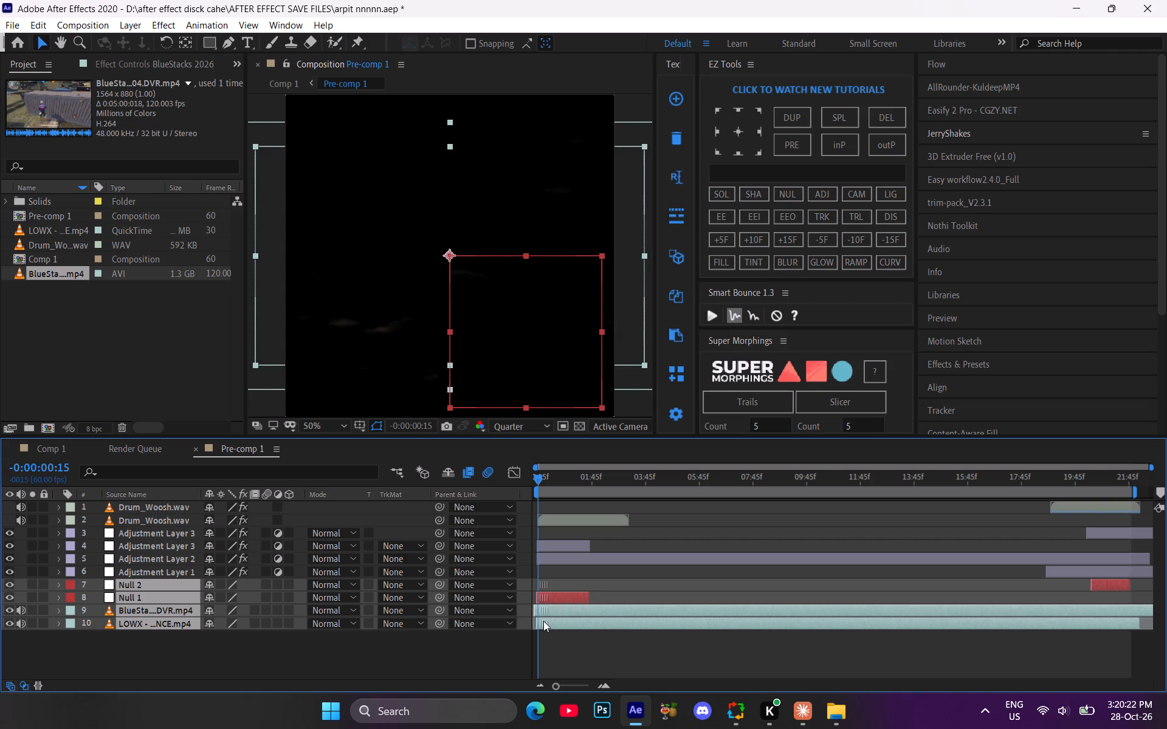
pyautogui.click(534, 640)
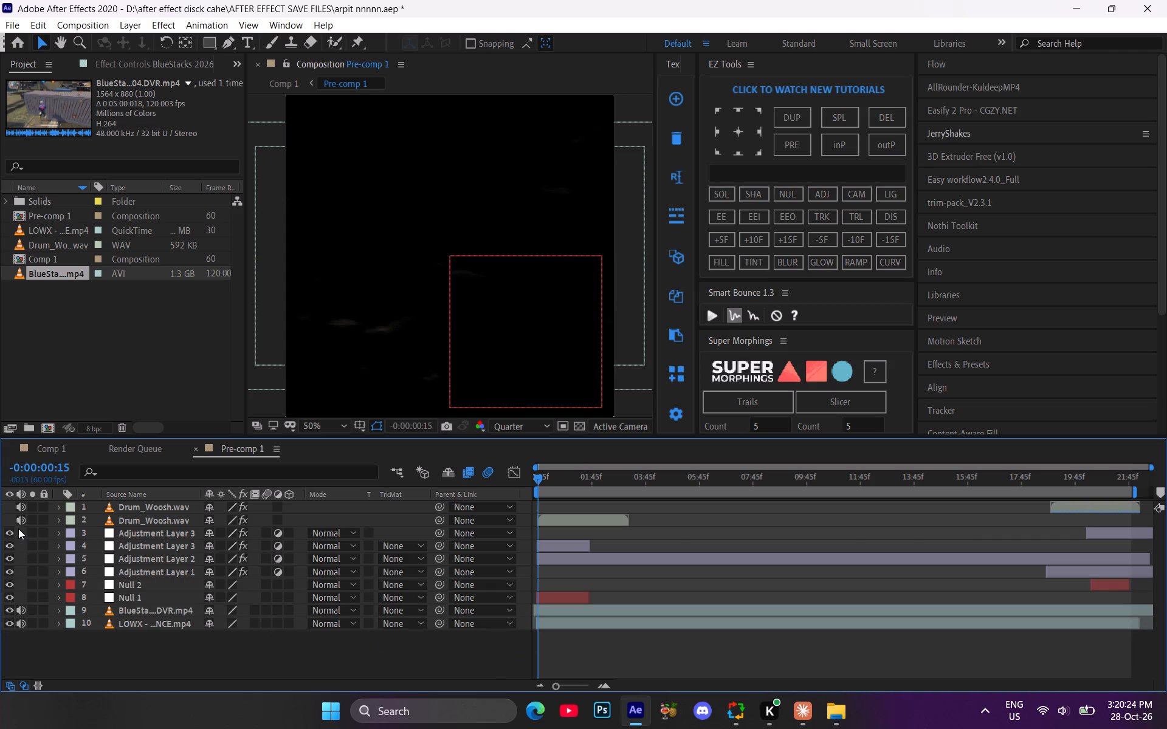
pyautogui.moveTo(553, 485); pyautogui.dragTo(483, 492)
# Hide the opening Adjustment Layer 3 and Adjustment Layer 2, and preview the start of Pre-comp 1 without them.
pyautogui.click(8, 550)
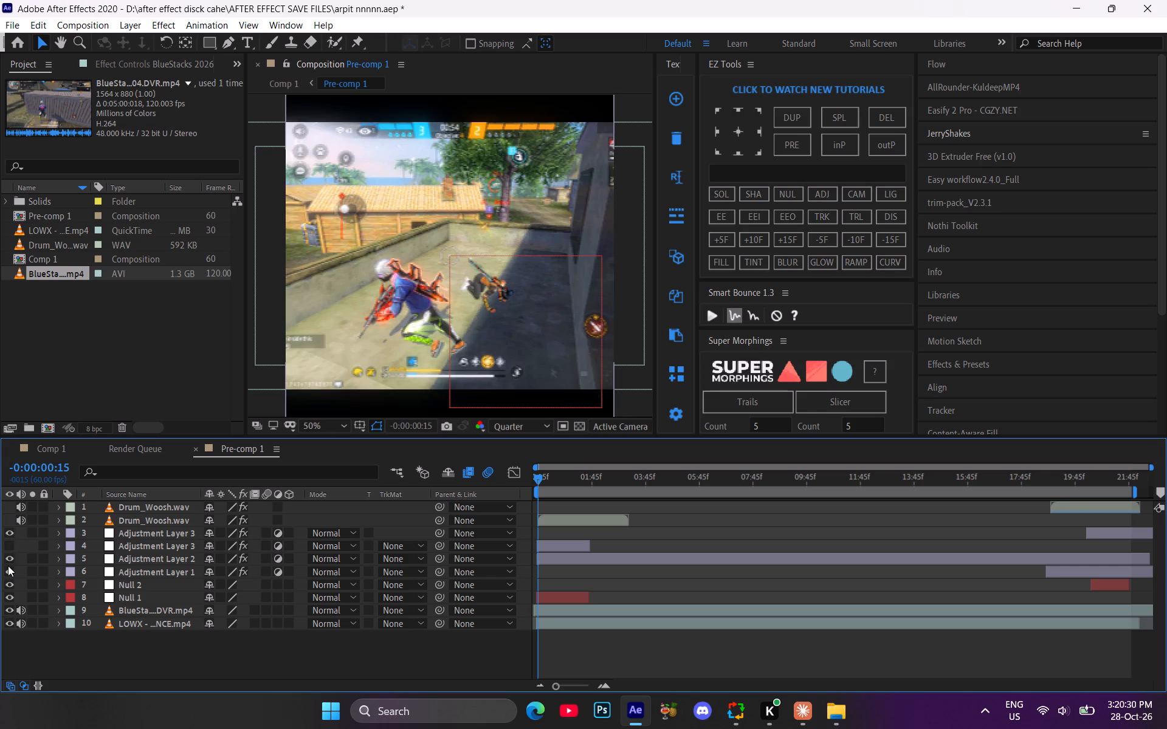
pyautogui.click(8, 566)
pyautogui.click(8, 558)
pyautogui.press('space')
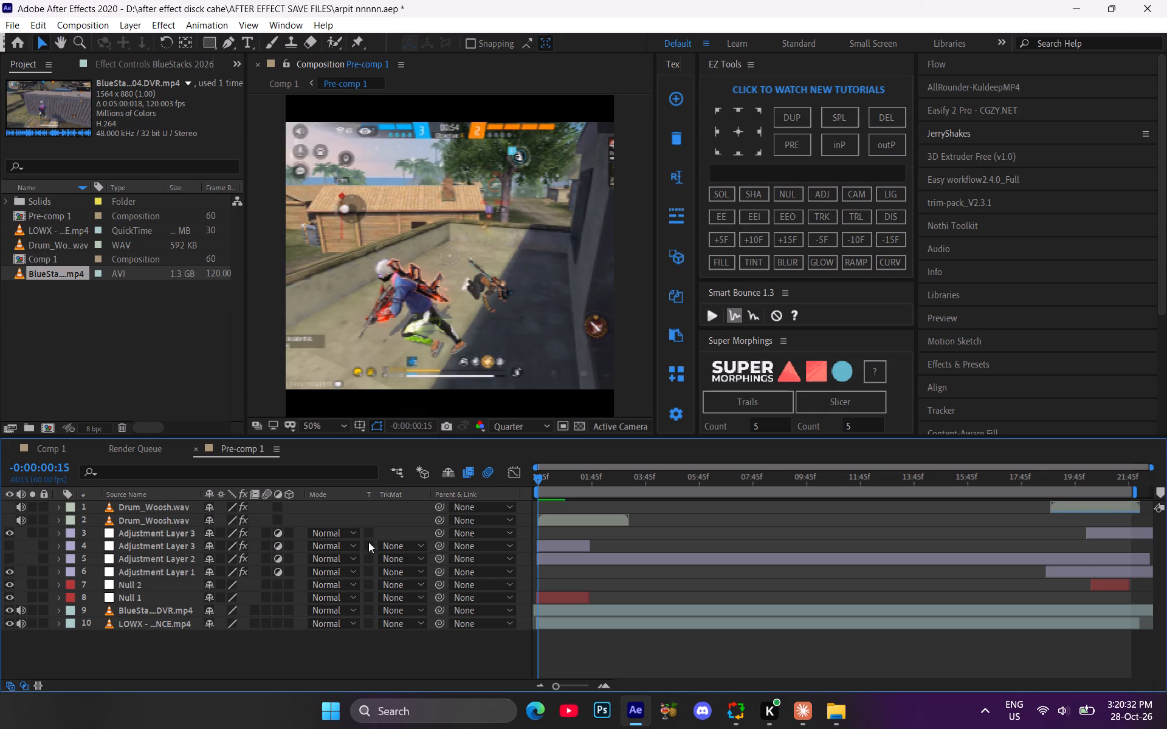
pyautogui.moveTo(546, 474); pyautogui.dragTo(537, 476)
pyautogui.press('space')
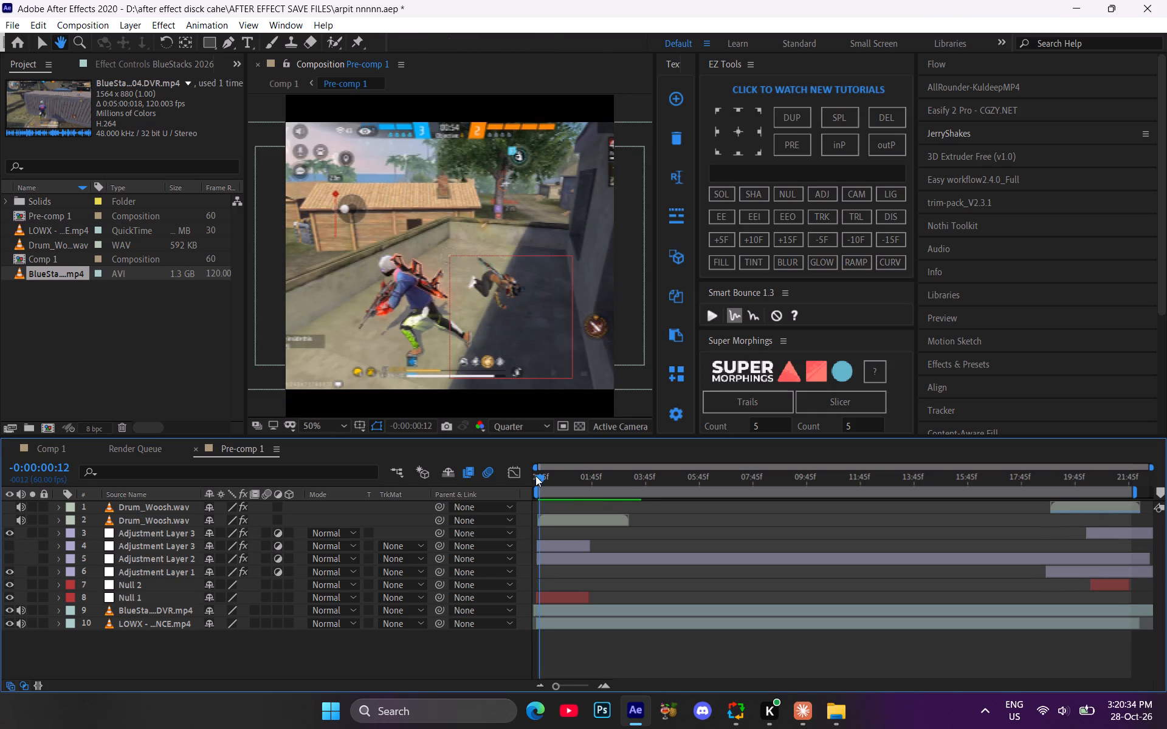
pyautogui.moveTo(544, 483); pyautogui.dragTo(492, 481)
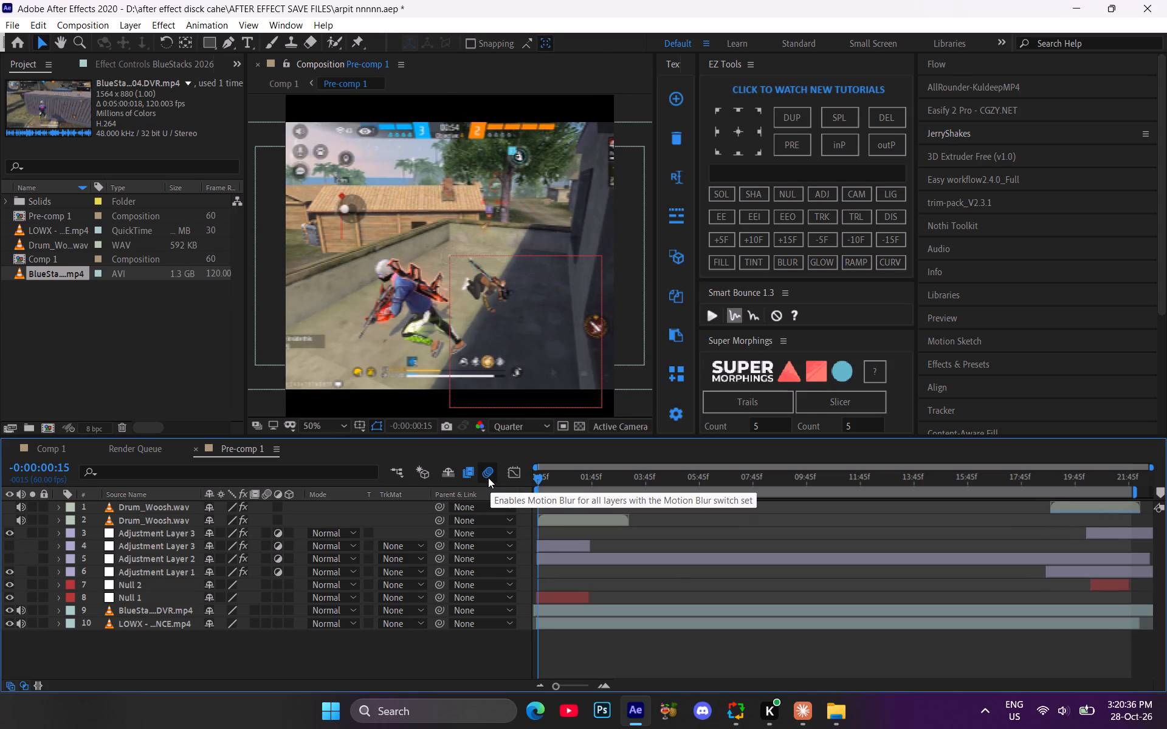
# Save the project.
pyautogui.hotkey('ctrl', 's')
pyautogui.hotkey('ctrl', 's')
pyautogui.hotkey('ctrl', 's')
# Review the BlueStacks footage in Pre-comp 1 from the opening to about 0:00:16:40, returning to the start.
pyautogui.click(566, 482)
pyautogui.moveTo(566, 481); pyautogui.dragTo(564, 481)
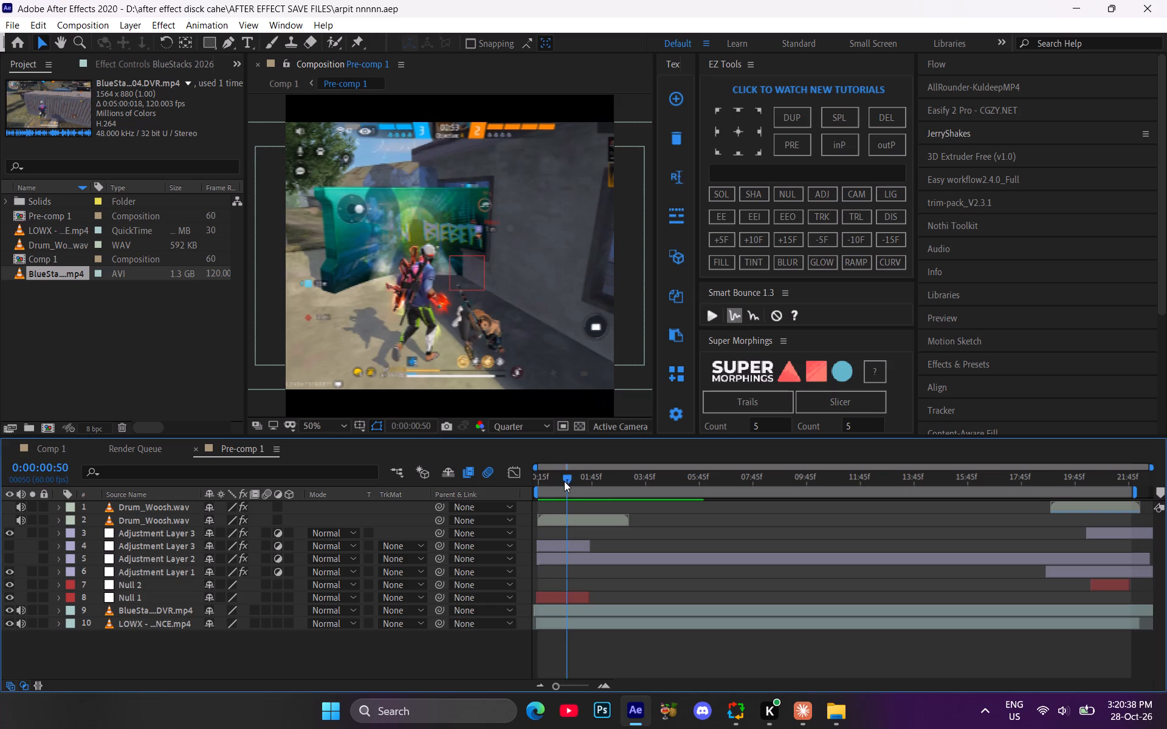
pyautogui.moveTo(564, 481); pyautogui.dragTo(480, 479)
pyautogui.press('space')
pyautogui.press('space')
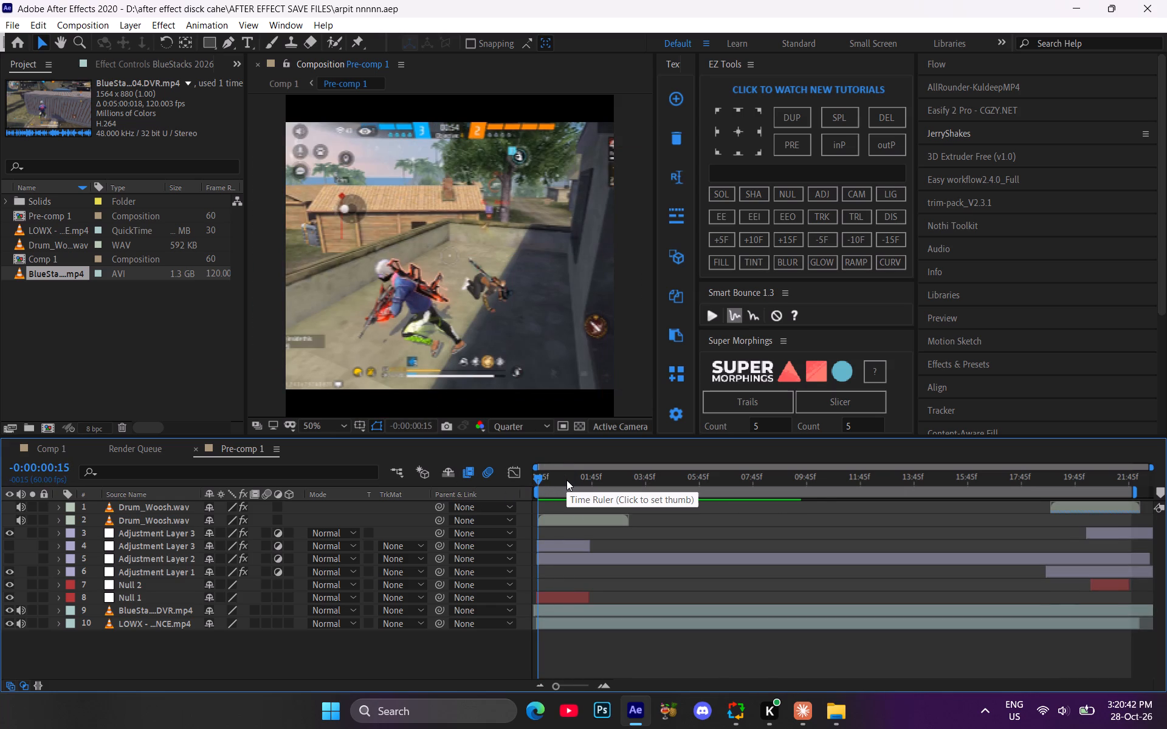
pyautogui.click(566, 480)
pyautogui.click(609, 489)
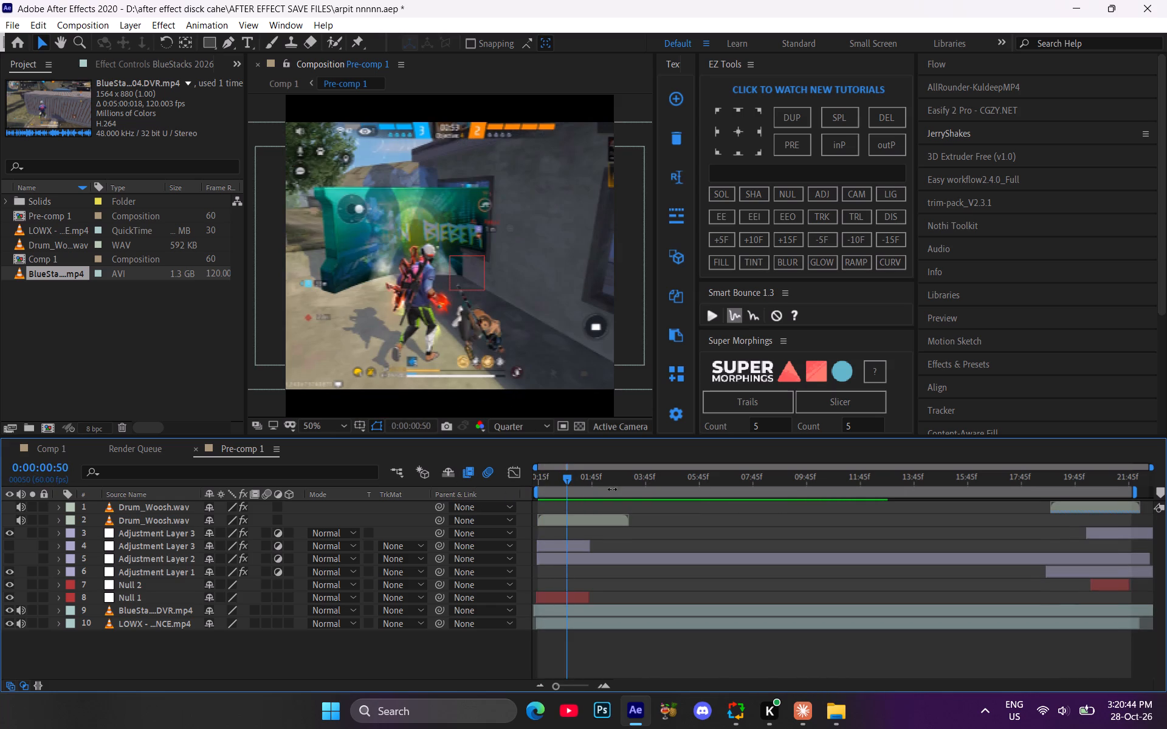
pyautogui.moveTo(676, 495); pyautogui.dragTo(686, 495)
pyautogui.moveTo(768, 481); pyautogui.dragTo(760, 483)
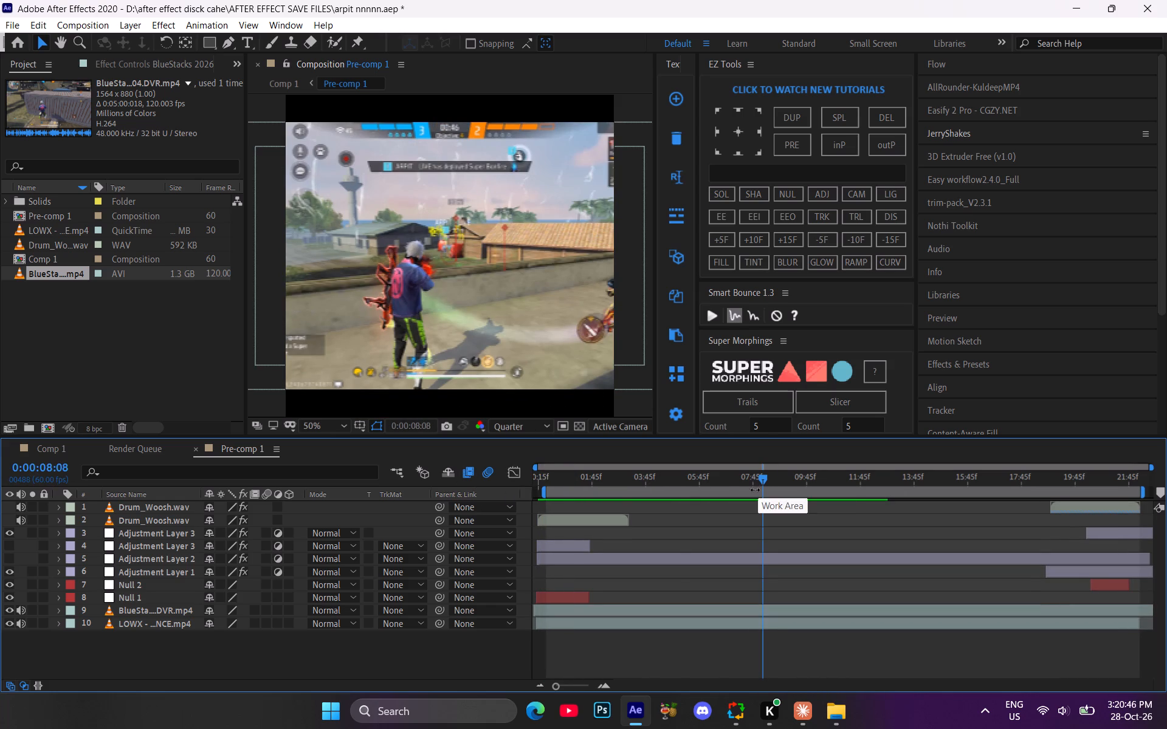
pyautogui.moveTo(751, 494); pyautogui.dragTo(650, 489)
pyautogui.moveTo(778, 476); pyautogui.dragTo(996, 481)
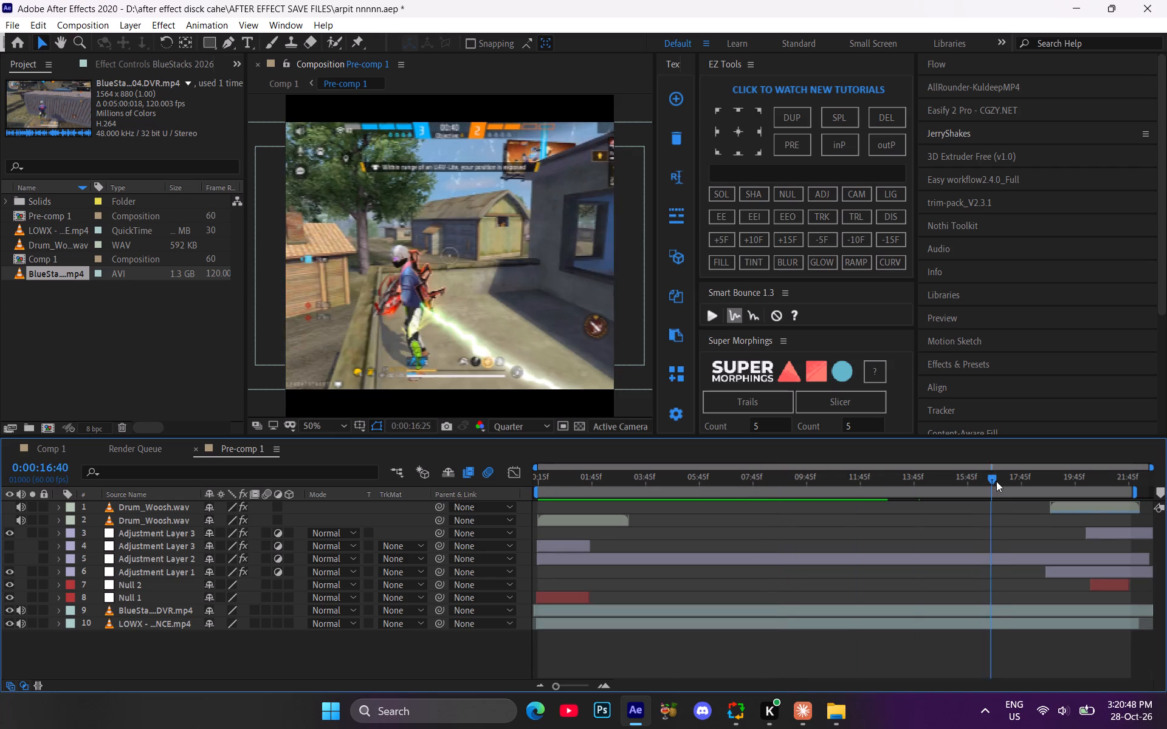
pyautogui.moveTo(996, 481); pyautogui.dragTo(740, 496)
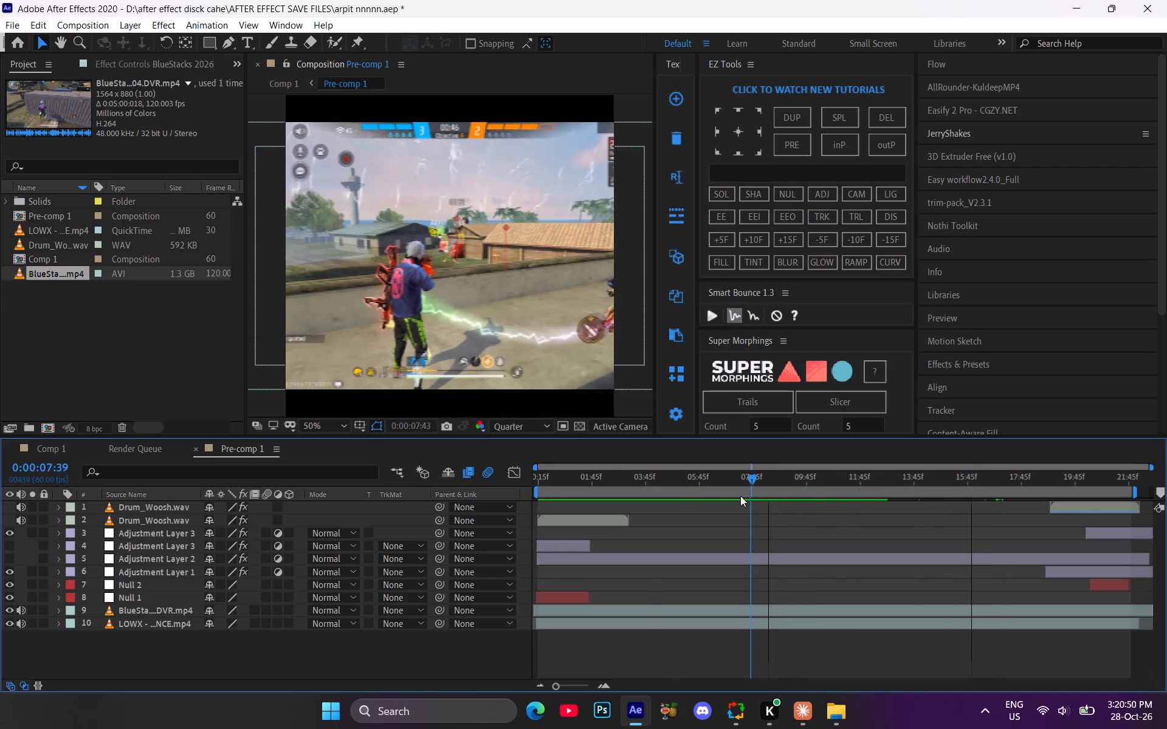
pyautogui.moveTo(740, 496); pyautogui.dragTo(548, 497)
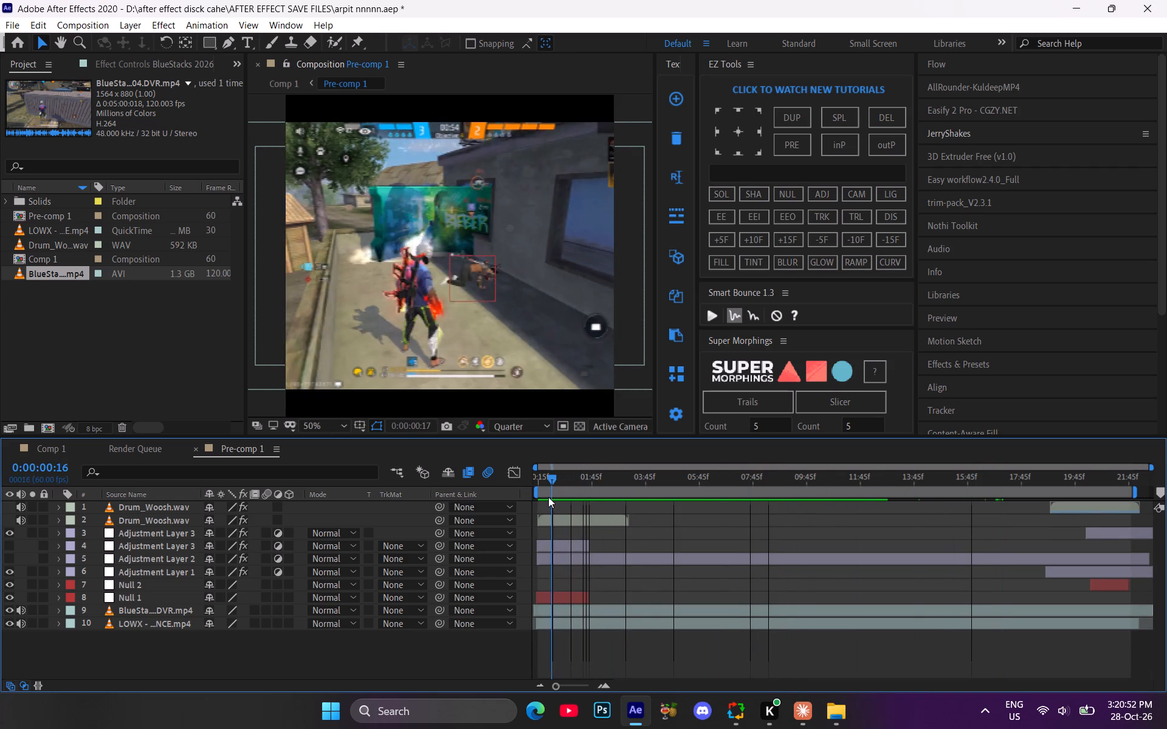
pyautogui.moveTo(548, 497); pyautogui.dragTo(534, 497)
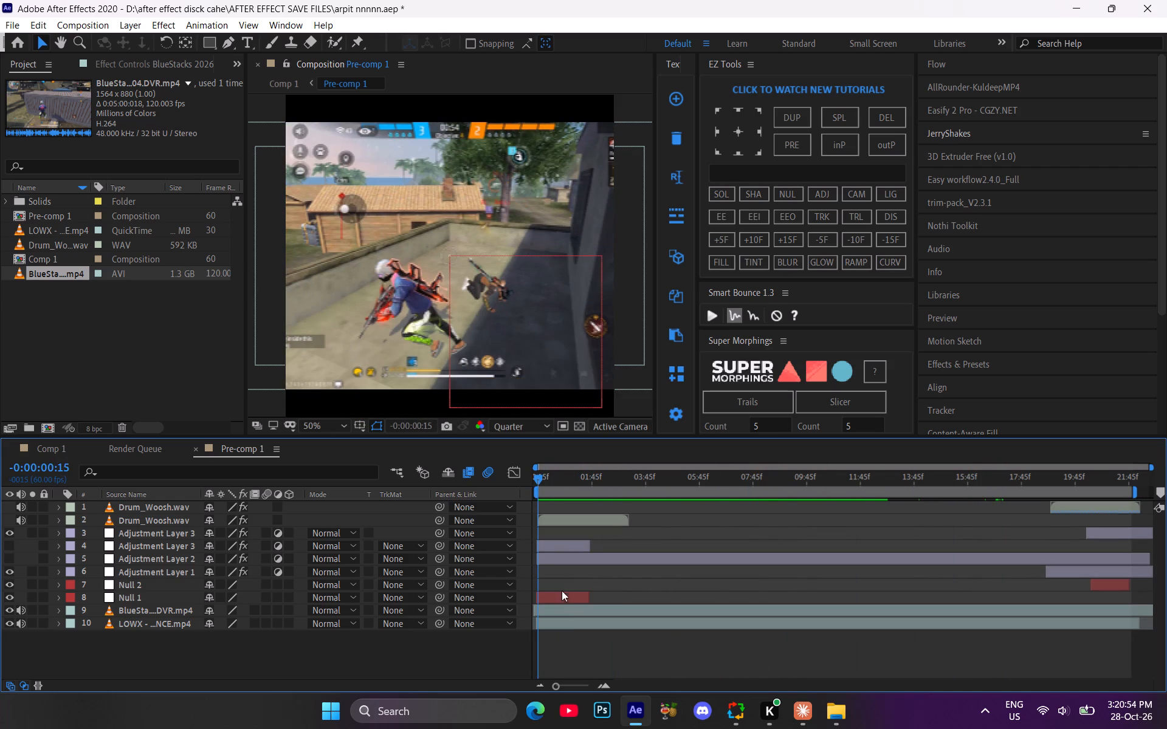
# Shift the LOWX layer slightly earlier and split it at the start of Pre-comp 1, at -0:00:00:15.
pyautogui.moveTo(571, 623); pyautogui.dragTo(559, 623)
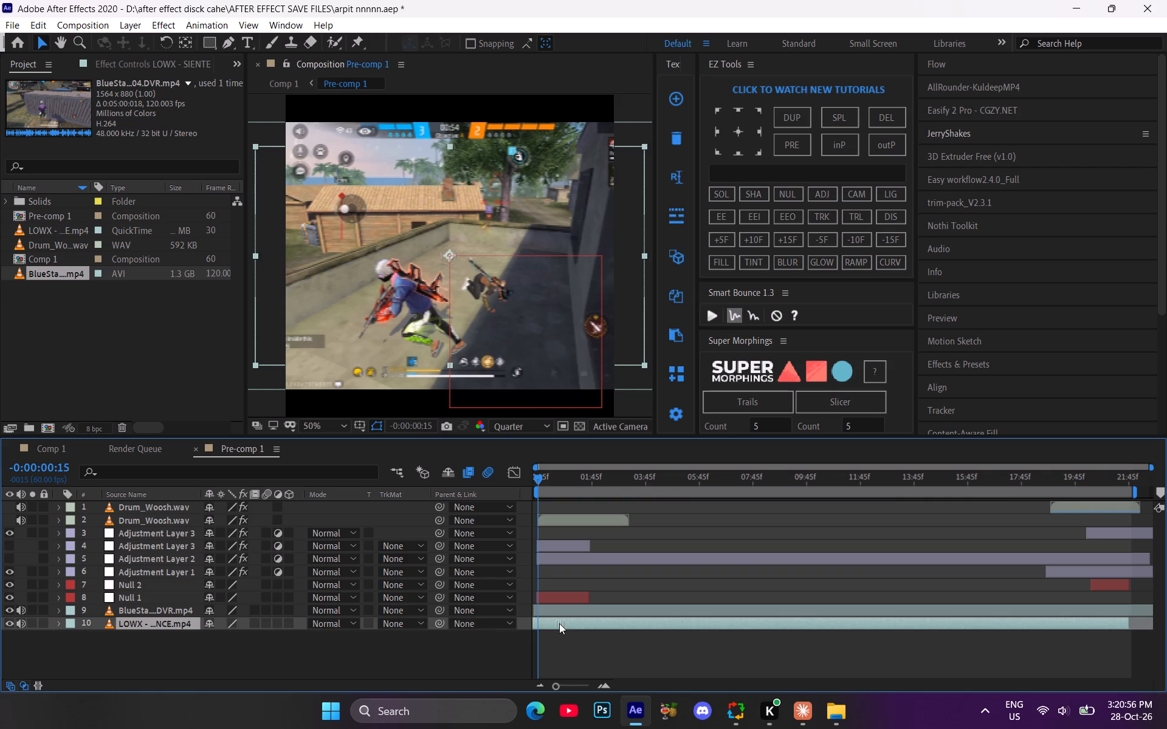
pyautogui.moveTo(559, 623); pyautogui.dragTo(559, 623)
pyautogui.moveTo(559, 623); pyautogui.dragTo(562, 623)
pyautogui.hotkey('ctrl', 'shift', 'd')
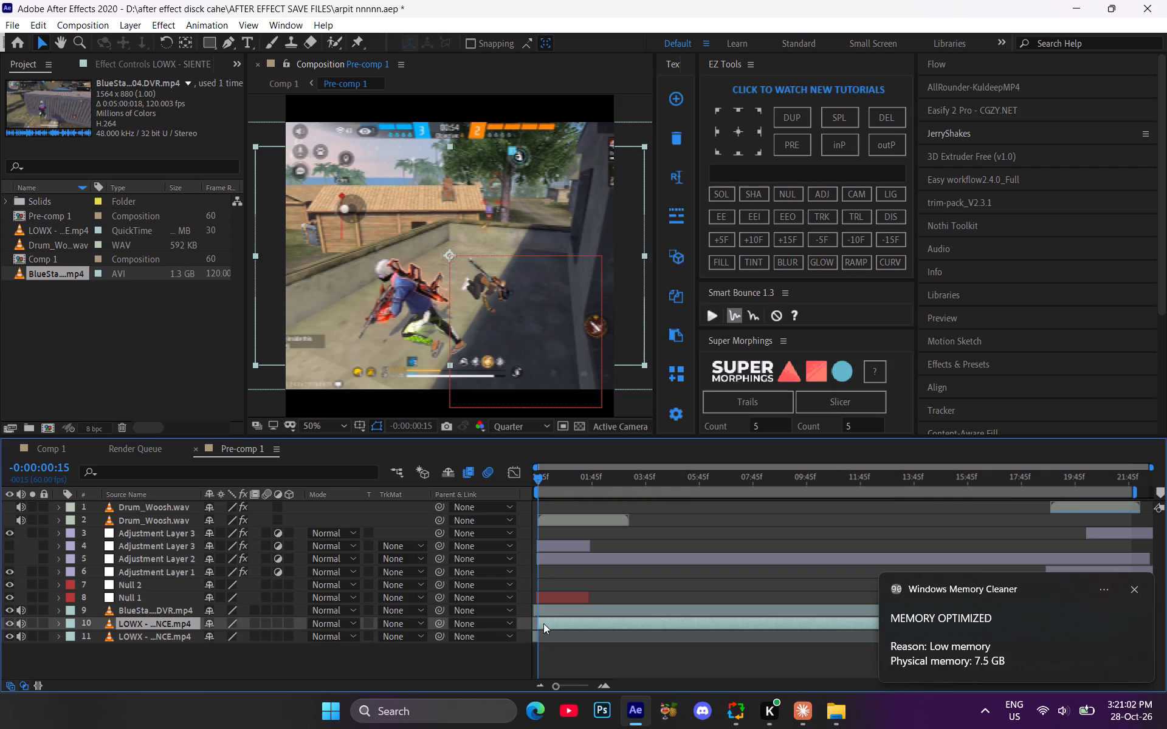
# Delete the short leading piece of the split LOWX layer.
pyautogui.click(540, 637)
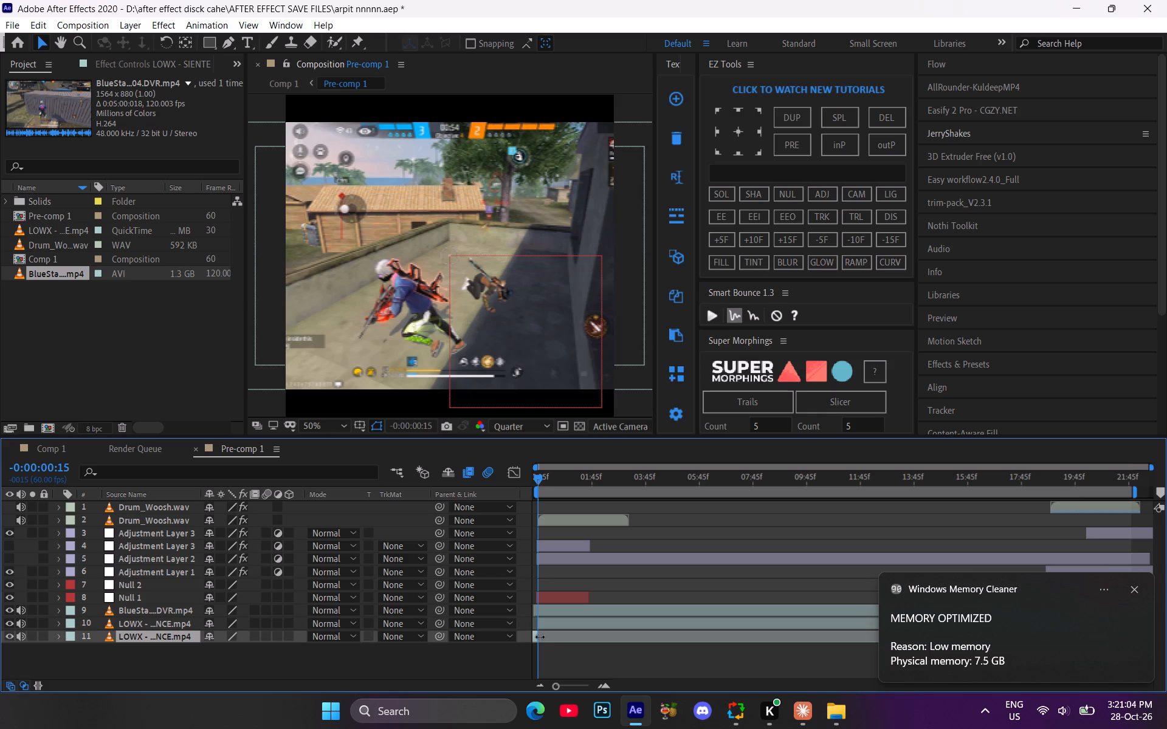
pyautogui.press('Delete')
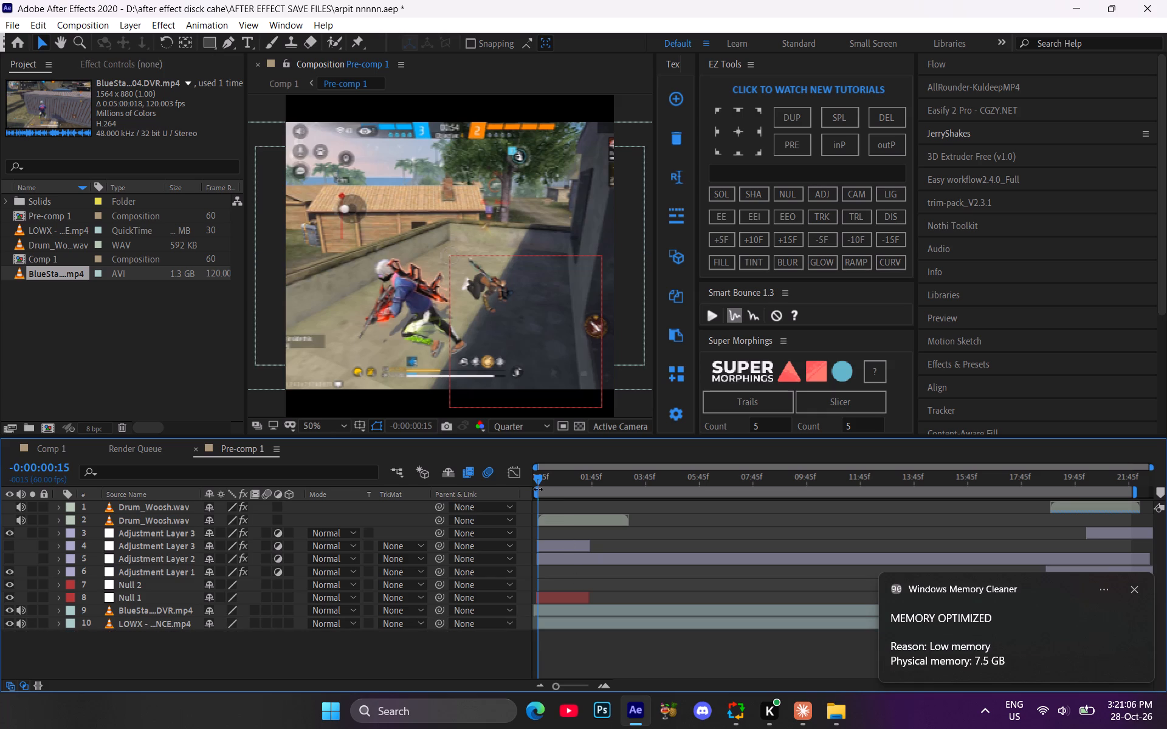
# Review Pre-comp 1 from its start to about 0:00:21:02 and back, checking the gameplay against the music and closing effects.
pyautogui.moveTo(539, 481); pyautogui.dragTo(661, 499)
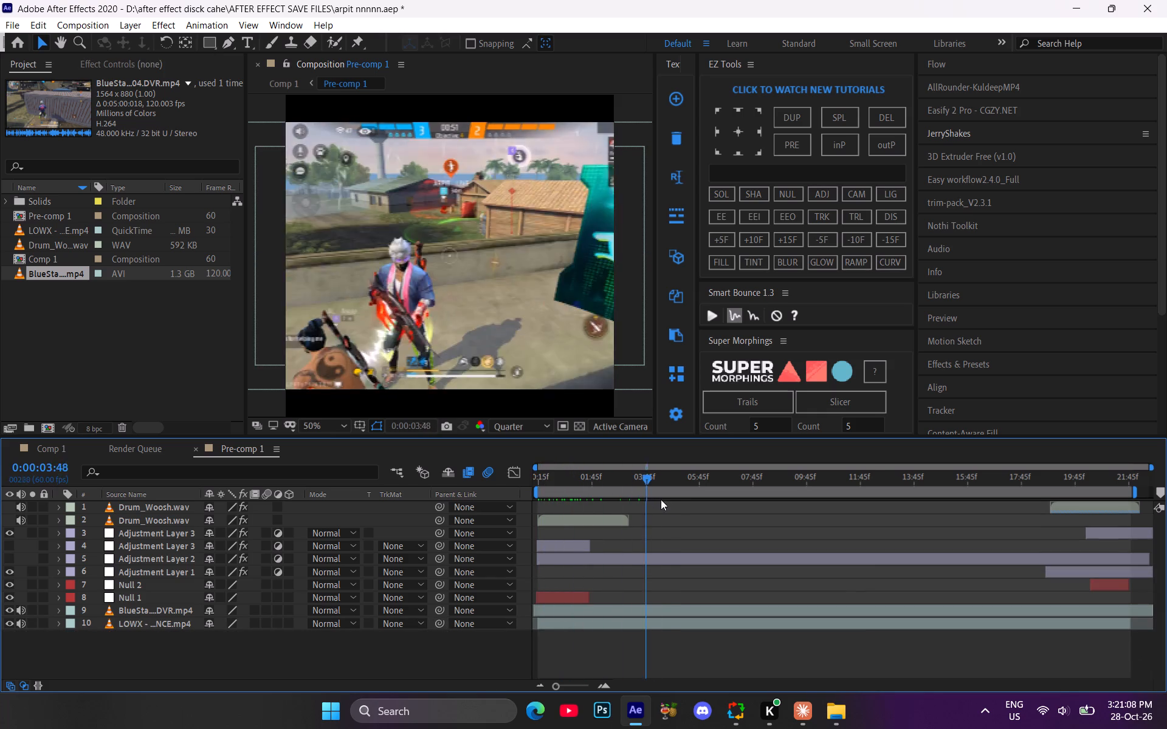
pyautogui.moveTo(661, 499); pyautogui.dragTo(764, 529)
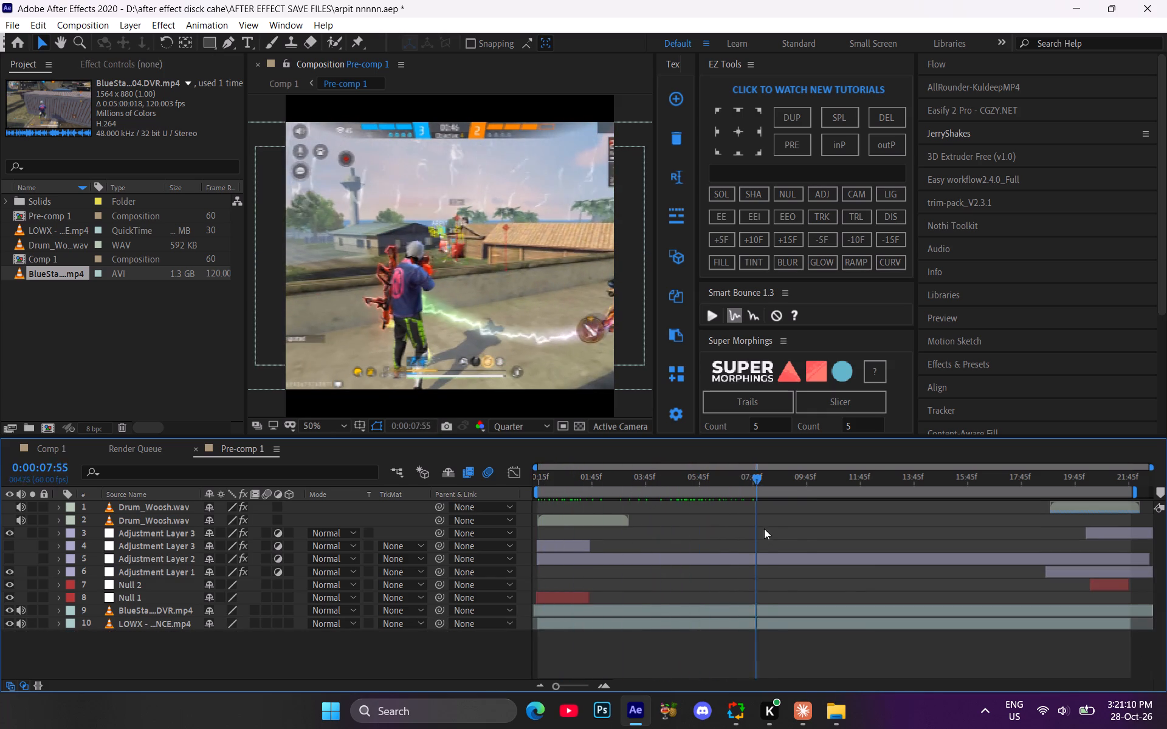
pyautogui.moveTo(764, 529); pyautogui.dragTo(892, 556)
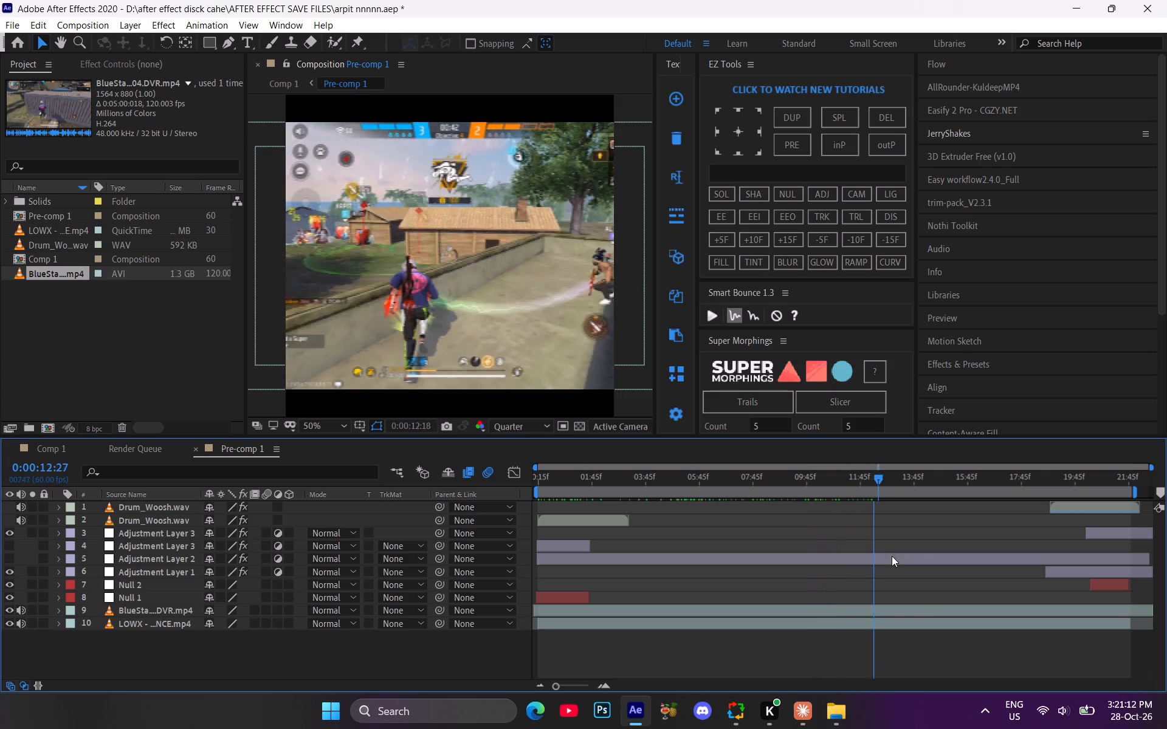
pyautogui.moveTo(892, 556); pyautogui.dragTo(1015, 577)
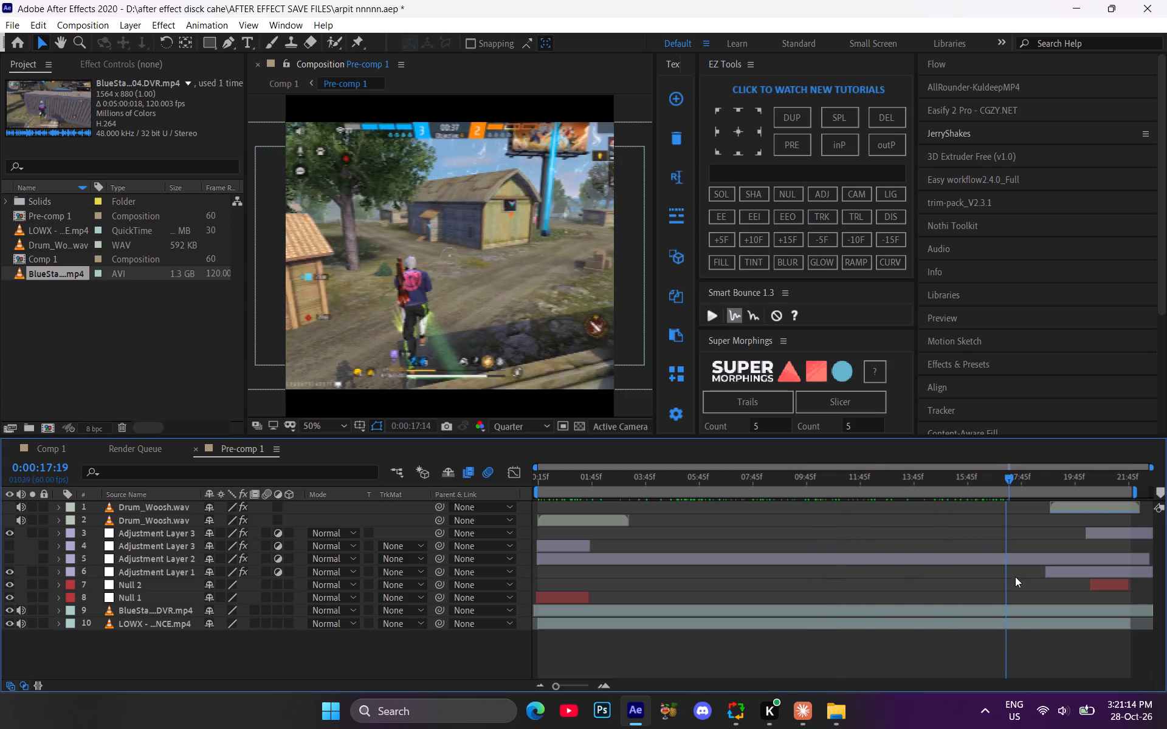
pyautogui.moveTo(1015, 577); pyautogui.dragTo(1084, 595)
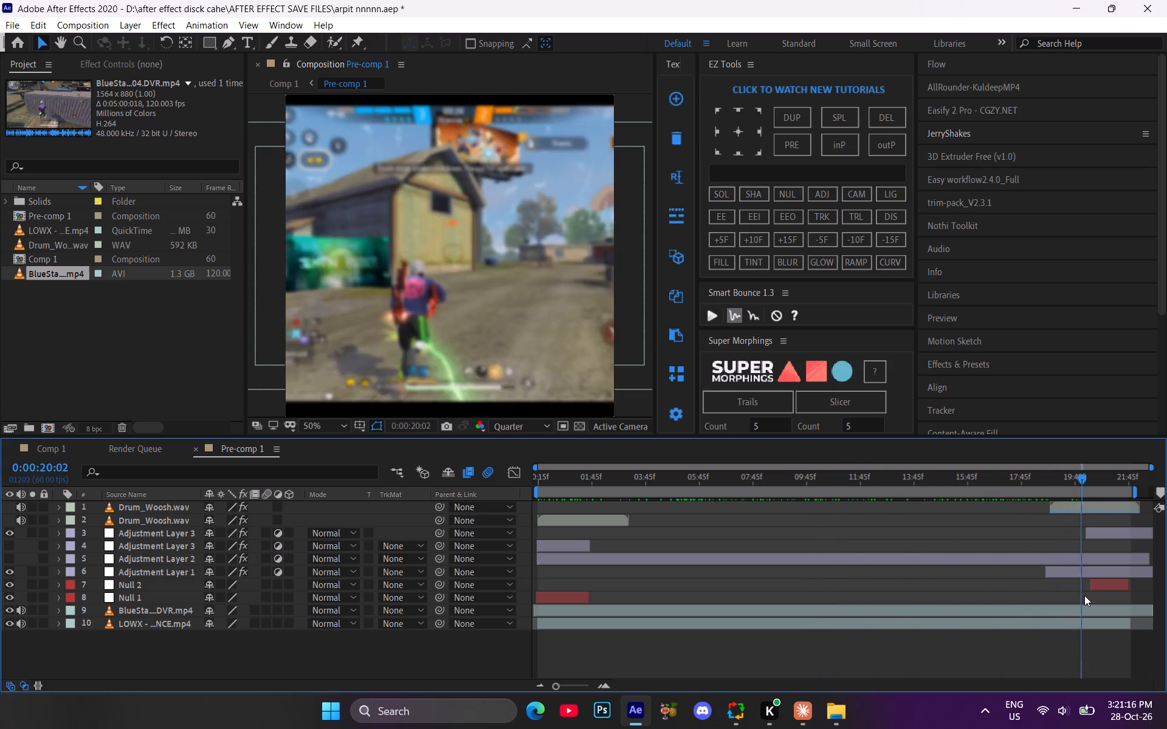
pyautogui.moveTo(1084, 595); pyautogui.dragTo(1111, 604)
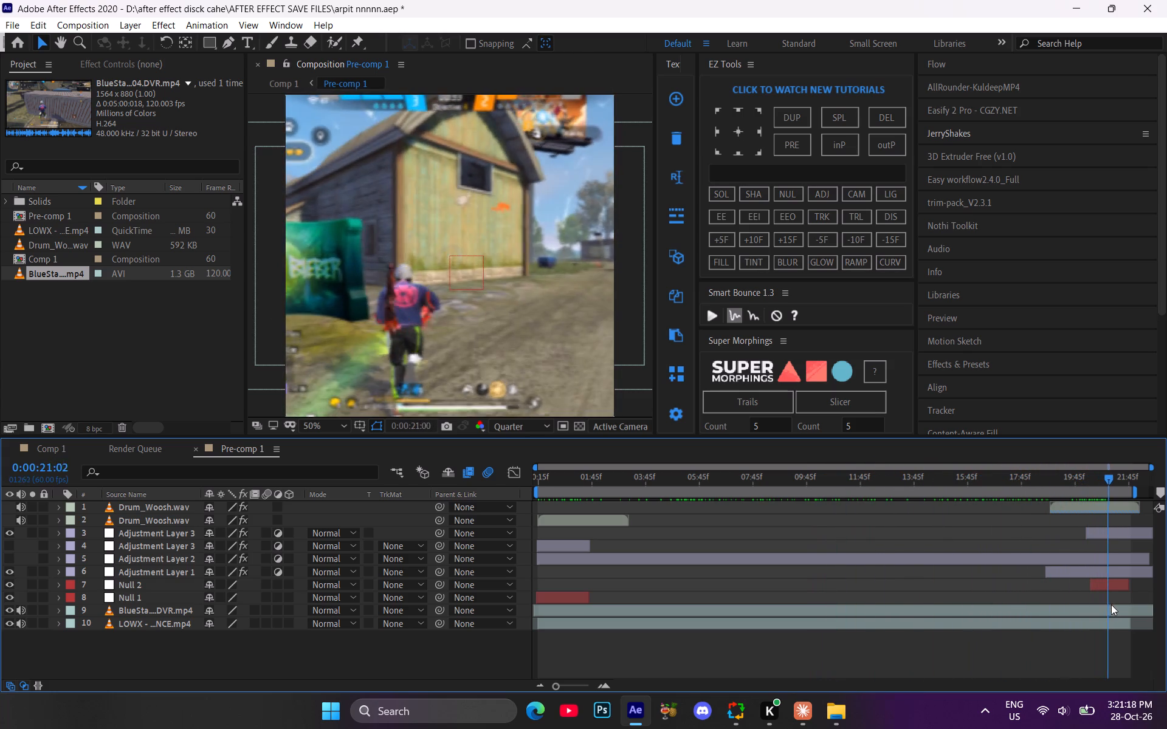
pyautogui.moveTo(1111, 604); pyautogui.dragTo(1003, 615)
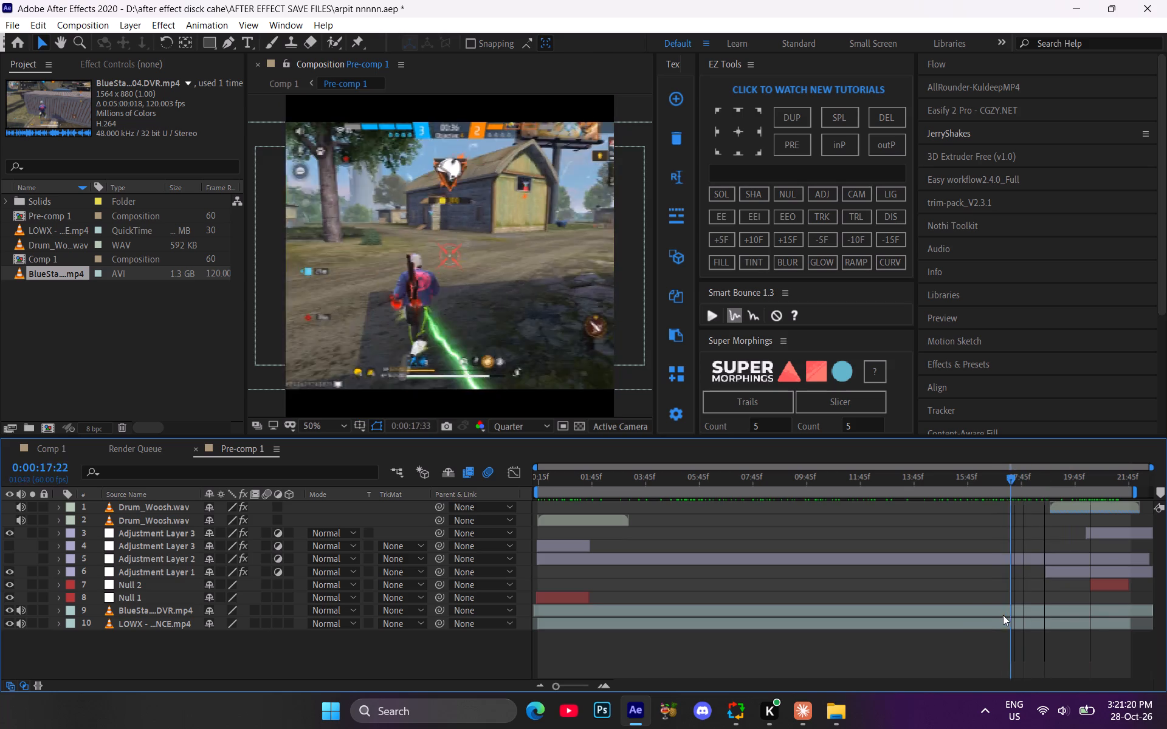
pyautogui.moveTo(1003, 615); pyautogui.dragTo(606, 620)
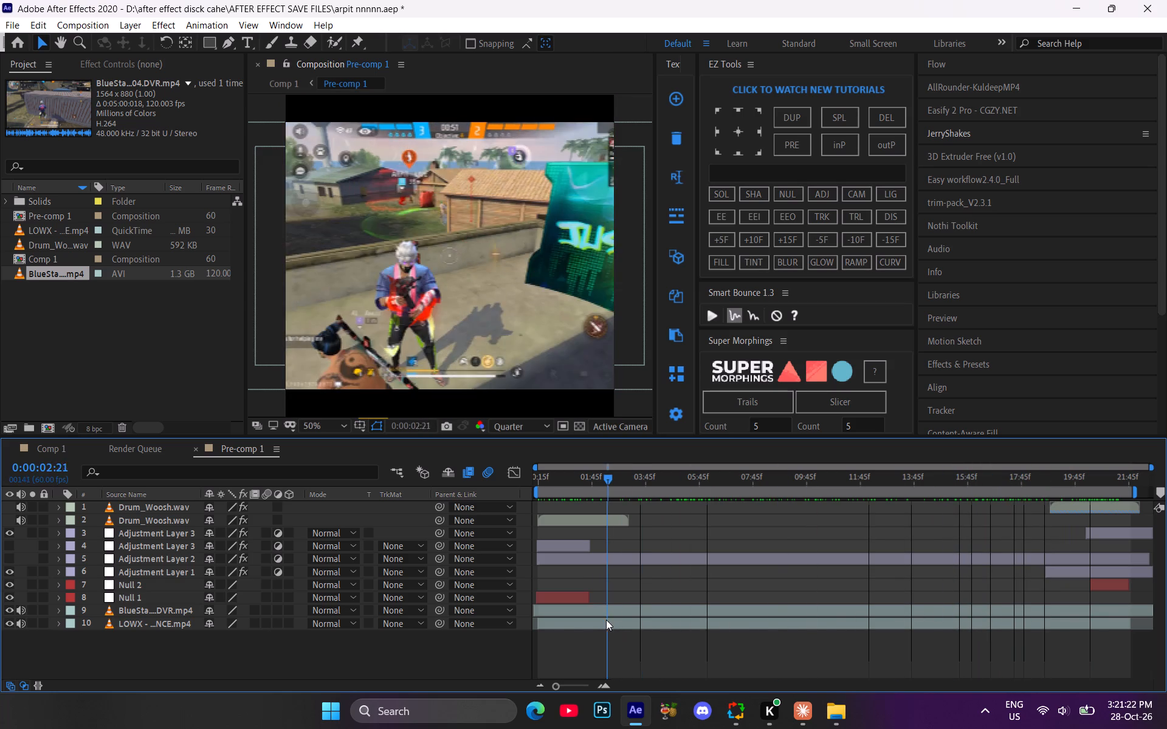
pyautogui.moveTo(606, 620); pyautogui.dragTo(562, 621)
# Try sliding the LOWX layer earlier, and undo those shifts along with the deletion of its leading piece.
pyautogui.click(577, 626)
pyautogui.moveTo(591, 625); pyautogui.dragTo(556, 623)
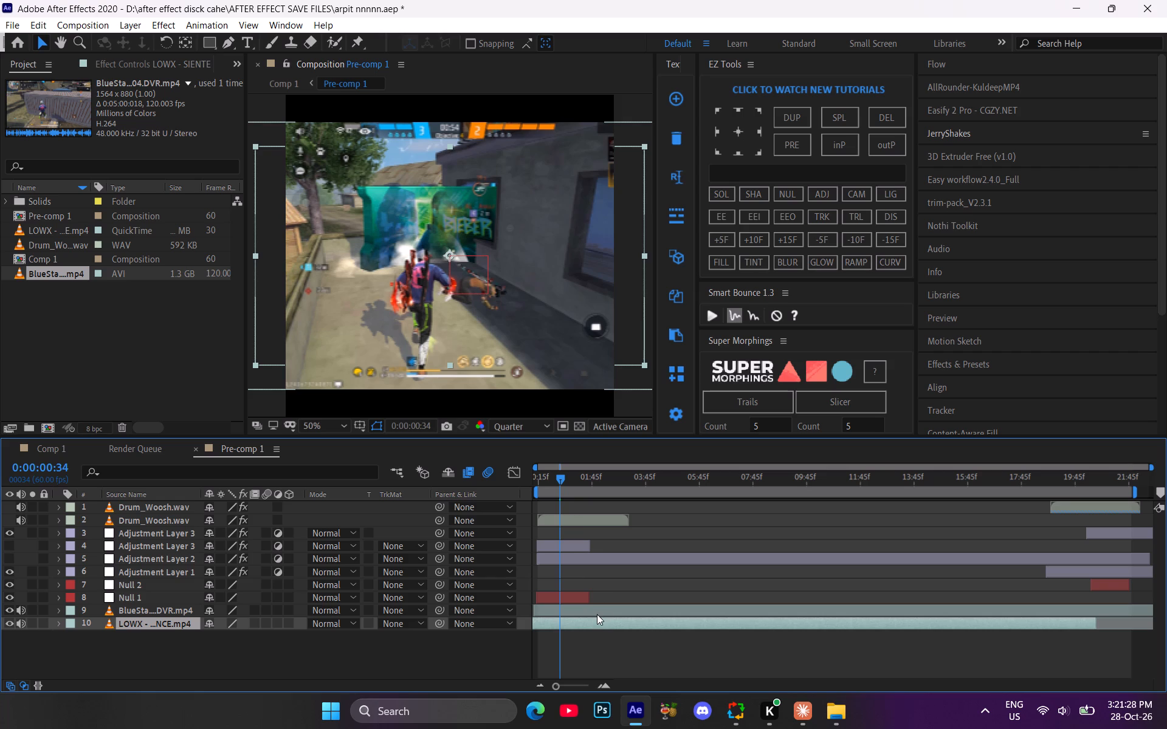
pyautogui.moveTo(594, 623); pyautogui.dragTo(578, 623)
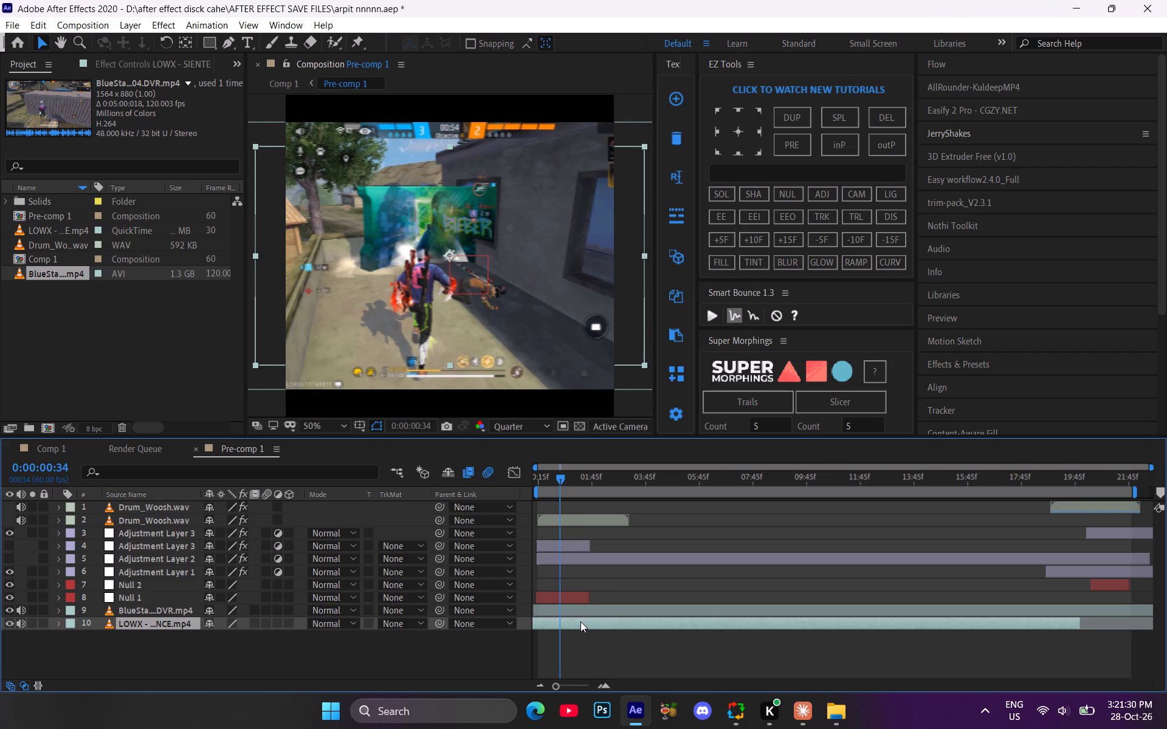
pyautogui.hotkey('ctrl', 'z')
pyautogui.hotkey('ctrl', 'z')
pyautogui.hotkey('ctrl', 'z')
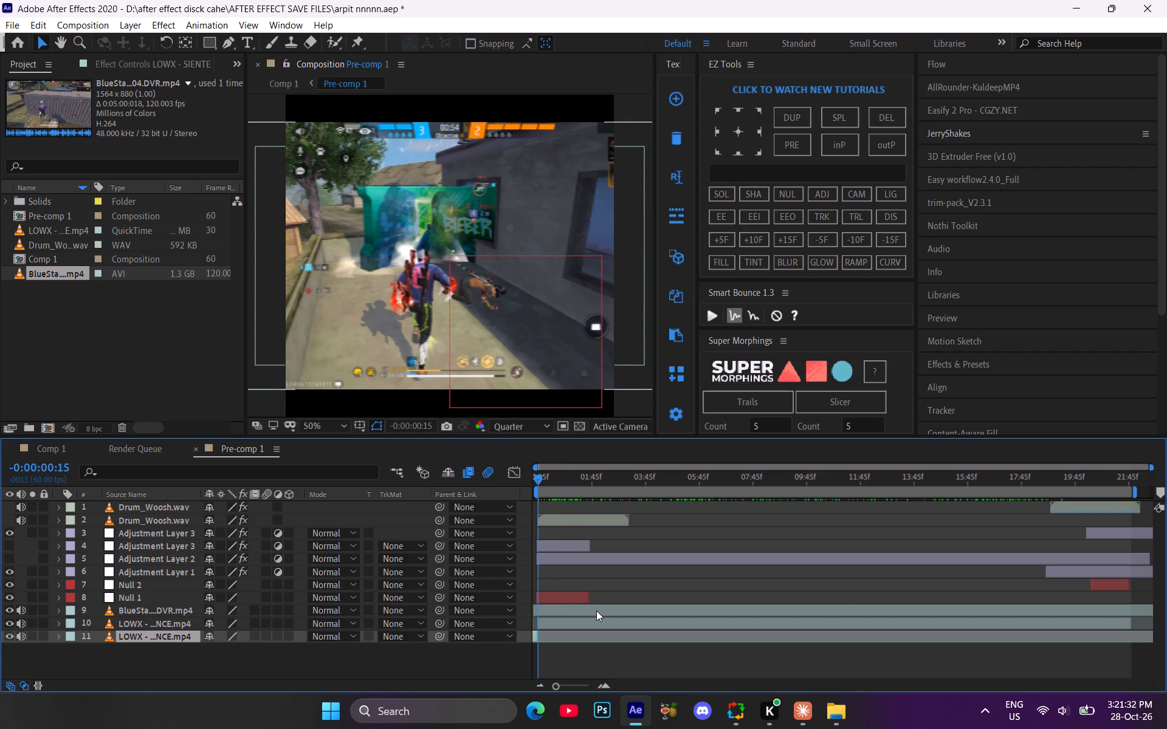
# Undo the LOWX layer's split at the start of Pre-comp 1 and its shift earlier.
pyautogui.hotkey('ctrl', 'z')
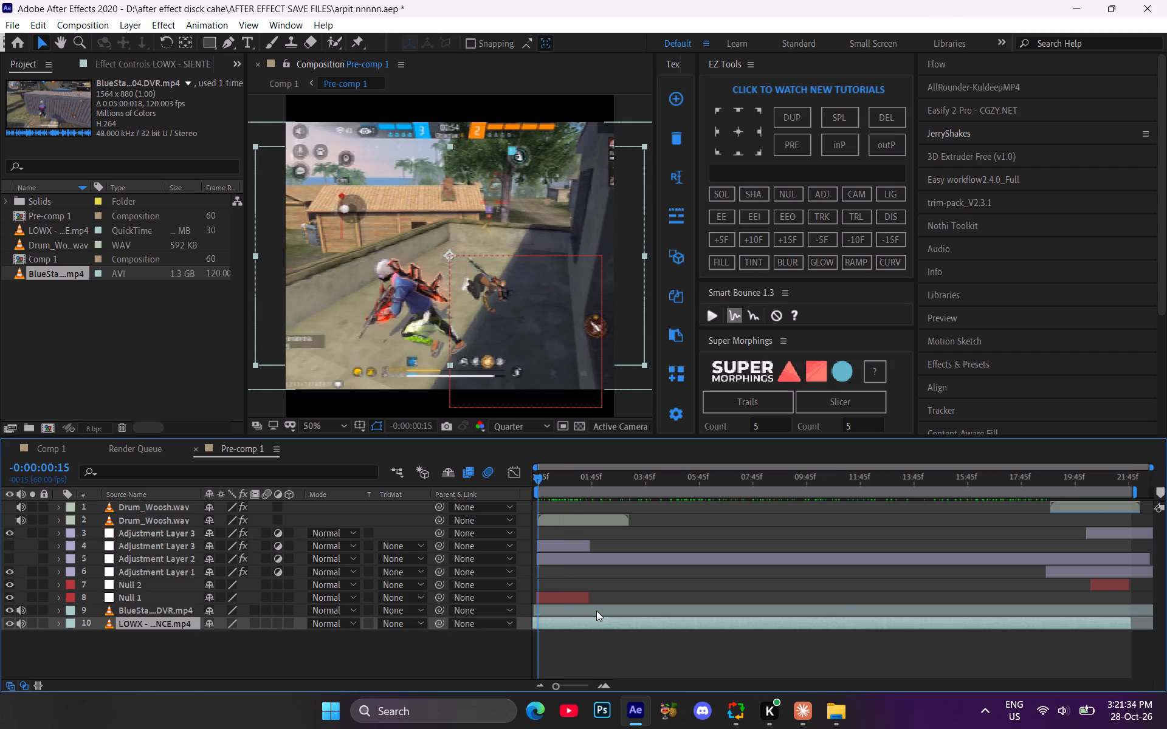
pyautogui.hotkey('ctrl', 'z')
# Slide the BlueStacks layer earlier, split it at -0:00:00:15 and delete its short leading piece.
pyautogui.click(574, 607)
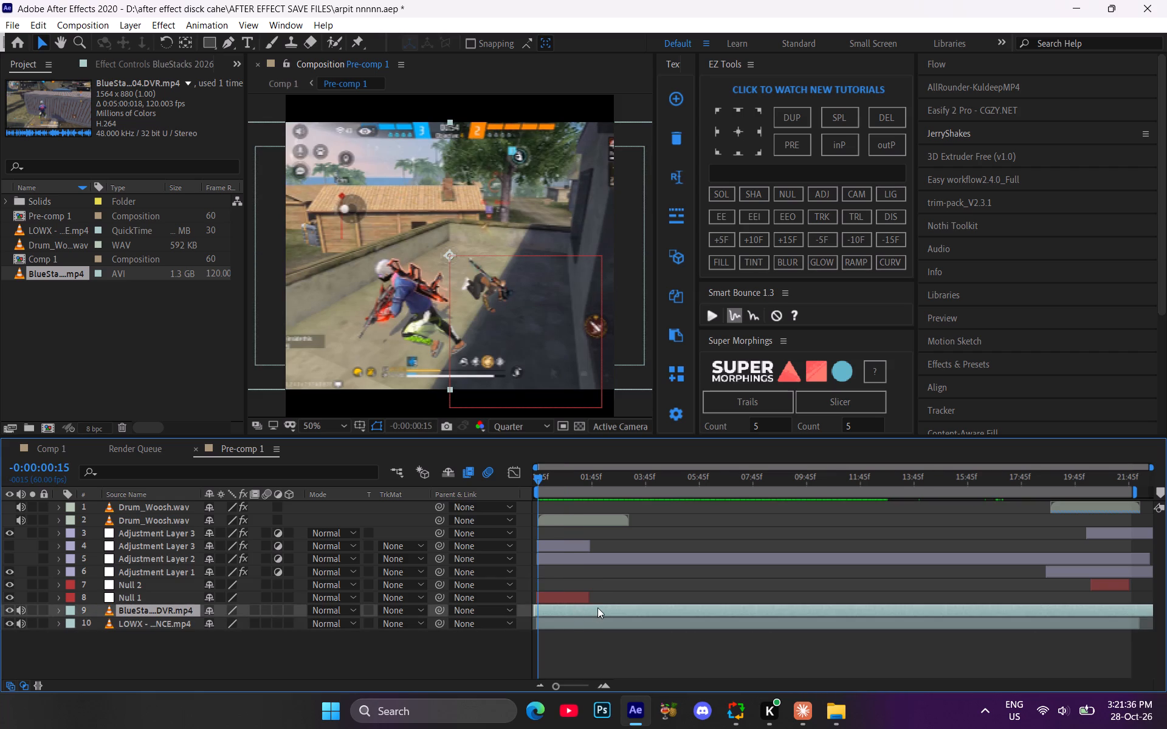
pyautogui.moveTo(597, 607); pyautogui.dragTo(514, 601)
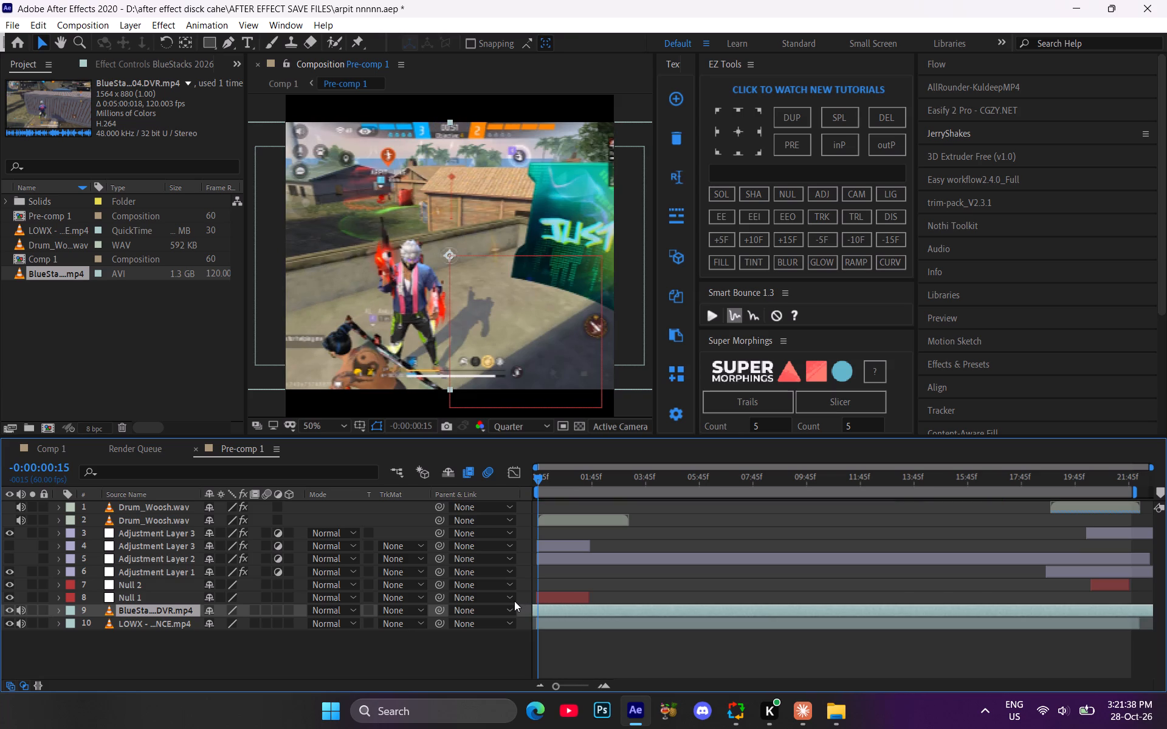
pyautogui.moveTo(514, 601); pyautogui.dragTo(498, 599)
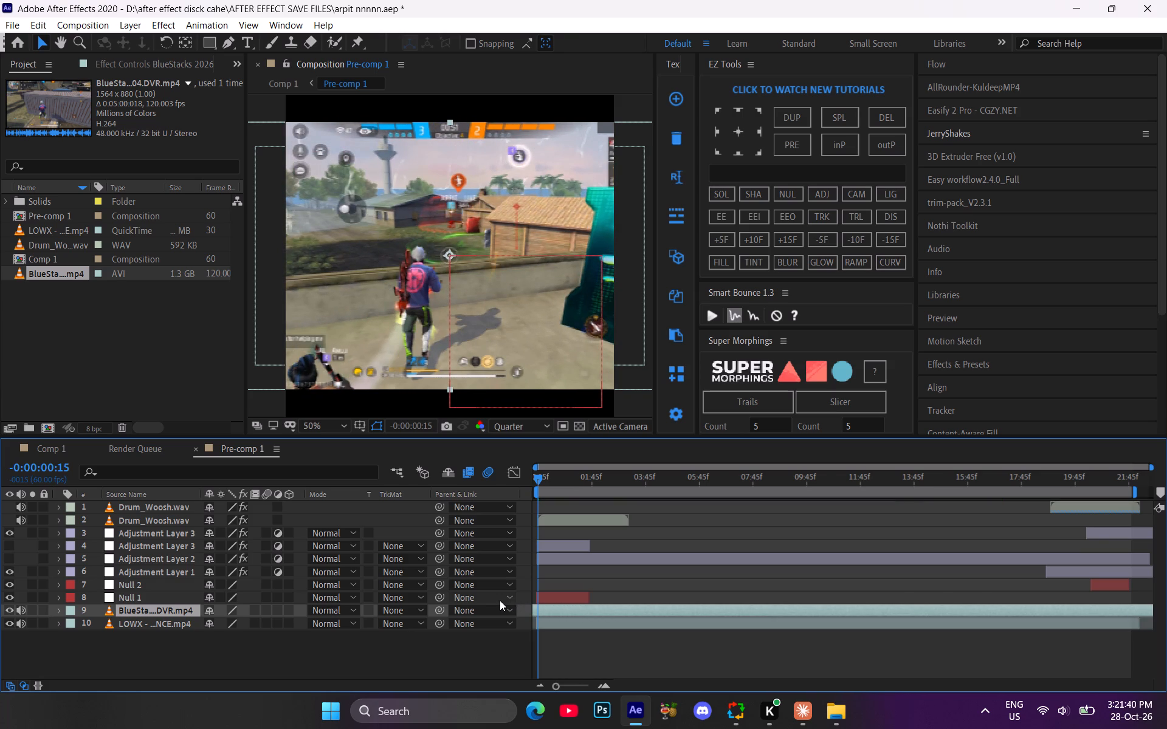
pyautogui.hotkey('ctrl', 'shift', 'd')
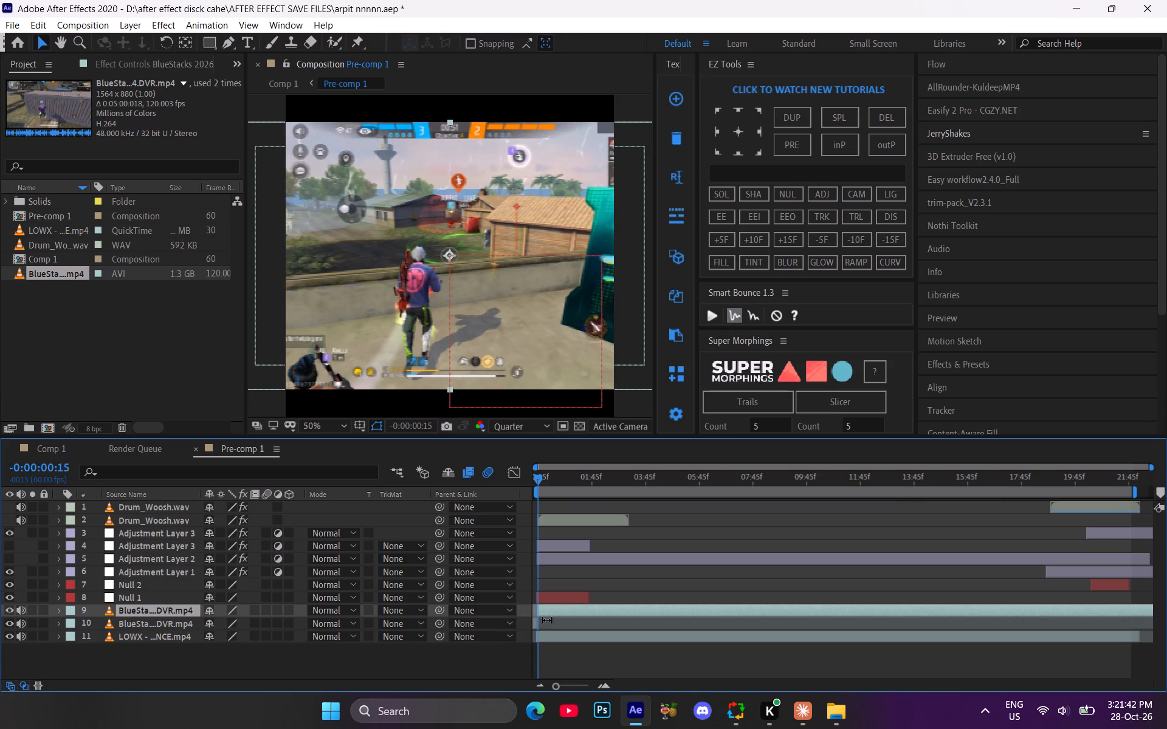
pyautogui.click(547, 620)
pyautogui.press('Delete')
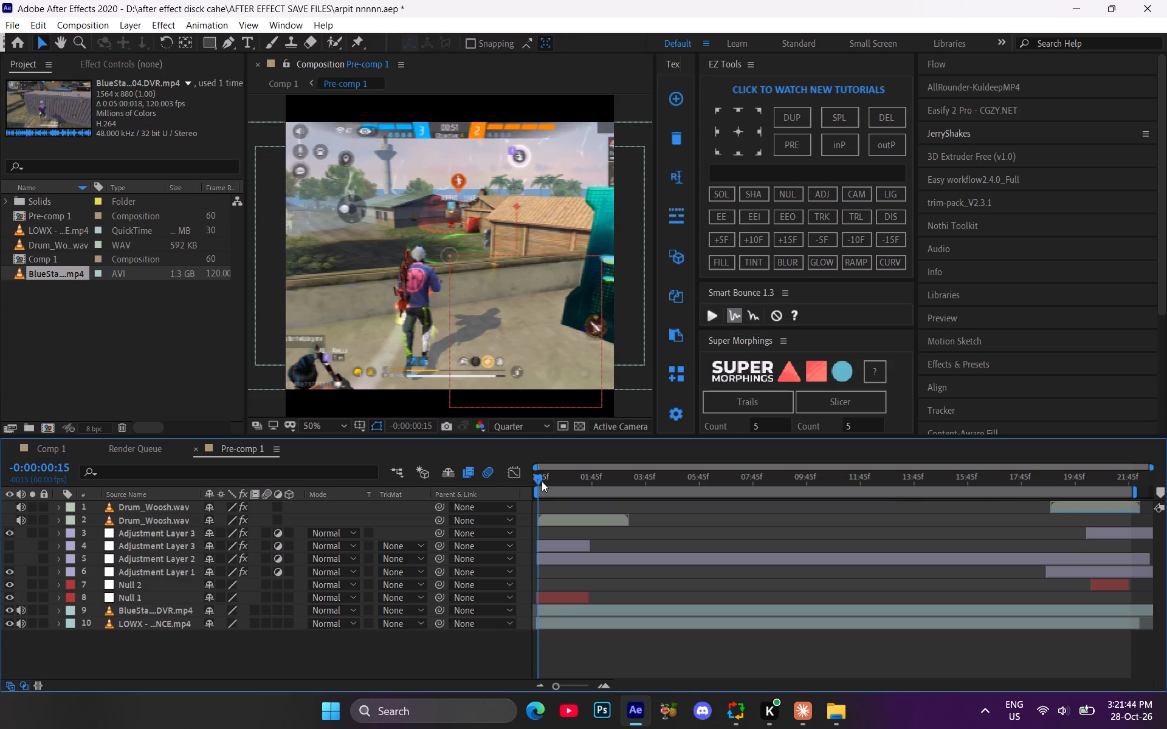
# Check Pre-comp 1's opening, make the Adjustment Layer 3 at its start visible, and hide the Adjustment Layer 3 near its end.
pyautogui.moveTo(540, 479); pyautogui.dragTo(562, 485)
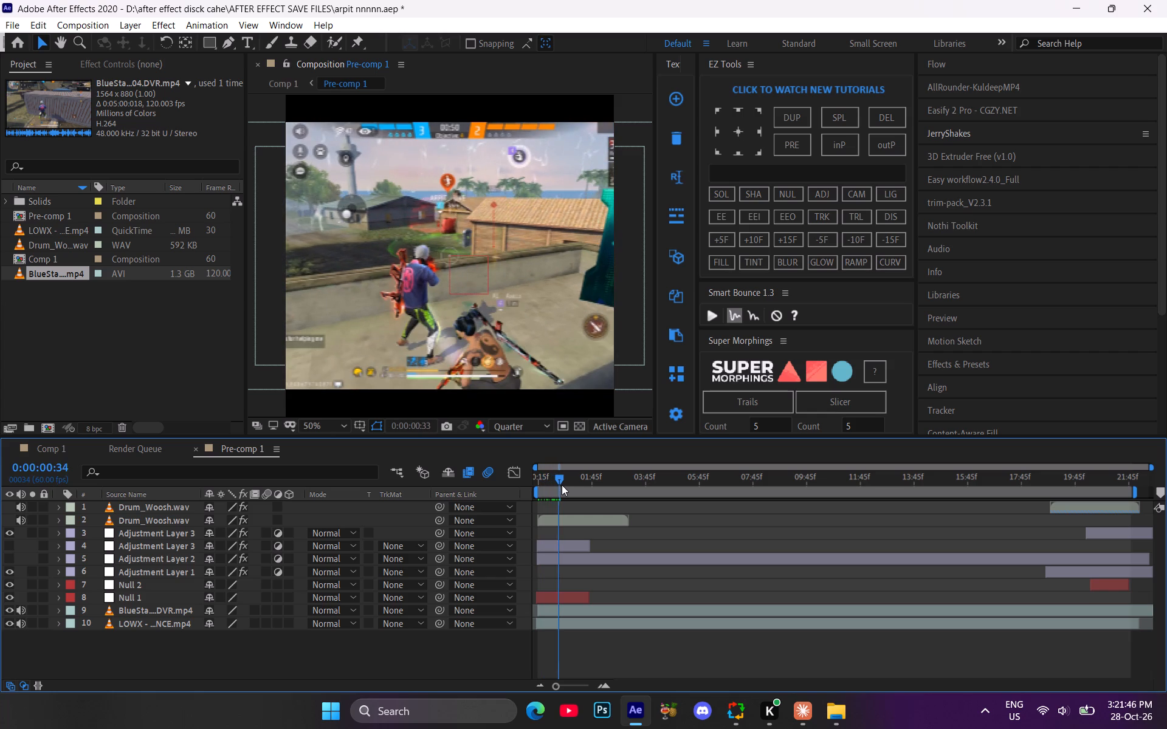
pyautogui.moveTo(562, 485); pyautogui.dragTo(570, 495)
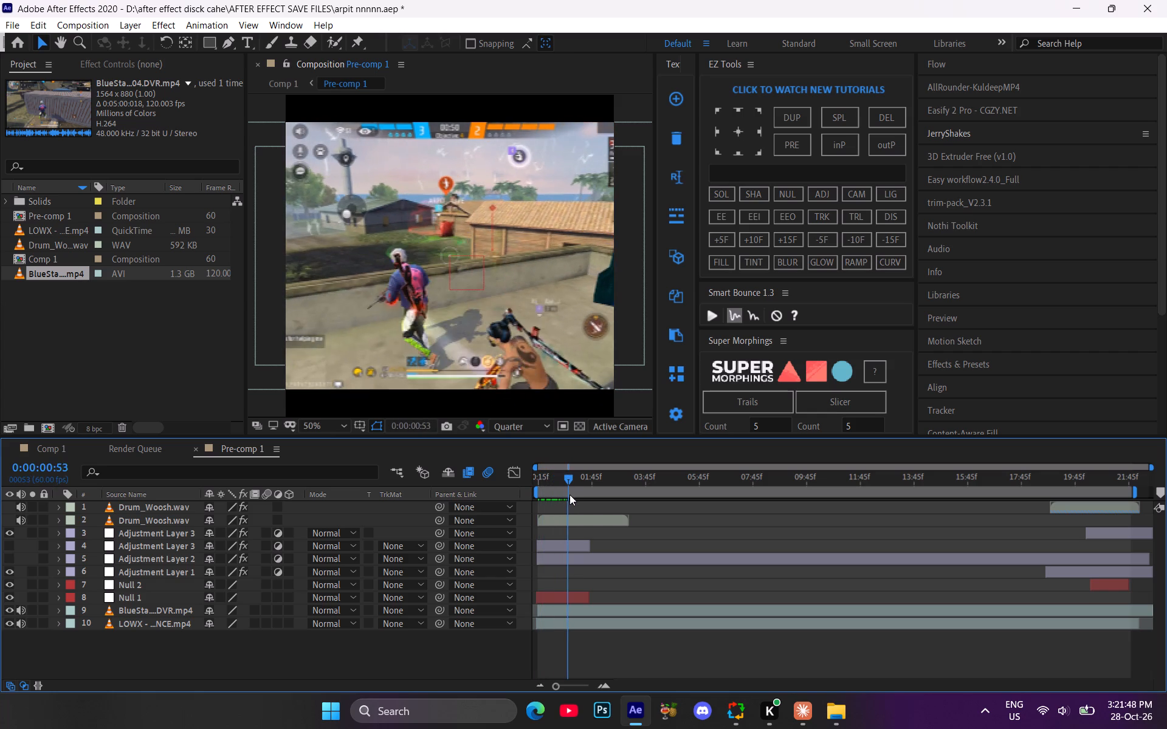
pyautogui.moveTo(570, 495); pyautogui.dragTo(443, 501)
pyautogui.click(9, 540)
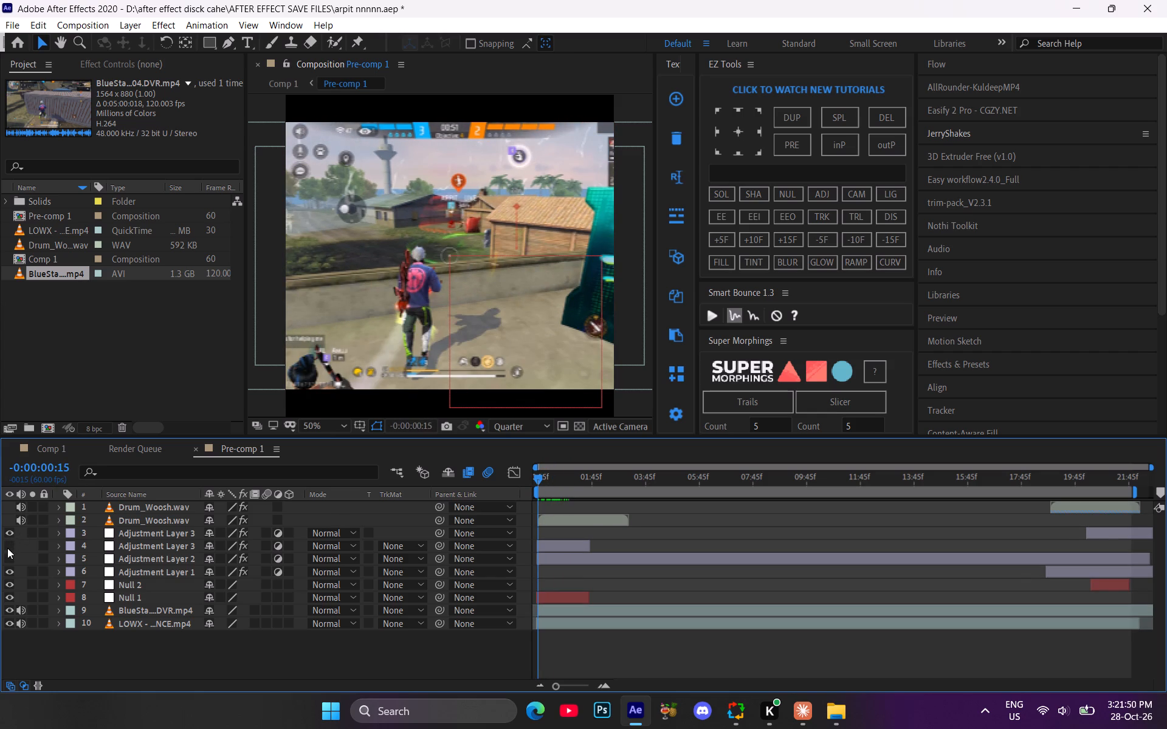
pyautogui.click(7, 548)
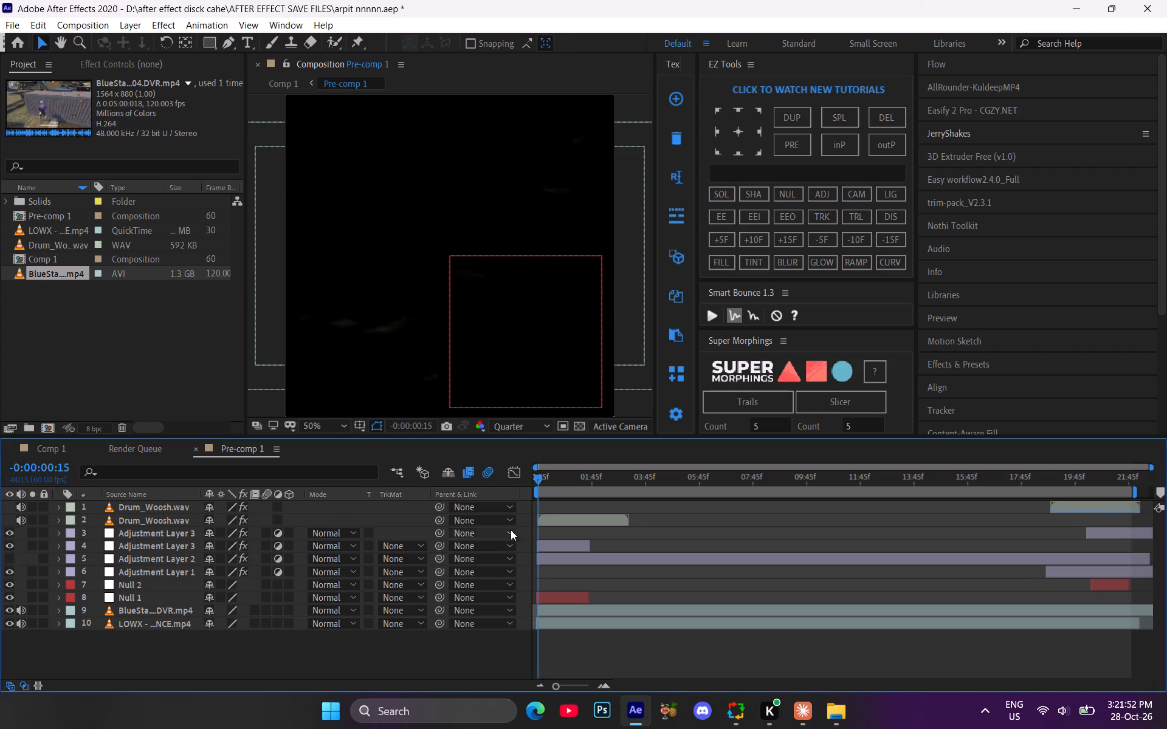
pyautogui.moveTo(540, 475); pyautogui.dragTo(573, 488)
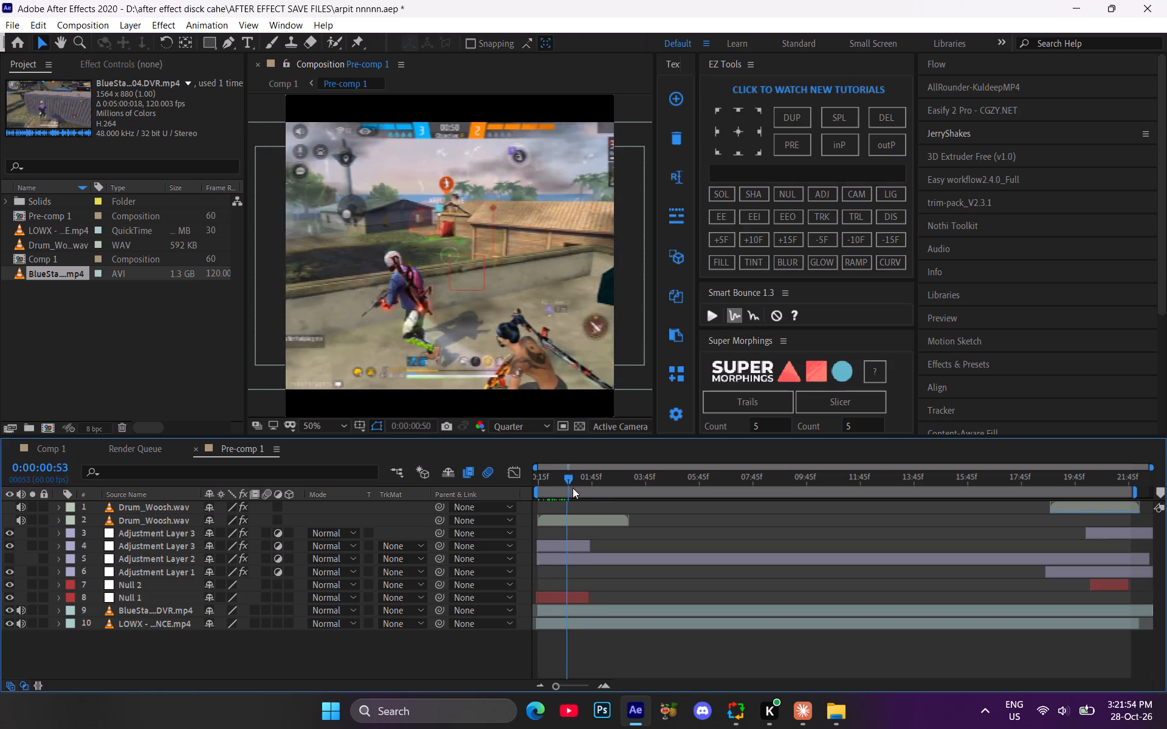
pyautogui.moveTo(573, 488); pyautogui.dragTo(477, 510)
pyautogui.click(10, 533)
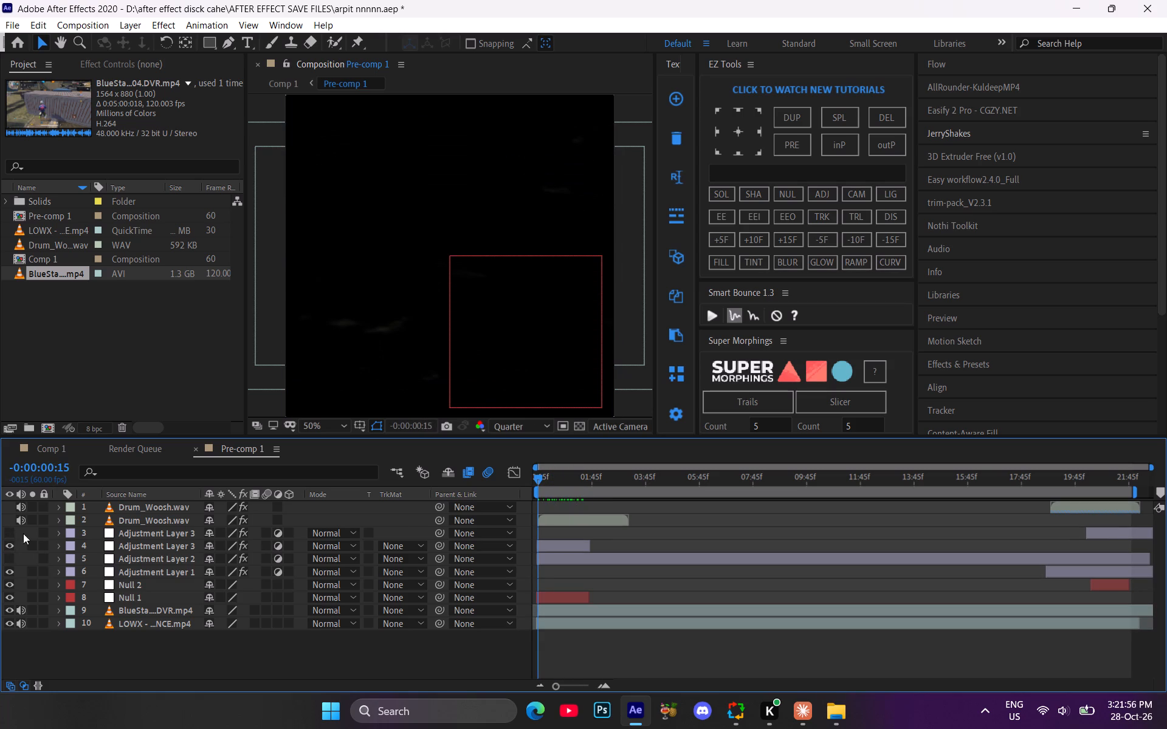
# Review the gameplay up to 0:00:14:15 and split the BlueStacks layer there.
pyautogui.moveTo(536, 480); pyautogui.dragTo(565, 490)
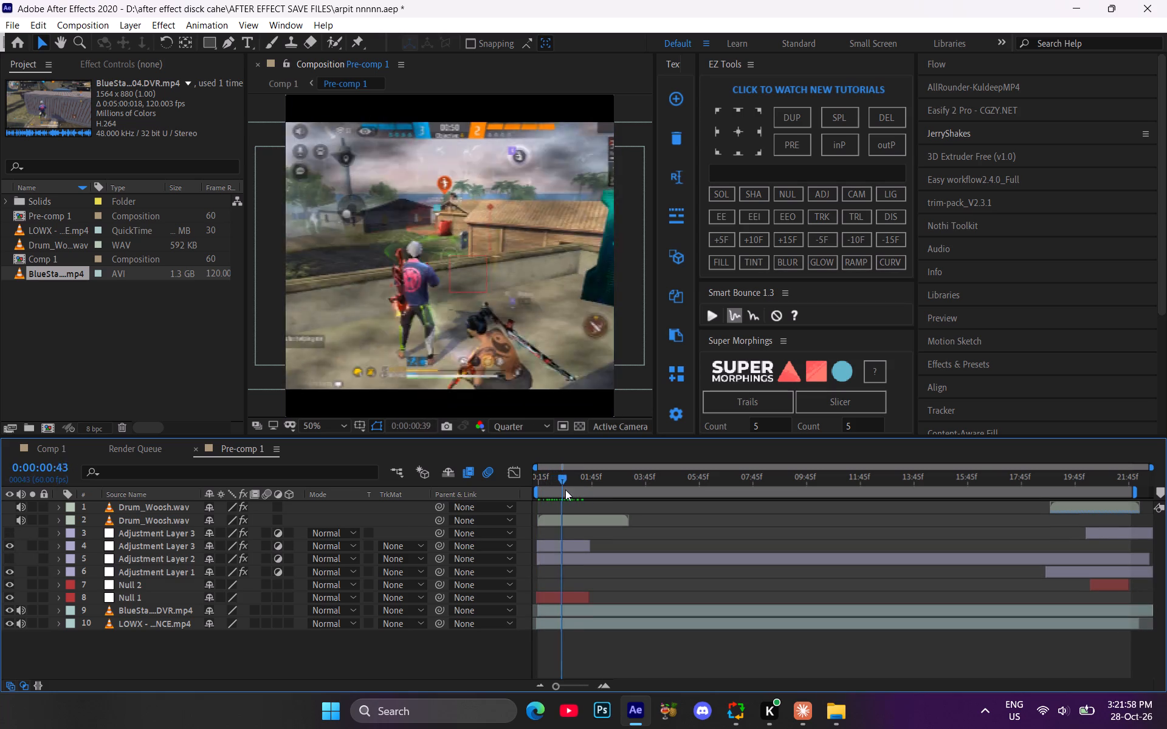
pyautogui.moveTo(565, 490); pyautogui.dragTo(753, 559)
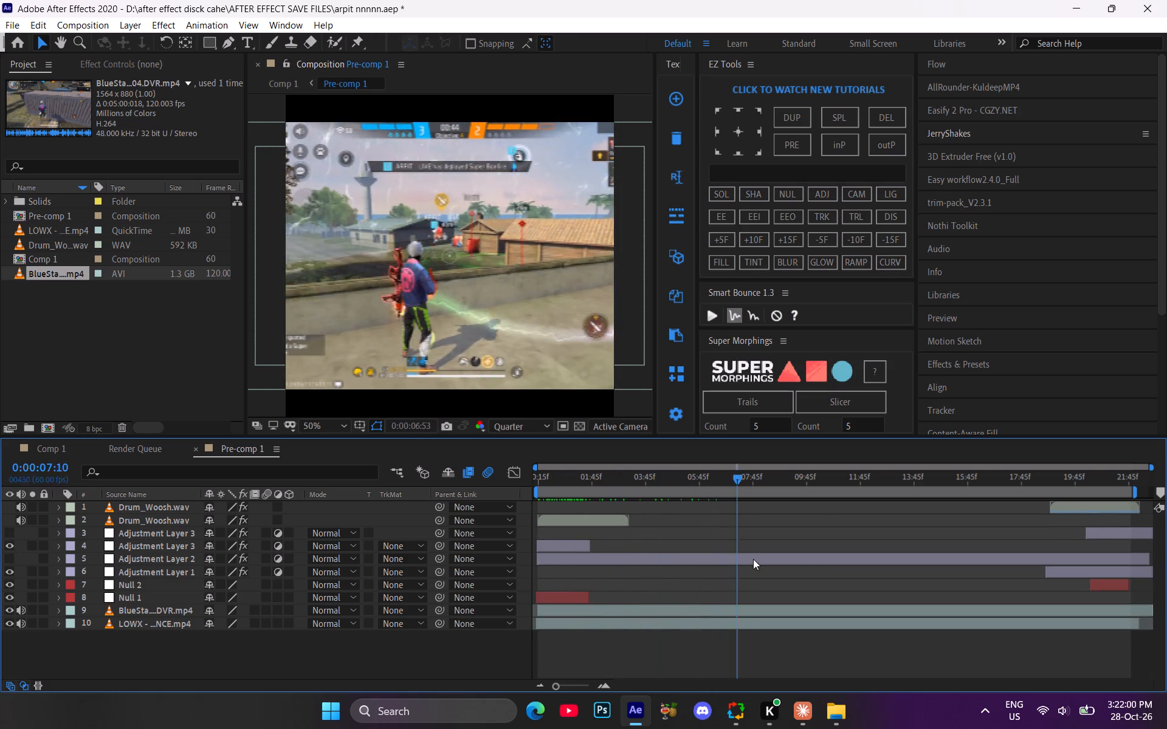
pyautogui.moveTo(753, 559); pyautogui.dragTo(926, 575)
pyautogui.click(941, 619)
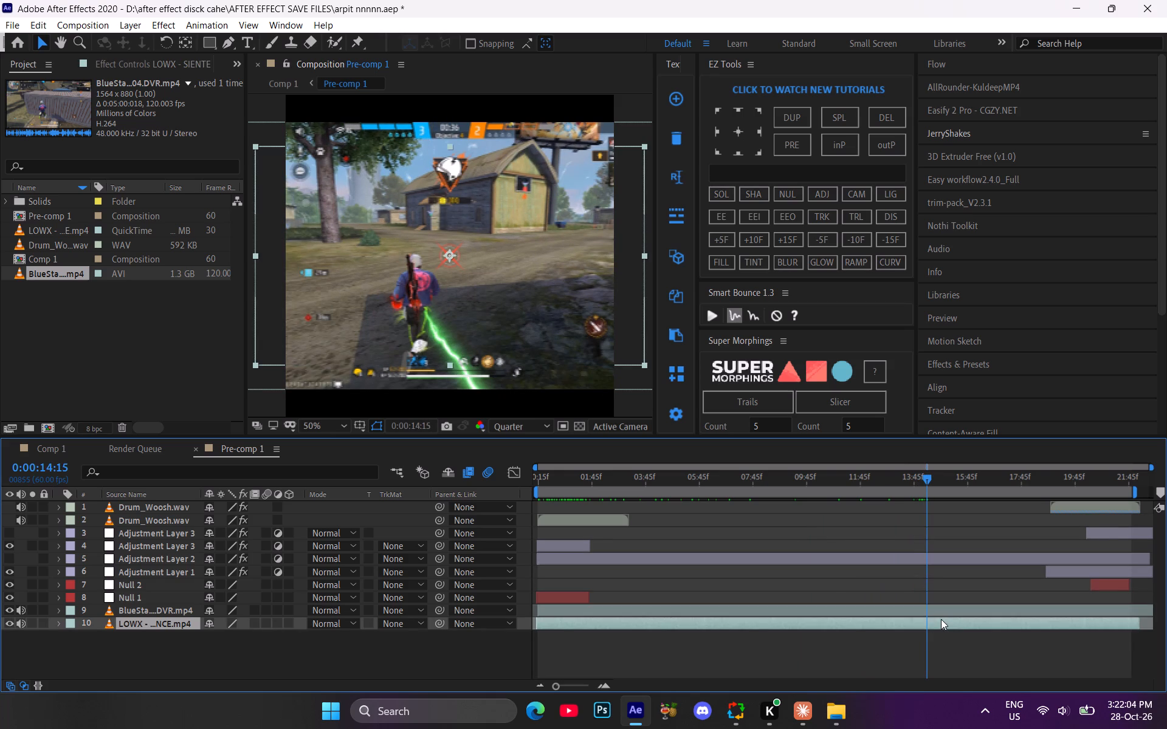
pyautogui.click(935, 607)
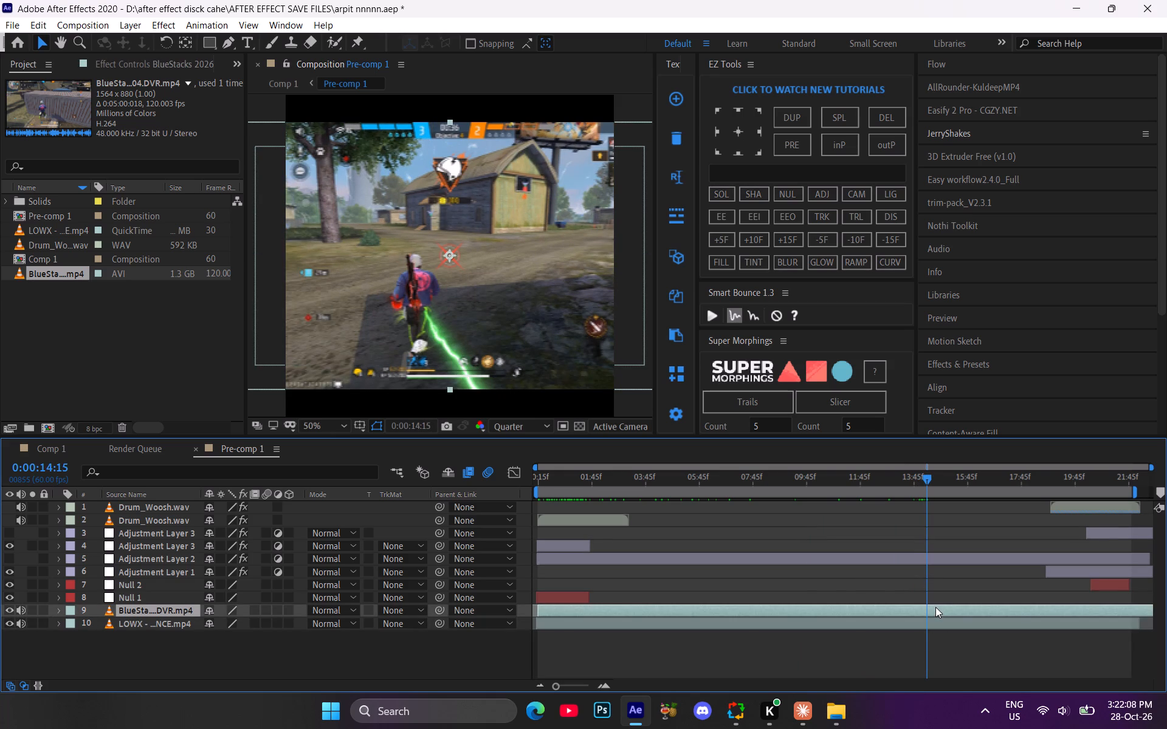
pyautogui.hotkey('ctrl', 'shift', 'd')
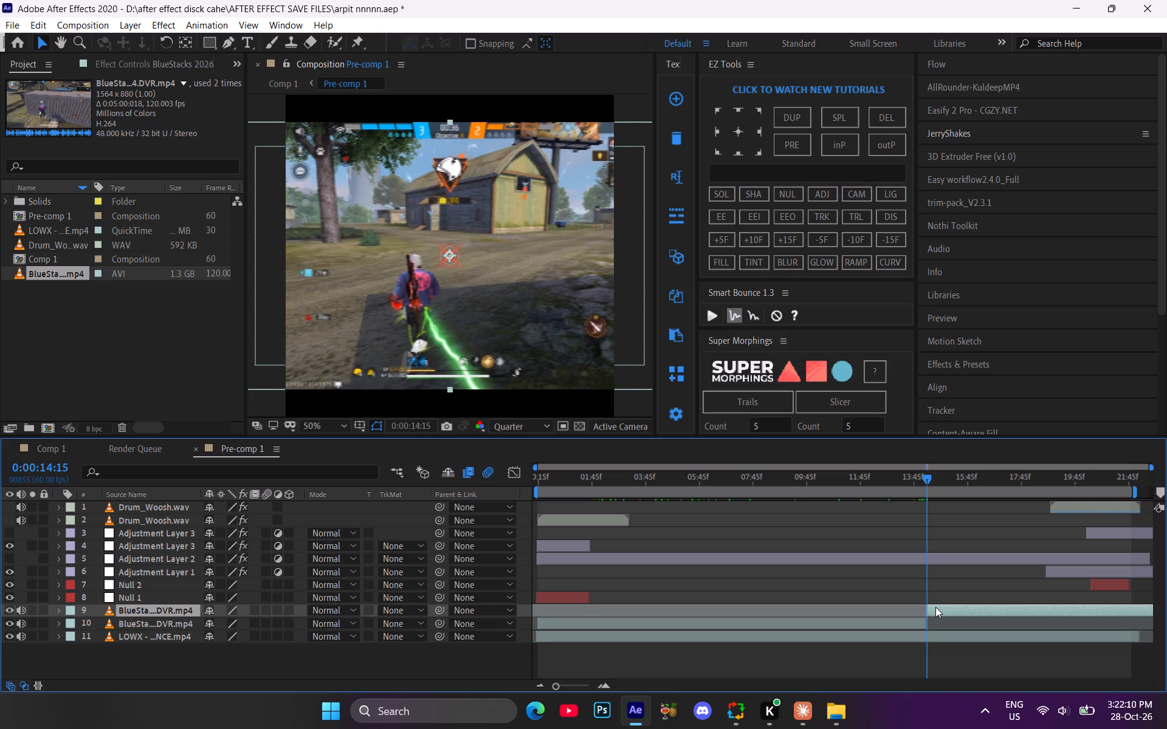
# Slide the later BlueStacks piece earlier until the staircase shot reaches 0:00:14:15, split it there and delete the part before the cut.
pyautogui.moveTo(1007, 613); pyautogui.dragTo(890, 613)
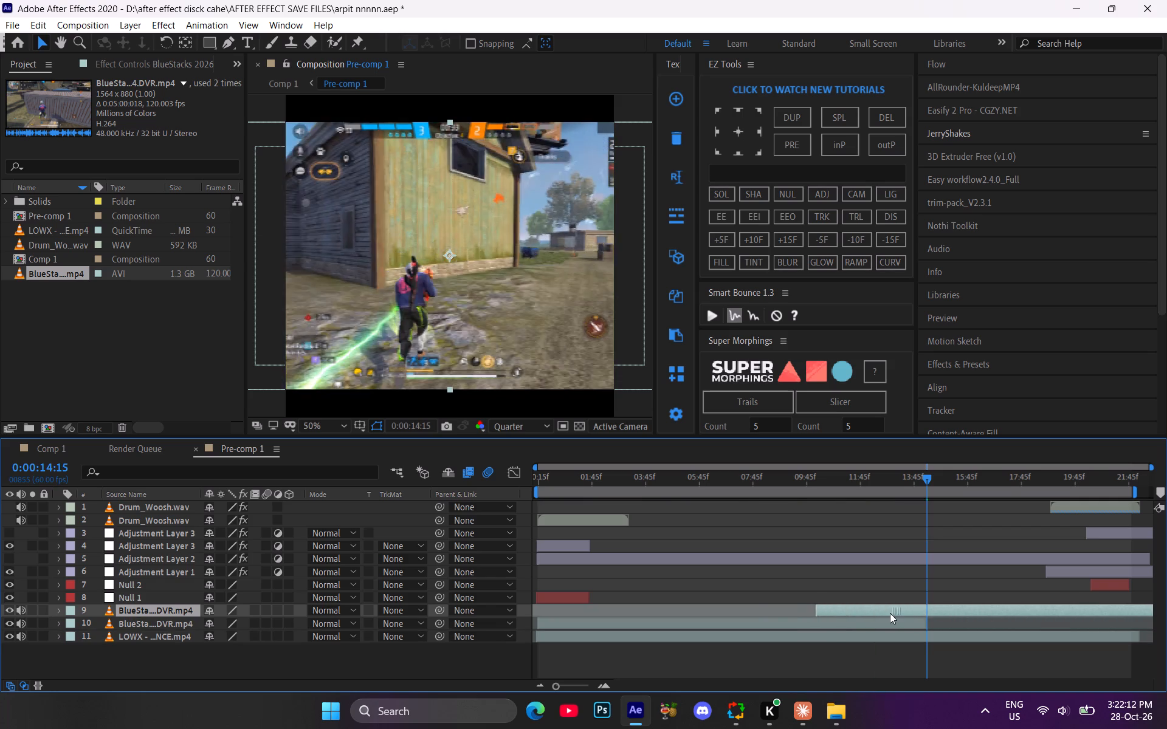
pyautogui.moveTo(890, 613); pyautogui.dragTo(779, 616)
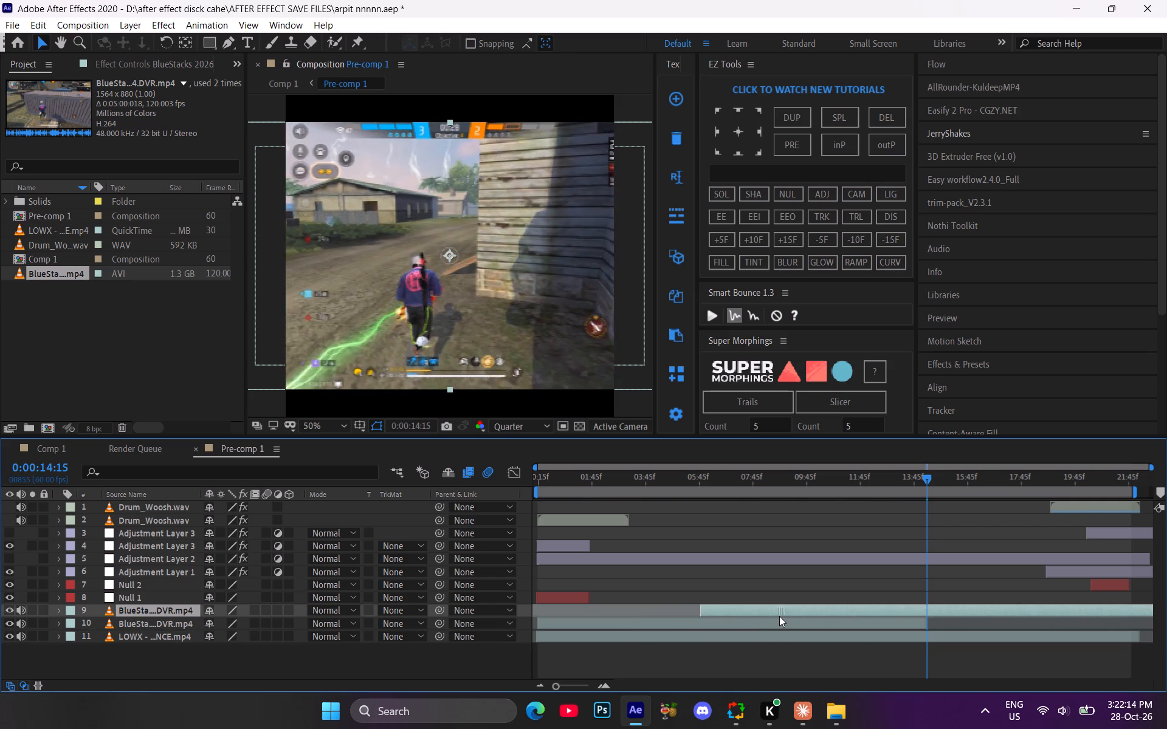
pyautogui.moveTo(779, 616); pyautogui.dragTo(729, 615)
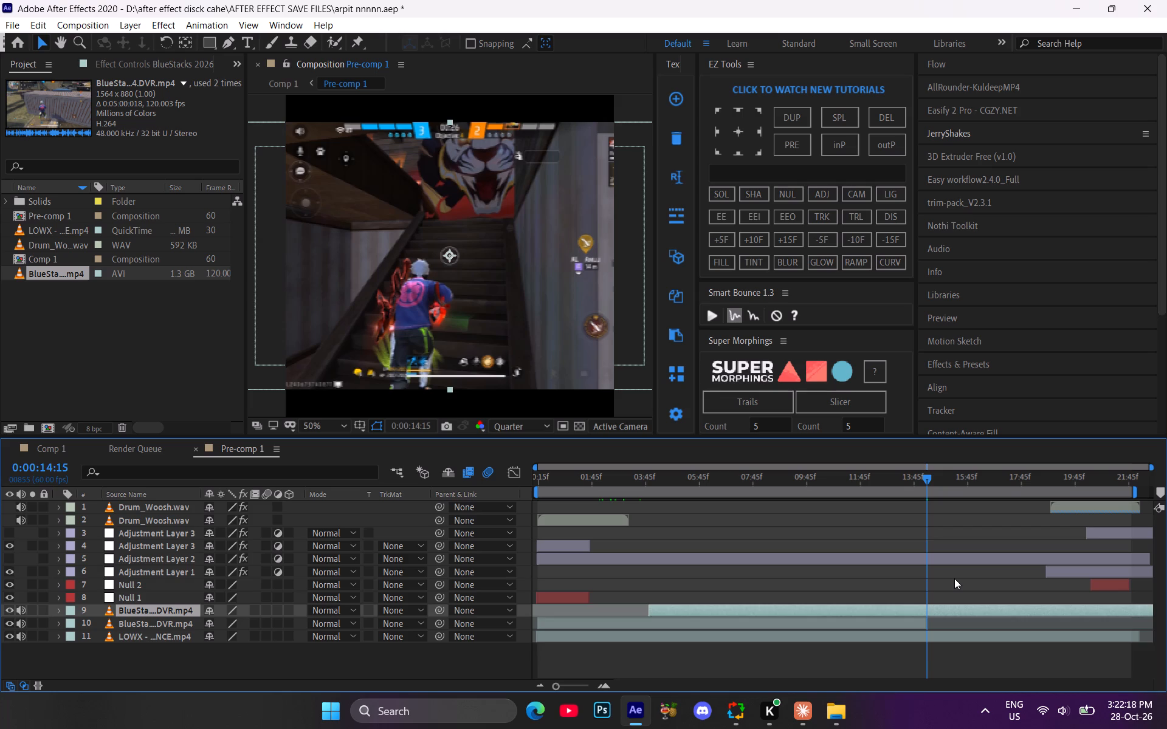
pyautogui.hotkey('ctrl', 'shift', 'd')
pyautogui.click(881, 618)
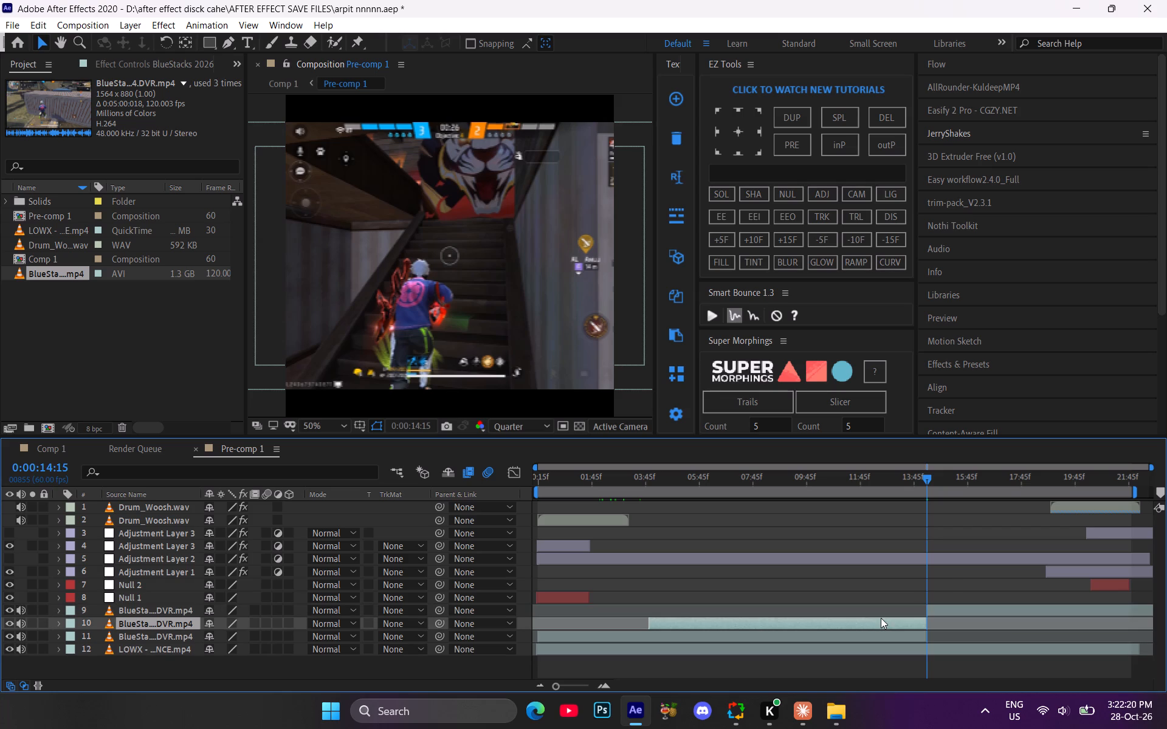
pyautogui.press('Delete')
# Split the later BlueStacks piece at 0:00:19:18 and delete its section between 0:00:14:15 and that cut.
pyautogui.press('space')
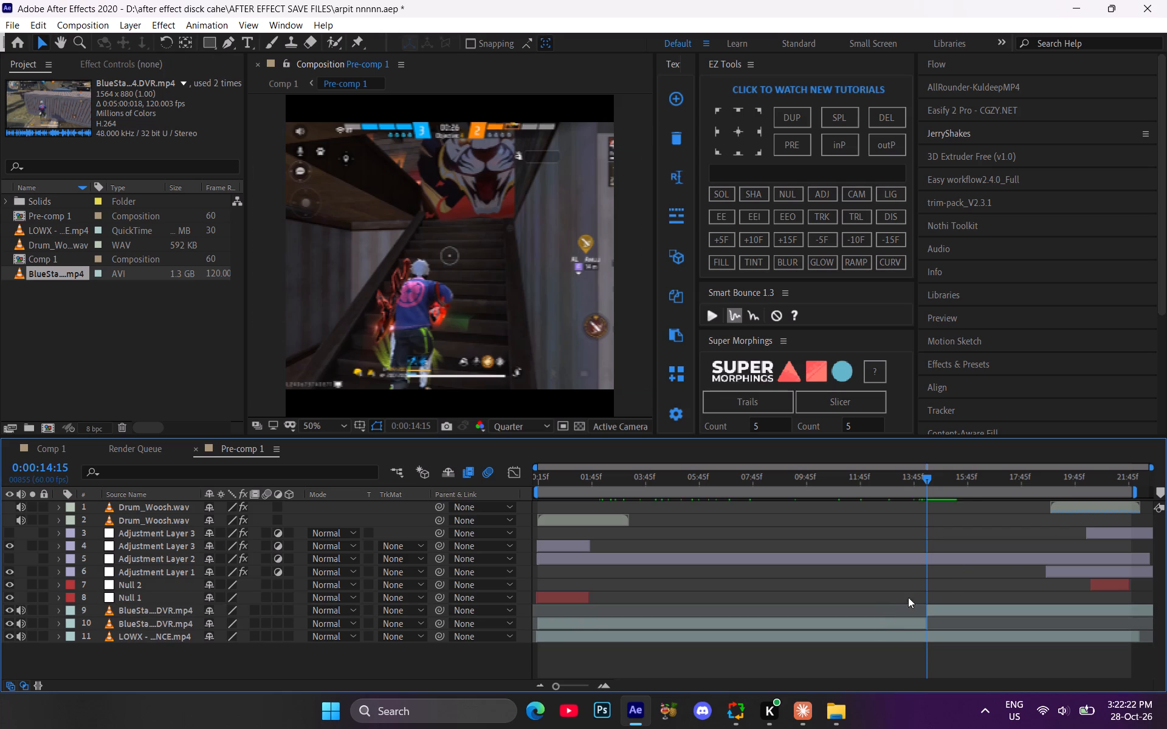
pyautogui.click(1011, 484)
pyautogui.moveTo(1008, 484); pyautogui.dragTo(1041, 489)
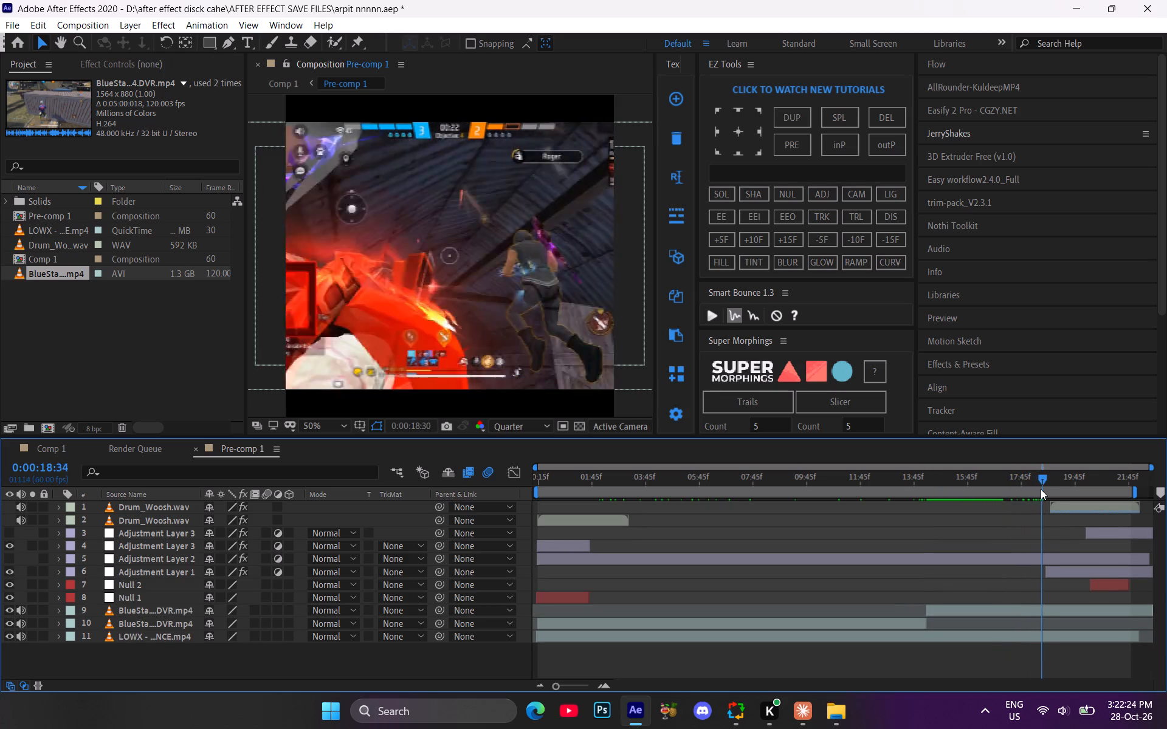
pyautogui.moveTo(1041, 489); pyautogui.dragTo(1065, 499)
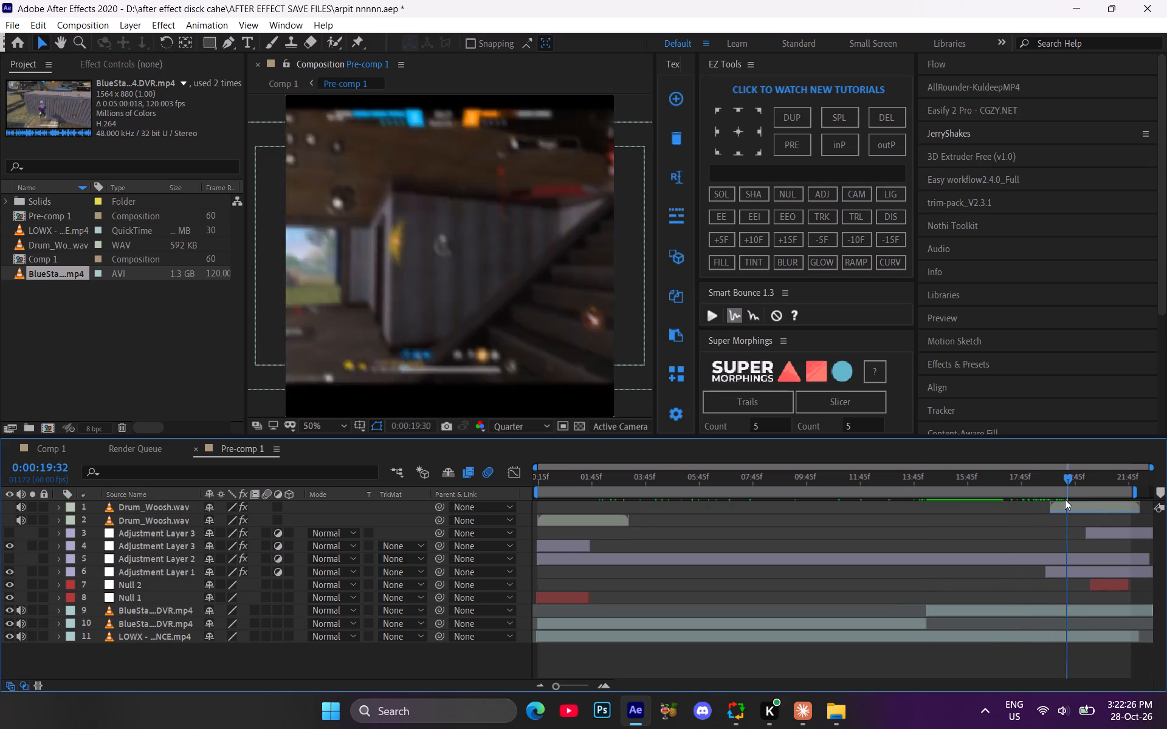
pyautogui.moveTo(1065, 499); pyautogui.dragTo(1064, 510)
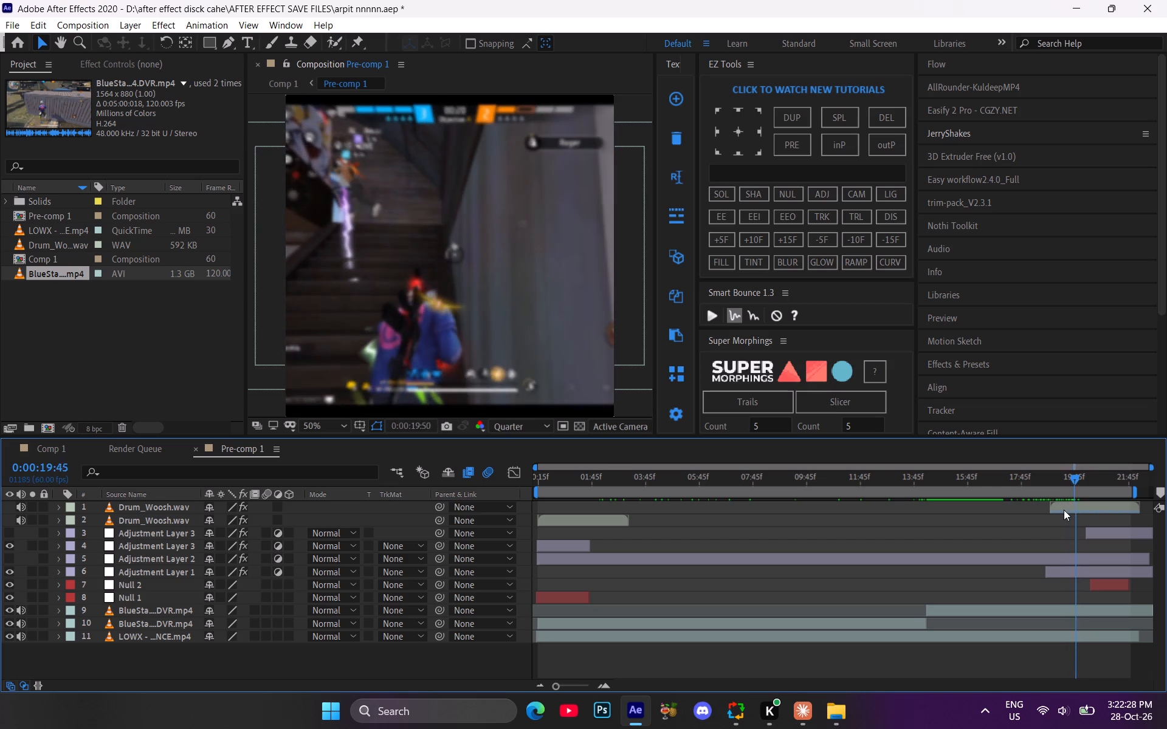
pyautogui.moveTo(1064, 510); pyautogui.dragTo(1059, 510)
pyautogui.click(1045, 609)
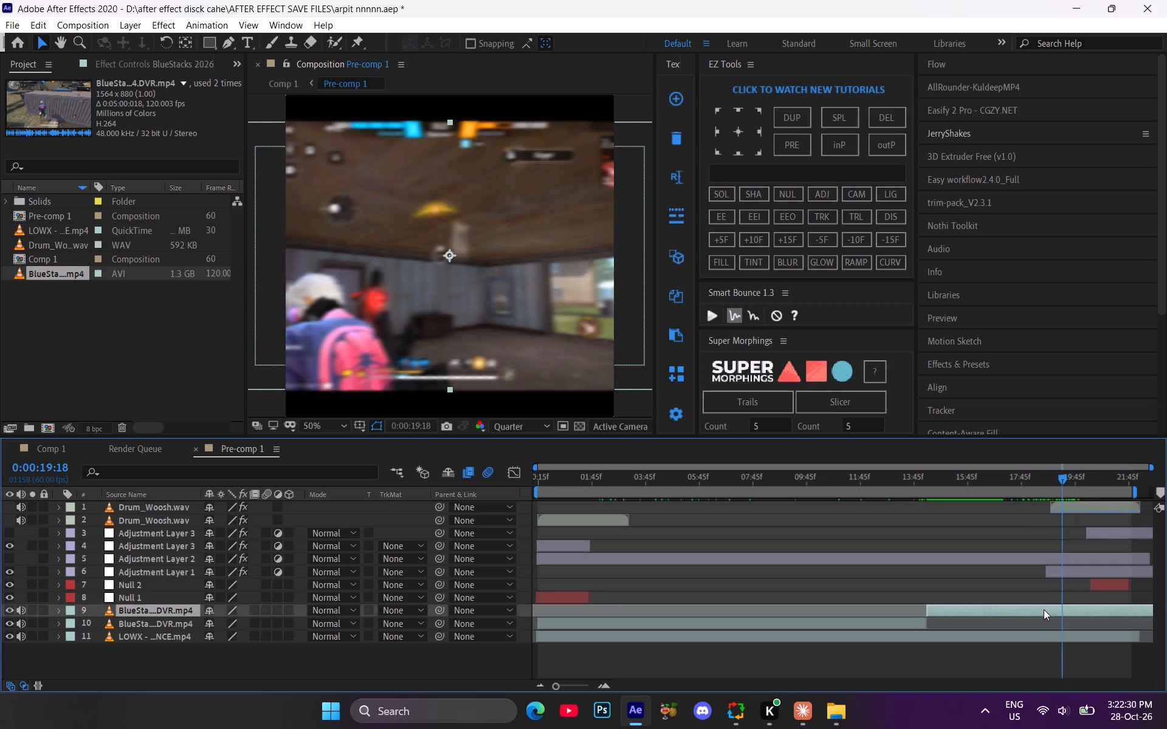
pyautogui.hotkey('ctrl', 'shift', 'd')
pyautogui.keyDown('ctrl'); pyautogui.keyDown('shift'); pyautogui.click(1044, 609); pyautogui.keyUp('shift'); pyautogui.keyUp('ctrl')
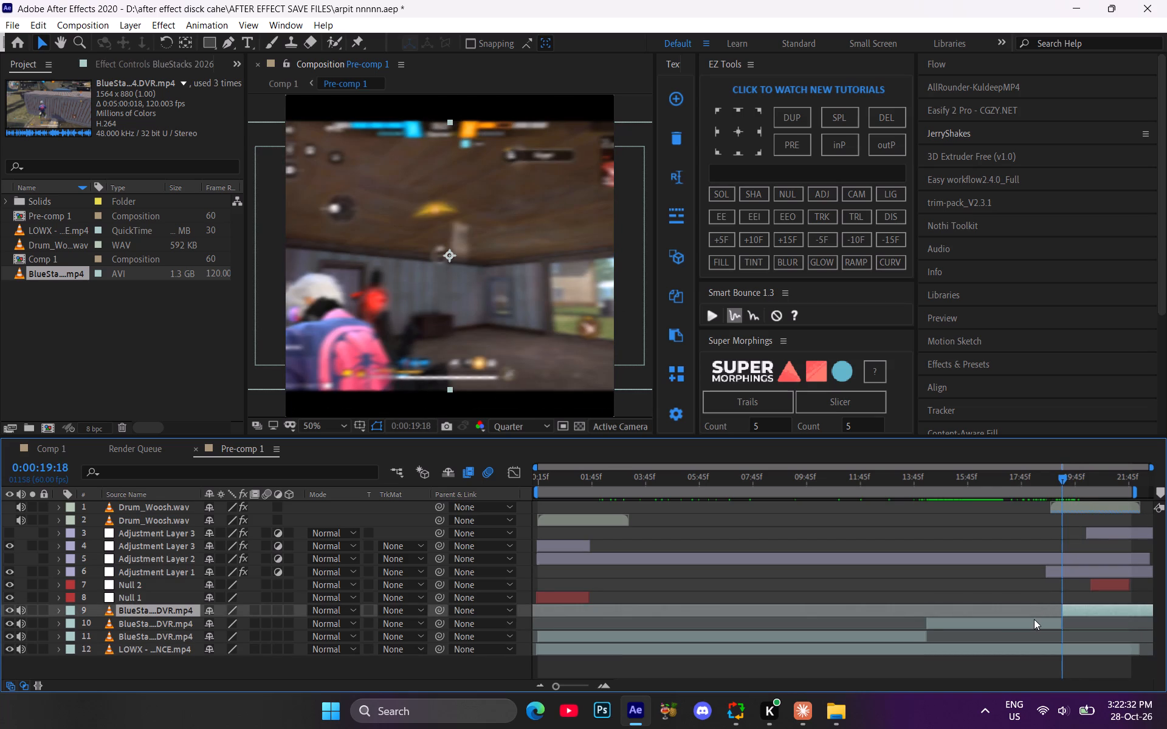
pyautogui.click(1034, 619)
pyautogui.press('Delete')
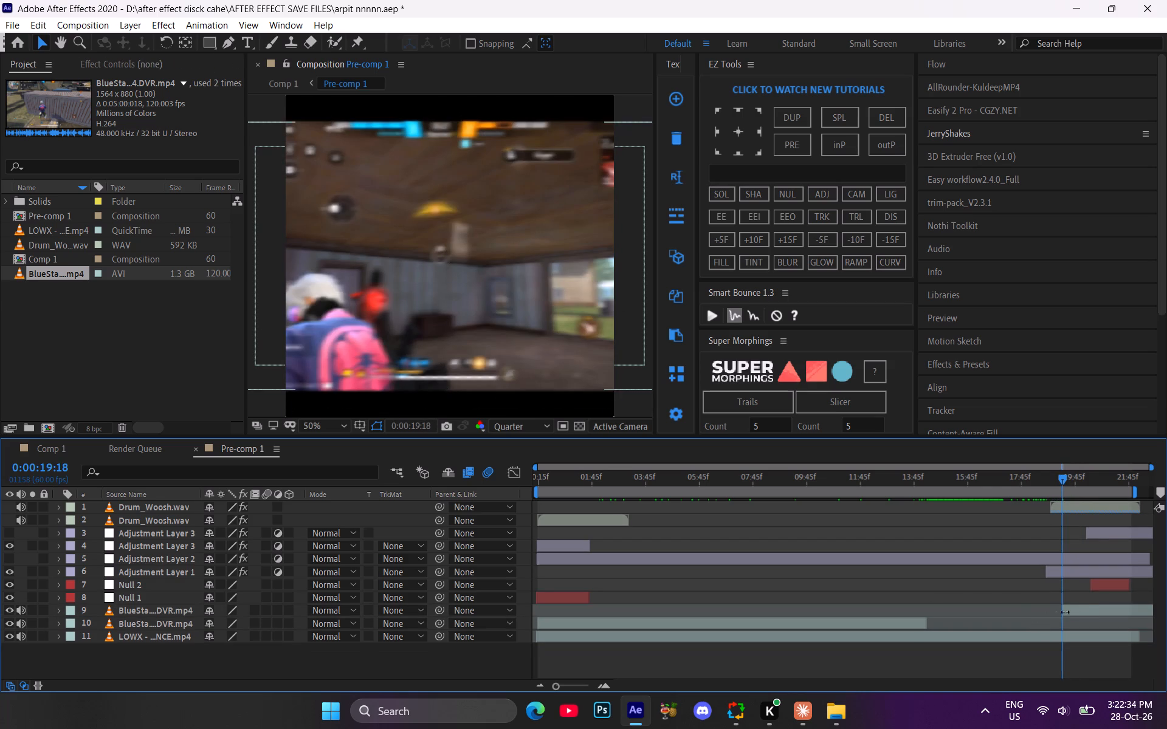
# Slide the last BlueStacks piece earlier to line up the gameplay with the closing effects, and split it at 0:00:18:42.
pyautogui.click(1082, 604)
pyautogui.moveTo(1081, 608); pyautogui.dragTo(947, 630)
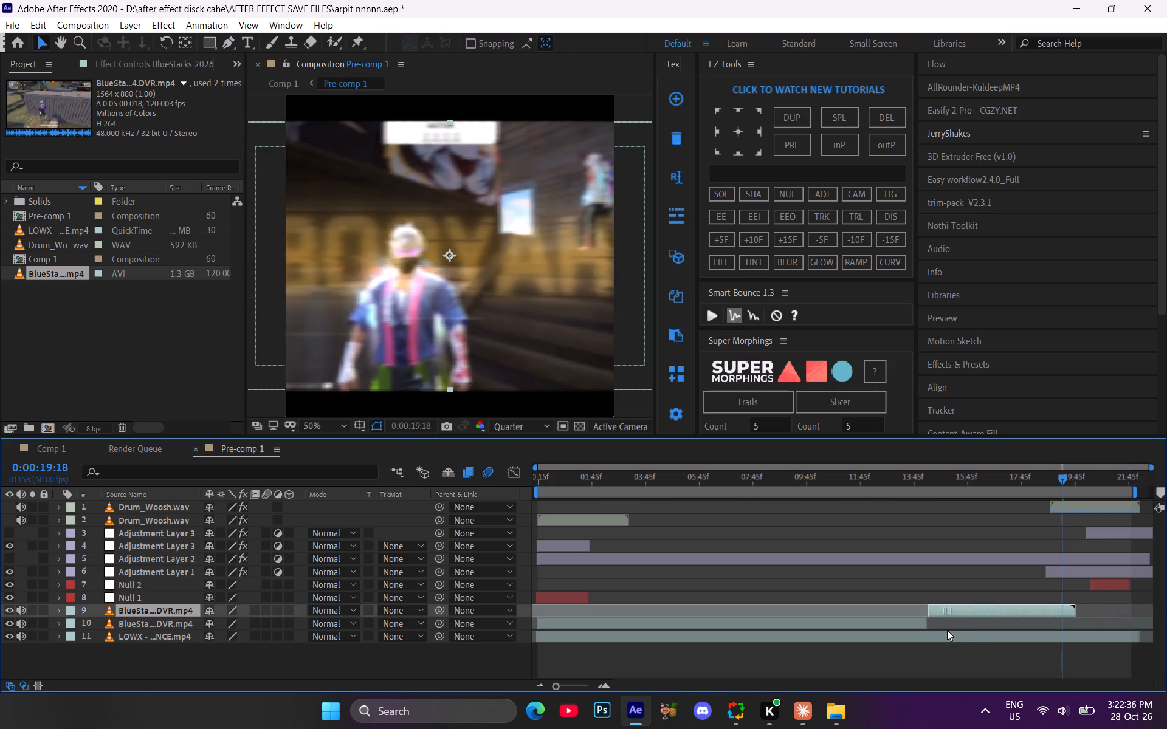
pyautogui.moveTo(947, 630); pyautogui.dragTo(991, 630)
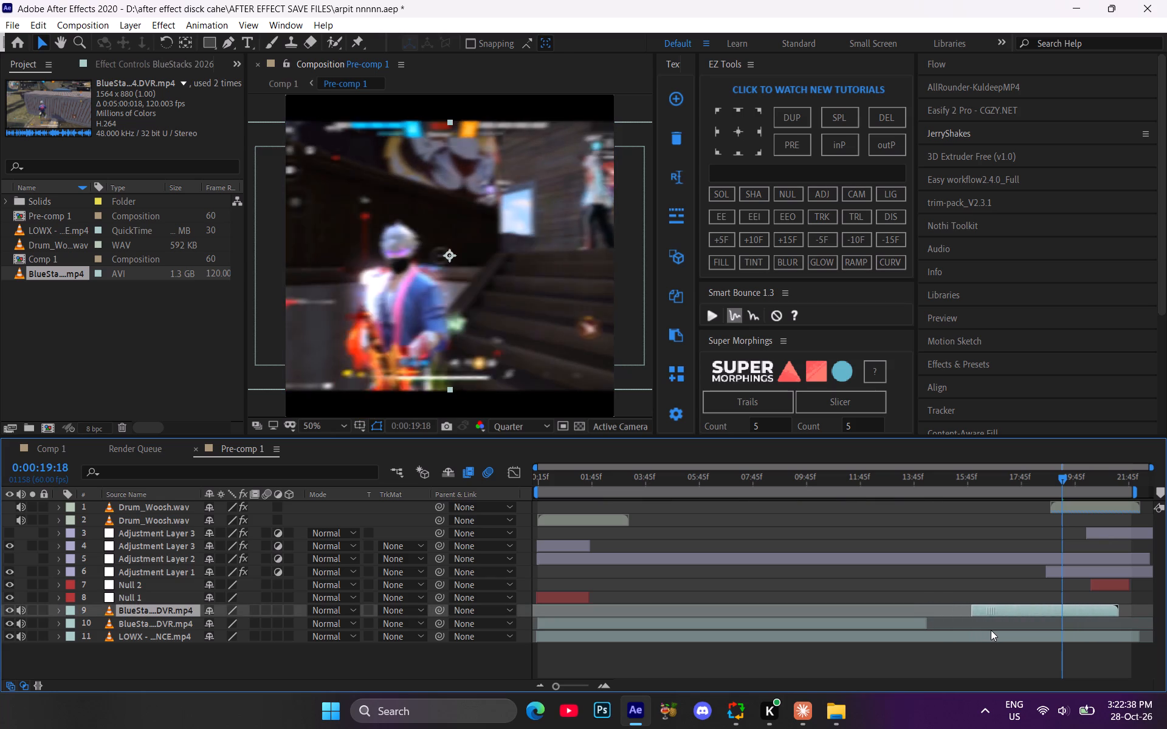
pyautogui.moveTo(991, 630); pyautogui.dragTo(1012, 632)
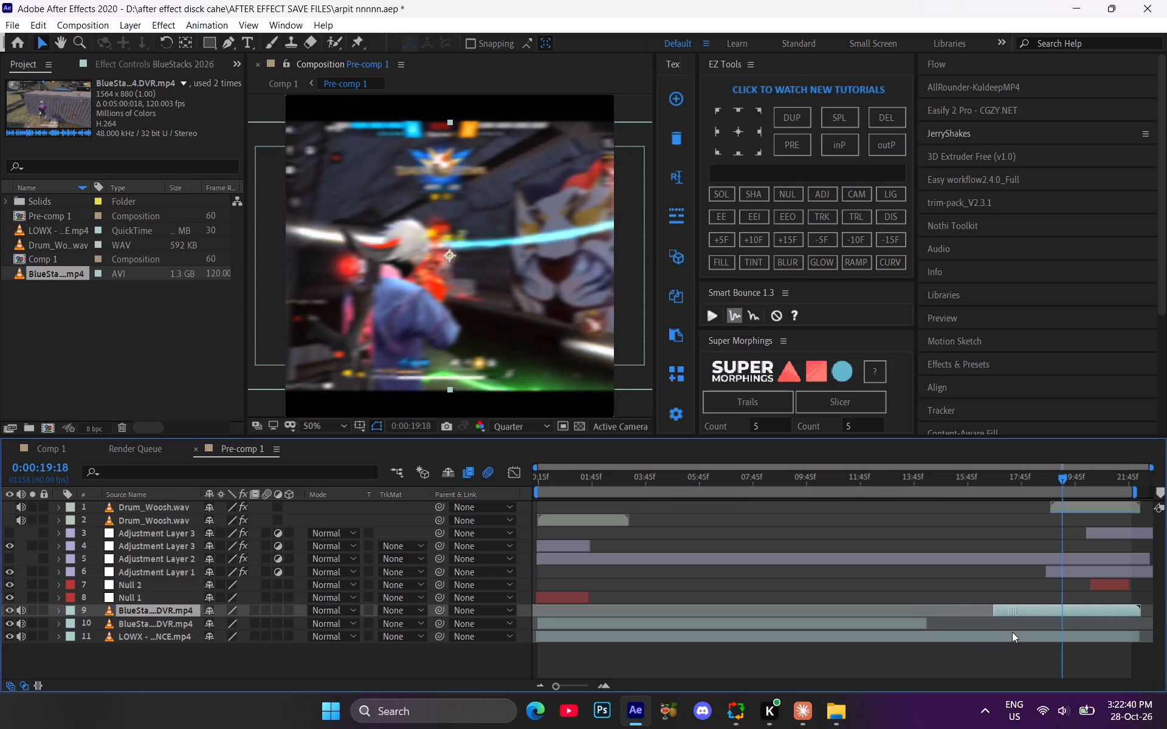
pyautogui.moveTo(1012, 632); pyautogui.dragTo(996, 629)
pyautogui.click(1060, 489)
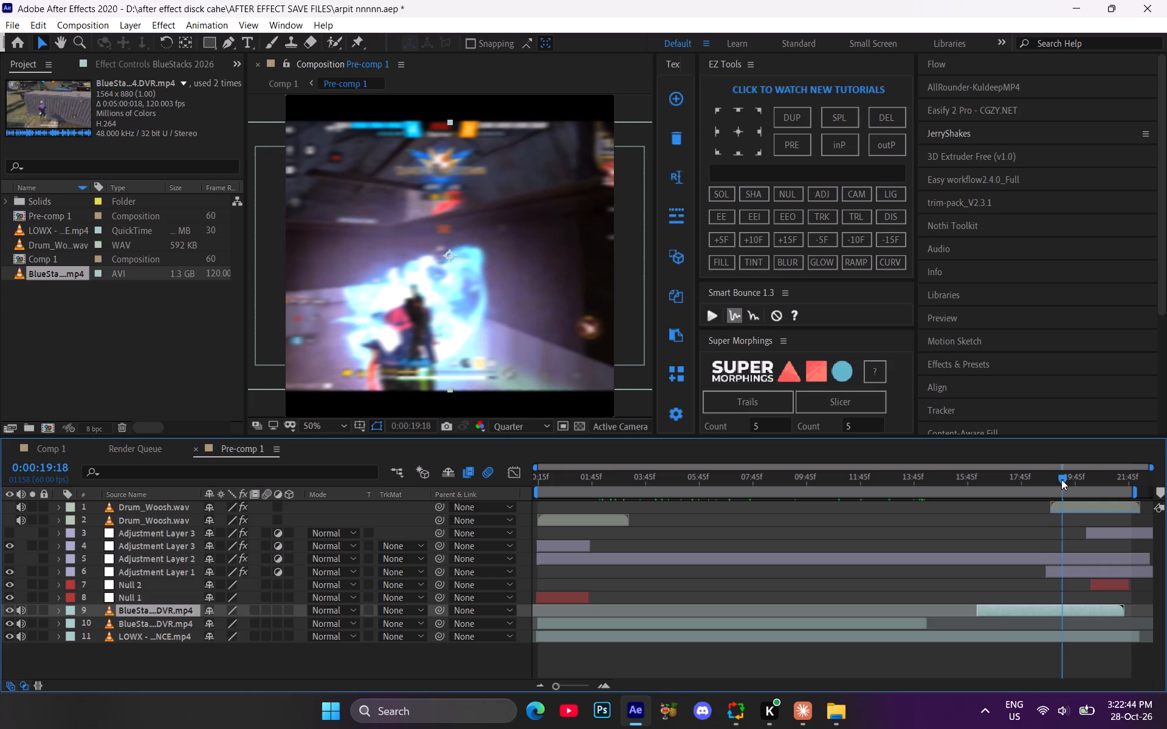
pyautogui.moveTo(1061, 479); pyautogui.dragTo(1045, 491)
pyautogui.moveTo(1059, 609); pyautogui.dragTo(1051, 609)
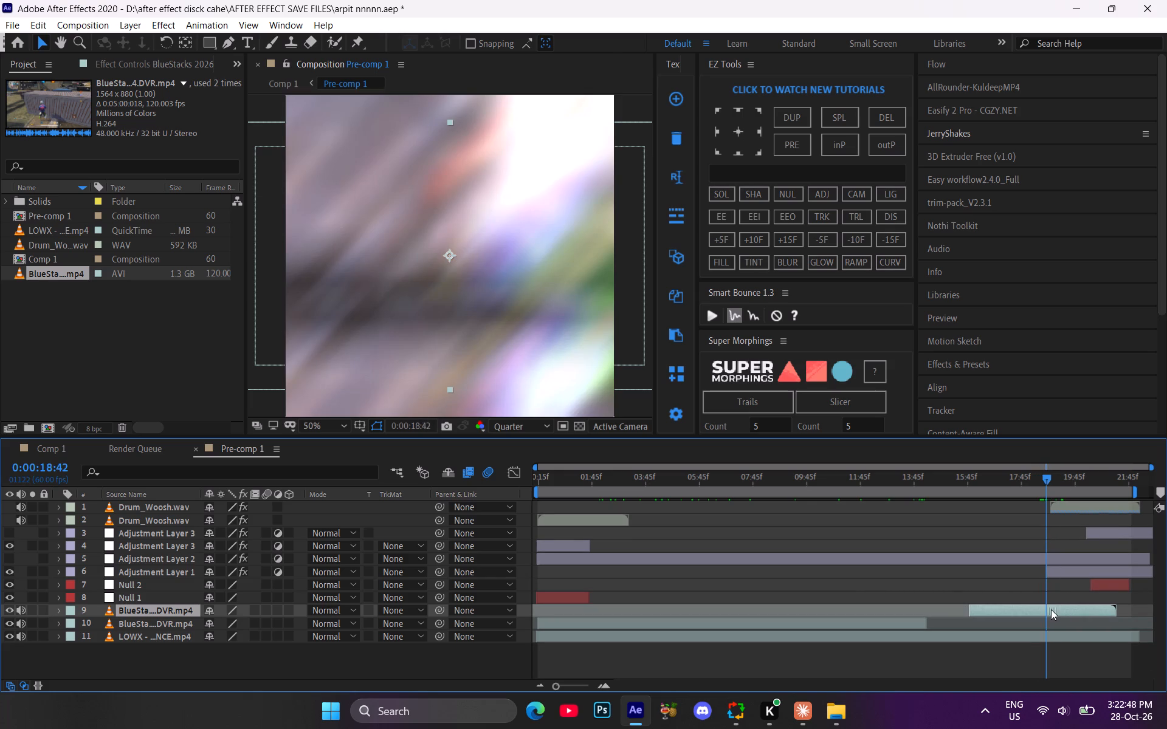
pyautogui.moveTo(1051, 609); pyautogui.dragTo(1050, 609)
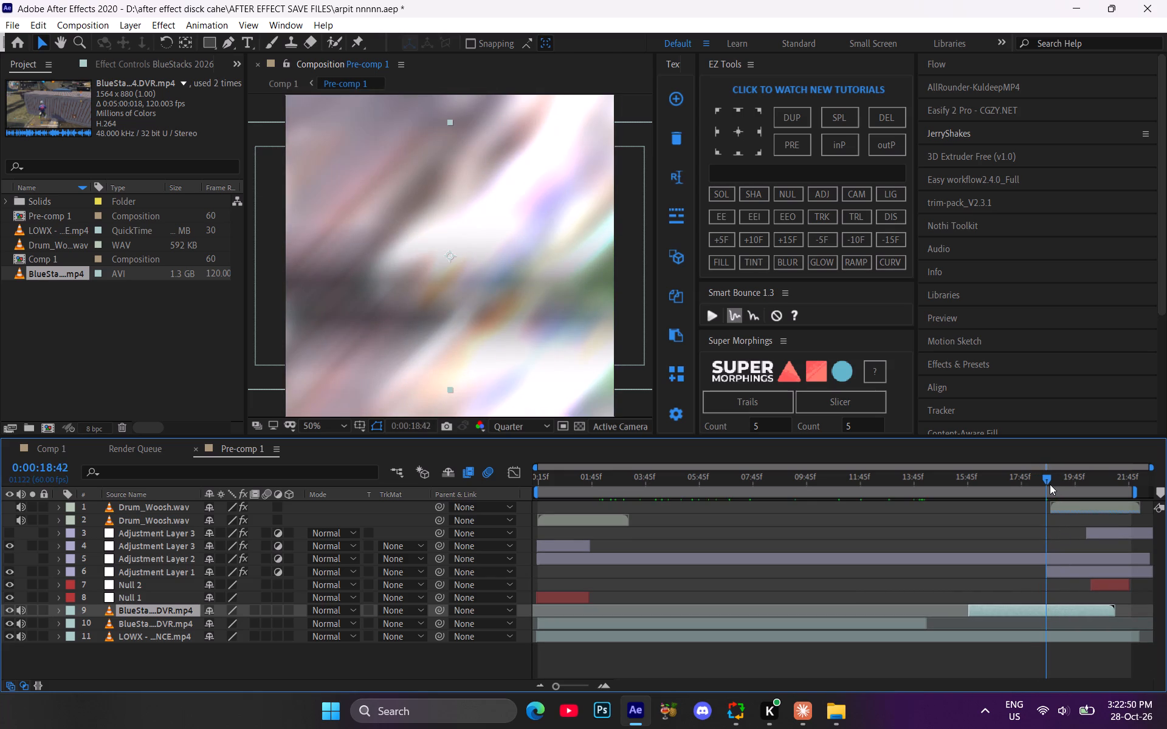
pyautogui.hotkey('ctrl', 'shift', 'd')
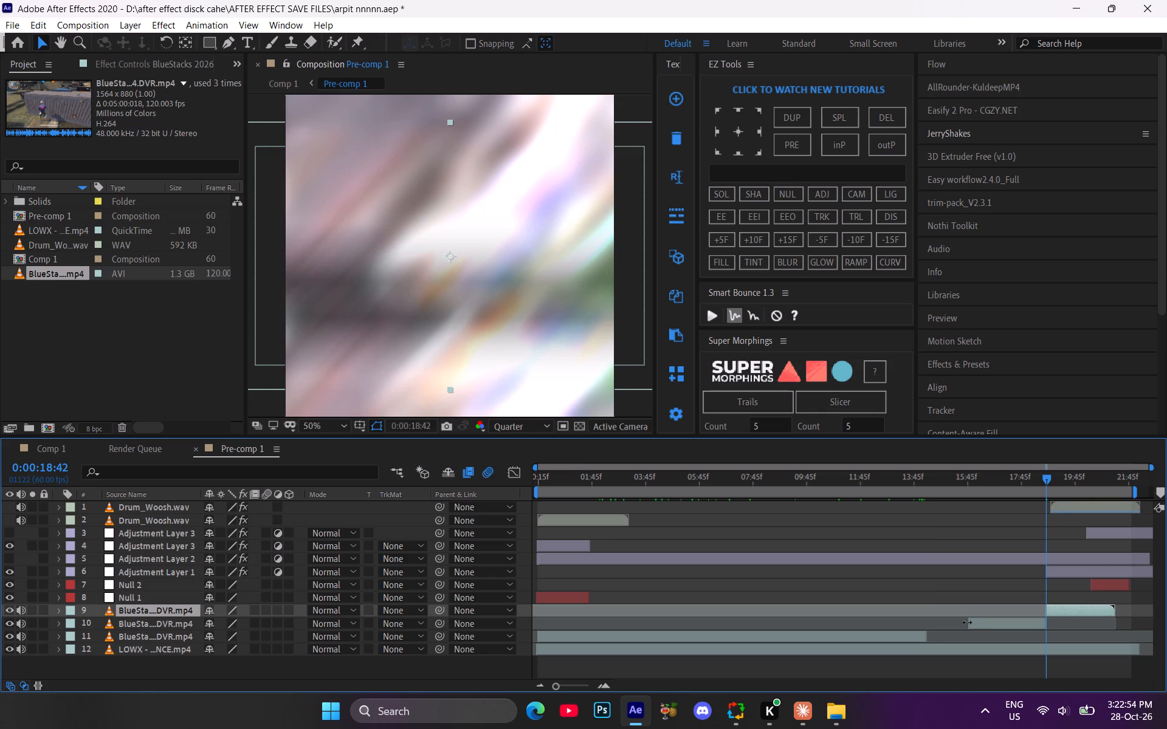
# Extend the start of the middle BlueStacks piece back to meet the end of the first piece at about 0:00:14:15.
pyautogui.moveTo(967, 622); pyautogui.dragTo(924, 624)
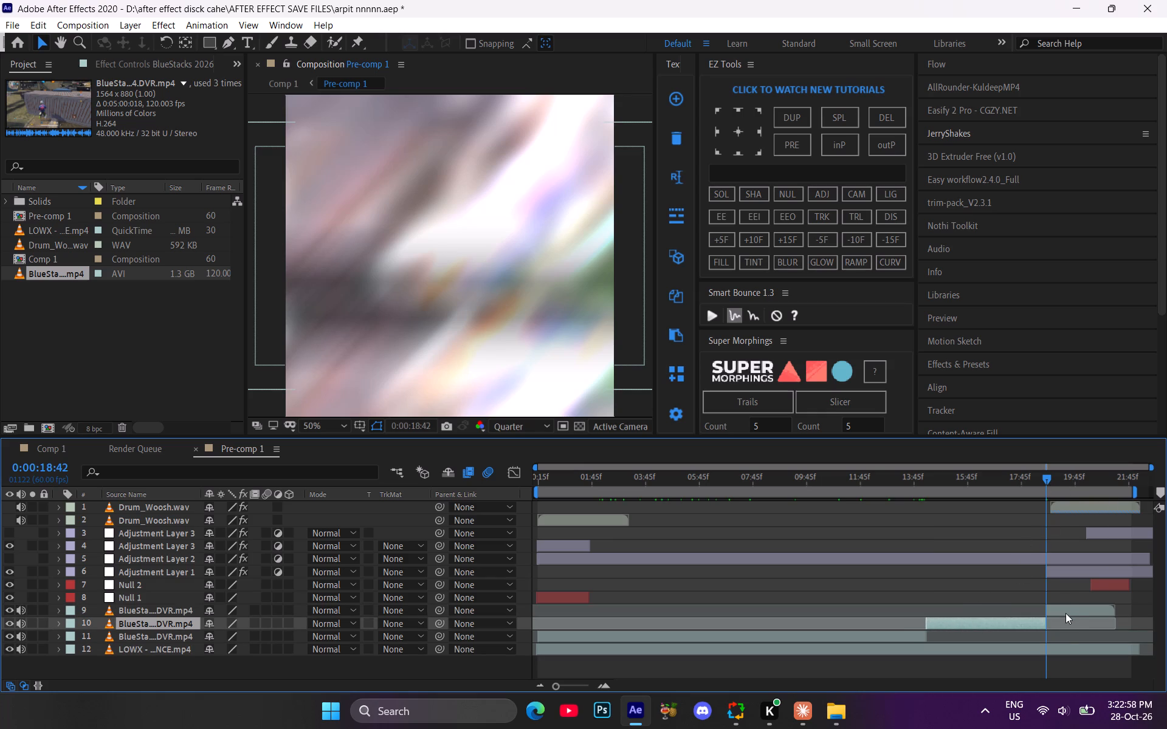
# Time-stretch the last BlueStacks piece, starting at 0:00:18:42, with a stretch factor of 4000, holding its in-point.
pyautogui.click(1065, 609)
pyautogui.rightClick(1065, 609)
pyautogui.click(1062, 271)
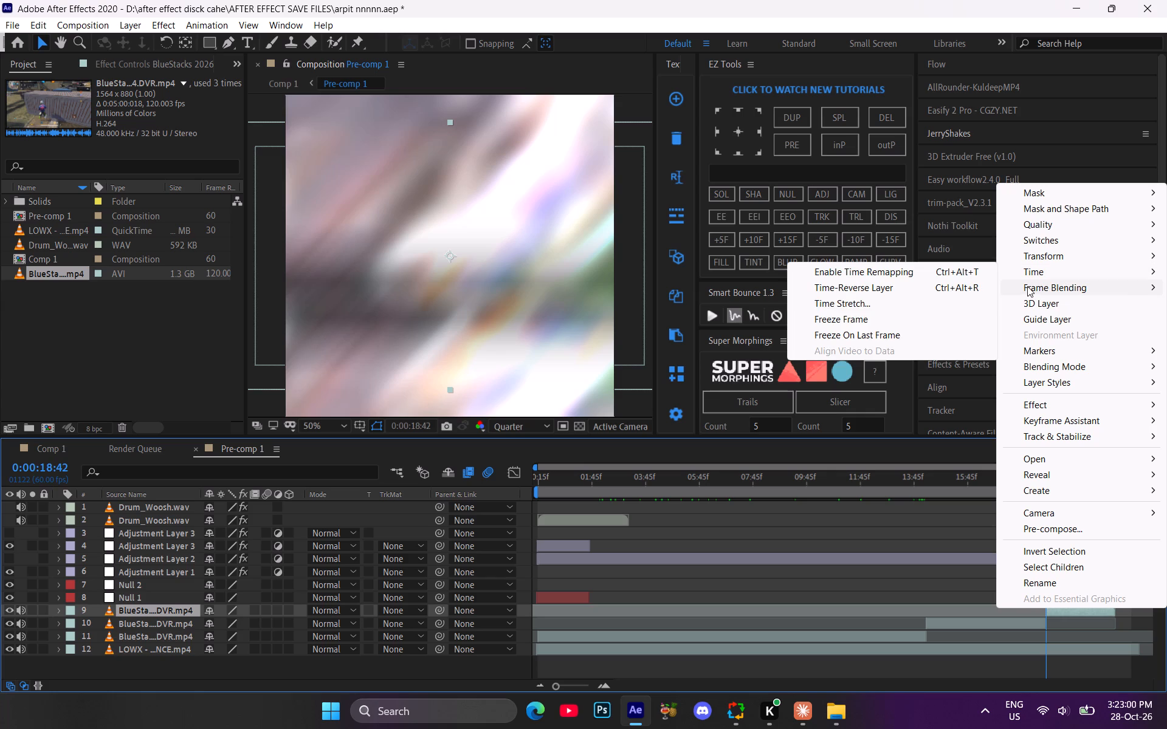
pyautogui.click(849, 307)
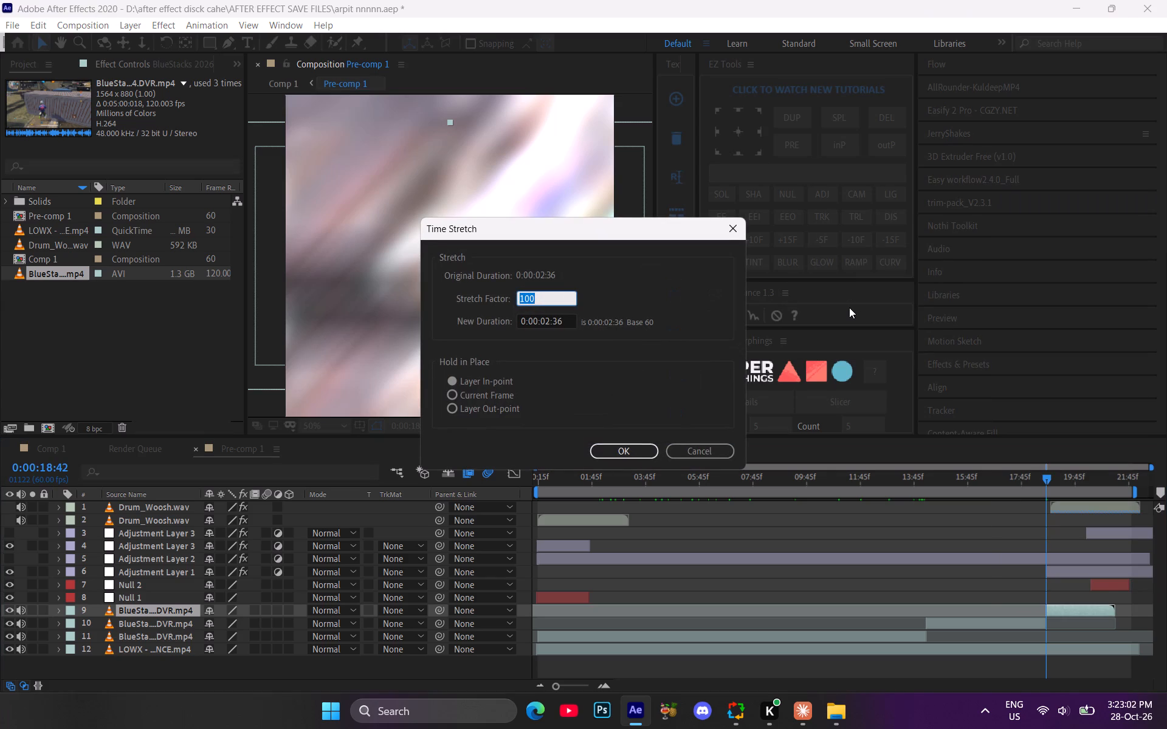
pyautogui.write('4000')
pyautogui.press('Return')
# Split the stretched BlueStacks piece at 0:00:21:49, where Null 2 ends, and delete the part after the cut.
pyautogui.click(1118, 481)
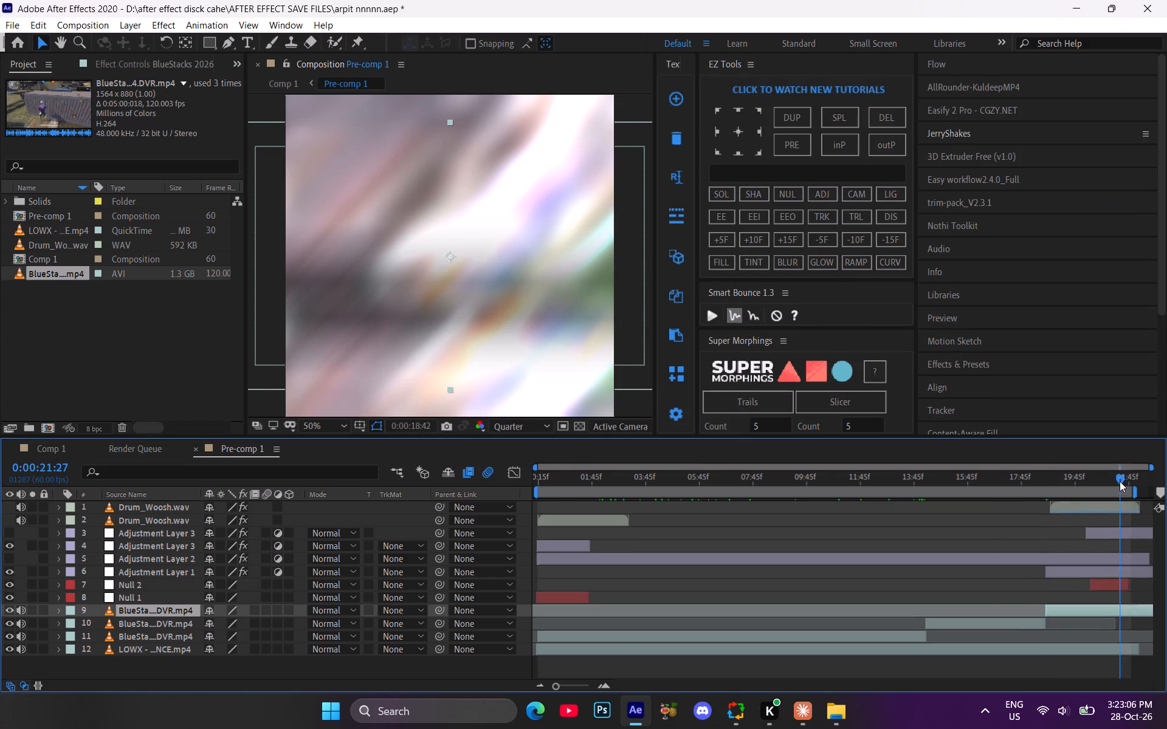
pyautogui.moveTo(1120, 481); pyautogui.dragTo(1138, 485)
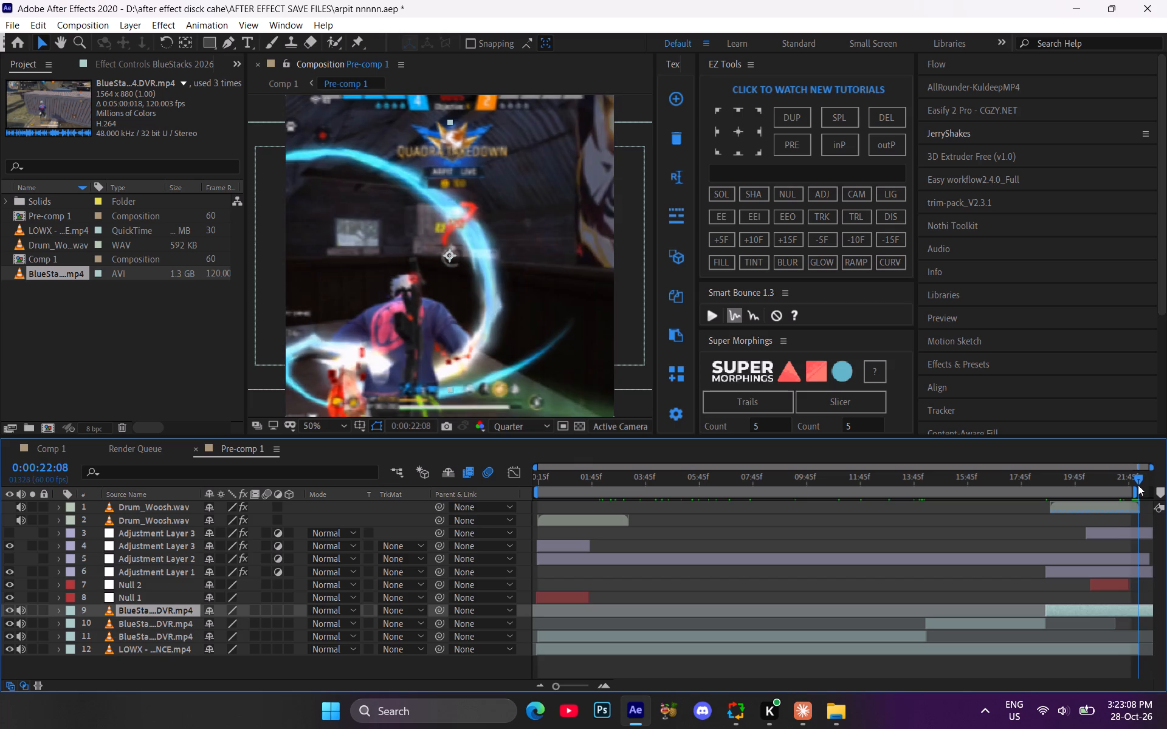
pyautogui.moveTo(1138, 485); pyautogui.dragTo(1130, 485)
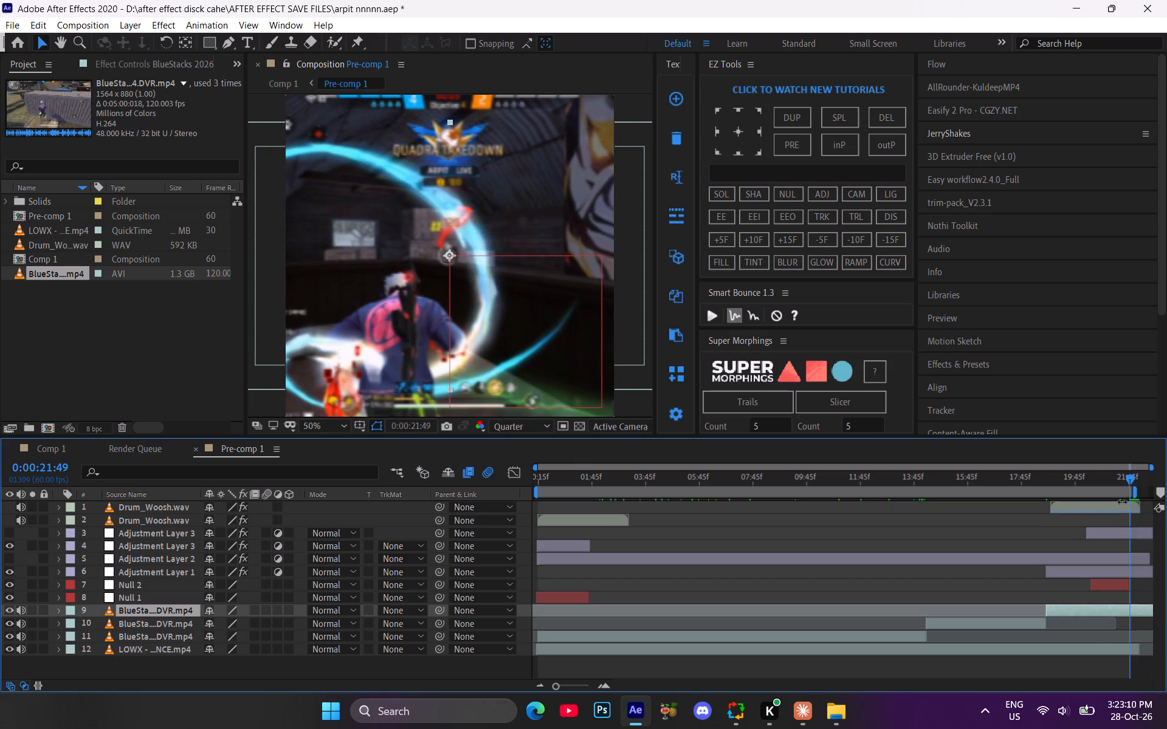
pyautogui.click(1135, 613)
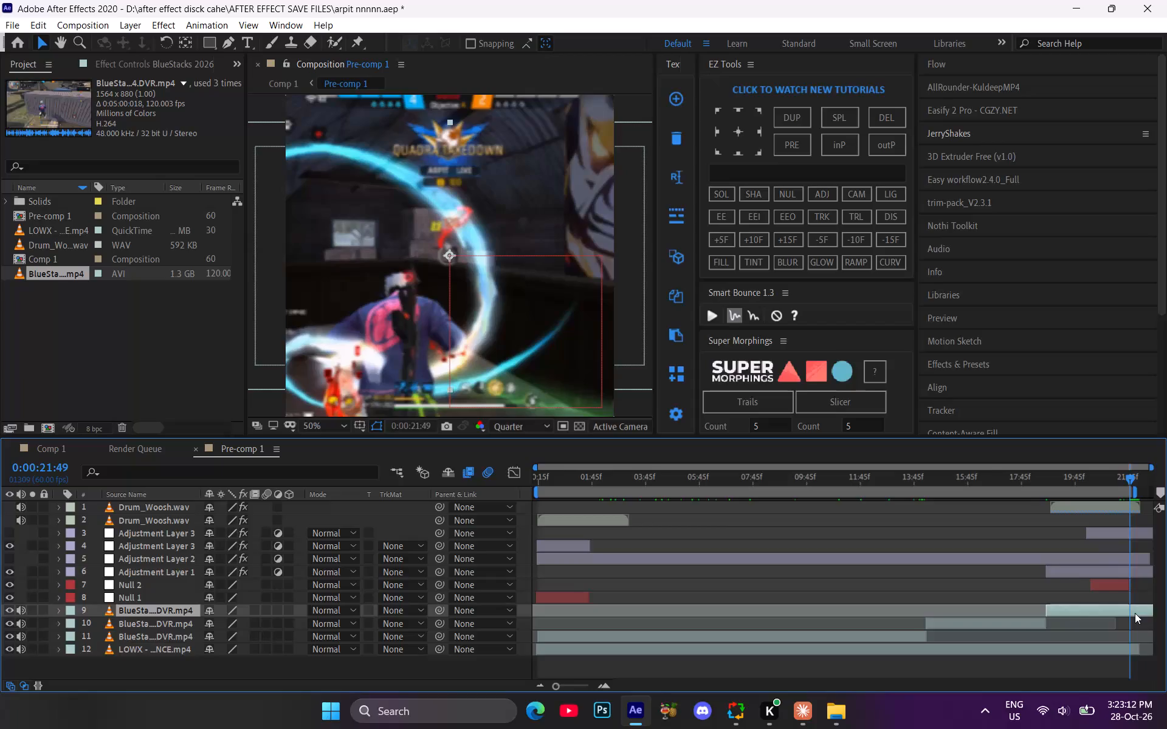
pyautogui.hotkey('ctrl', 'shift', 'd')
pyautogui.press('Delete')
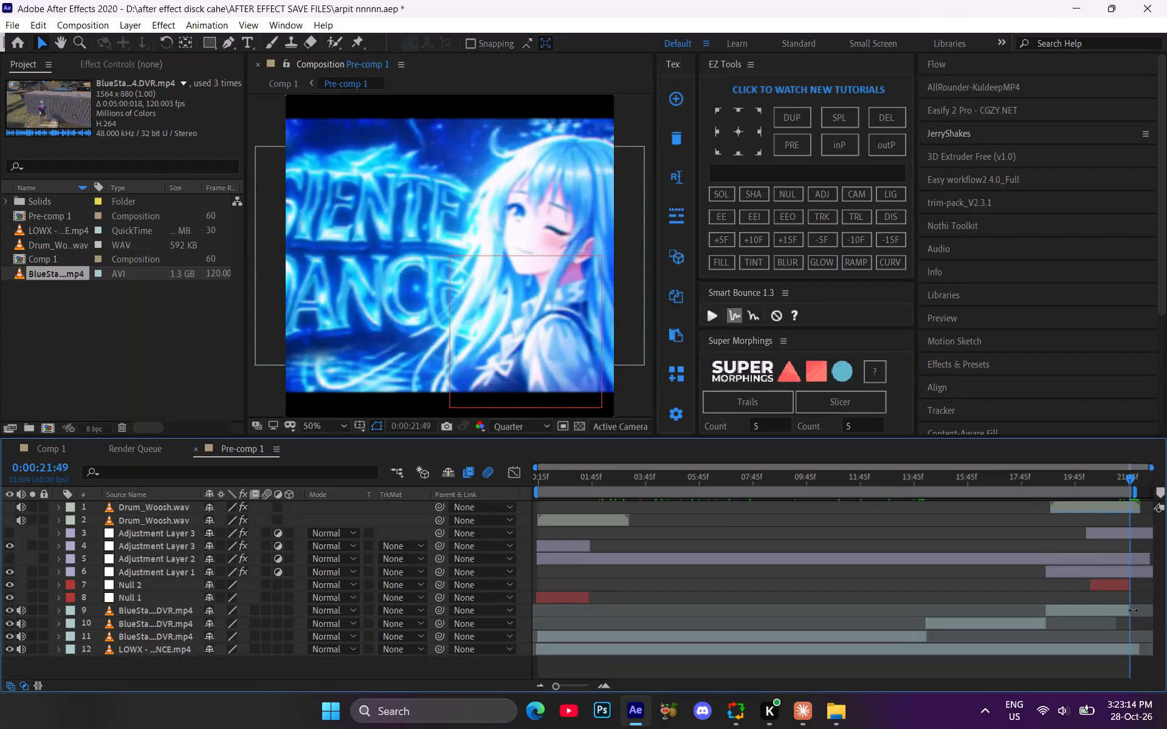
pyautogui.click(1132, 609)
# Hide the picture of the LOWX - SIENTE DANCE layer and preview the gameplay cut from 0:00:18:17.
pyautogui.click(6, 649)
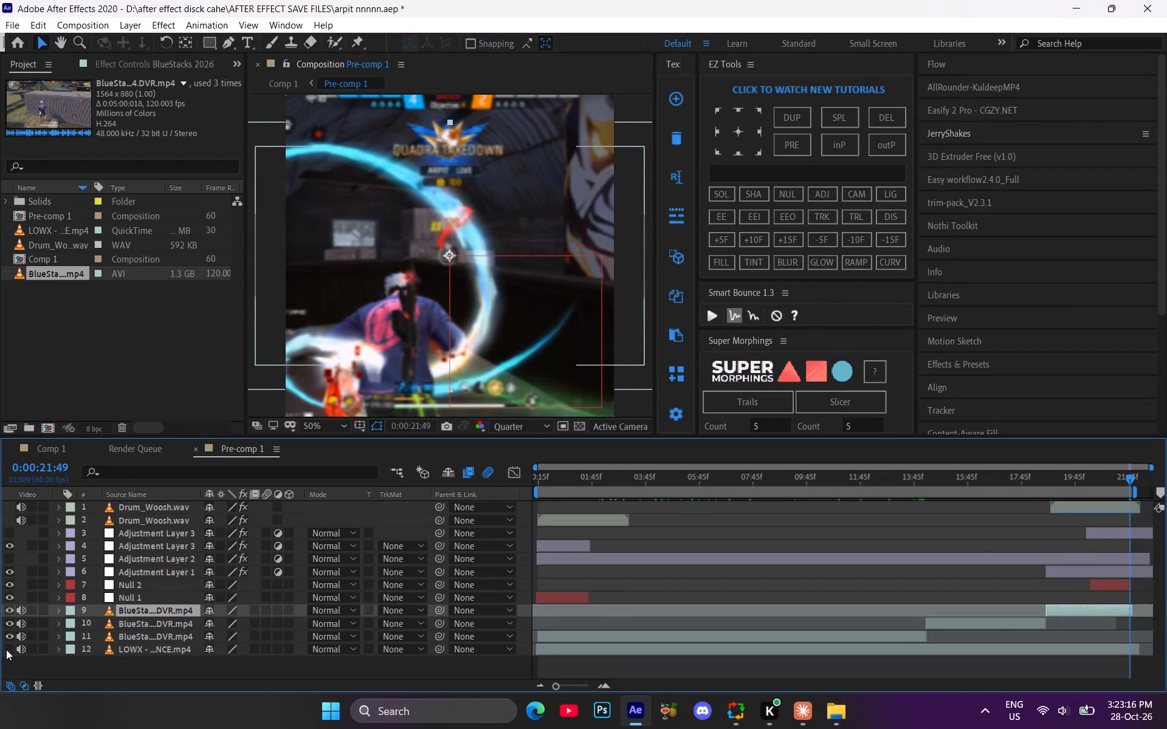
pyautogui.moveTo(1061, 477); pyautogui.dragTo(1043, 476)
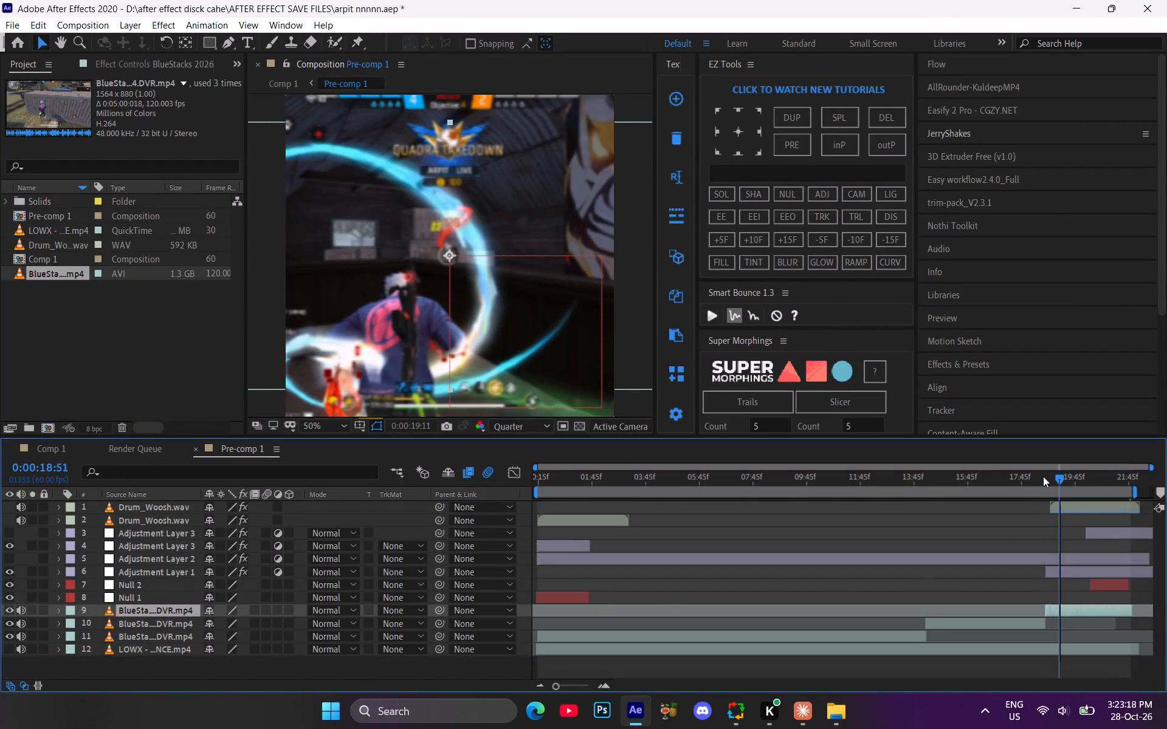
pyautogui.moveTo(1043, 476); pyautogui.dragTo(1035, 477)
pyautogui.press('space')
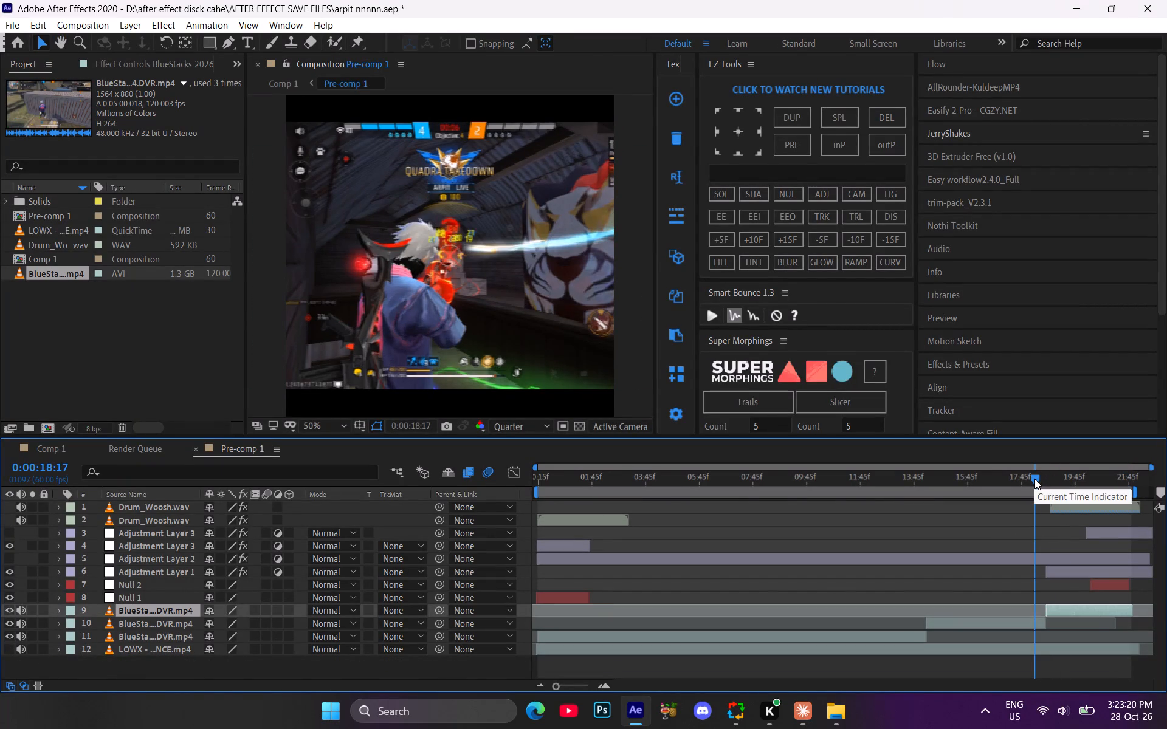
pyautogui.moveTo(1039, 484); pyautogui.dragTo(923, 494)
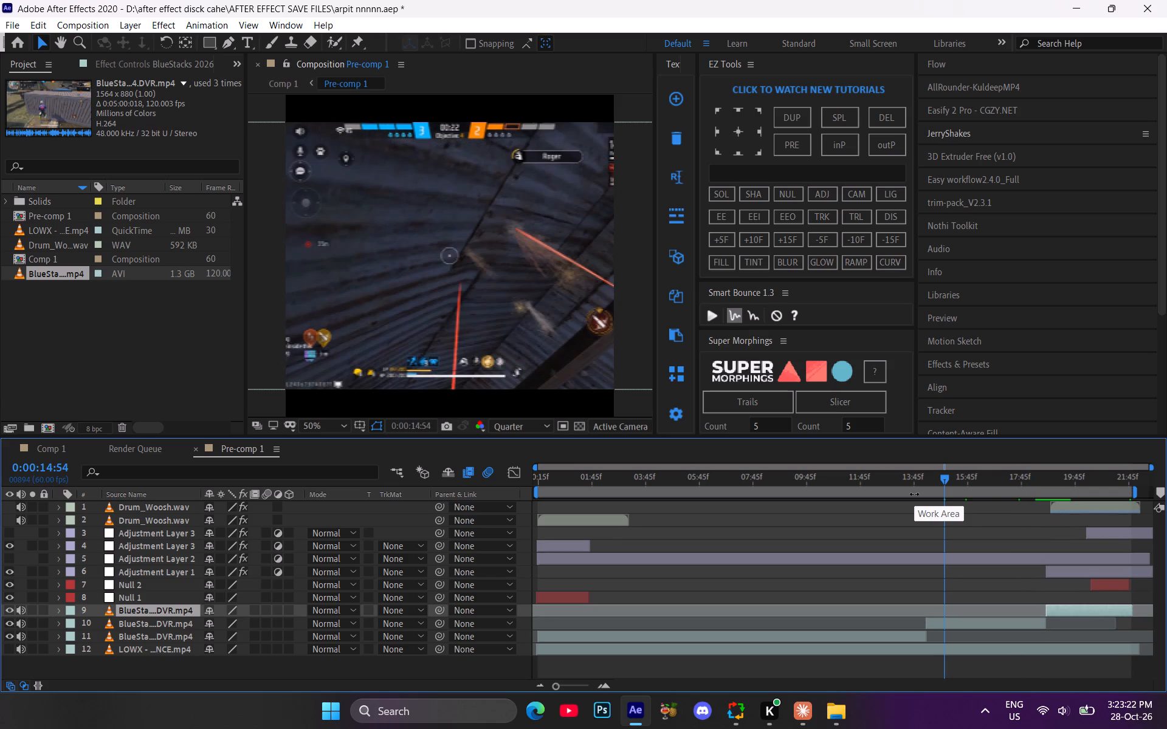
# Save the project and close After Effects.
pyautogui.hotkey('ctrl', 's')
pyautogui.hotkey('ctrl', 's')
pyautogui.click(1166, 0)
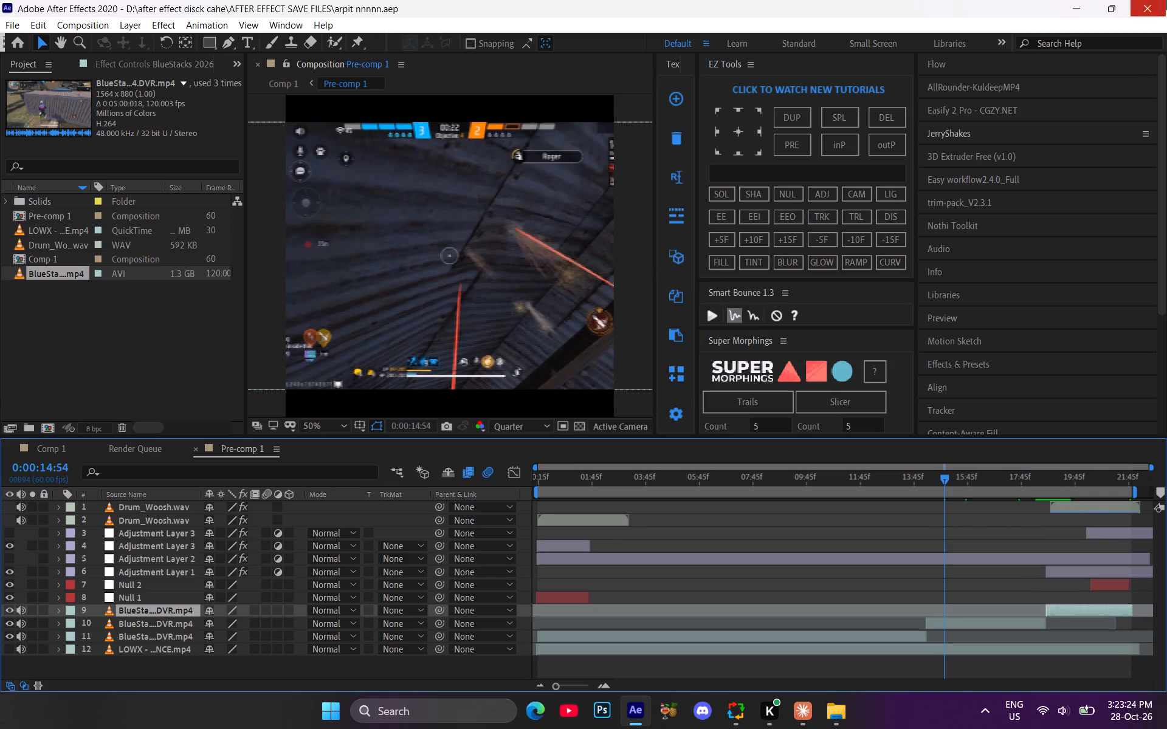
# Relaunch After Effects from the Downloads folder view.
pyautogui.click(647, 714)
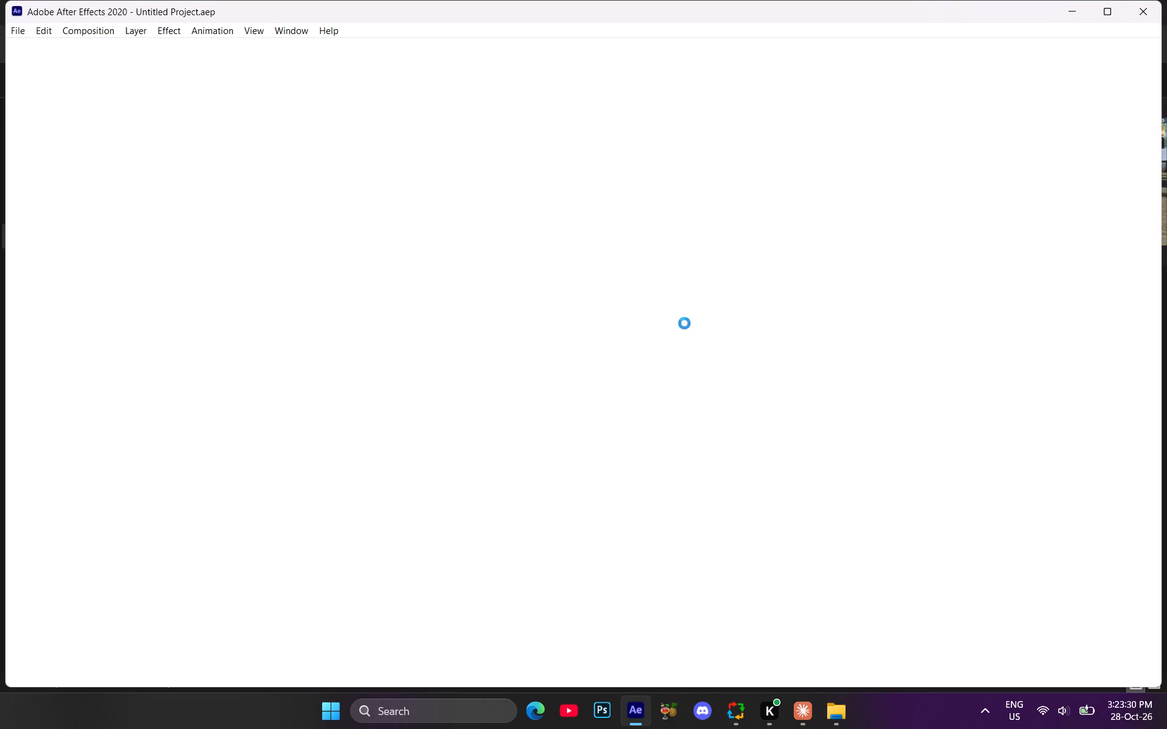
pyautogui.click(632, 726)
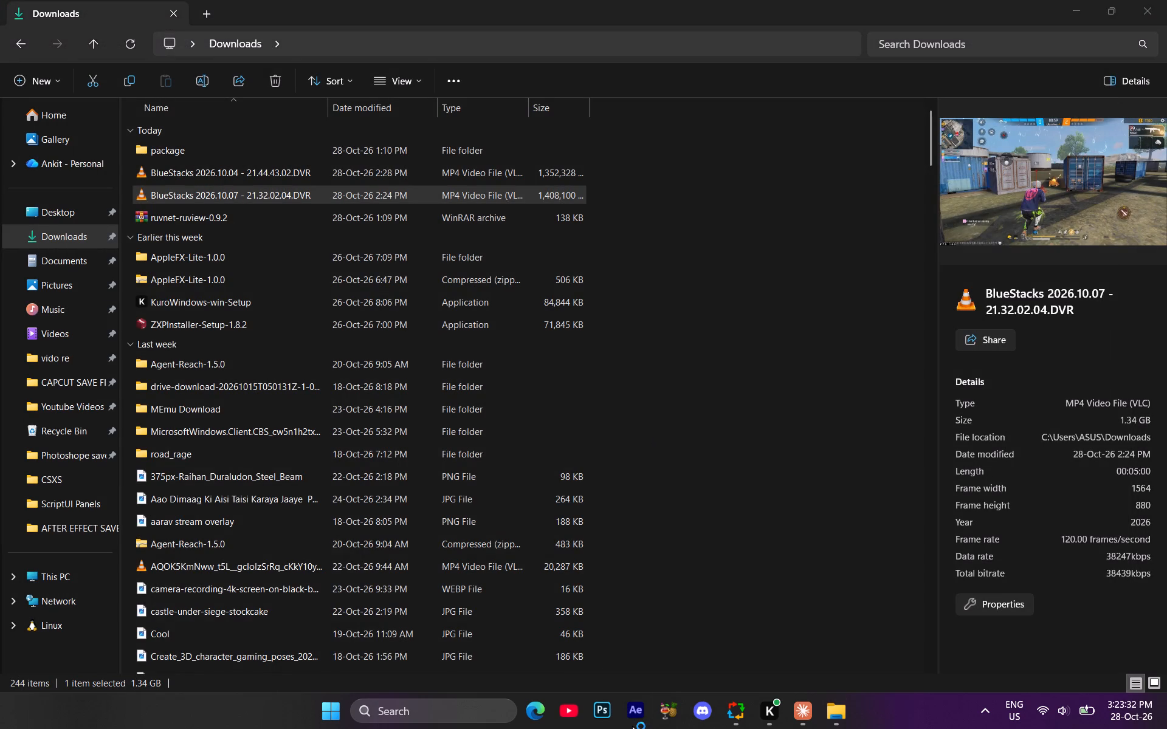
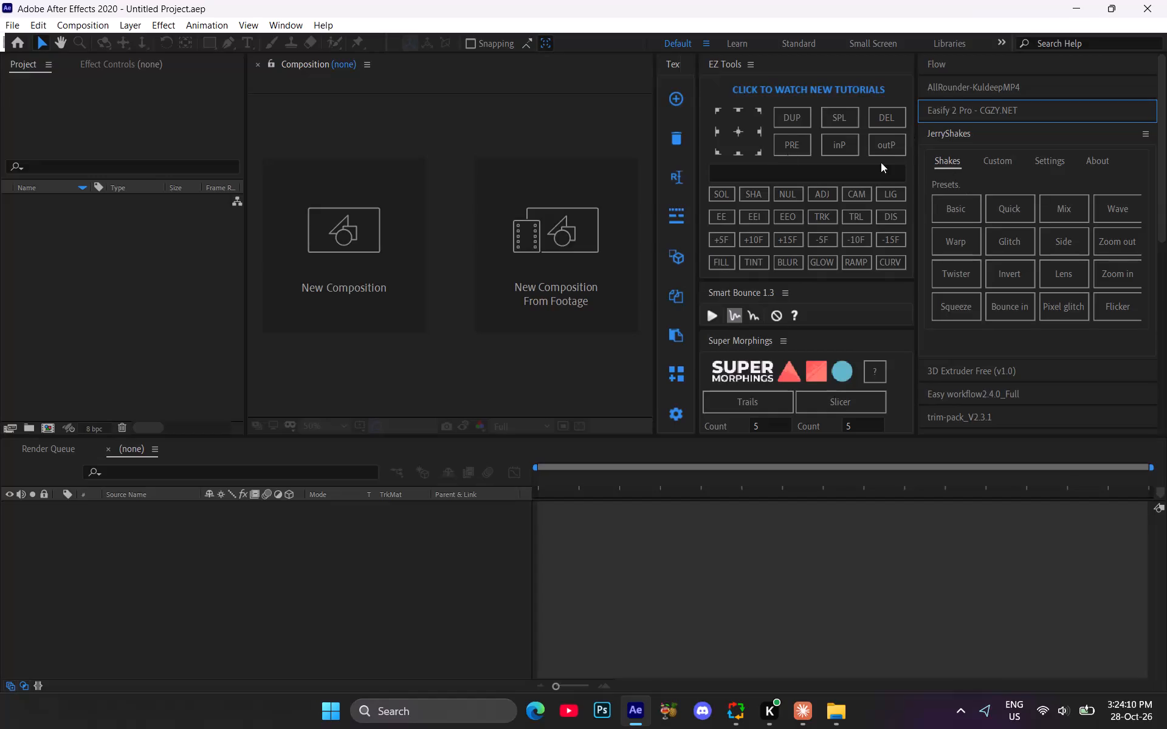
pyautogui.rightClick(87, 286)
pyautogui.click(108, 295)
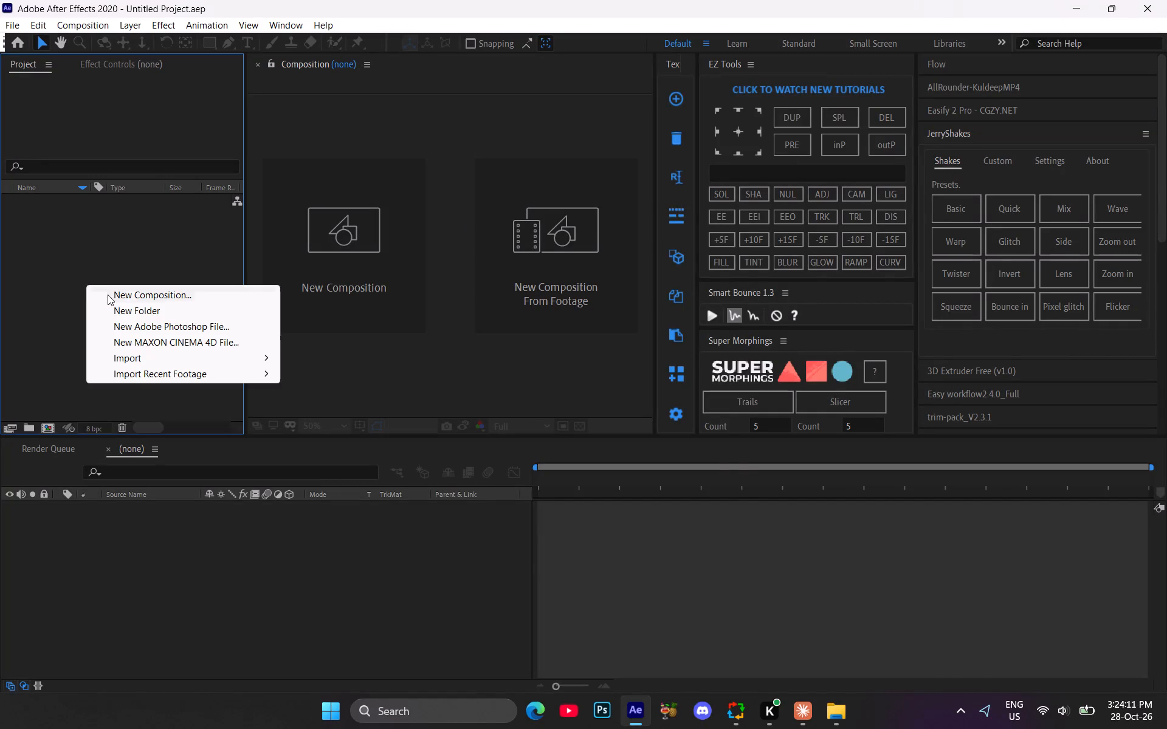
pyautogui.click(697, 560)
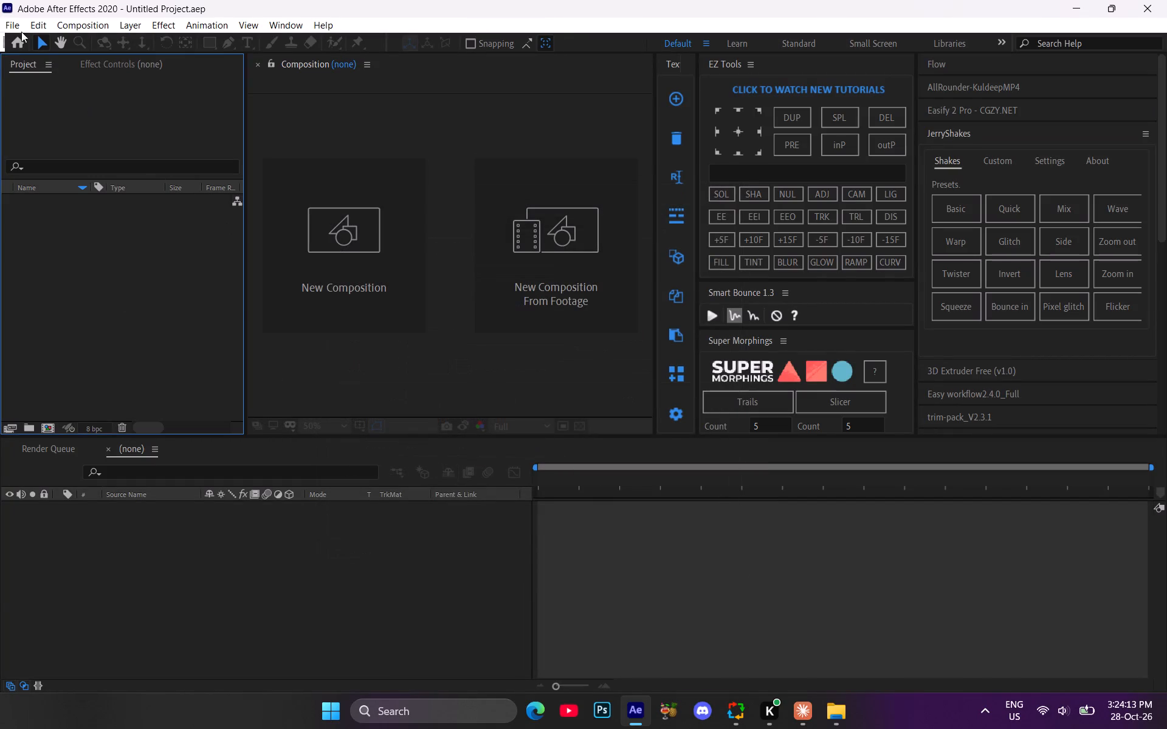
# Open the recent project file "arpit nnnnn.aep".
pyautogui.click(16, 28)
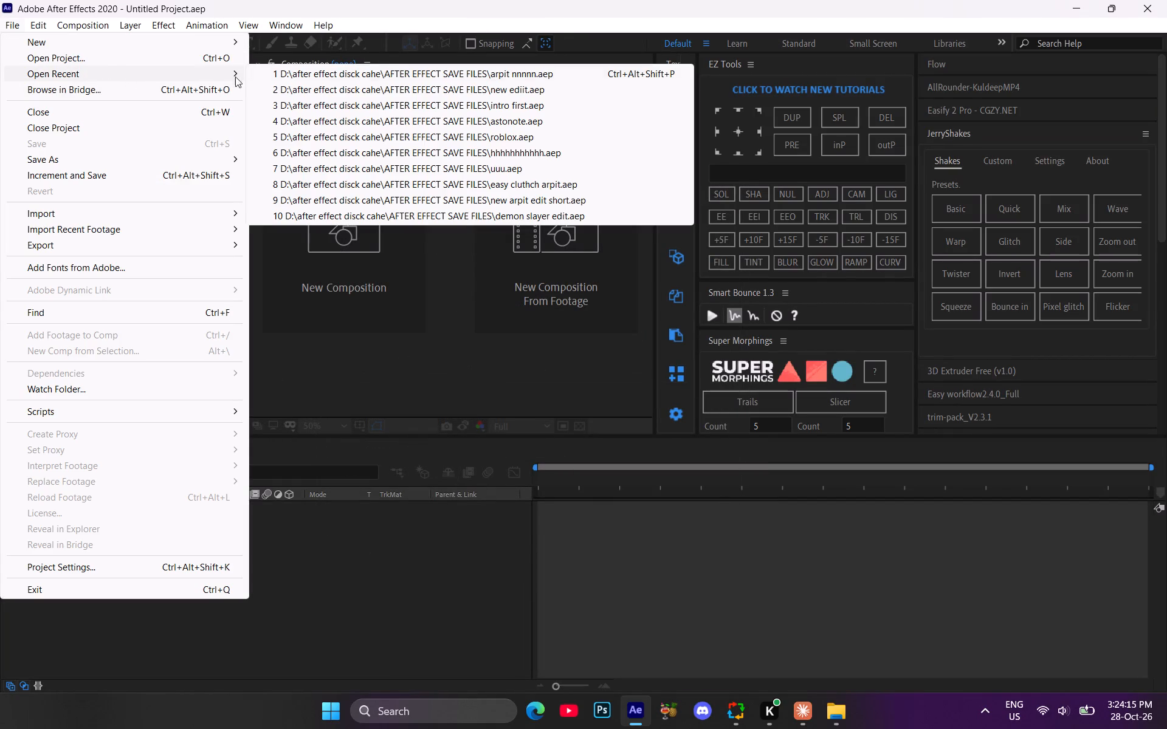
pyautogui.click(417, 80)
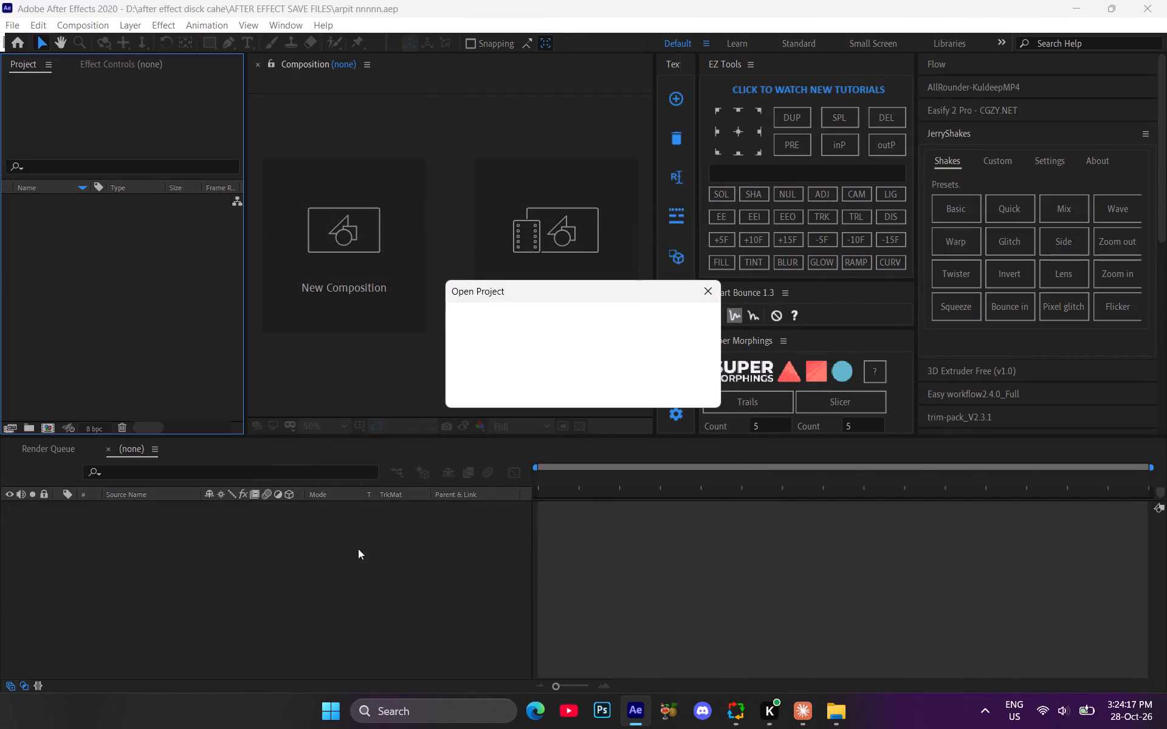
pyautogui.click(48, 276)
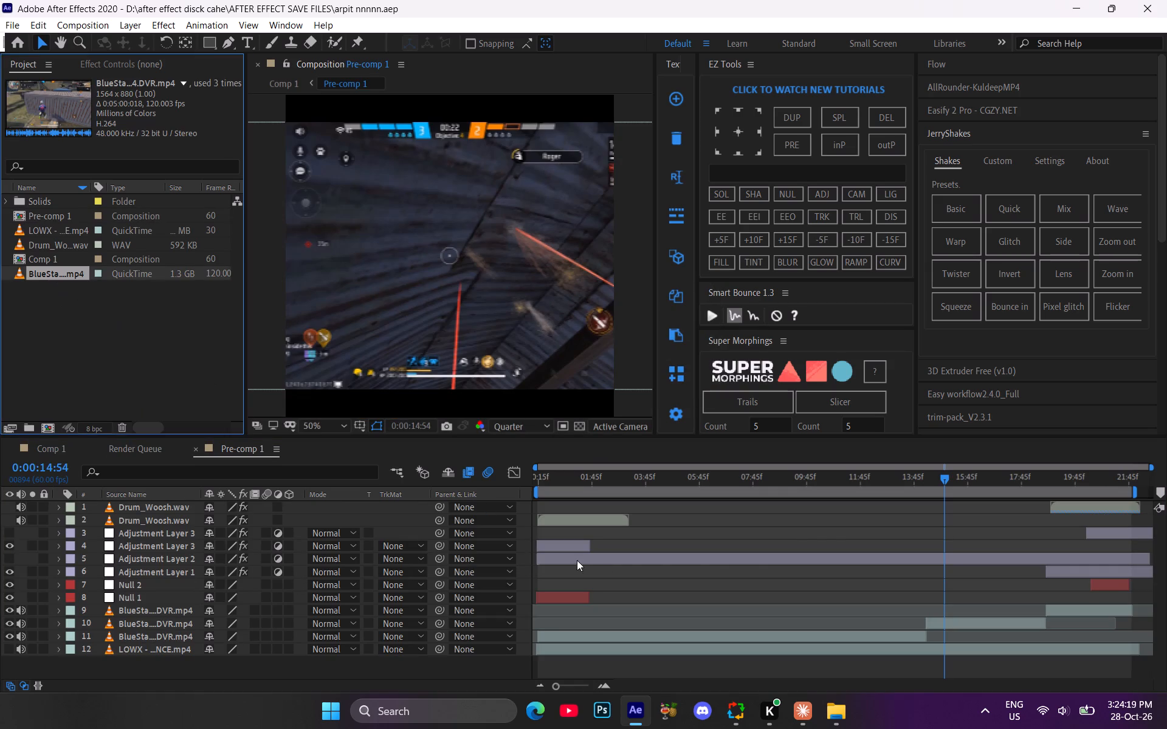
# Play back Pre-comp 1 from its start to review the current edit.
pyautogui.moveTo(901, 493); pyautogui.dragTo(810, 486)
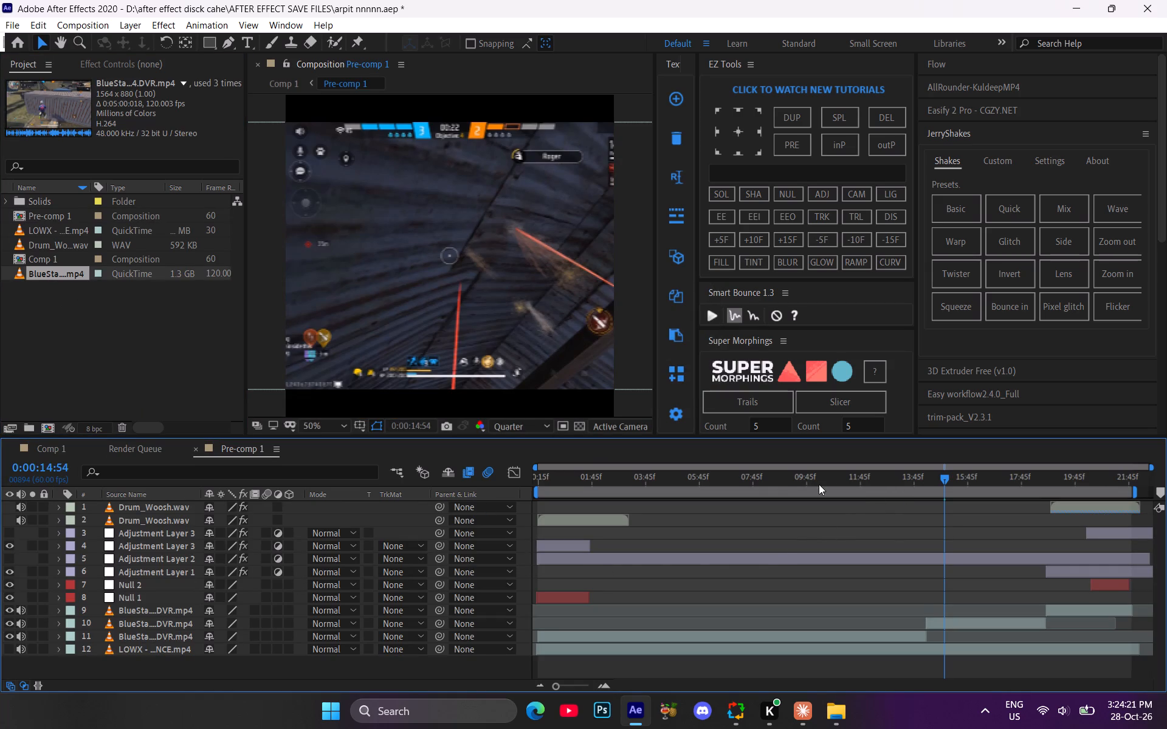
pyautogui.moveTo(811, 477); pyautogui.dragTo(439, 481)
pyautogui.press('space')
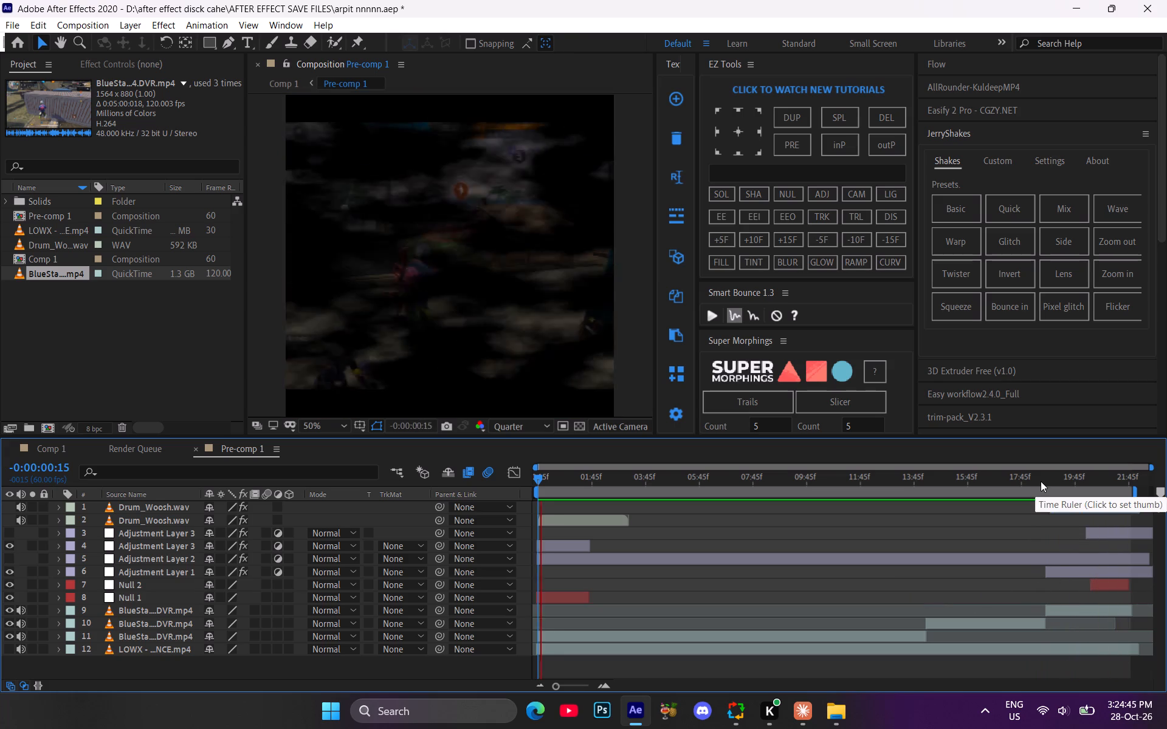
pyautogui.click(1037, 480)
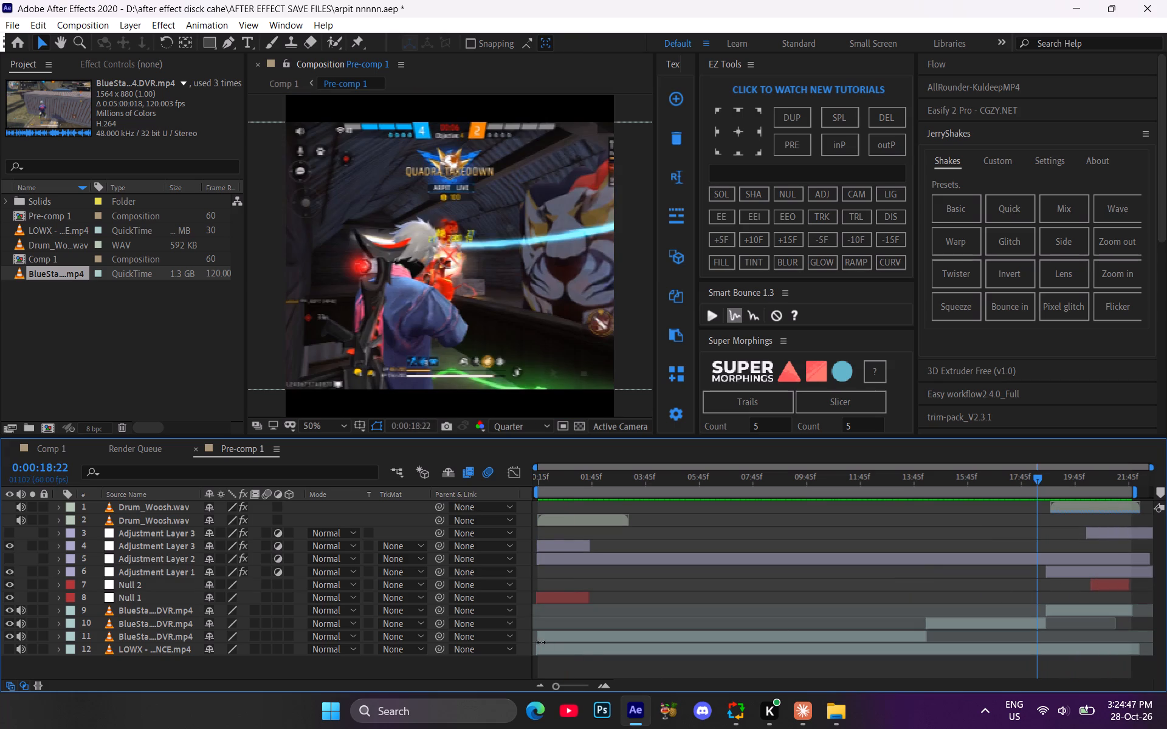
# Scale the three BlueStacks gameplay clips in Pre-comp 1 (layers 9 to 11) to 120%.
pyautogui.moveTo(520, 638); pyautogui.dragTo(528, 605)
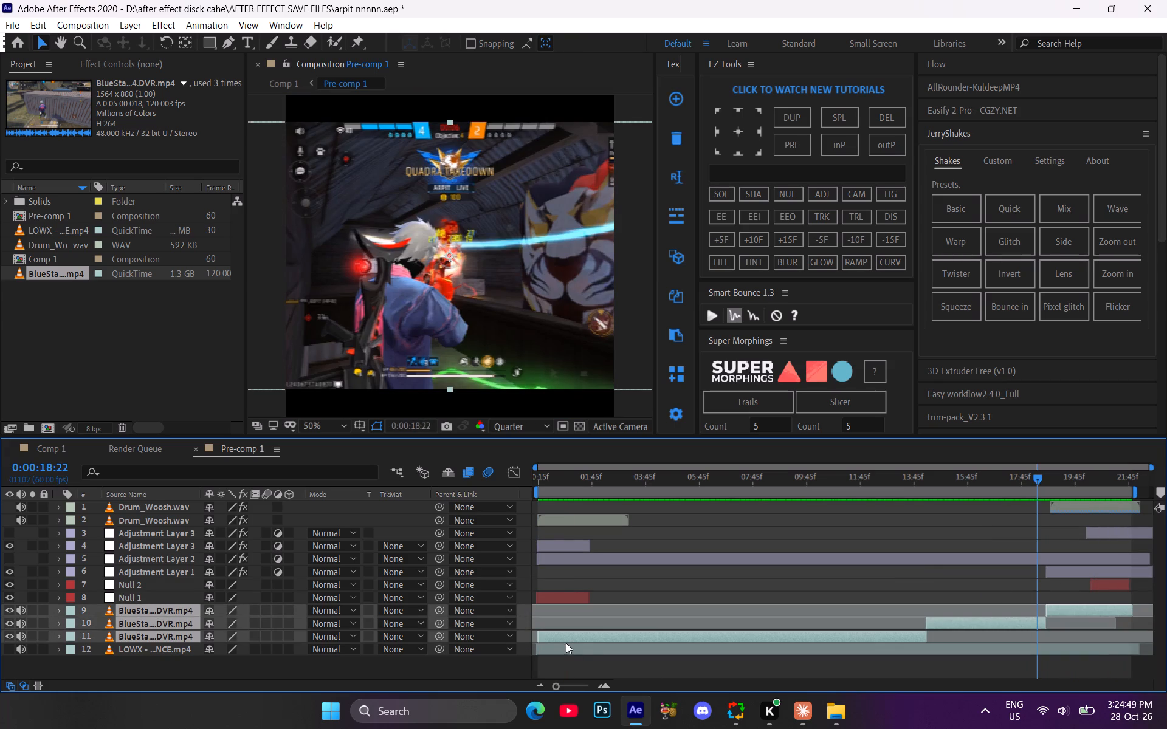
pyautogui.press('s')
pyautogui.click(246, 625)
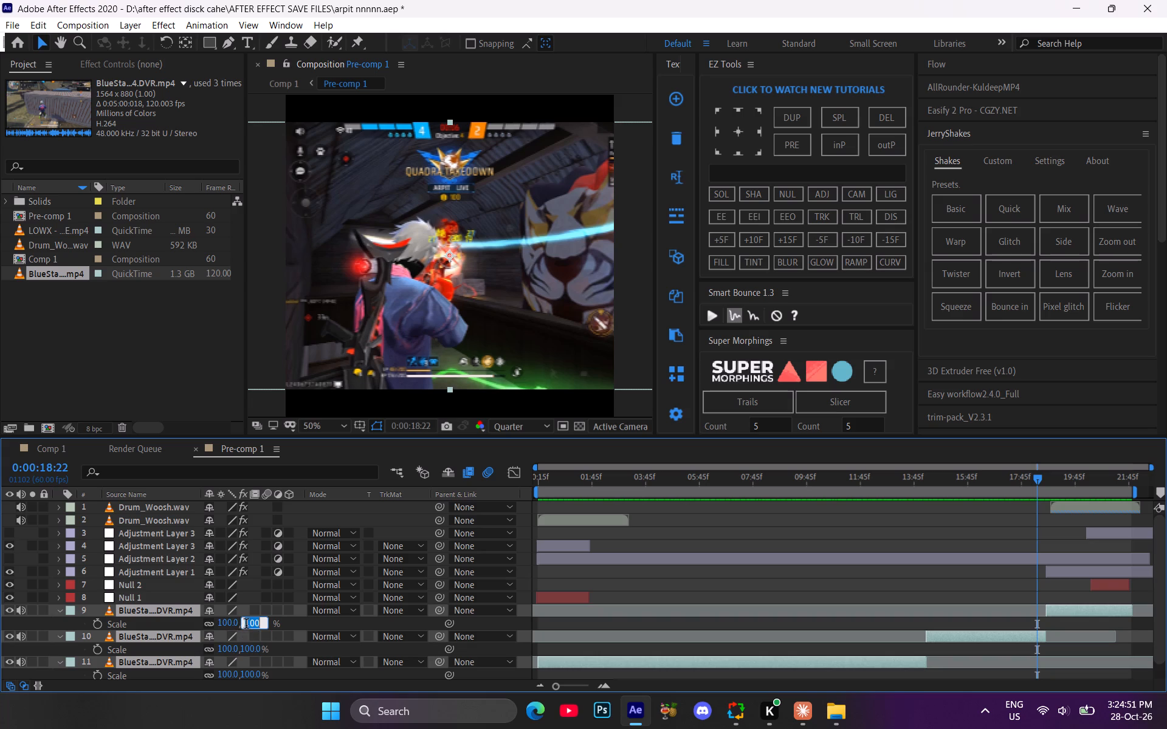
pyautogui.write('120')
pyautogui.press('Return')
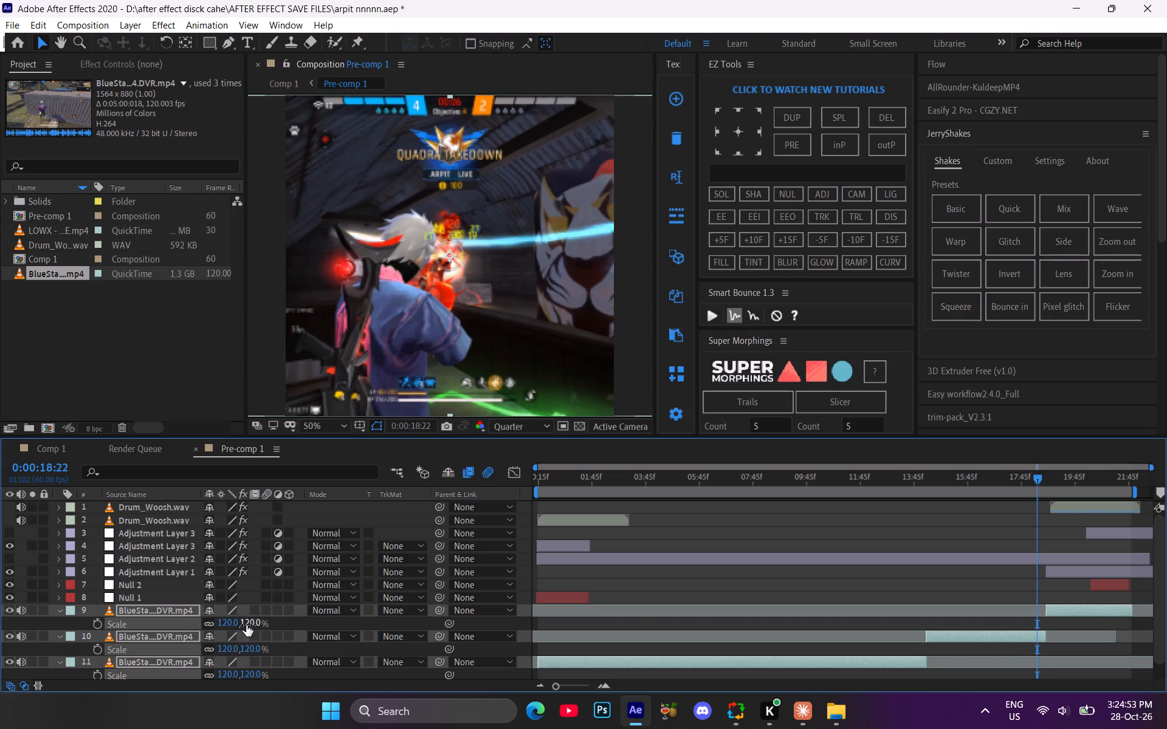
pyautogui.click(55, 612)
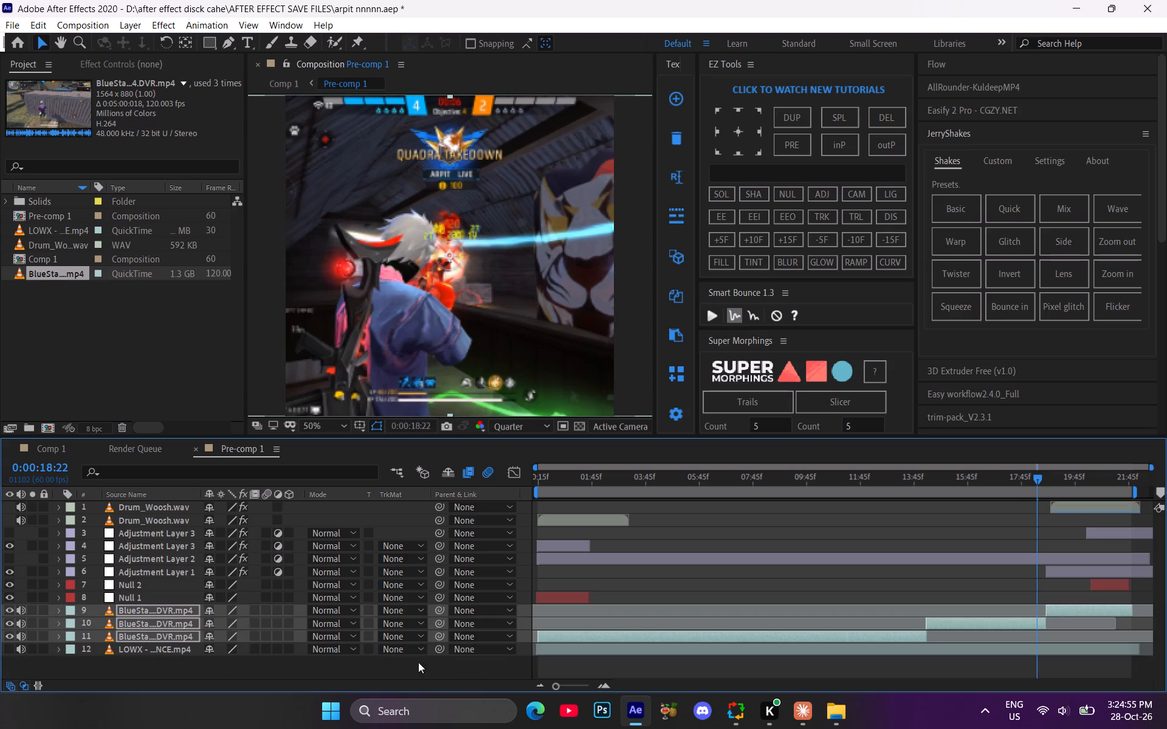
pyautogui.click(477, 672)
# Shift the layer 9 and layer 10 gameplay clips slightly earlier and trim layer 10's start to meet the end of layer 11.
pyautogui.moveTo(1041, 478); pyautogui.dragTo(1046, 481)
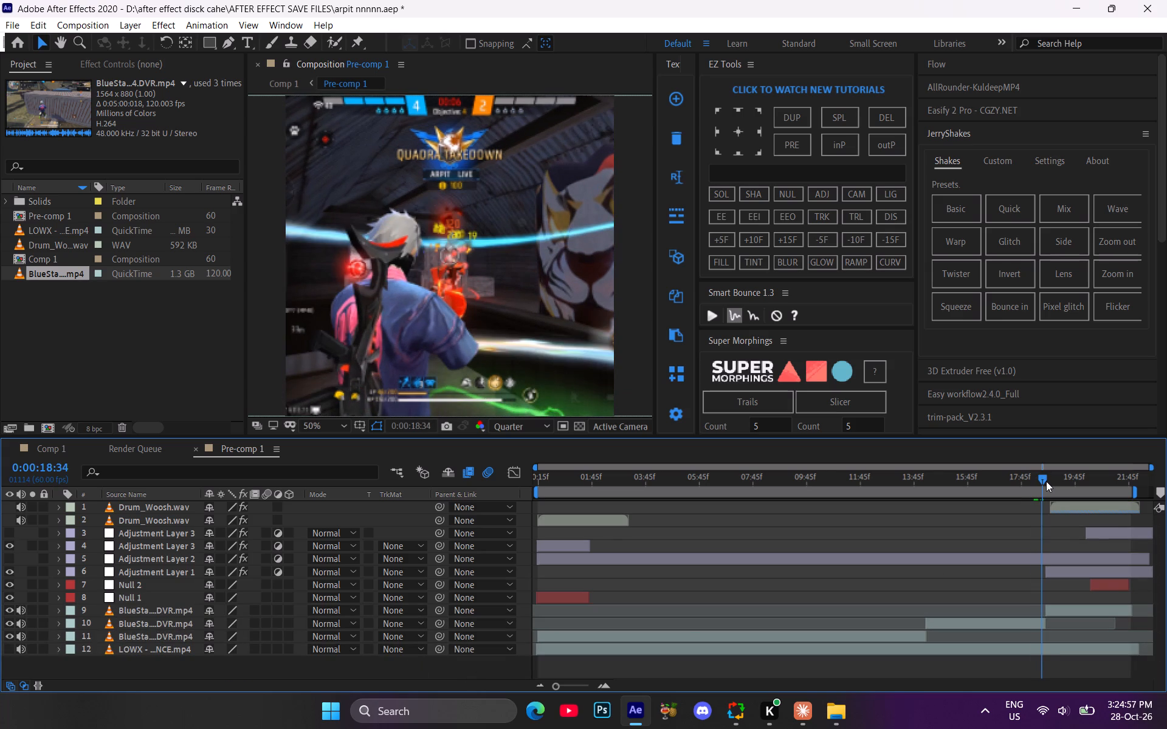
pyautogui.moveTo(1046, 481); pyautogui.dragTo(1049, 484)
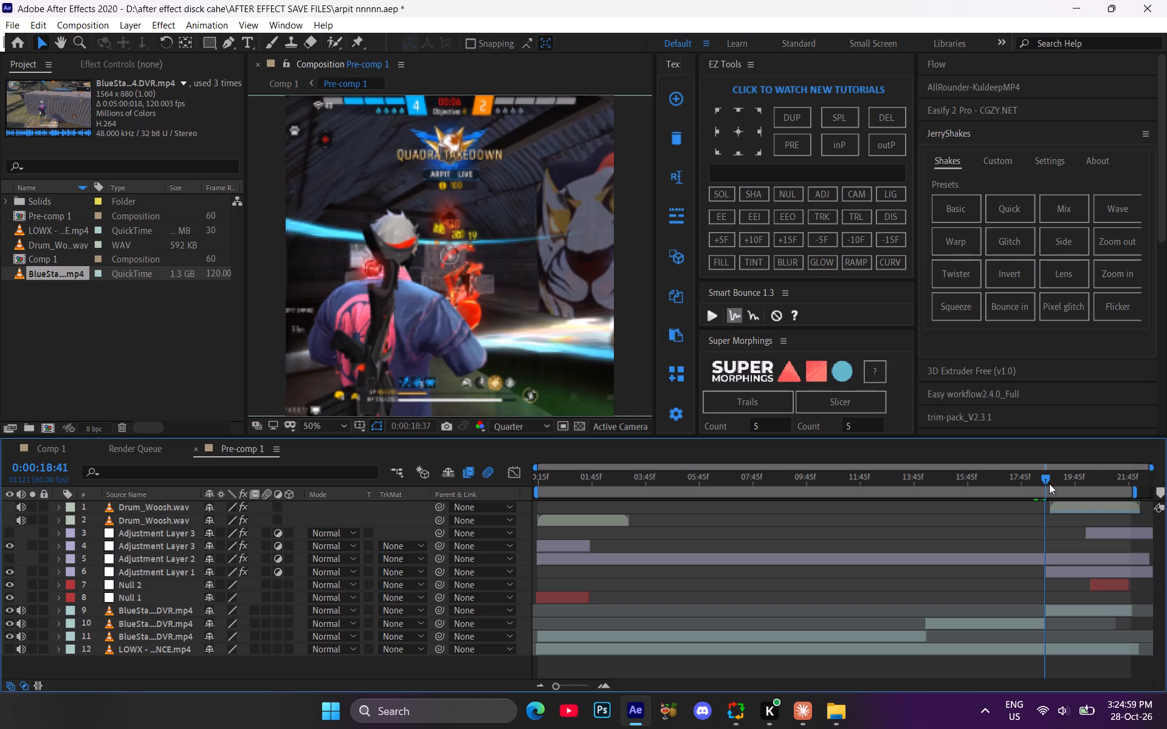
pyautogui.moveTo(1049, 484); pyautogui.dragTo(1067, 490)
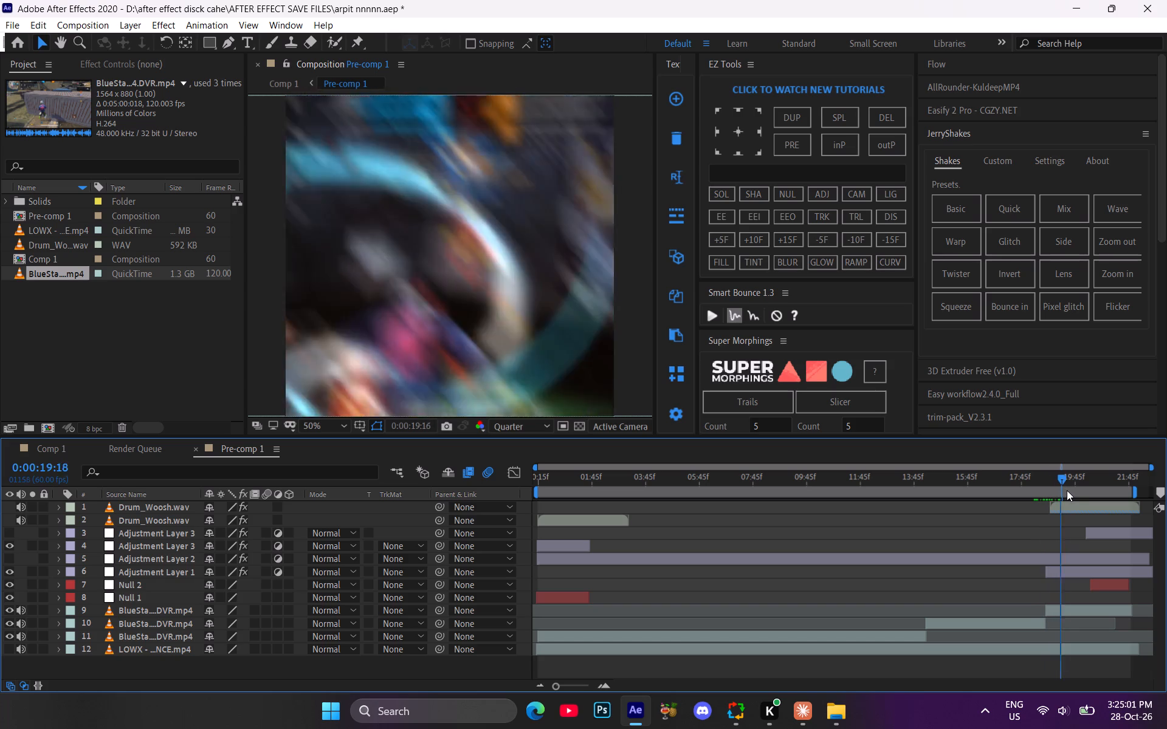
pyautogui.moveTo(1067, 490); pyautogui.dragTo(1047, 498)
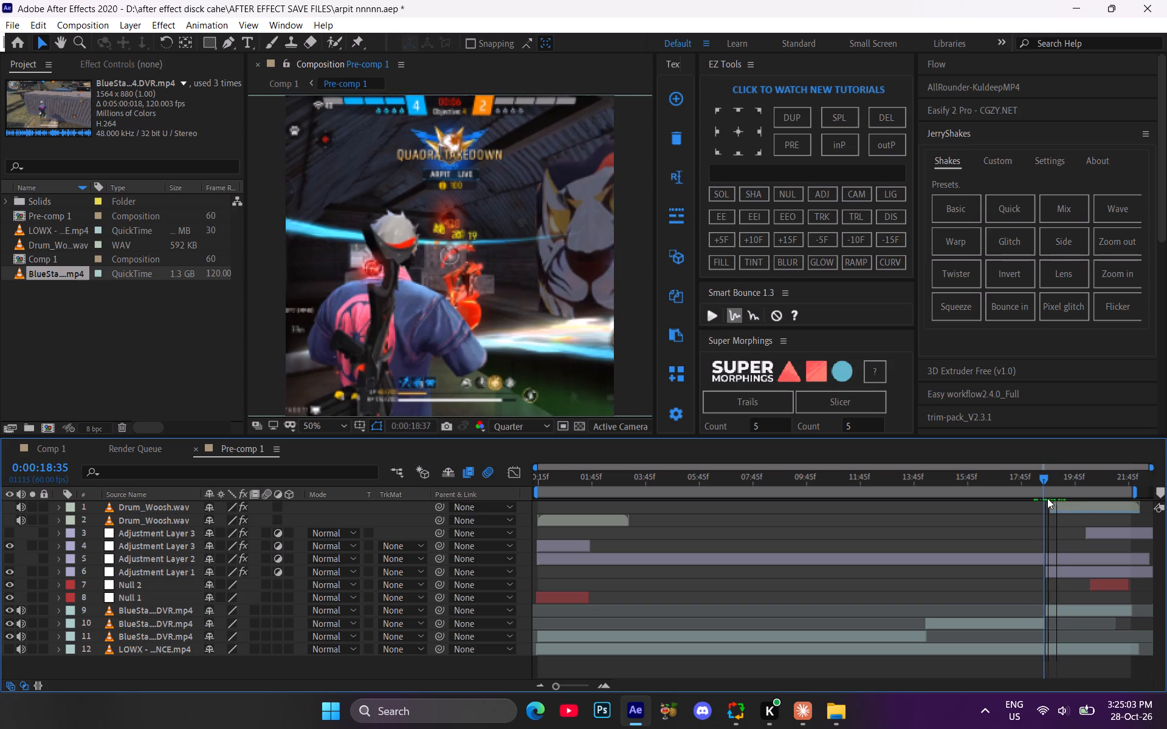
pyautogui.moveTo(1047, 498); pyautogui.dragTo(1048, 498)
pyautogui.click(1048, 611)
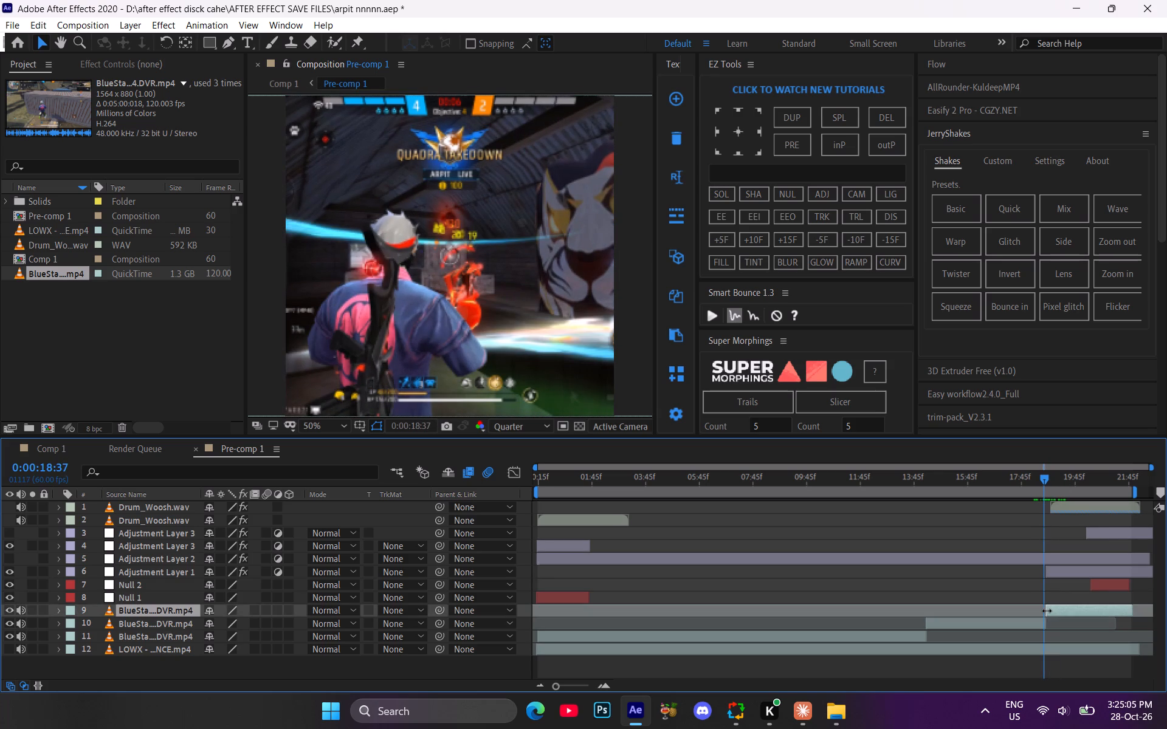
pyautogui.click(1032, 621)
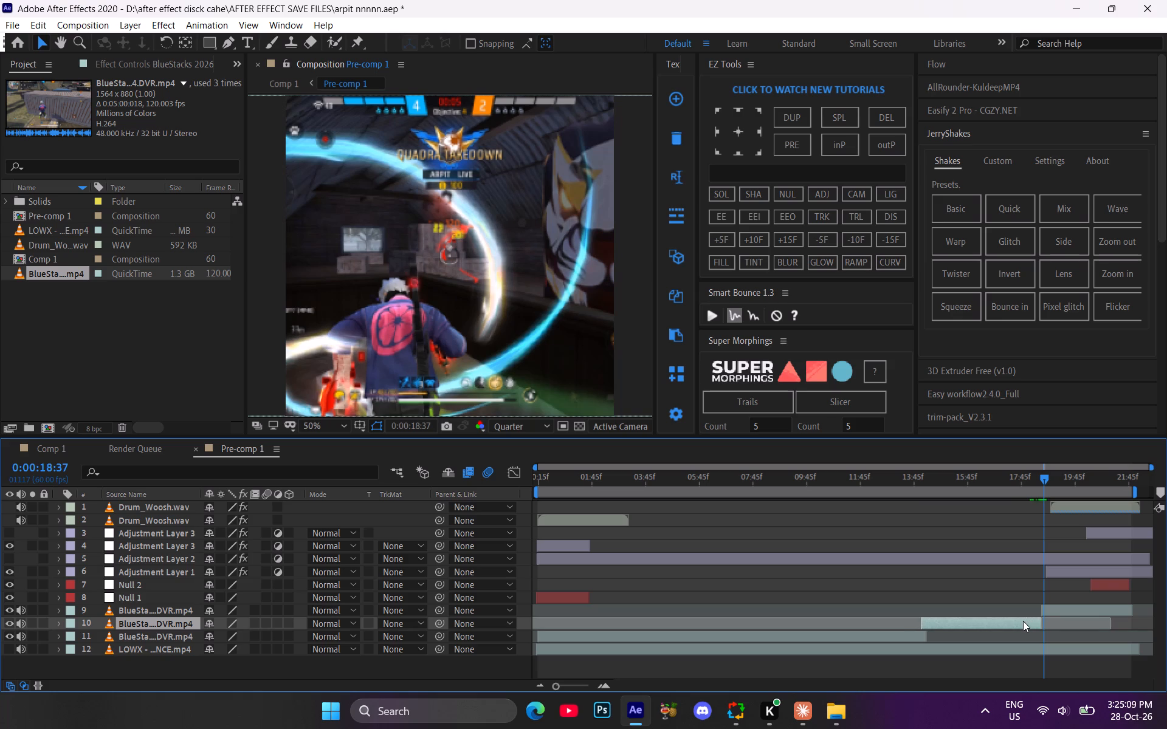
pyautogui.click(921, 624)
# Preview from 0:00:14:32, then move the layer 9 gameplay clip earlier so it starts at 0:00:18:10.
pyautogui.moveTo(948, 481); pyautogui.dragTo(935, 481)
pyautogui.press('space')
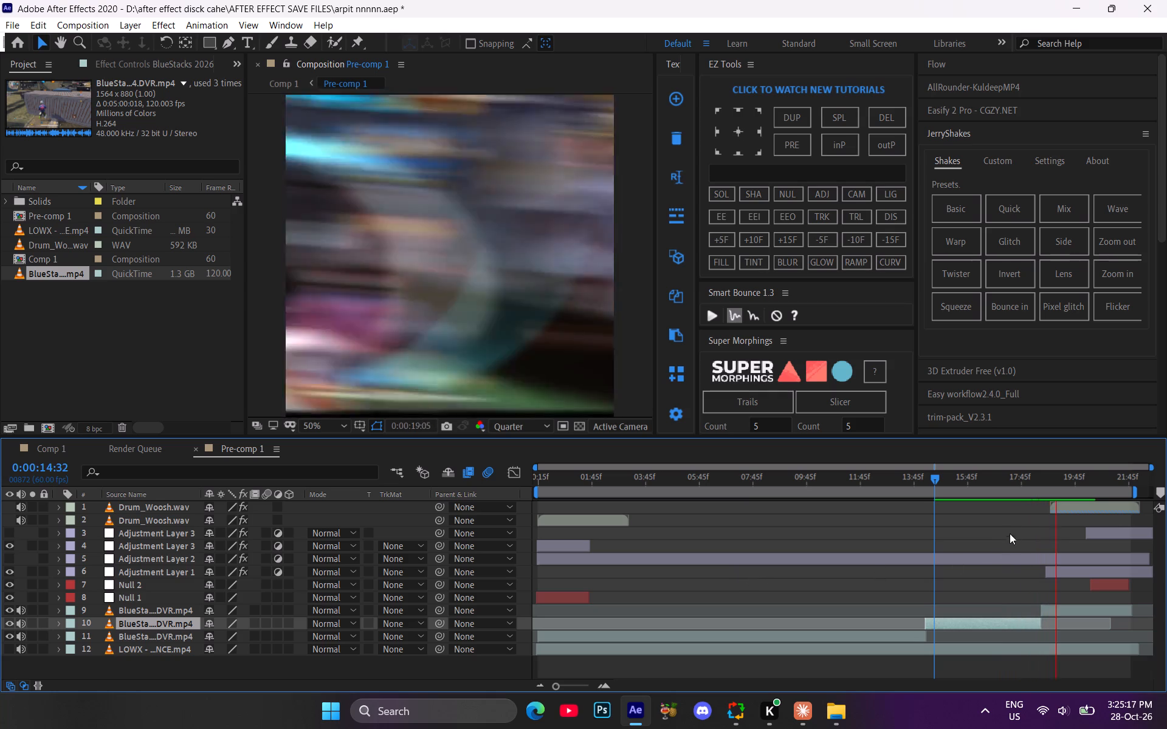
pyautogui.click(1027, 492)
pyautogui.tripleClick(1027, 487)
pyautogui.moveTo(1026, 485); pyautogui.dragTo(1030, 487)
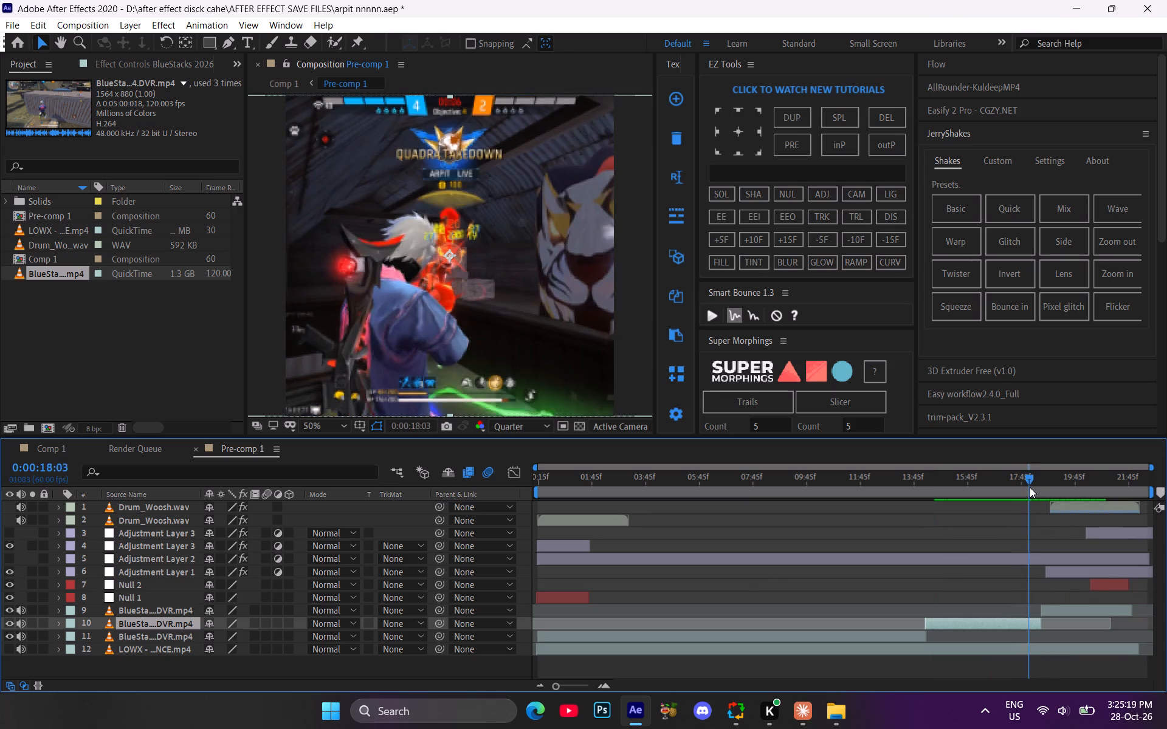
pyautogui.moveTo(1030, 487); pyautogui.dragTo(1031, 488)
pyautogui.moveTo(1059, 611); pyautogui.dragTo(1053, 611)
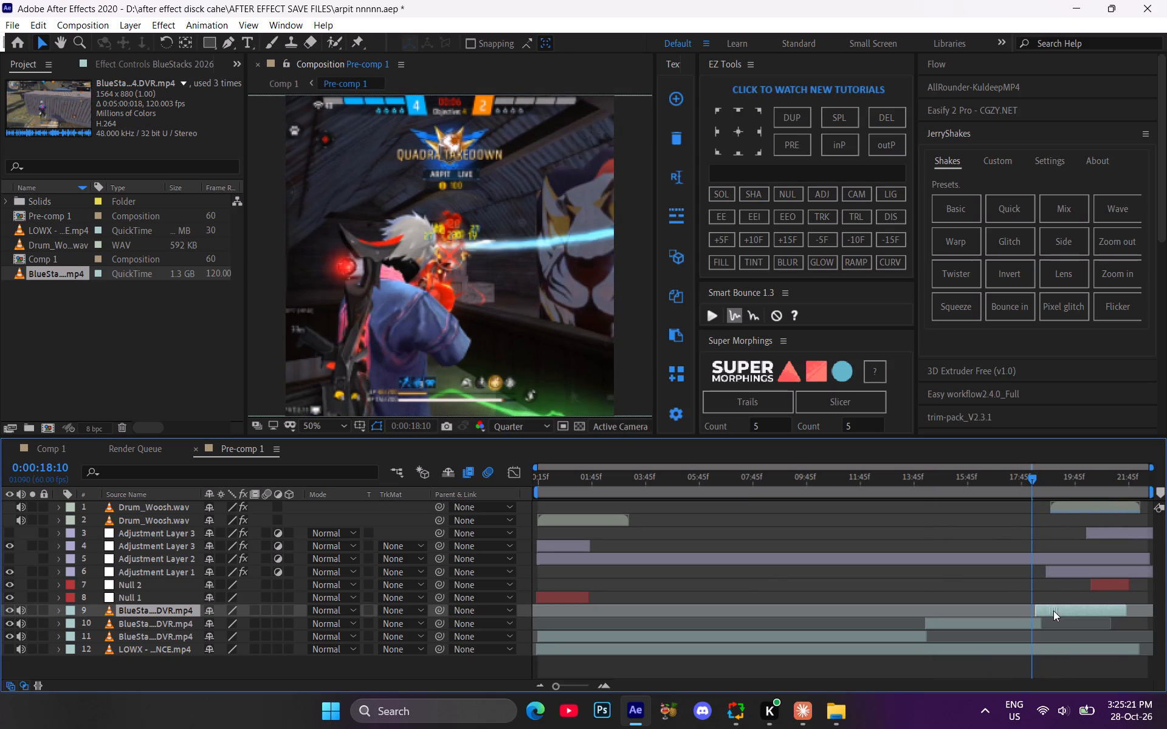
pyautogui.moveTo(1053, 611); pyautogui.dragTo(1052, 609)
# Move Adjustment Layer 1 to start at 0:00:18:10 and shift the upper Adjustment Layer 3 earlier to follow the new timing.
pyautogui.moveTo(1061, 572); pyautogui.dragTo(1050, 573)
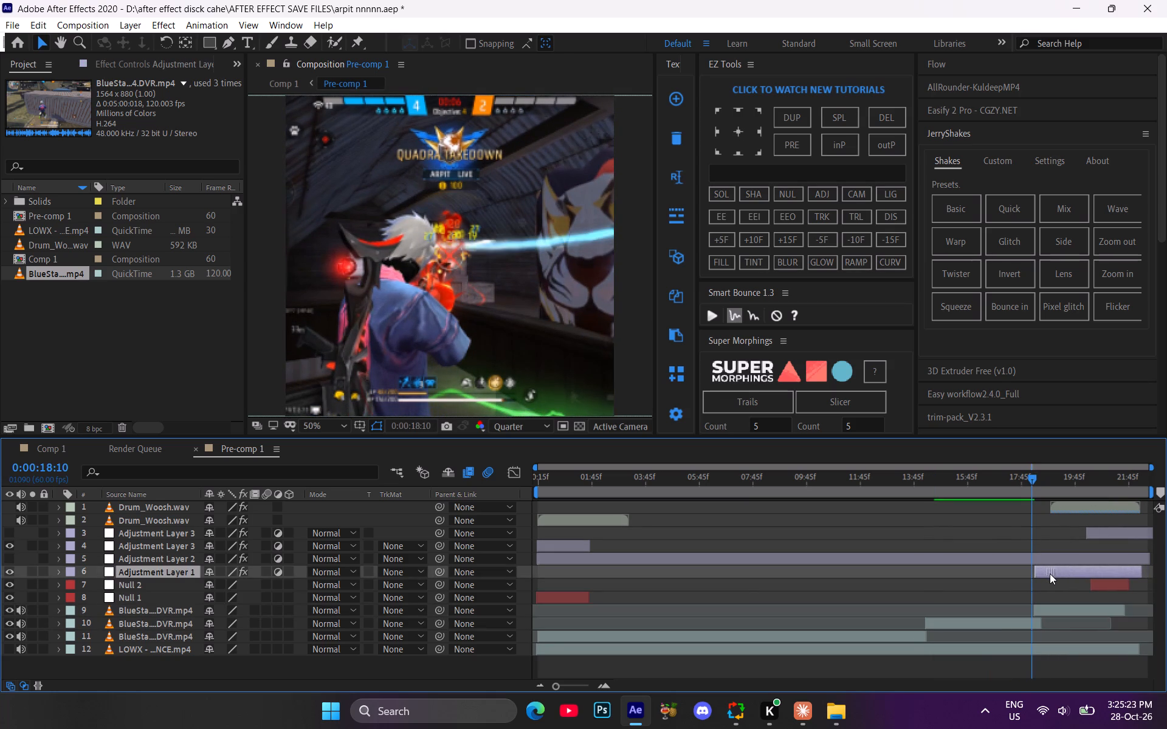
pyautogui.moveTo(1050, 573); pyautogui.dragTo(1048, 574)
pyautogui.moveTo(1100, 533); pyautogui.dragTo(1089, 539)
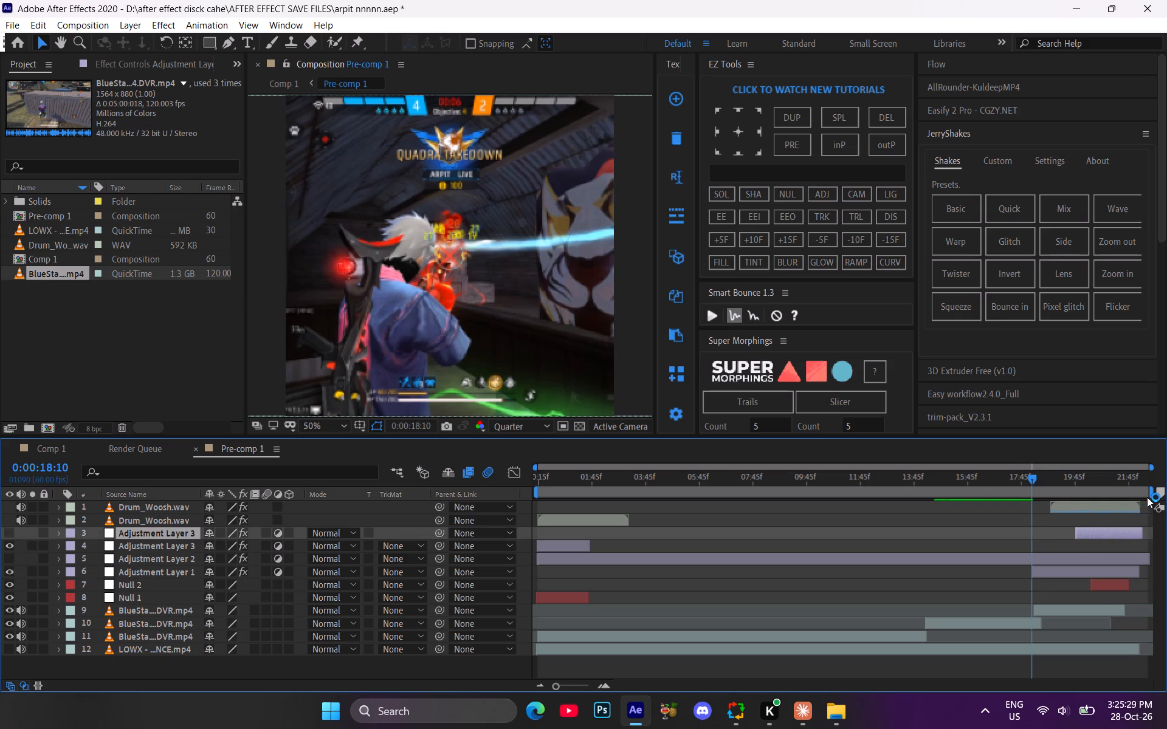
# Set the work area's end to the end of the upper Adjustment Layer 3.
pyautogui.moveTo(1148, 497); pyautogui.dragTo(1139, 502)
# Preview the last cut from 0:00:17:34 and mute the audio of the layer 9 gameplay clip.
pyautogui.moveTo(1033, 482); pyautogui.dragTo(1016, 480)
pyautogui.press('space')
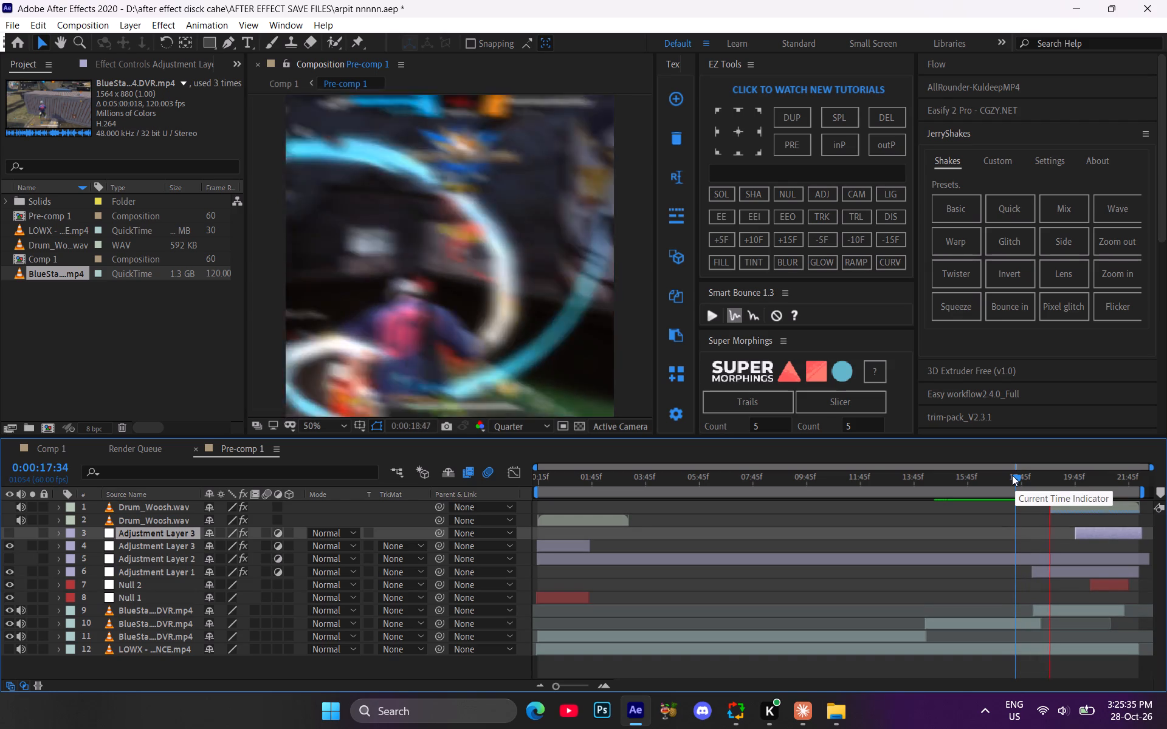
pyautogui.click(18, 611)
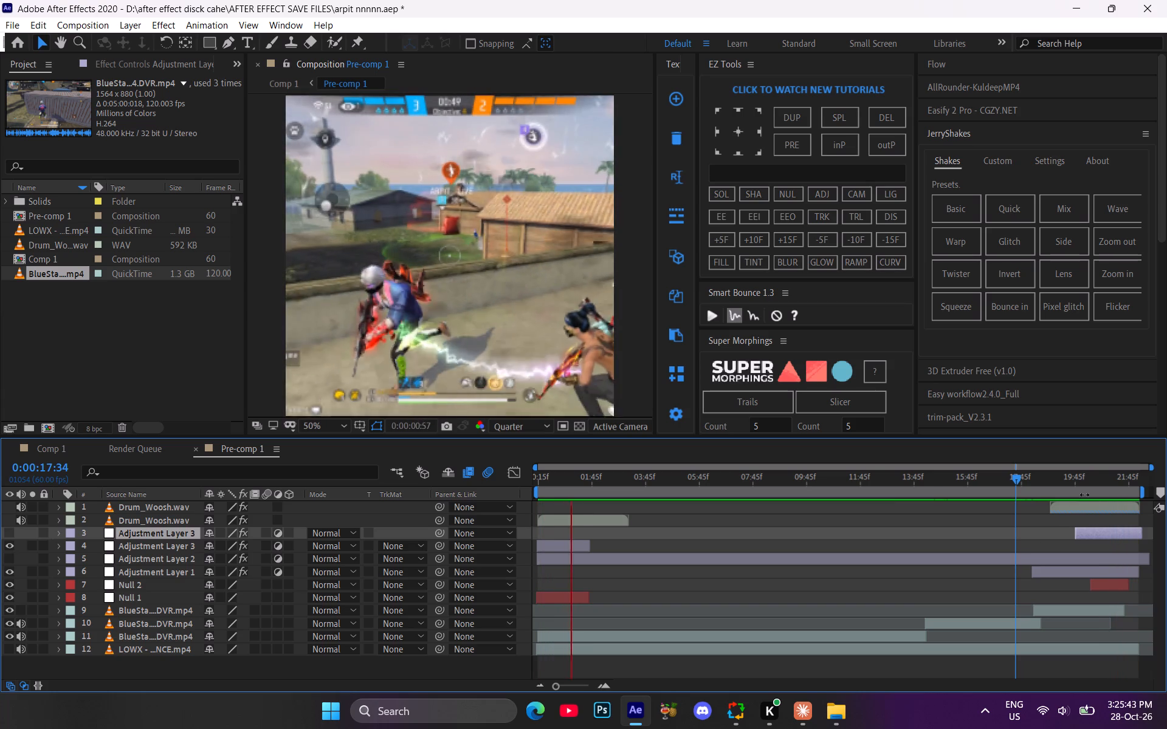
# Turn on visibility of the upper Adjustment Layer 3 and preview its effect from 0:00:20:06.
pyautogui.click(1083, 483)
pyautogui.click(1092, 536)
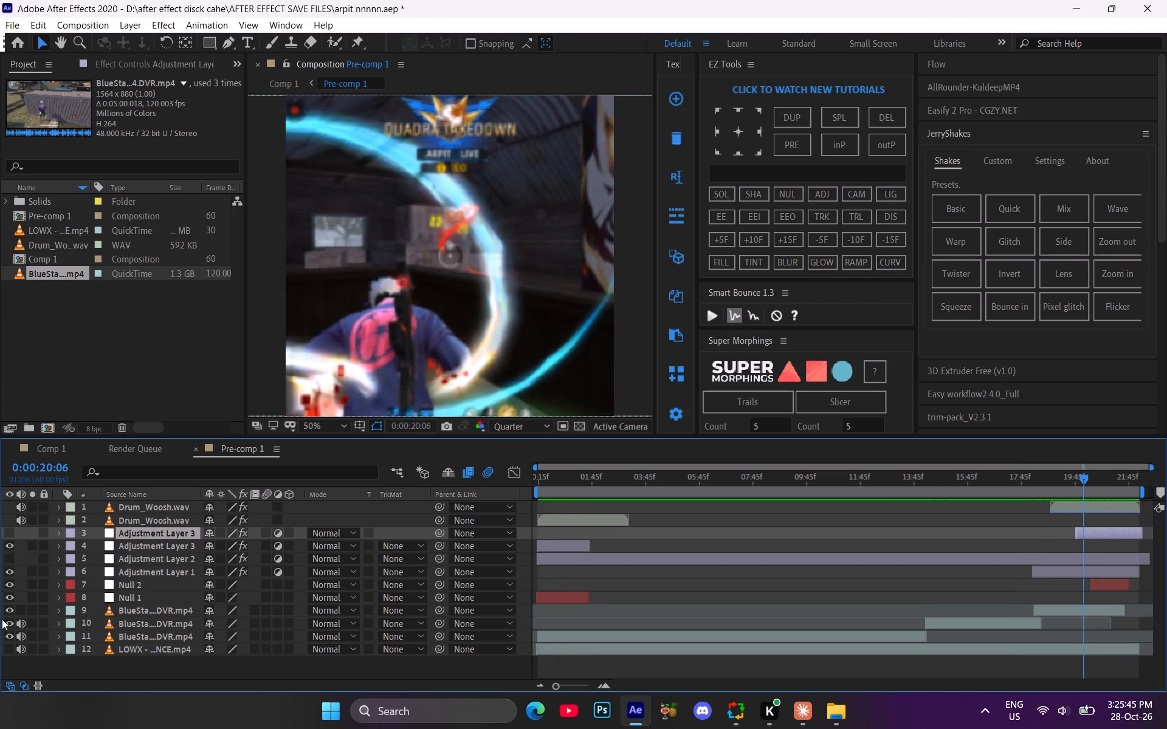
pyautogui.click(9, 538)
pyautogui.click(12, 533)
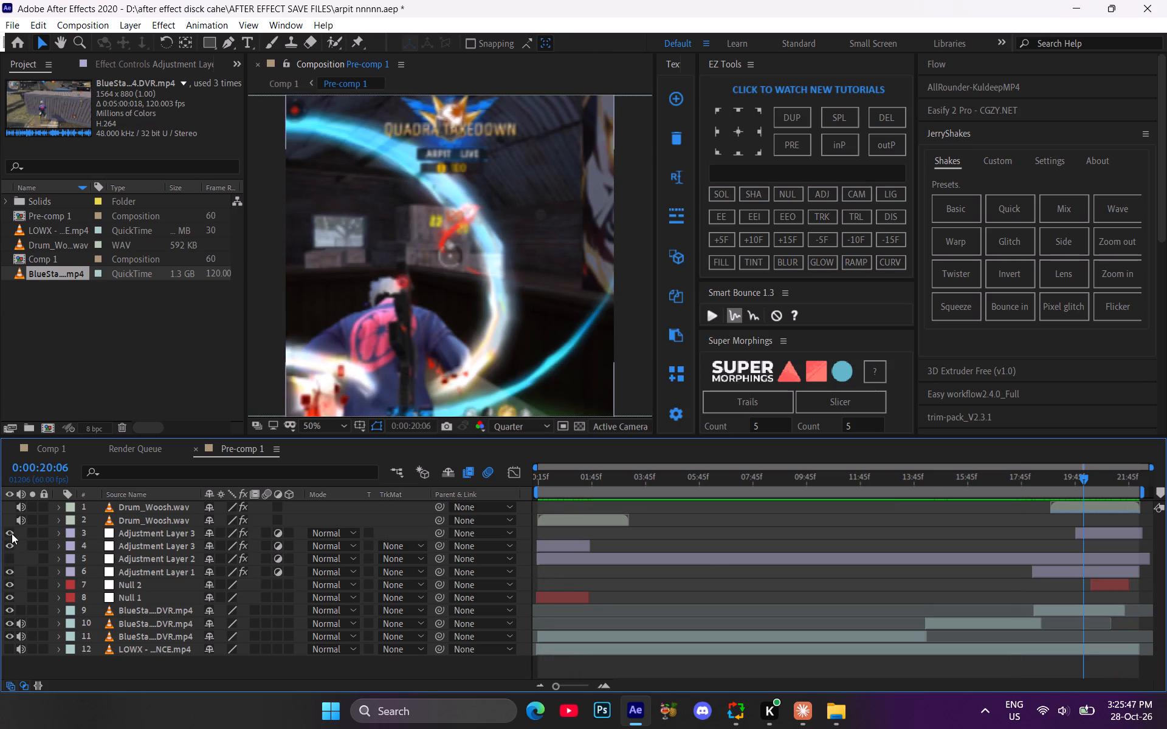
pyautogui.press('space')
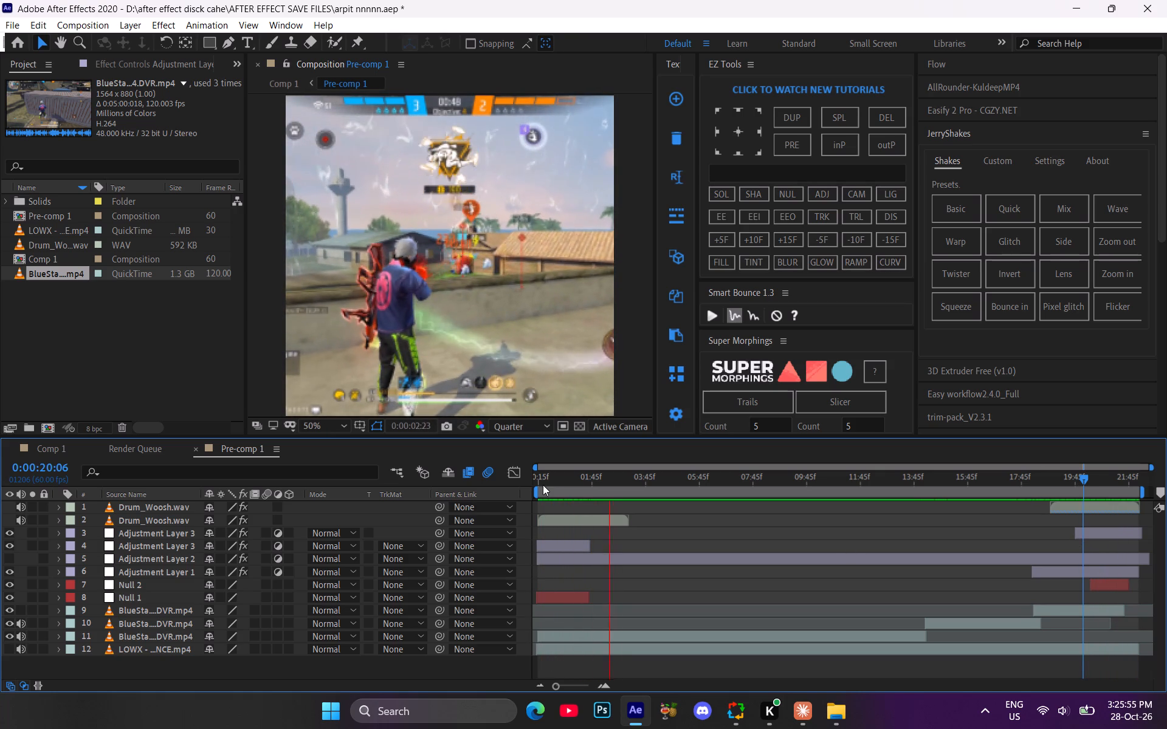
# Move the Null 1 layer down the layer stack to just above the first gameplay clip.
pyautogui.moveTo(546, 484); pyautogui.dragTo(503, 484)
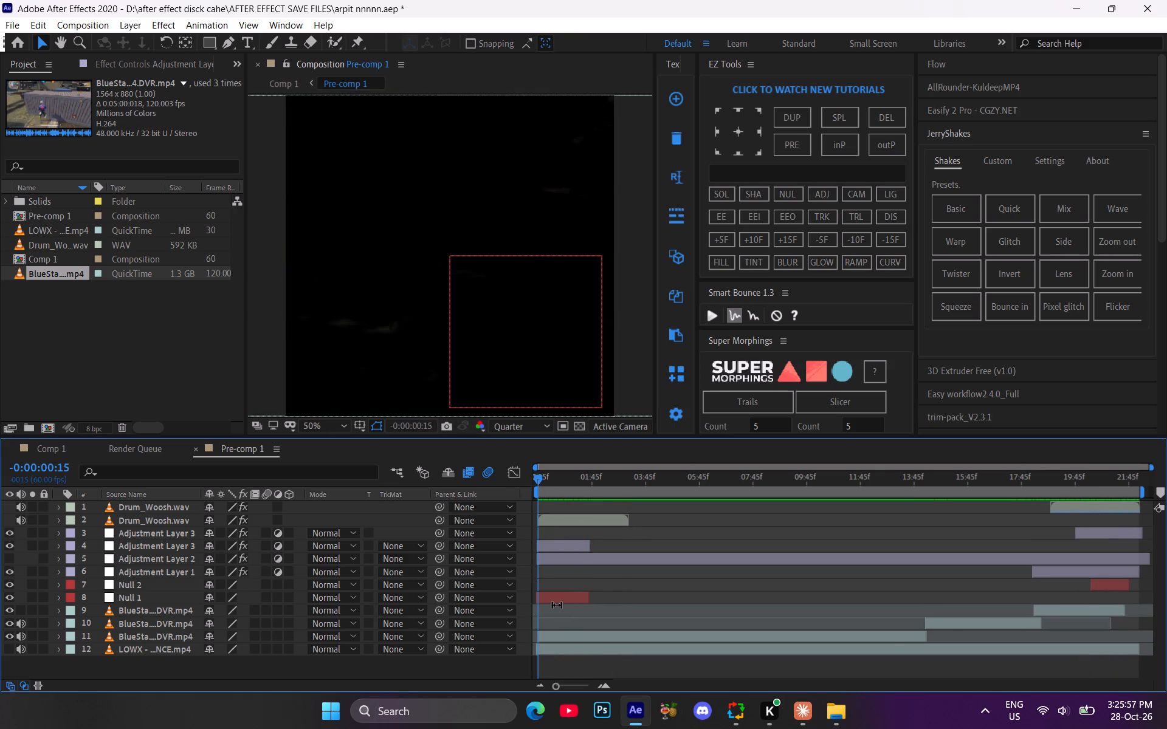
pyautogui.click(557, 605)
pyautogui.click(557, 603)
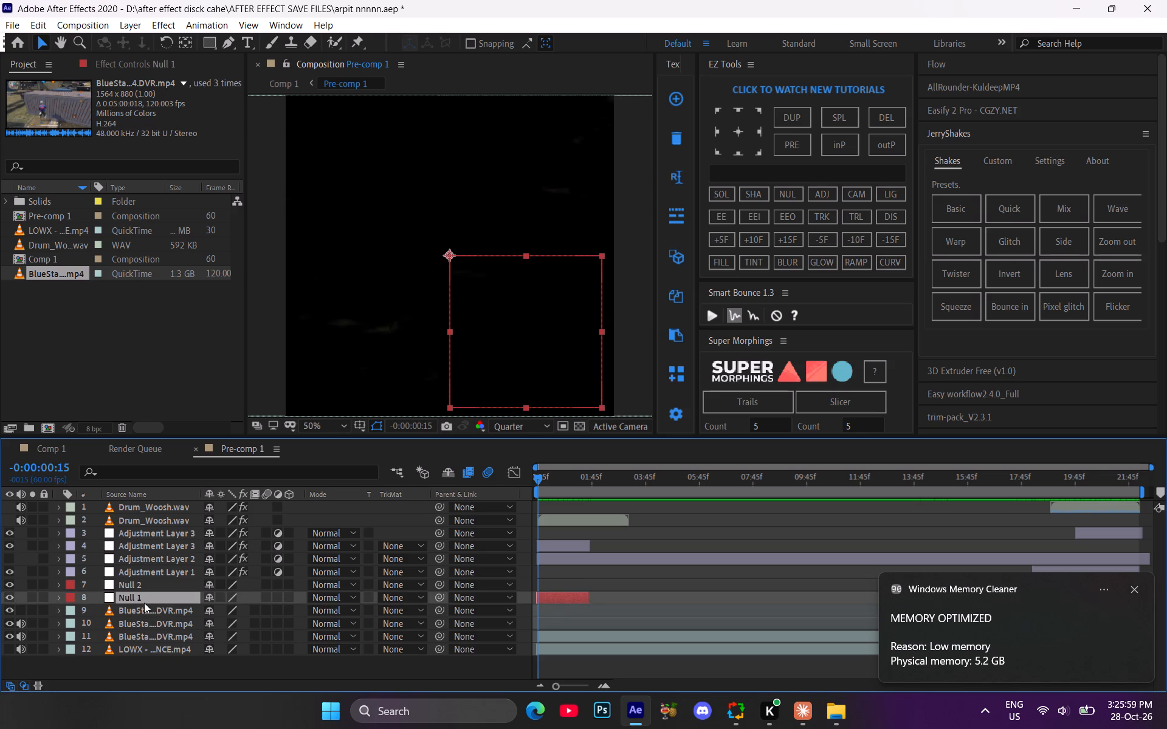
pyautogui.moveTo(144, 600); pyautogui.dragTo(150, 631)
pyautogui.click(1132, 596)
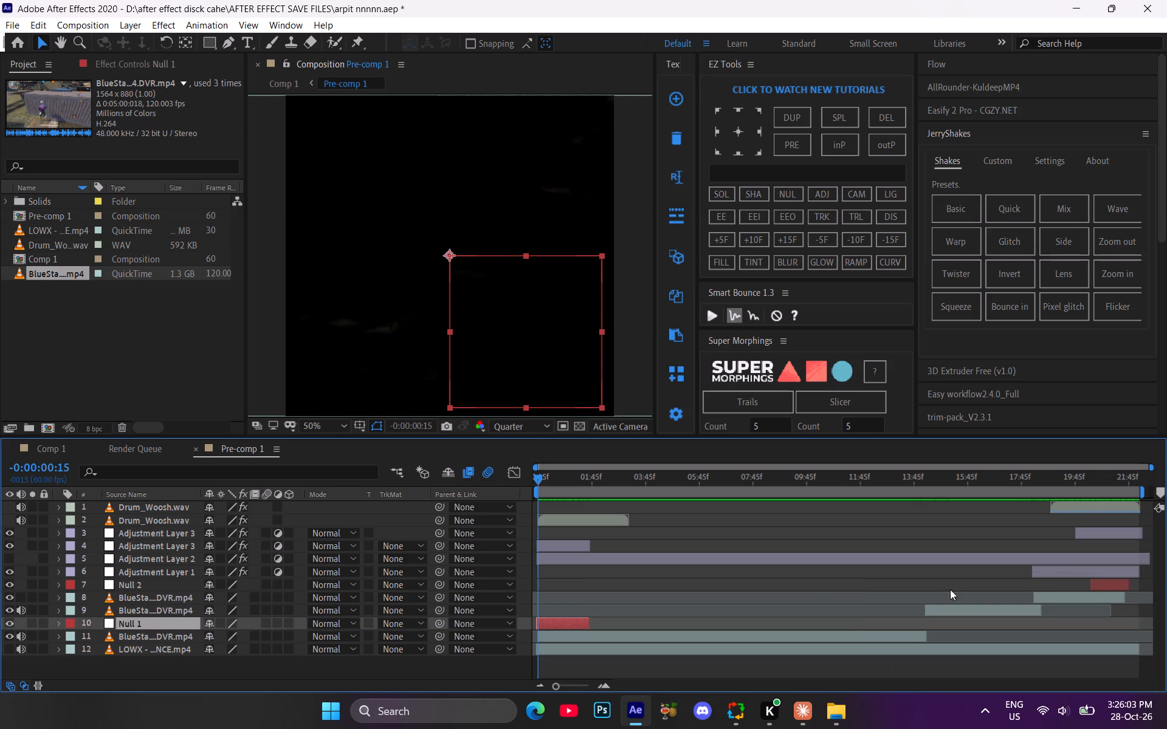
# Parent the last gameplay clip (layer 8) to Null 2.
pyautogui.click(1122, 584)
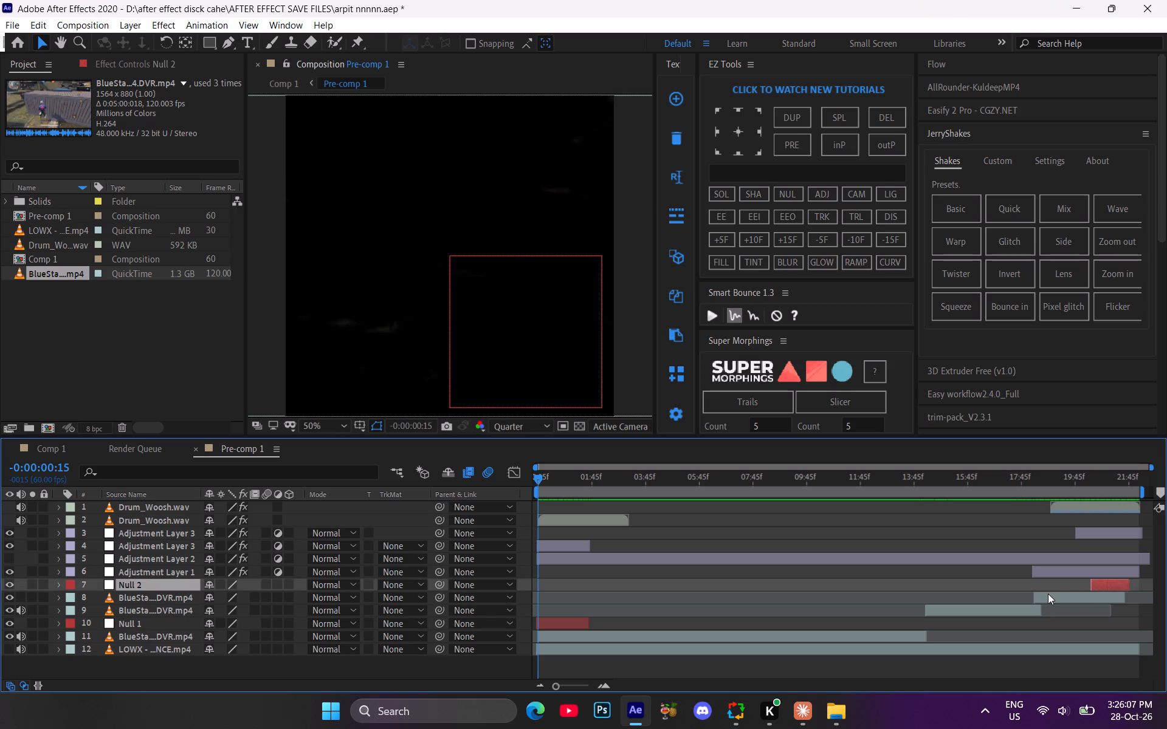
pyautogui.click(1048, 594)
pyautogui.moveTo(438, 600); pyautogui.dragTo(215, 589)
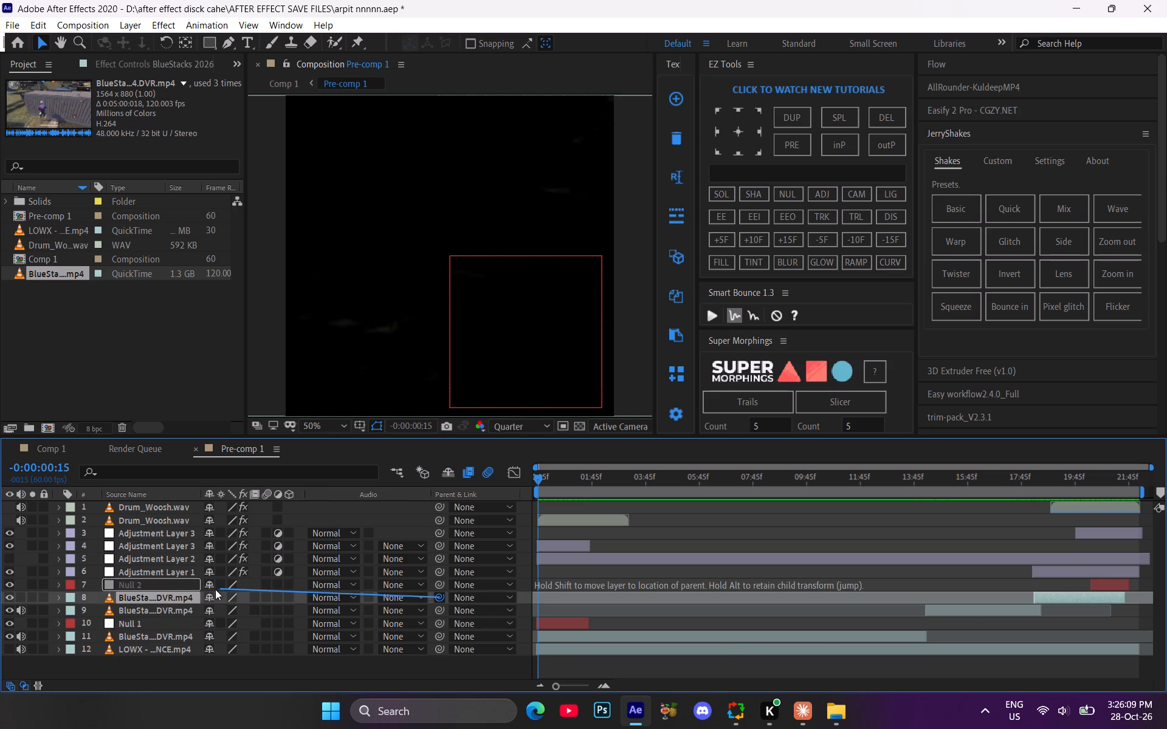
pyautogui.moveTo(215, 589); pyautogui.dragTo(187, 589)
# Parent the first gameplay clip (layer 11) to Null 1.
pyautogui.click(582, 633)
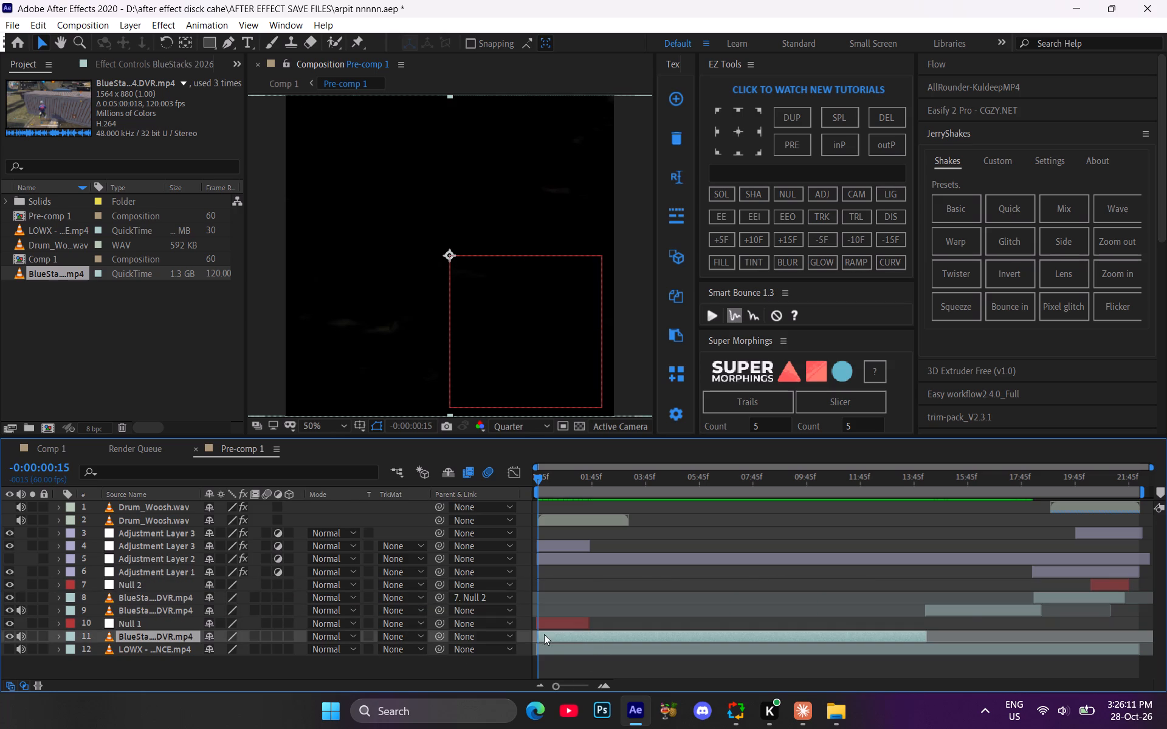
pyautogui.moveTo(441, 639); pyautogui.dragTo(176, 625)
# Preview the opening of the composition from -0:00:00:15 with the first gameplay clip parented to Null 1.
pyautogui.click(548, 482)
pyautogui.moveTo(548, 482); pyautogui.dragTo(461, 477)
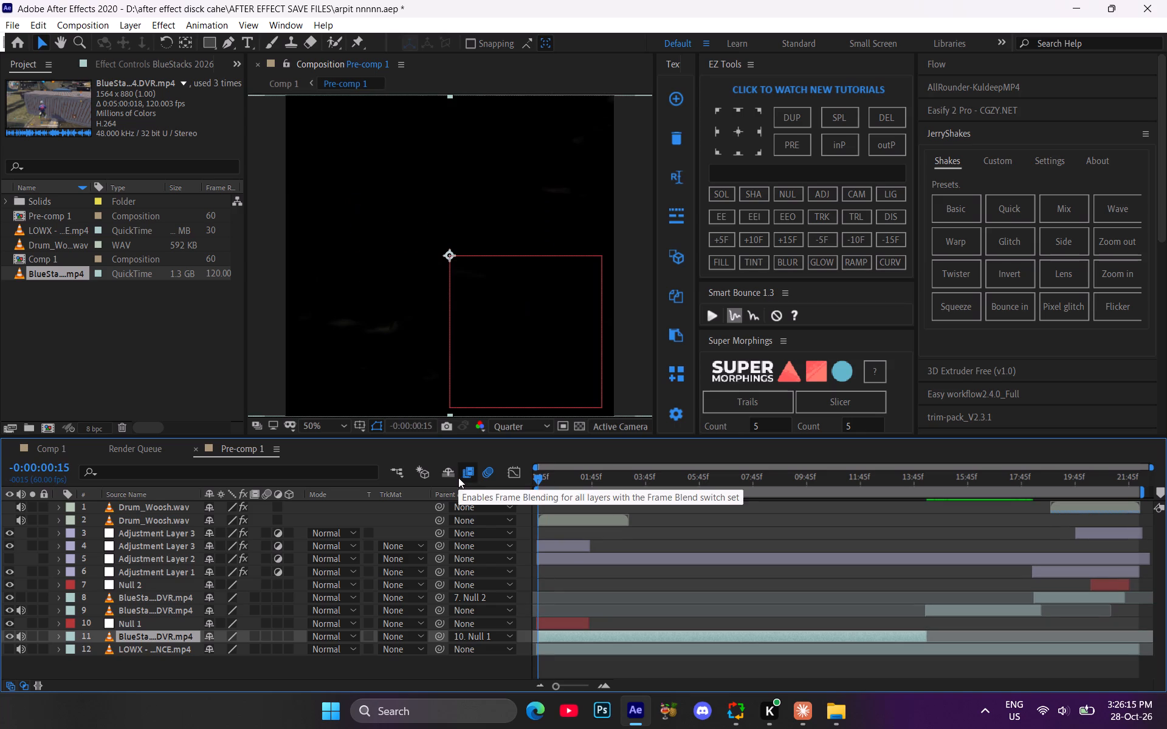
pyautogui.press('space')
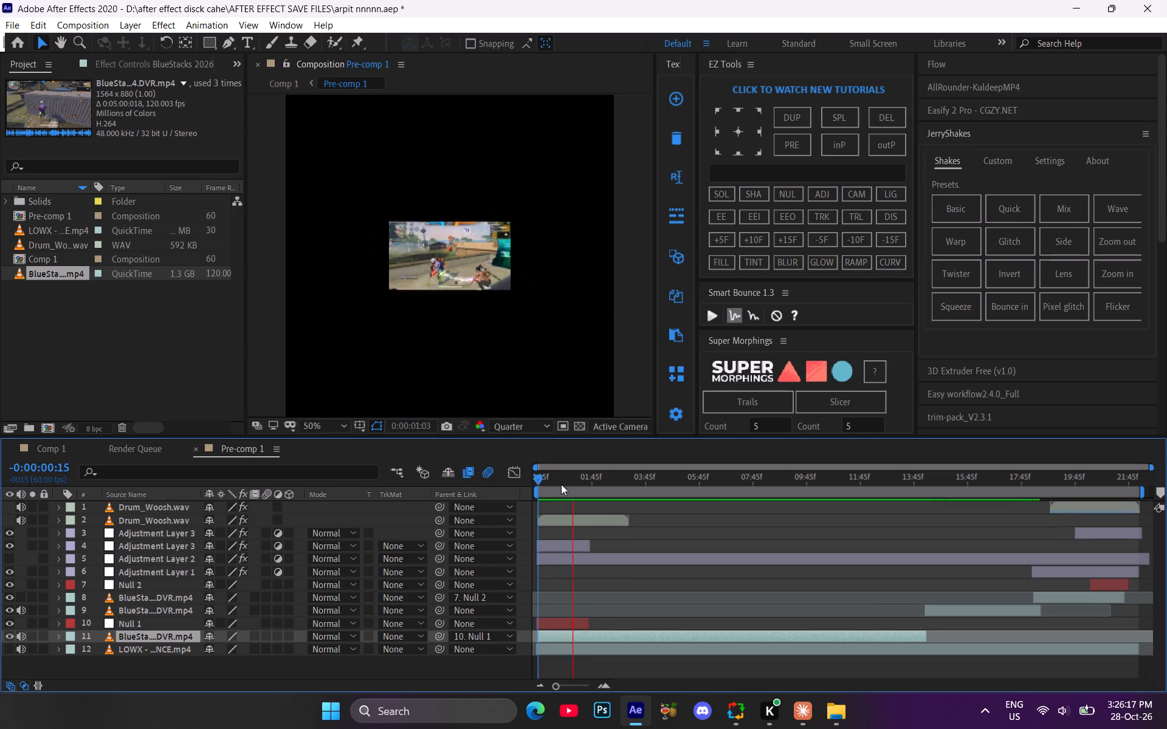
pyautogui.moveTo(552, 476); pyautogui.dragTo(499, 473)
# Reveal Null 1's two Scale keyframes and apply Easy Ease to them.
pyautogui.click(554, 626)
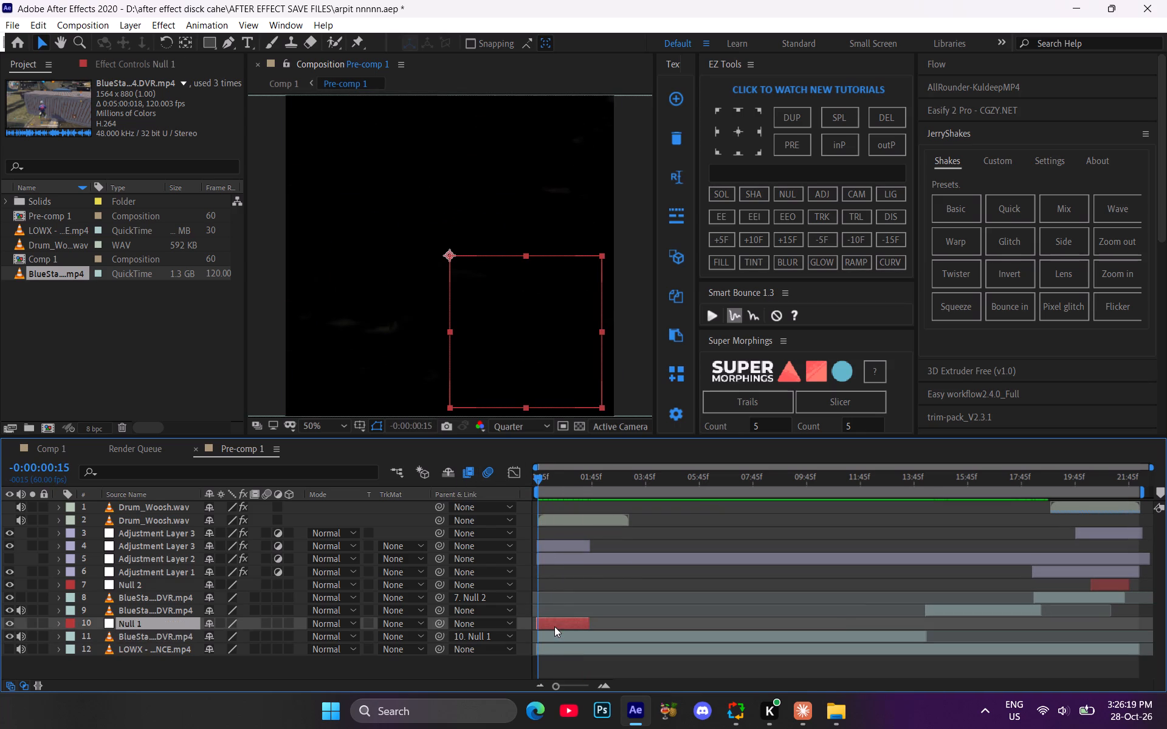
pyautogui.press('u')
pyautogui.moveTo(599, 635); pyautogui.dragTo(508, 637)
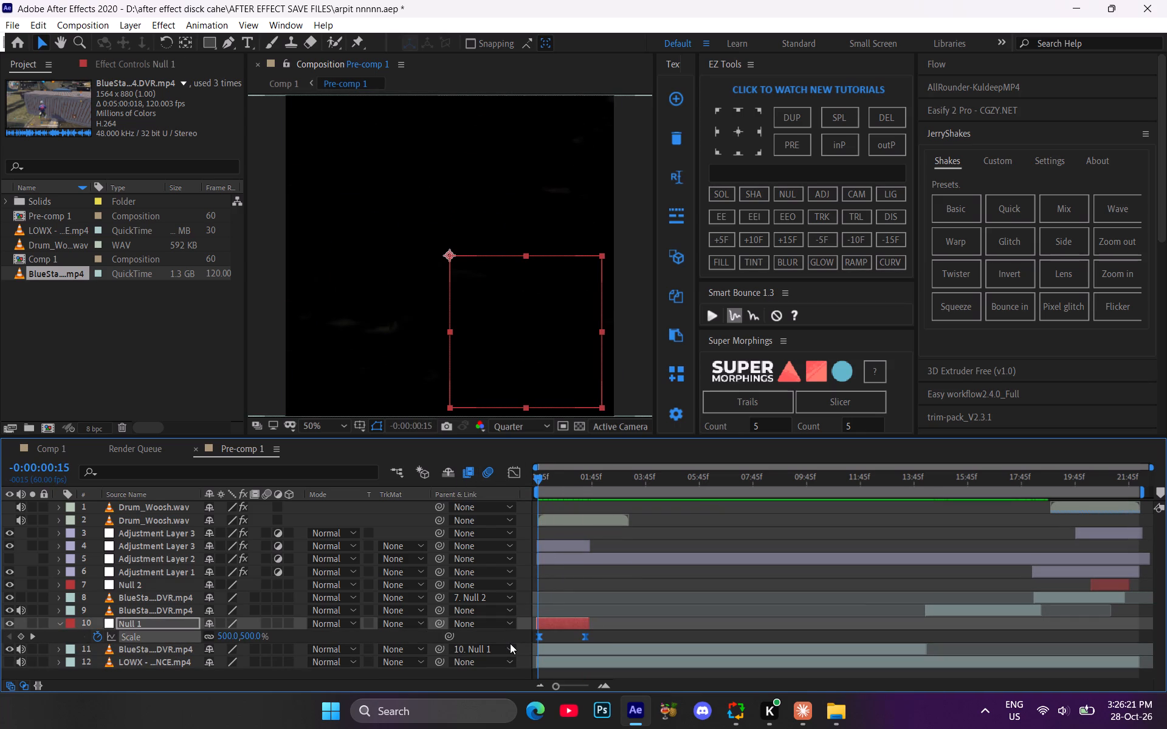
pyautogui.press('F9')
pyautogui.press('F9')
# Examine the opening scale animation frame by frame from -0:00:00:15 to 0:00:01:30.
pyautogui.moveTo(542, 480); pyautogui.dragTo(540, 478)
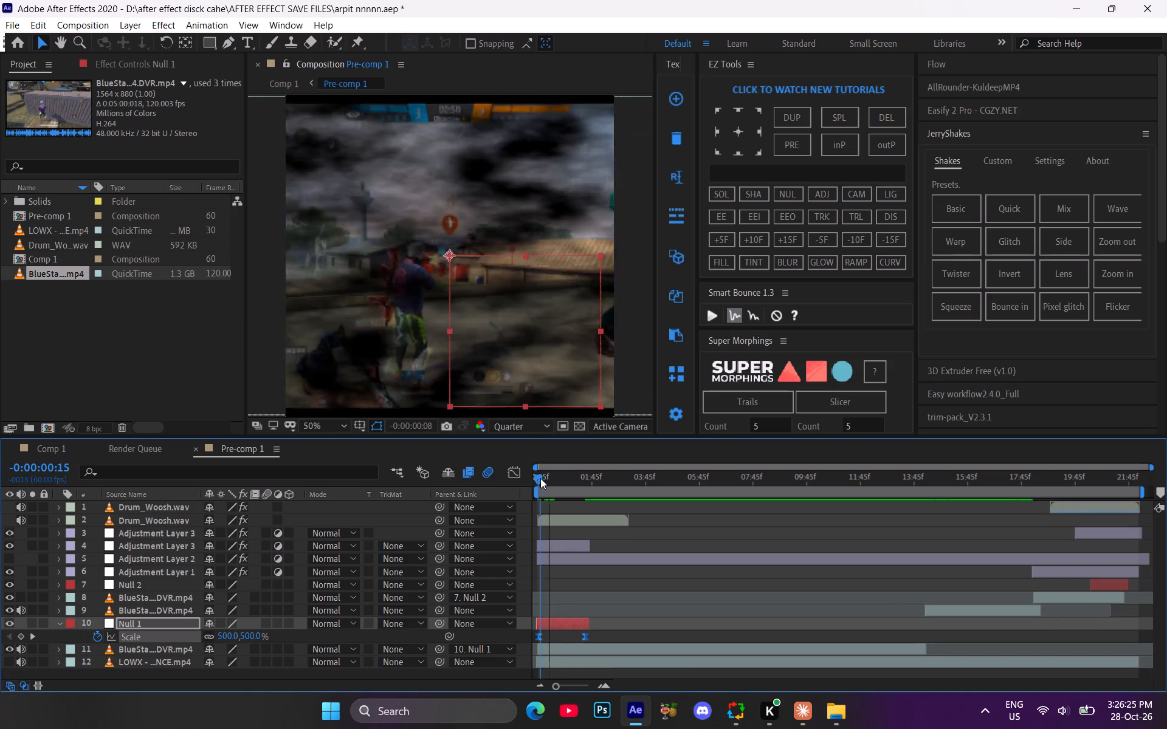
pyautogui.moveTo(540, 478); pyautogui.dragTo(536, 479)
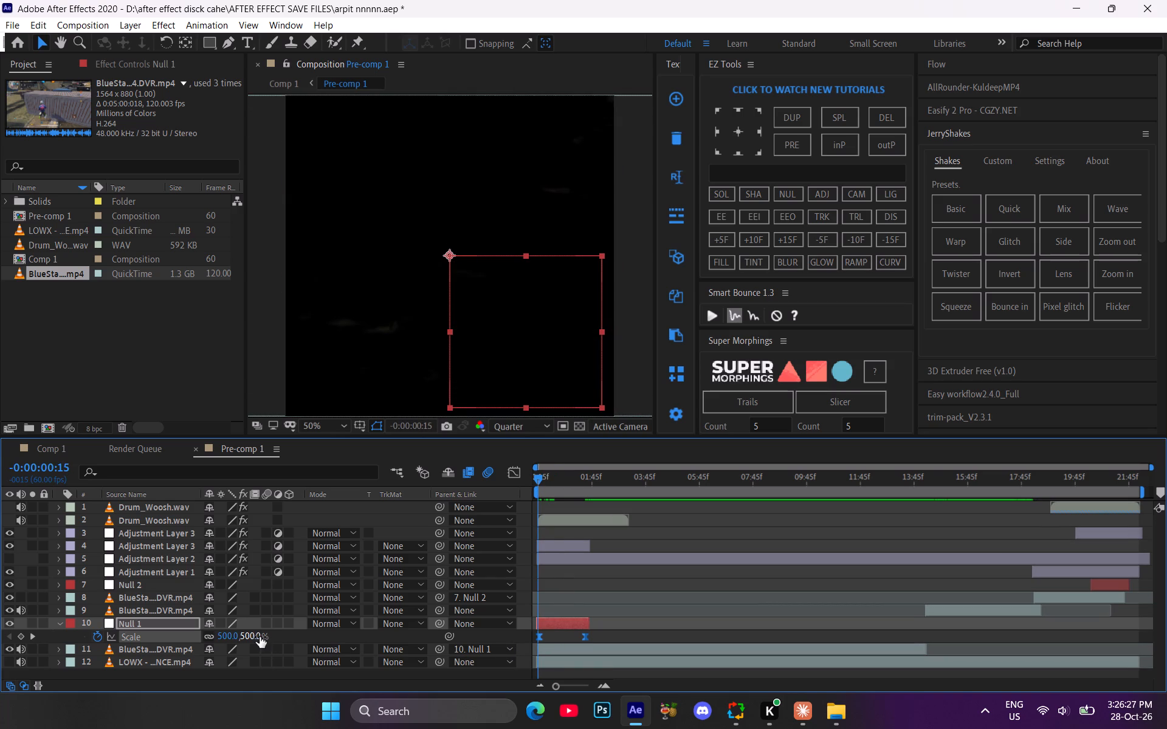
pyautogui.click(560, 481)
pyautogui.moveTo(560, 481); pyautogui.dragTo(570, 484)
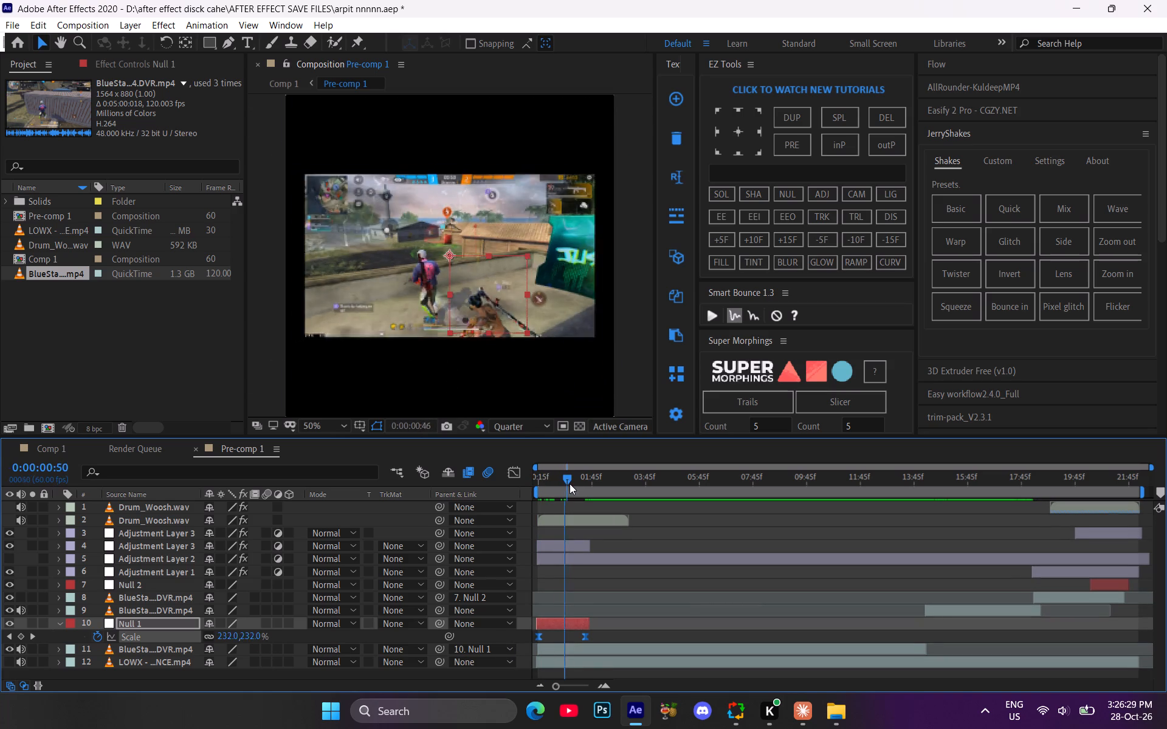
pyautogui.moveTo(570, 484); pyautogui.dragTo(570, 484)
pyautogui.click(612, 626)
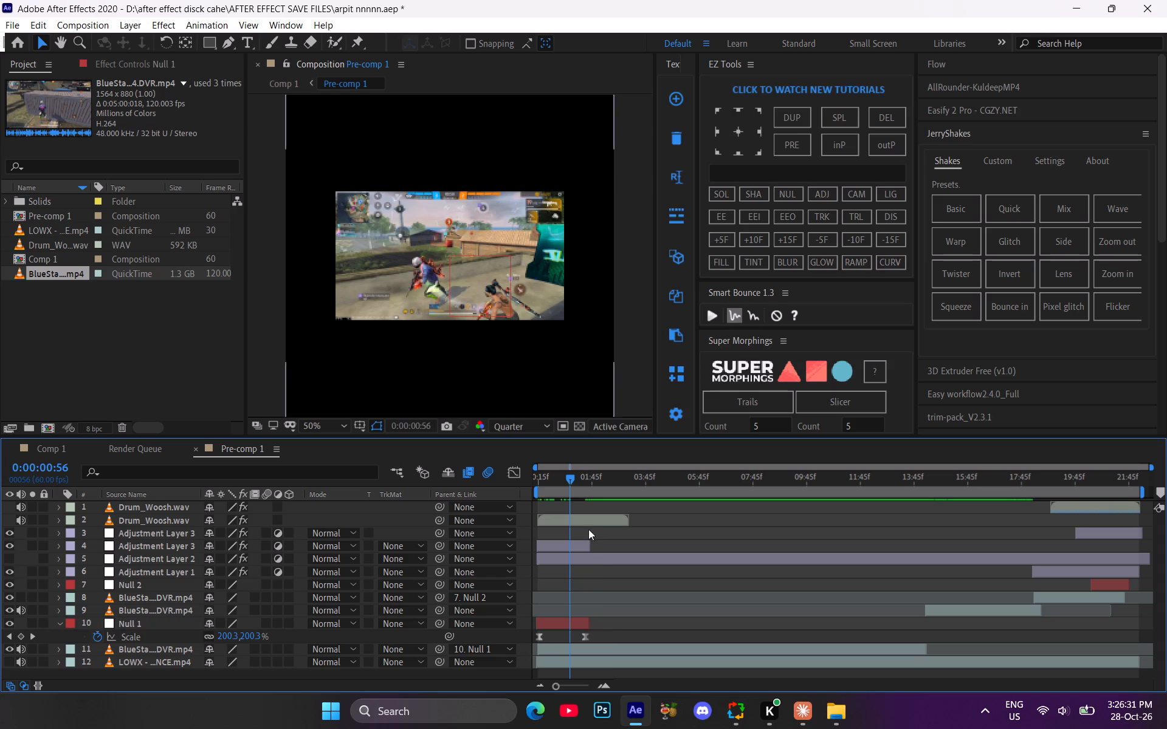
pyautogui.moveTo(571, 482); pyautogui.dragTo(586, 485)
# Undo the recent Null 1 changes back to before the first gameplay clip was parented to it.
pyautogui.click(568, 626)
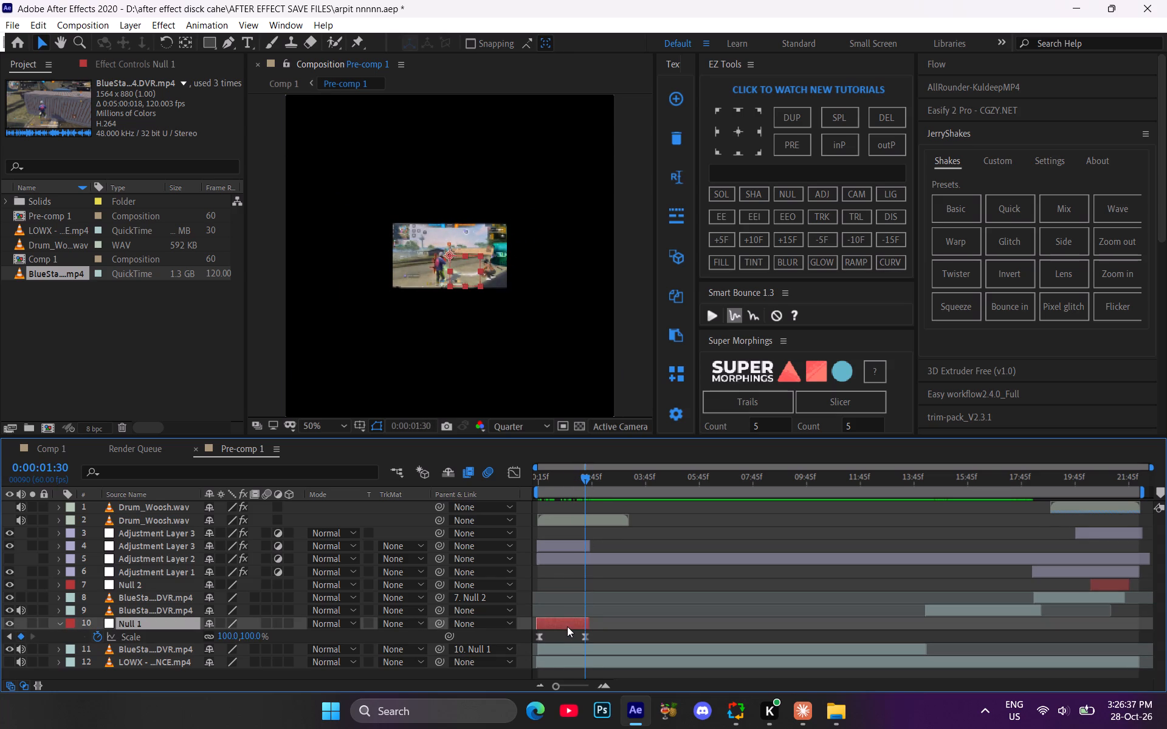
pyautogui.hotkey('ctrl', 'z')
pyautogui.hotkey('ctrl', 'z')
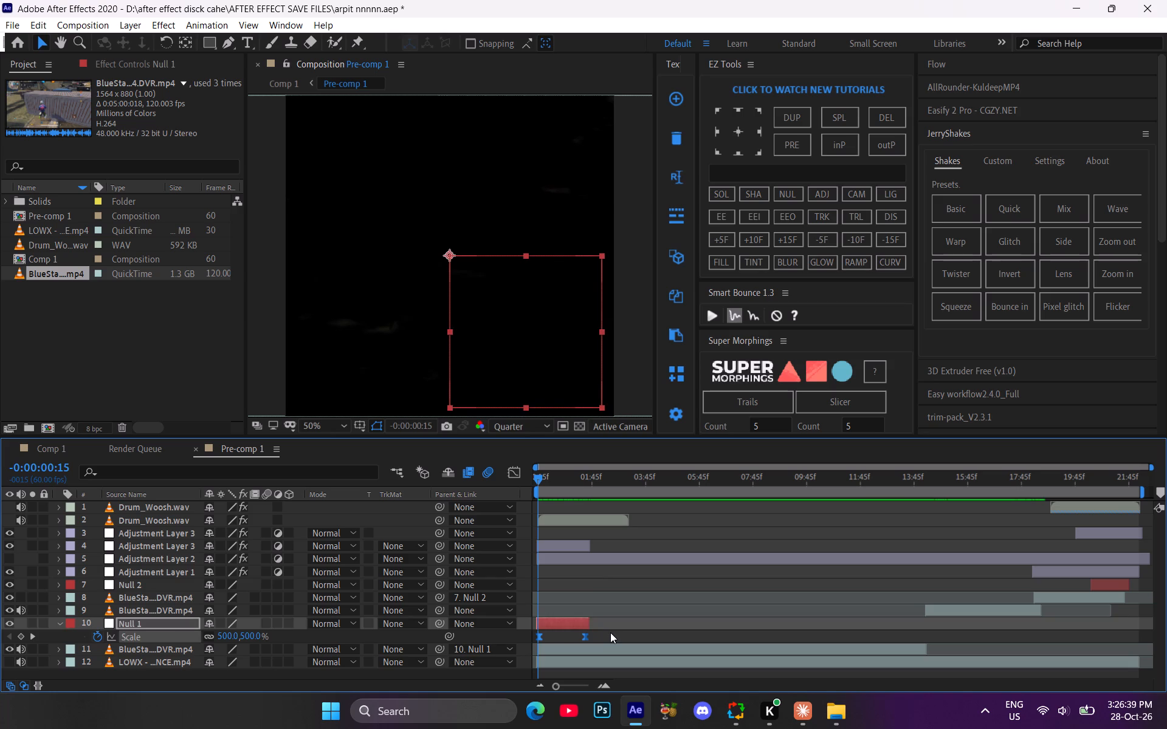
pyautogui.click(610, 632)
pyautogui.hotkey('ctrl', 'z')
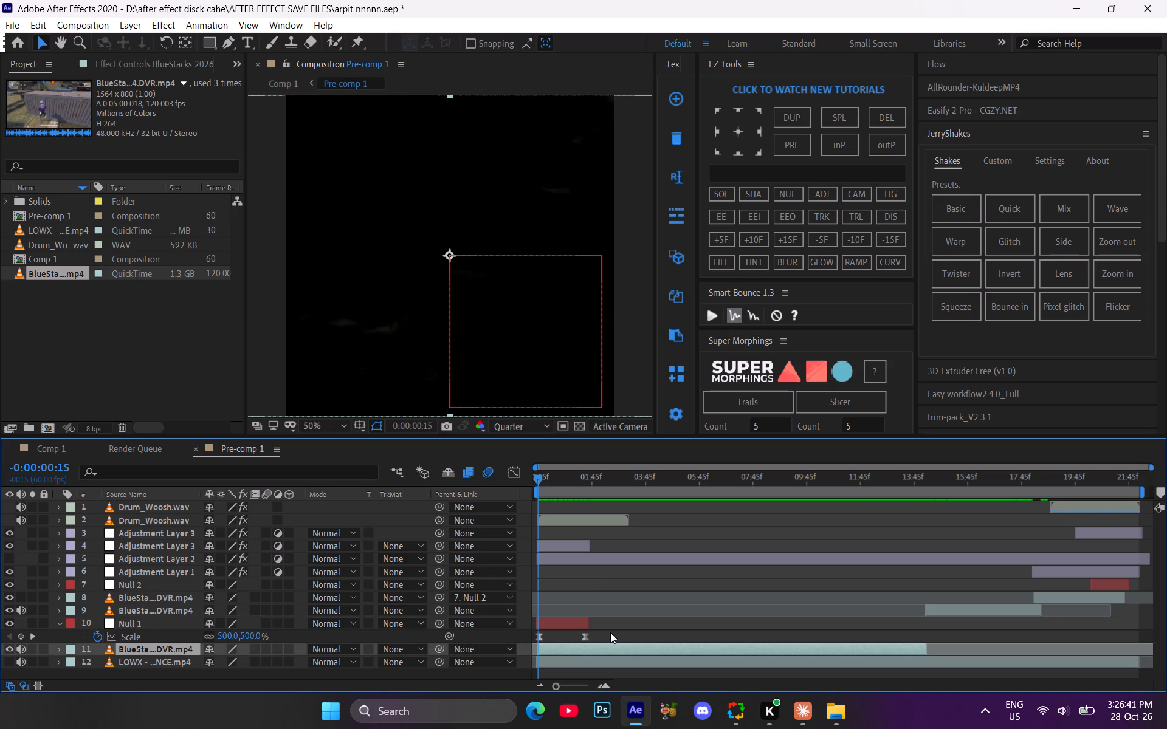
# Delete both Scale keyframes of Null 1.
pyautogui.moveTo(598, 634); pyautogui.dragTo(572, 639)
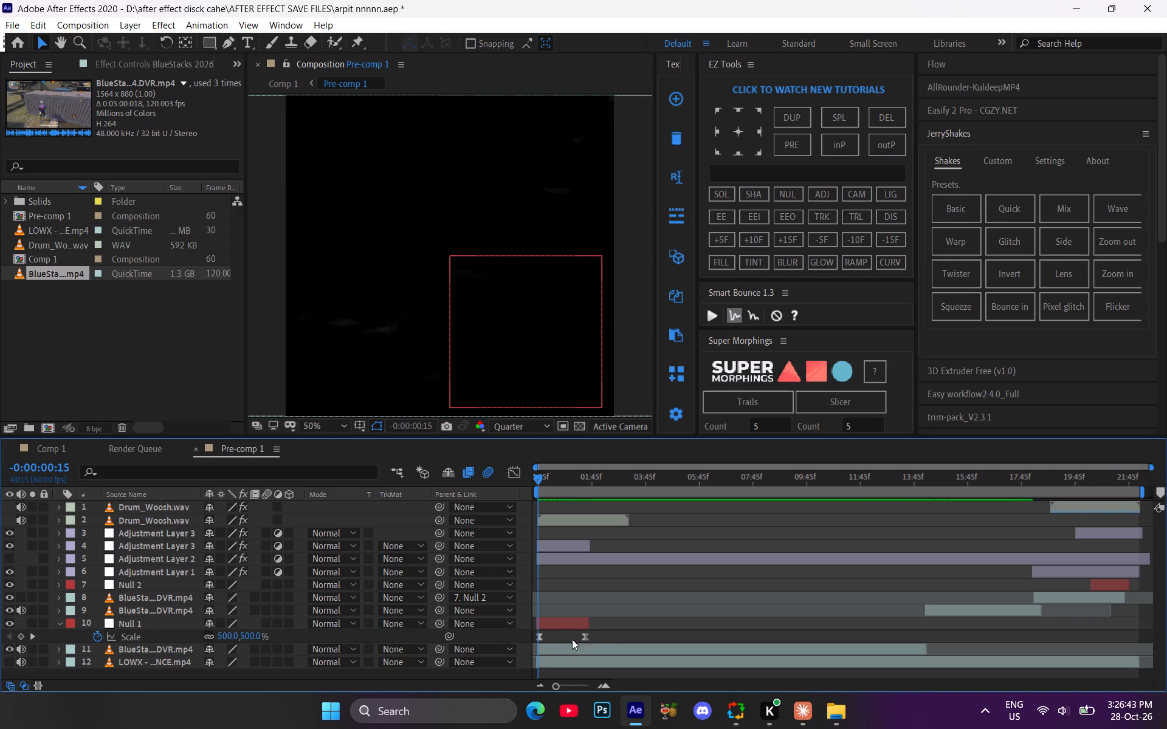
pyautogui.moveTo(572, 639); pyautogui.dragTo(491, 641)
pyautogui.press('Delete')
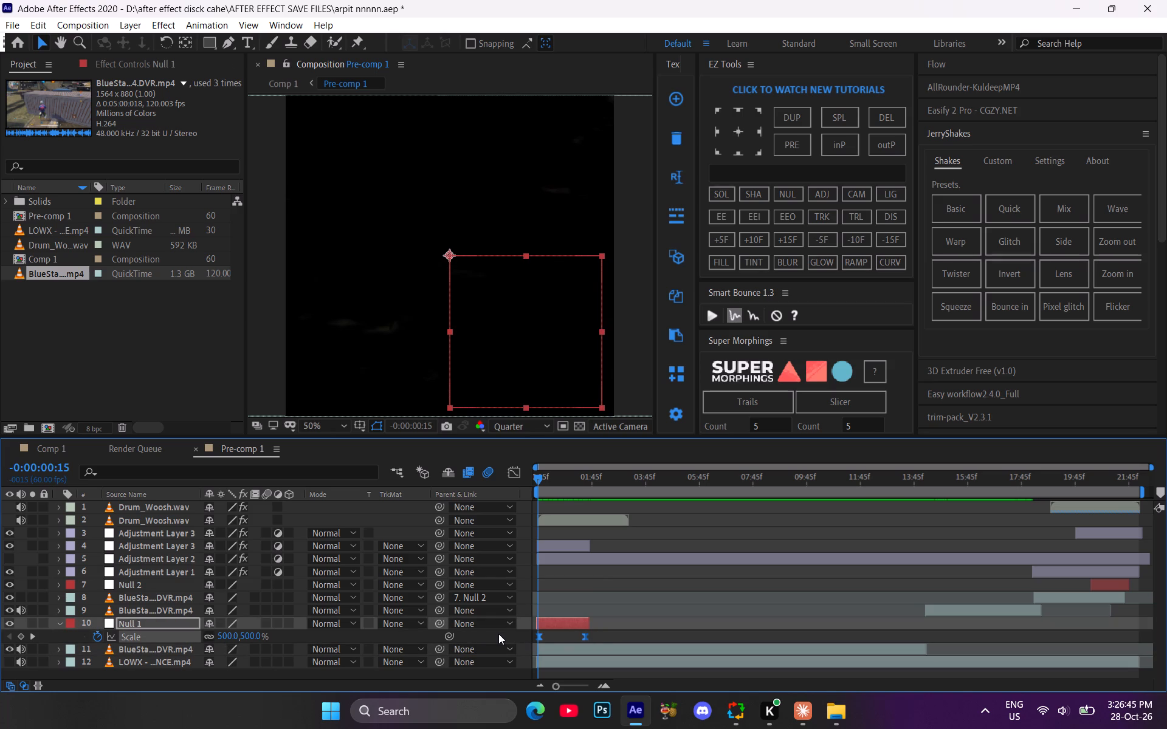
# Set Null 1's Scale to 100% without keyframes.
pyautogui.moveTo(539, 481); pyautogui.dragTo(553, 481)
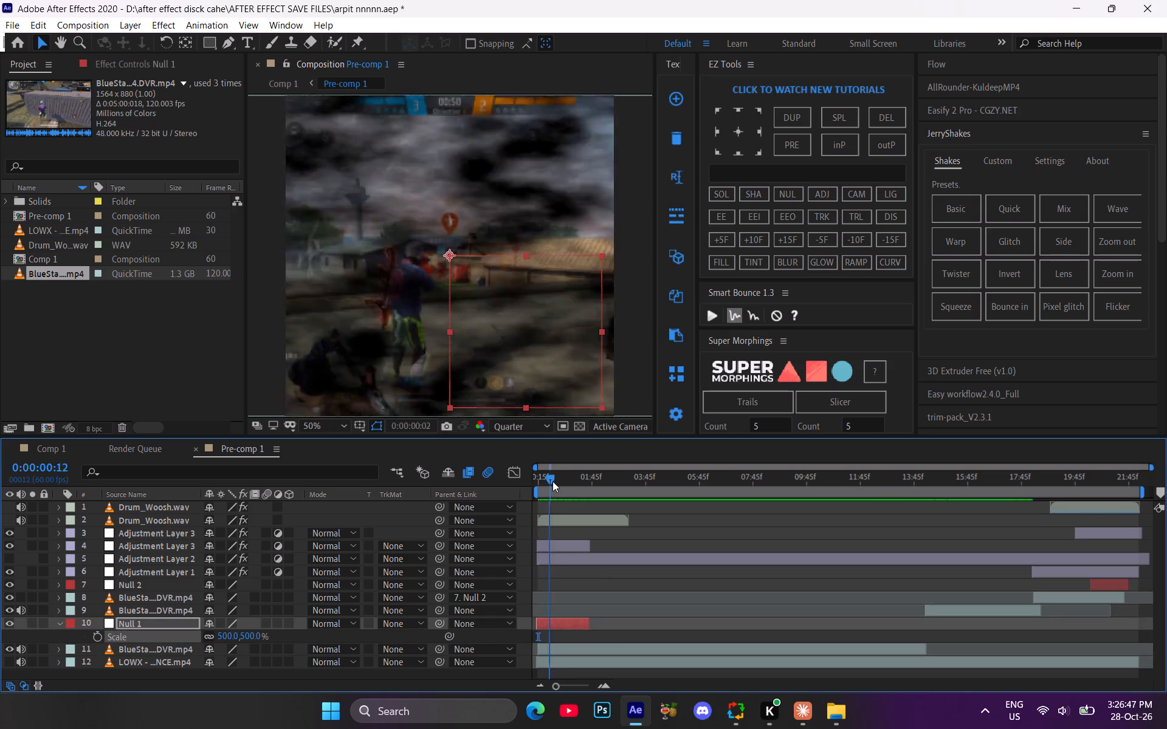
pyautogui.moveTo(553, 481); pyautogui.dragTo(557, 482)
pyautogui.click(606, 631)
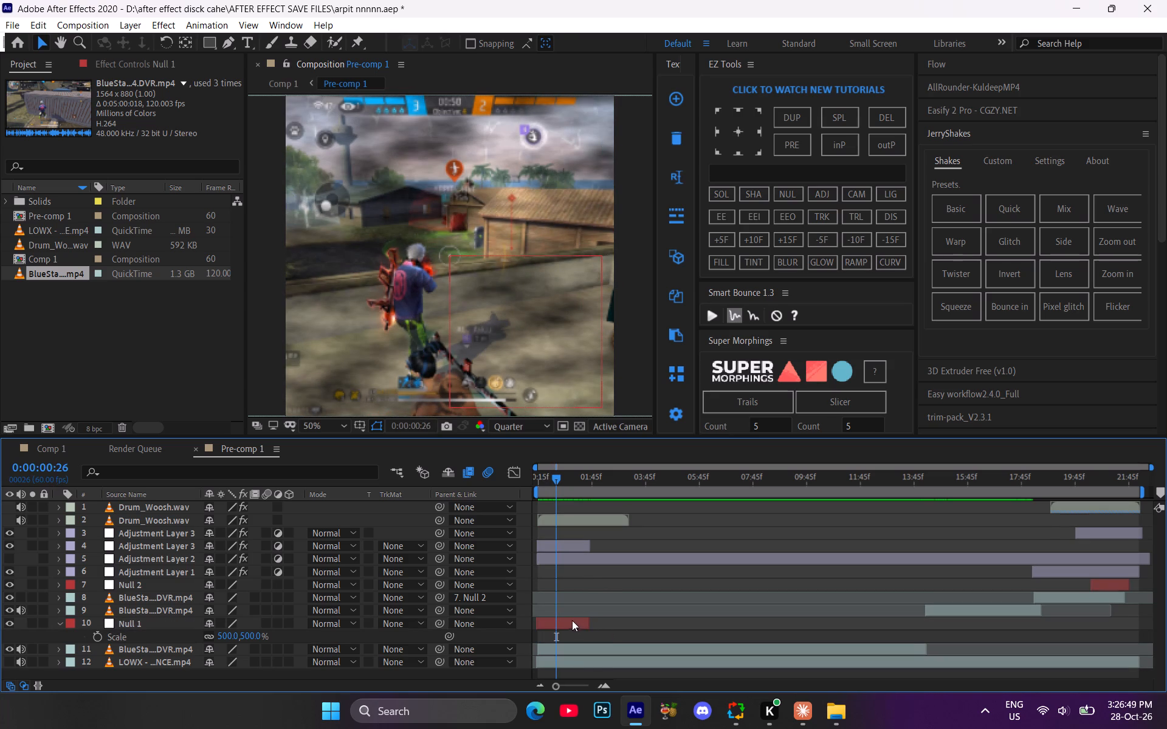
pyautogui.click(252, 637)
pyautogui.write('100')
pyautogui.press('Return')
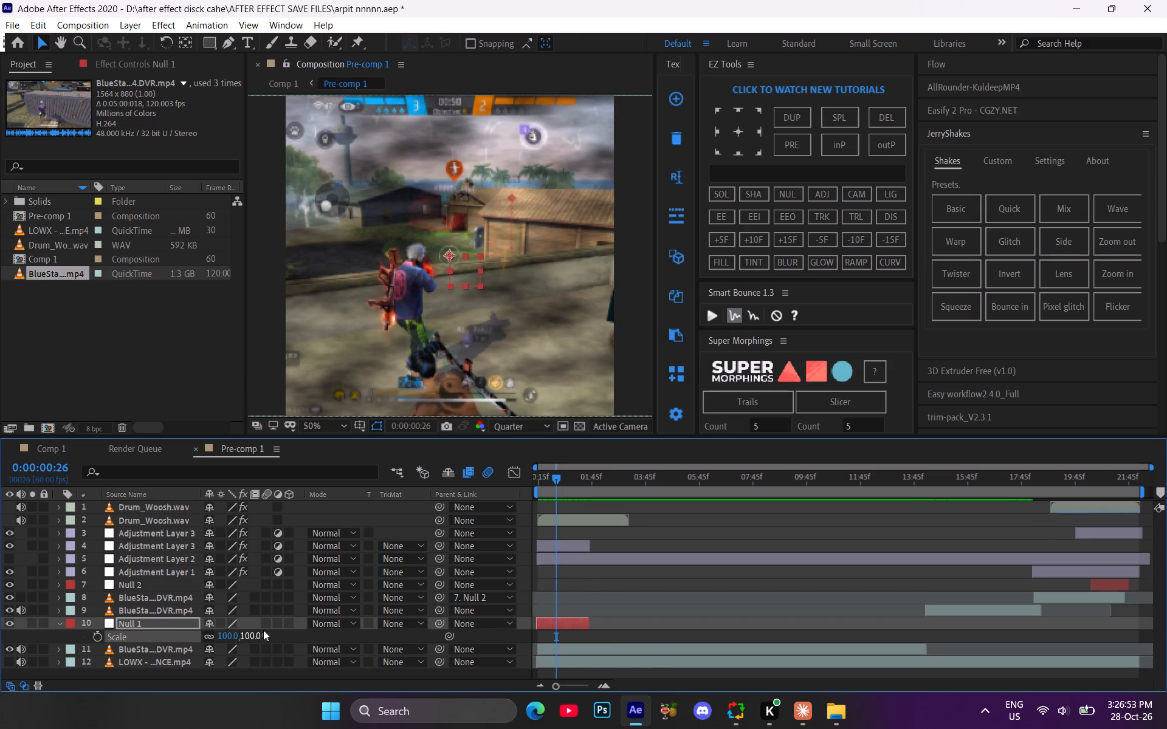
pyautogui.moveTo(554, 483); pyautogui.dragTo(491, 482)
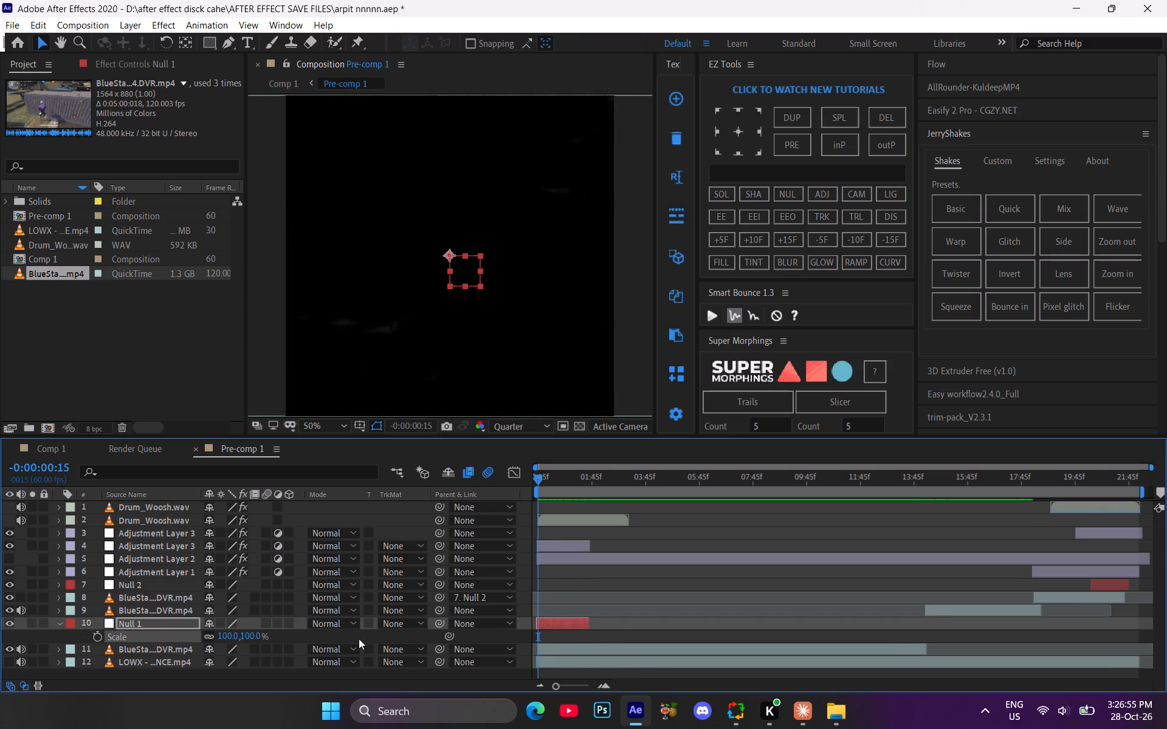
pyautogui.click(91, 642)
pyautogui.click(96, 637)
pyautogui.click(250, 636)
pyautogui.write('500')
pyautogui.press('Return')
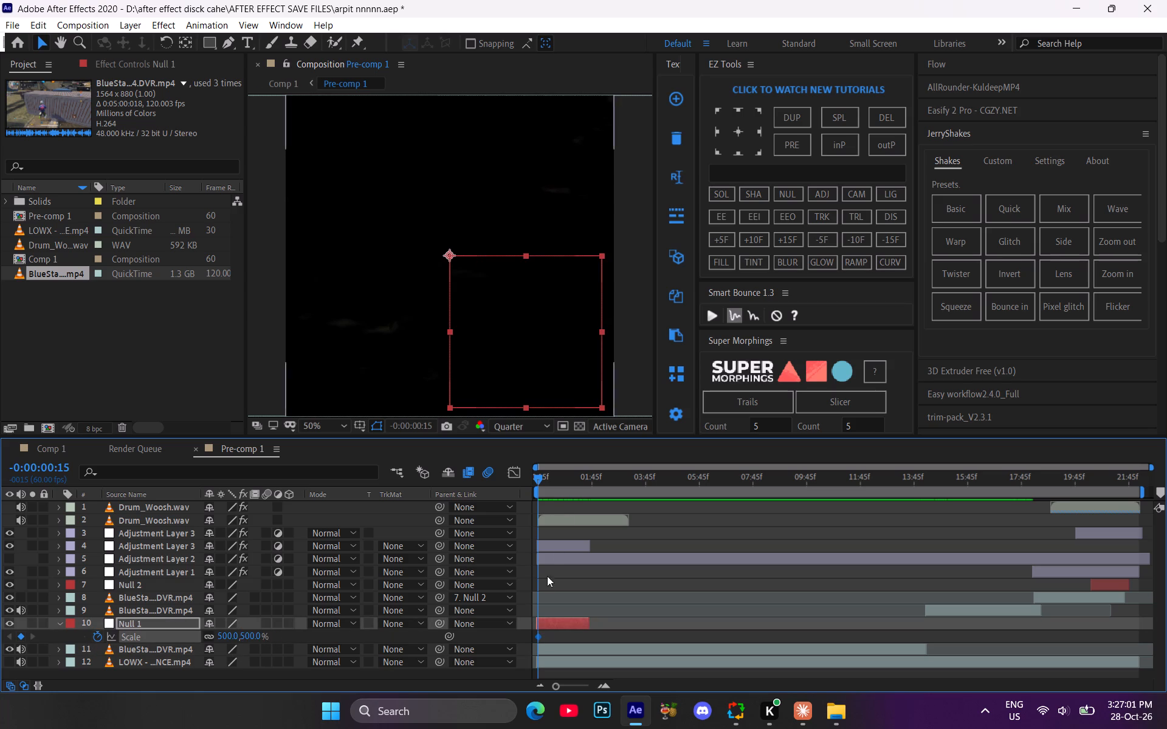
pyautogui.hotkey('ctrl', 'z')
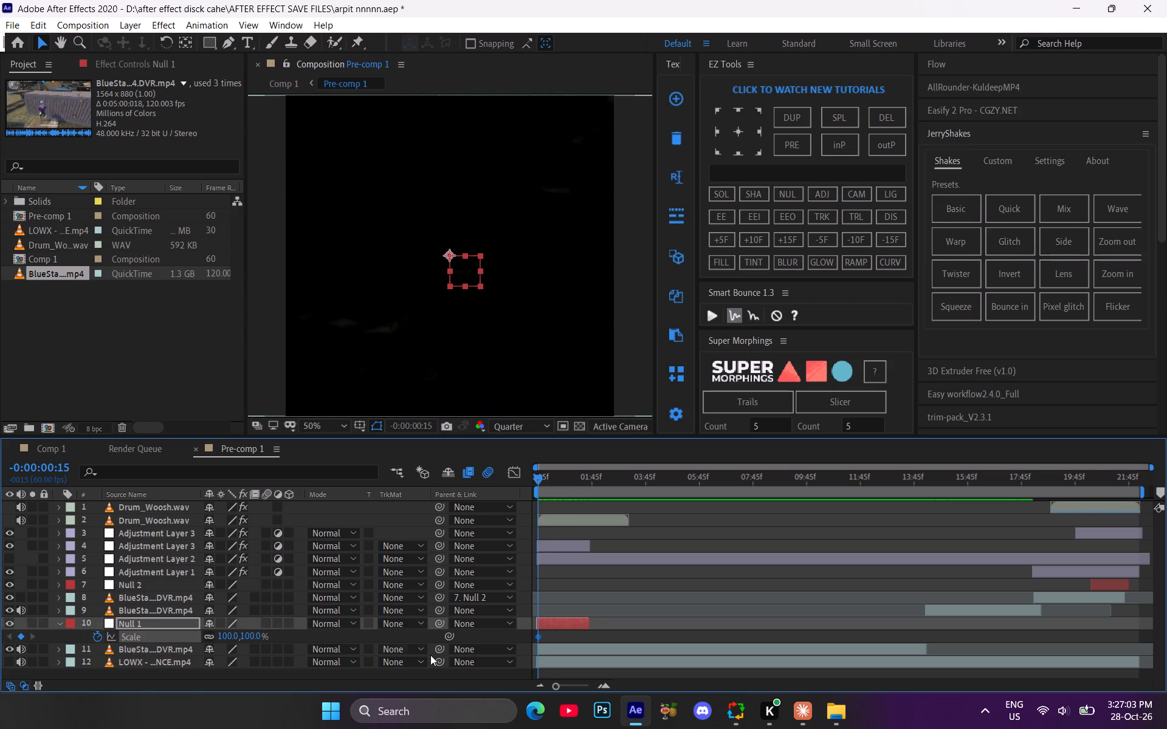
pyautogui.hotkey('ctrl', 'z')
# Parent the first gameplay clip (layer 11) to Null 1.
pyautogui.moveTo(439, 652); pyautogui.dragTo(159, 623)
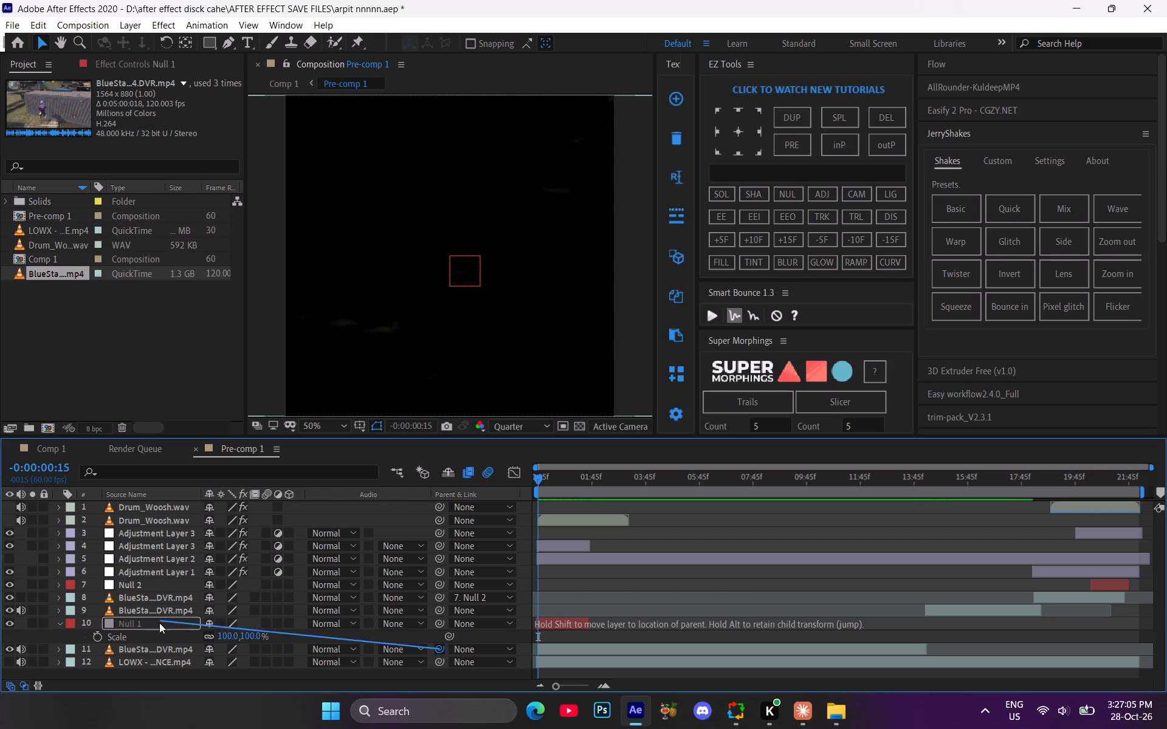
pyautogui.moveTo(159, 623); pyautogui.dragTo(156, 623)
# Keyframe Null 1's Scale from 500% at -0:00:00:15 to 100% at 0:00:01:32.
pyautogui.click(95, 638)
pyautogui.click(247, 632)
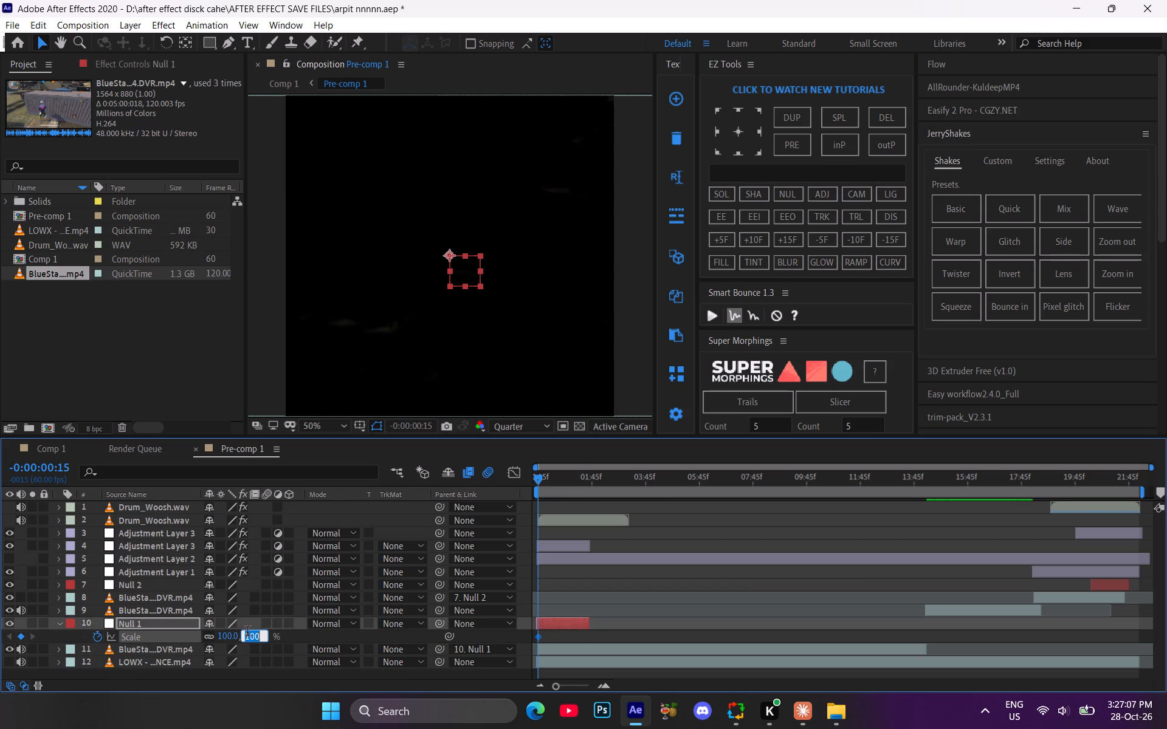
pyautogui.write('500')
pyautogui.press('Return')
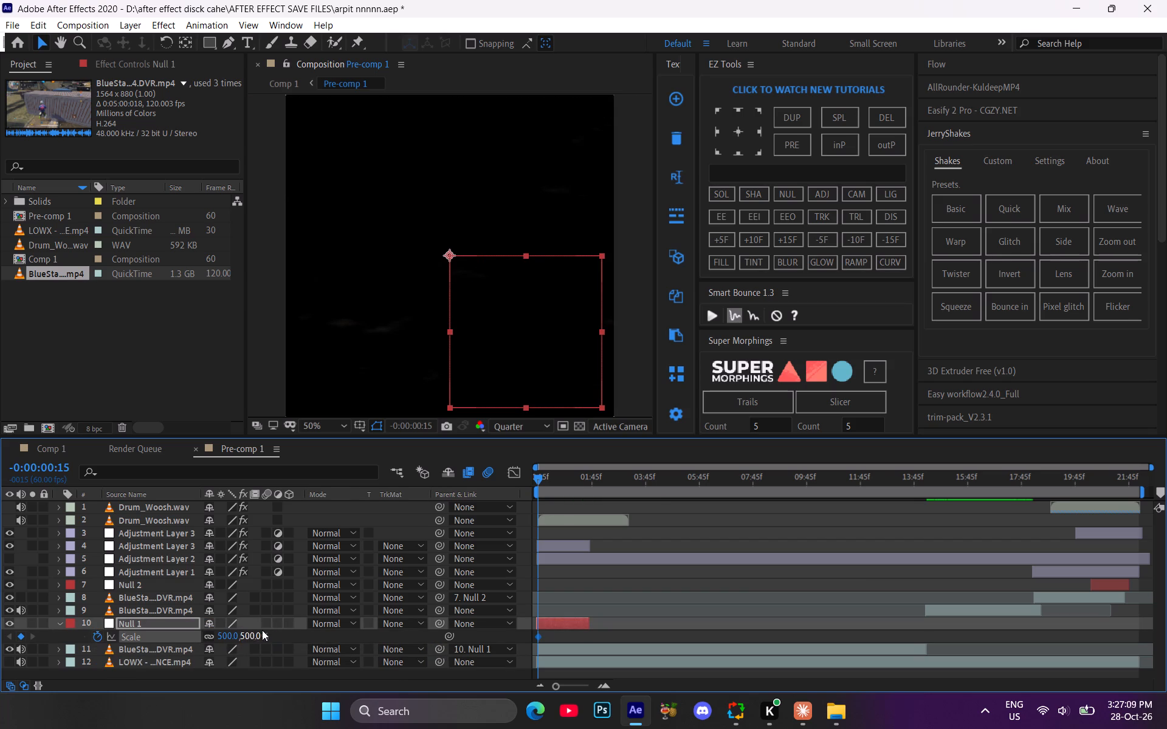
pyautogui.moveTo(540, 482); pyautogui.dragTo(588, 485)
pyautogui.click(244, 641)
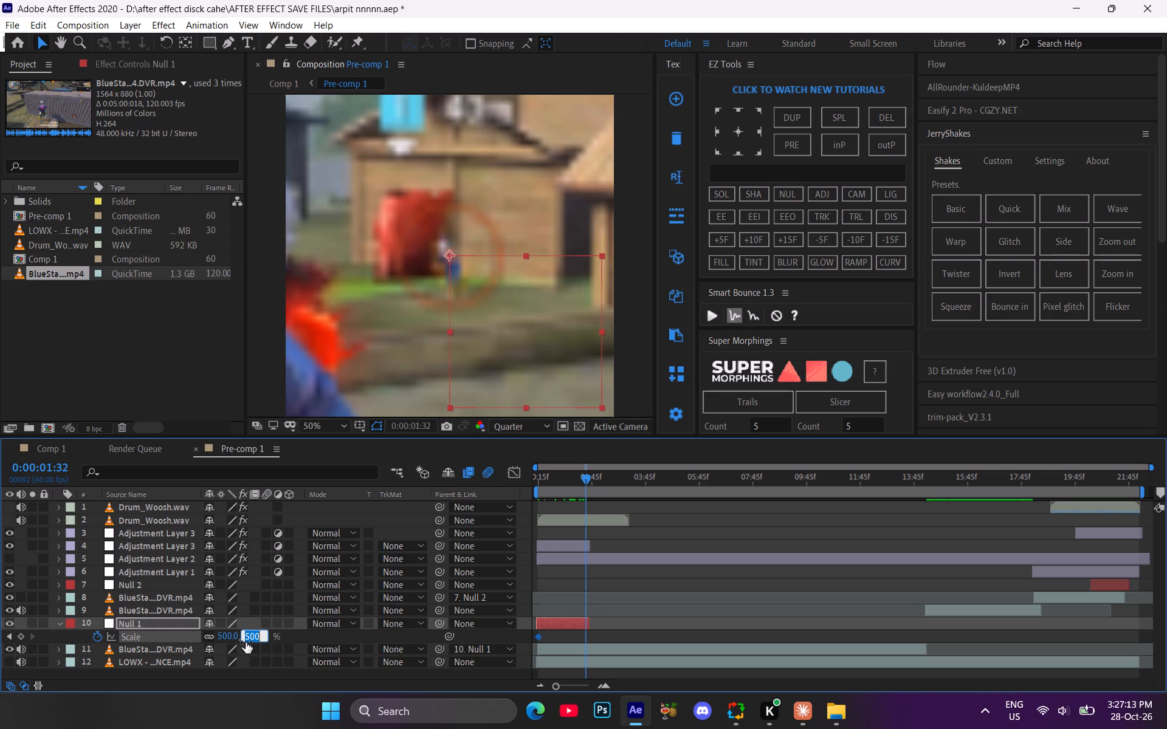
pyautogui.write('100')
pyautogui.press('Return')
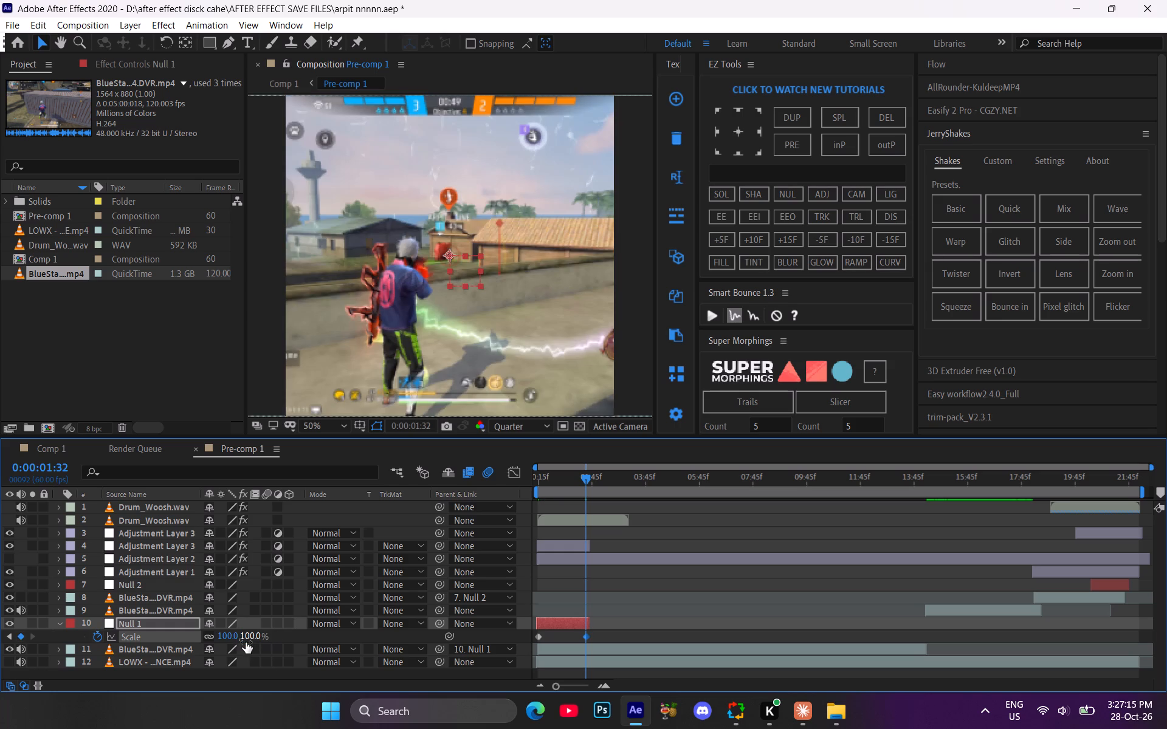
# Apply Easy Ease to both Scale keyframes of Null 1.
pyautogui.moveTo(625, 637); pyautogui.dragTo(460, 654)
pyautogui.press('F9')
# Reshape Null 1's Scale curve to drop steeply from 500% and flatten gradually into 100%, and preview the opening zoom.
pyautogui.click(518, 464)
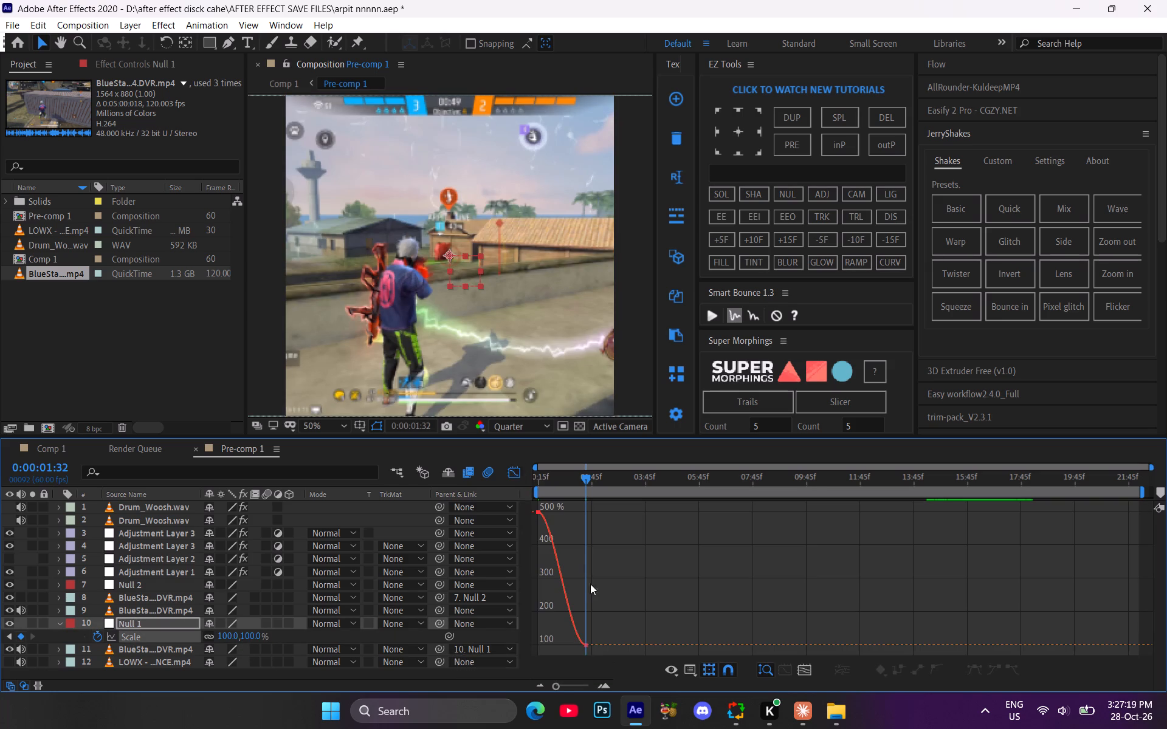
pyautogui.click(586, 645)
pyautogui.moveTo(569, 645); pyautogui.dragTo(540, 650)
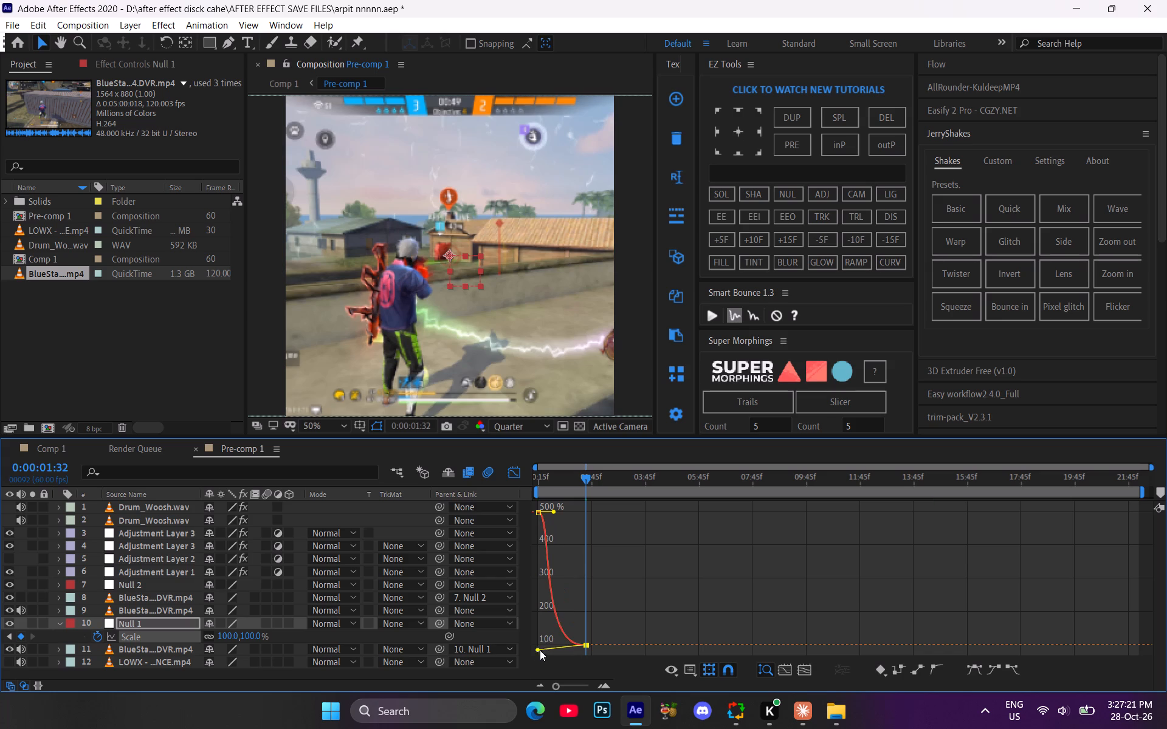
pyautogui.moveTo(540, 650); pyautogui.dragTo(551, 629)
pyautogui.moveTo(553, 515); pyautogui.dragTo(518, 631)
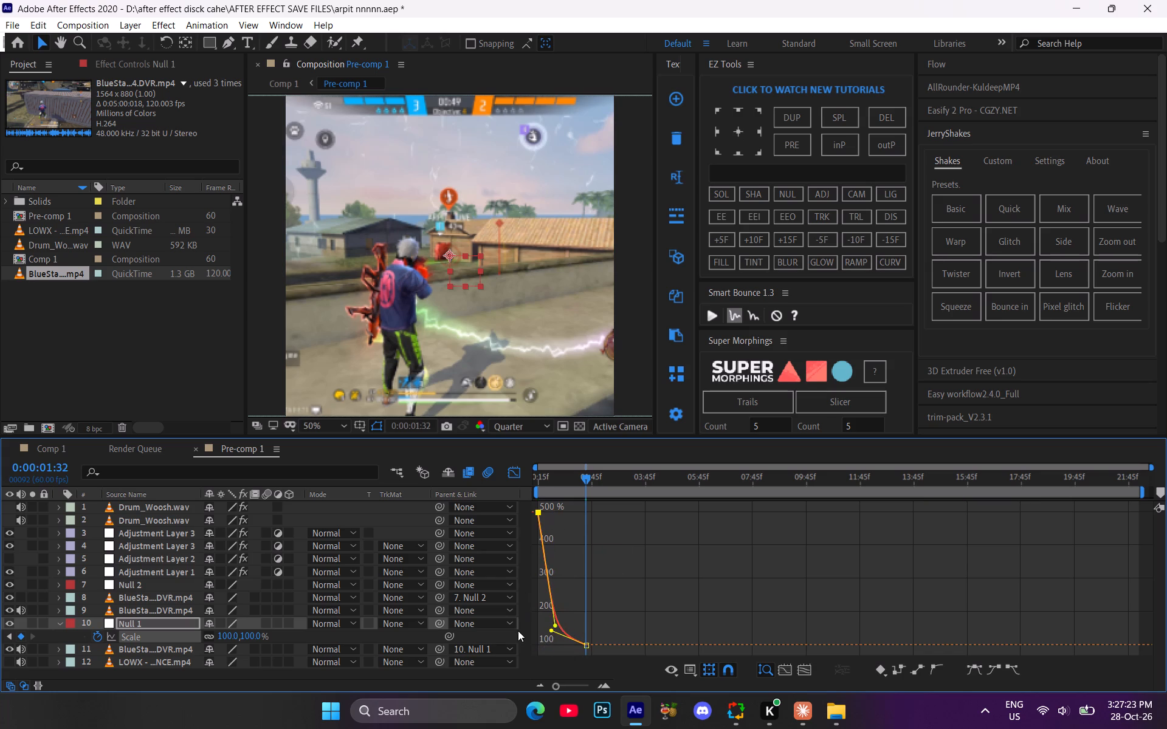
pyautogui.moveTo(518, 631); pyautogui.dragTo(512, 630)
pyautogui.click(554, 630)
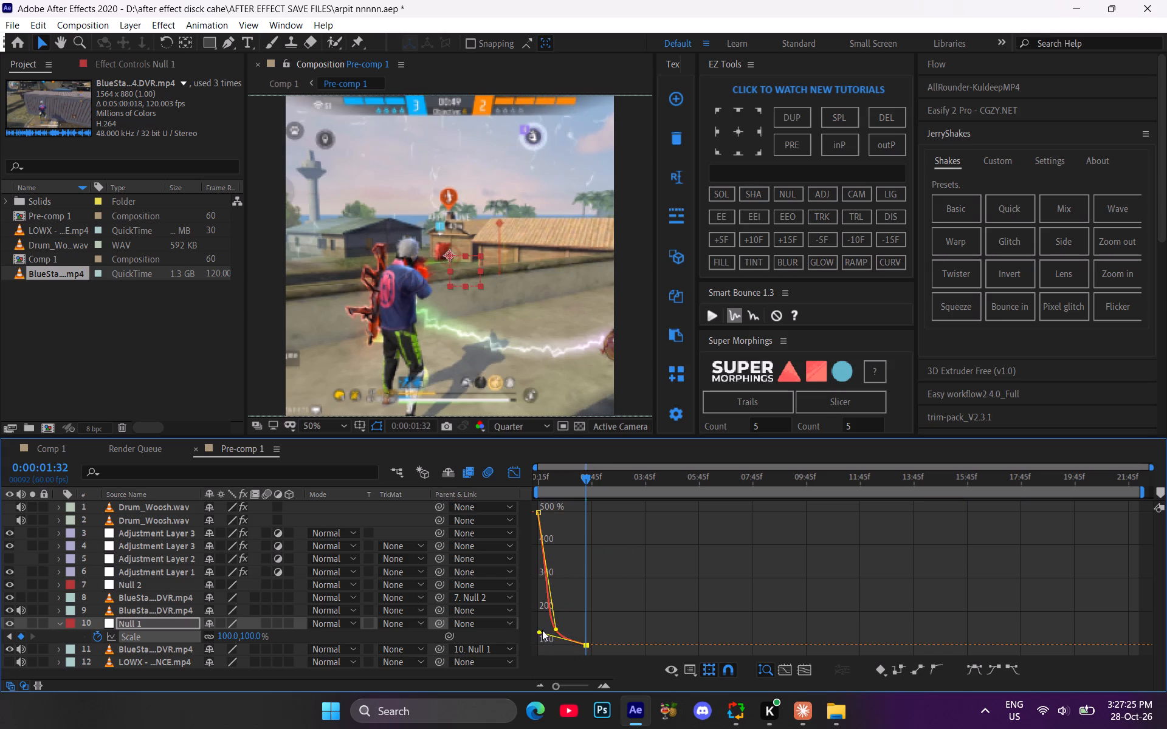
pyautogui.moveTo(554, 629); pyautogui.dragTo(541, 626)
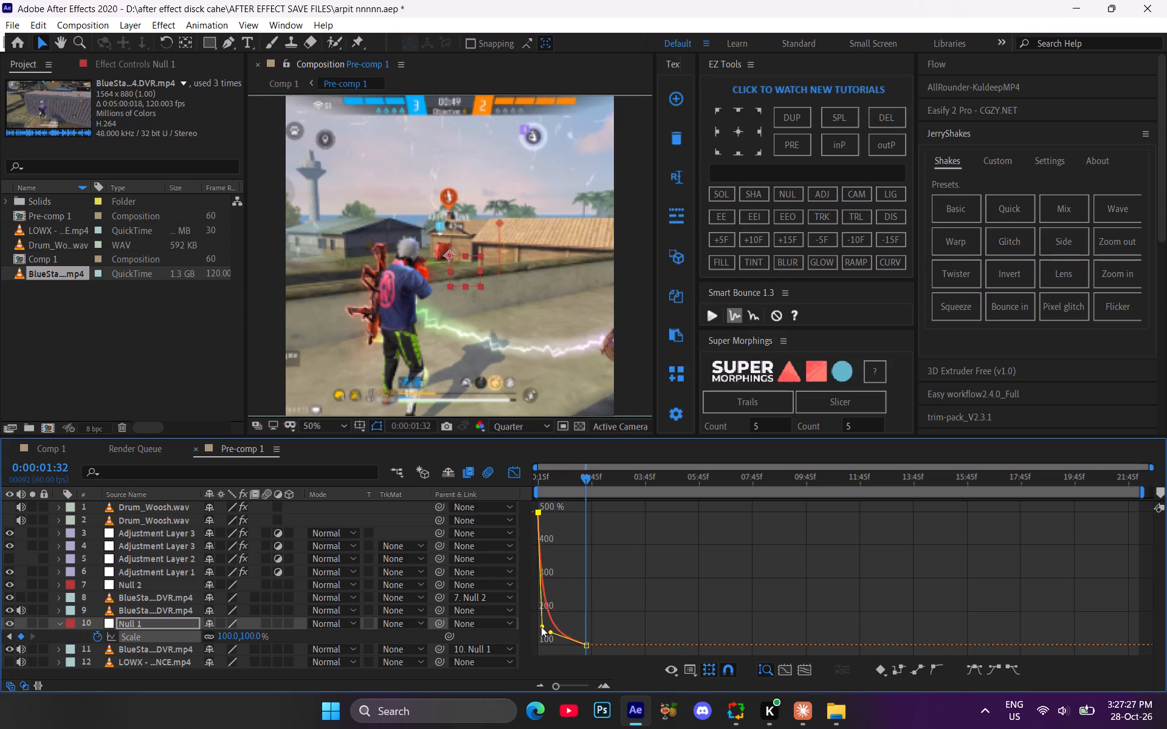
pyautogui.moveTo(541, 626); pyautogui.dragTo(539, 629)
pyautogui.click(551, 634)
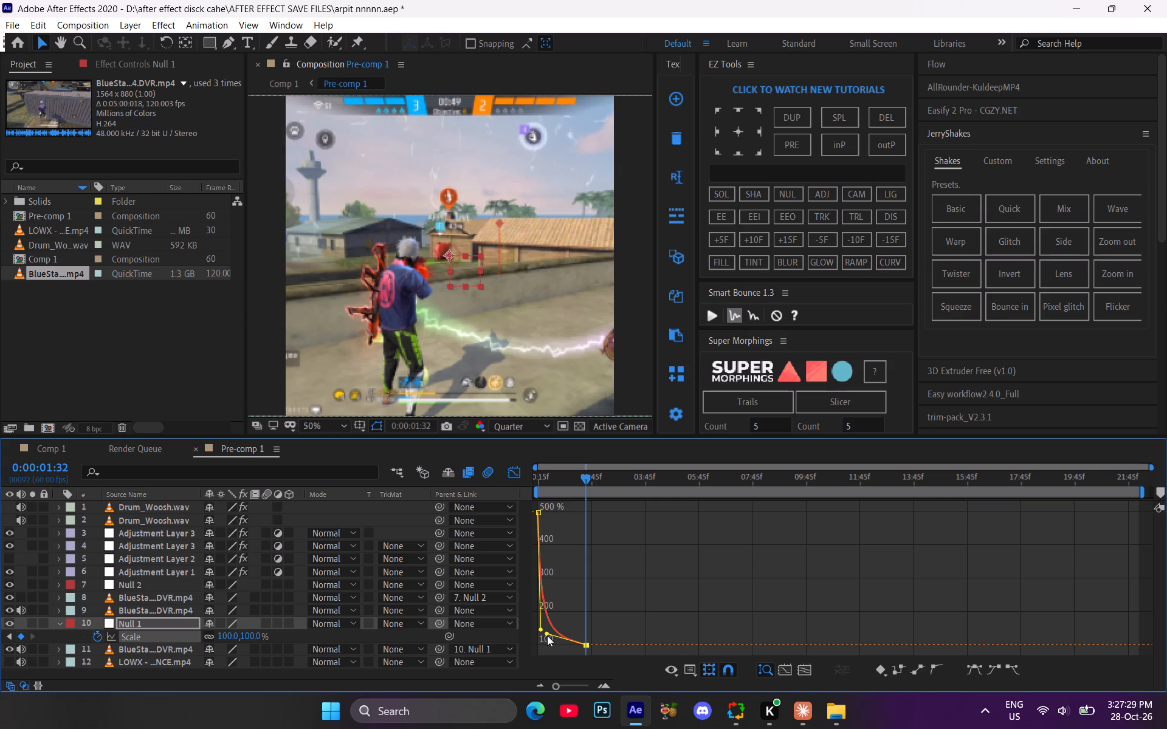
pyautogui.click(514, 478)
pyautogui.moveTo(562, 477); pyautogui.dragTo(514, 477)
pyautogui.press('space')
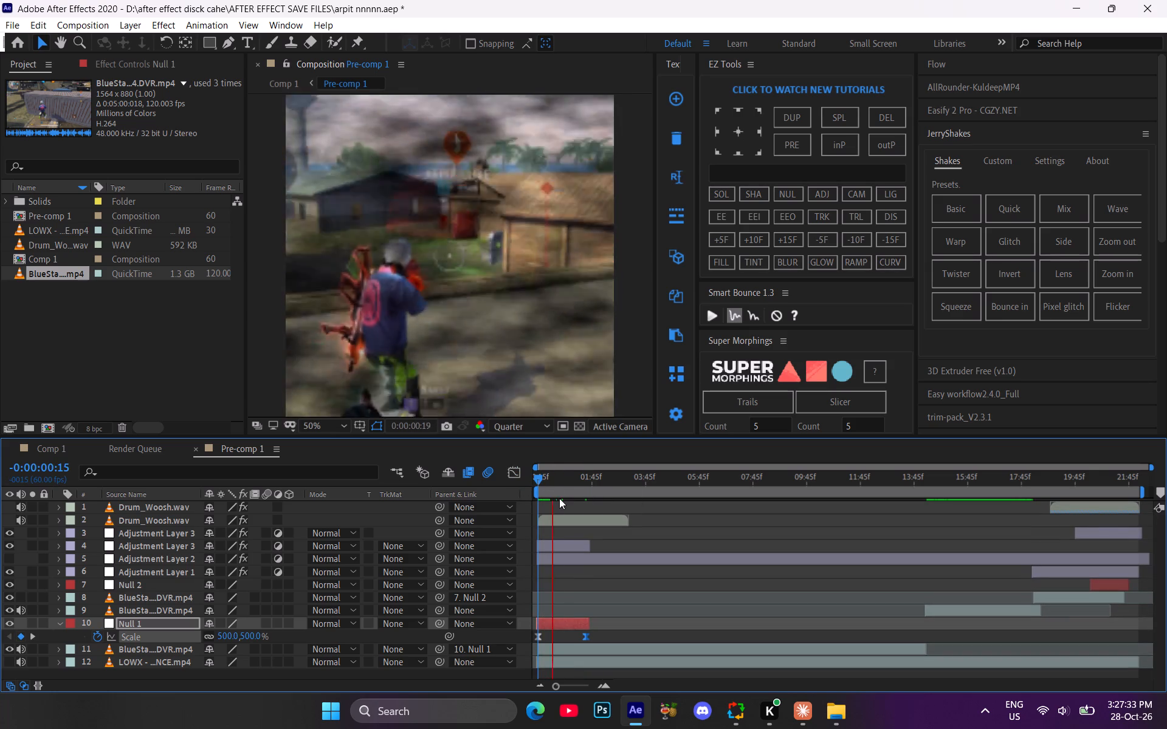
# Shift the opening Drum_Woosh.wav (layer 2) slightly earlier in two small moves, previewing the sound against the zoom.
pyautogui.moveTo(539, 479); pyautogui.dragTo(517, 479)
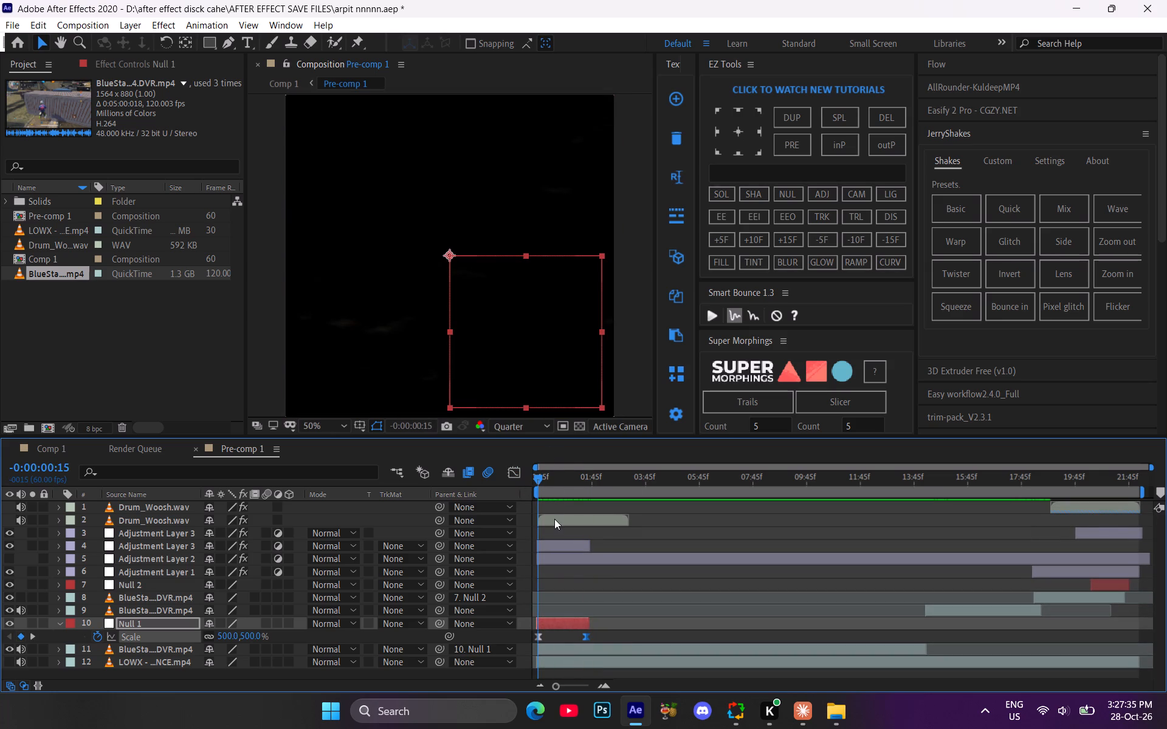
pyautogui.click(557, 521)
pyautogui.moveTo(540, 481); pyautogui.dragTo(512, 480)
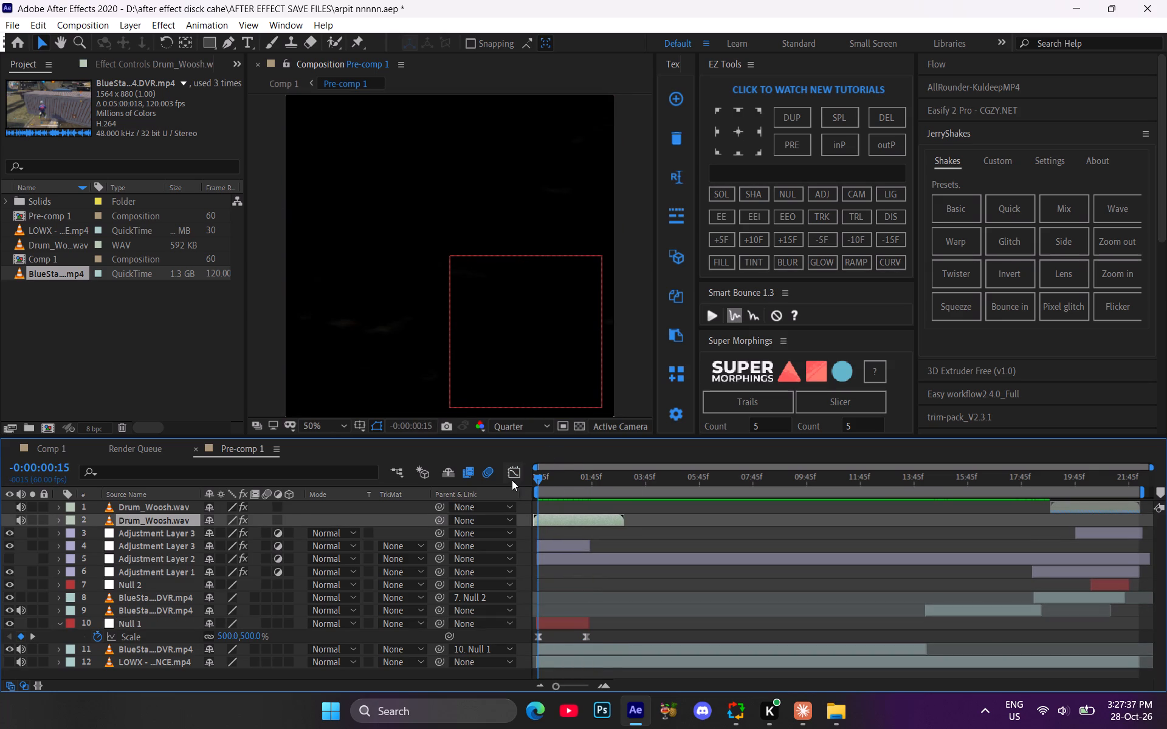
pyautogui.press('space')
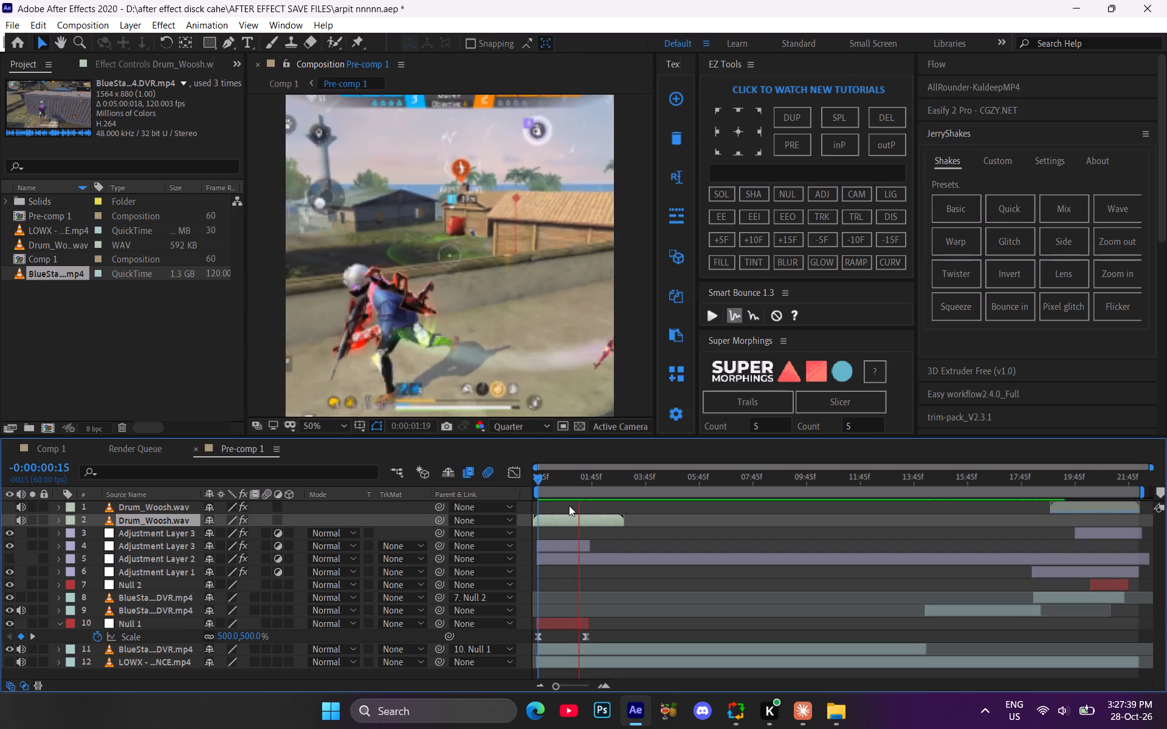
pyautogui.click(539, 479)
pyautogui.moveTo(548, 520); pyautogui.dragTo(542, 519)
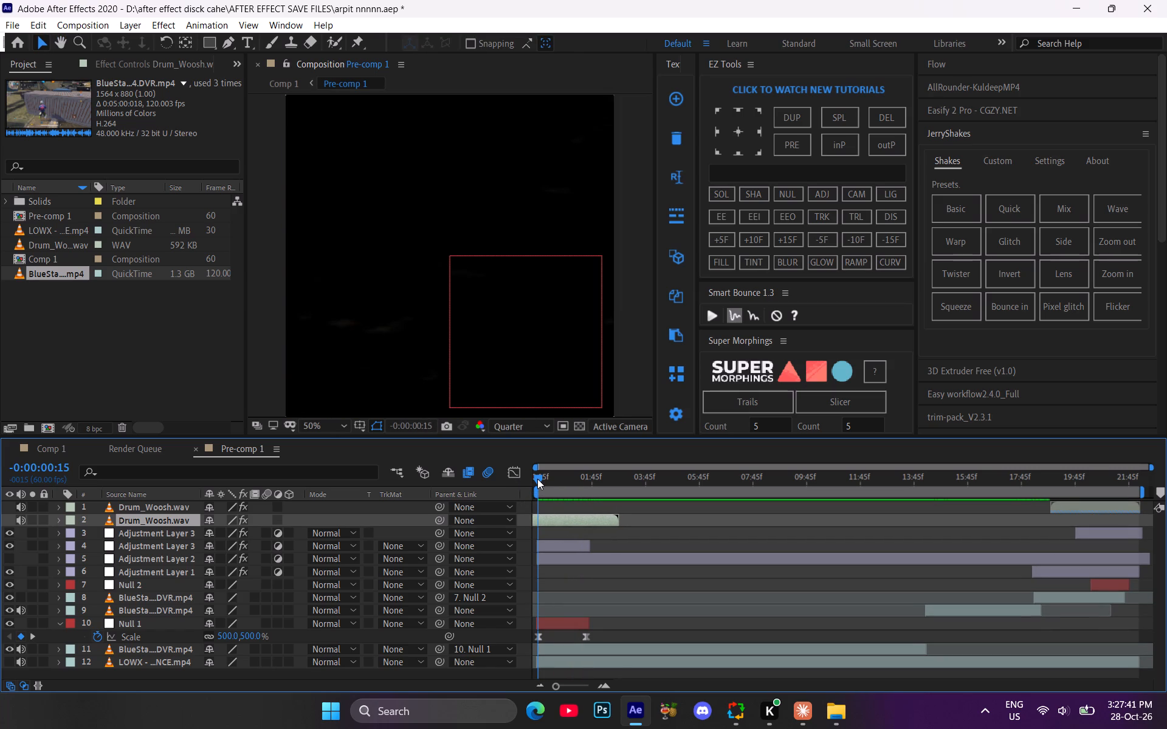
pyautogui.click(537, 479)
pyautogui.press('space')
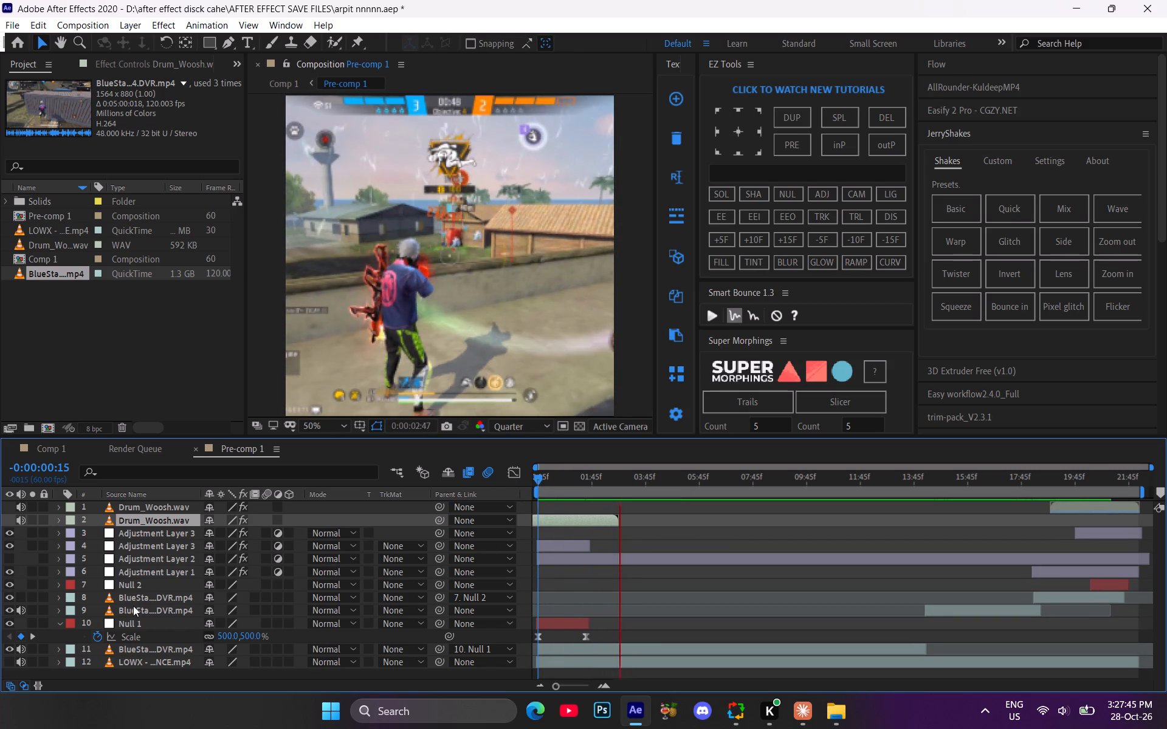
pyautogui.click(59, 626)
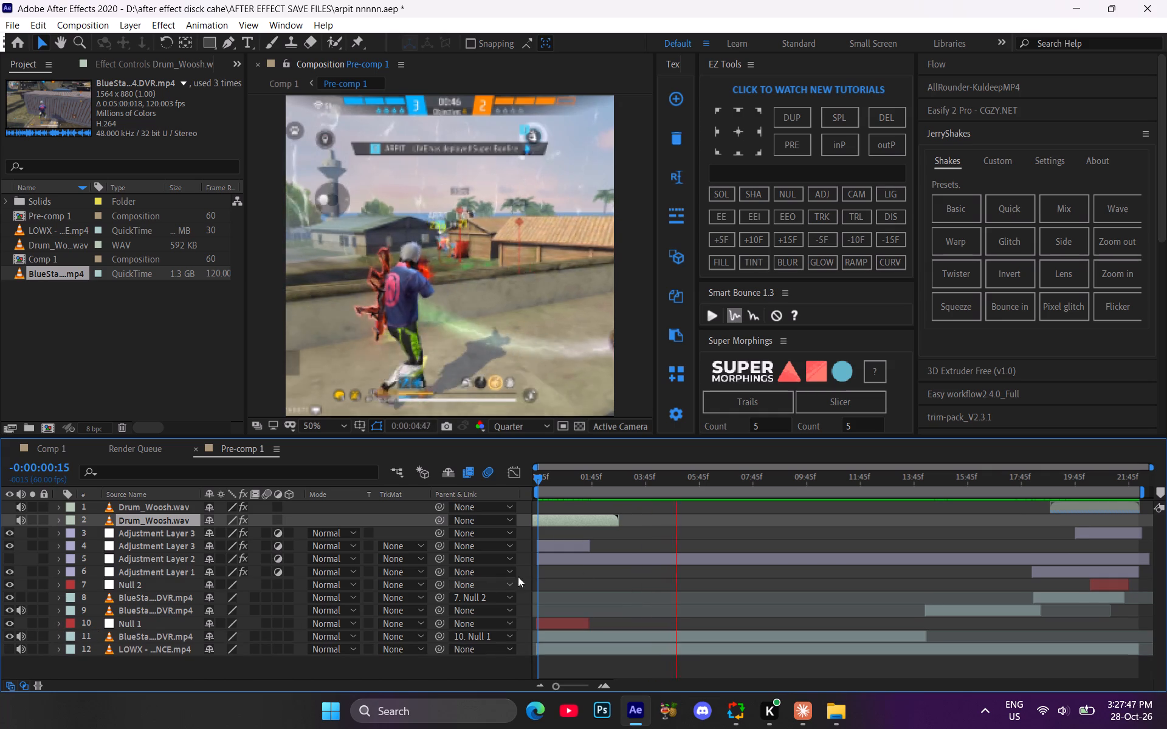
# Check the closing section of the edit and delete both existing Scale keyframes from Null 2.
pyautogui.click(1050, 477)
pyautogui.moveTo(1050, 477); pyautogui.dragTo(1052, 477)
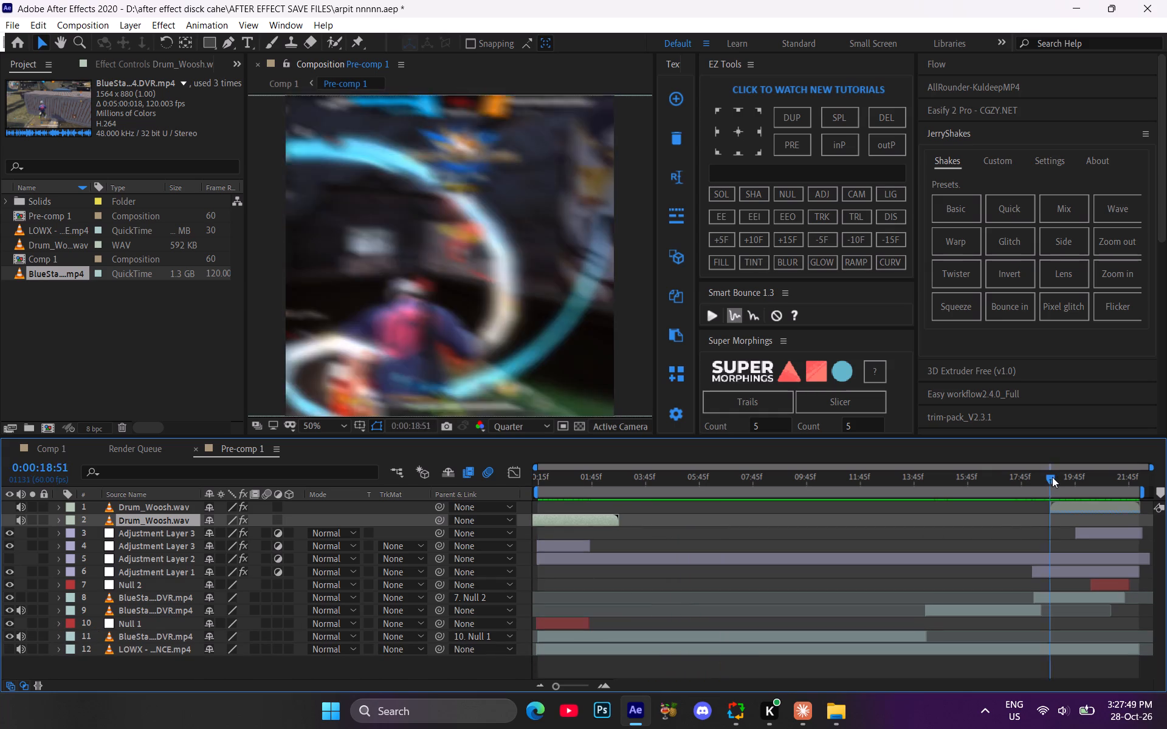
pyautogui.moveTo(1052, 477); pyautogui.dragTo(1101, 499)
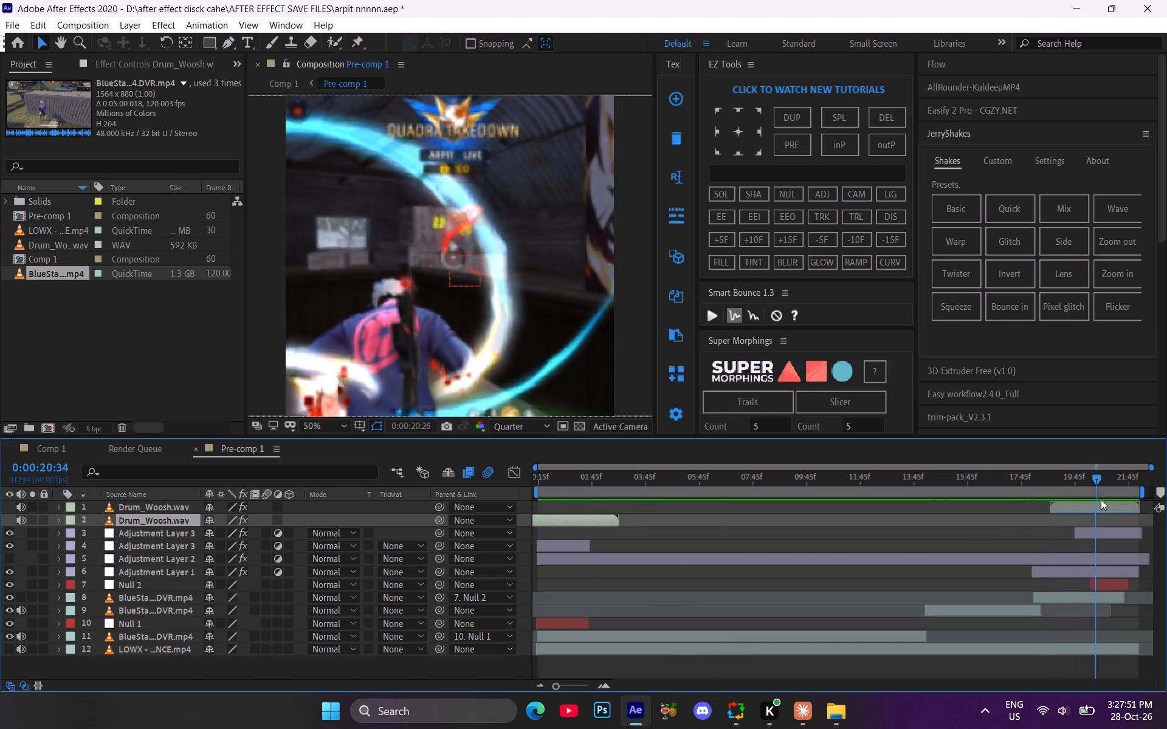
pyautogui.moveTo(1101, 499); pyautogui.dragTo(1032, 513)
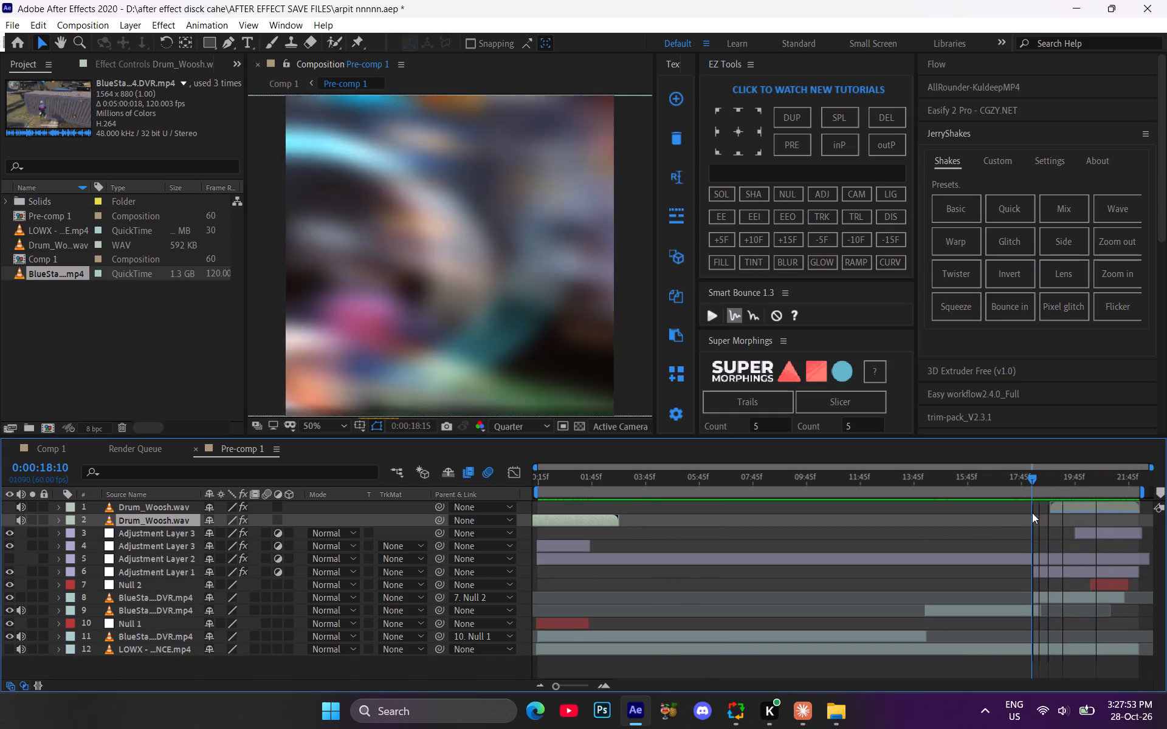
pyautogui.moveTo(1032, 513); pyautogui.dragTo(1094, 542)
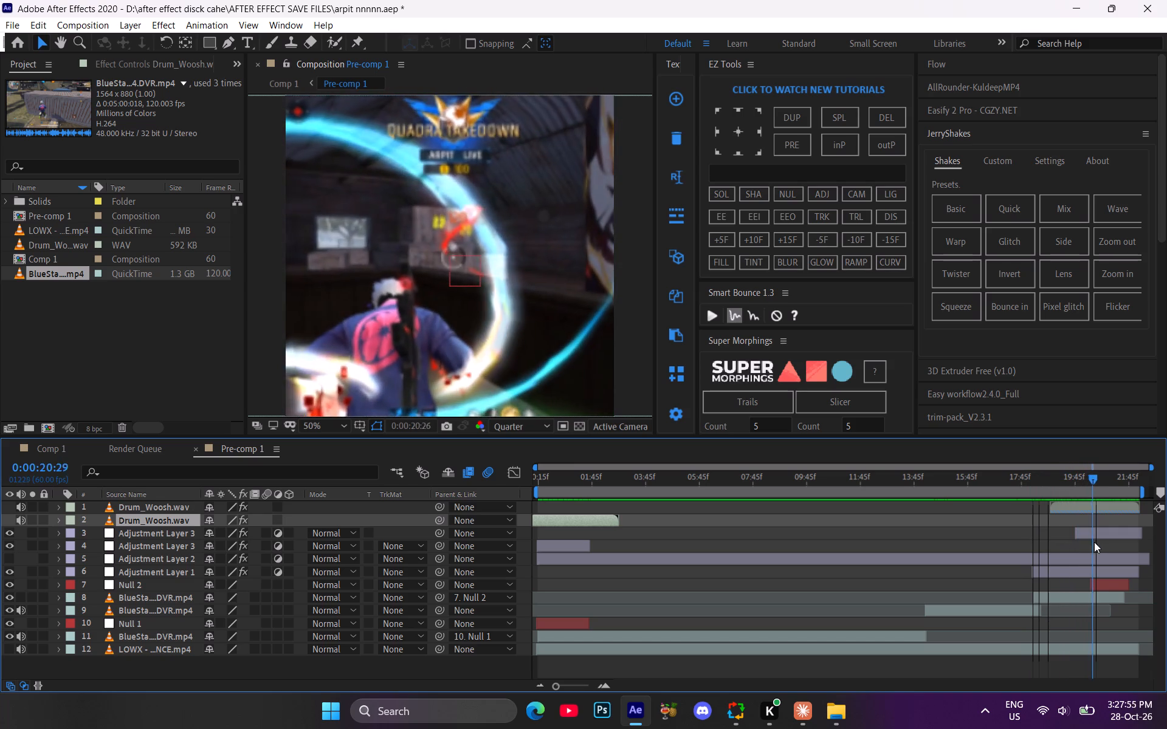
pyautogui.moveTo(1094, 542); pyautogui.dragTo(1099, 544)
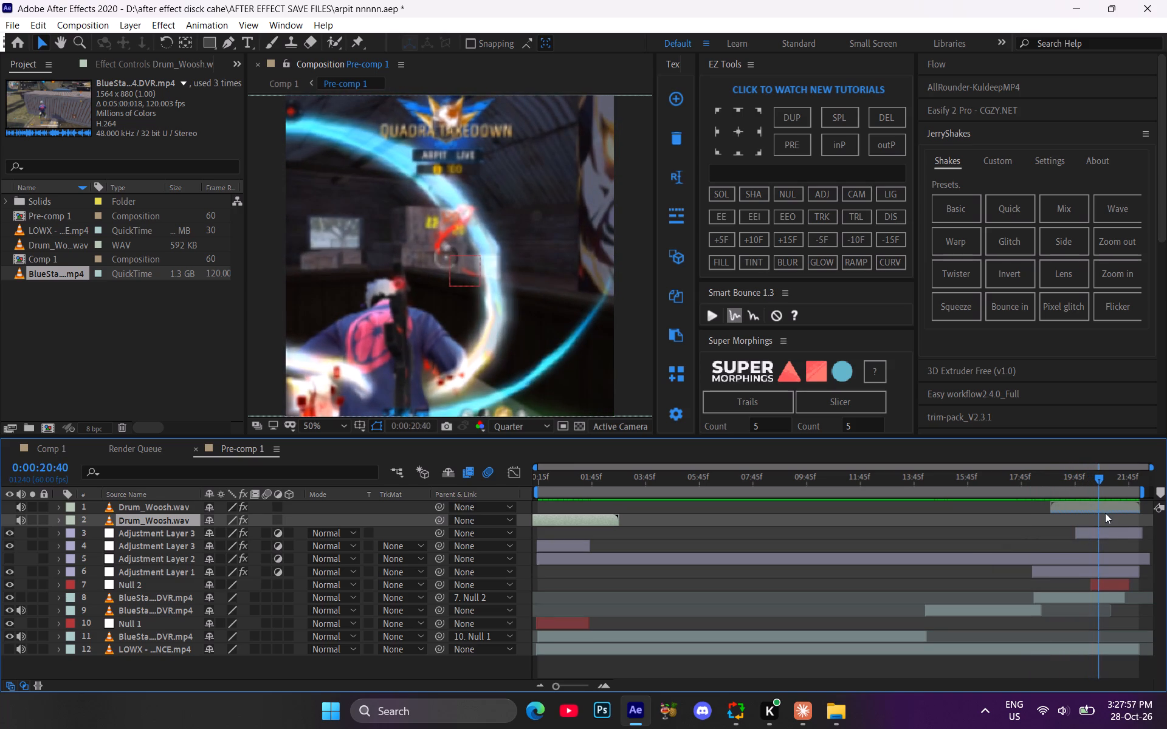
pyautogui.click(1104, 588)
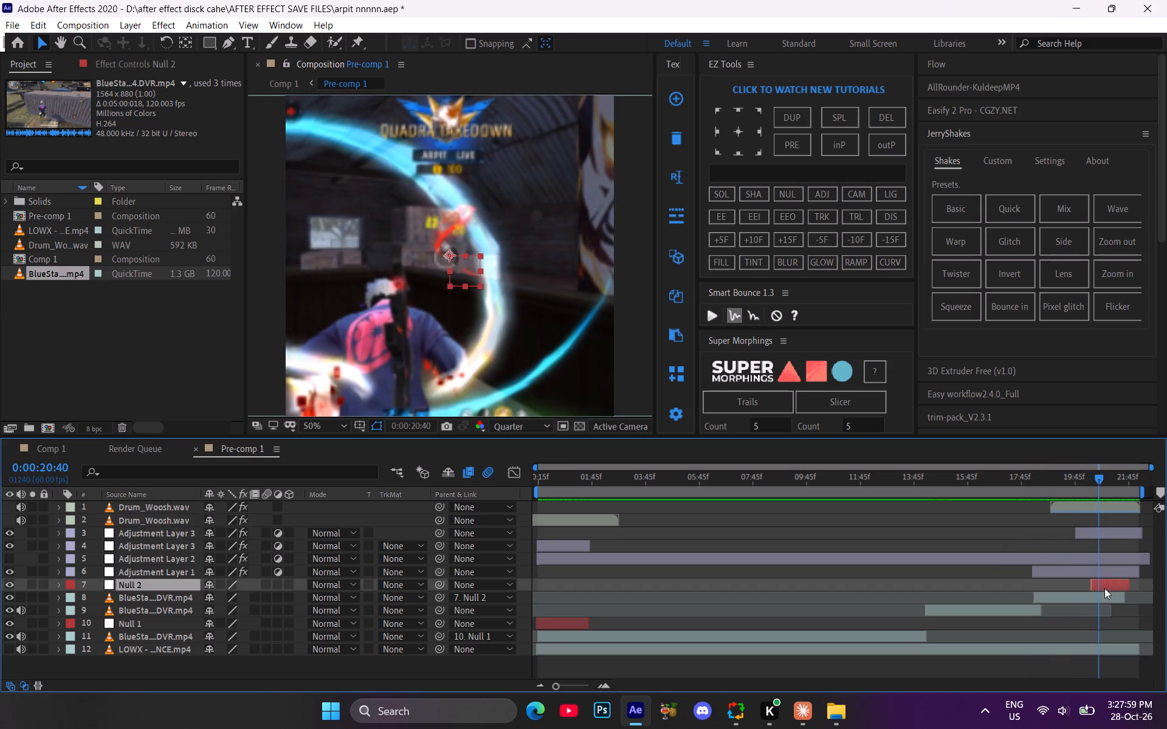
pyautogui.press('u')
pyautogui.moveTo(1082, 594); pyautogui.dragTo(1142, 600)
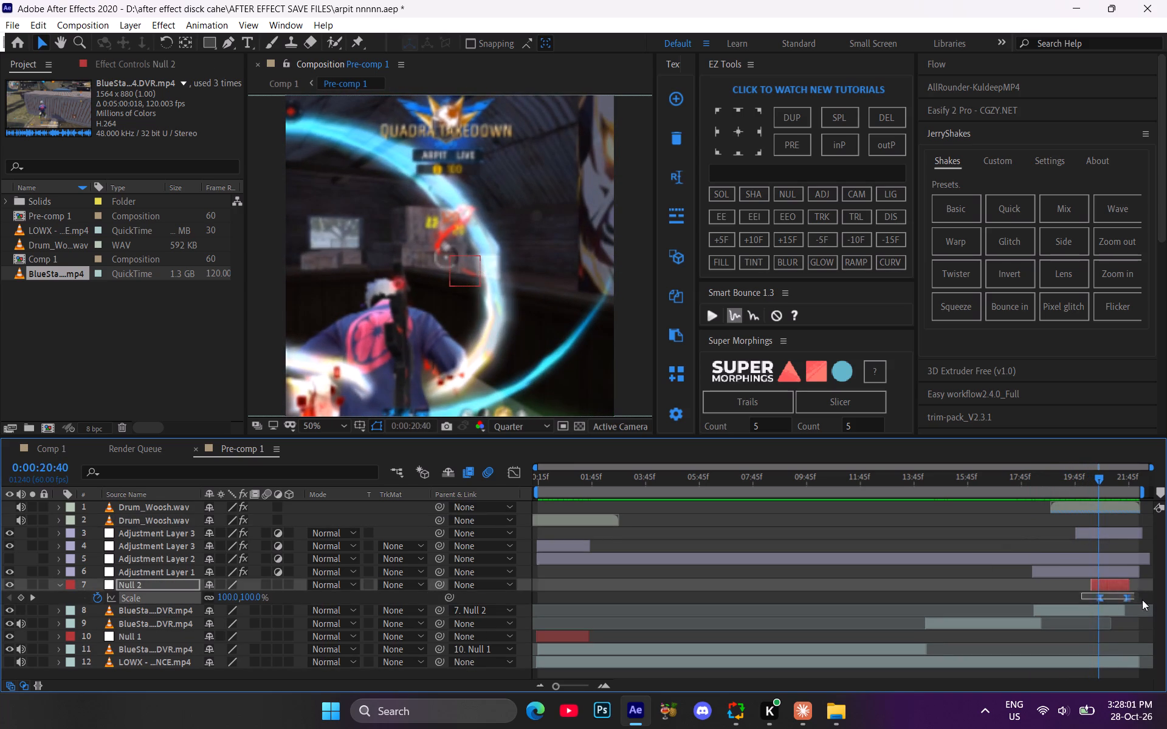
pyautogui.moveTo(1142, 600); pyautogui.dragTo(1152, 603)
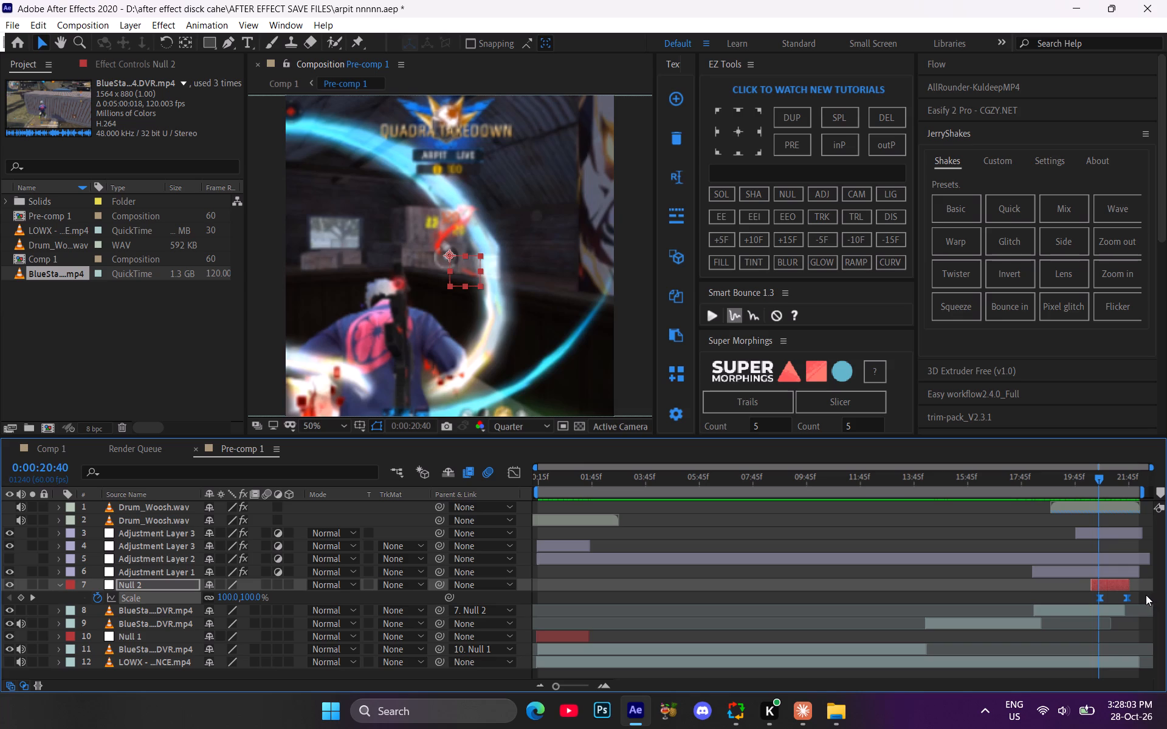
pyautogui.press('Delete')
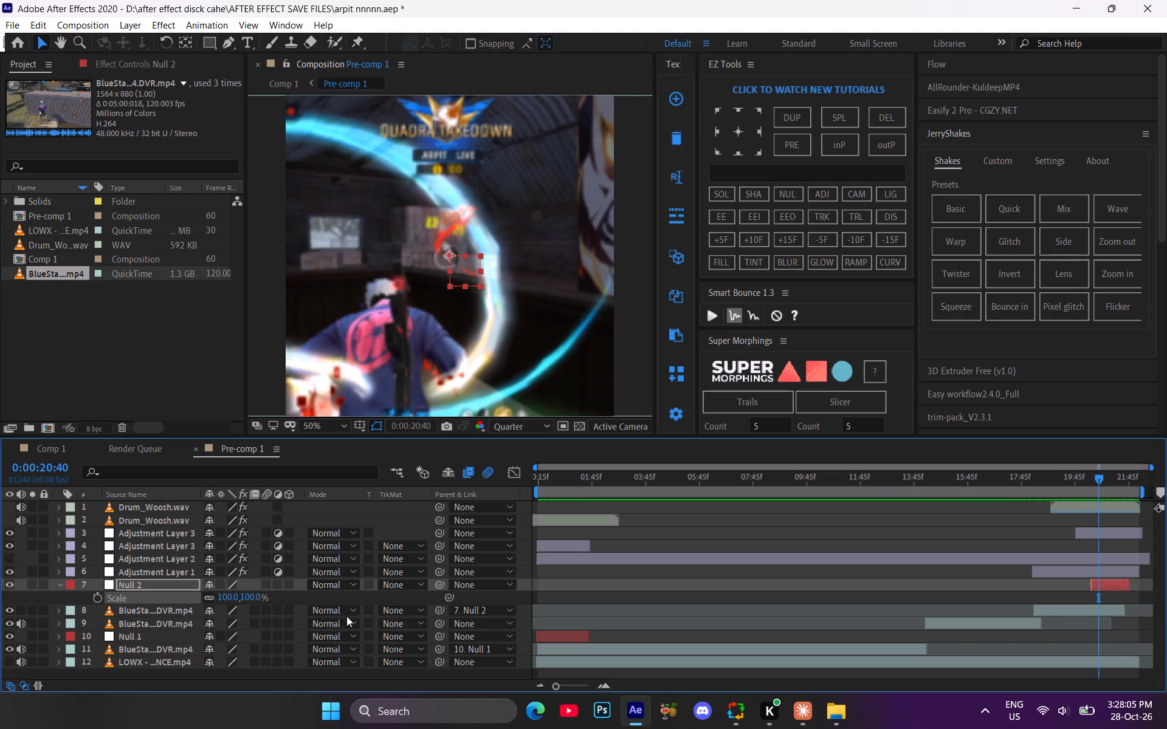
# Link the last gameplay clip (layer 8) to Null 2 again as its parent at 0:00:20:26.
pyautogui.click(1104, 479)
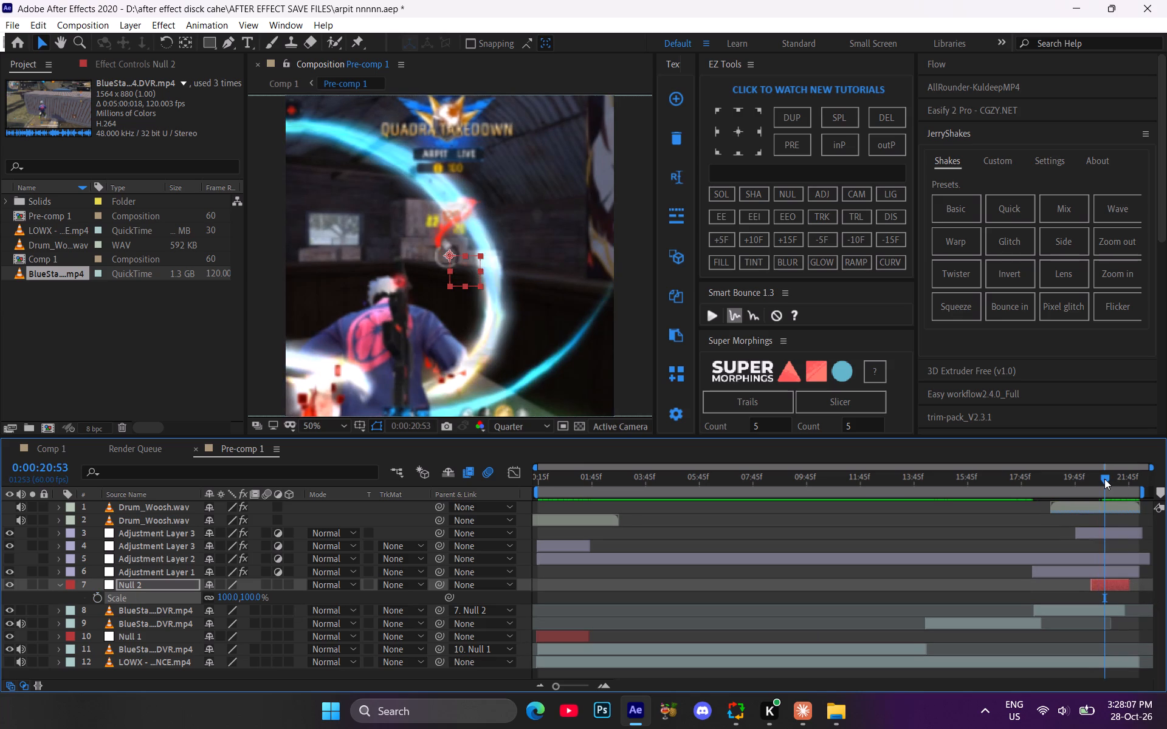
pyautogui.moveTo(1104, 479); pyautogui.dragTo(1092, 491)
pyautogui.moveTo(437, 610); pyautogui.dragTo(267, 600)
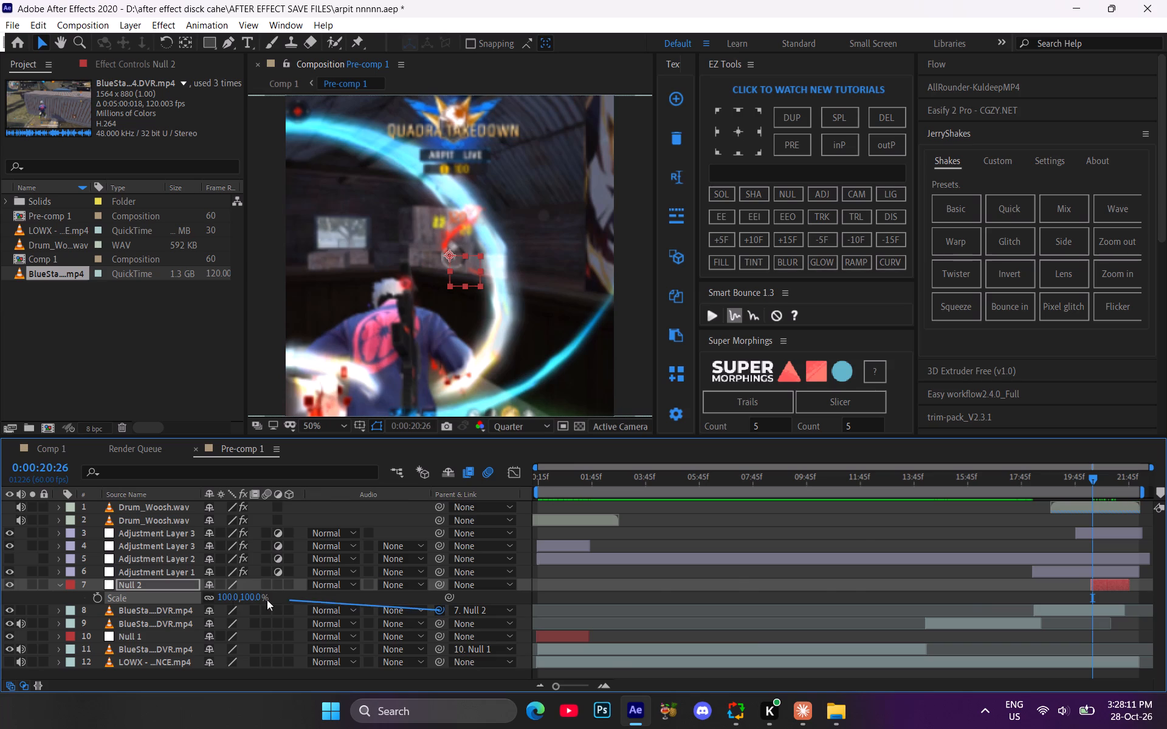
pyautogui.moveTo(267, 600); pyautogui.dragTo(159, 584)
# Keyframe Null 2's Scale from 100% at 0:00:20:26 to 500% at 0:00:21:36.
pyautogui.click(95, 597)
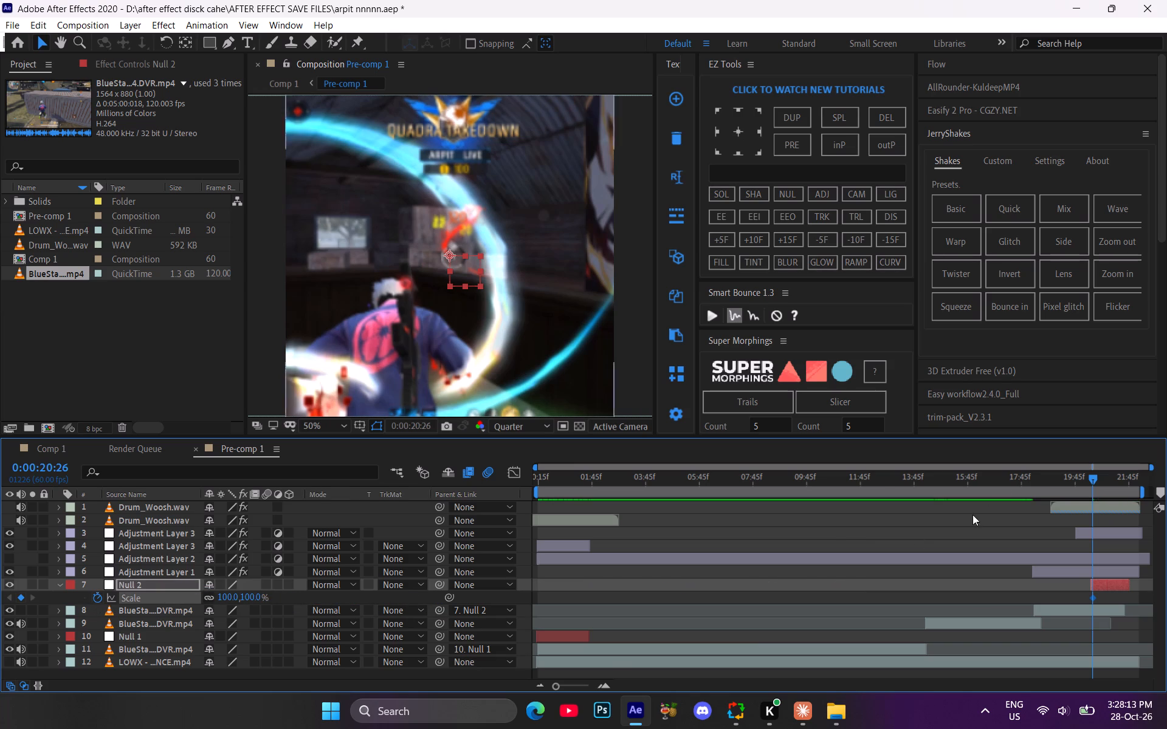
pyautogui.moveTo(1093, 481); pyautogui.dragTo(1126, 489)
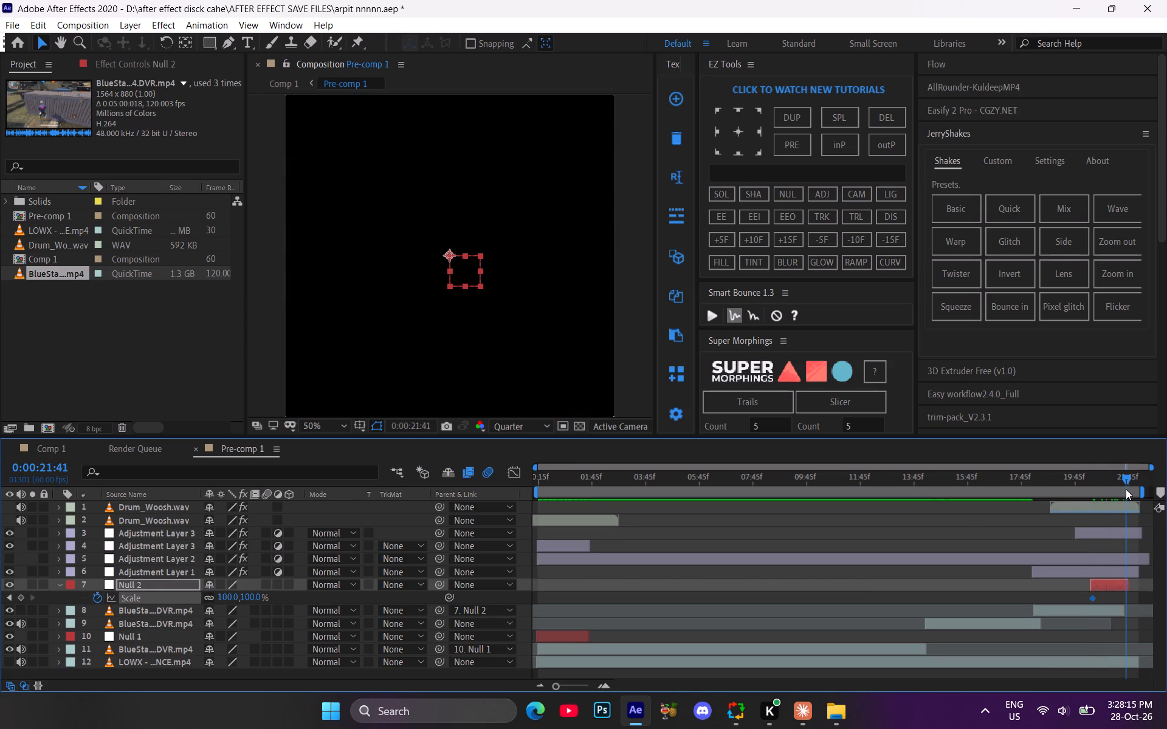
pyautogui.moveTo(1126, 489); pyautogui.dragTo(1124, 490)
pyautogui.click(247, 597)
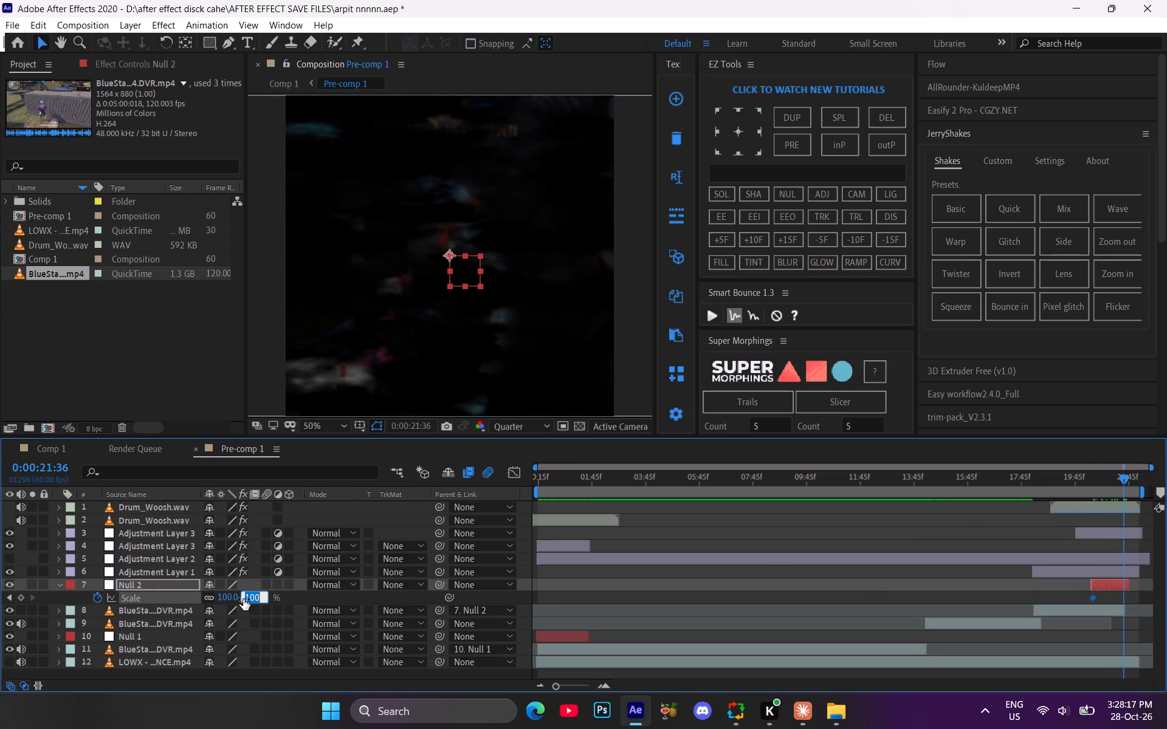
pyautogui.write('500')
pyautogui.press('Return')
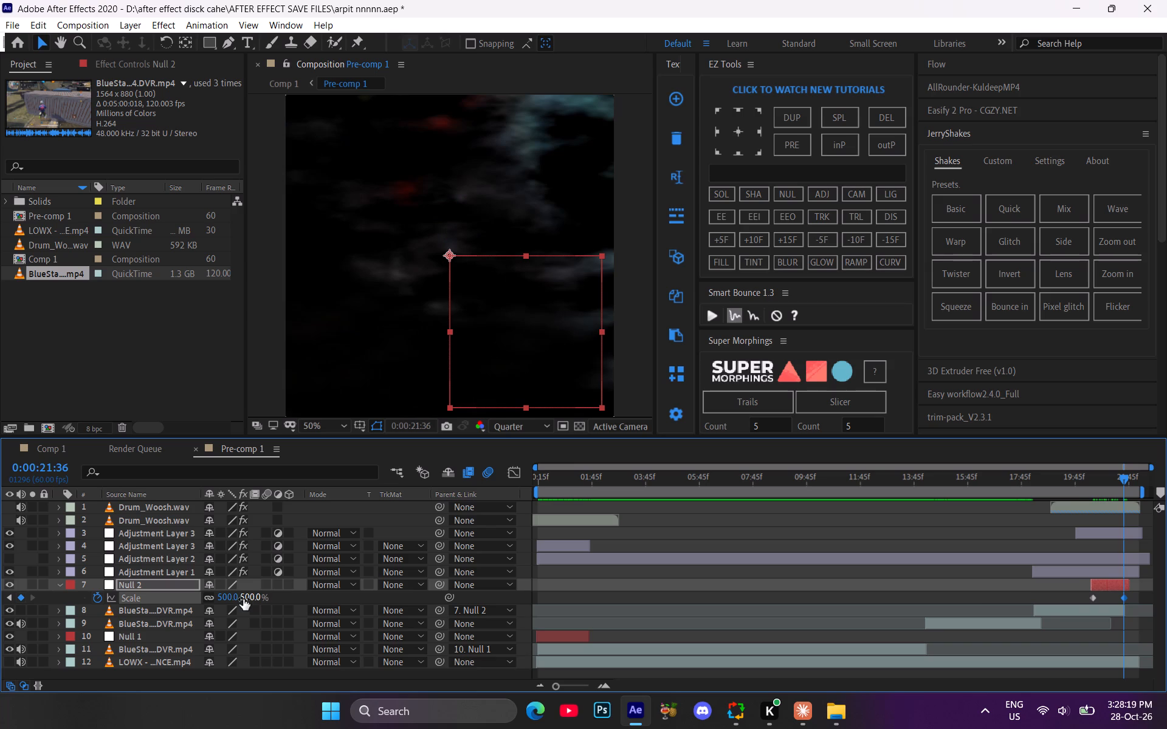
# Apply Easy Ease to both Scale keyframes of Null 2.
pyautogui.moveTo(1073, 597); pyautogui.dragTo(1166, 606)
pyautogui.press('F9')
# Reshape Null 2's Scale curve to rise slowly from 100% and accelerate steeply into the 500% keyframe.
pyautogui.click(511, 471)
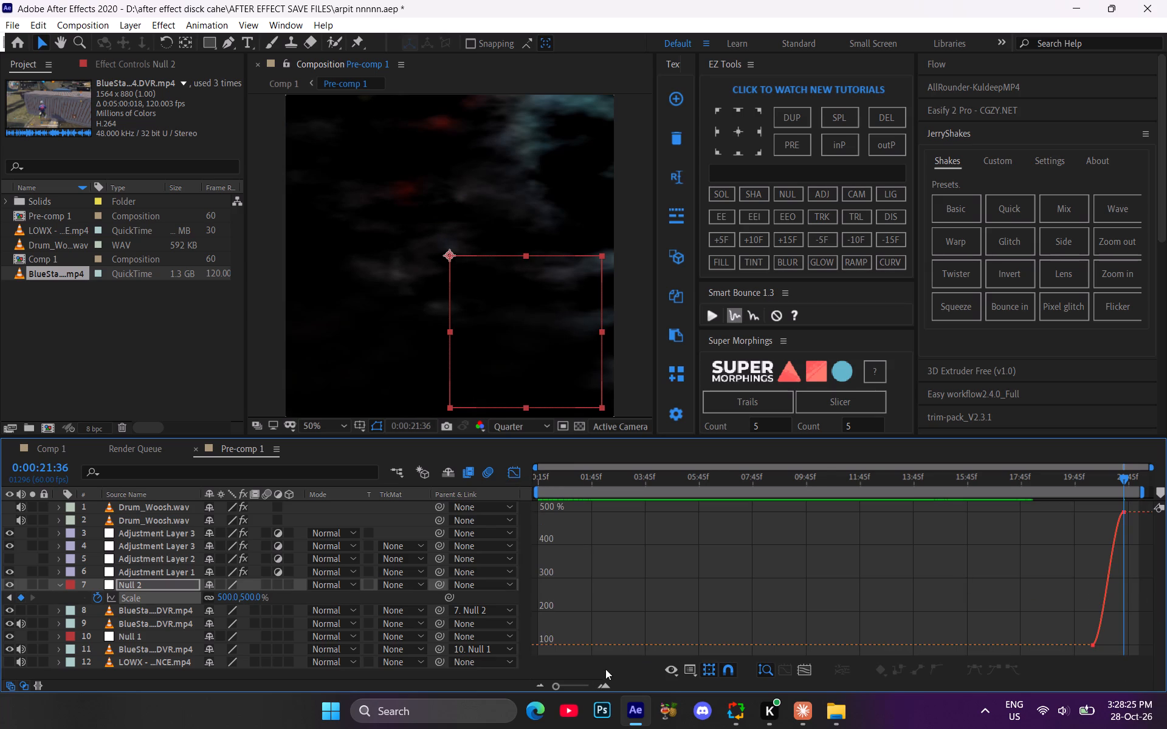
pyautogui.click(605, 692)
pyautogui.doubleClick(605, 686)
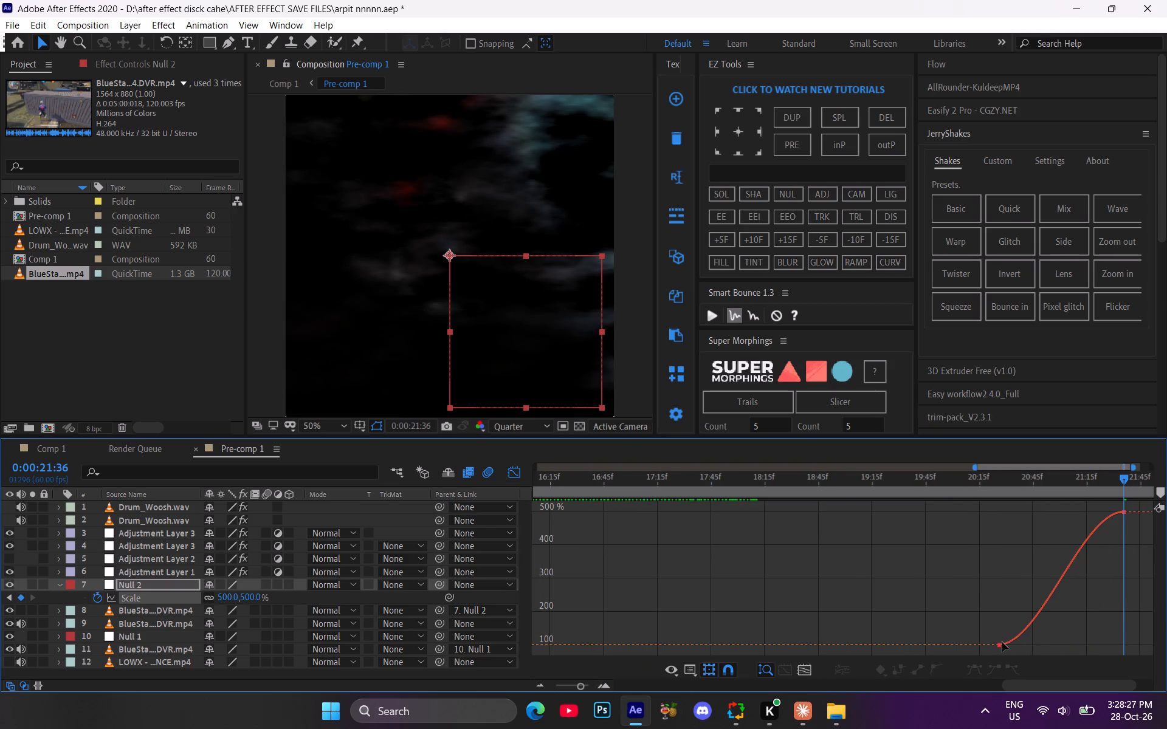
pyautogui.click(1001, 650)
pyautogui.click(998, 644)
pyautogui.moveTo(1038, 646); pyautogui.dragTo(1079, 623)
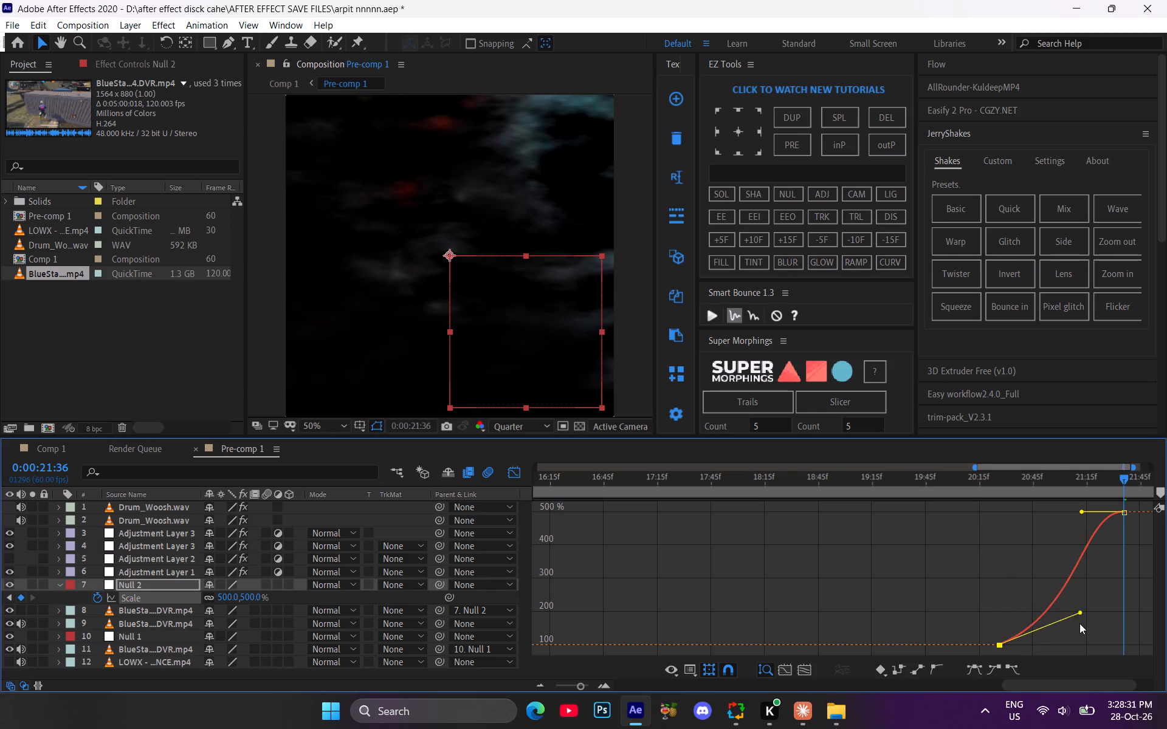
pyautogui.moveTo(1079, 623); pyautogui.dragTo(1073, 637)
pyautogui.moveTo(1085, 513); pyautogui.dragTo(1106, 621)
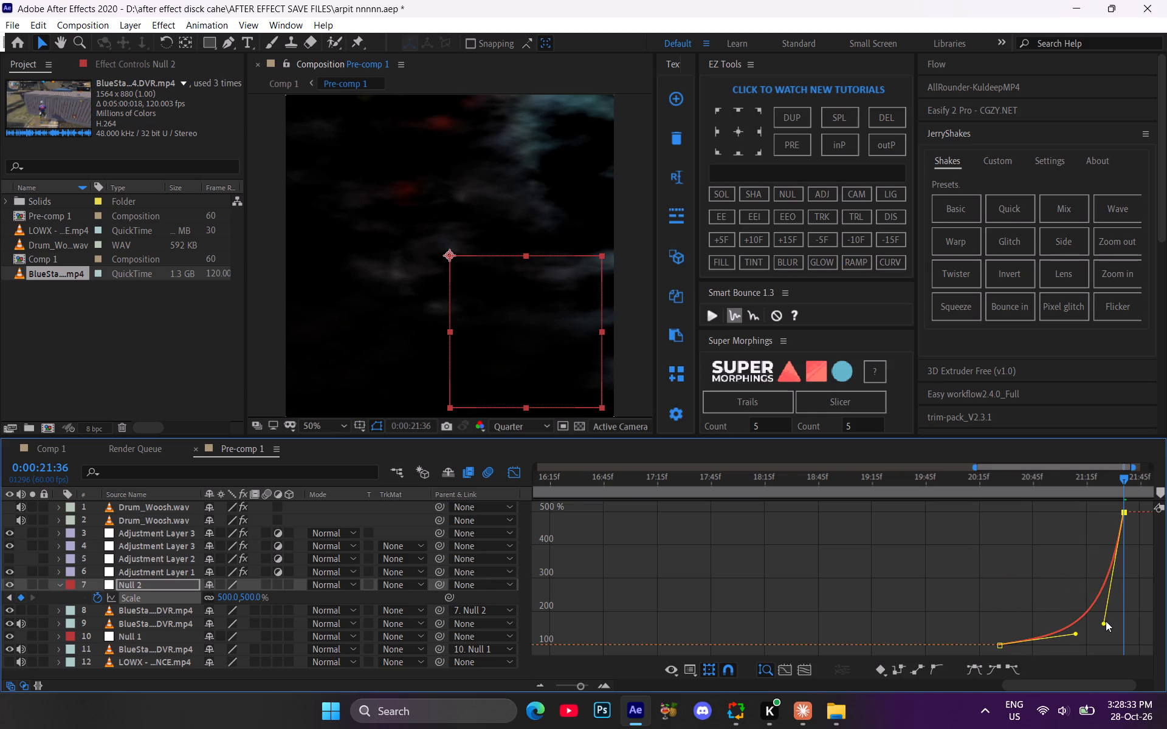
pyautogui.moveTo(1106, 621); pyautogui.dragTo(1100, 620)
pyautogui.moveTo(1077, 635); pyautogui.dragTo(1084, 637)
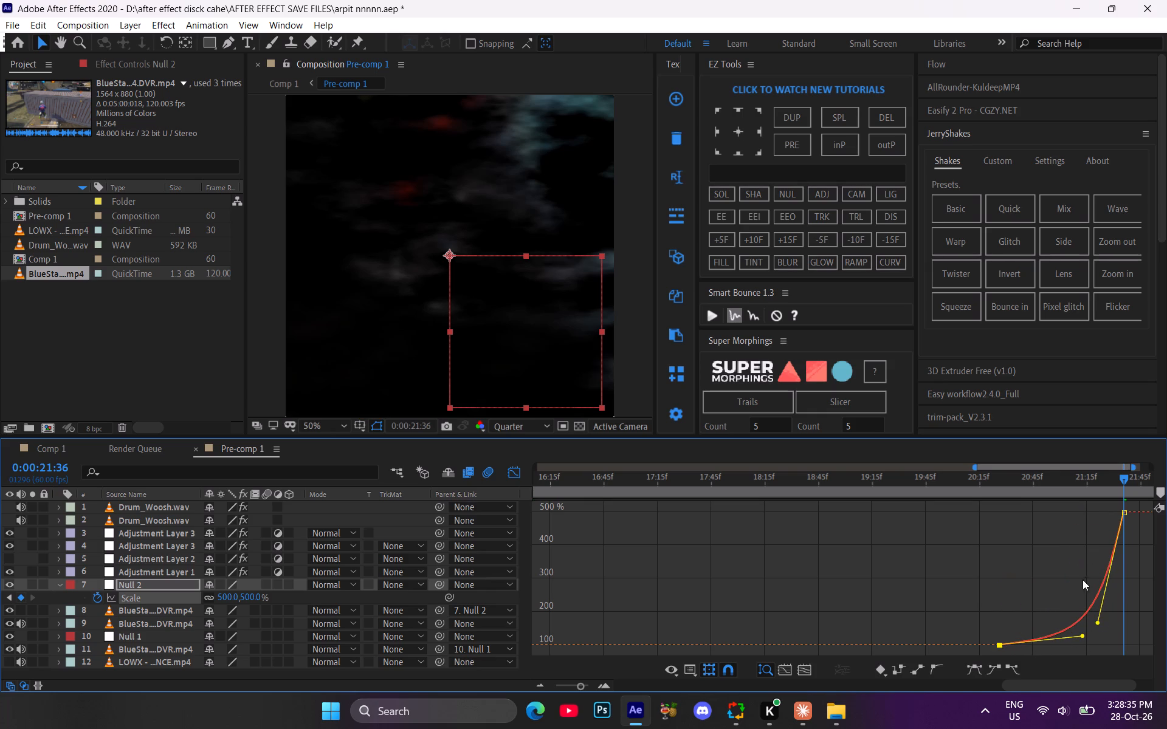
# Close the graph view, preview Pre-comp 1's ending zoom, and scrub the transition effects up to about 0:00:19:50.
pyautogui.click(1048, 493)
pyautogui.click(508, 475)
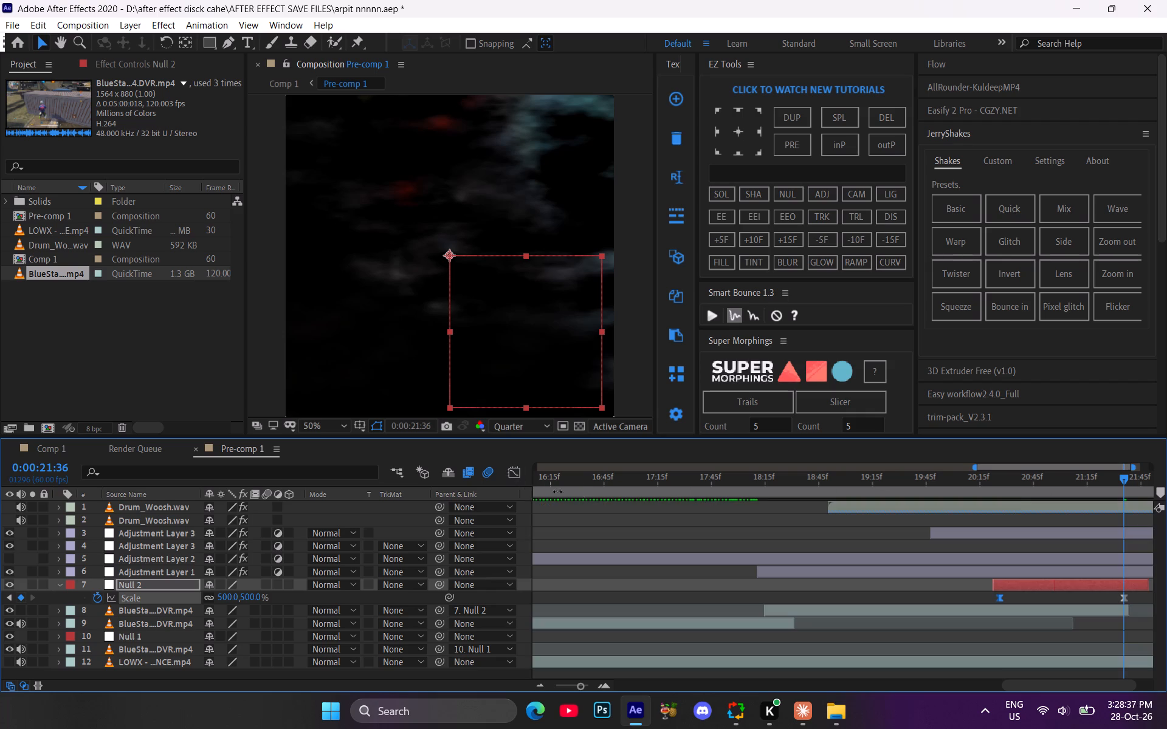
pyautogui.moveTo(1019, 480); pyautogui.dragTo(933, 499)
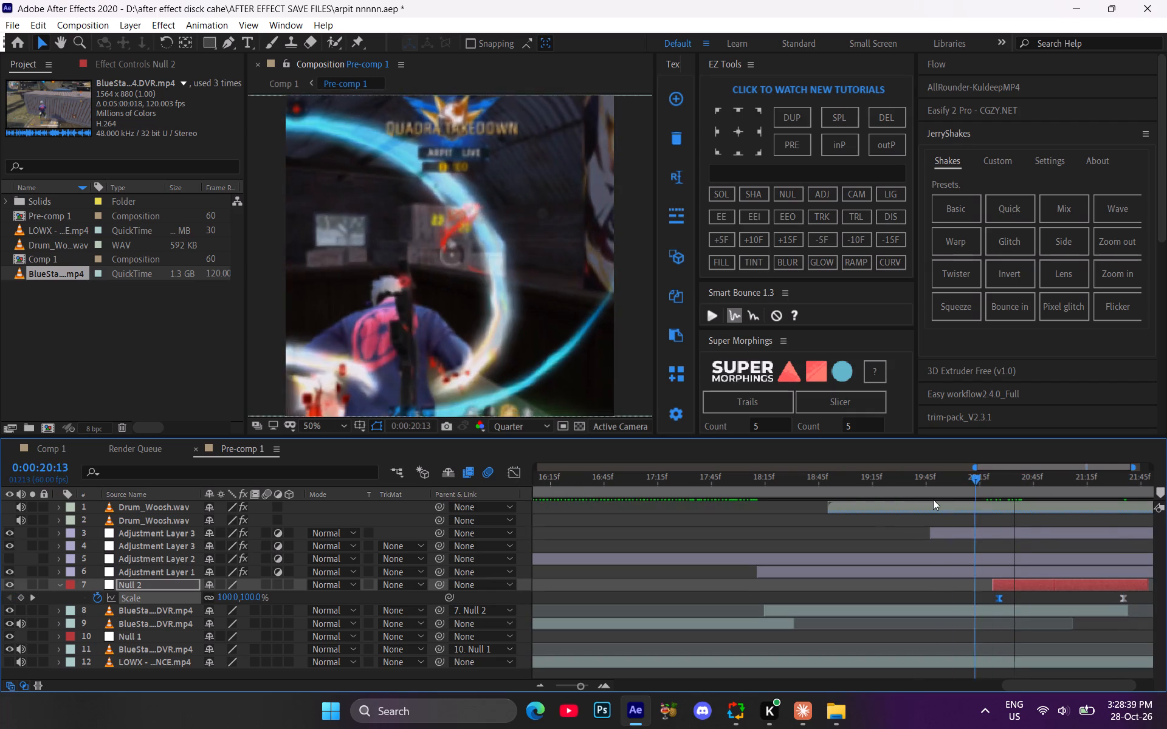
pyautogui.moveTo(933, 499); pyautogui.dragTo(928, 499)
pyautogui.press('space')
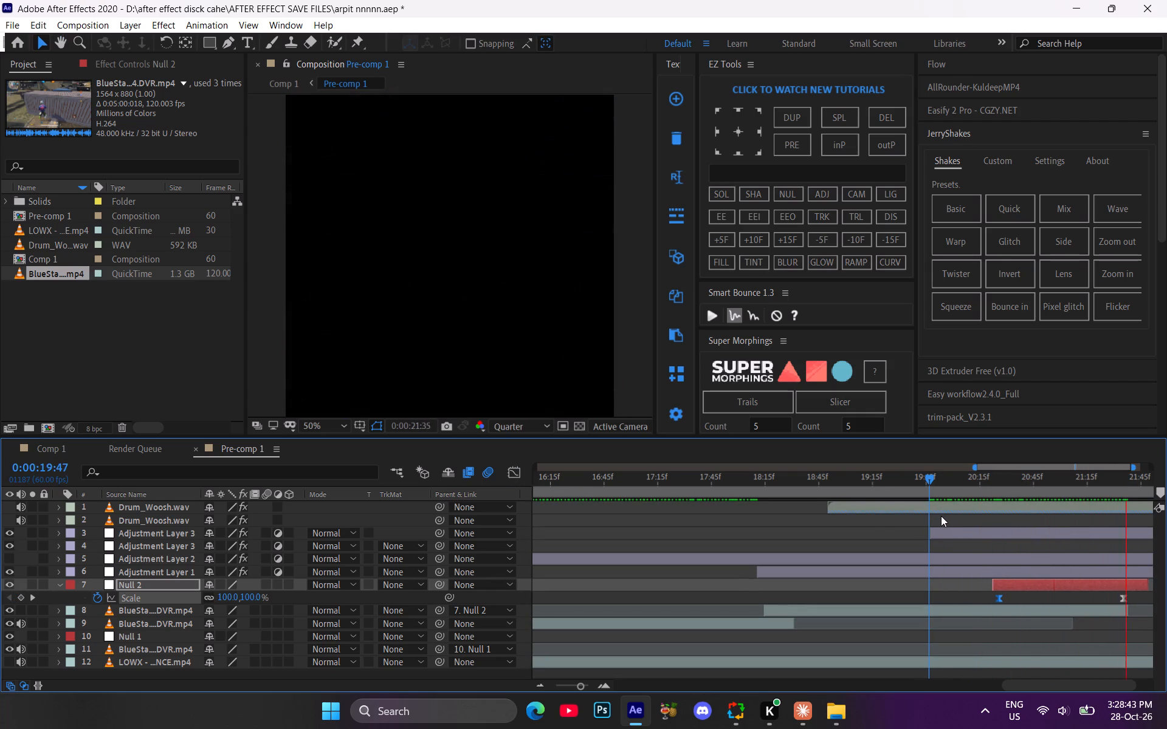
pyautogui.moveTo(932, 476); pyautogui.dragTo(793, 495)
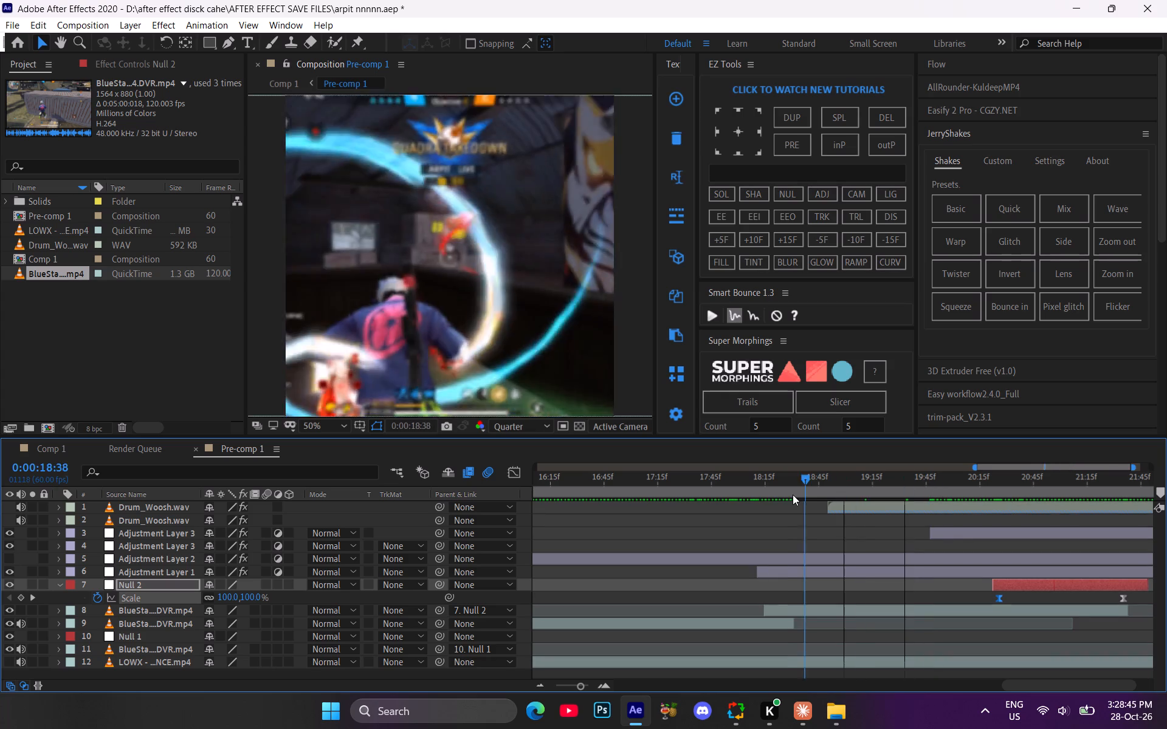
pyautogui.moveTo(793, 495); pyautogui.dragTo(809, 513)
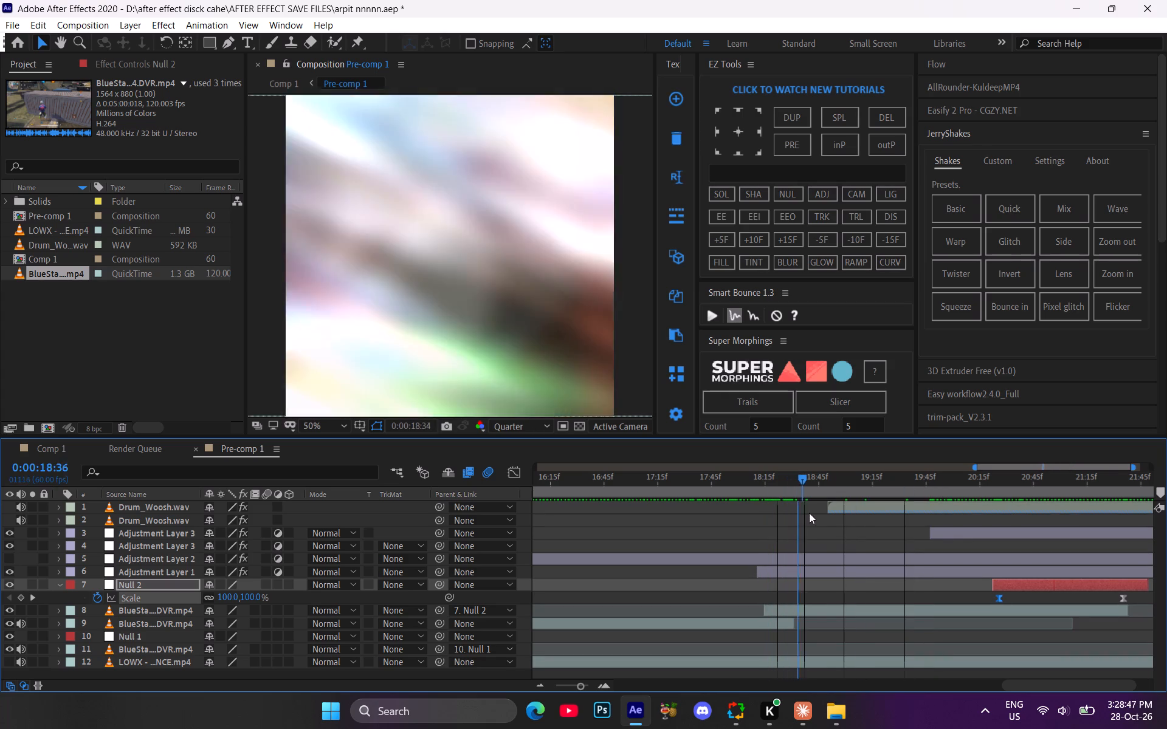
pyautogui.moveTo(809, 513); pyautogui.dragTo(849, 524)
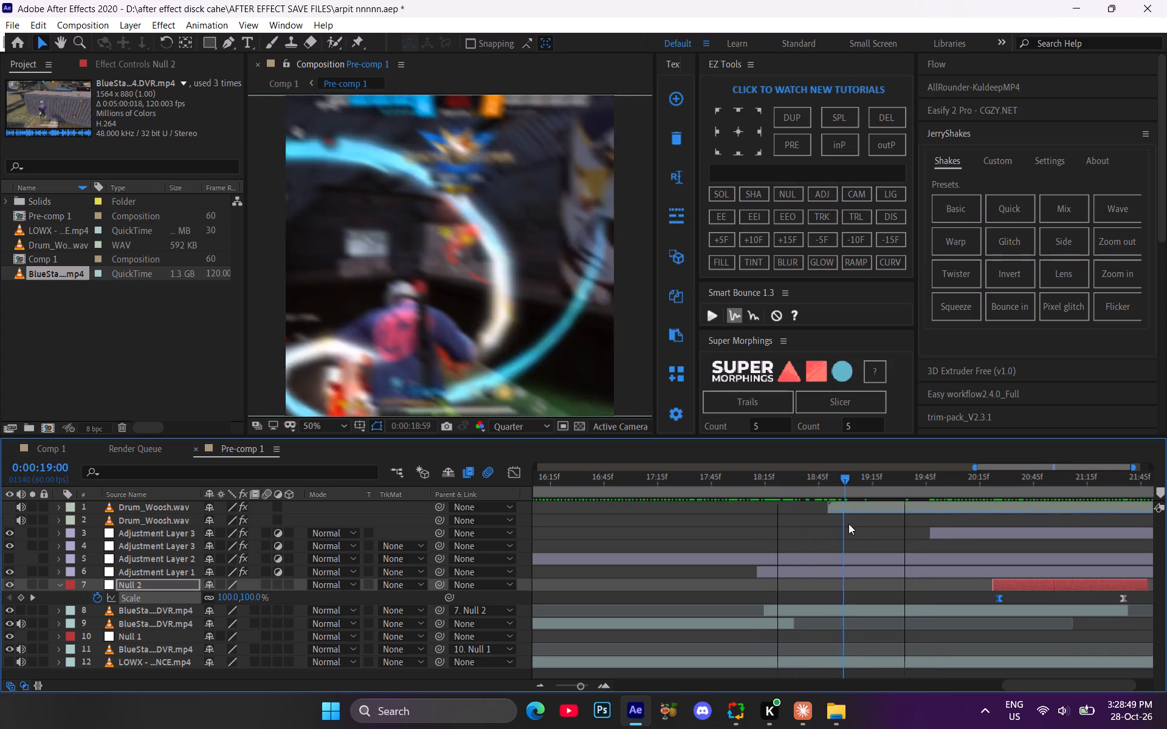
pyautogui.moveTo(849, 524); pyautogui.dragTo(887, 539)
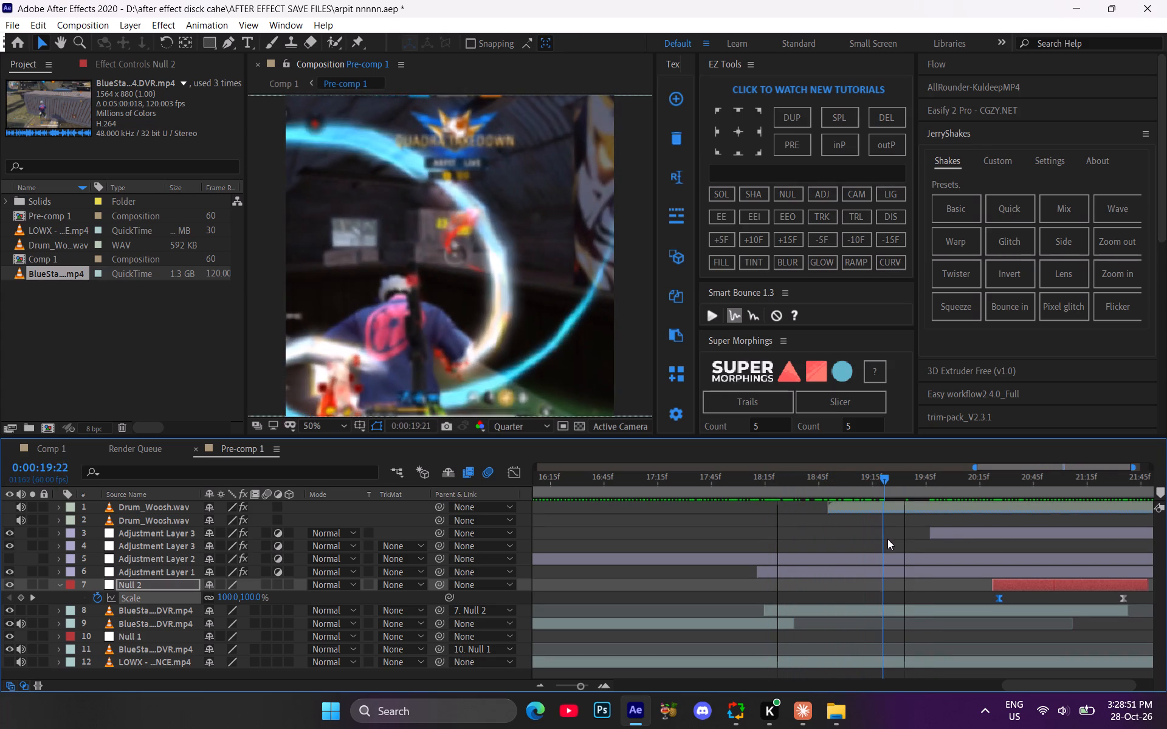
pyautogui.moveTo(887, 539); pyautogui.dragTo(937, 561)
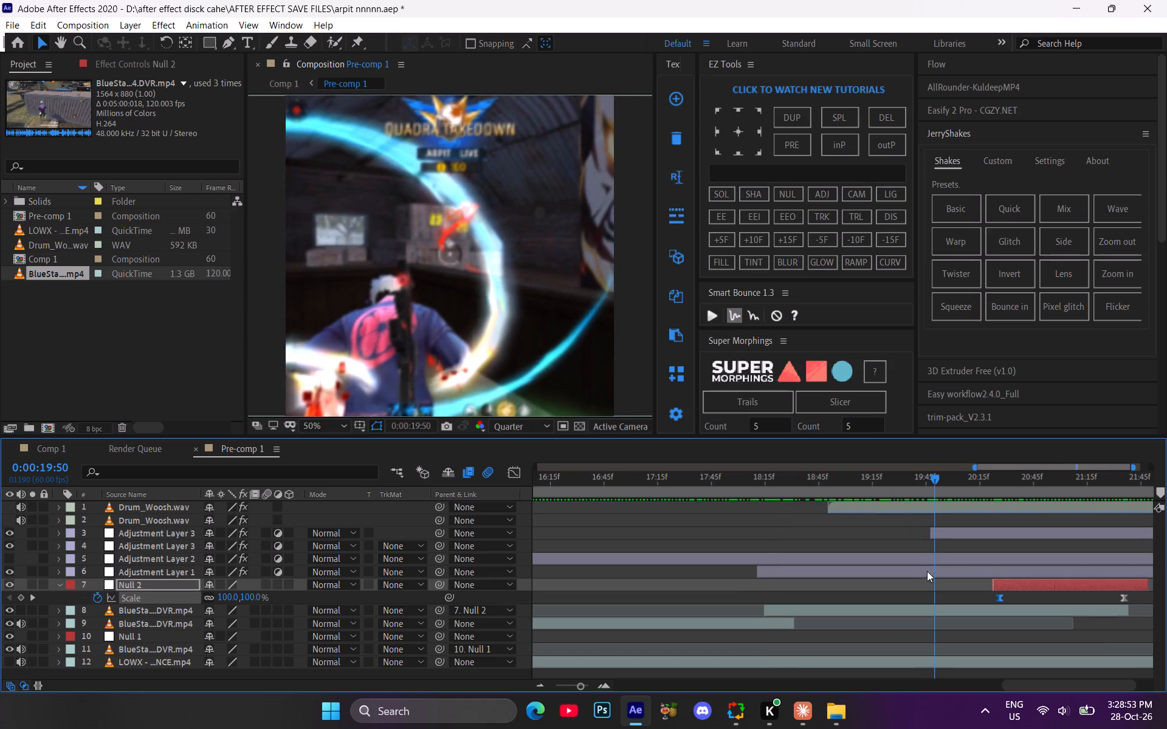
# Reveal Adjustment Layer 1's keyframes, shift the layer about 0.3 s earlier, and trim its start to about 0:00:18:07.
pyautogui.click(925, 573)
pyautogui.press('u')
pyautogui.scroll(-1, 906, 583)
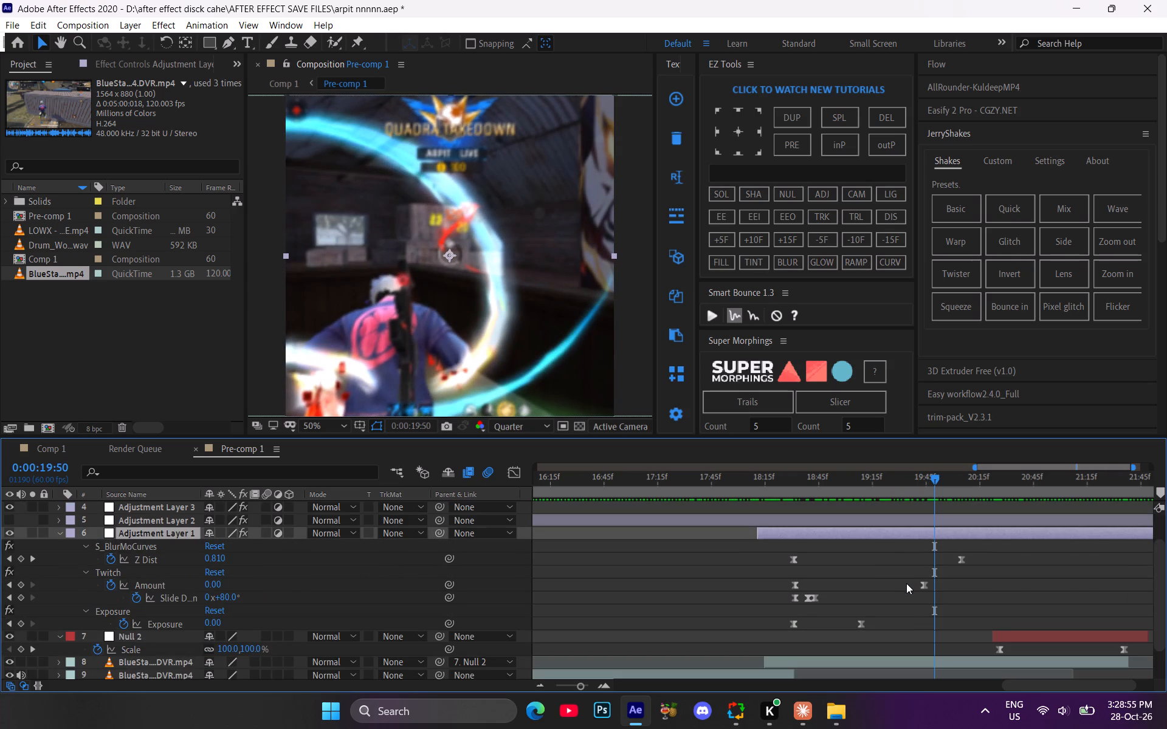
pyautogui.moveTo(866, 532); pyautogui.dragTo(837, 539)
pyautogui.click(753, 487)
pyautogui.doubleClick(751, 480)
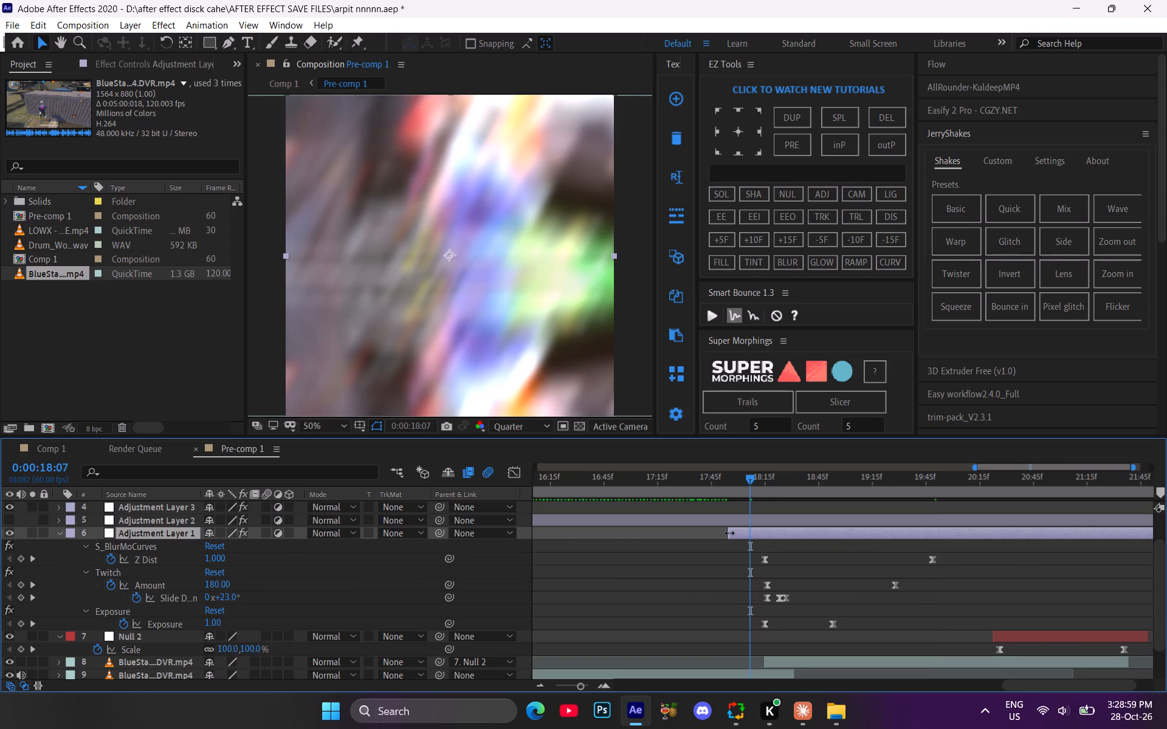
pyautogui.moveTo(729, 533); pyautogui.dragTo(753, 539)
pyautogui.click(779, 532)
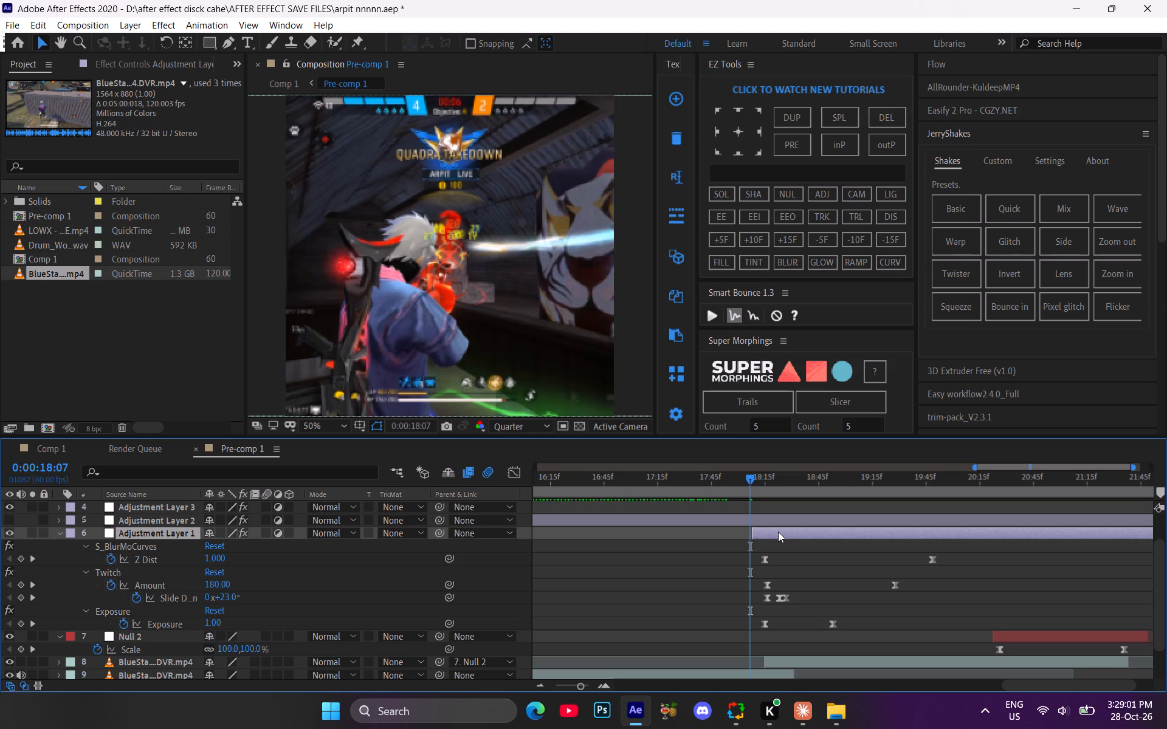
# Preview the retimed Adjustment Layer 1 transition from 0:00:17:38.
pyautogui.moveTo(751, 486); pyautogui.dragTo(735, 486)
pyautogui.click(699, 484)
pyautogui.press('space')
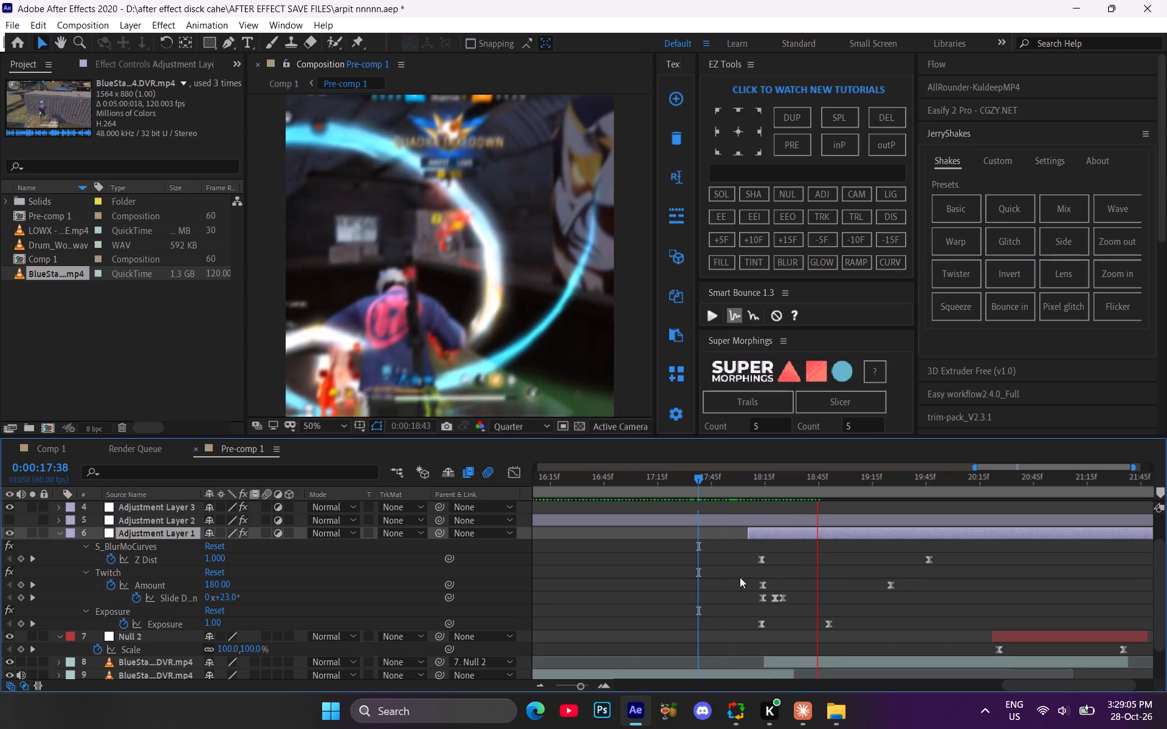
# Shorten Pre-comp 1's work area so it ends just past Null 2, at about 0:00:22:00.
pyautogui.tripleClick(539, 686)
pyautogui.doubleClick(539, 686)
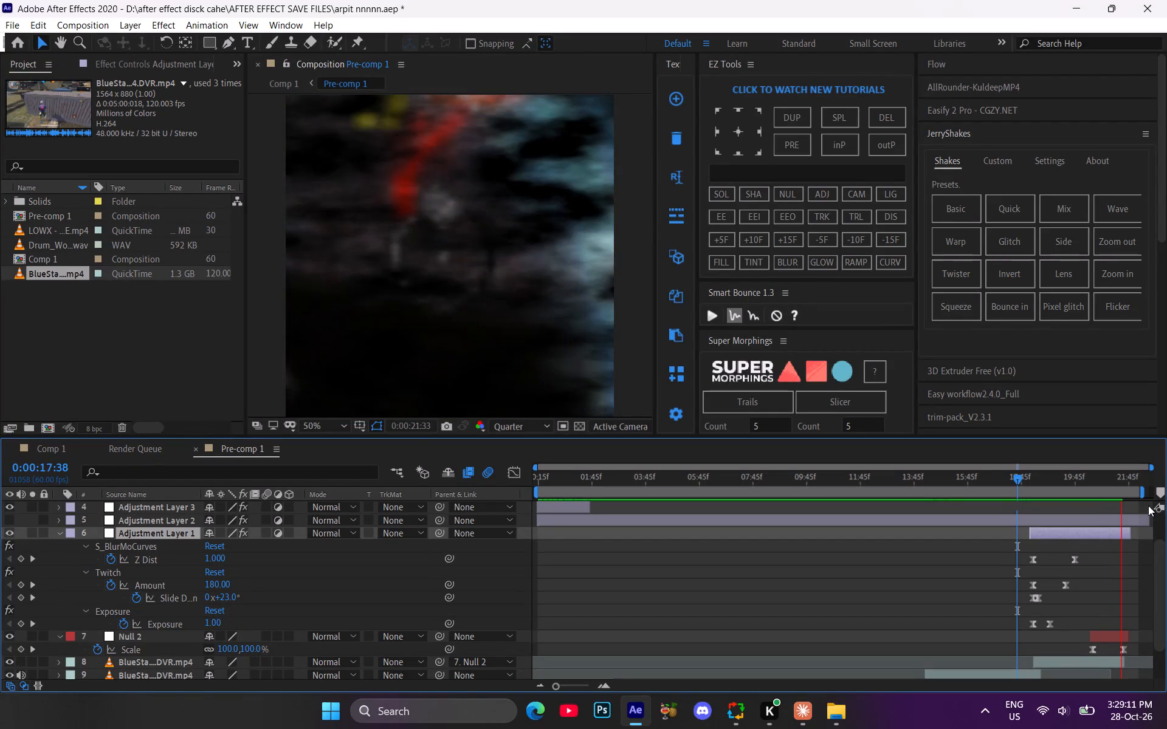
pyautogui.moveTo(1145, 495); pyautogui.dragTo(1135, 500)
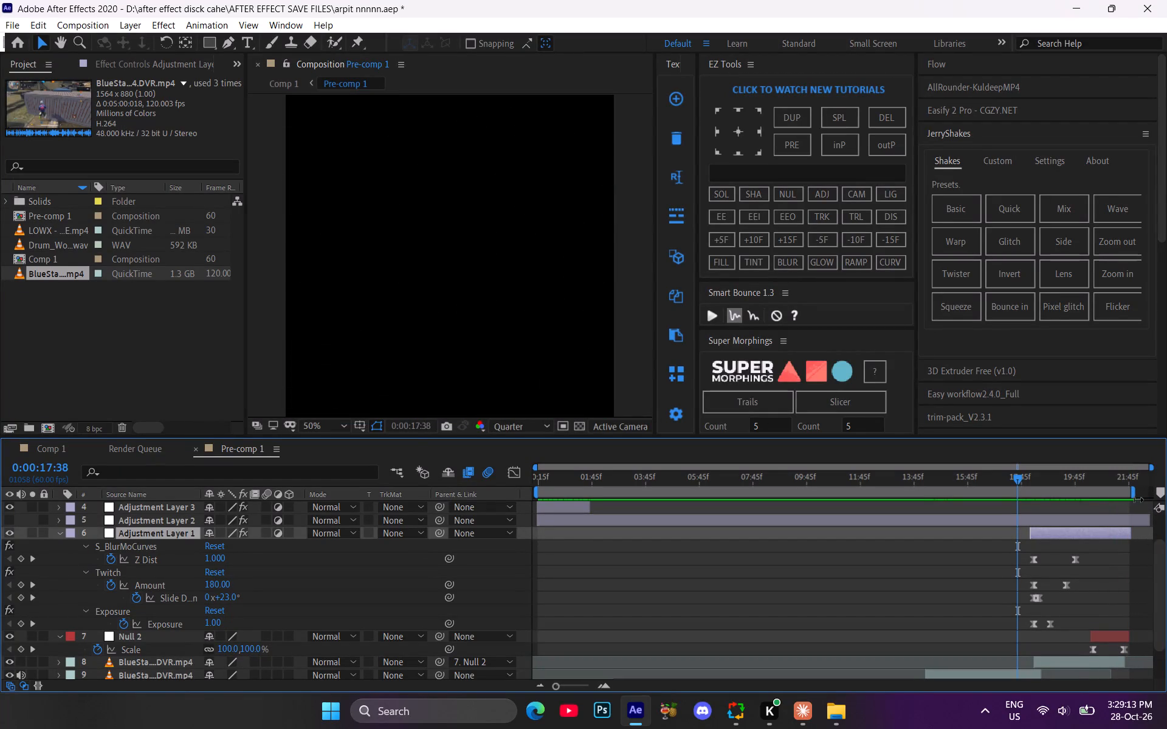
pyautogui.moveTo(1135, 500); pyautogui.dragTo(1136, 501)
# Switch to Comp 1 and preview its ending from 0:00:17:38.
pyautogui.scroll(-4, 653, 542)
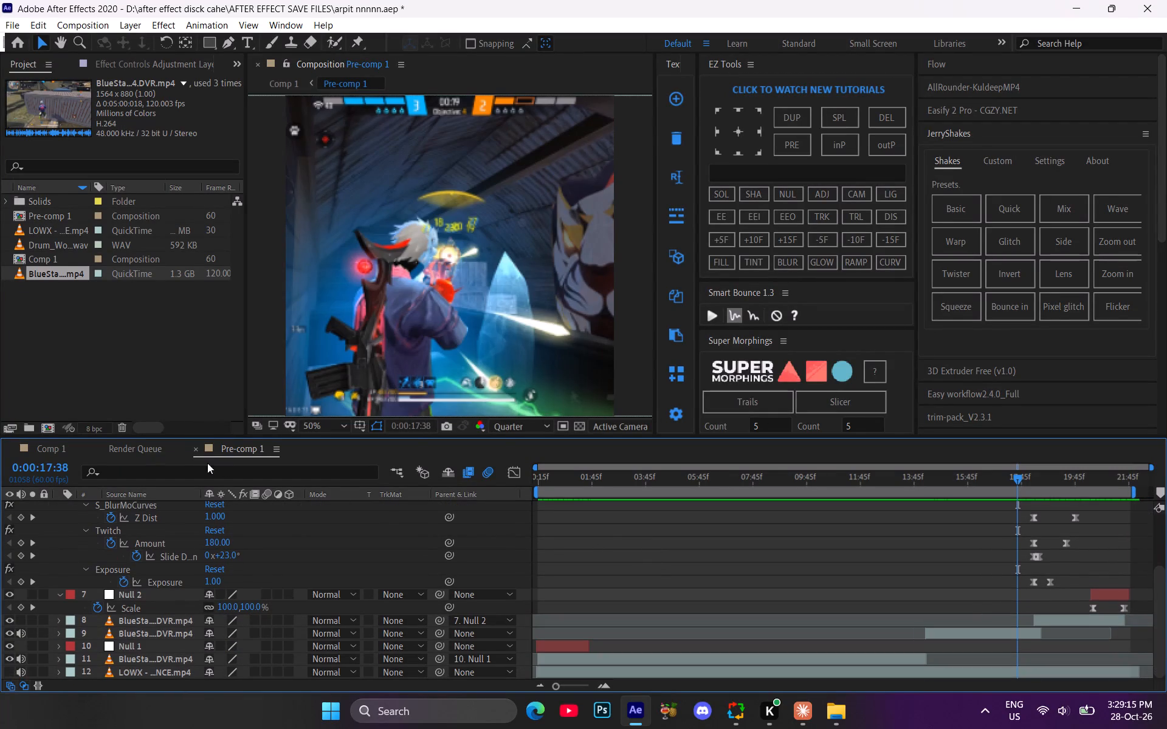
pyautogui.click(61, 452)
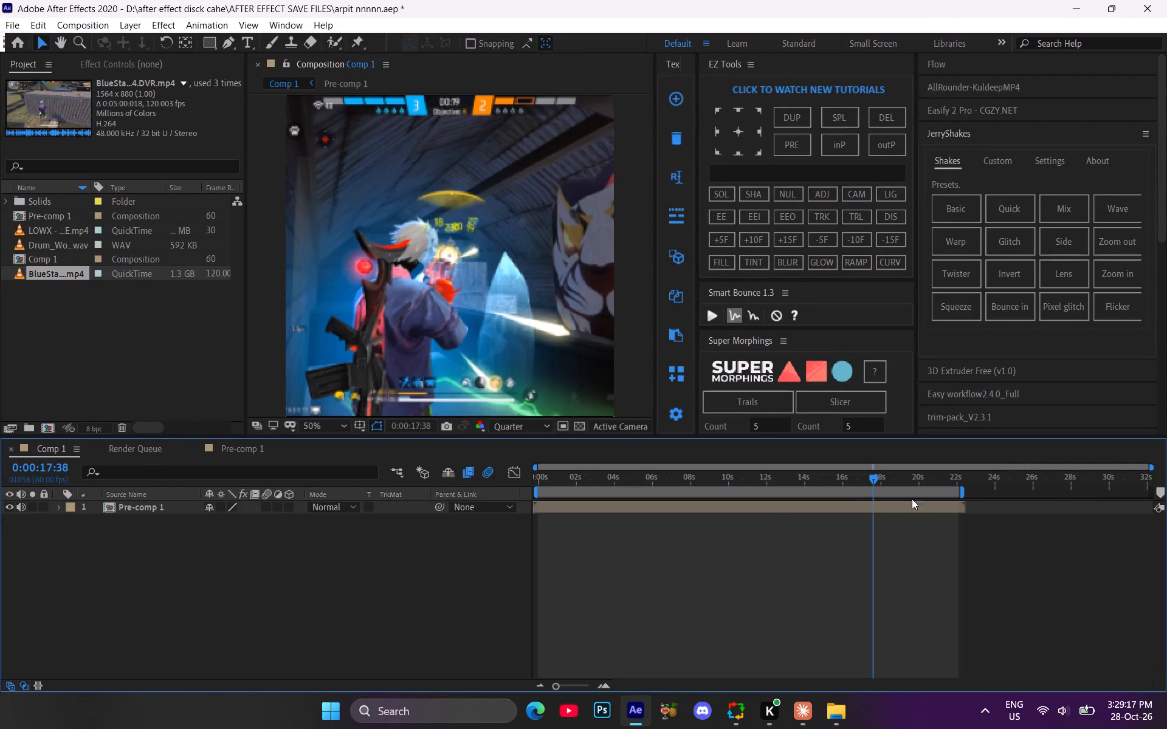
pyautogui.press('space')
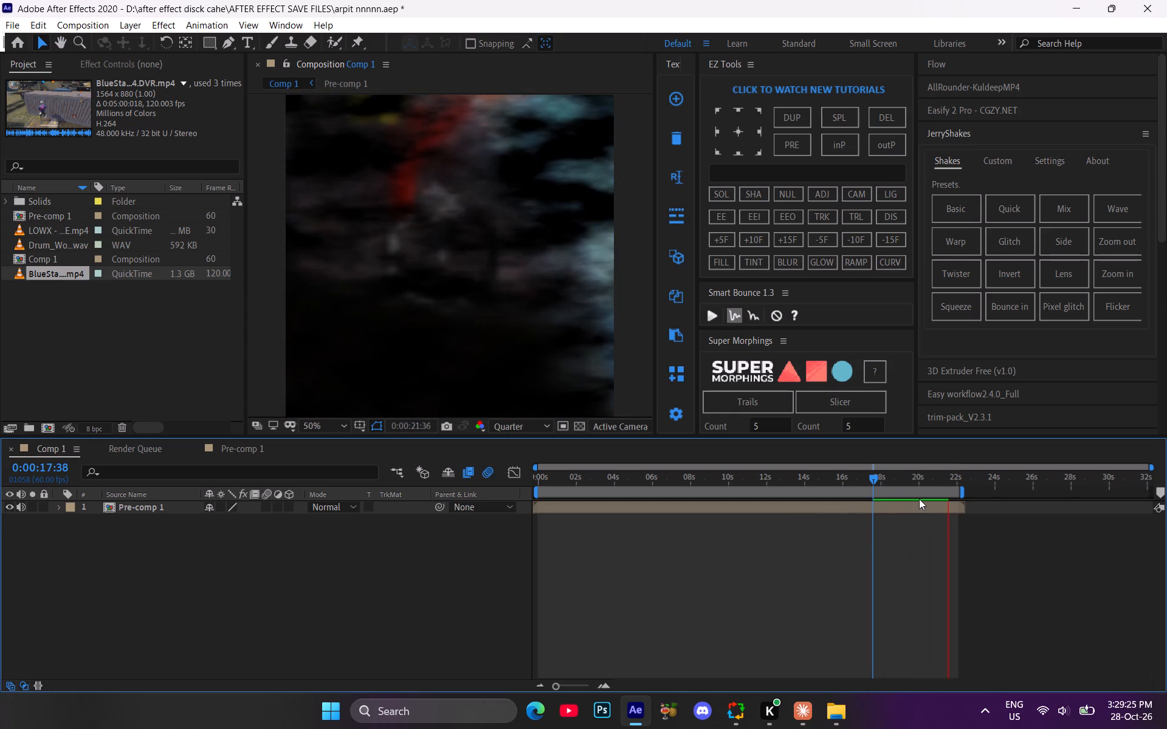
pyautogui.moveTo(893, 480); pyautogui.dragTo(887, 481)
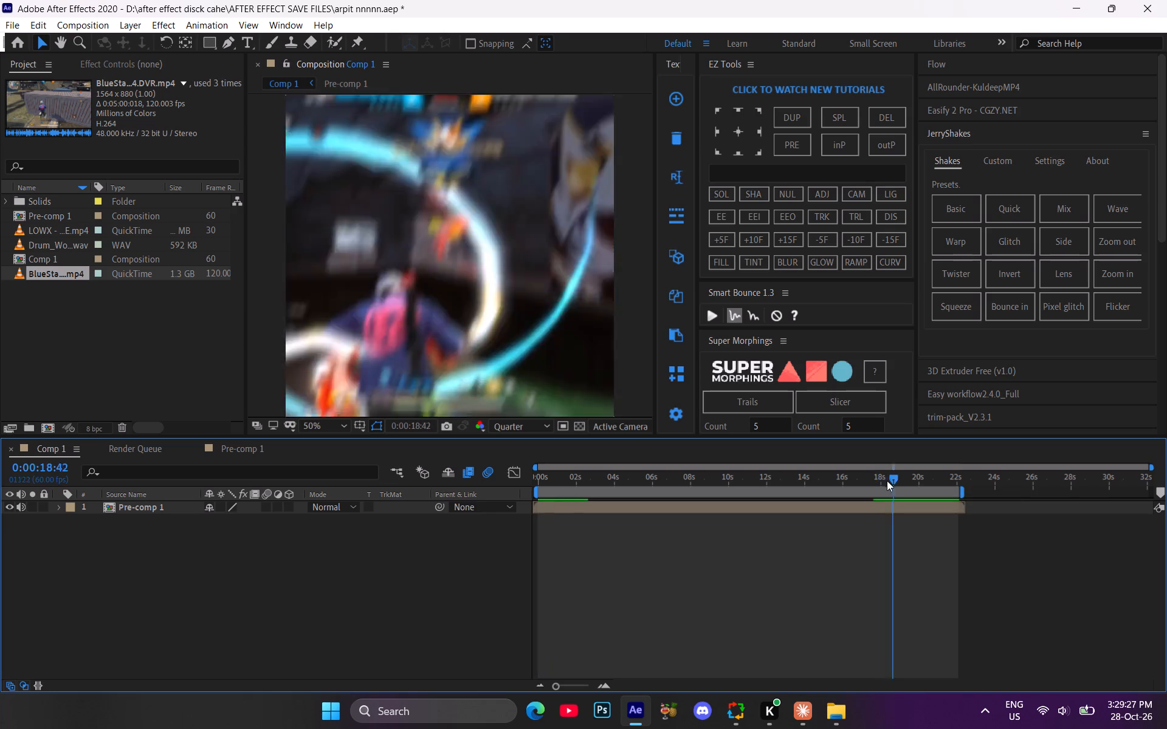
pyautogui.moveTo(887, 481); pyautogui.dragTo(879, 481)
# Turn on the visibility of Adjustment Layer 2 in Pre-comp 1 and return to the start of Comp 1.
pyautogui.doubleClick(874, 506)
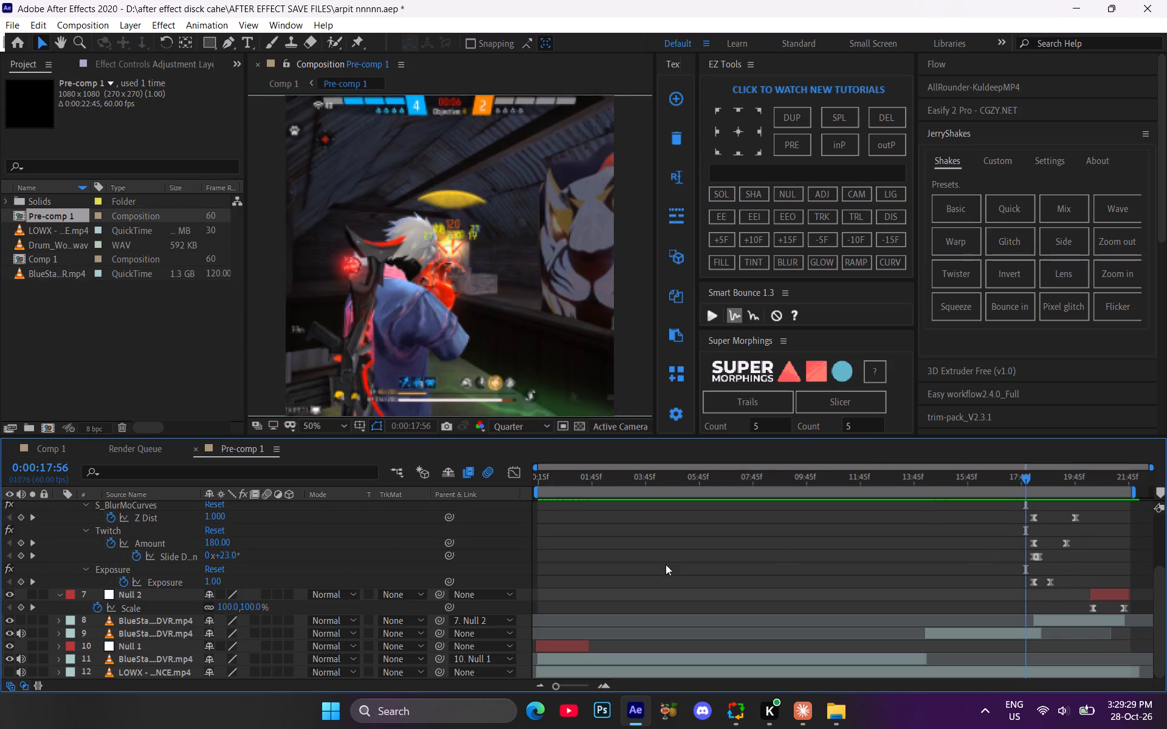
pyautogui.scroll(3, 629, 564)
pyautogui.click(60, 570)
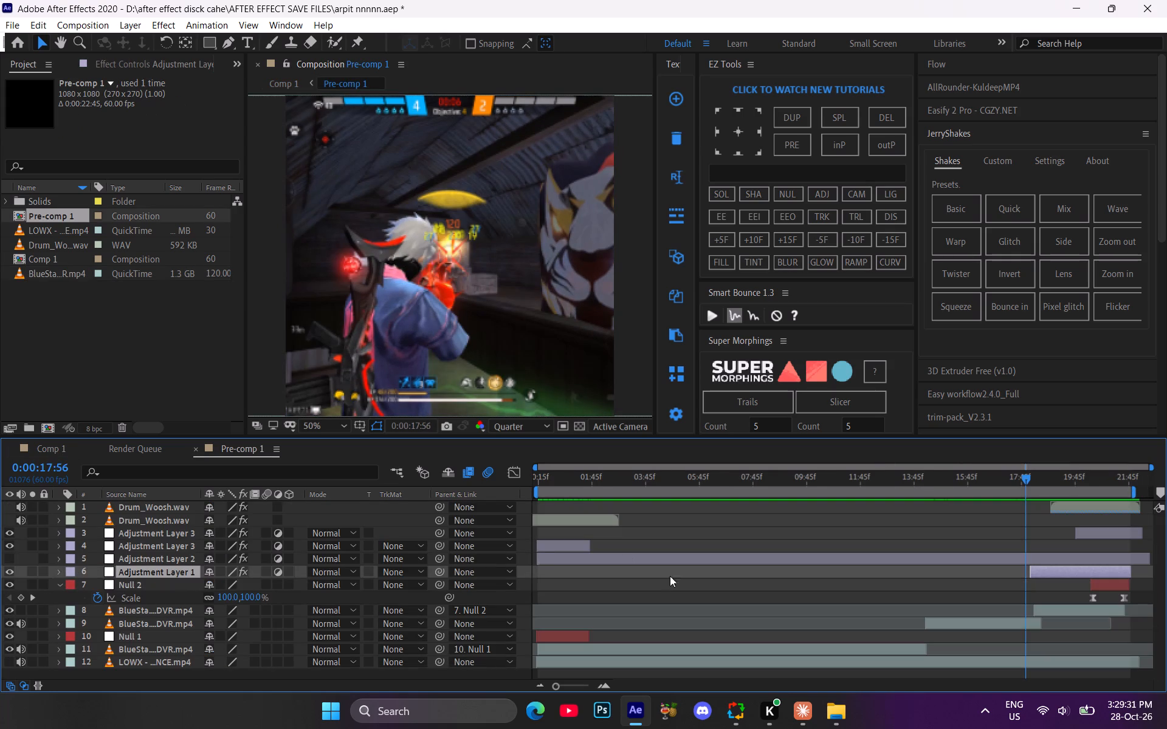
pyautogui.click(57, 583)
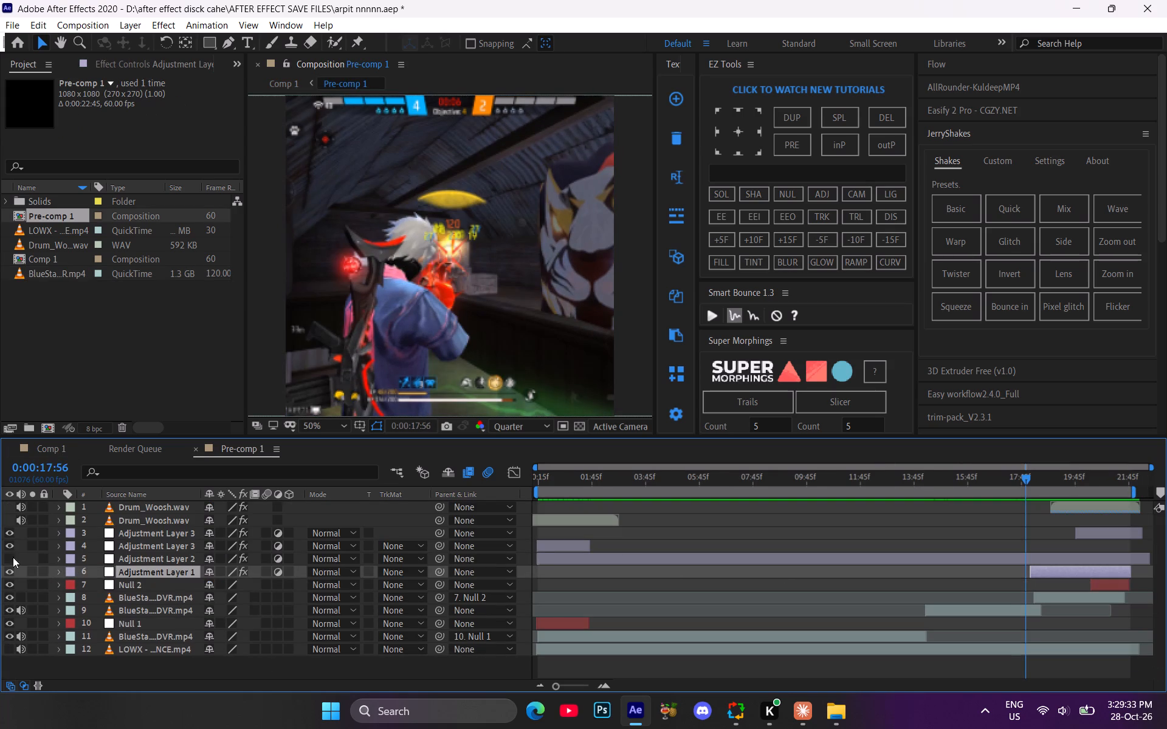
pyautogui.click(5, 560)
pyautogui.moveTo(620, 479); pyautogui.dragTo(539, 481)
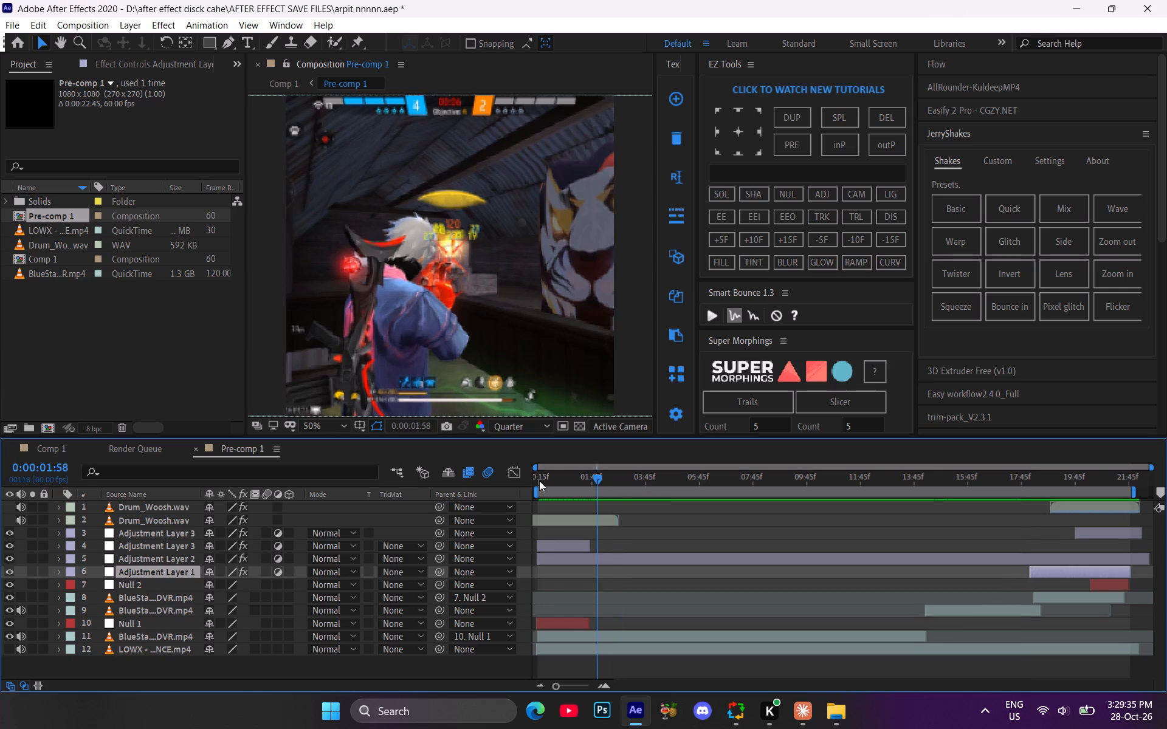
pyautogui.moveTo(539, 481); pyautogui.dragTo(398, 485)
pyautogui.click(47, 450)
pyautogui.moveTo(569, 487); pyautogui.dragTo(501, 478)
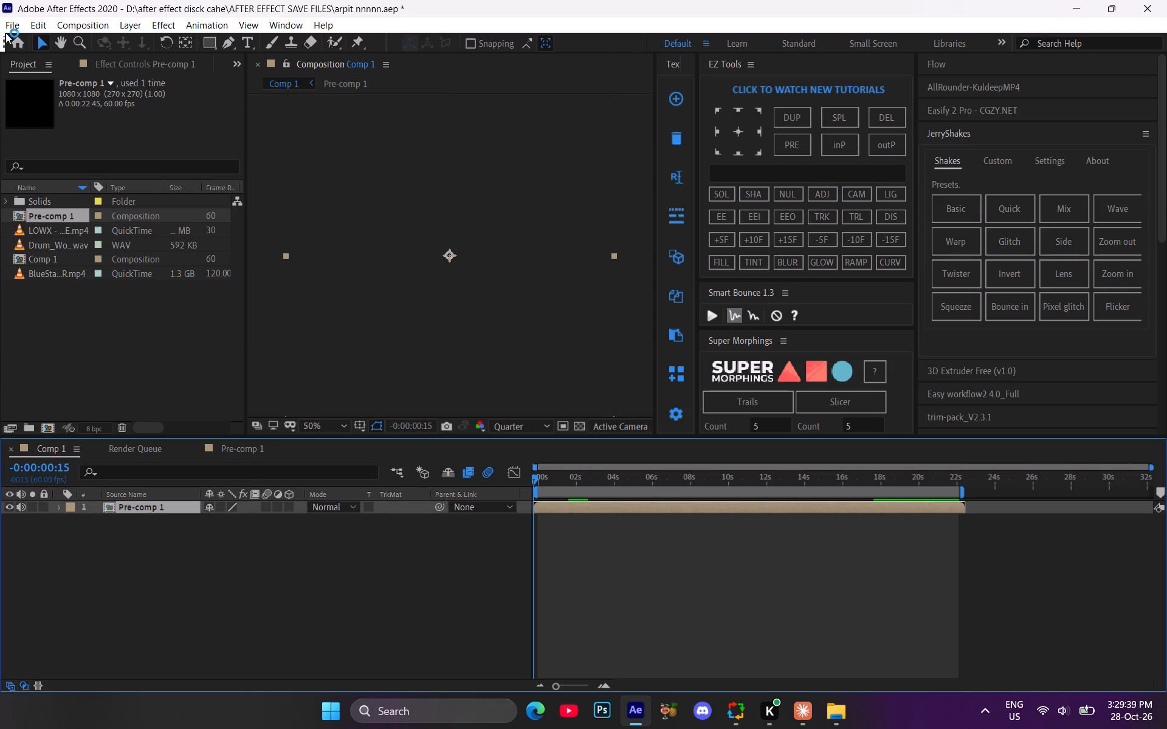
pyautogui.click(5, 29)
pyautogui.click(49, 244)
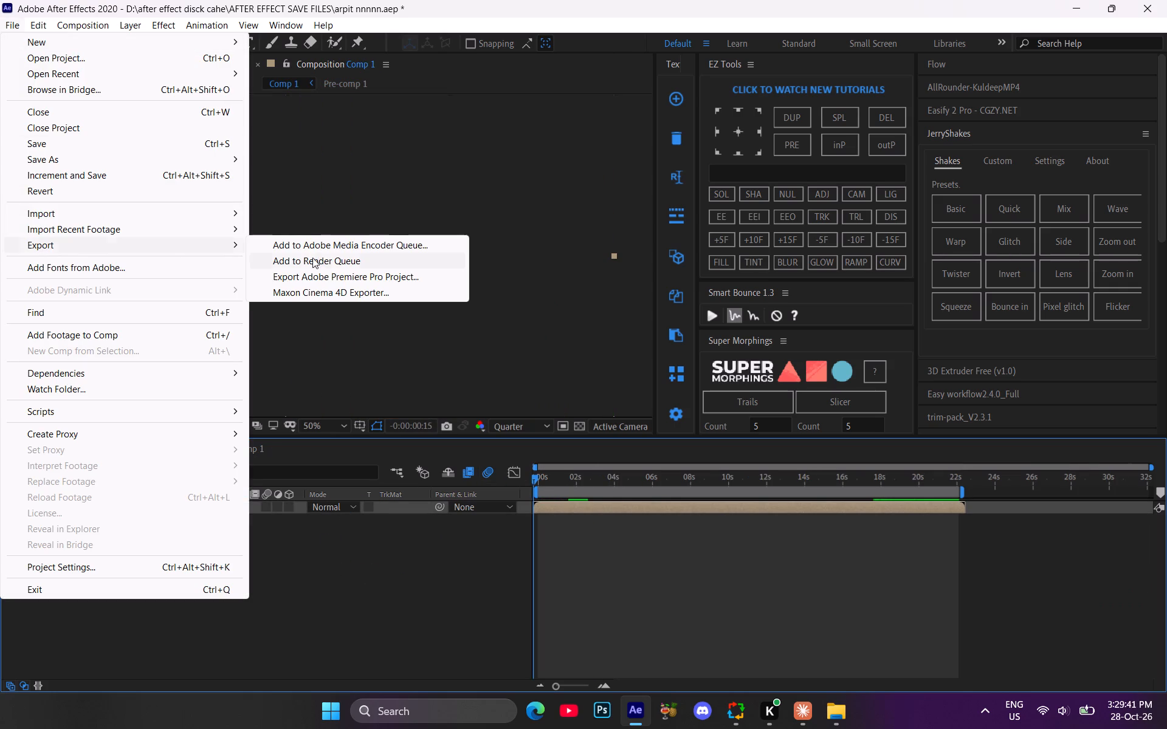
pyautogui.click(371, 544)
# Scrub through Comp 1 to check the whole edit and go back to 0:00:00:00.
pyautogui.click(566, 479)
pyautogui.moveTo(566, 479); pyautogui.dragTo(568, 479)
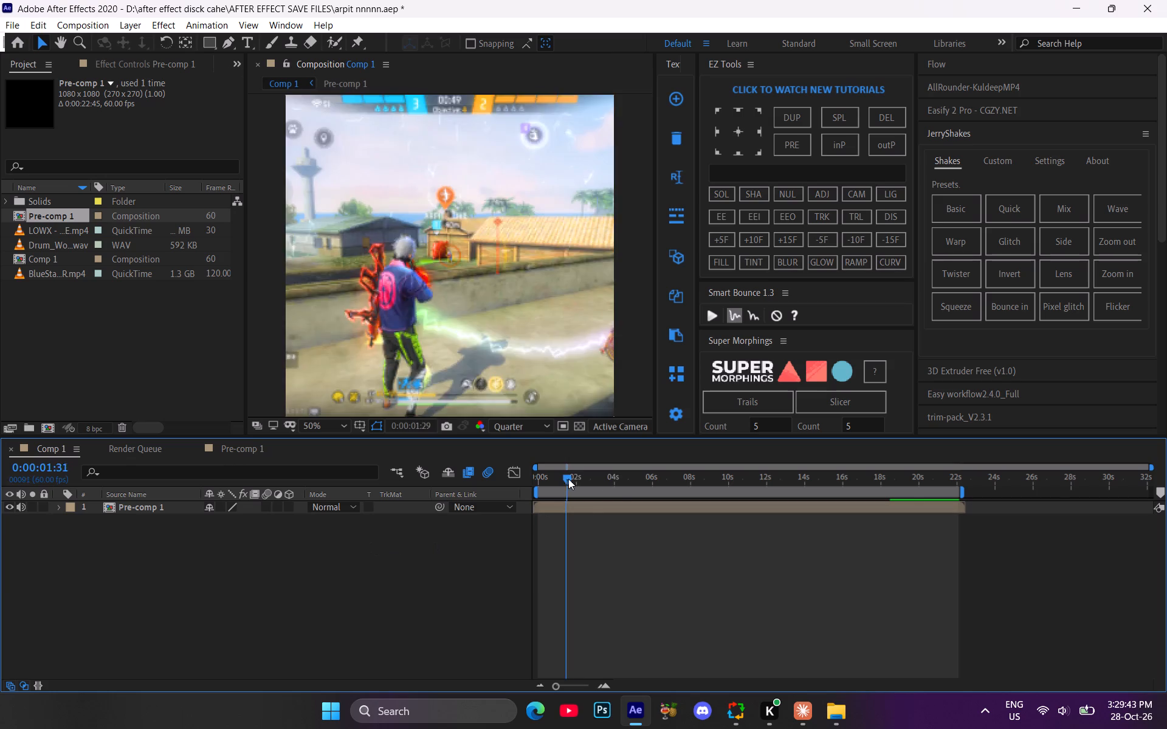
pyautogui.moveTo(568, 479); pyautogui.dragTo(847, 487)
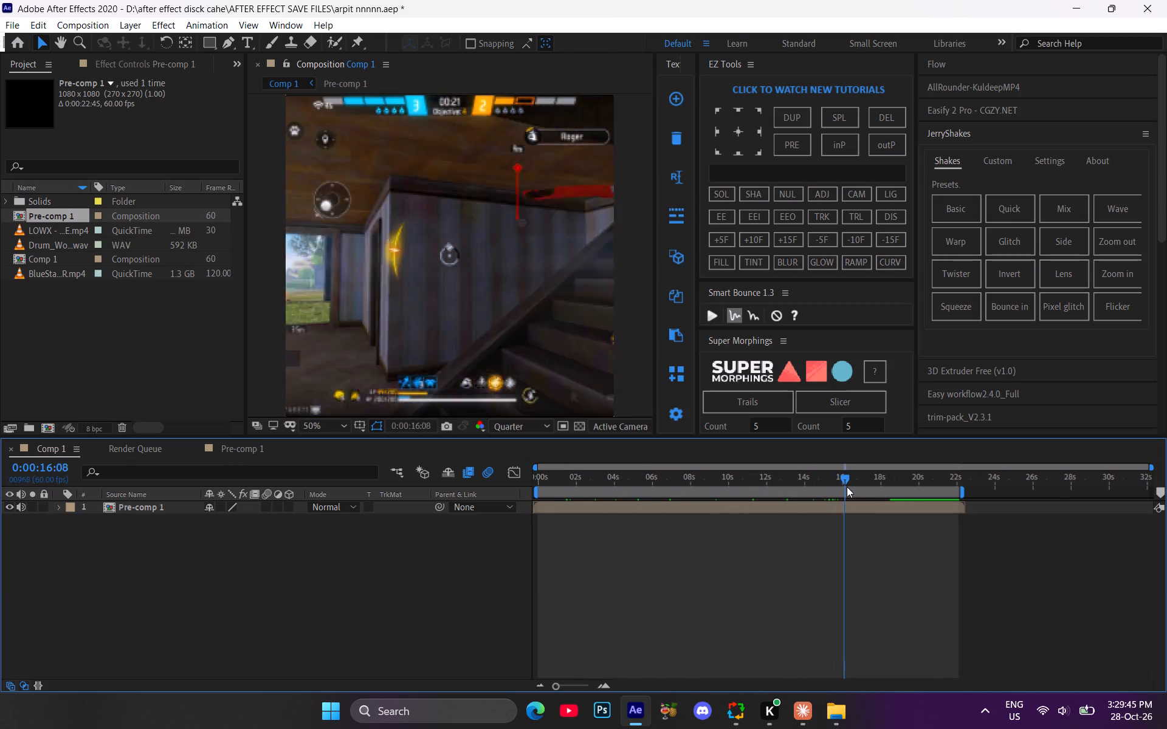
pyautogui.moveTo(847, 487); pyautogui.dragTo(934, 512)
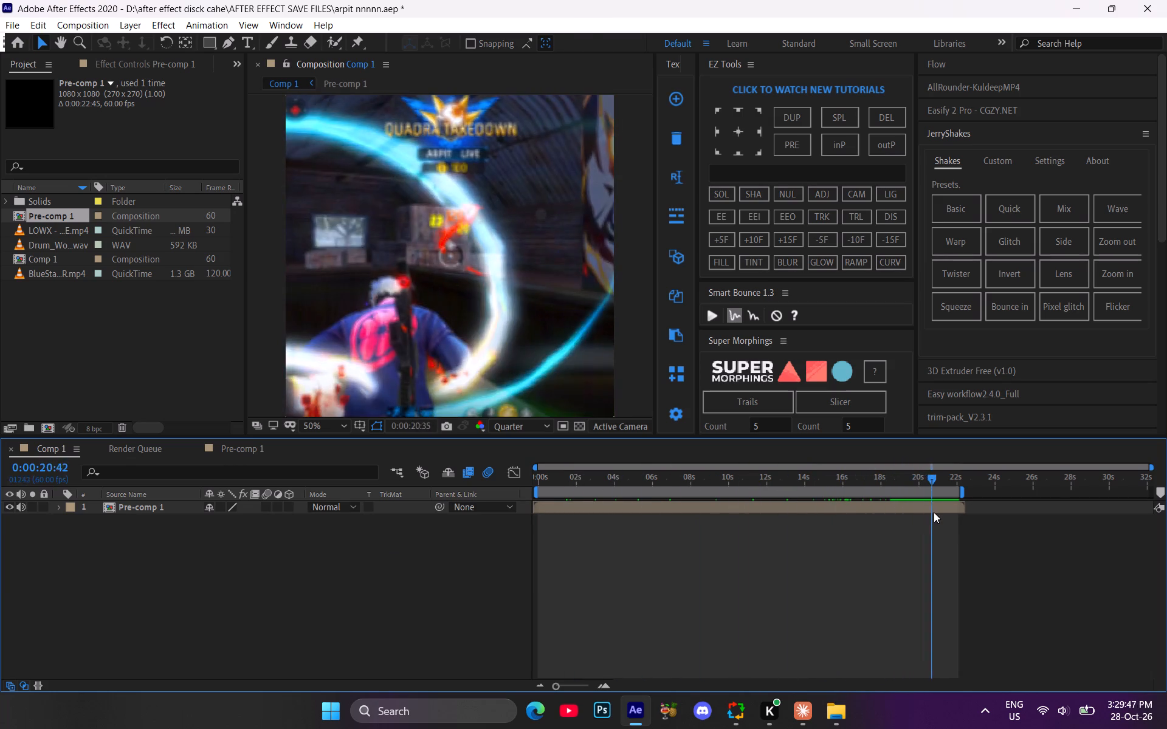
pyautogui.moveTo(934, 512); pyautogui.dragTo(473, 461)
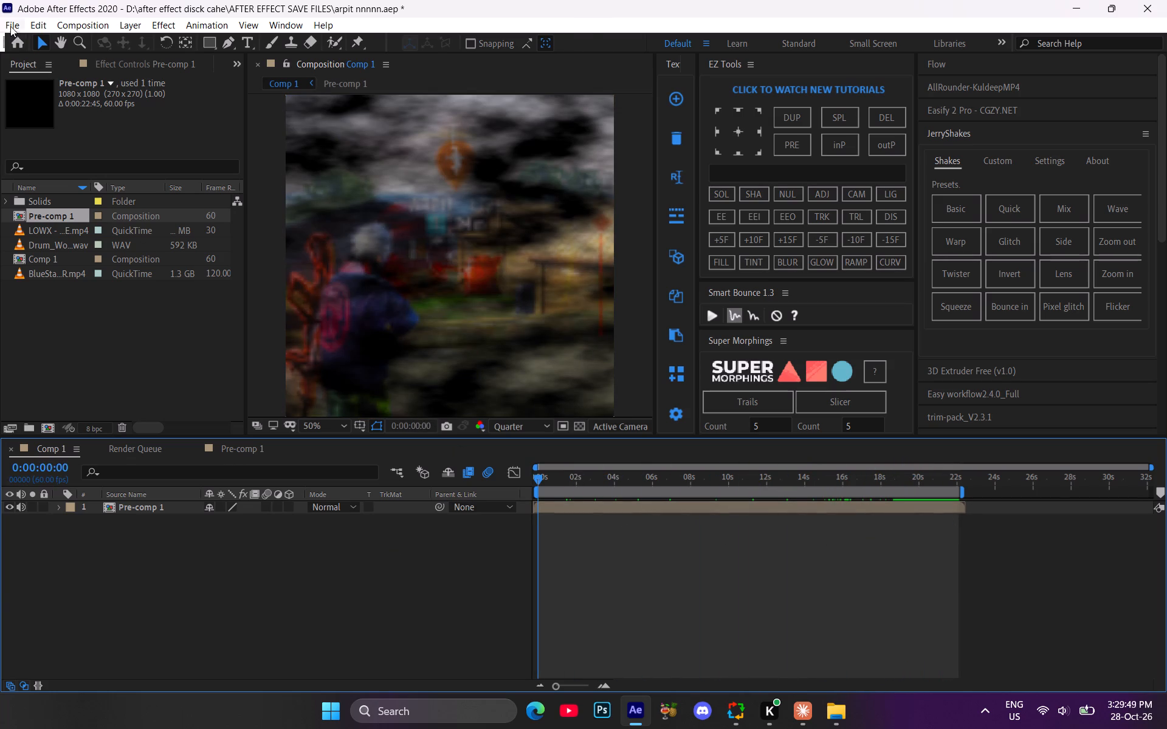
# Add Comp 1 to the Render Queue and delete the failed earlier Comp 1 render item.
pyautogui.click(10, 25)
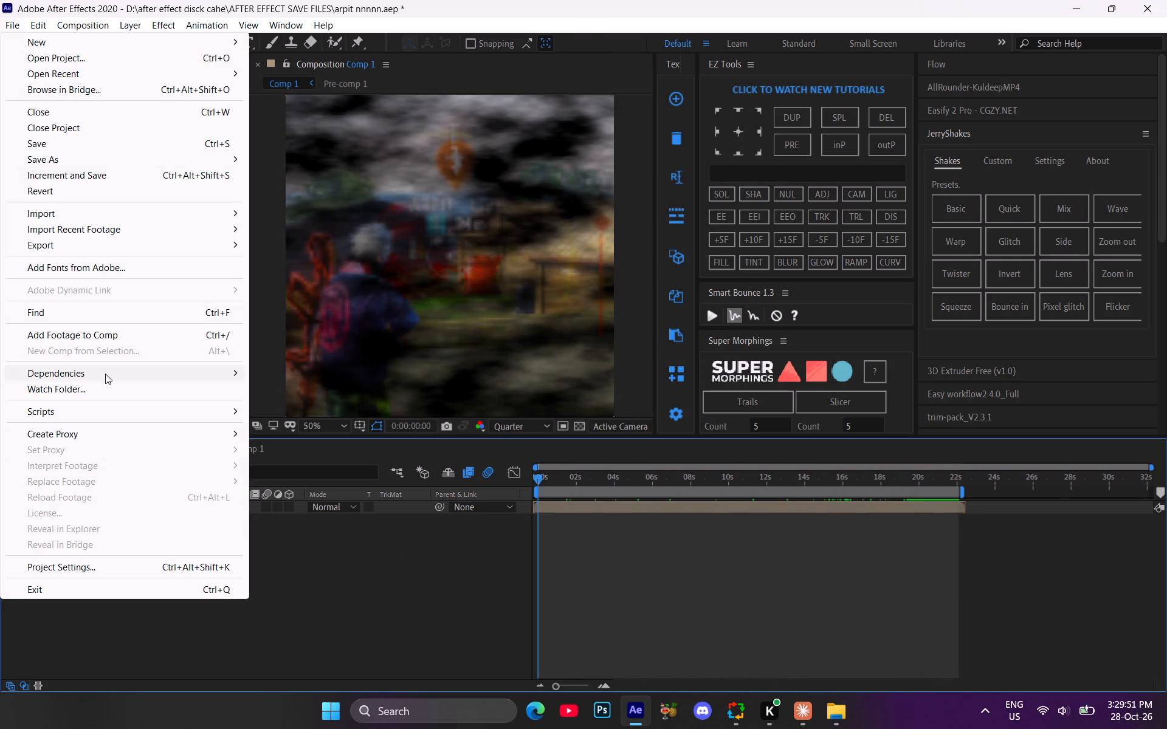
pyautogui.click(128, 250)
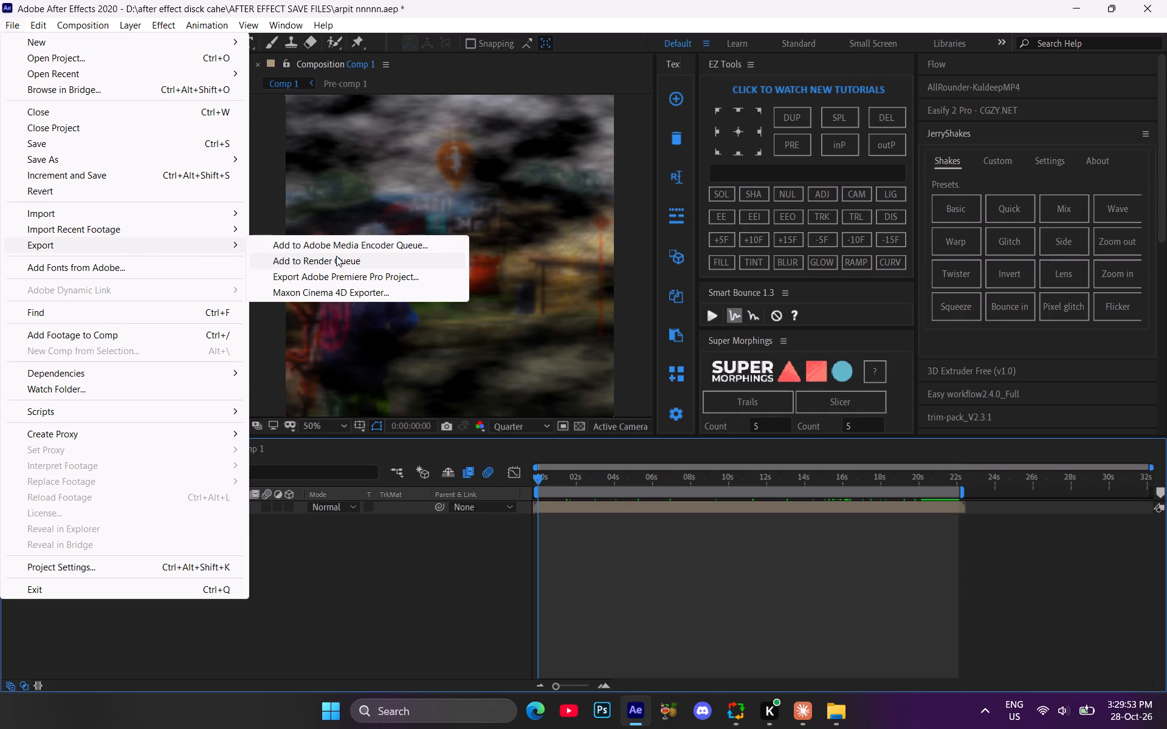
pyautogui.click(336, 258)
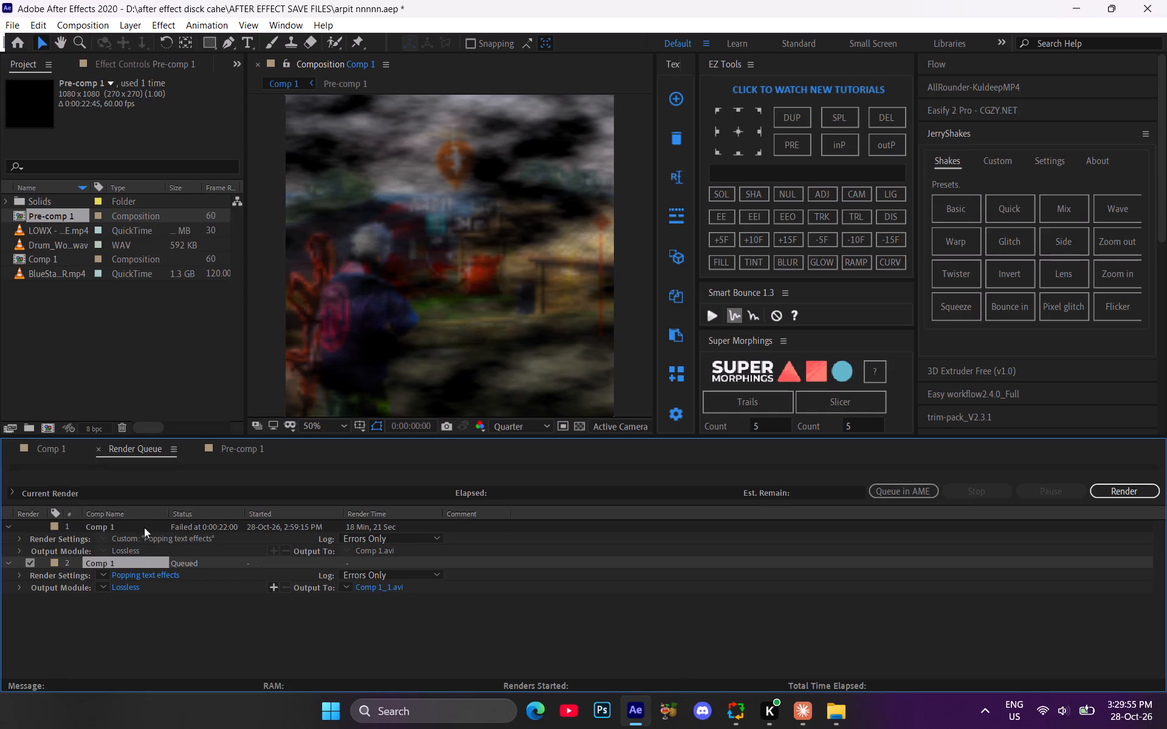
pyautogui.click(108, 524)
pyautogui.press('Delete')
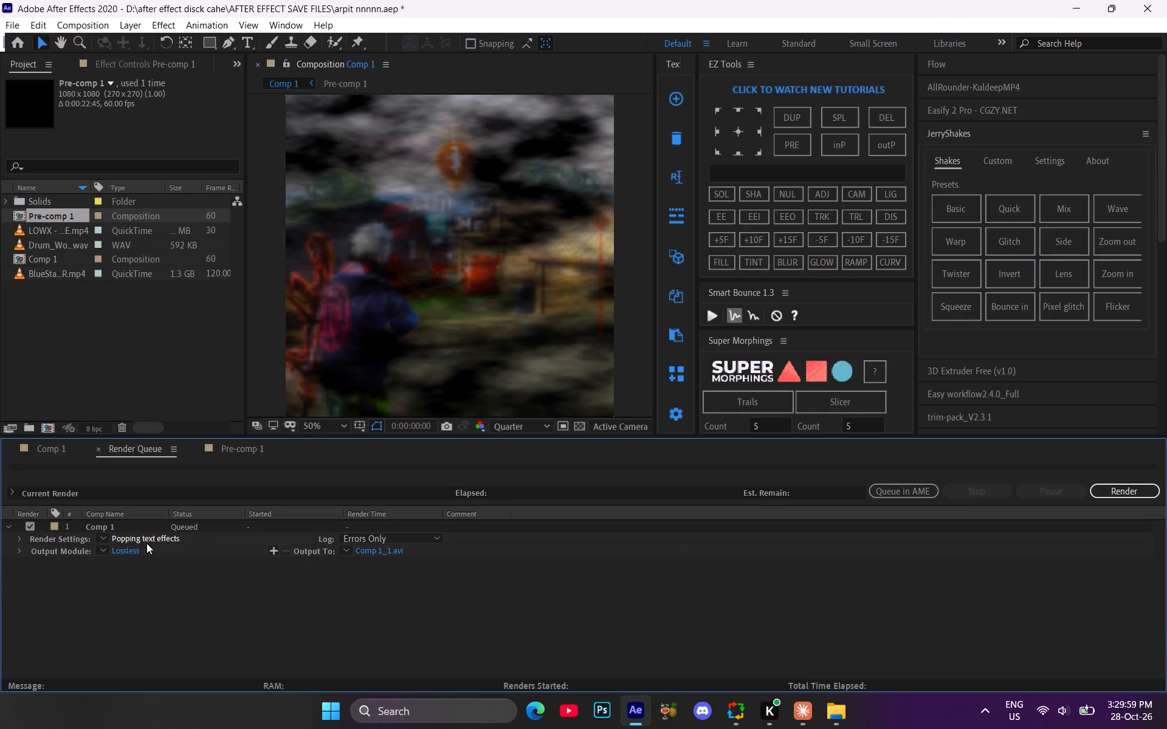
# Start rendering the queued Comp 1 with the Lossless output module.
pyautogui.click(1117, 494)
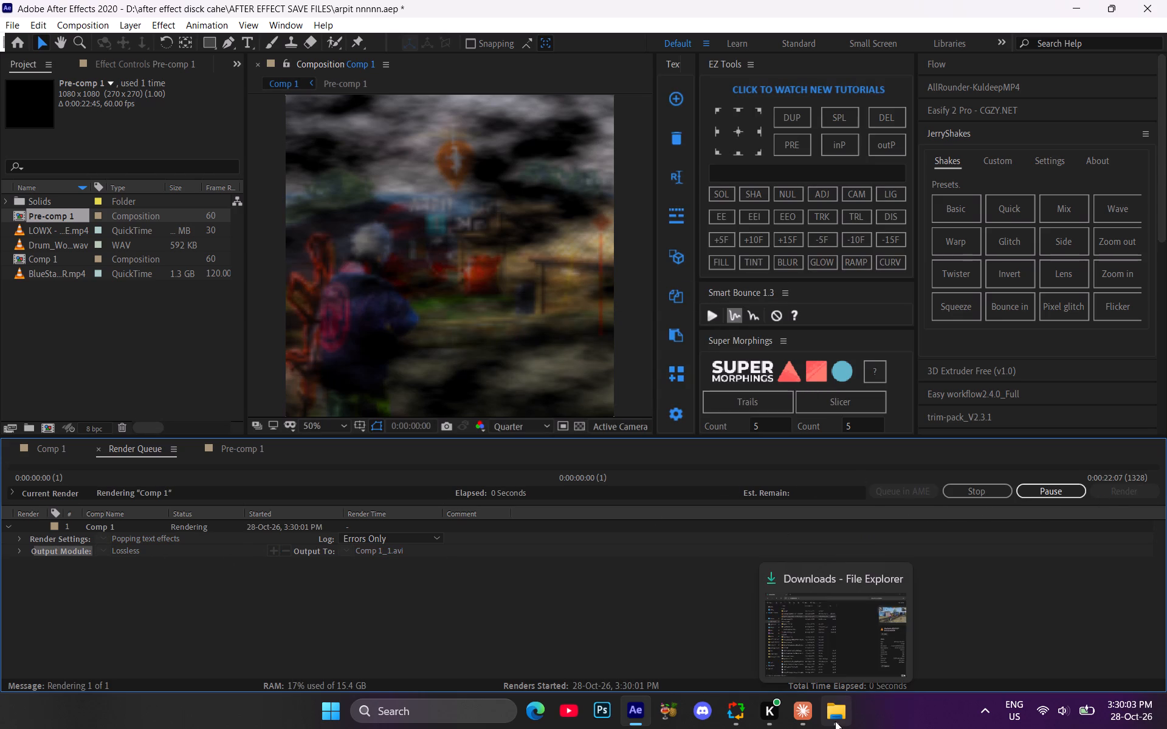
# In File Explorer, examine the Comp 1 and Comp 1_1 video files in the AFTER EFFECT SAVE FILES folder.
pyautogui.click(827, 658)
pyautogui.click(81, 535)
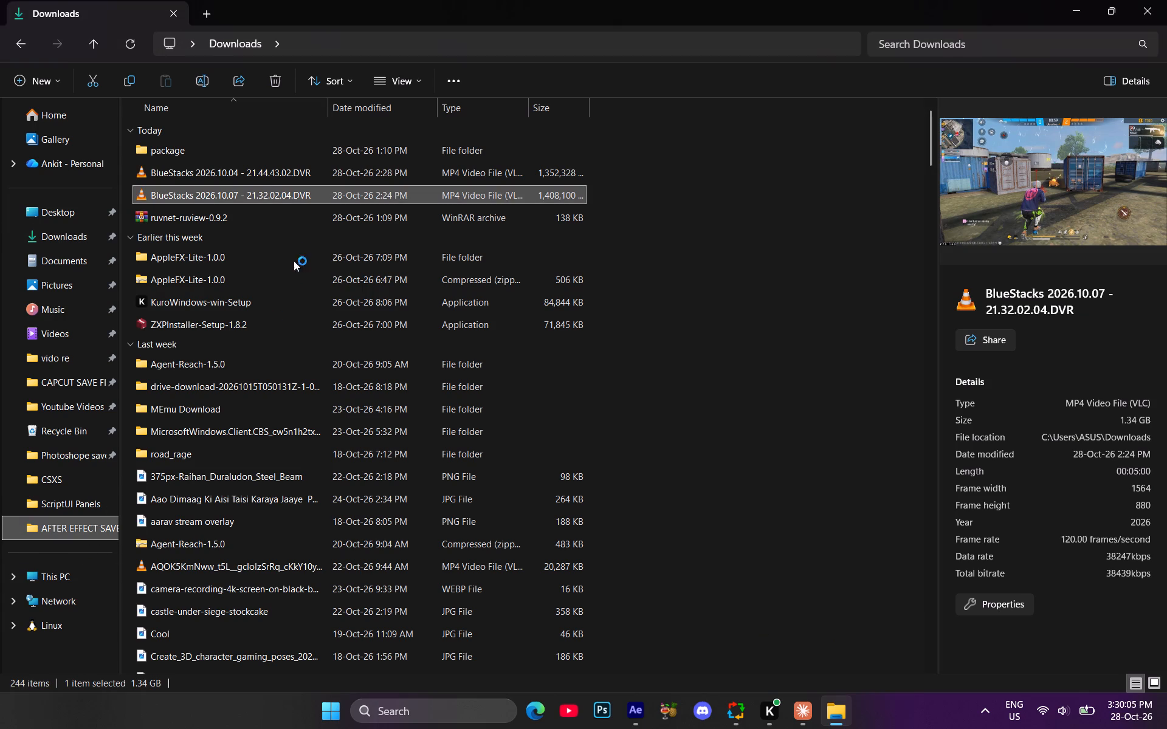
pyautogui.scroll(-13, 296, 244)
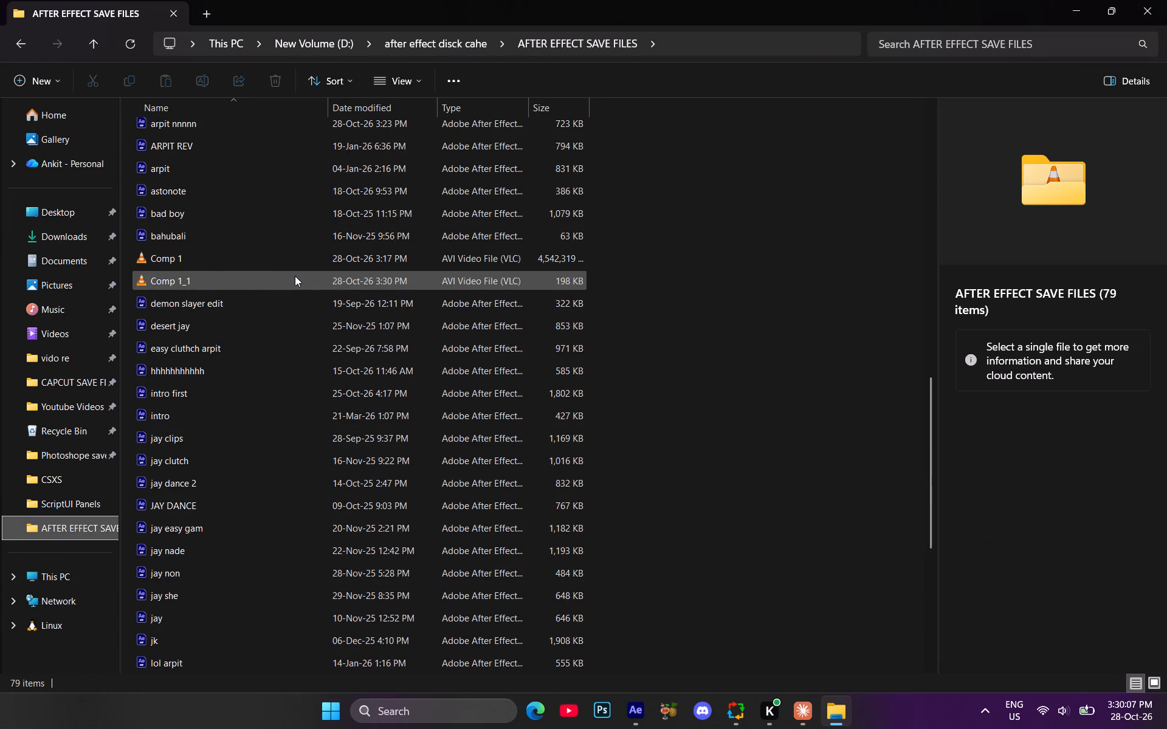
pyautogui.click(243, 268)
pyautogui.click(230, 278)
pyautogui.click(204, 260)
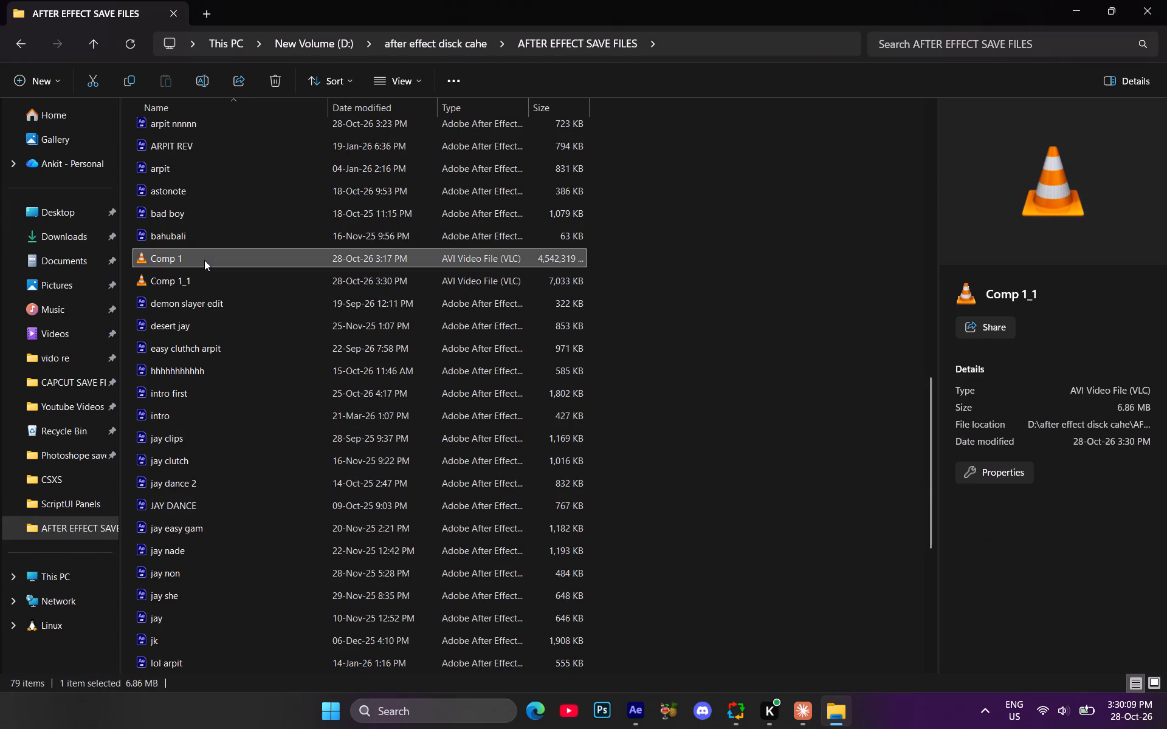
pyautogui.click(1083, 4)
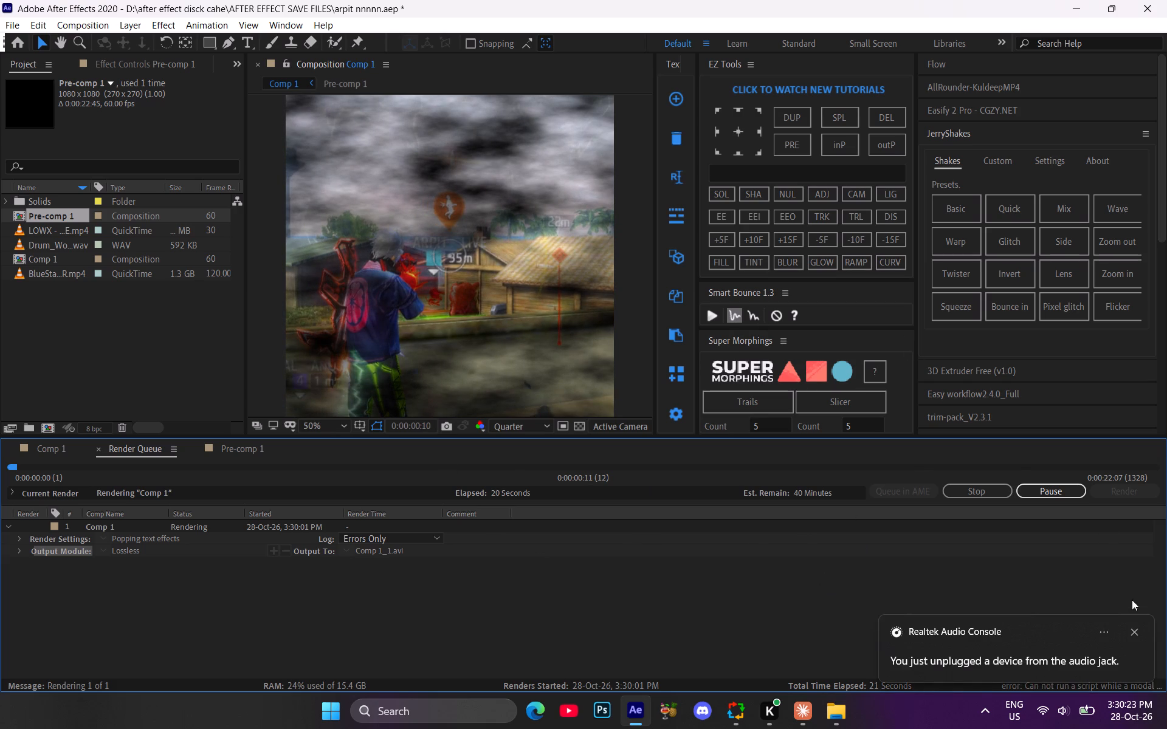
# Dismiss the Realtek Audio Console notification.
pyautogui.click(1134, 625)
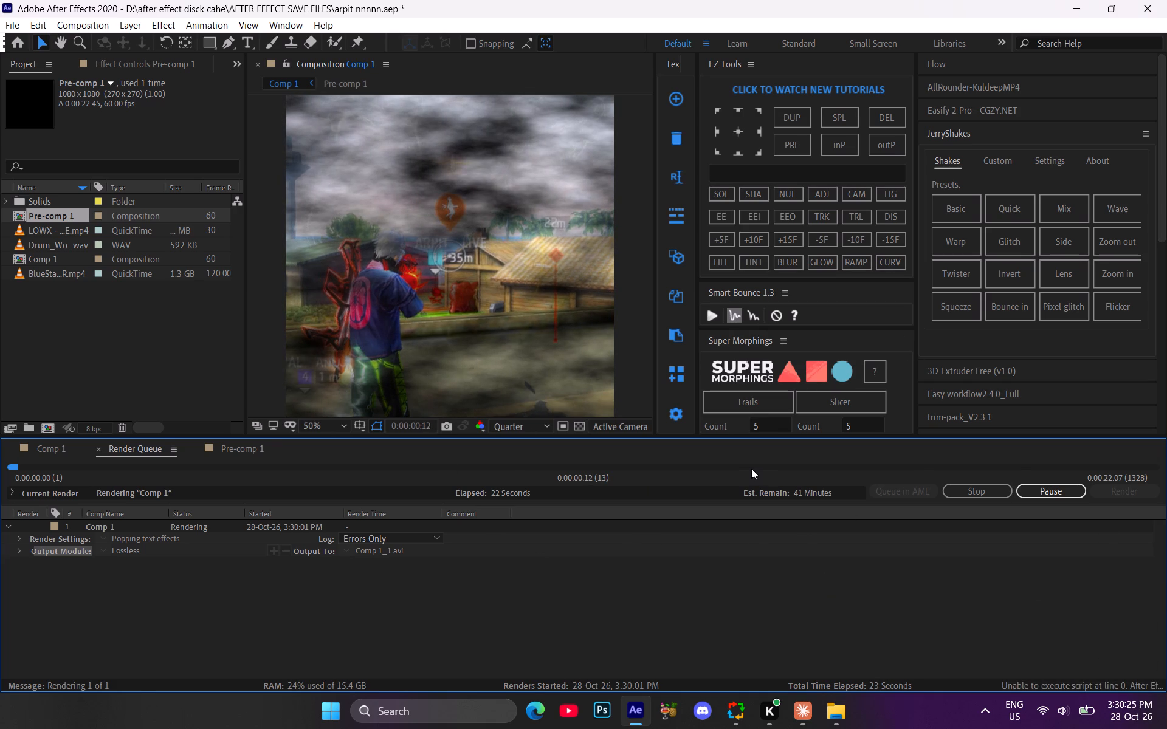
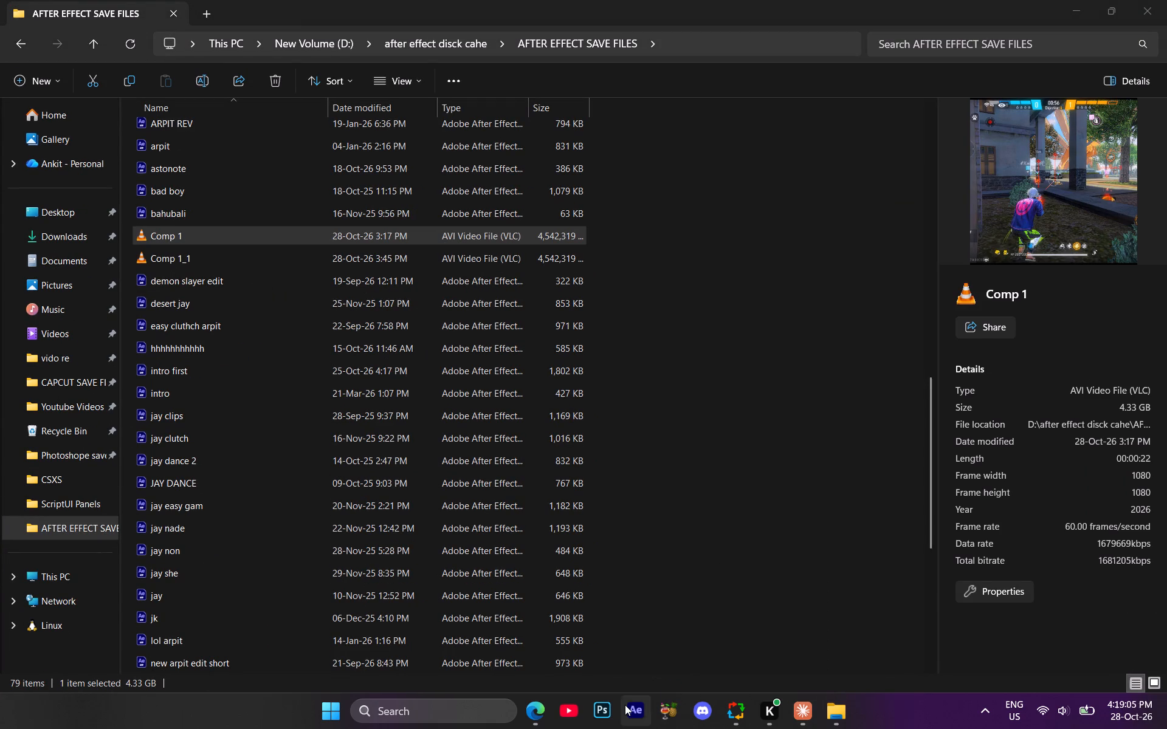
# Switch back to Edge, search for drive and open Google Drive.
pyautogui.click(551, 647)
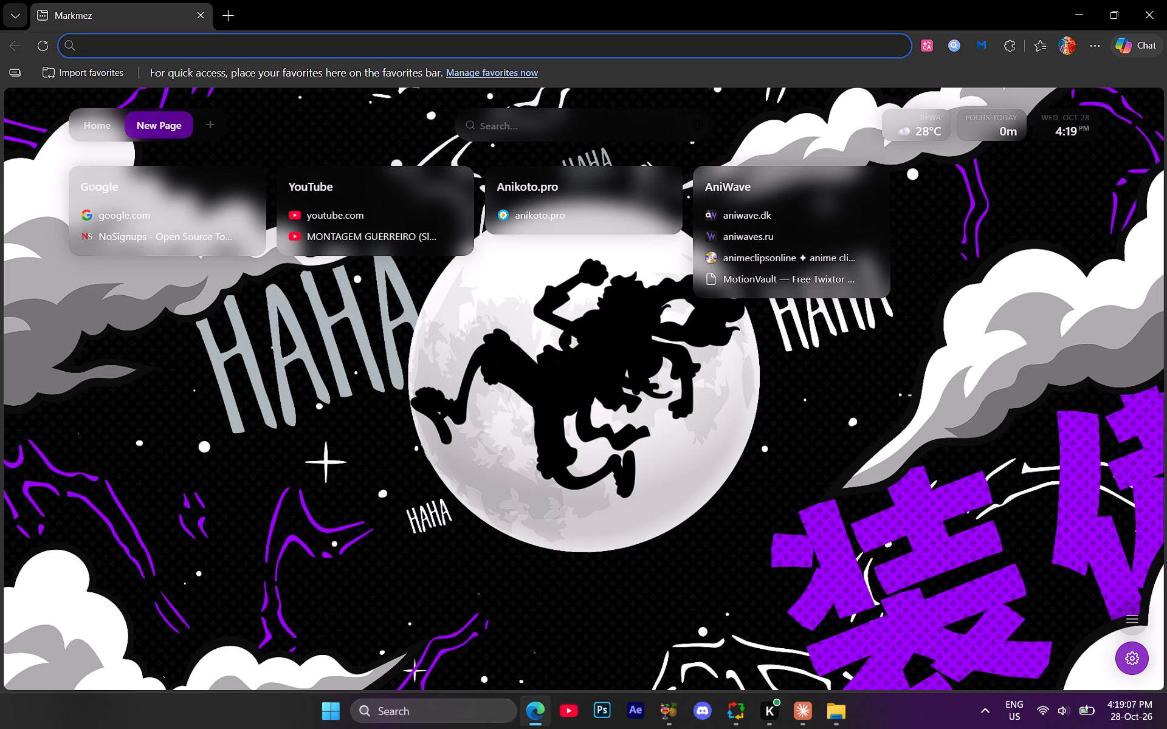
pyautogui.write('driv')
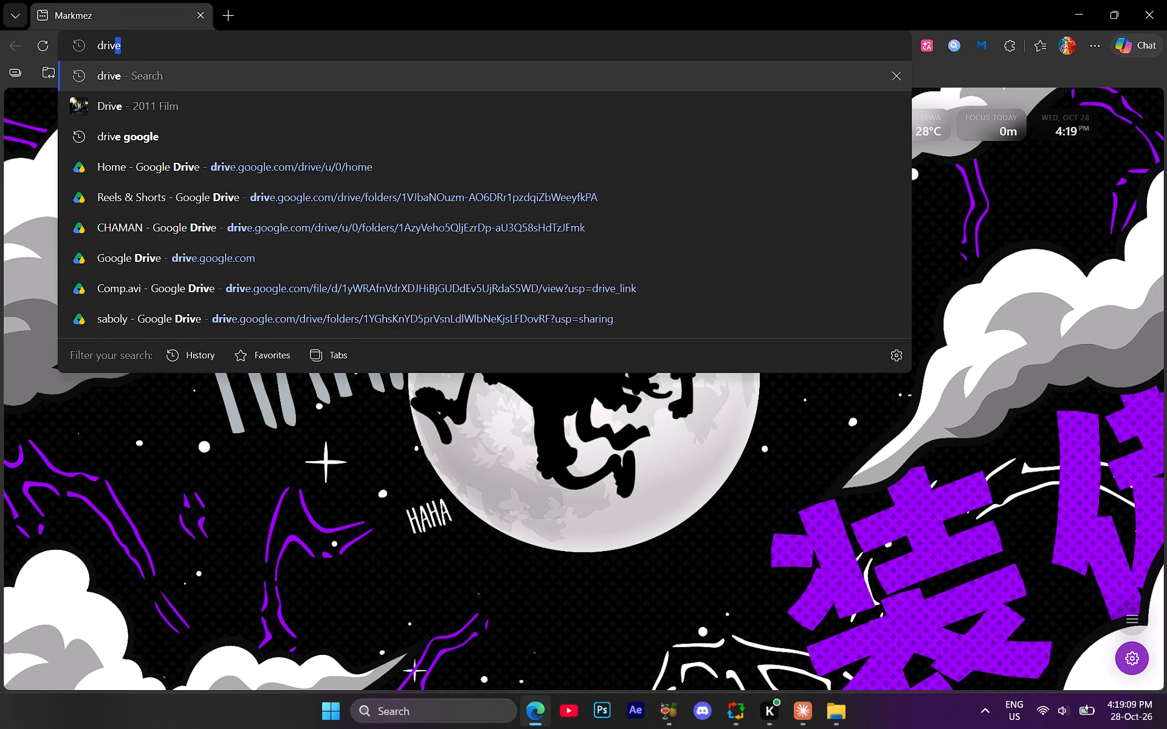
pyautogui.press('Return')
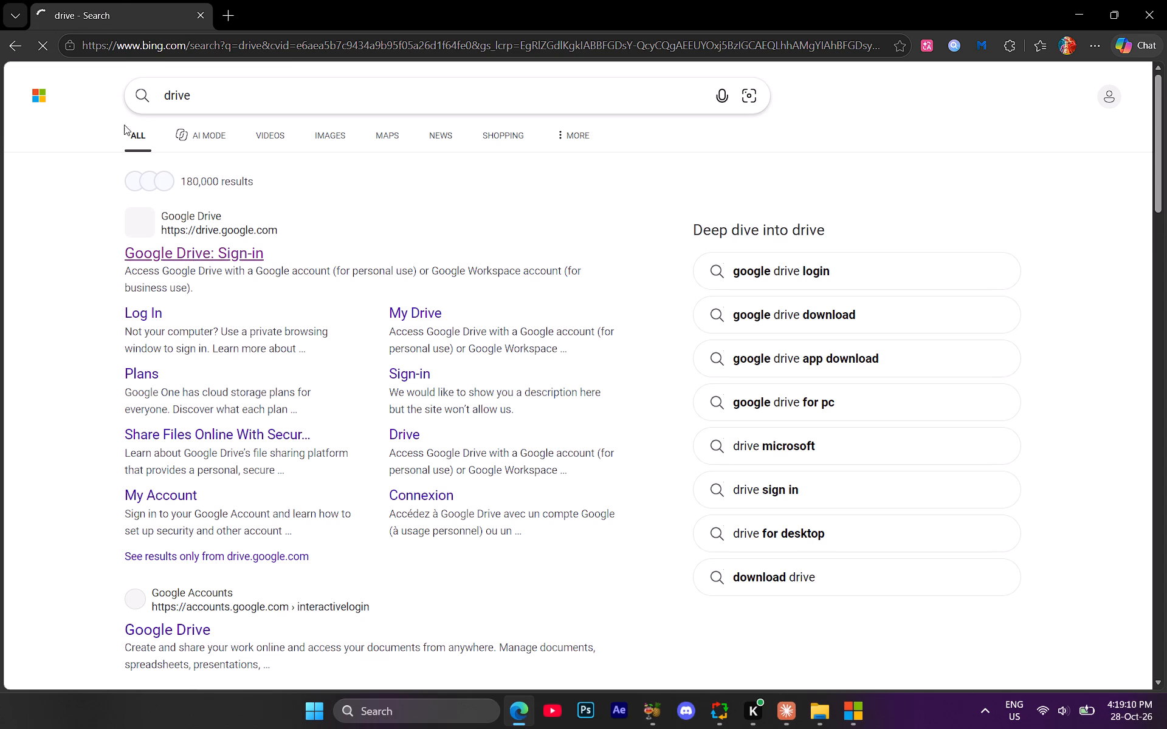
pyautogui.click(223, 245)
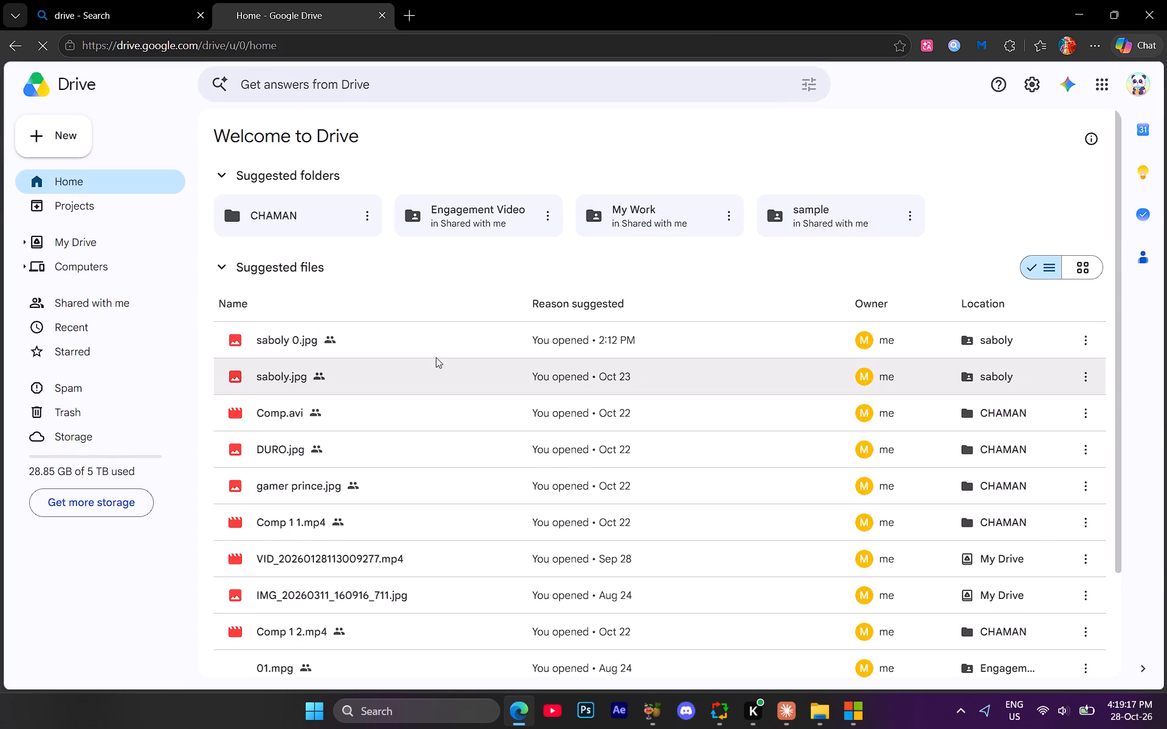
# Load the Comp 1 AVI video from the AFTER EFFECT SAVE FILES folder into HandBrake as the source.
pyautogui.click(1070, 0)
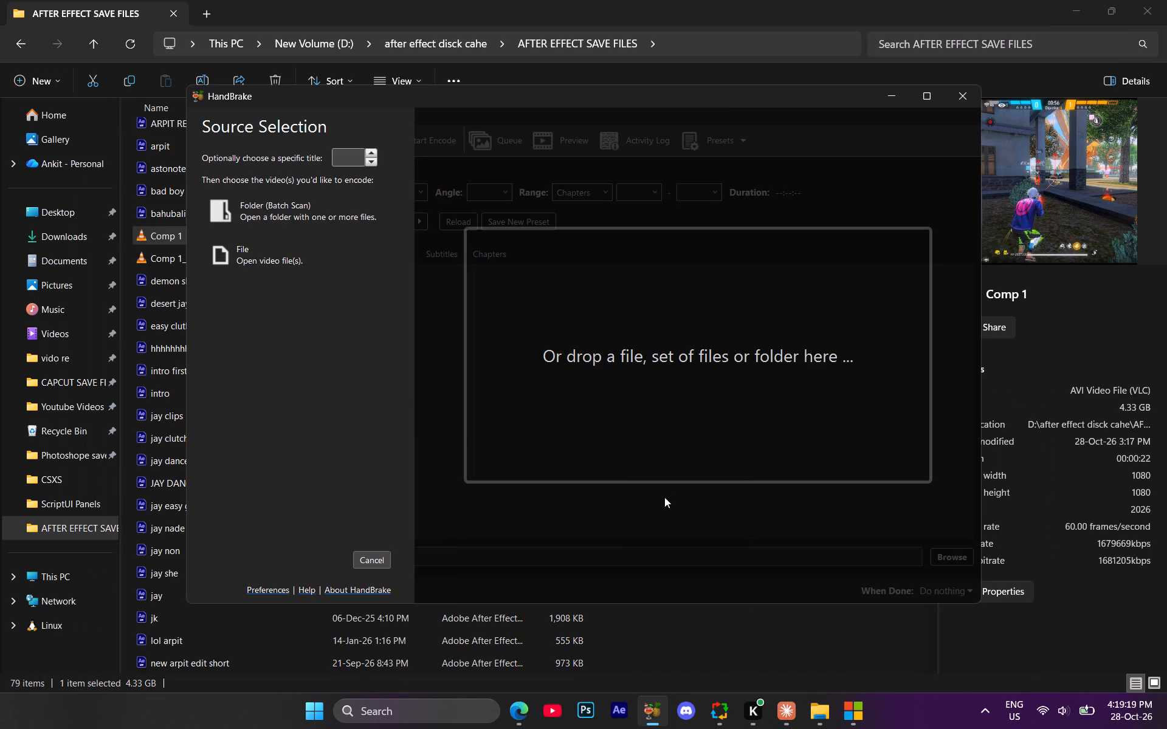
pyautogui.click(849, 664)
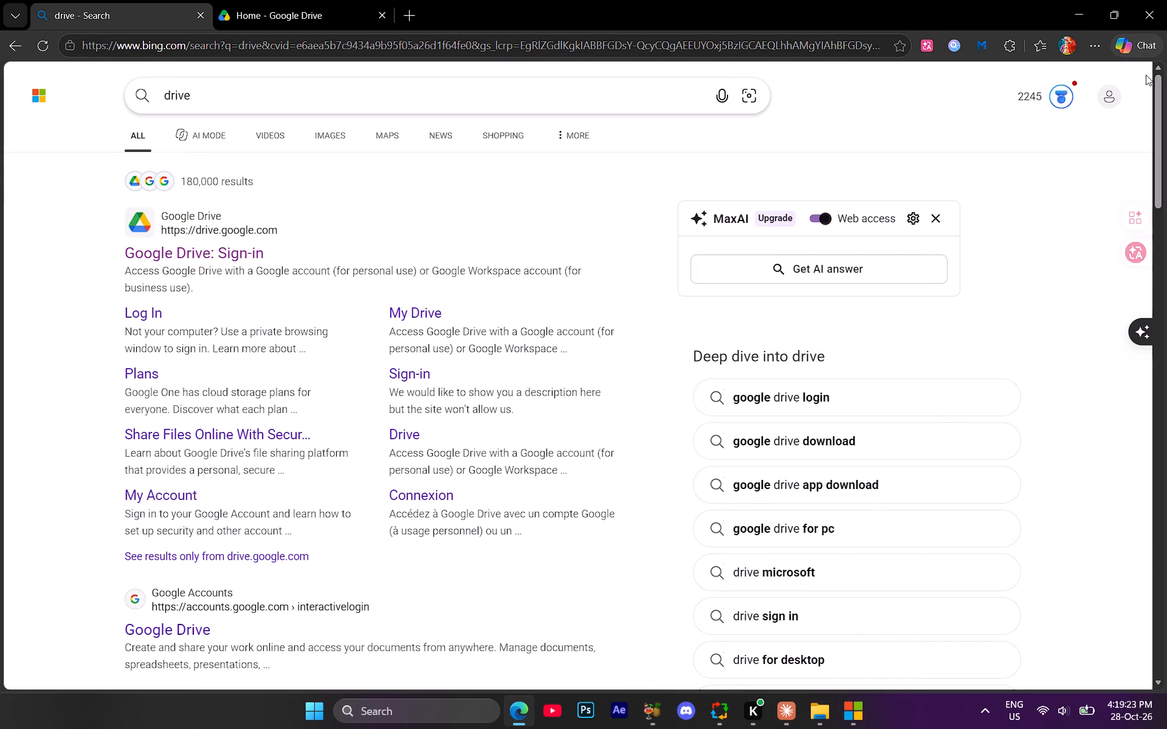
pyautogui.click(269, 13)
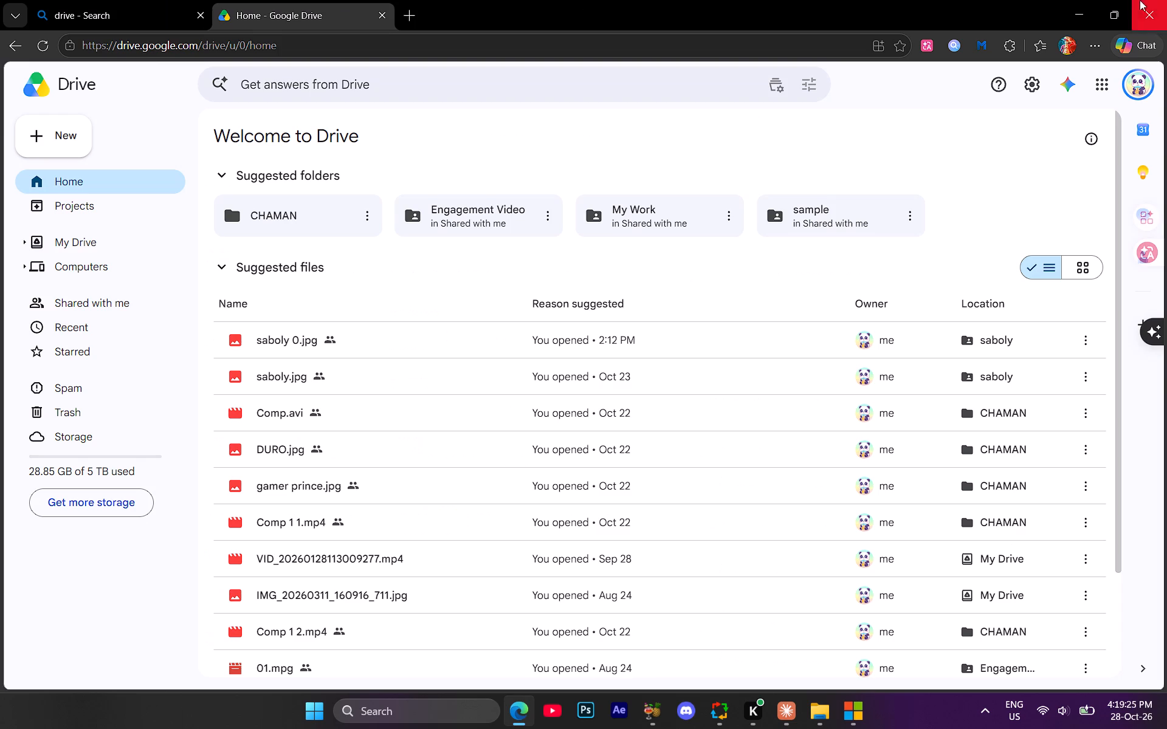
pyautogui.click(1073, 0)
pyautogui.click(817, 657)
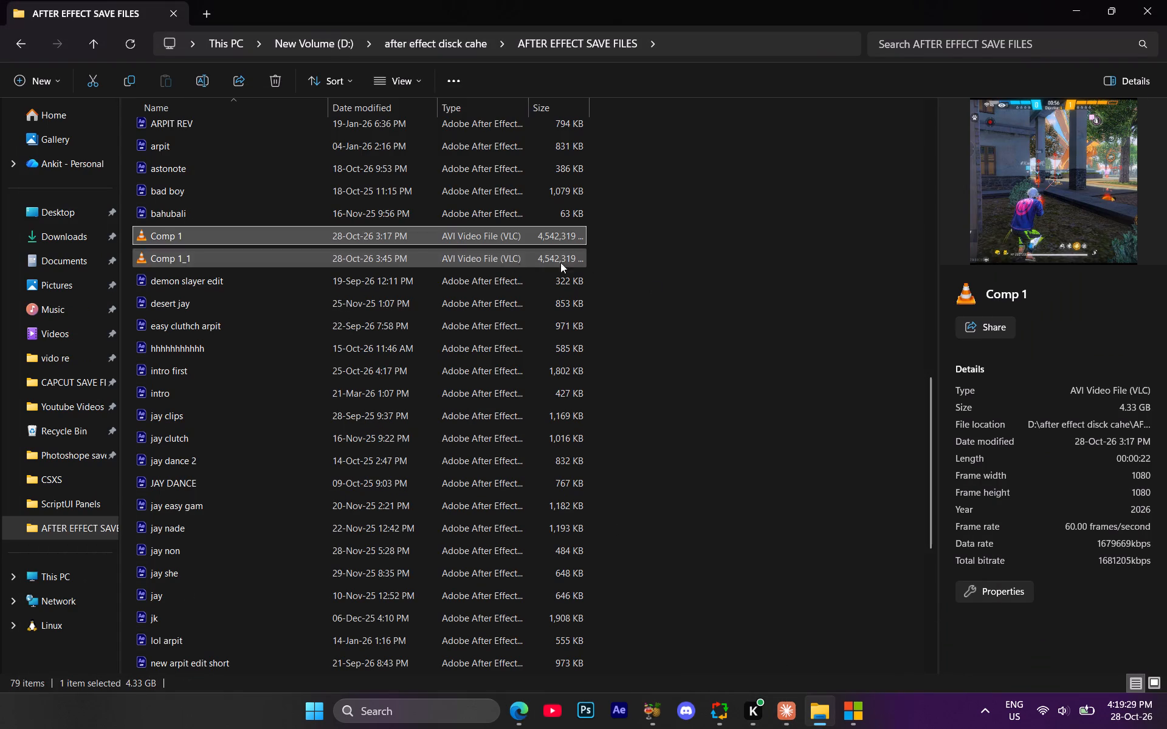
pyautogui.click(186, 257)
pyautogui.click(168, 231)
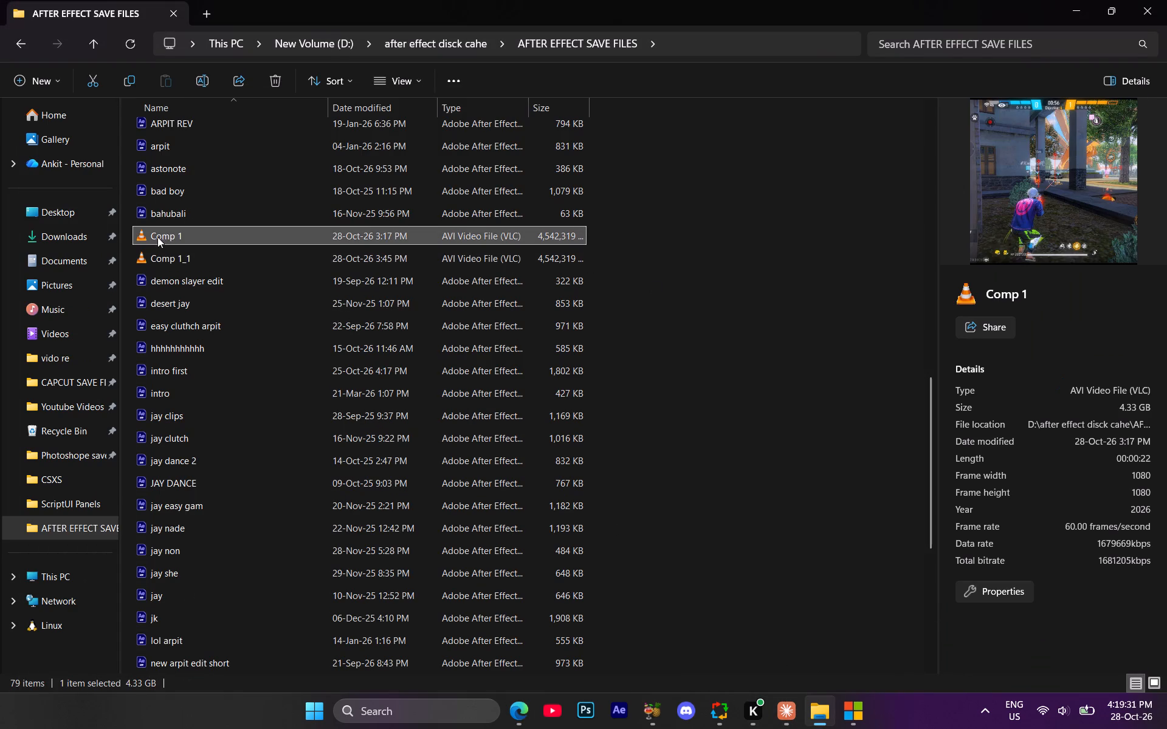
pyautogui.moveTo(157, 236); pyautogui.dragTo(585, 454)
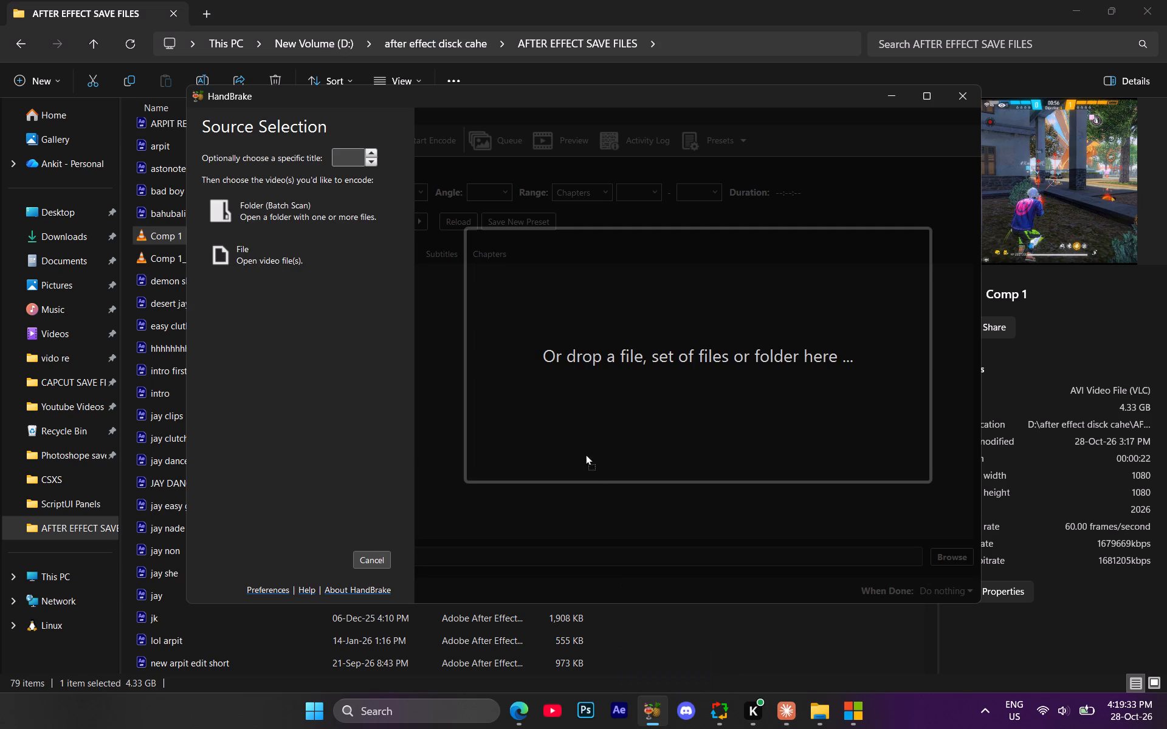
pyautogui.moveTo(585, 454); pyautogui.dragTo(579, 378)
# Choose the Production Max preset for the Comp 1 encode.
pyautogui.click(291, 227)
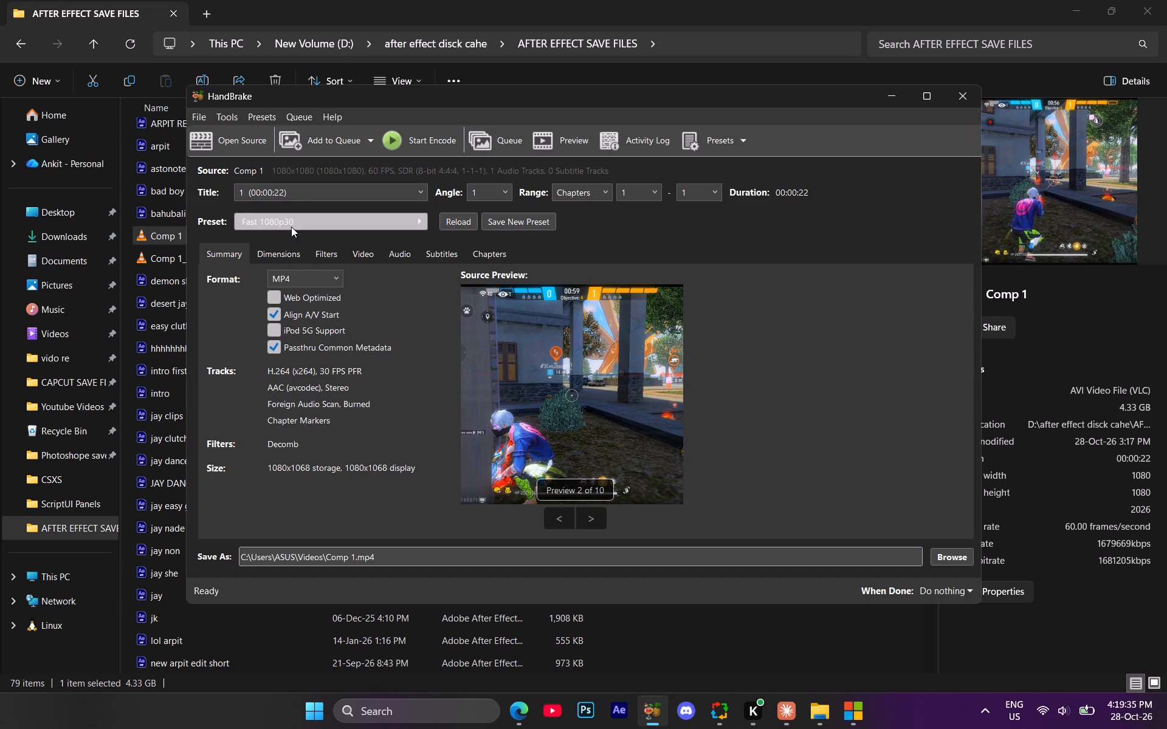
pyautogui.scroll(-4, 330, 300)
pyautogui.scroll(-20, 558, 357)
pyautogui.scroll(-2, 558, 357)
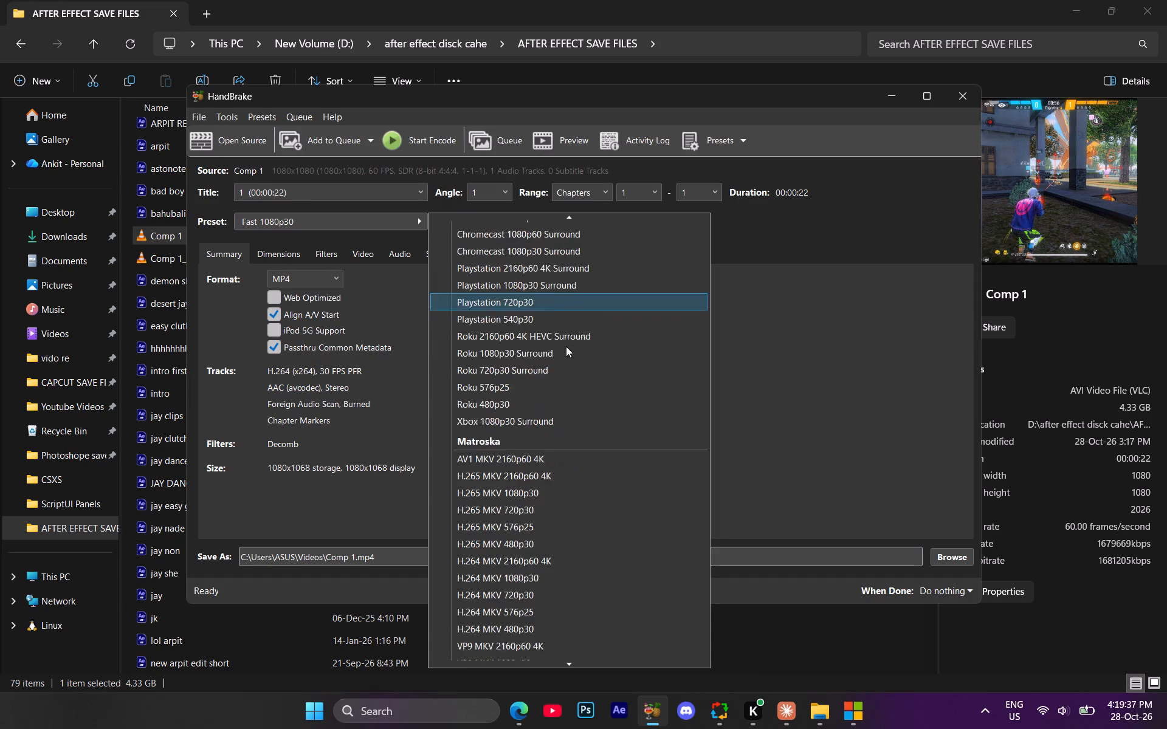
pyautogui.scroll(-11, 566, 346)
pyautogui.scroll(1, 591, 318)
pyautogui.scroll(-9, 591, 318)
pyautogui.click(512, 591)
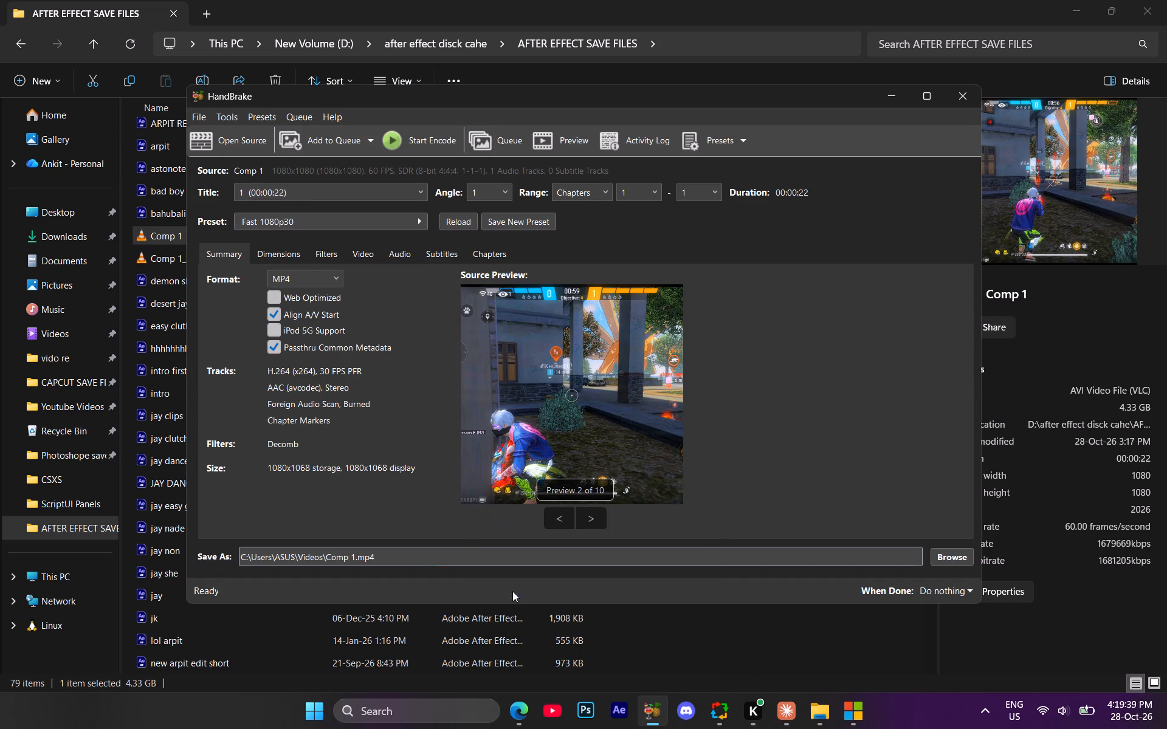
# Set the video's constant quality to RF 20.
pyautogui.click(371, 257)
pyautogui.scroll(-1, 430, 292)
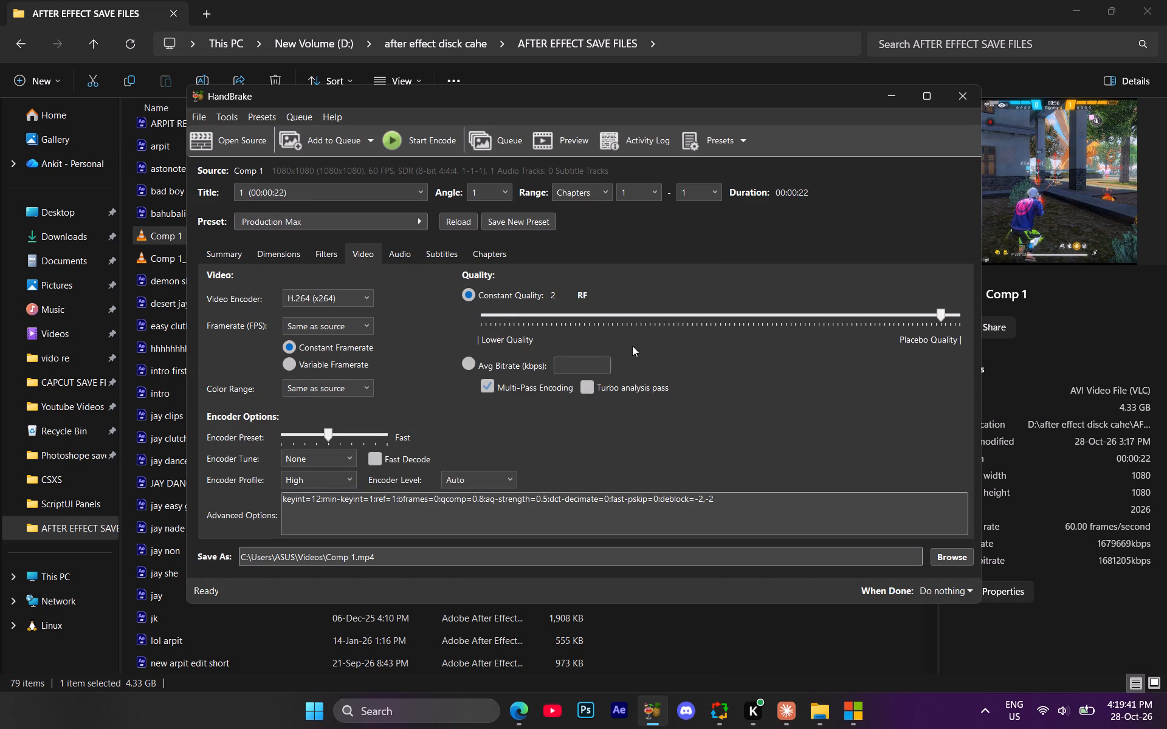
pyautogui.moveTo(934, 310); pyautogui.dragTo(873, 316)
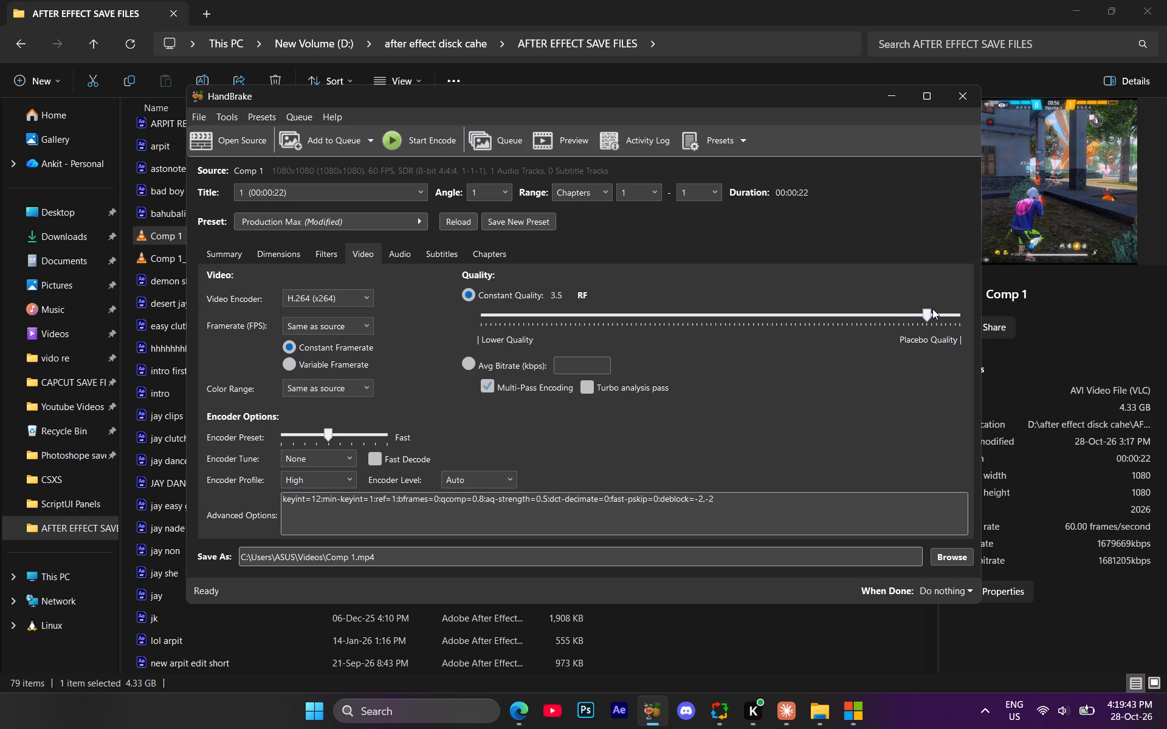
pyautogui.click(932, 309)
pyautogui.click(927, 311)
pyautogui.moveTo(926, 311); pyautogui.dragTo(766, 327)
pyautogui.moveTo(766, 327); pyautogui.dragTo(771, 326)
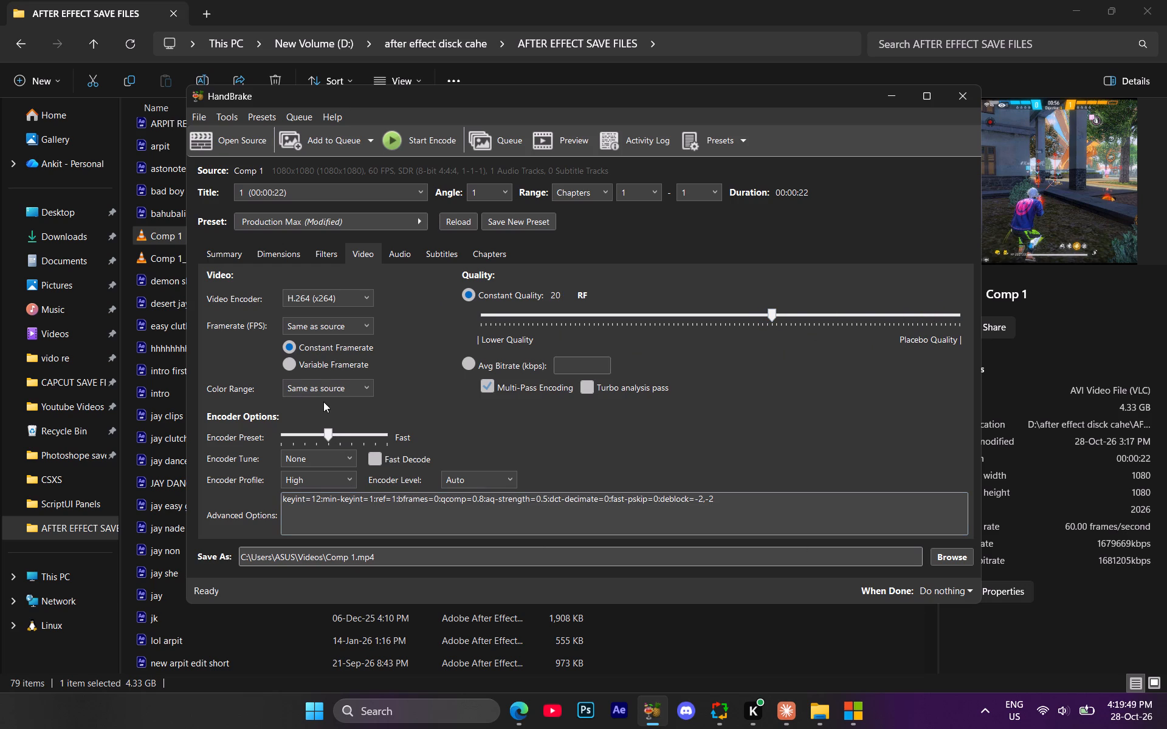
# Set the output video's framerate to 60 FPS.
pyautogui.click(325, 392)
pyautogui.click(328, 318)
pyautogui.click(328, 323)
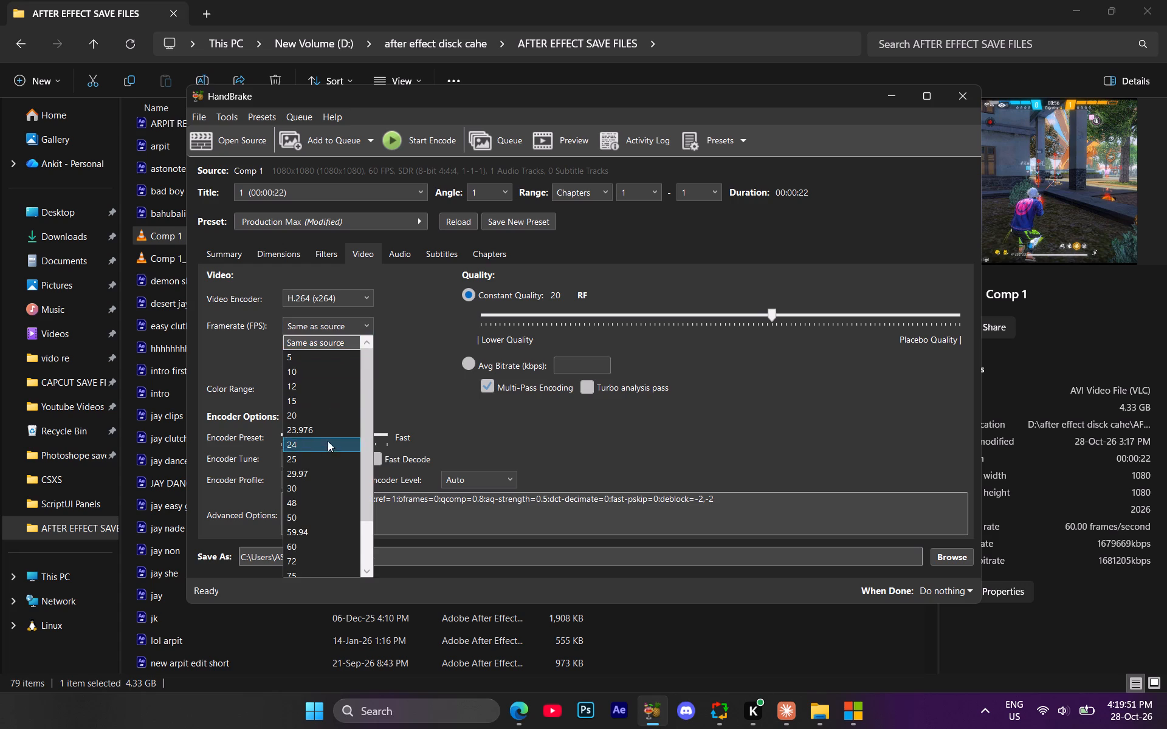
pyautogui.scroll(-1, 329, 450)
pyautogui.click(307, 507)
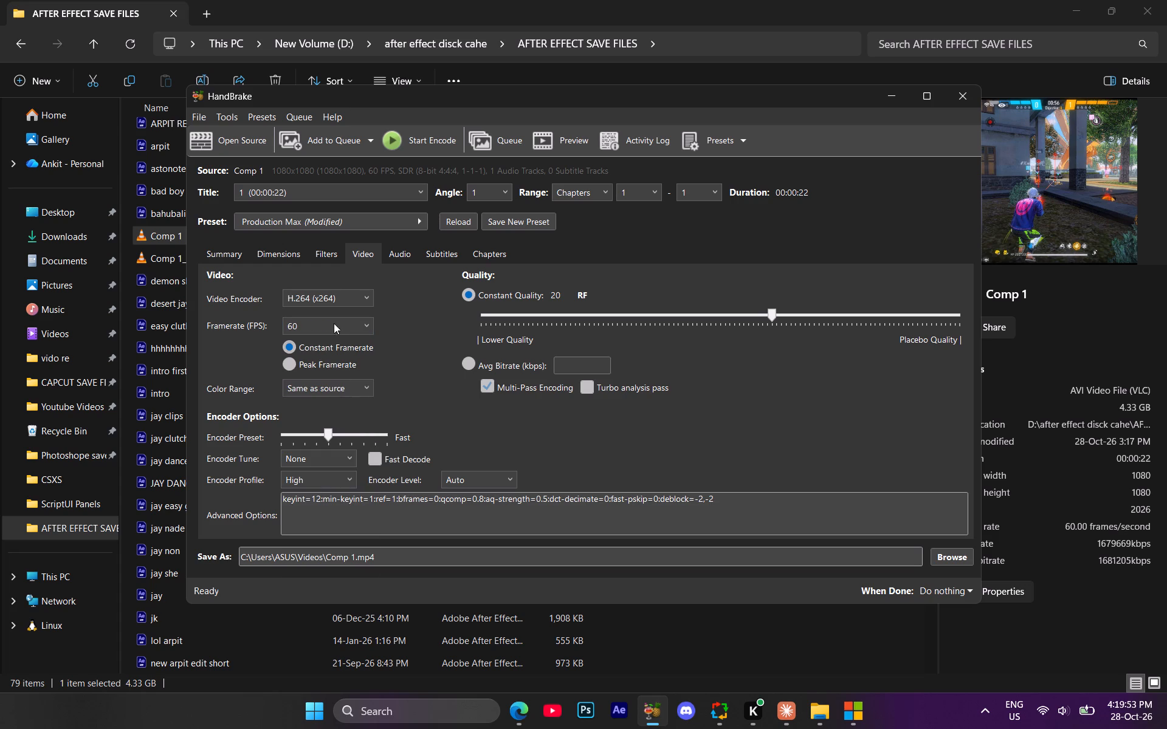
# Start encoding Comp 1 to Comp 1.mp4 in the Videos folder.
pyautogui.click(396, 139)
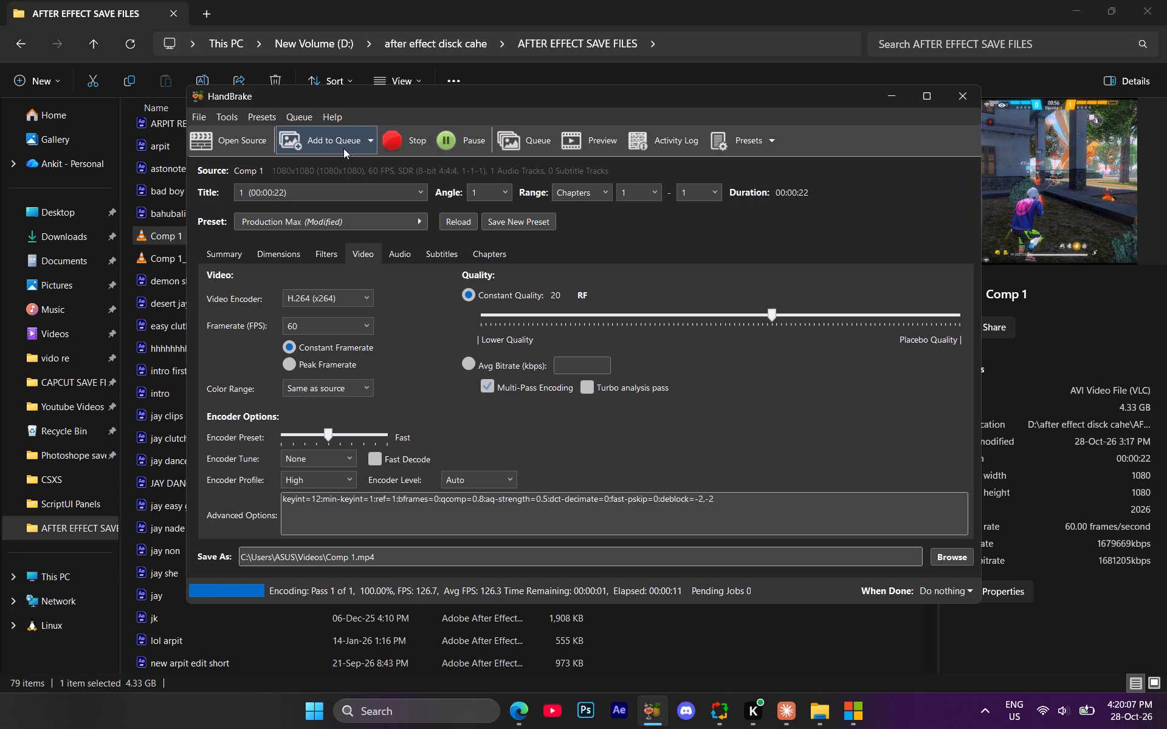
# Add the Comp 1 encode to the queue again, agreeing to overwrite the existing Comp 1.mp4.
pyautogui.click(343, 148)
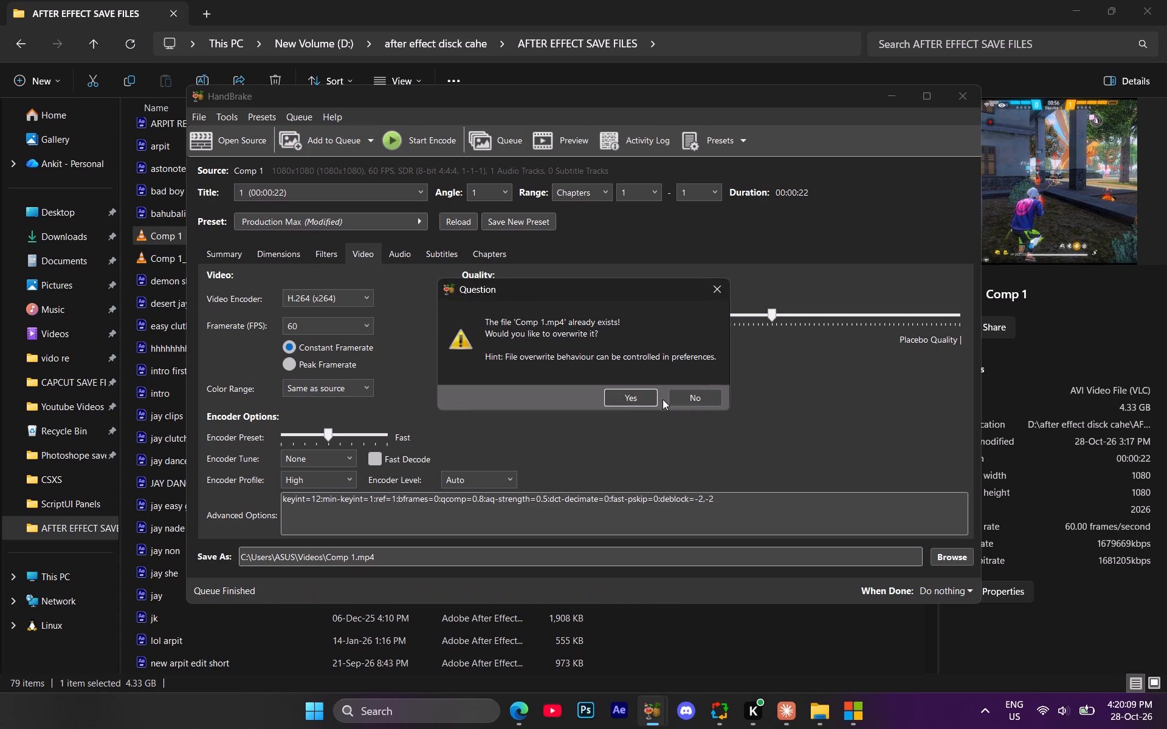
pyautogui.click(647, 394)
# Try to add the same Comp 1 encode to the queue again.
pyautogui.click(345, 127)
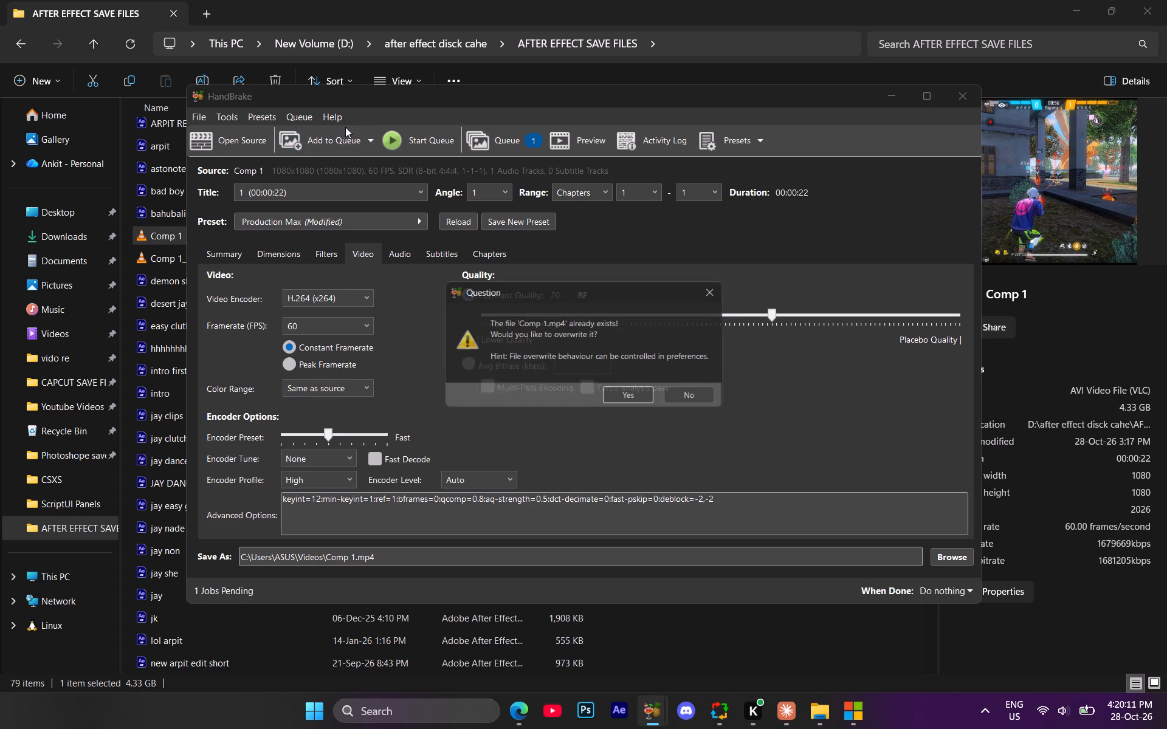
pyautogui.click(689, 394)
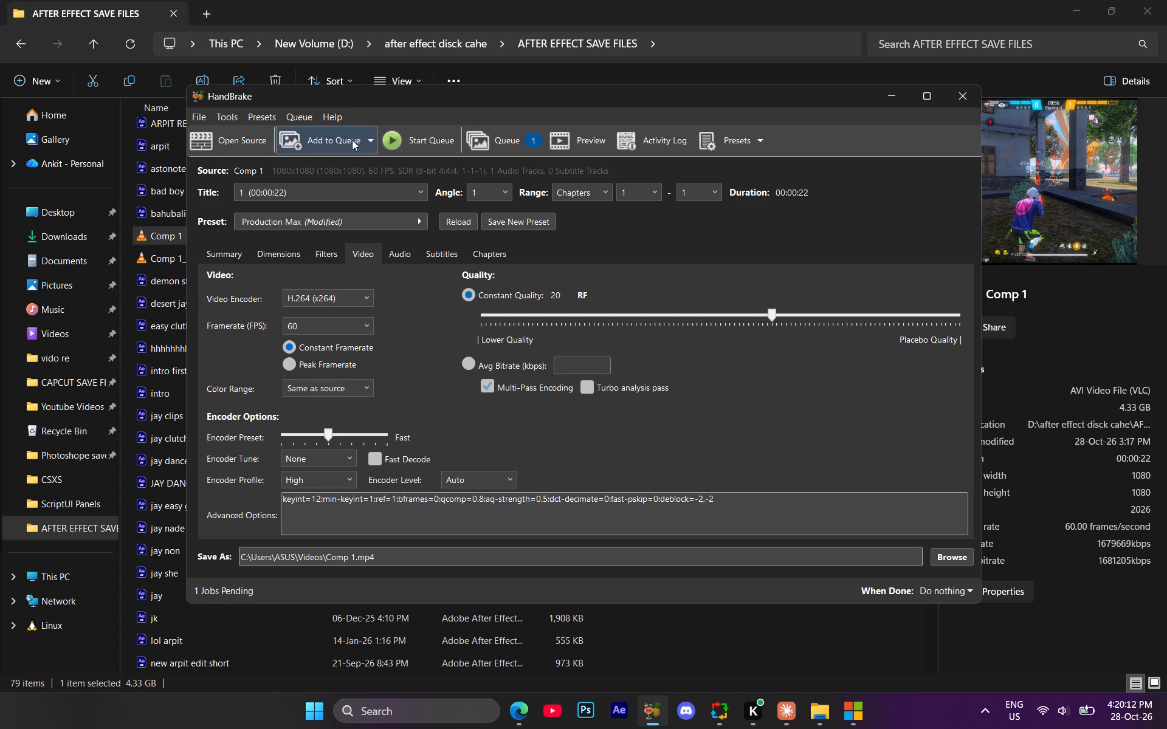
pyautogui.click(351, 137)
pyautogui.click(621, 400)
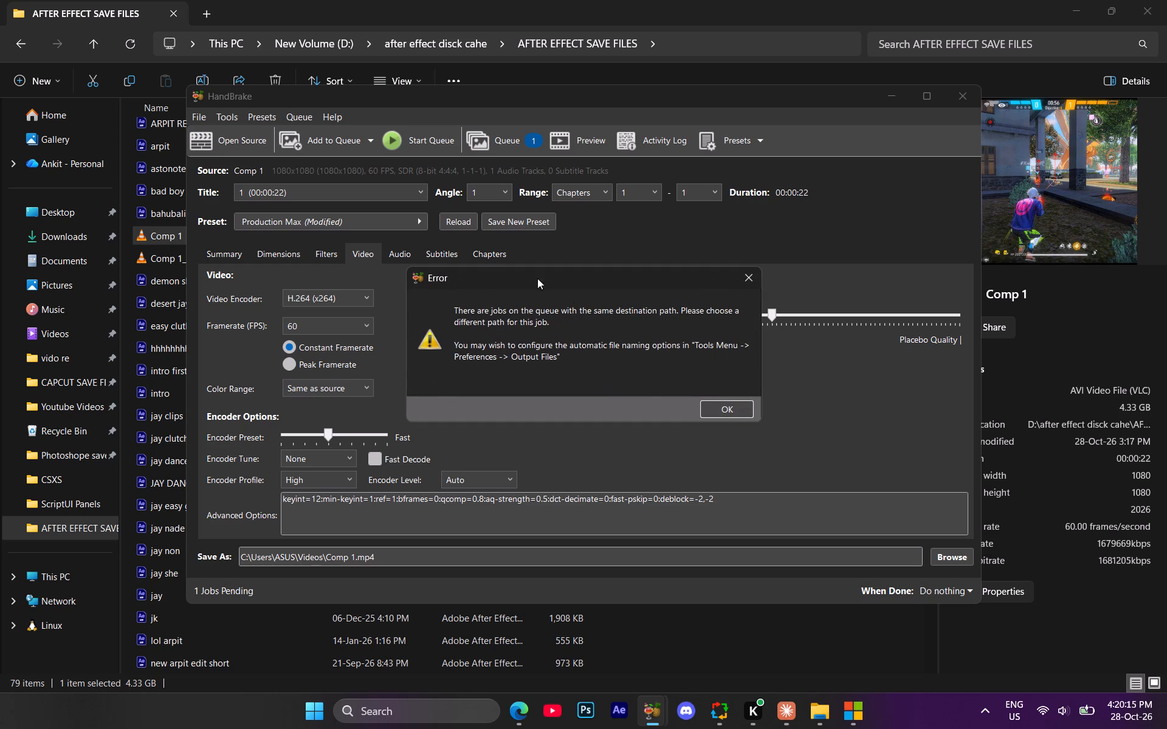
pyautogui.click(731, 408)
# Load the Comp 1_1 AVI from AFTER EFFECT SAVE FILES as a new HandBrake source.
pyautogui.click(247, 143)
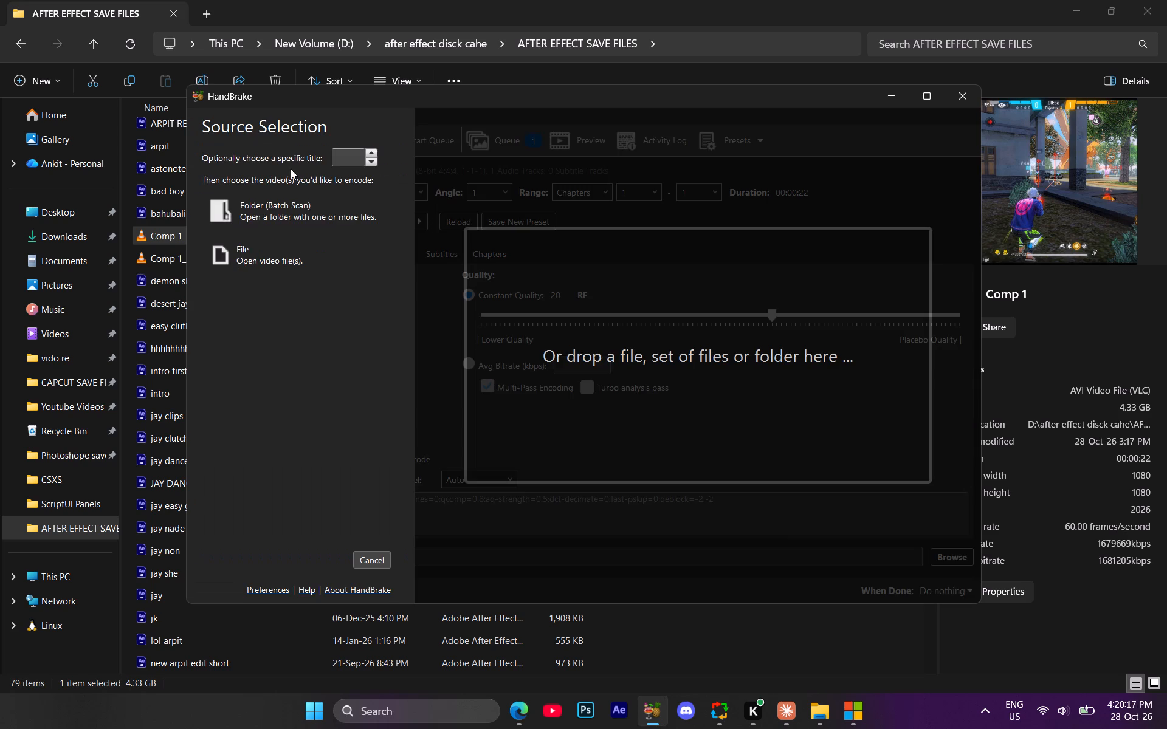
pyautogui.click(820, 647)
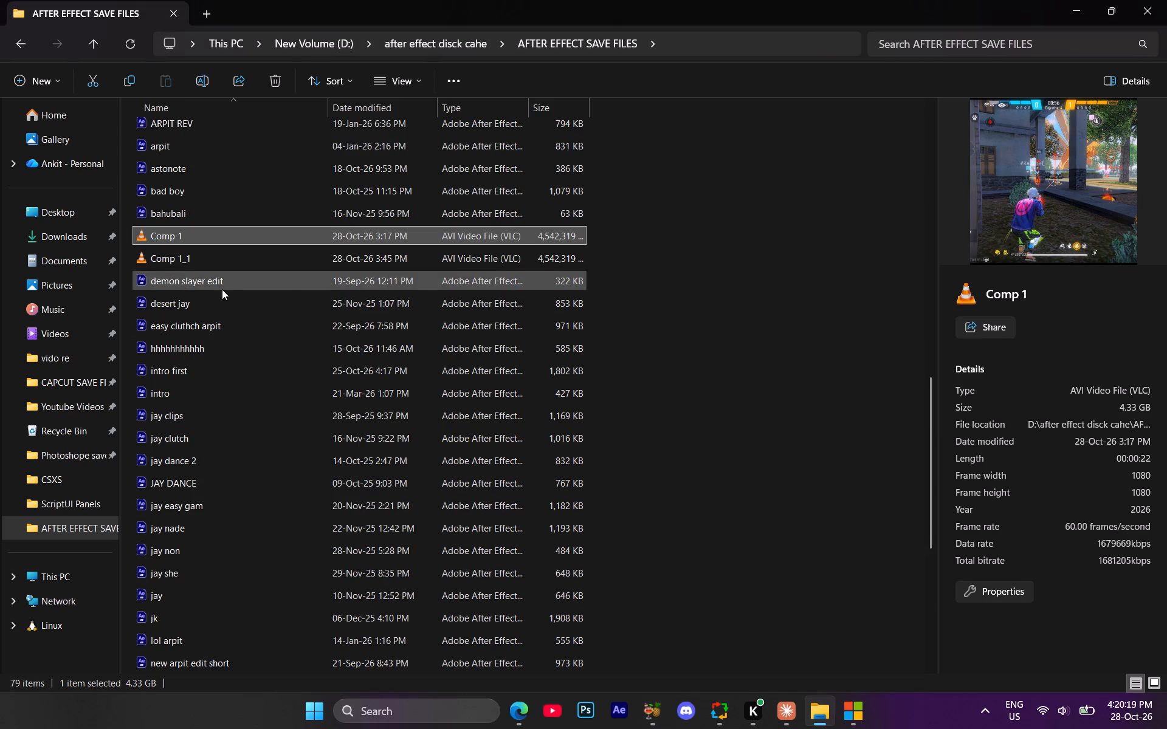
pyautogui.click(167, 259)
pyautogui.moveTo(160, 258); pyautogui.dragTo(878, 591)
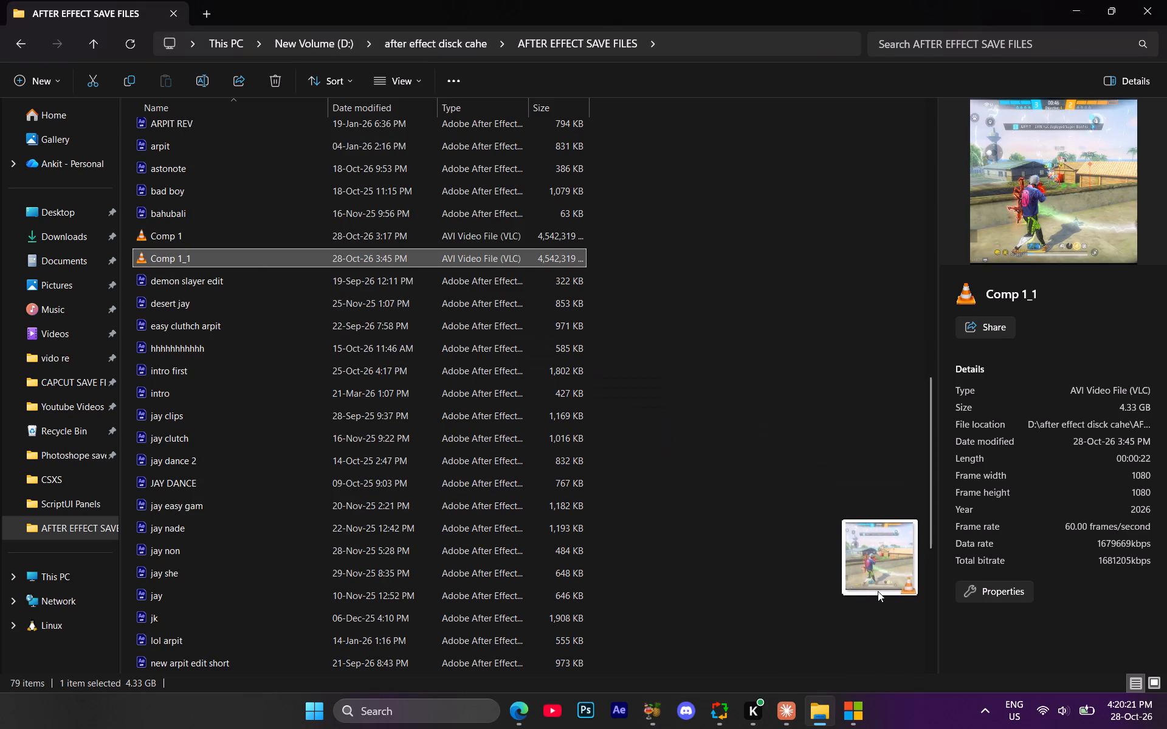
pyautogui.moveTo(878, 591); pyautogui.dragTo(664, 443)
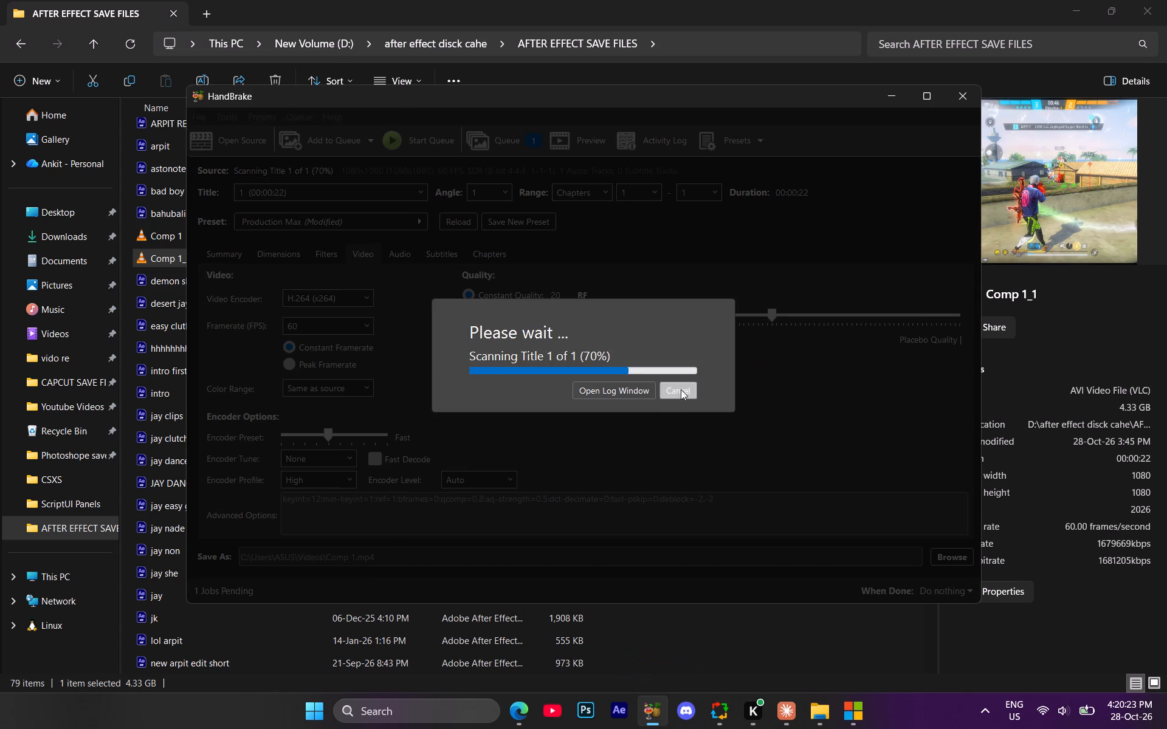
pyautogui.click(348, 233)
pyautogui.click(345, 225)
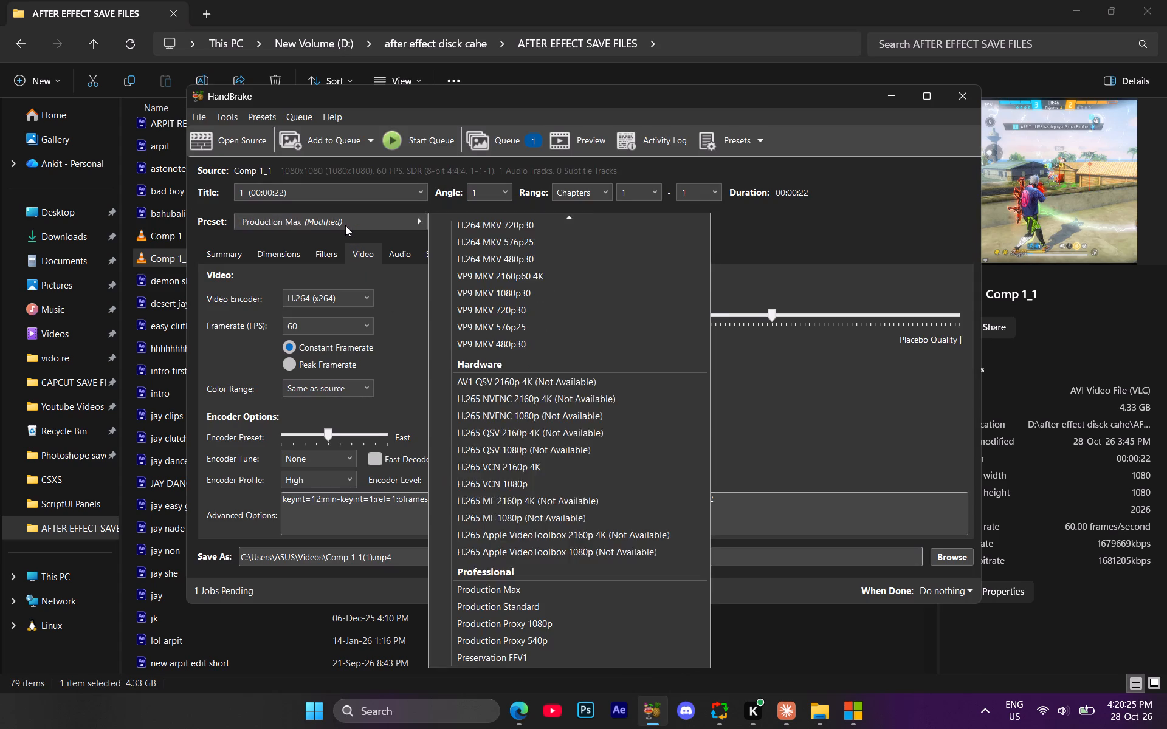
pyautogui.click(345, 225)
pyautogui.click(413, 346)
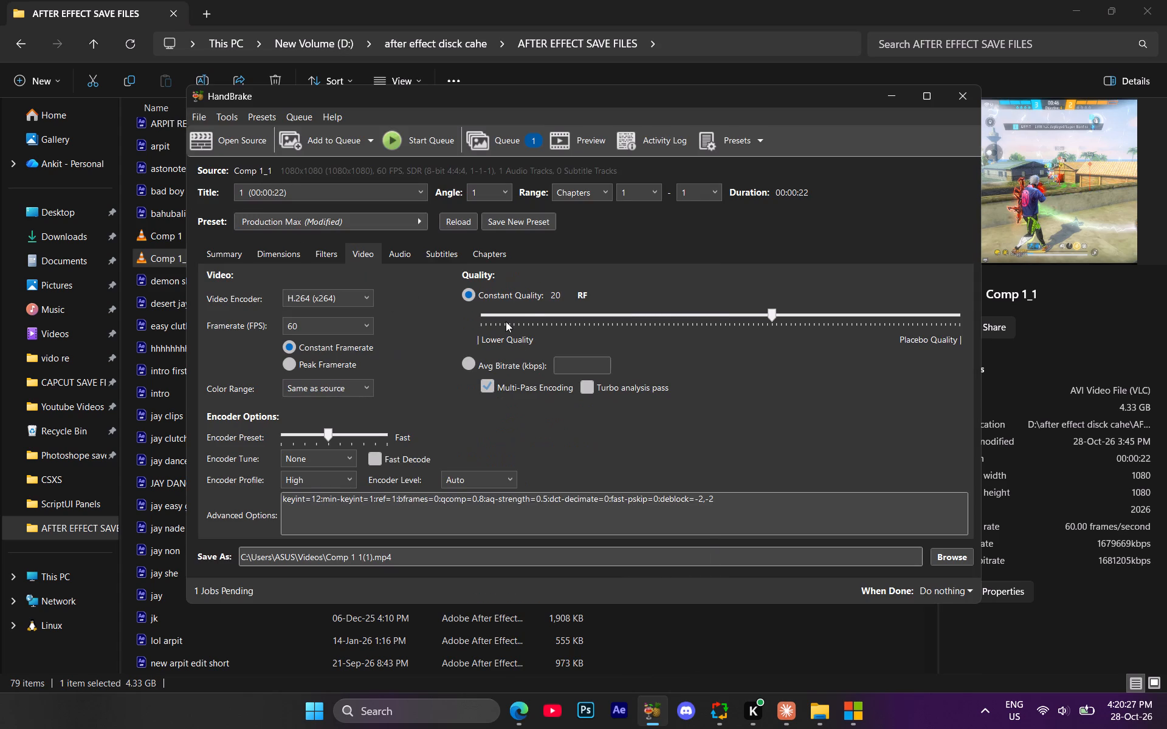
# Start encoding the queued Comp 1 job.
pyautogui.click(389, 149)
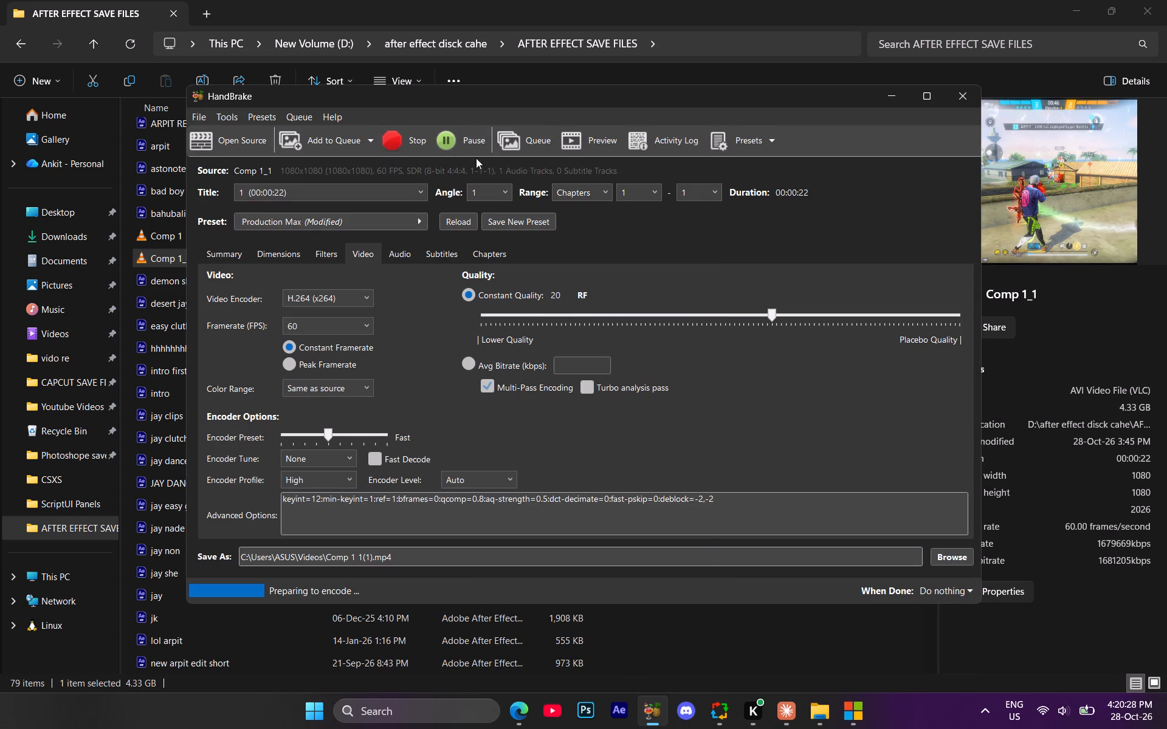
# Open the Videos folder and check the Comp 1 output file.
pyautogui.click(36, 333)
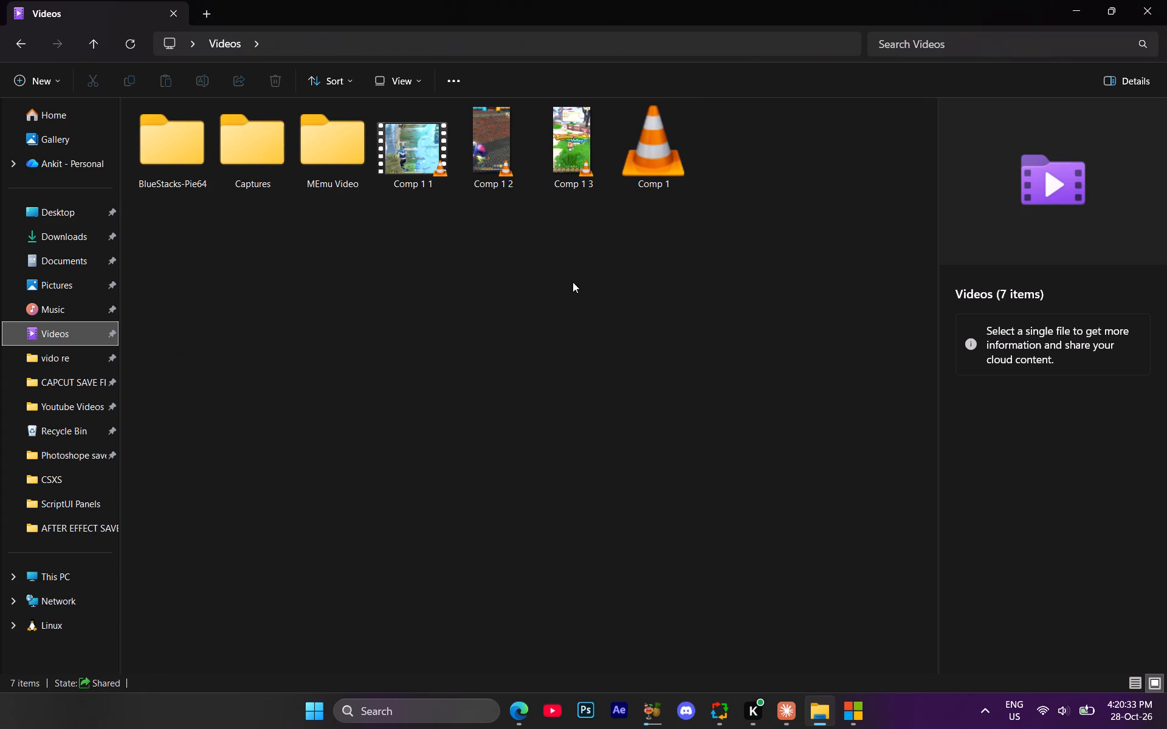
pyautogui.click(681, 249)
pyautogui.click(663, 152)
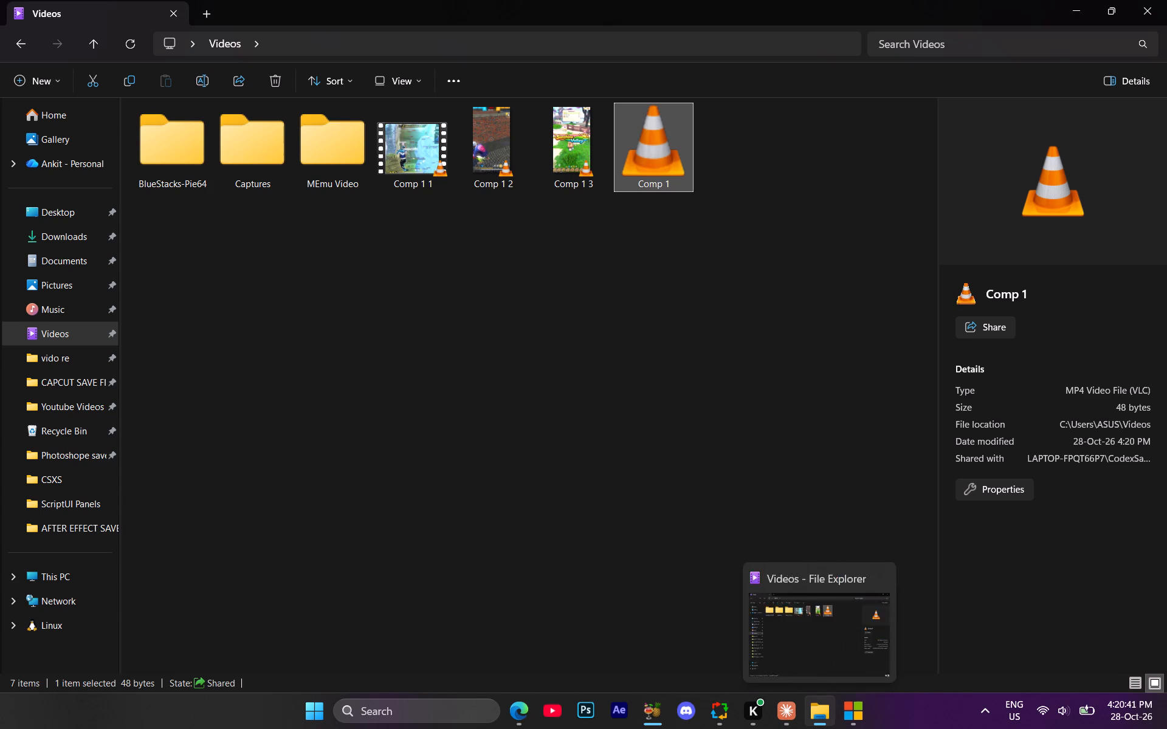
pyautogui.click(849, 655)
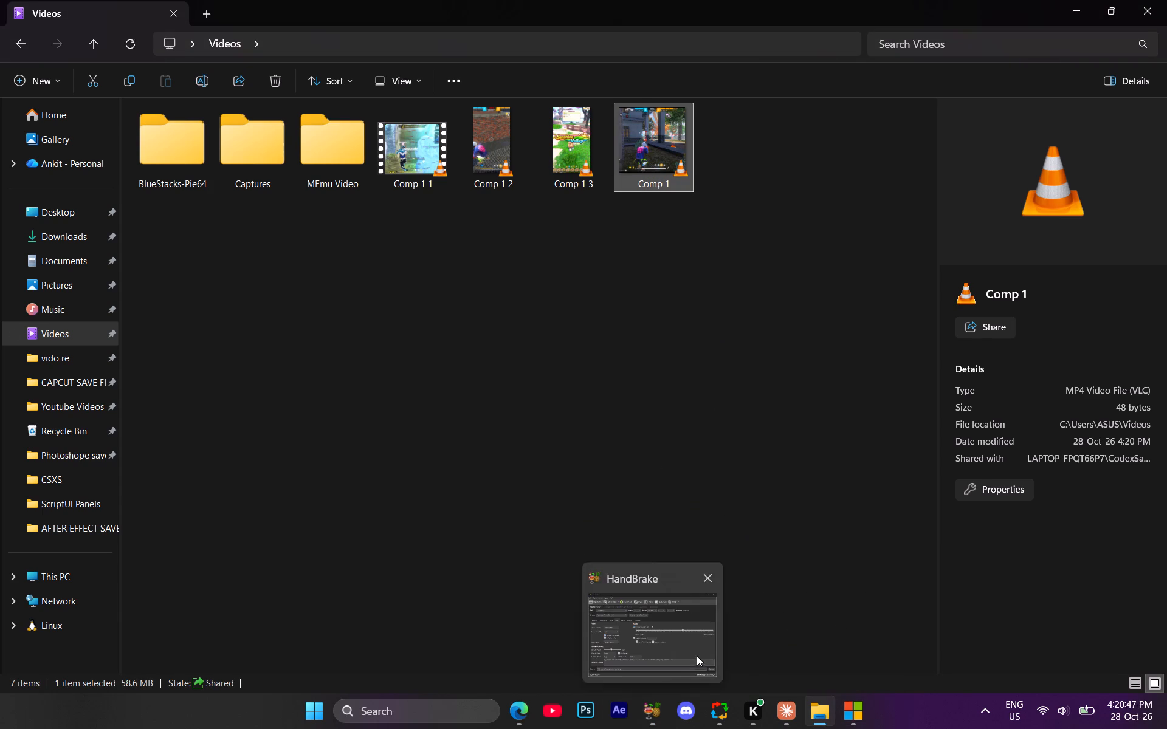
# Return to HandBrake and close it.
pyautogui.click(697, 655)
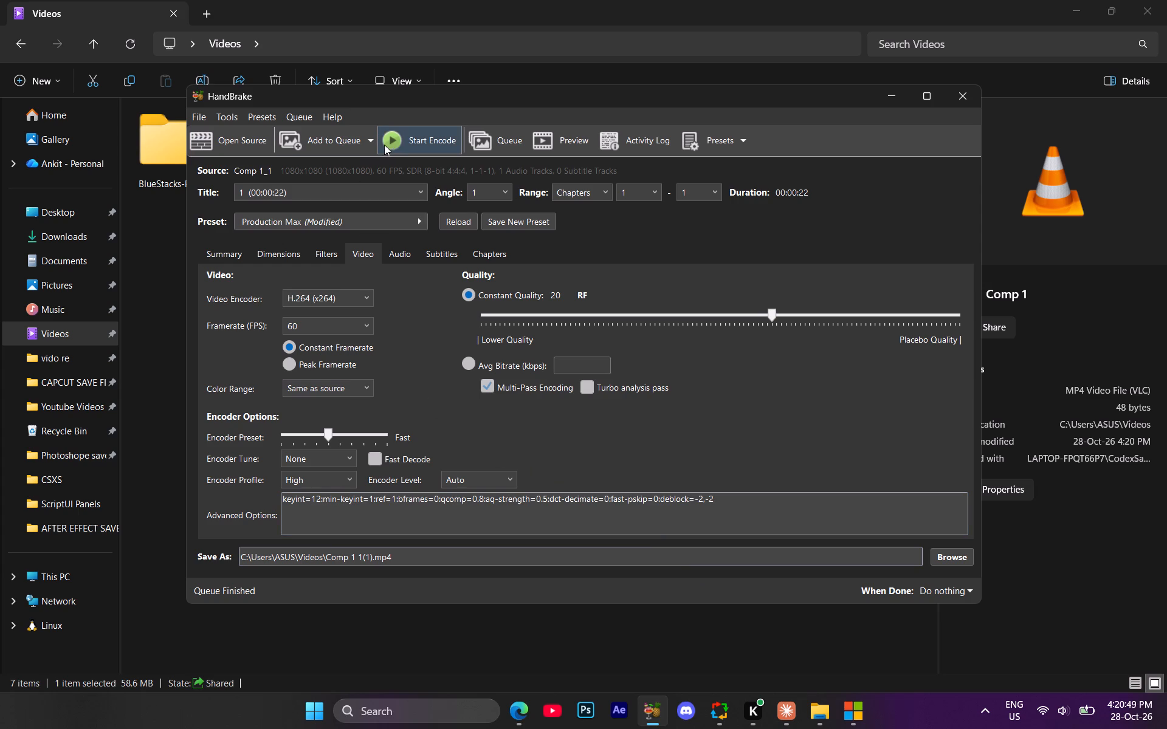
pyautogui.click(952, 97)
# Refresh the Videos folder and inspect the details of Comp 1, Comp 1 3, Comp 1 2 and Comp 1 1.
pyautogui.click(712, 297)
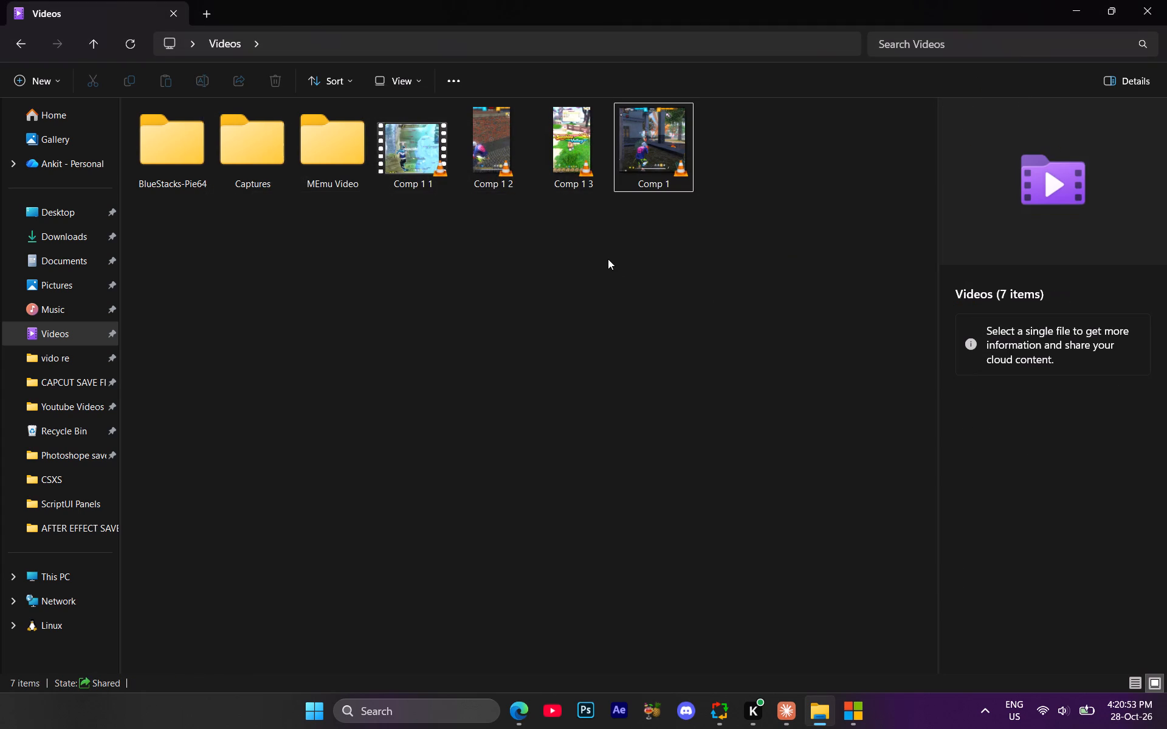
pyautogui.click(126, 45)
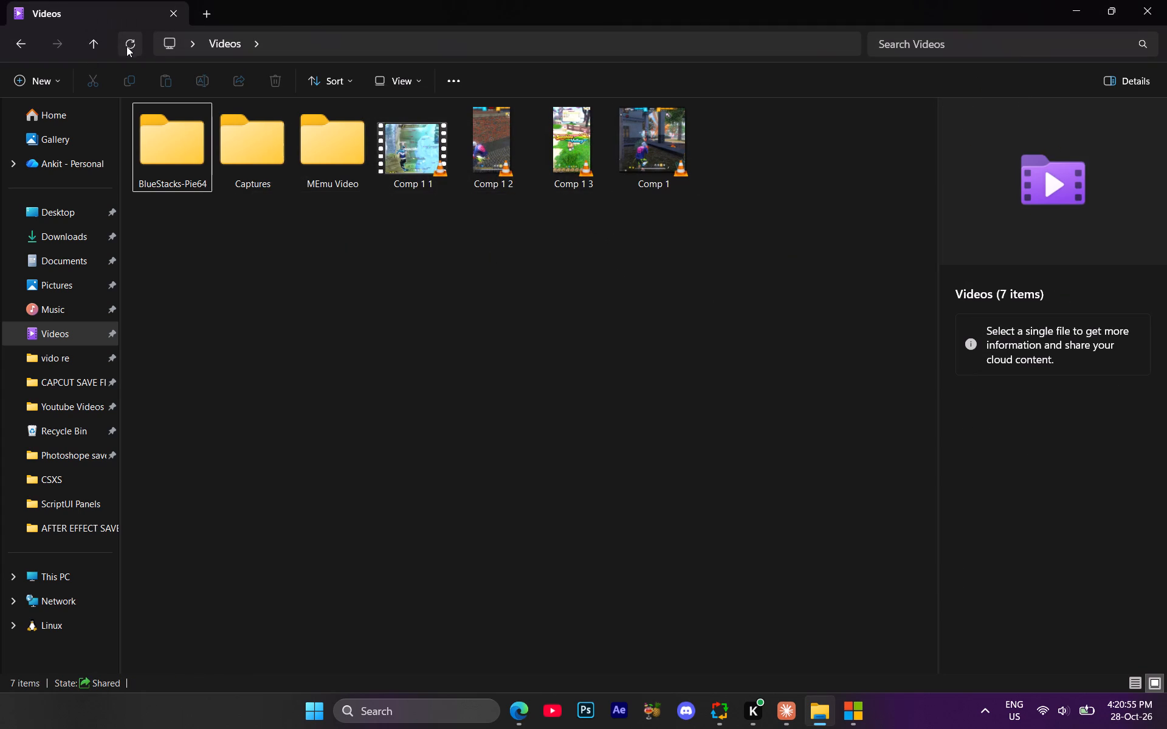
pyautogui.moveTo(277, 279); pyautogui.dragTo(283, 279)
pyautogui.click(672, 165)
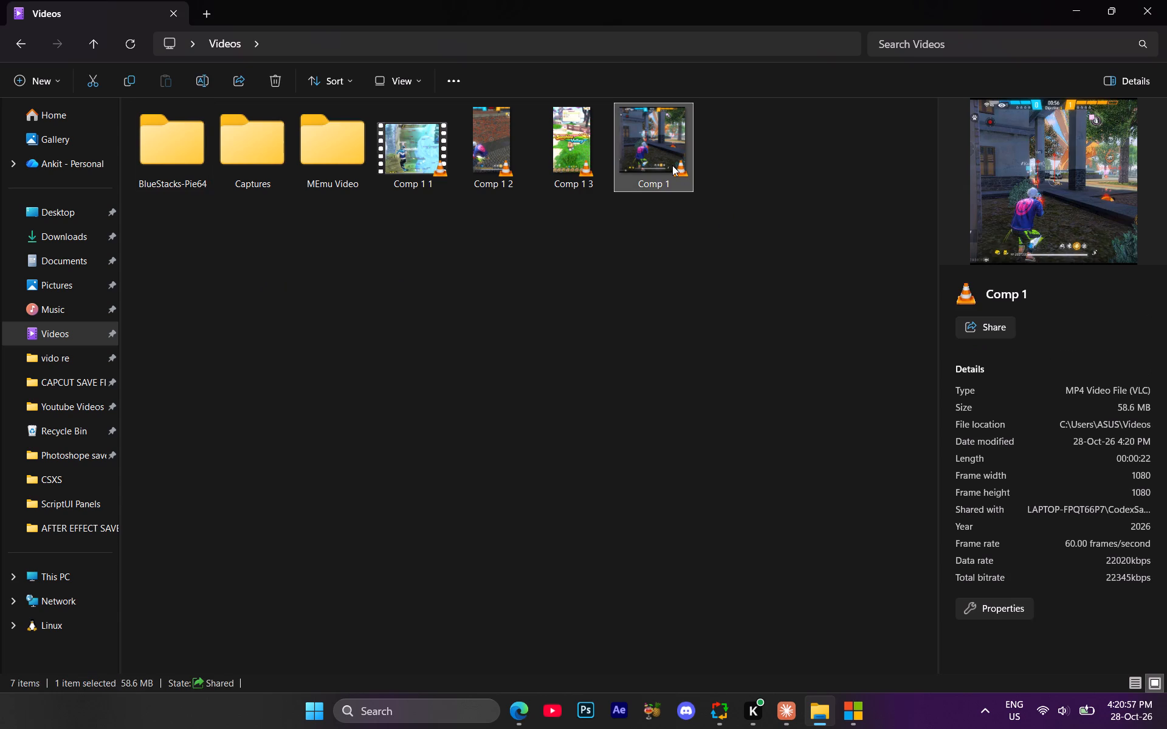
pyautogui.click(576, 148)
pyautogui.click(492, 143)
pyautogui.click(419, 144)
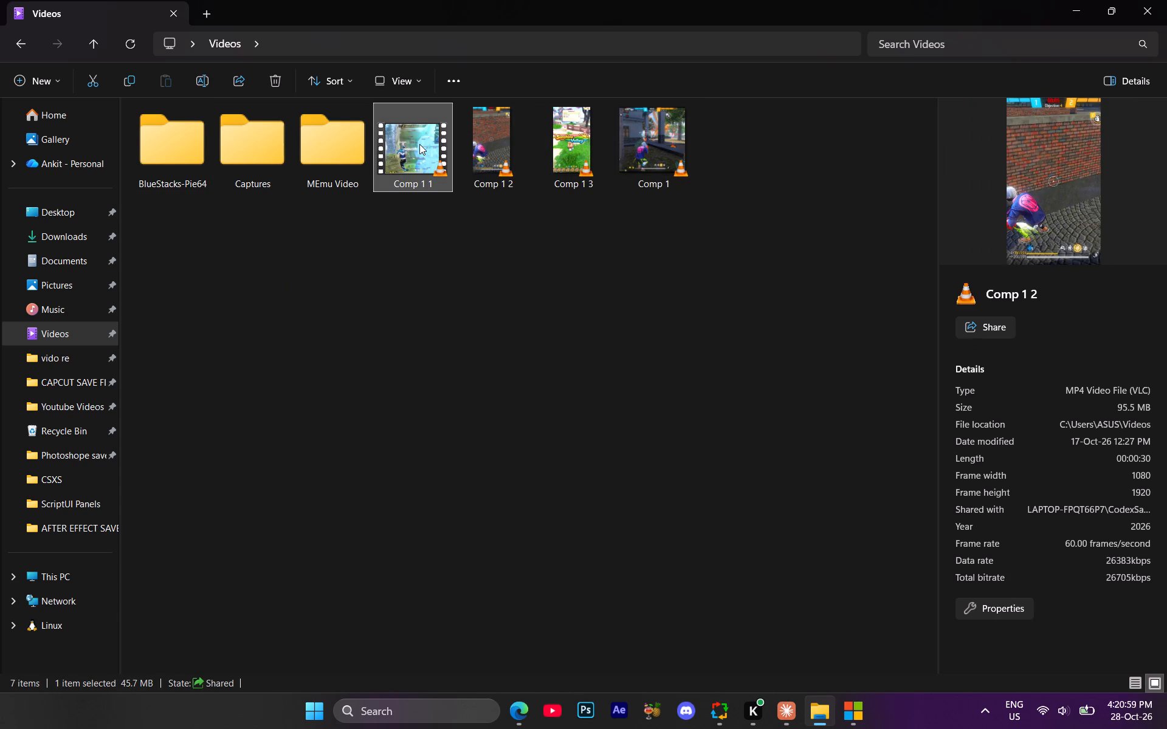
# Launch HandBrake and load the Comp 1_1 AVI from the AFTER EFFECT SAVE FILES folder as its source.
pyautogui.click(642, 711)
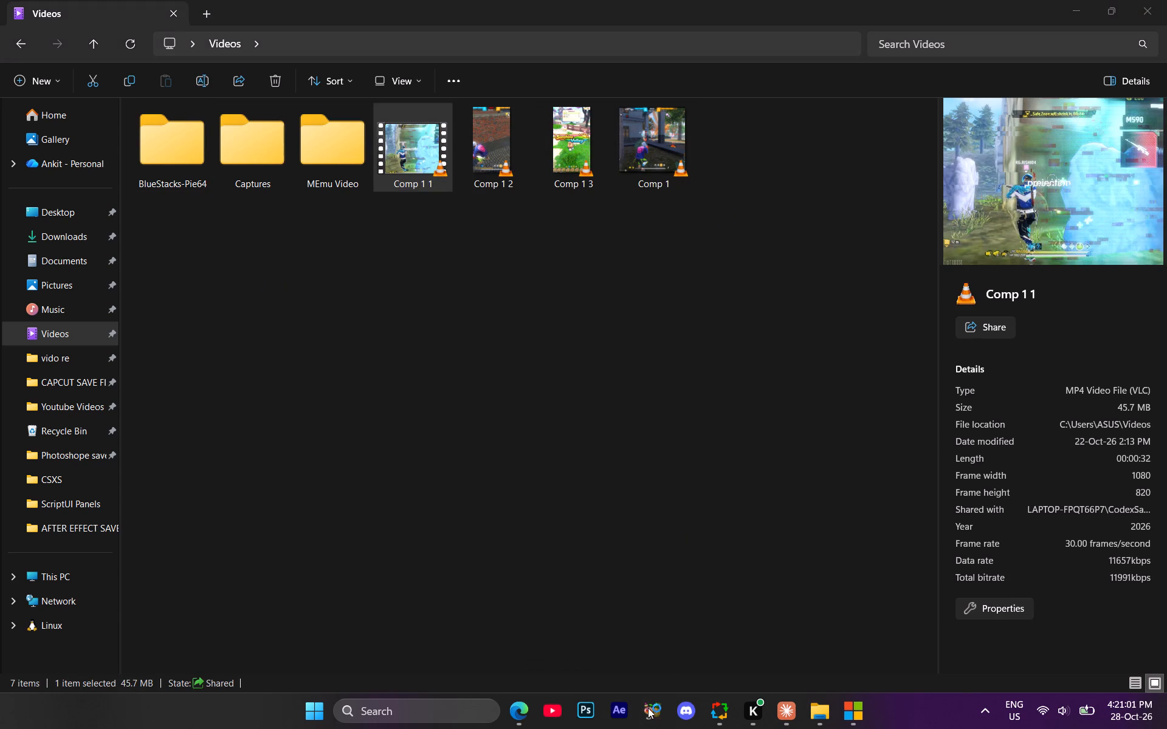
pyautogui.click(55, 371)
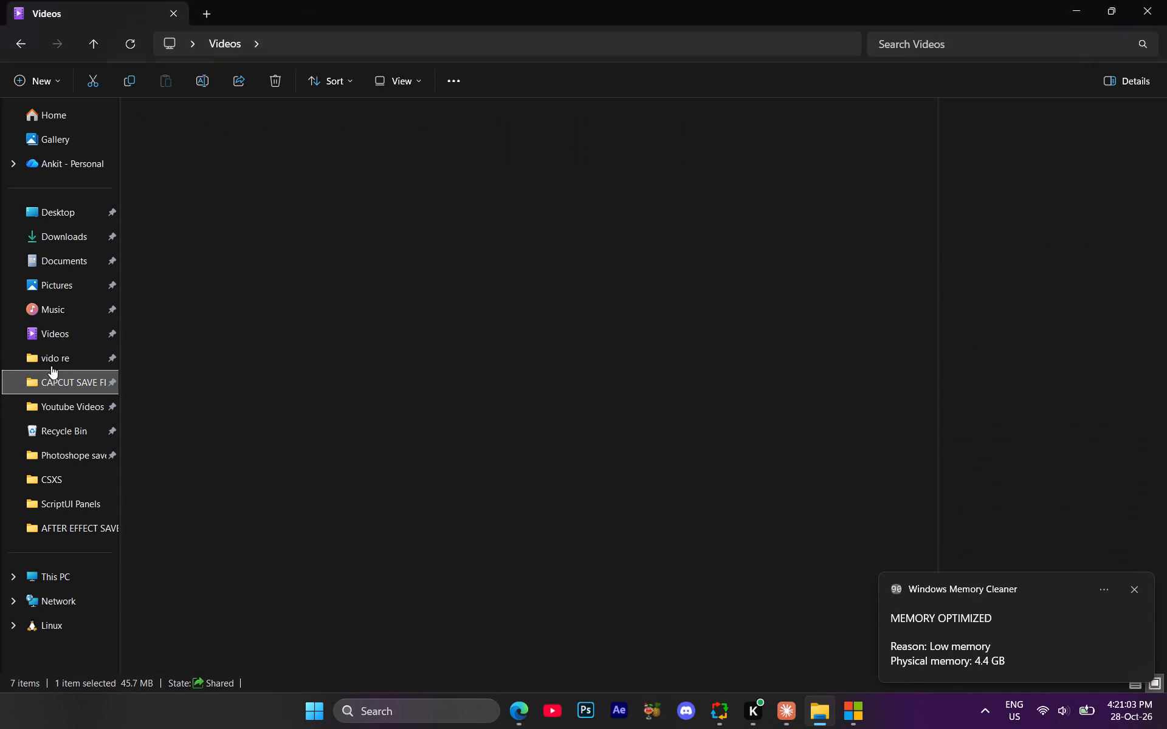
pyautogui.click(51, 366)
pyautogui.click(50, 335)
pyautogui.click(70, 375)
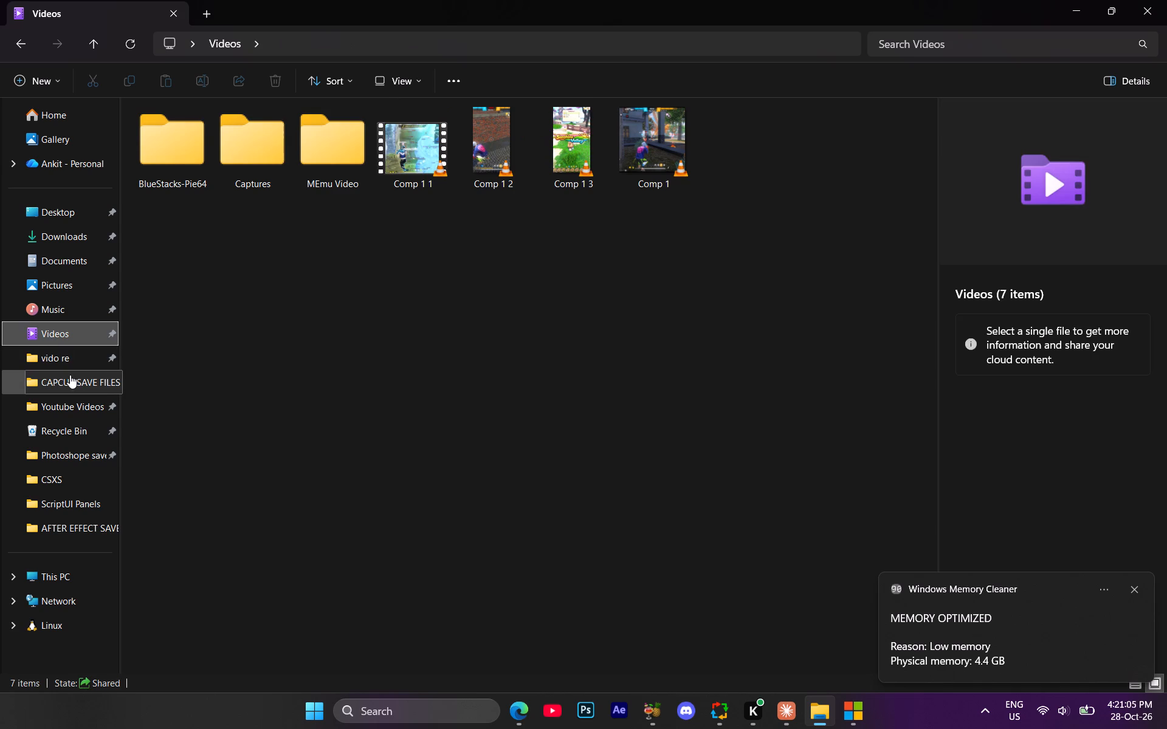
pyautogui.click(78, 522)
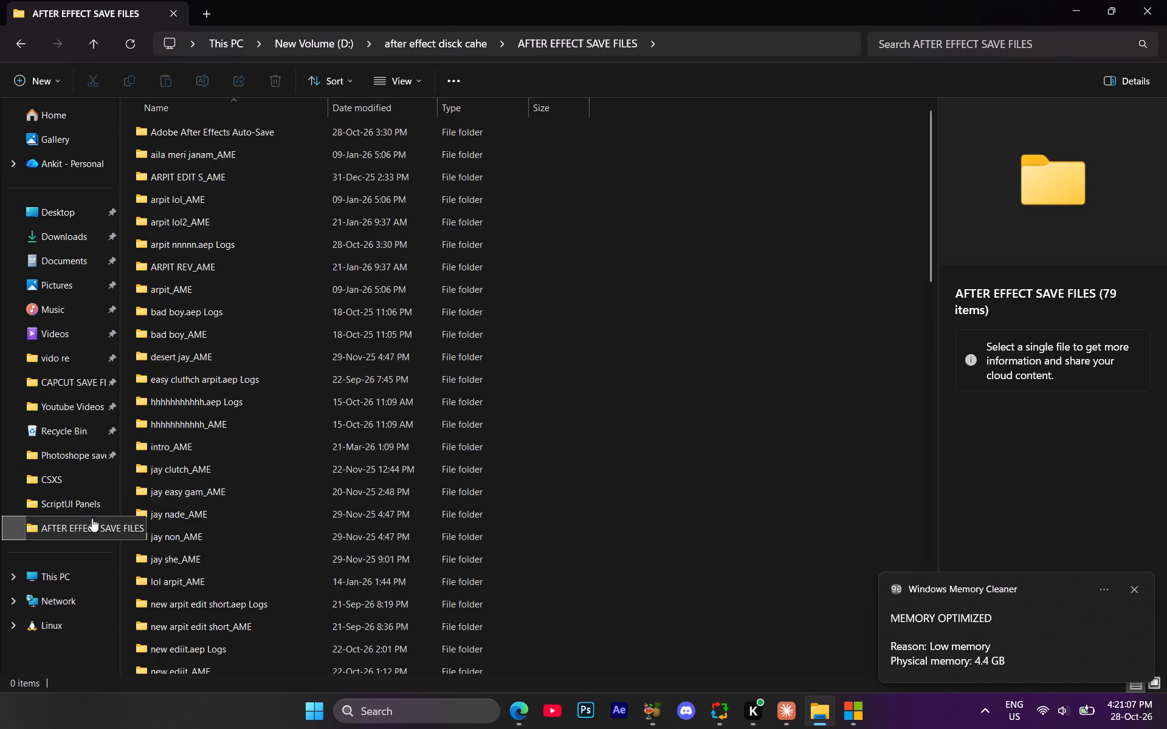
pyautogui.scroll(-5, 340, 382)
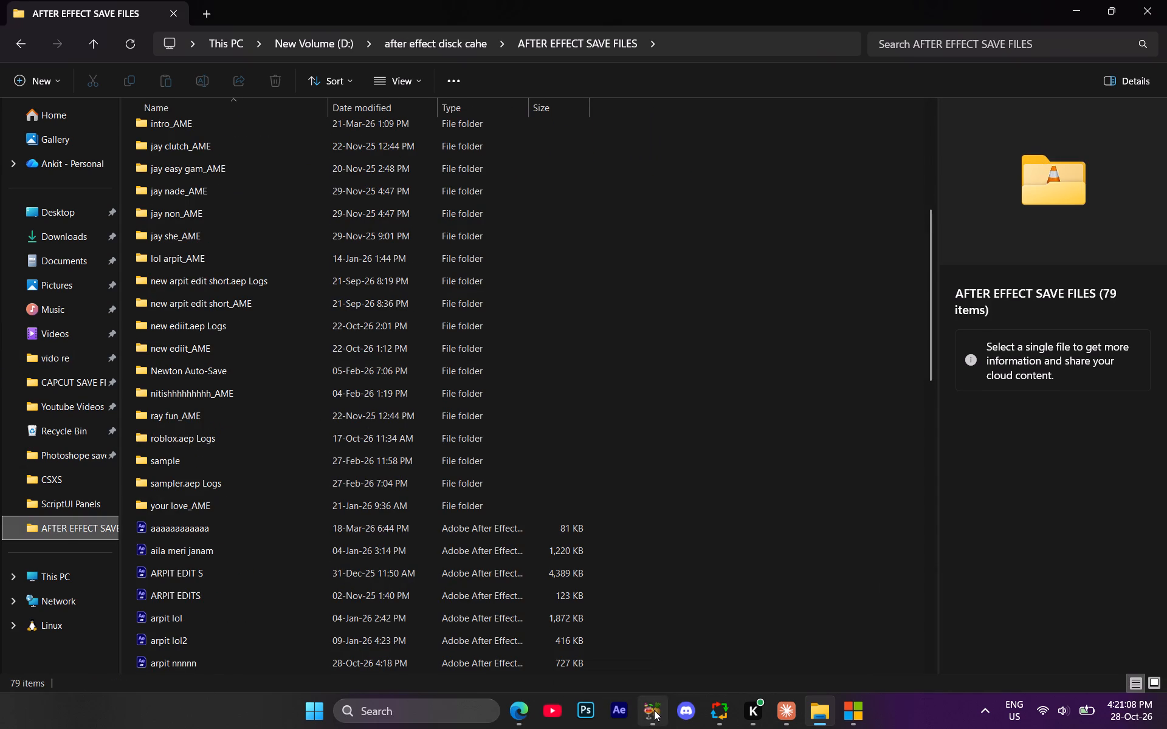
pyautogui.scroll(-5, 357, 447)
pyautogui.click(192, 492)
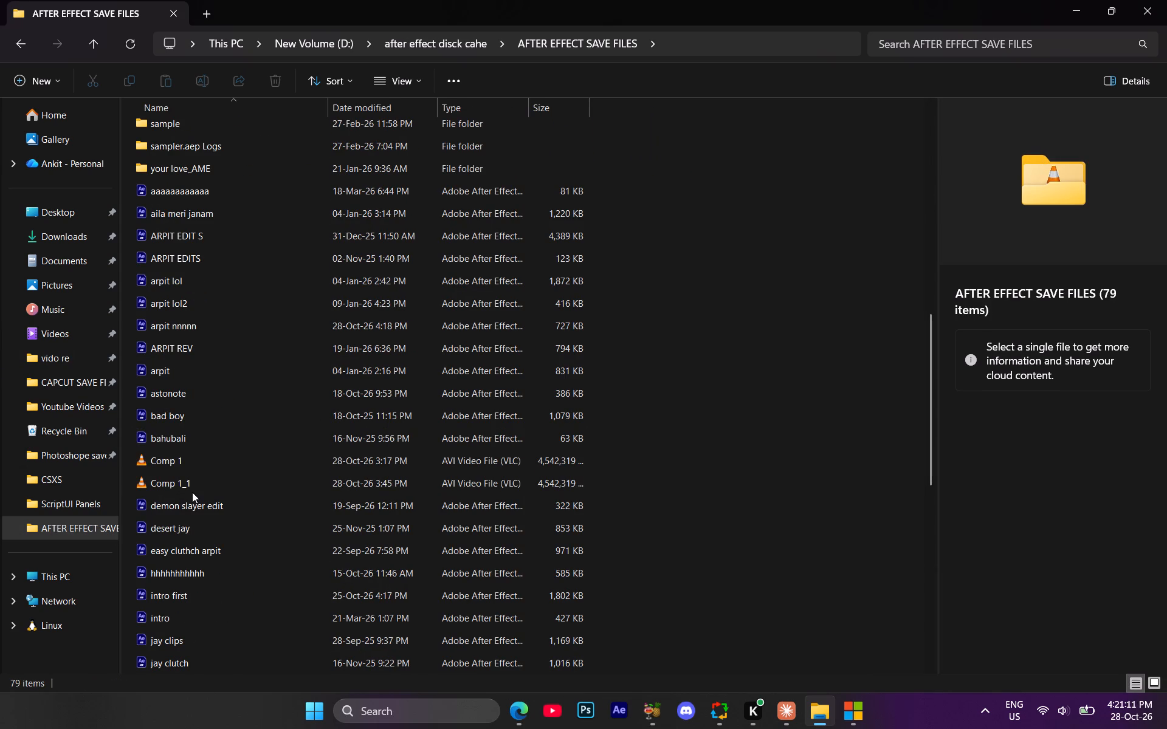
pyautogui.click(184, 487)
pyautogui.moveTo(146, 480); pyautogui.dragTo(351, 547)
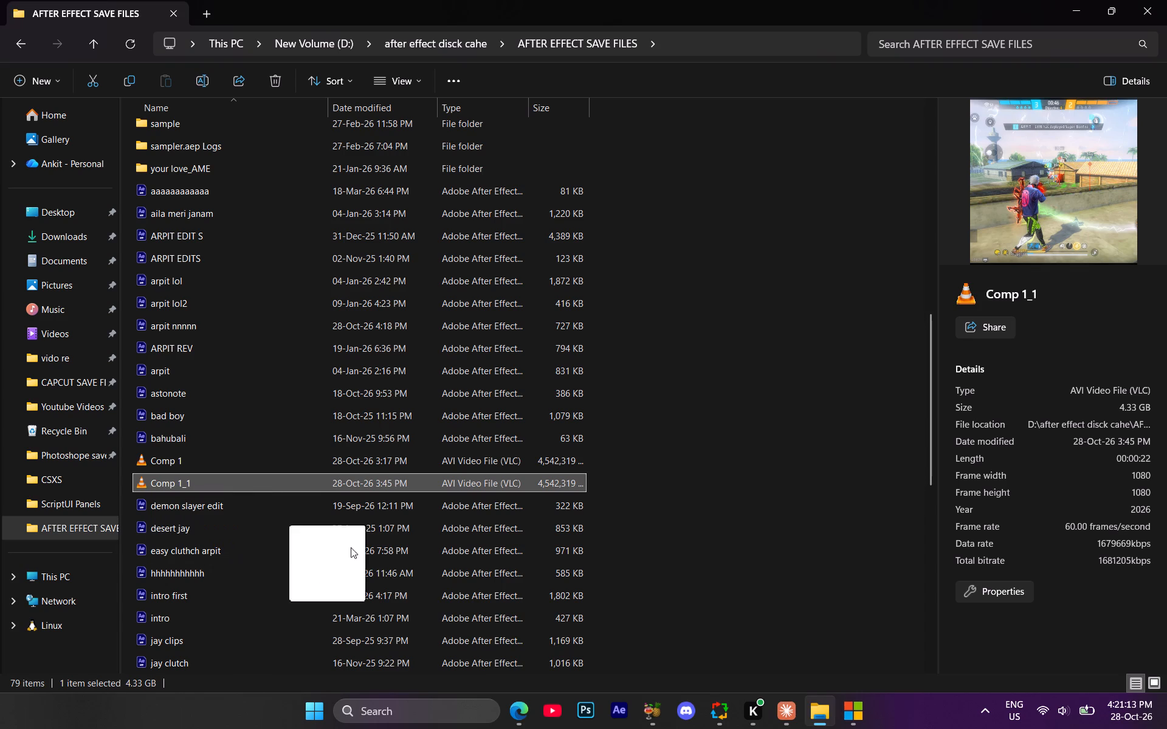
pyautogui.moveTo(351, 547); pyautogui.dragTo(634, 410)
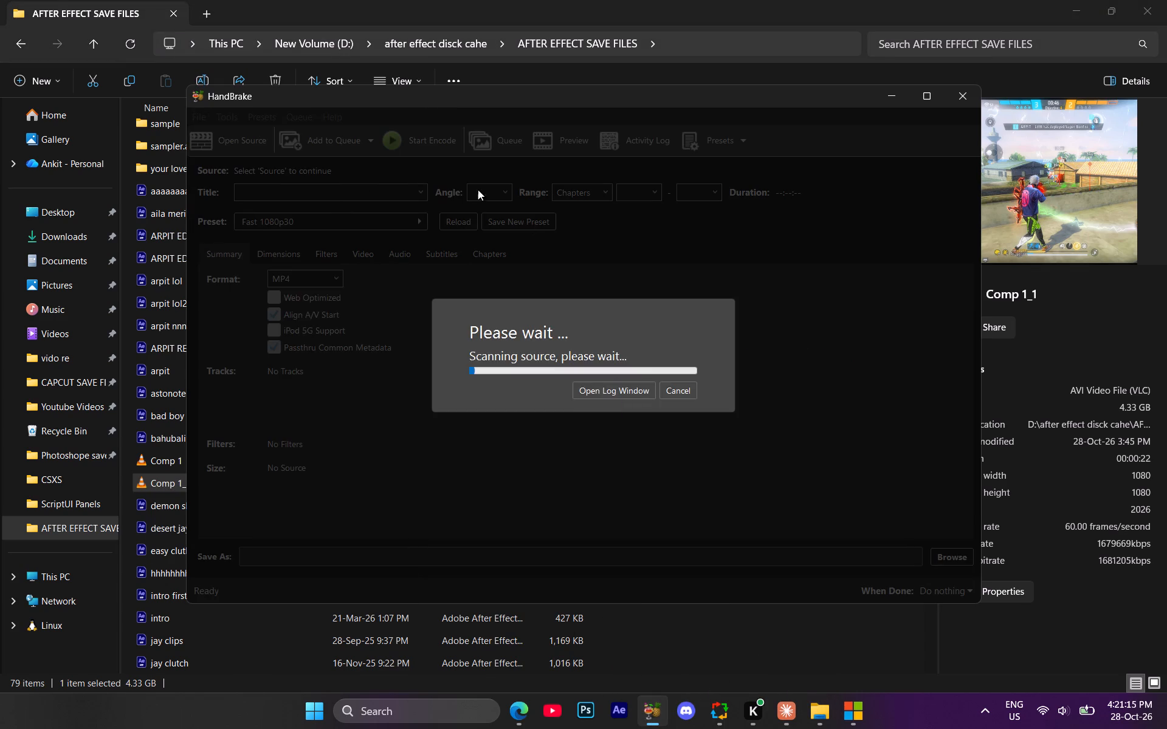
# Apply the Production Max preset to Comp 1_1 and open its video encoding settings.
pyautogui.click(385, 225)
pyautogui.scroll(-8, 387, 239)
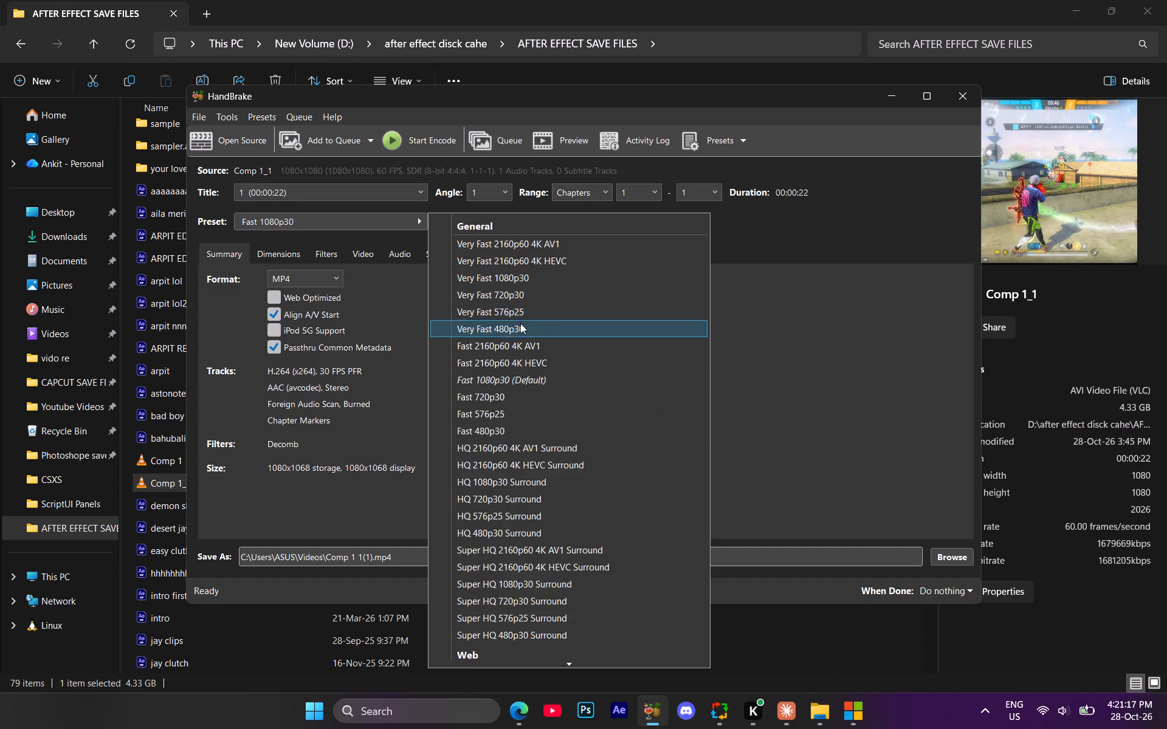
pyautogui.scroll(-15, 520, 323)
pyautogui.scroll(-13, 539, 329)
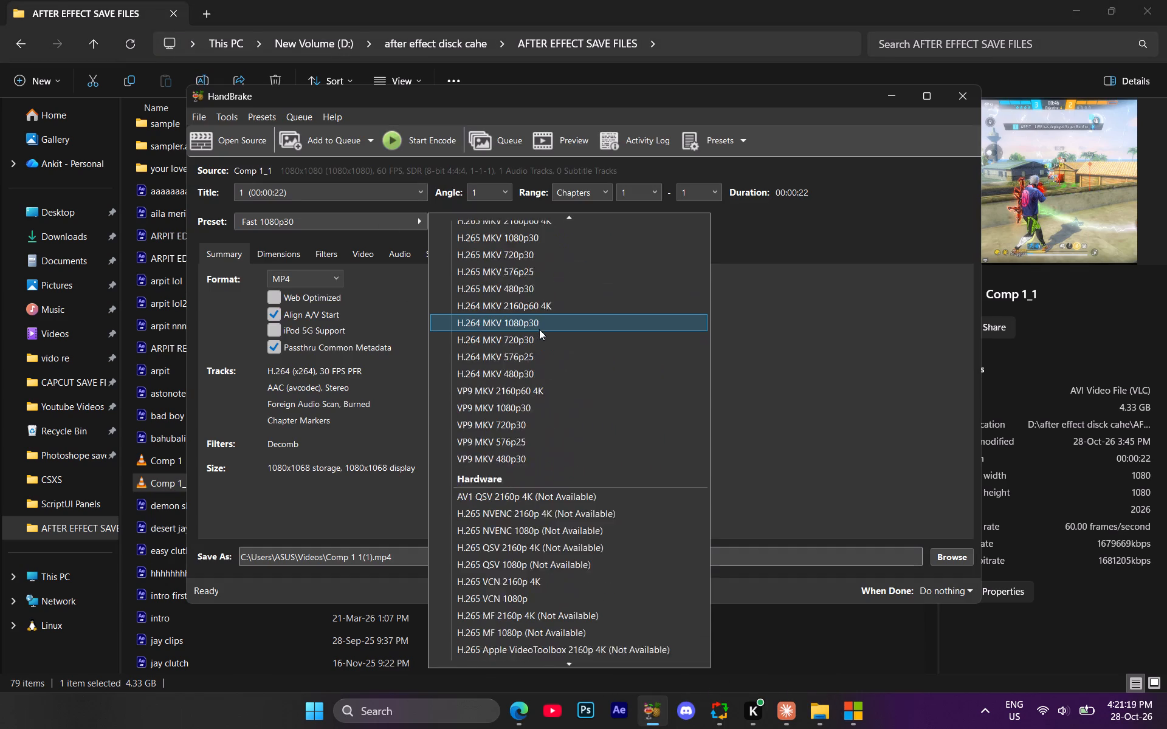
pyautogui.scroll(-13, 539, 329)
pyautogui.click(525, 595)
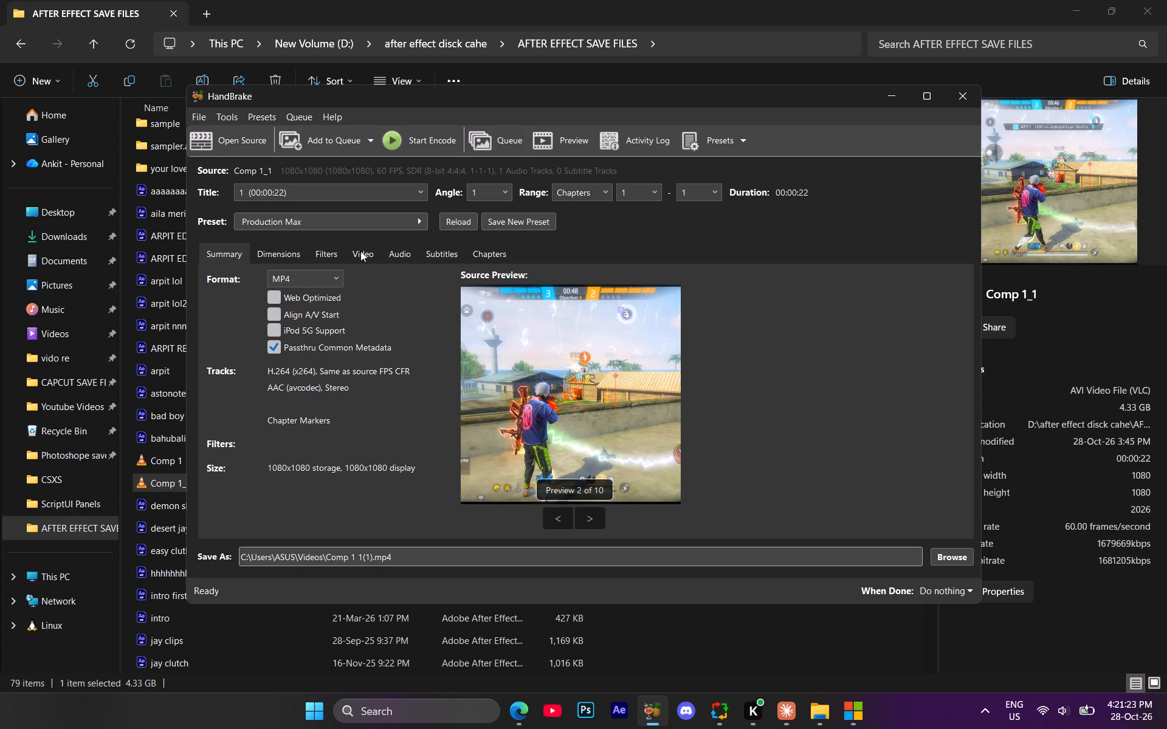
pyautogui.click(360, 251)
pyautogui.scroll(-1, 348, 310)
pyautogui.click(345, 320)
pyautogui.scroll(-4, 348, 405)
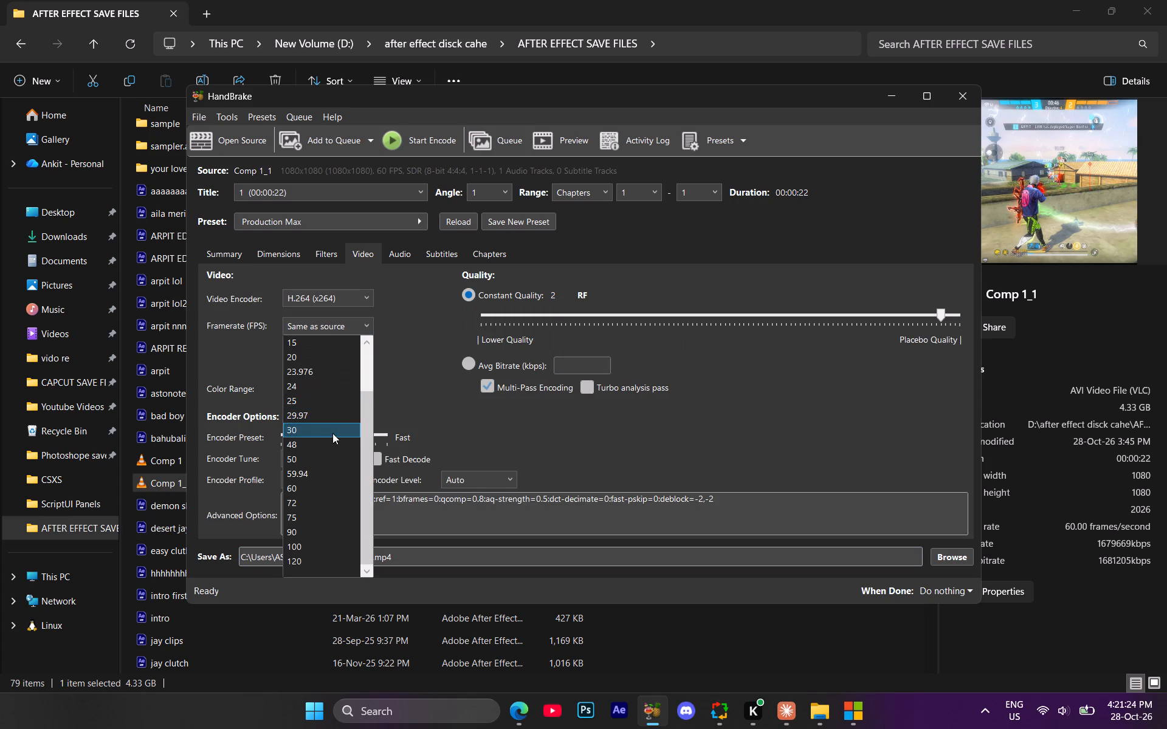
# Set the Comp 1_1 encode to a framerate of 60 FPS and a constant quality of RF 20.
pyautogui.click(312, 487)
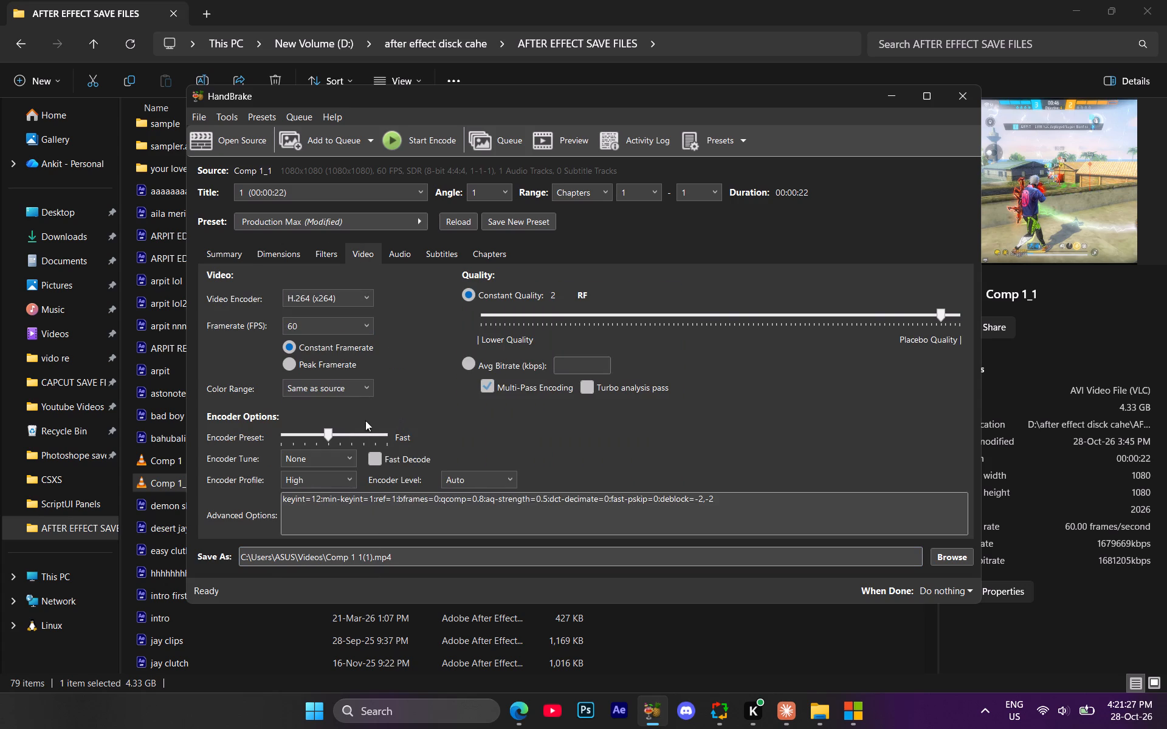
pyautogui.moveTo(940, 315); pyautogui.dragTo(766, 341)
pyautogui.moveTo(766, 341); pyautogui.dragTo(771, 341)
# Encode Comp 1_1 to the Videos folder as an MP4 and close HandBrake once the encode finishes.
pyautogui.click(394, 139)
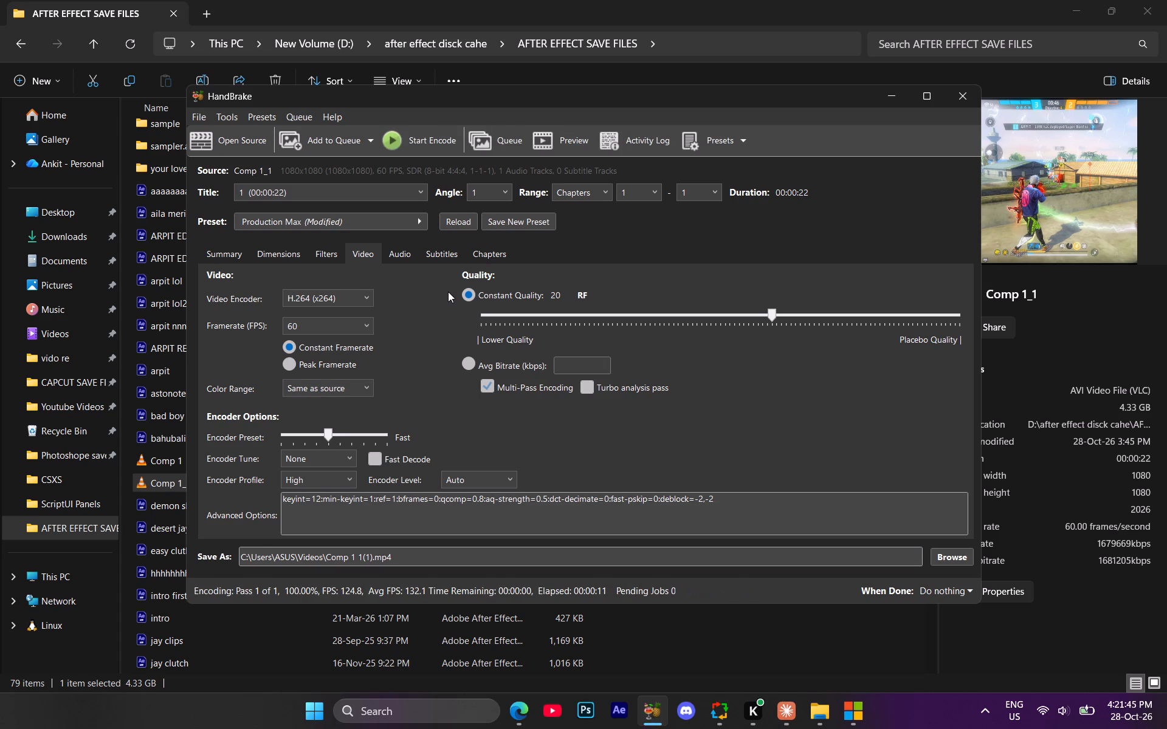
pyautogui.click(972, 91)
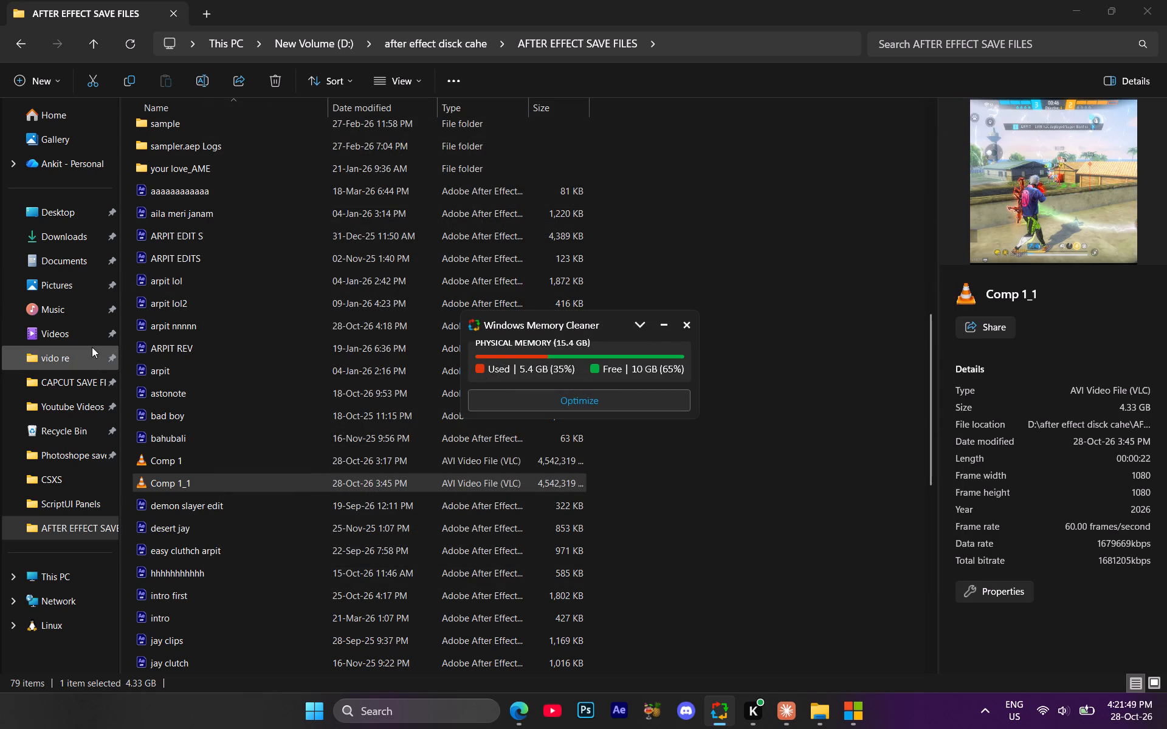
# Upload the Comp 1 and Comp 1 1(1) MP4 files together from the Videos folder to Google Drive in the browser.
pyautogui.click(74, 331)
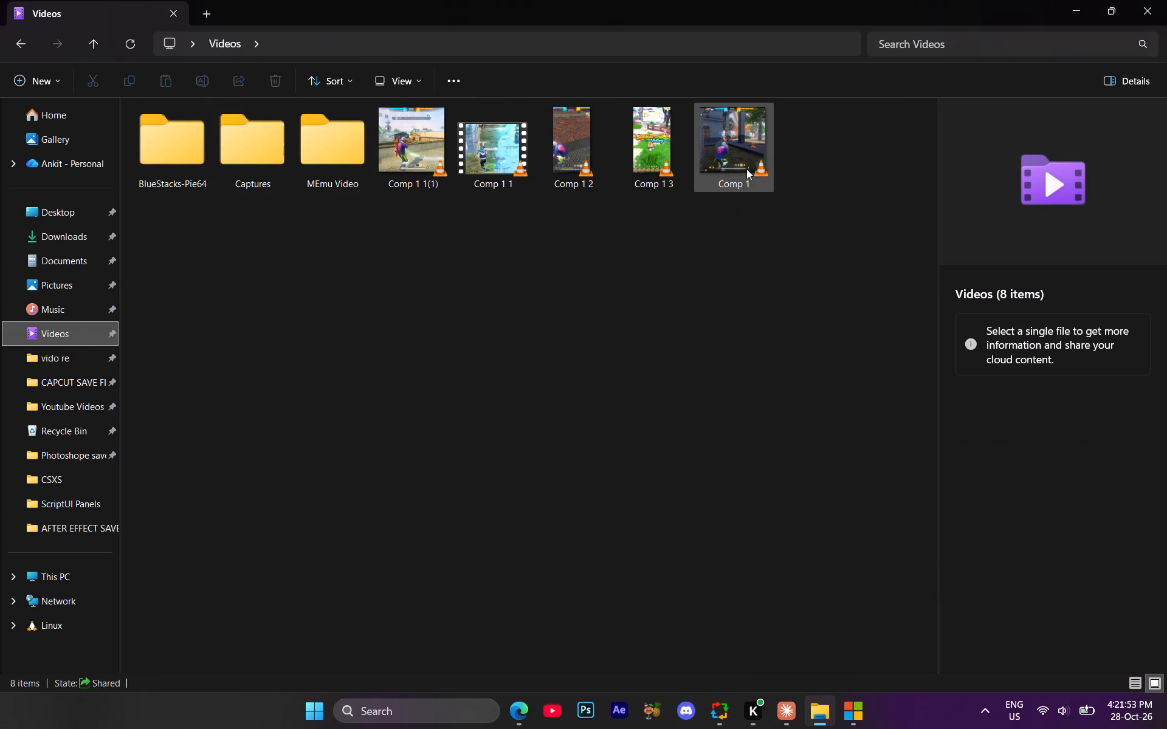
pyautogui.click(745, 167)
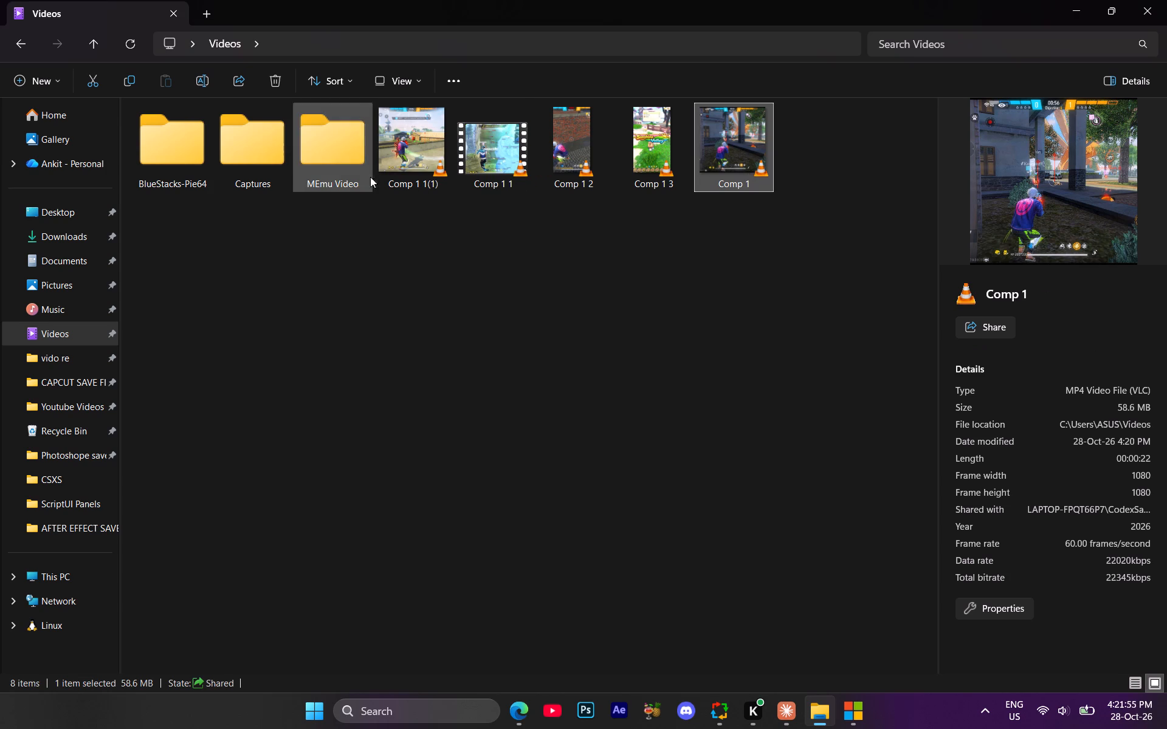
pyautogui.keyDown('ctrl'); pyautogui.click(415, 160); pyautogui.keyUp('ctrl')
pyautogui.moveTo(416, 157); pyautogui.dragTo(514, 530)
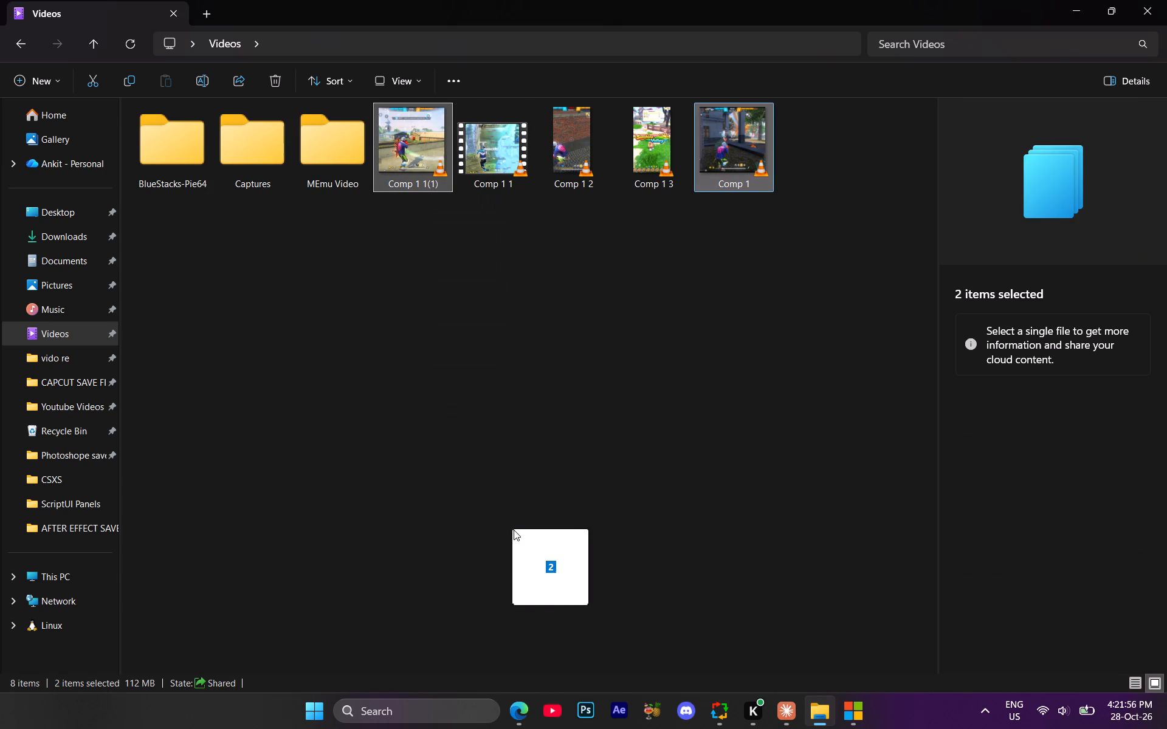
pyautogui.moveTo(514, 530); pyautogui.dragTo(502, 481)
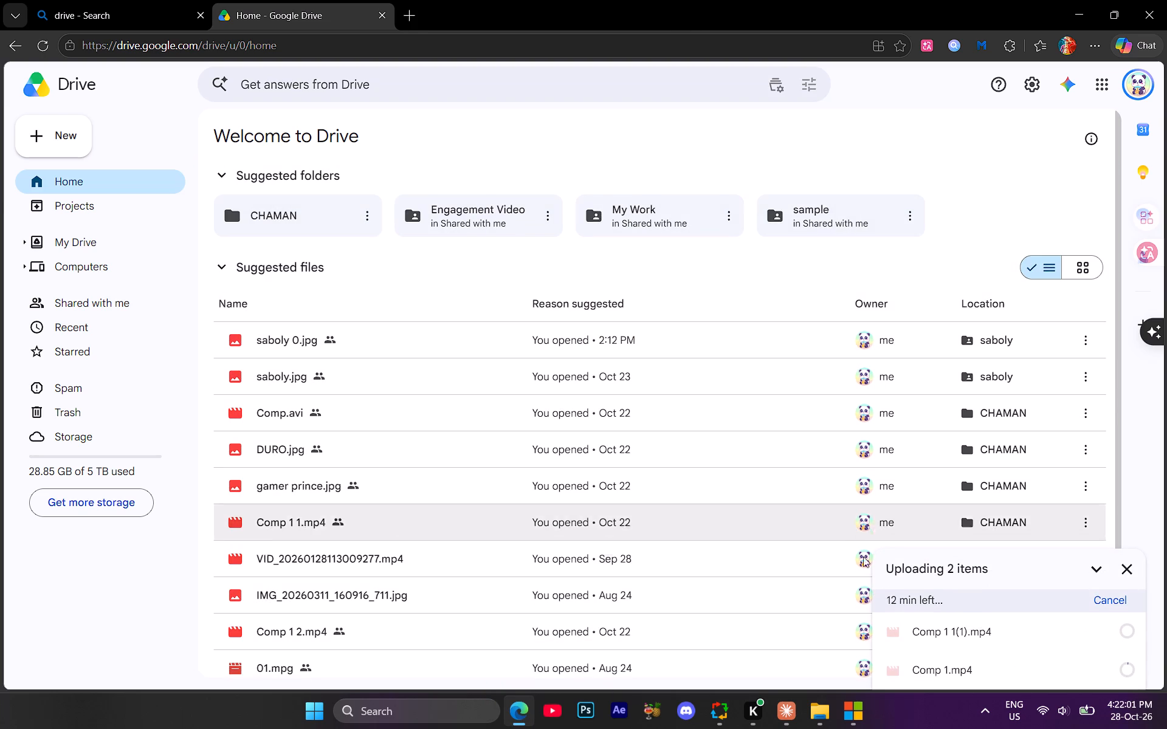
# Switch to File Explorer, delete the Comp 1 and Comp 1_1 AVIs from AFTER EFFECT SAVE FILES, and close the window.
pyautogui.click(824, 639)
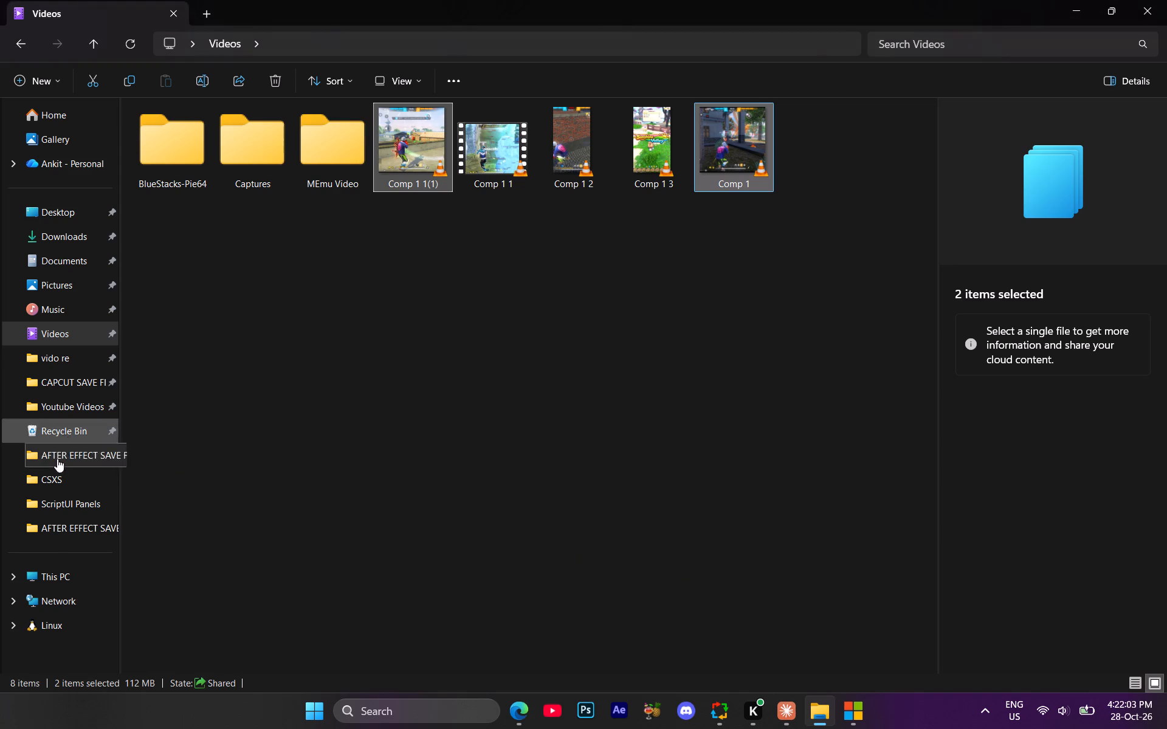
pyautogui.click(54, 531)
pyautogui.scroll(-9, 341, 388)
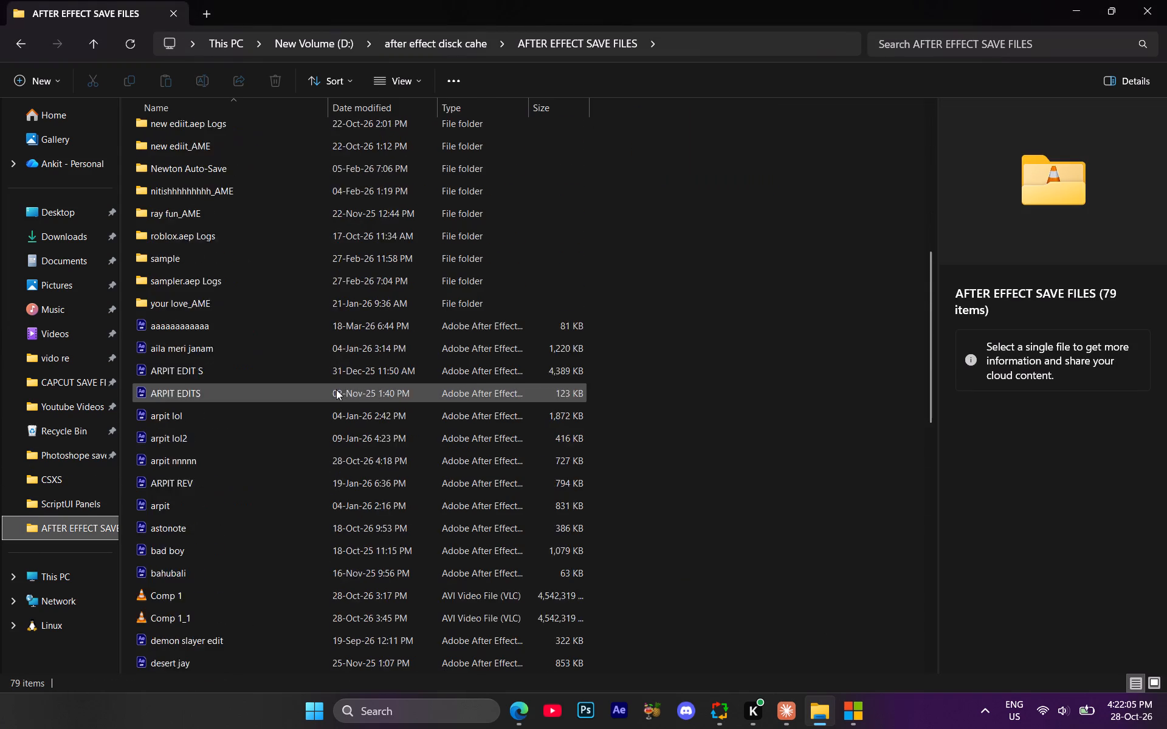
pyautogui.scroll(-3, 336, 389)
pyautogui.moveTo(624, 351); pyautogui.dragTo(568, 355)
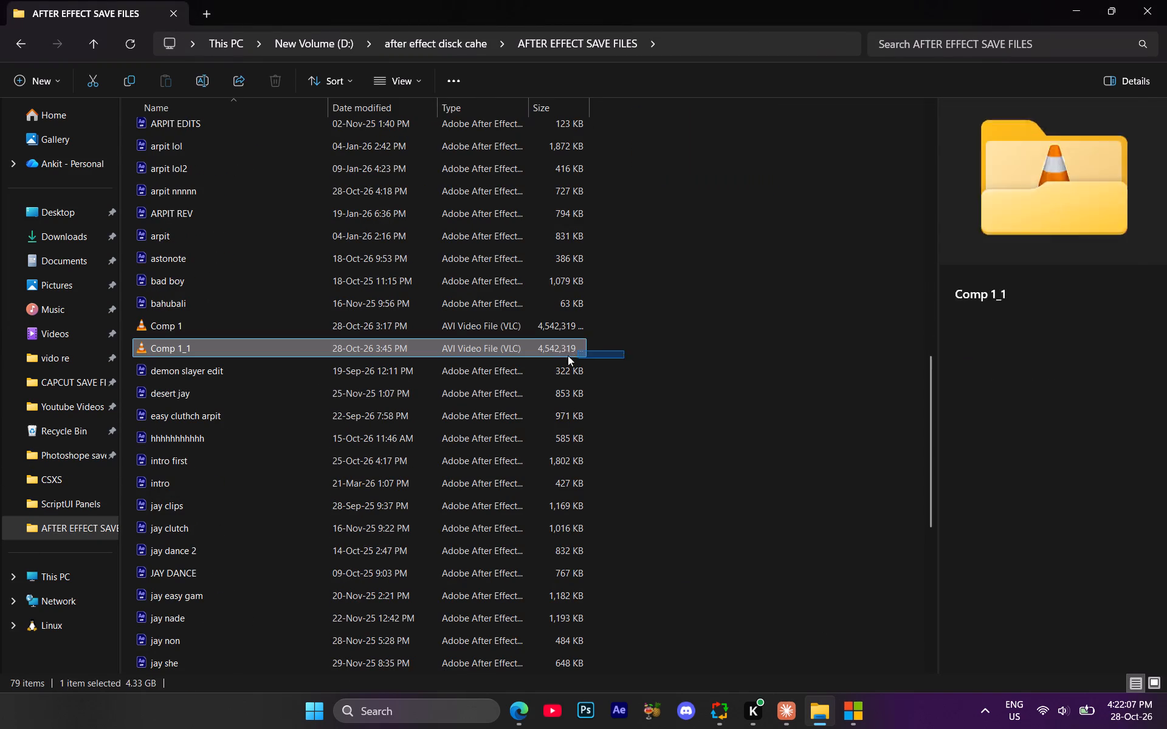
pyautogui.moveTo(568, 355); pyautogui.dragTo(526, 317)
pyautogui.click(270, 78)
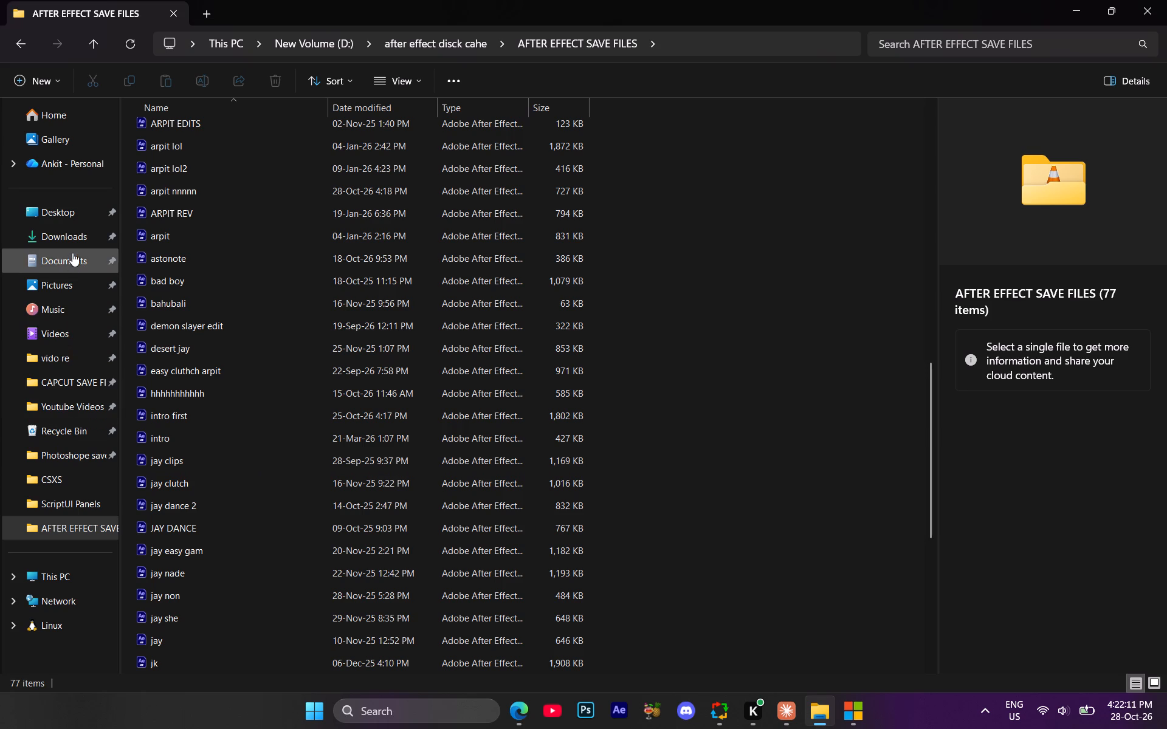
pyautogui.click(1166, 0)
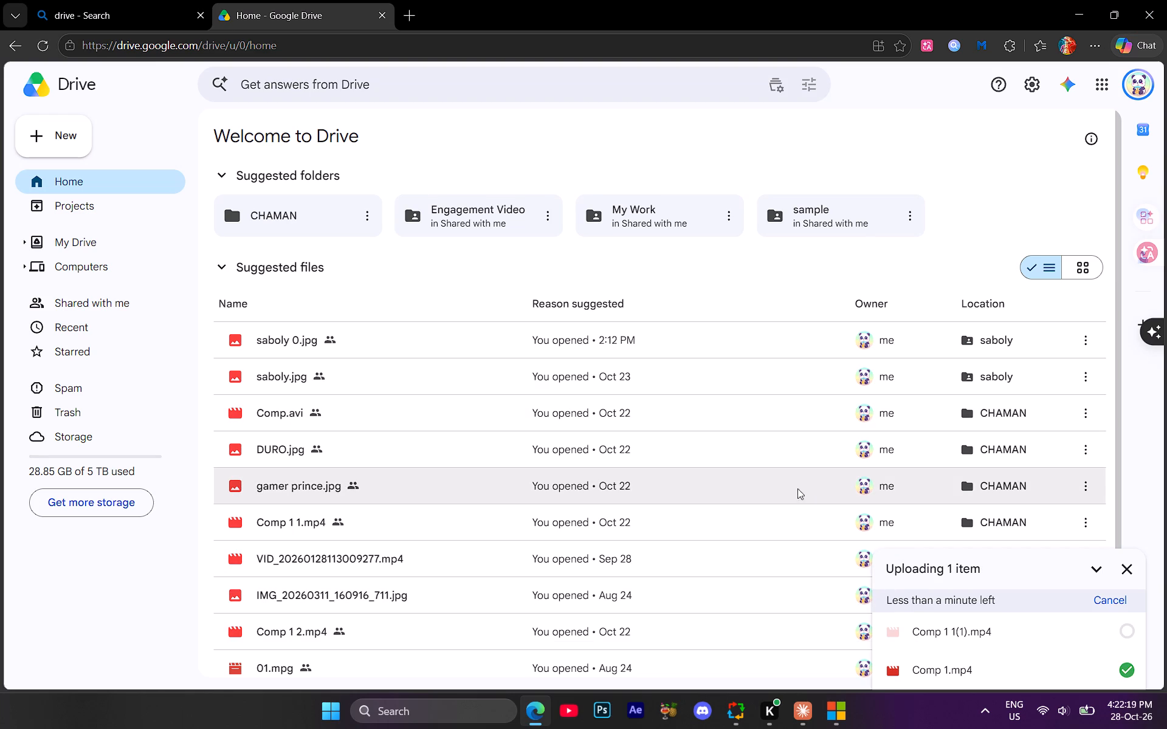
# Move Comp 1 2.mp4 from Google Drive's suggested files to the trash.
pyautogui.scroll(-2, 627, 495)
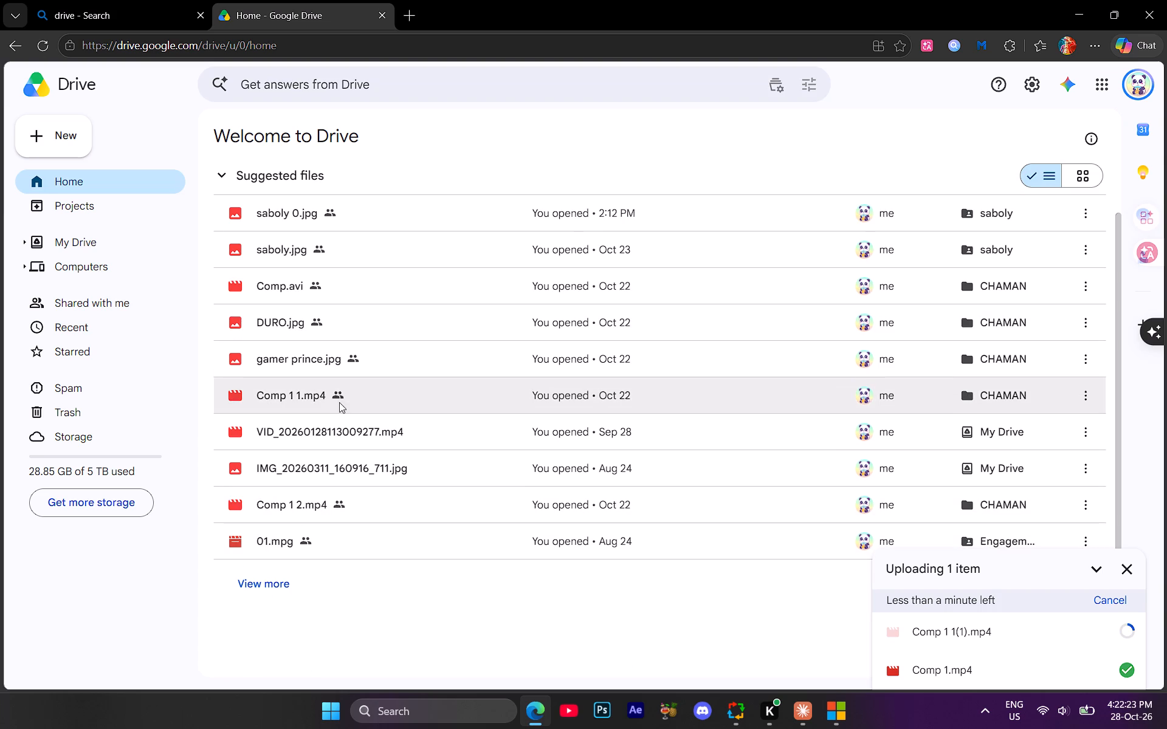
pyautogui.click(311, 517)
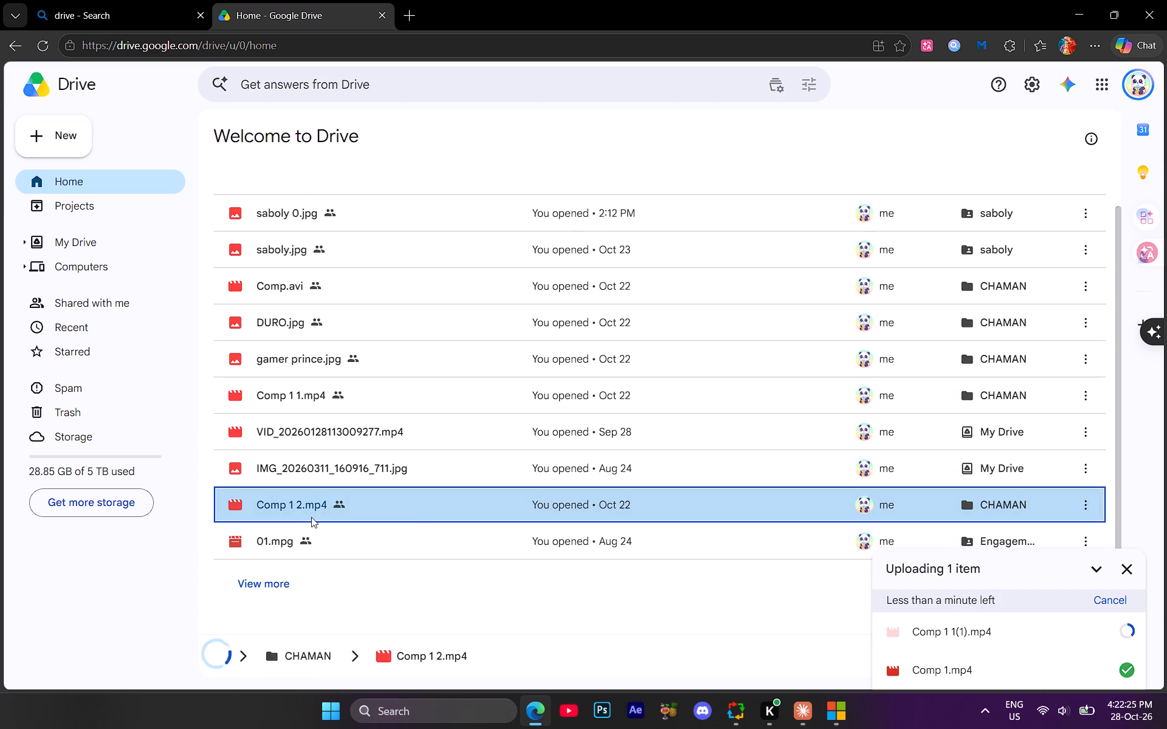
pyautogui.click(1090, 501)
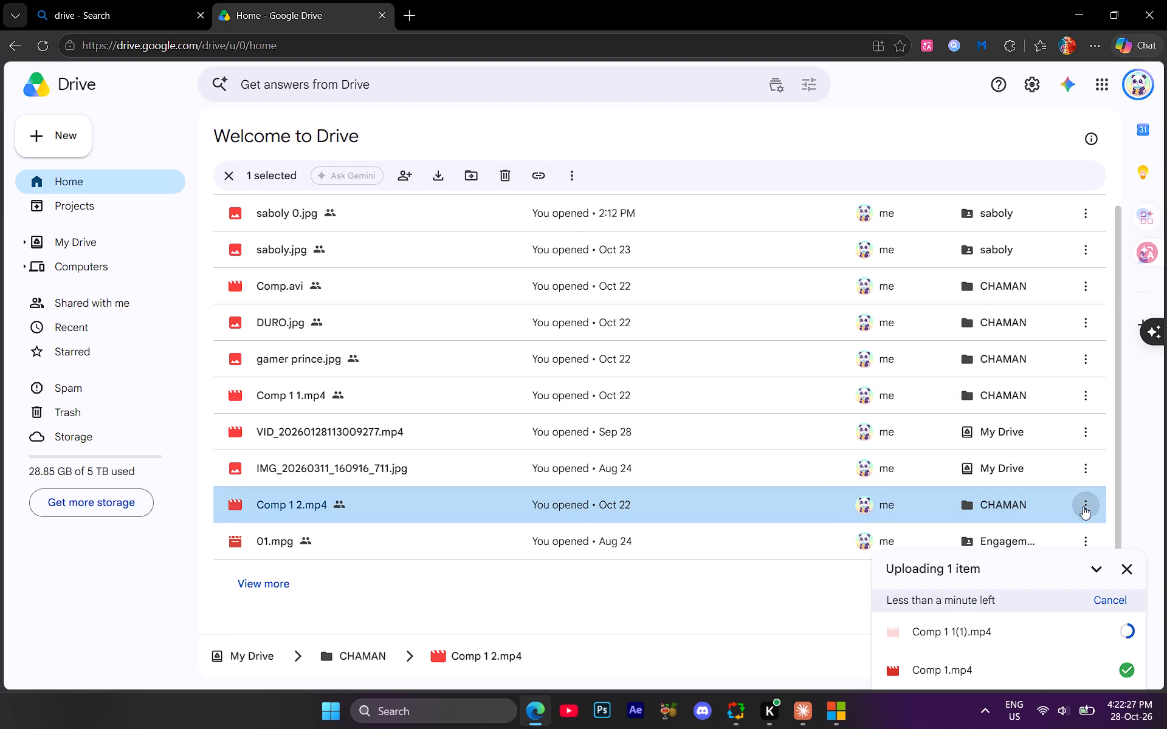
pyautogui.click(891, 484)
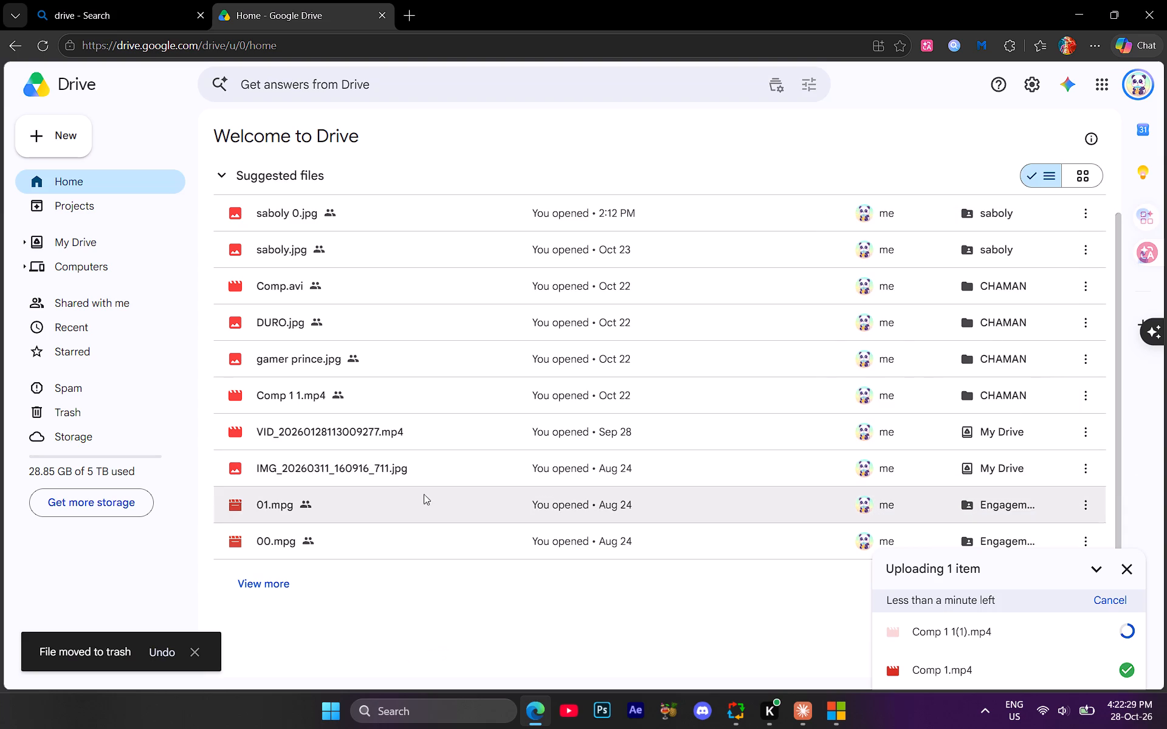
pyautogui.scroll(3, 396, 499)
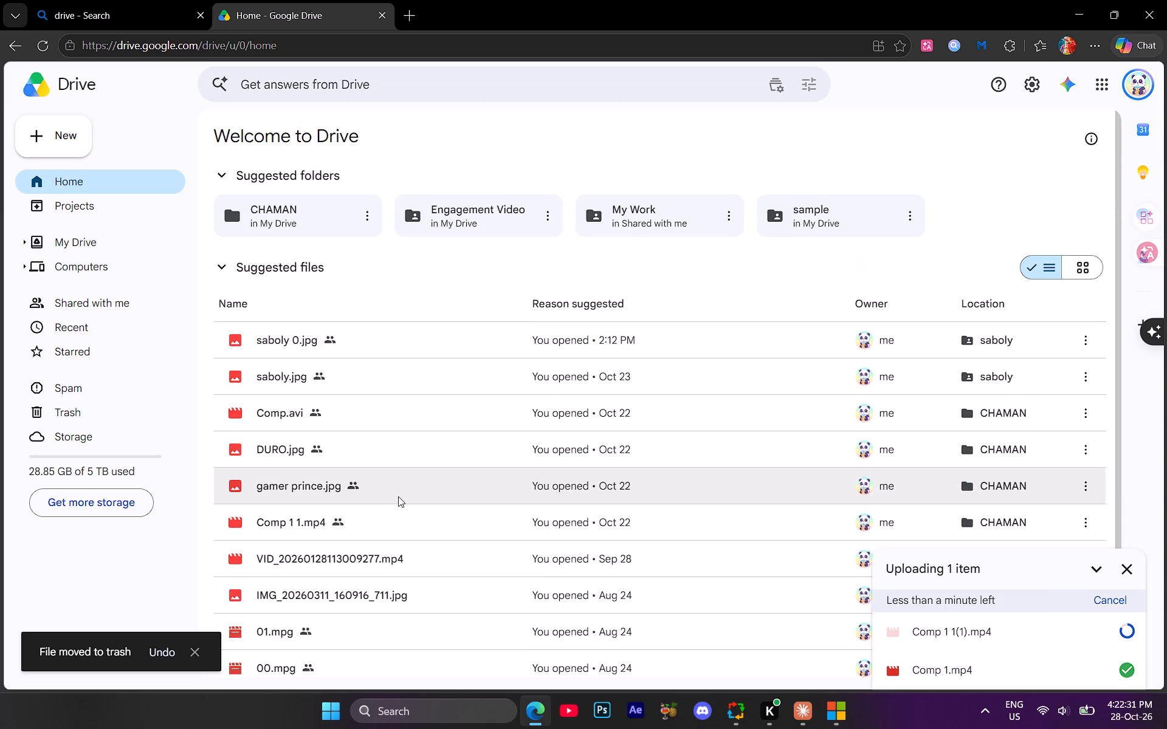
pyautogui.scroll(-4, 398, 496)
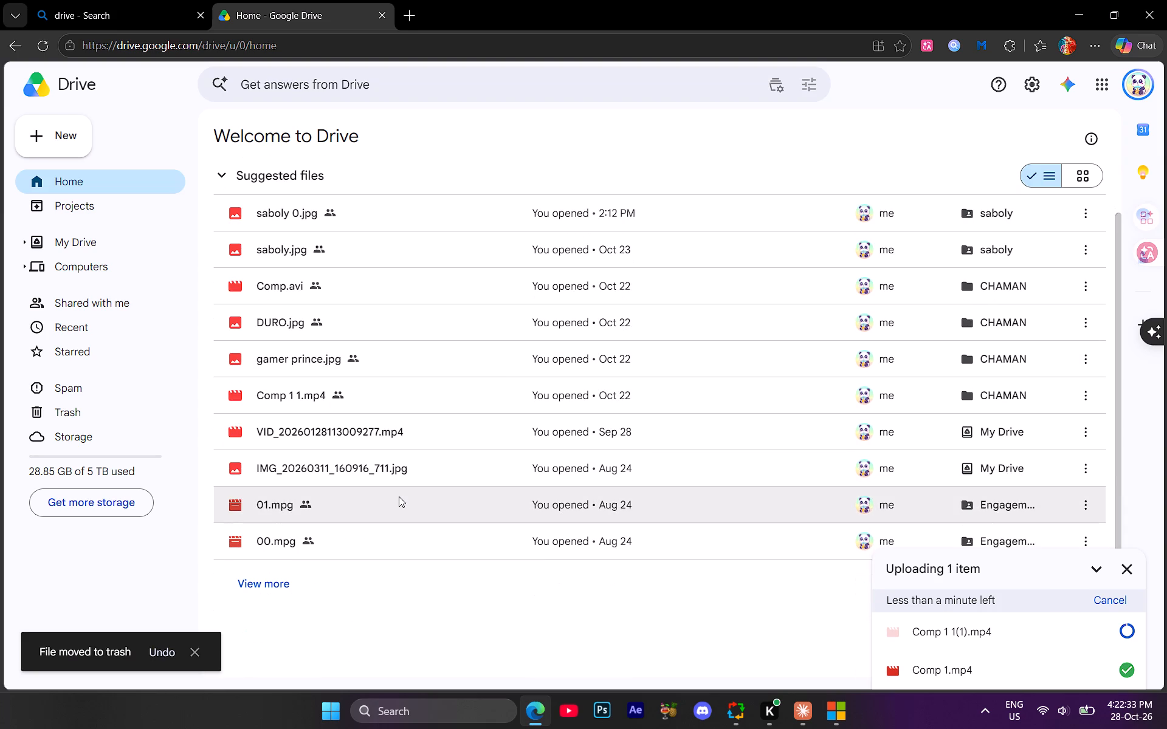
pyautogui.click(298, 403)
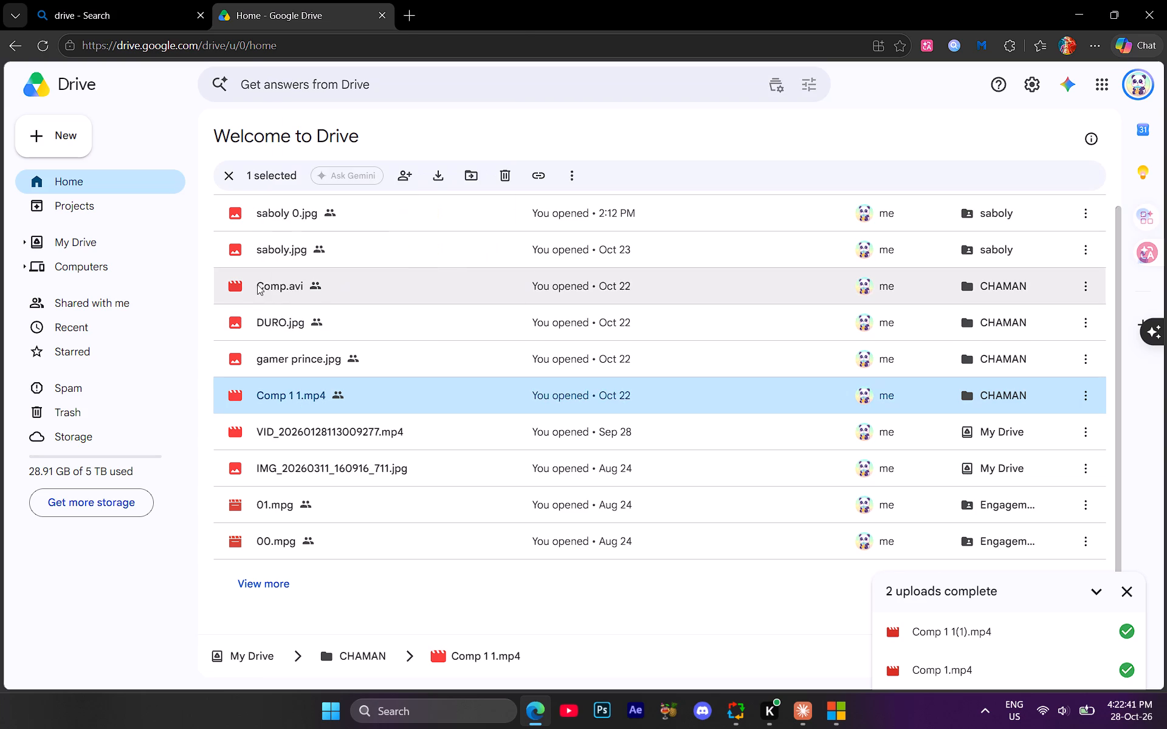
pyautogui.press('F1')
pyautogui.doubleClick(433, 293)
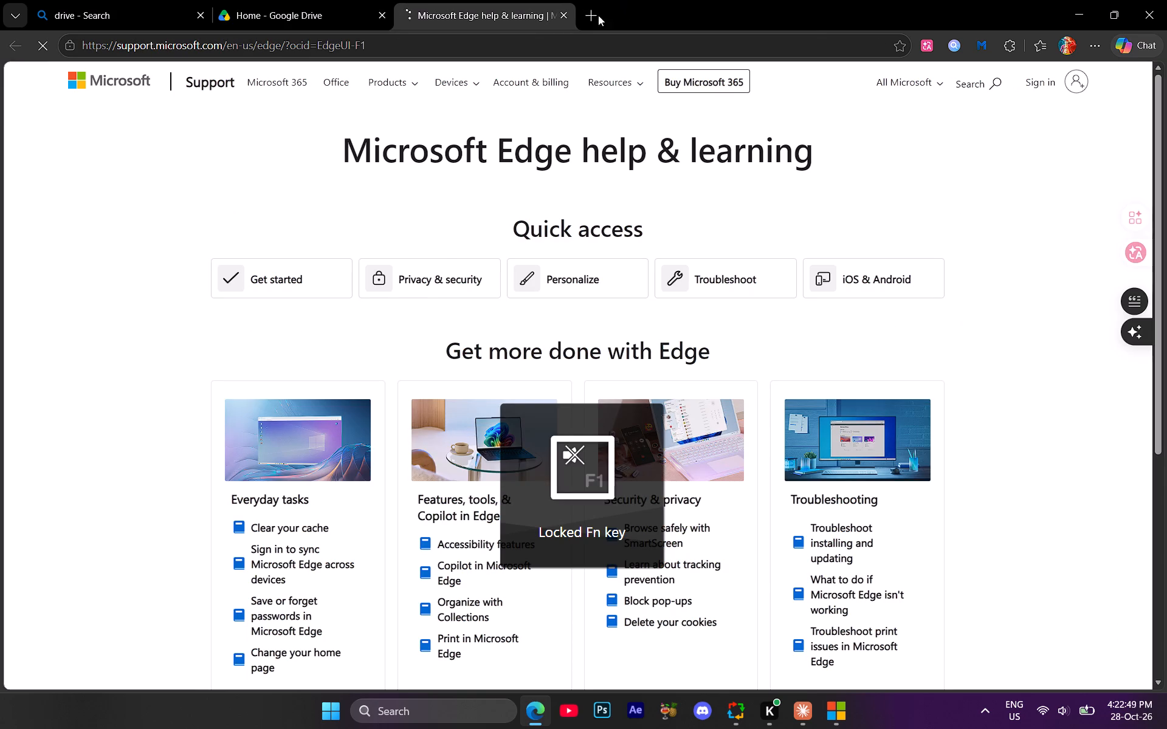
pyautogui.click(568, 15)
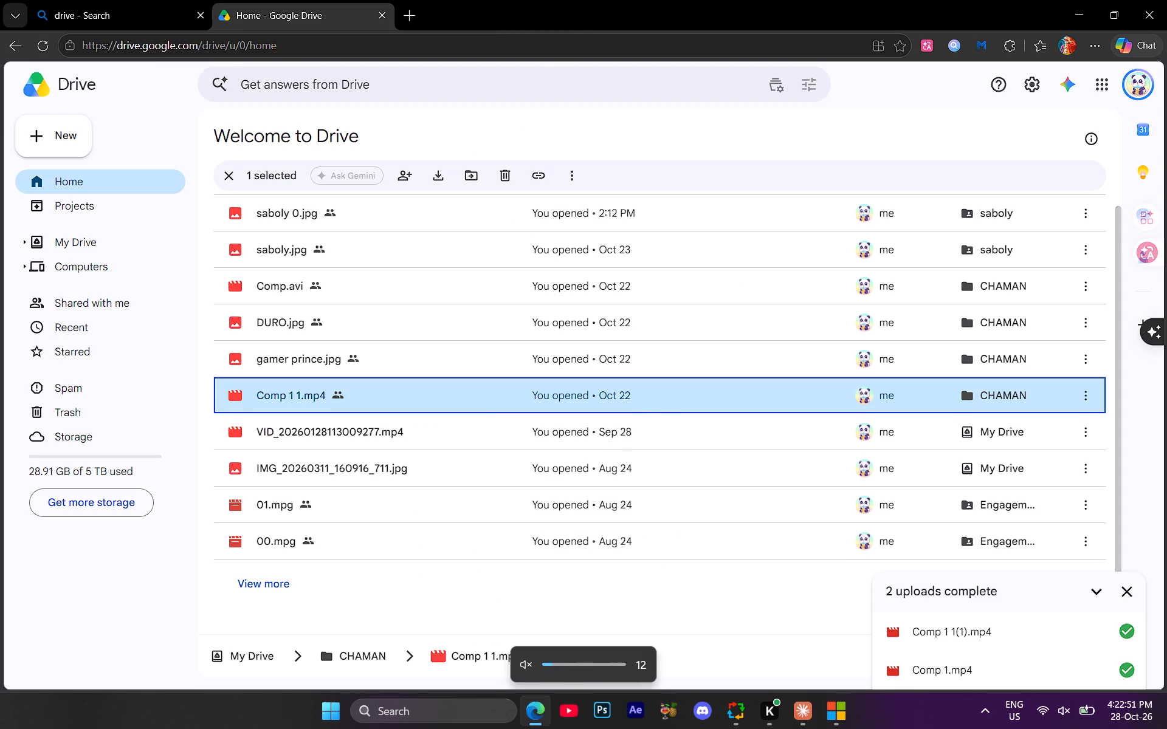
# Preview Comp.avi in Google Drive and close the preview.
pyautogui.doubleClick(328, 299)
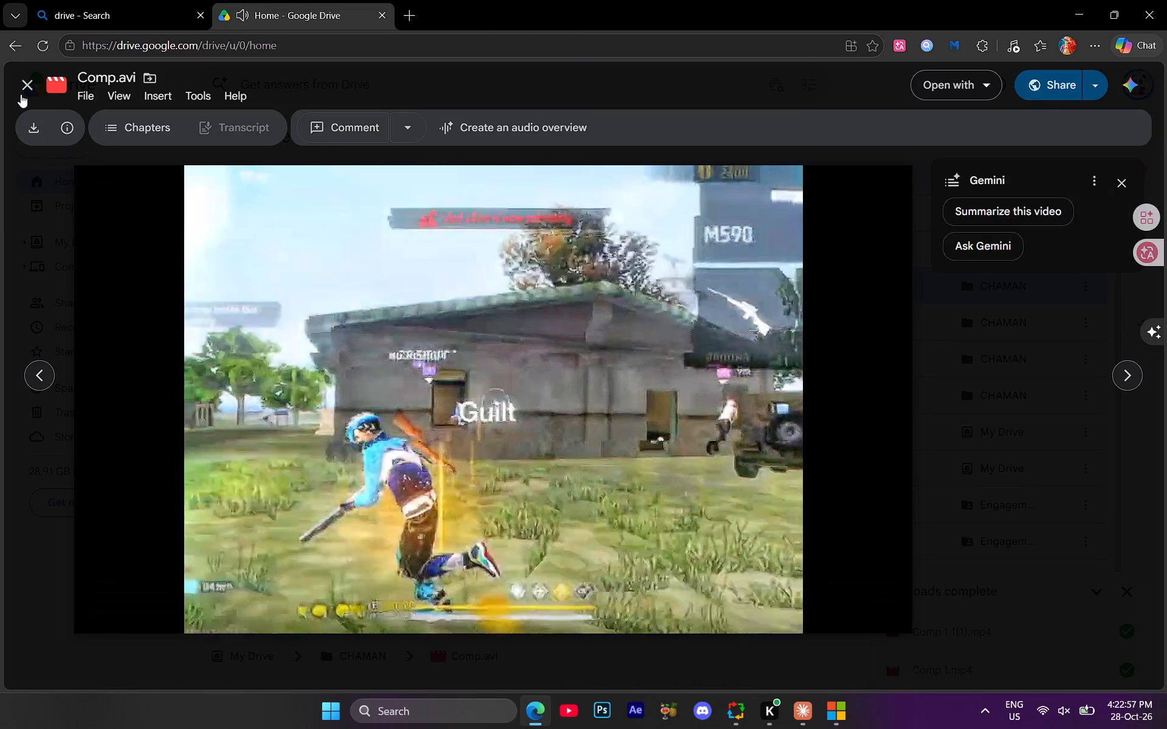
pyautogui.click(18, 90)
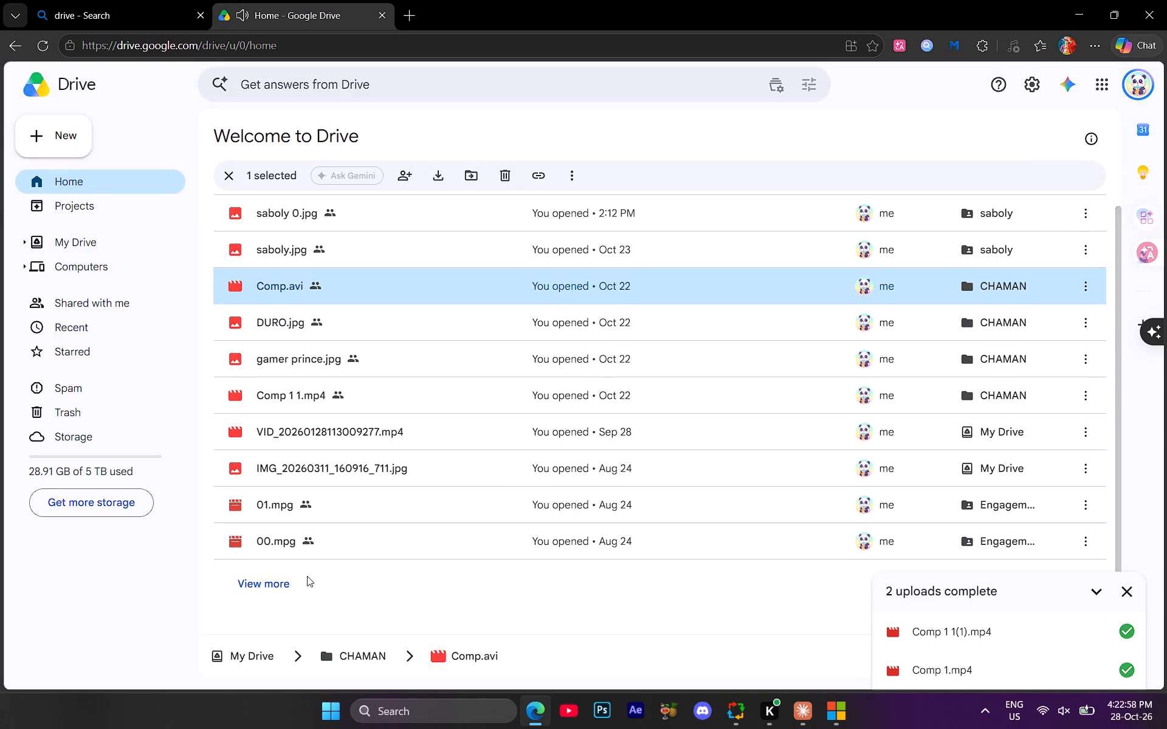
# Look through Drive's expanded suggested files and the contents of the CHAMAN folder, and return to Home.
pyautogui.click(287, 583)
pyautogui.scroll(-3, 368, 512)
pyautogui.scroll(4, 356, 544)
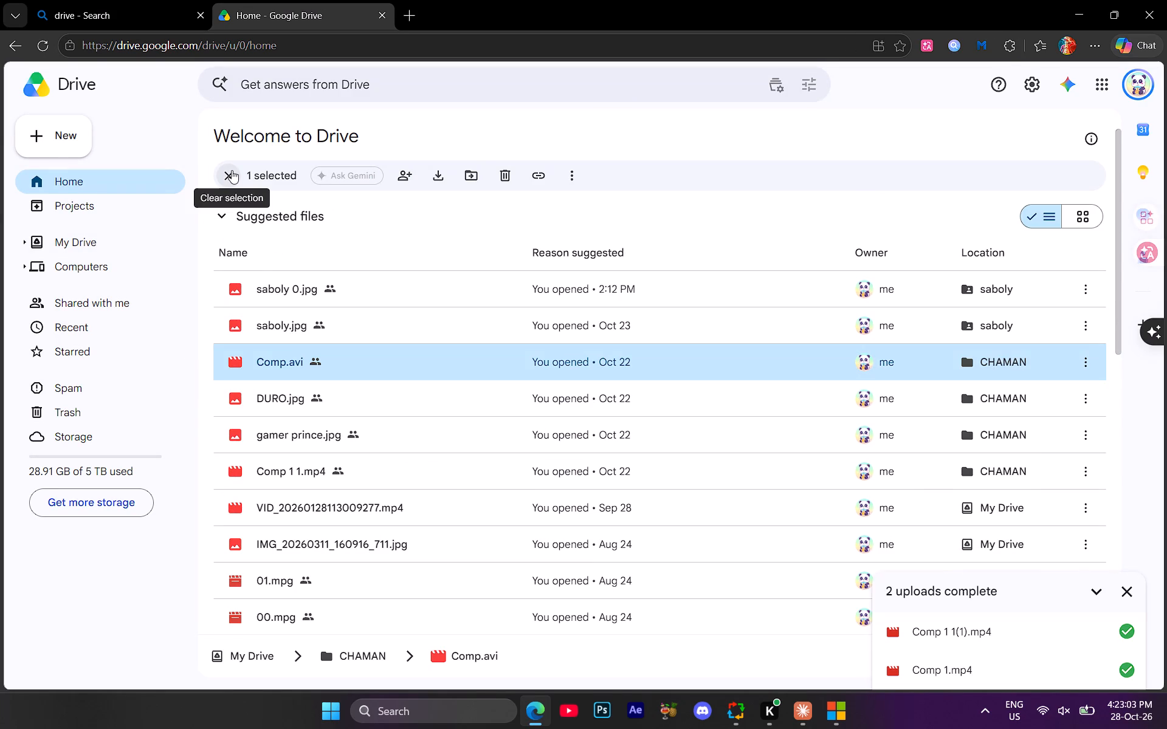
pyautogui.click(232, 174)
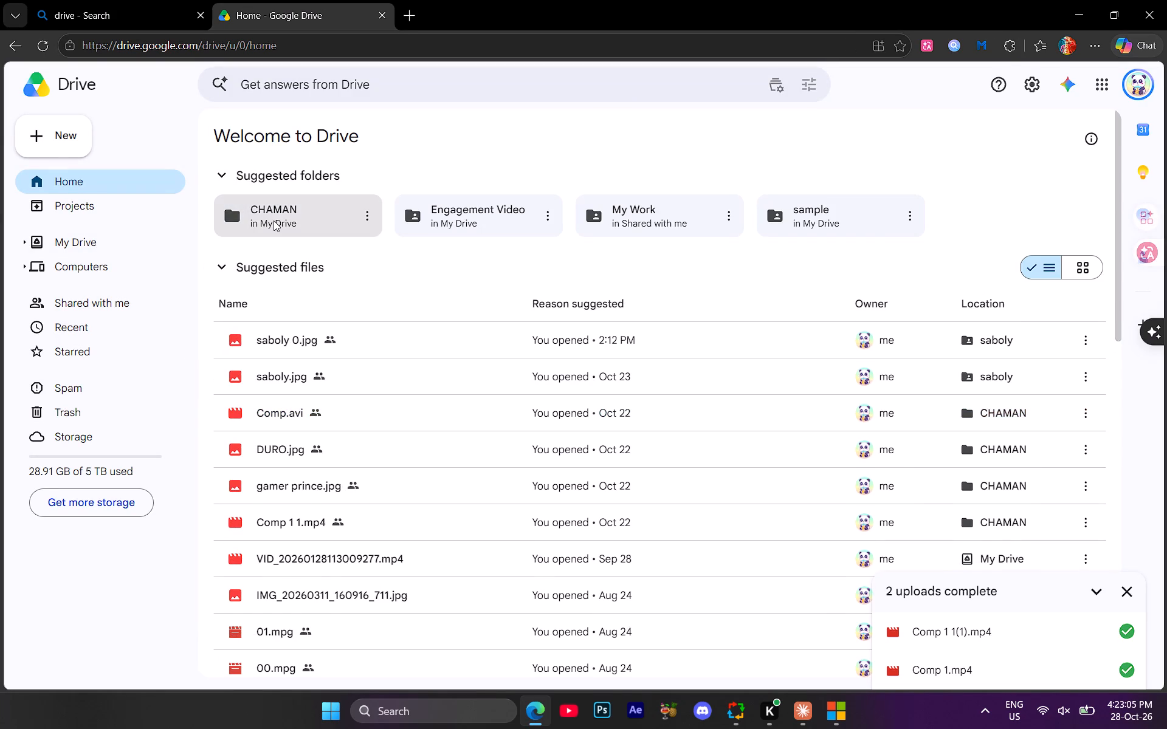
pyautogui.doubleClick(275, 221)
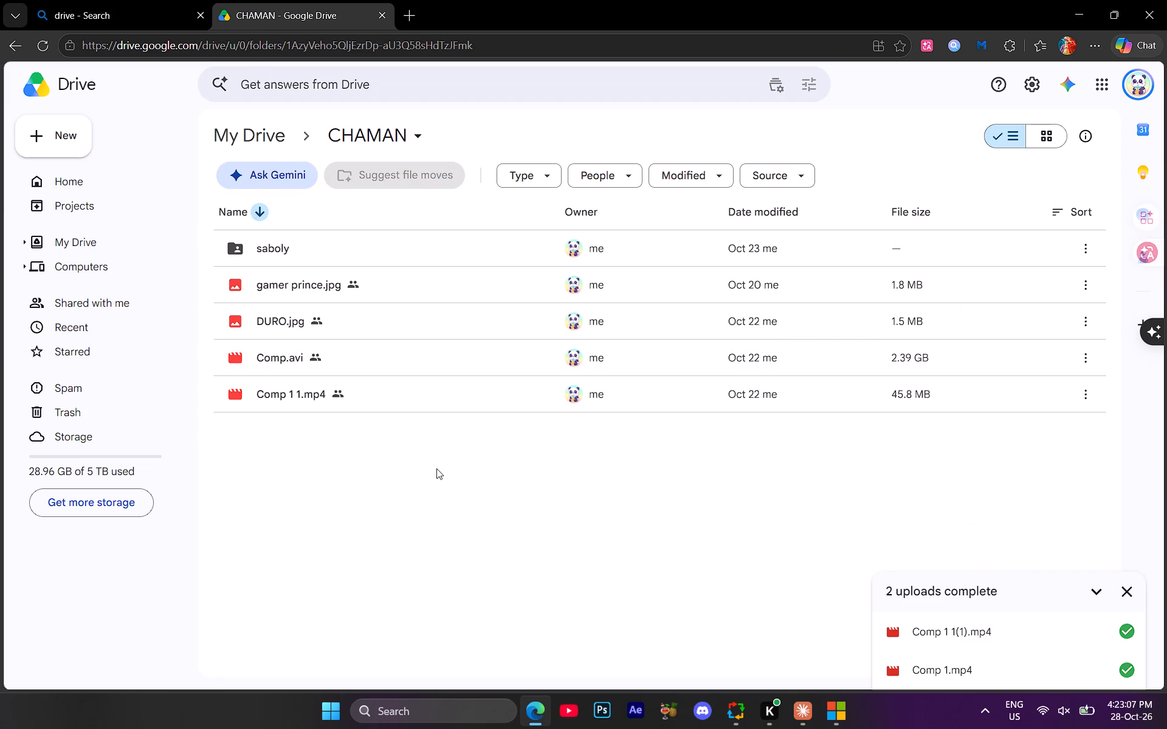
pyautogui.click(16, 52)
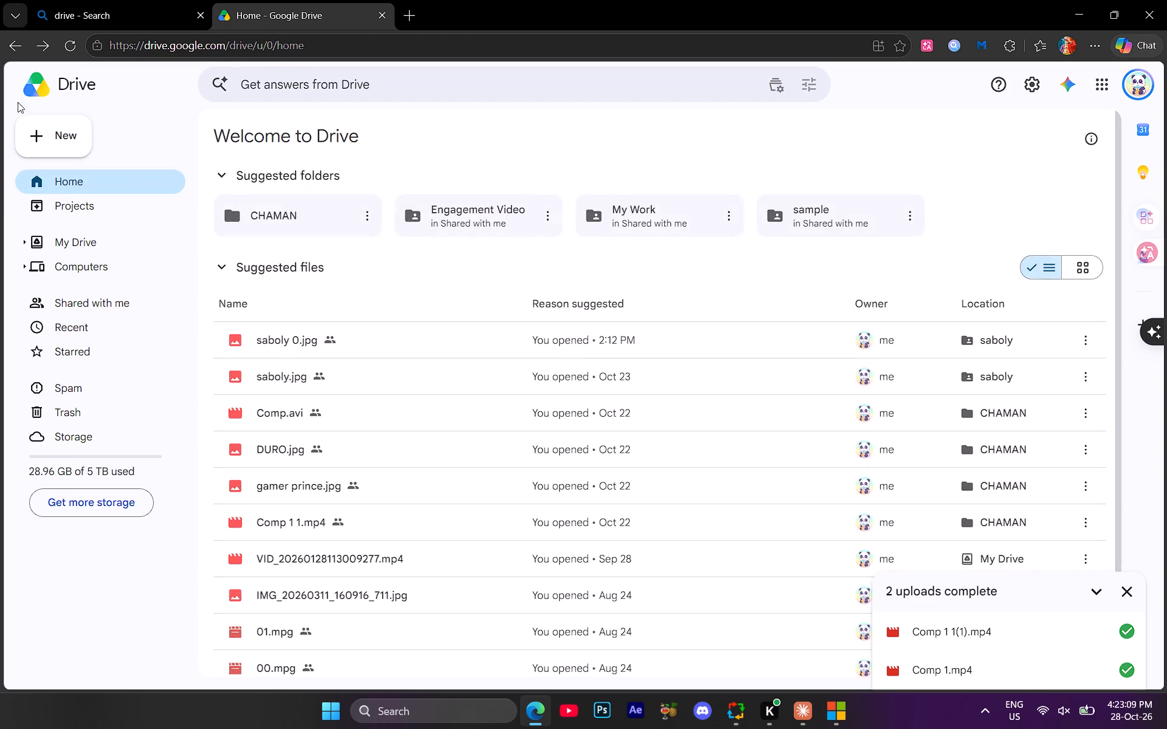
# Move Comp.avi and Comp 1 1.mp4 from Drive's suggested files to the trash, dismissing the upload notice.
pyautogui.scroll(-1, 319, 391)
pyautogui.click(303, 343)
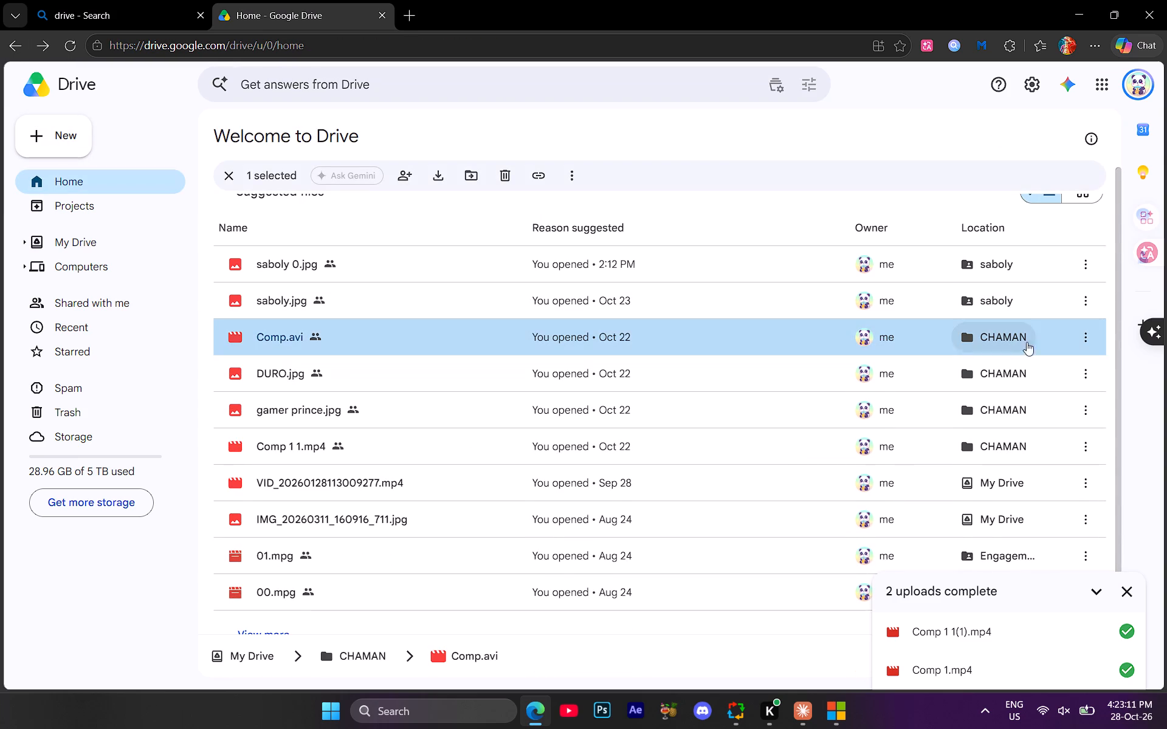
pyautogui.click(1084, 330)
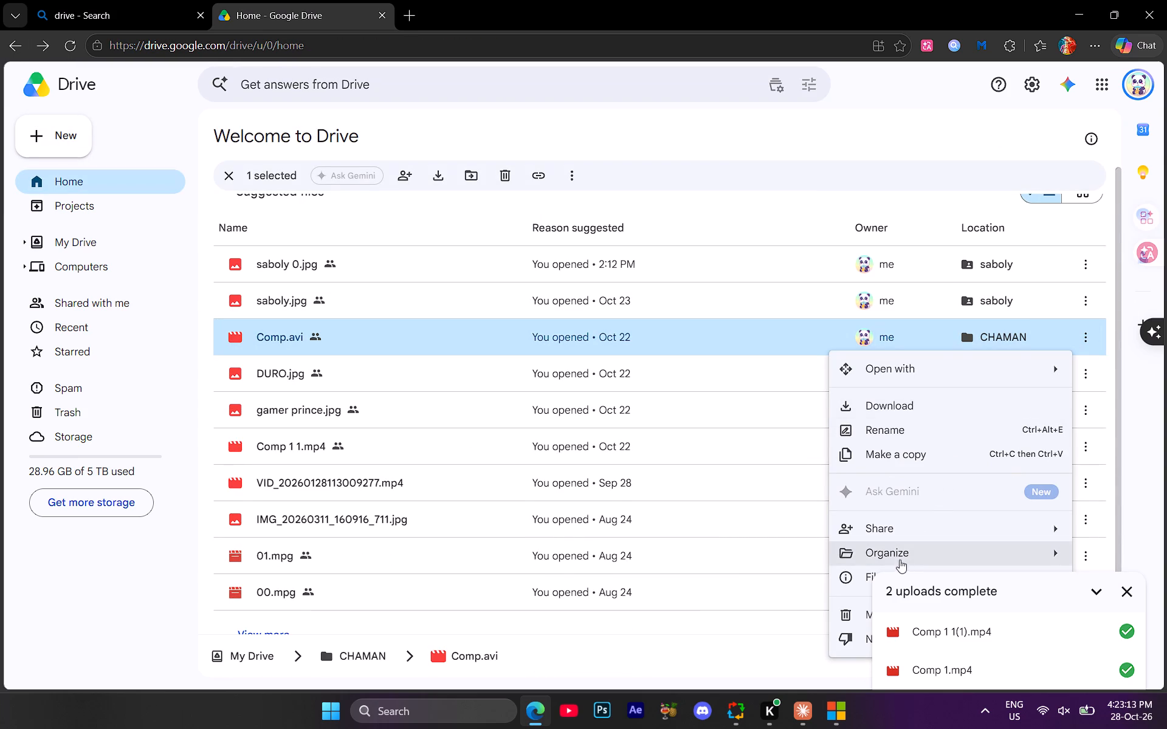
pyautogui.click(1118, 585)
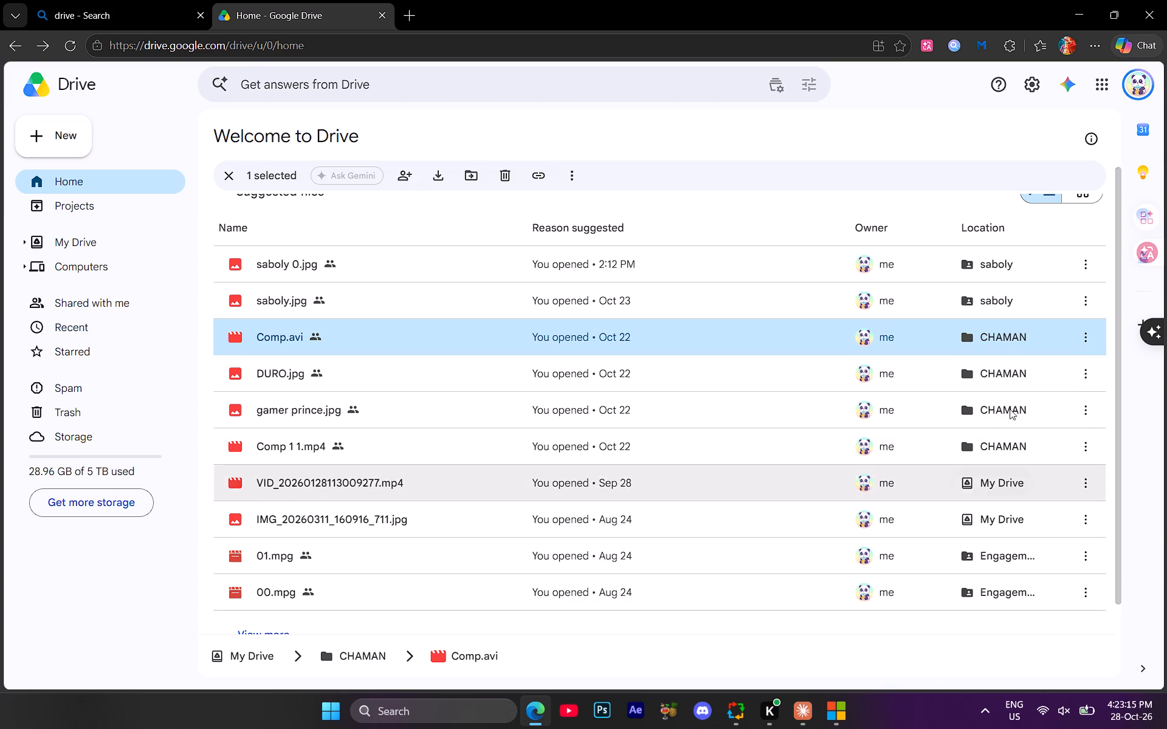
pyautogui.click(1083, 335)
pyautogui.click(901, 612)
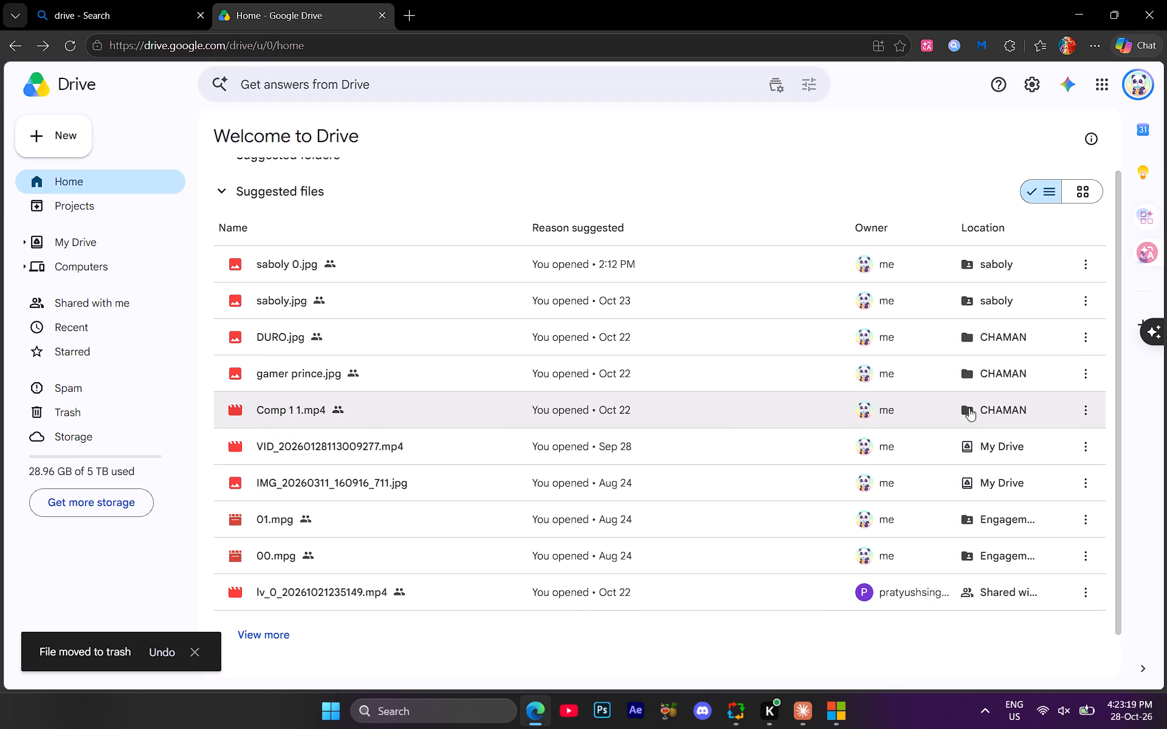
pyautogui.click(1086, 405)
pyautogui.click(946, 383)
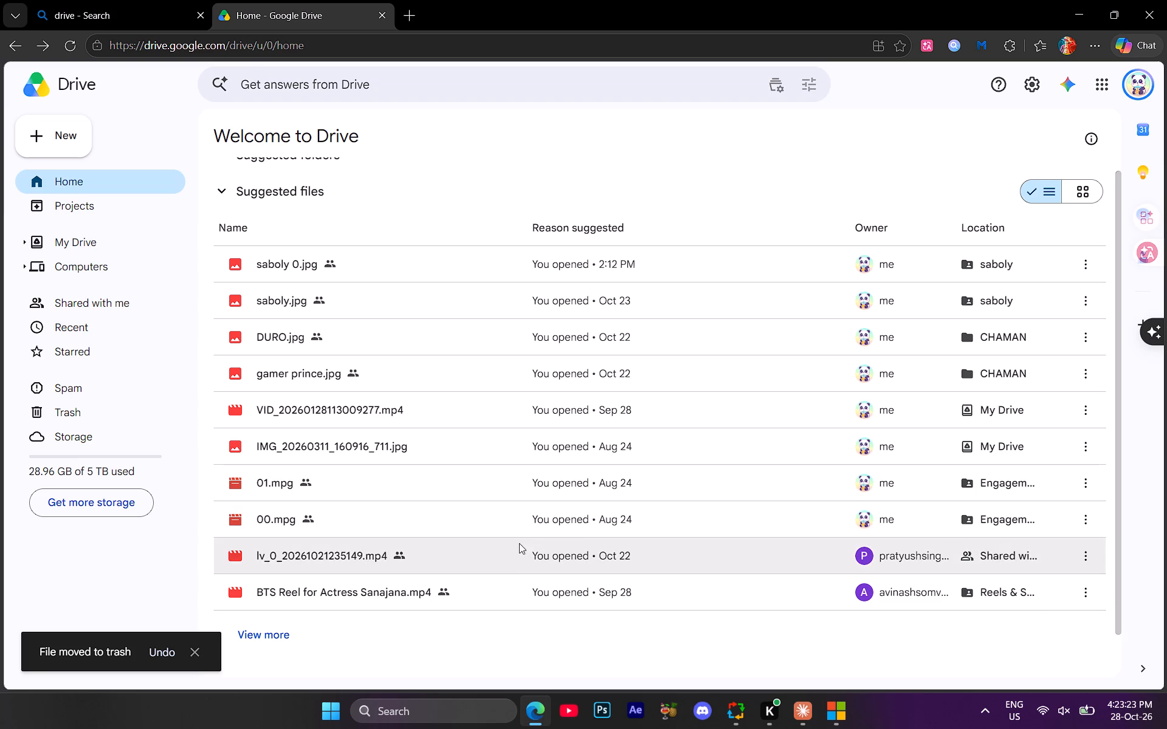
# Reload Drive's home page by reopening Google Drive from the drive search results, and close the search page.
pyautogui.scroll(-3, 520, 519)
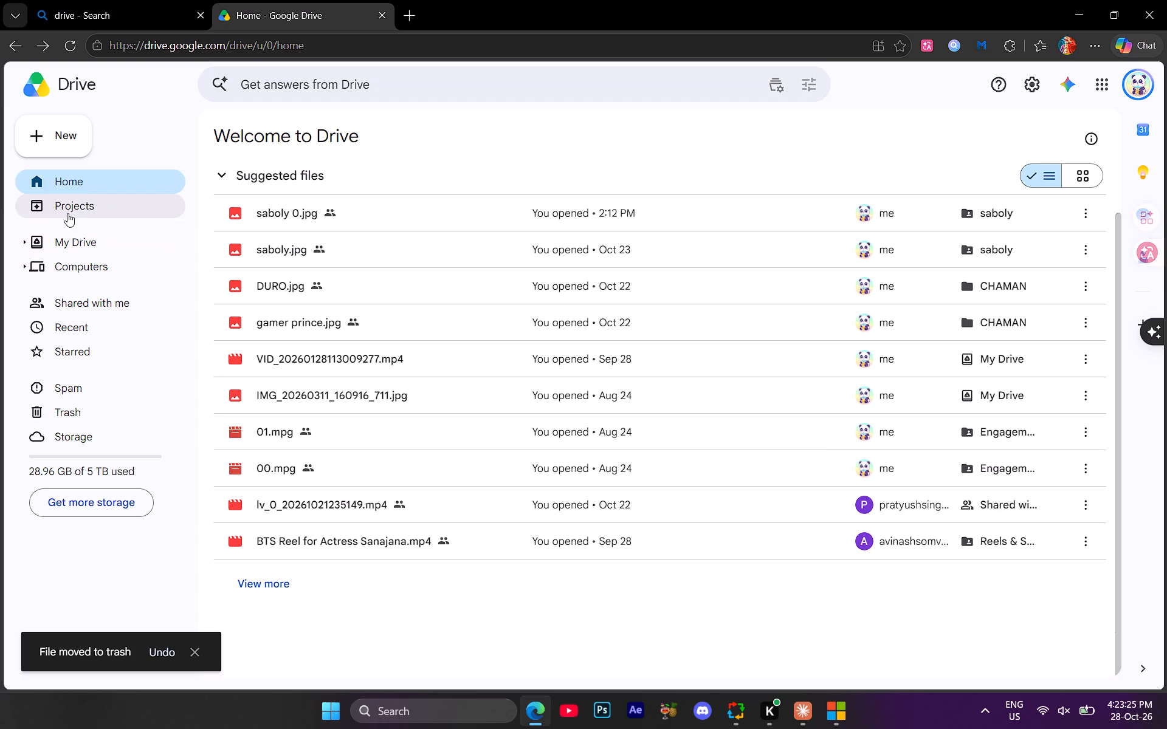
pyautogui.click(26, 44)
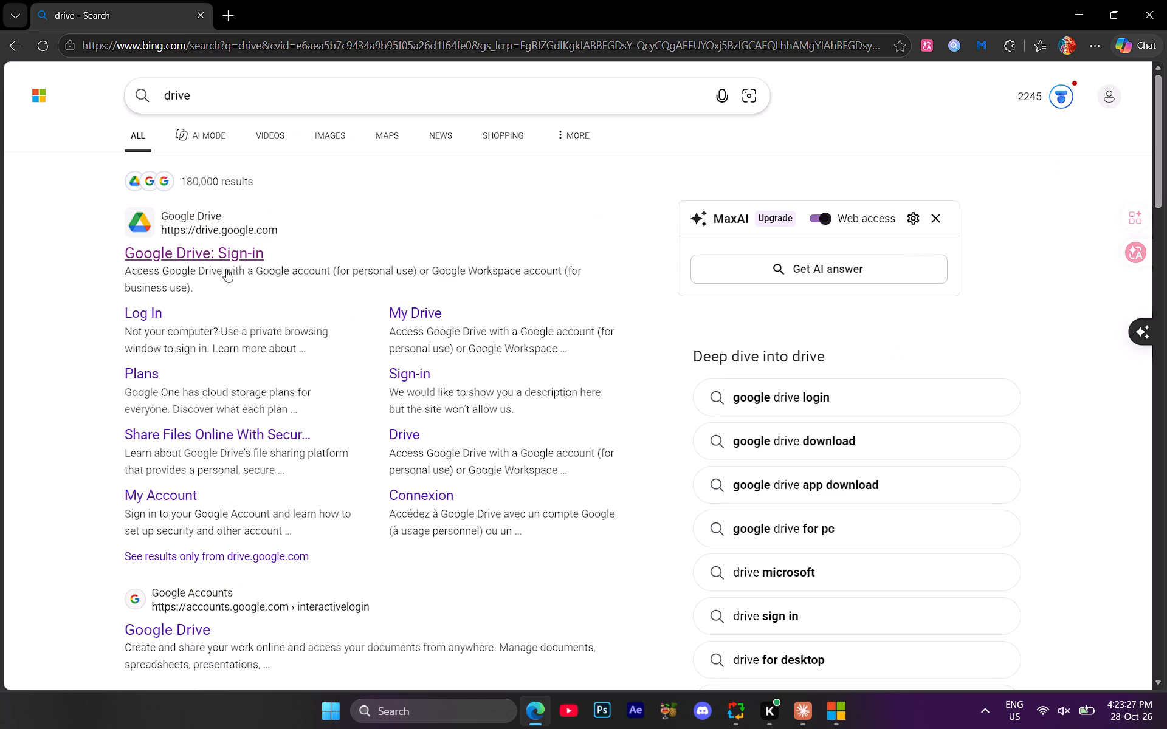
pyautogui.click(220, 253)
pyautogui.click(164, 0)
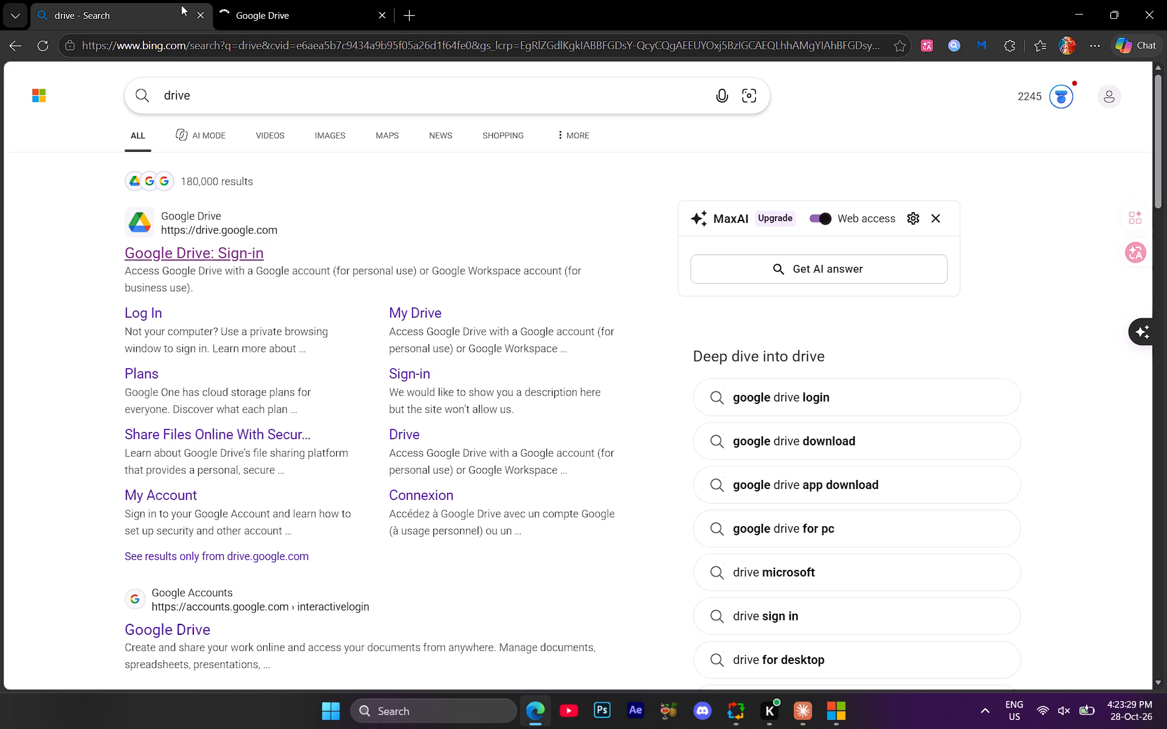
pyautogui.click(201, 13)
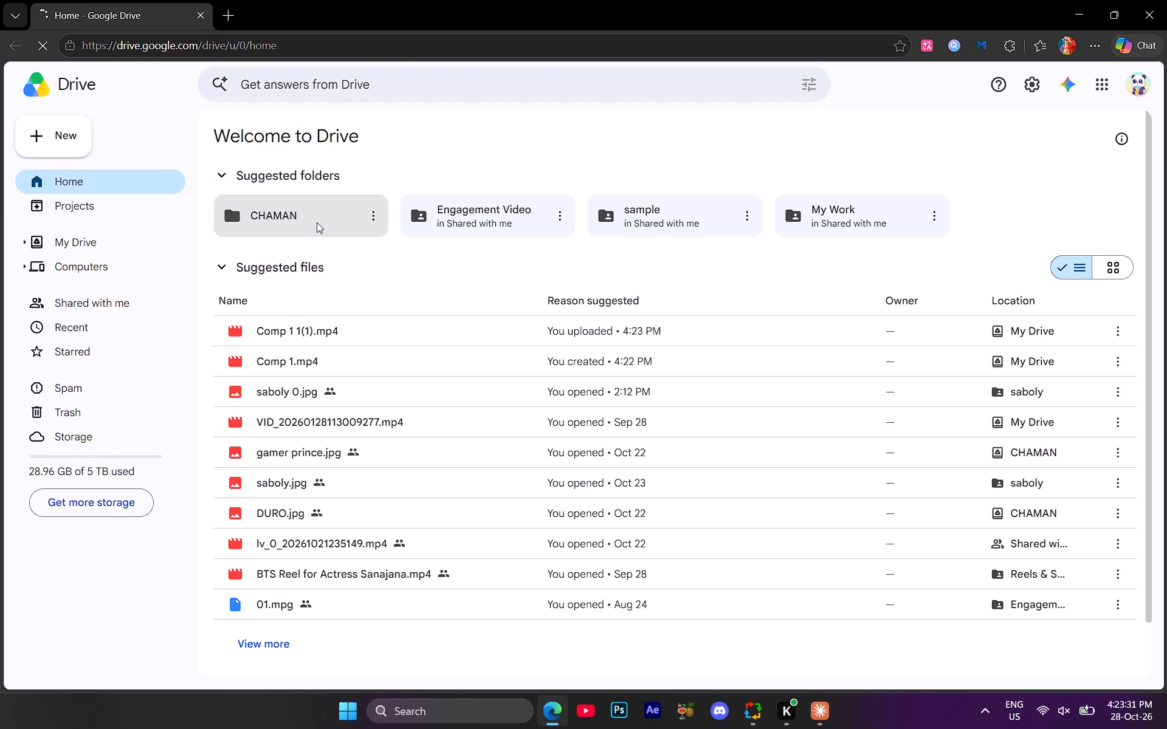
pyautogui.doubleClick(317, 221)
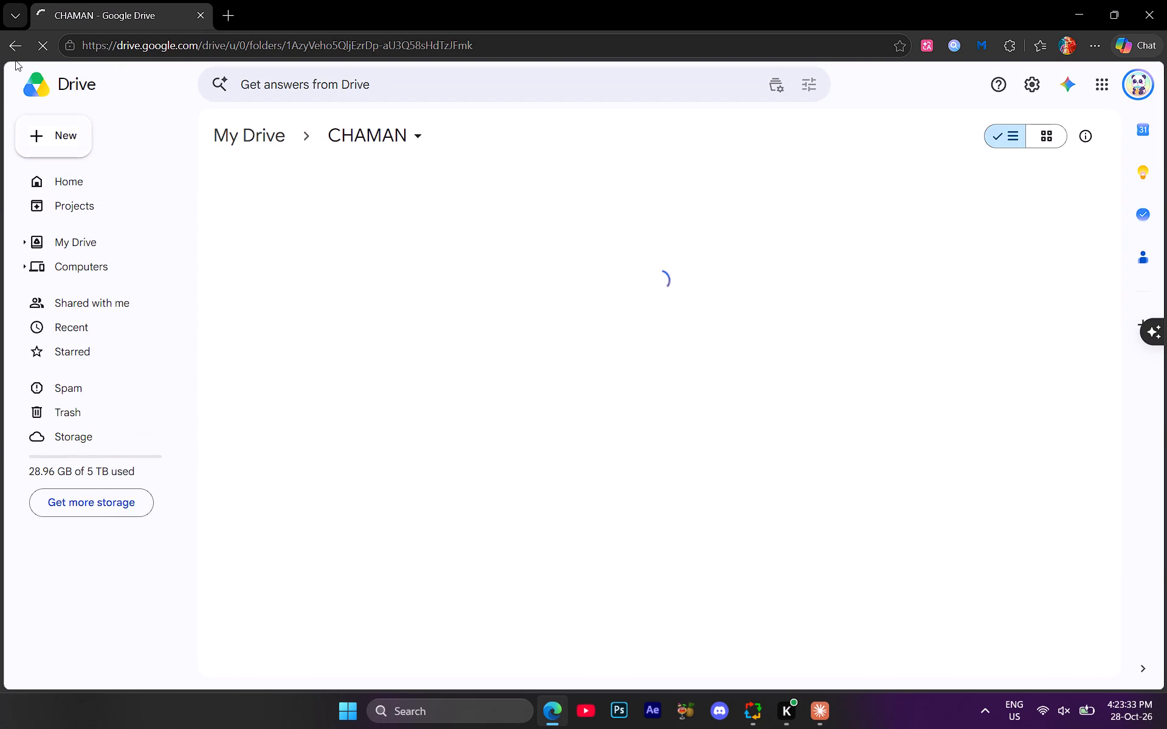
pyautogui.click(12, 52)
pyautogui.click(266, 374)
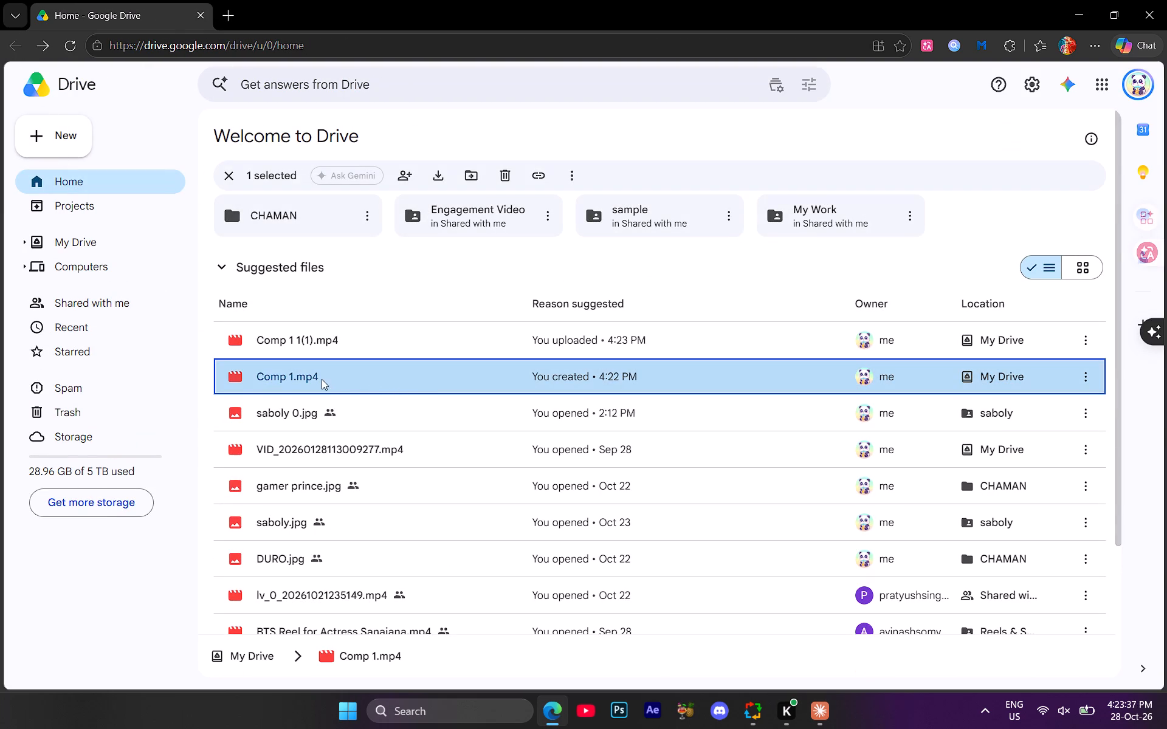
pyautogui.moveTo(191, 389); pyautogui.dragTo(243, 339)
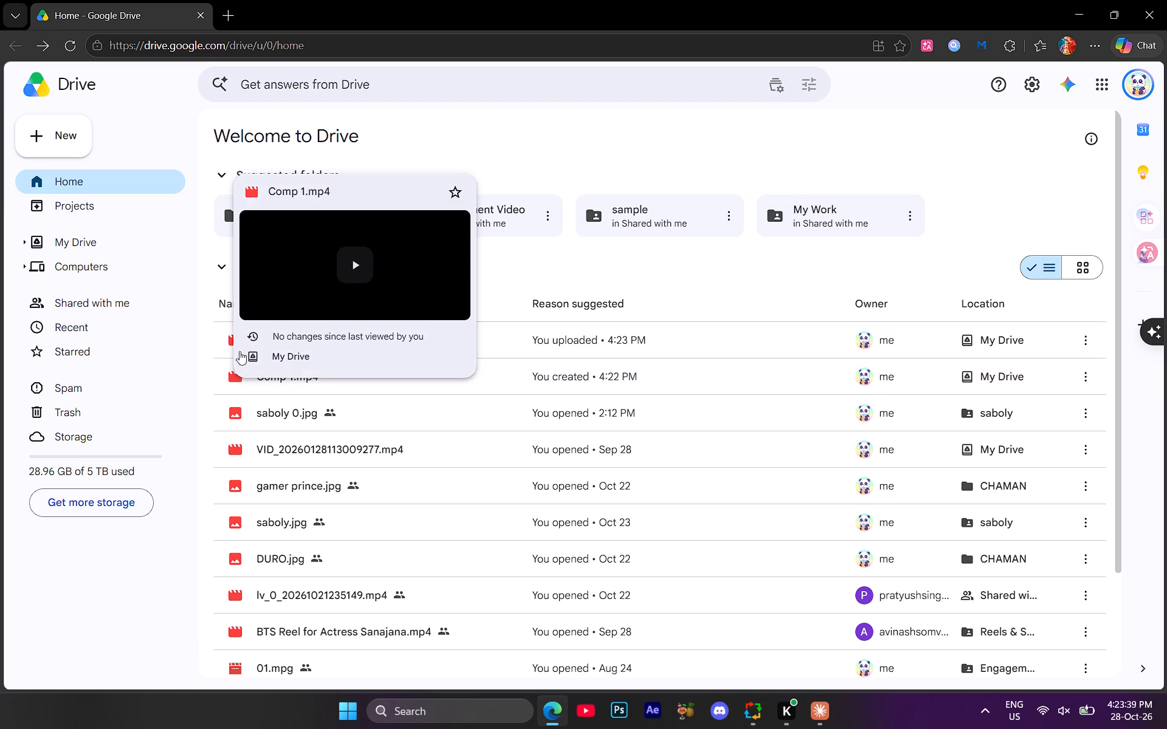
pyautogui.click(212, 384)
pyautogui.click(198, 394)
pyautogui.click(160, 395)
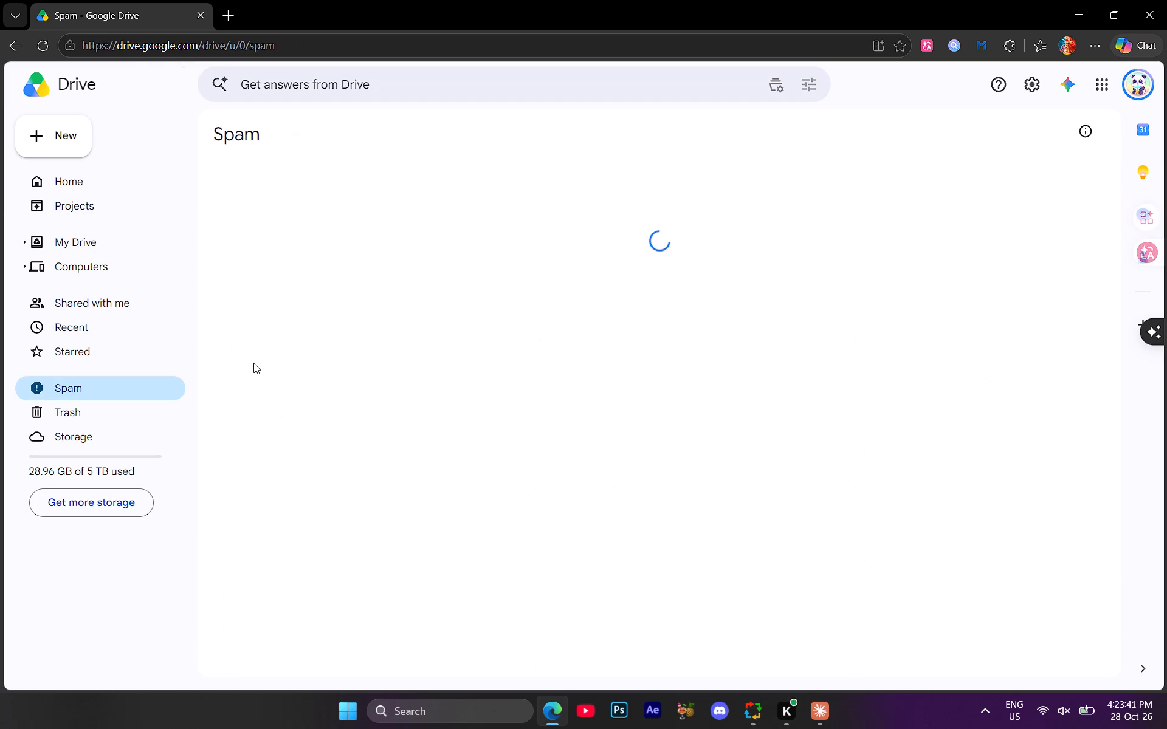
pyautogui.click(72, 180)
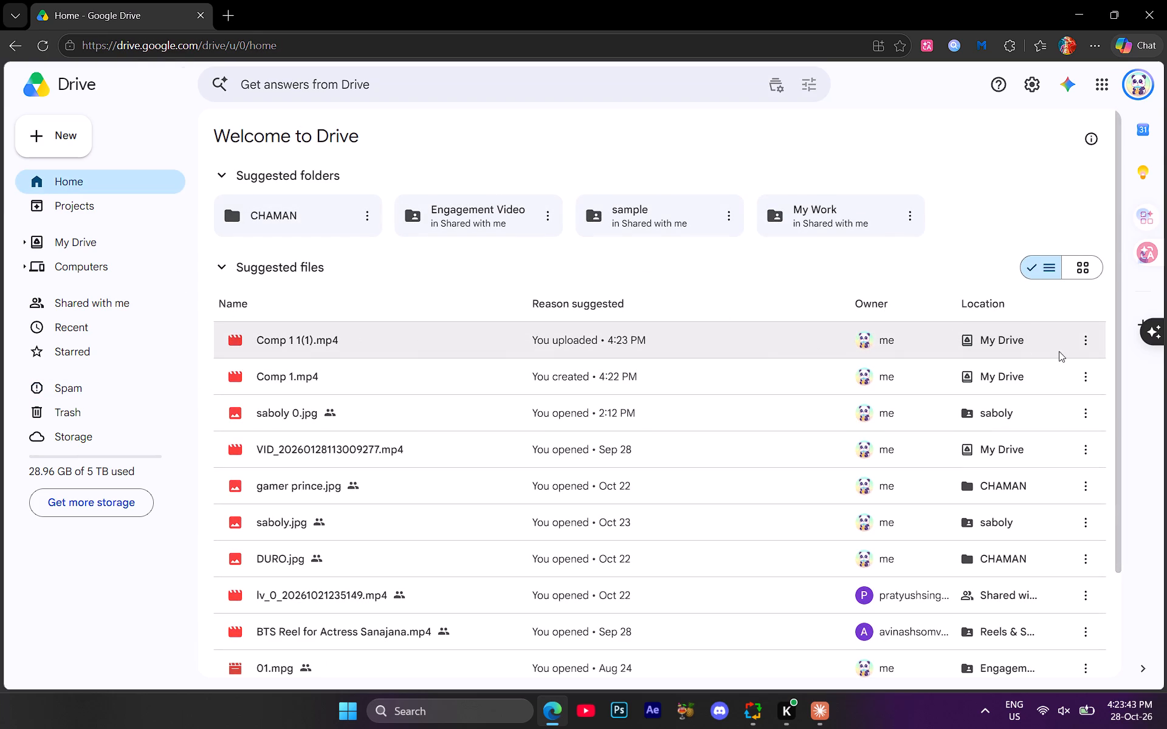
# Move Comp 1 1(1).mp4 and Comp 1.mp4 from My Drive into the CHAMAN folder.
pyautogui.moveTo(1062, 340); pyautogui.dragTo(187, 227)
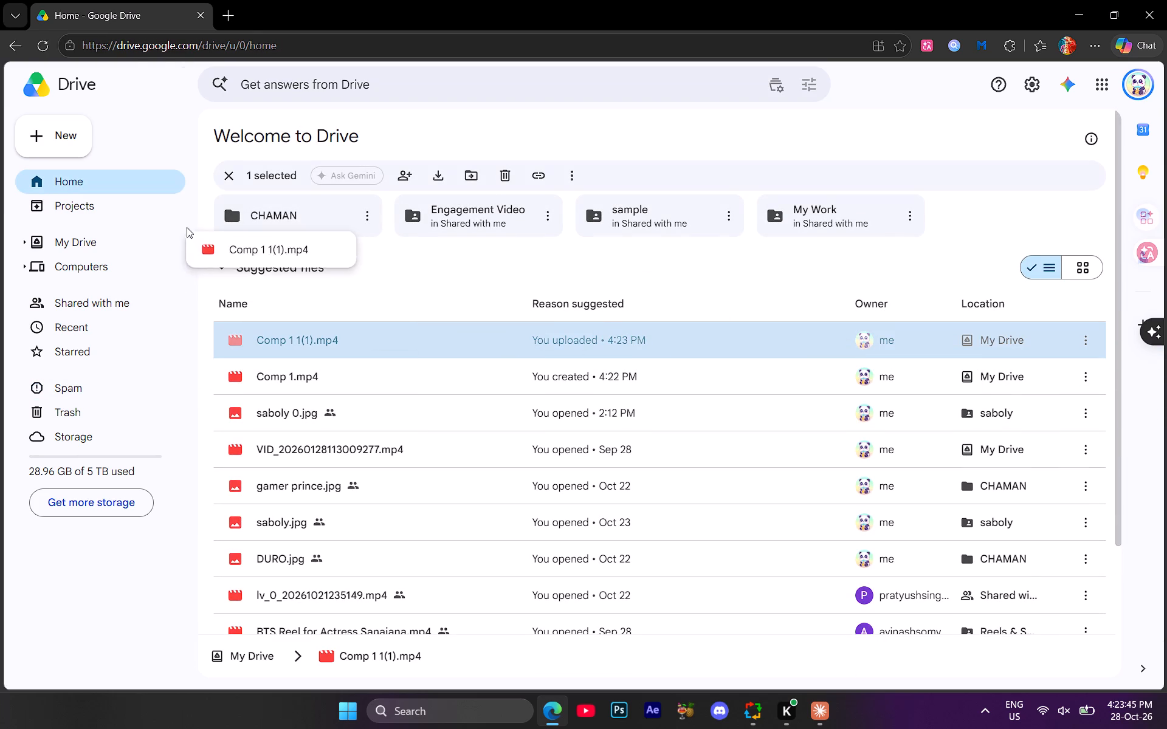
pyautogui.moveTo(187, 227); pyautogui.dragTo(255, 217)
pyautogui.moveTo(292, 378); pyautogui.dragTo(298, 320)
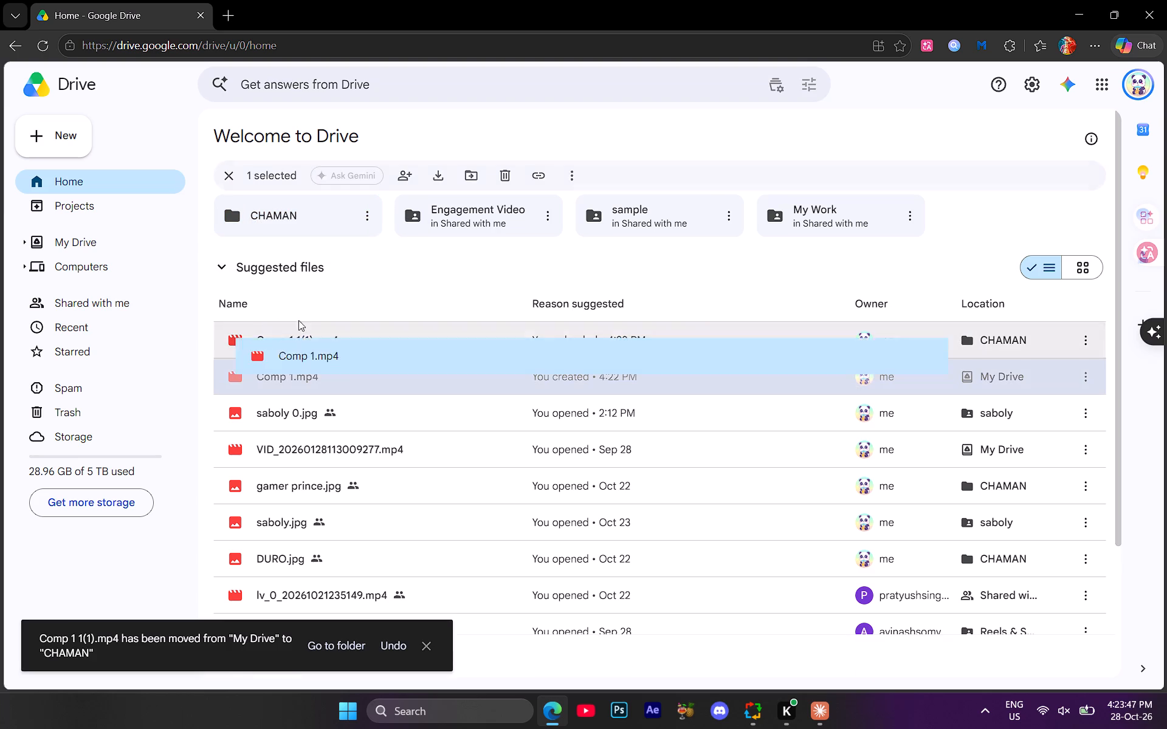
pyautogui.moveTo(298, 320); pyautogui.dragTo(278, 227)
# Open the CHAMAN folder and preview Comp 1 1(1).mp4 and Comp 1.mp4, closing each preview.
pyautogui.doubleClick(286, 225)
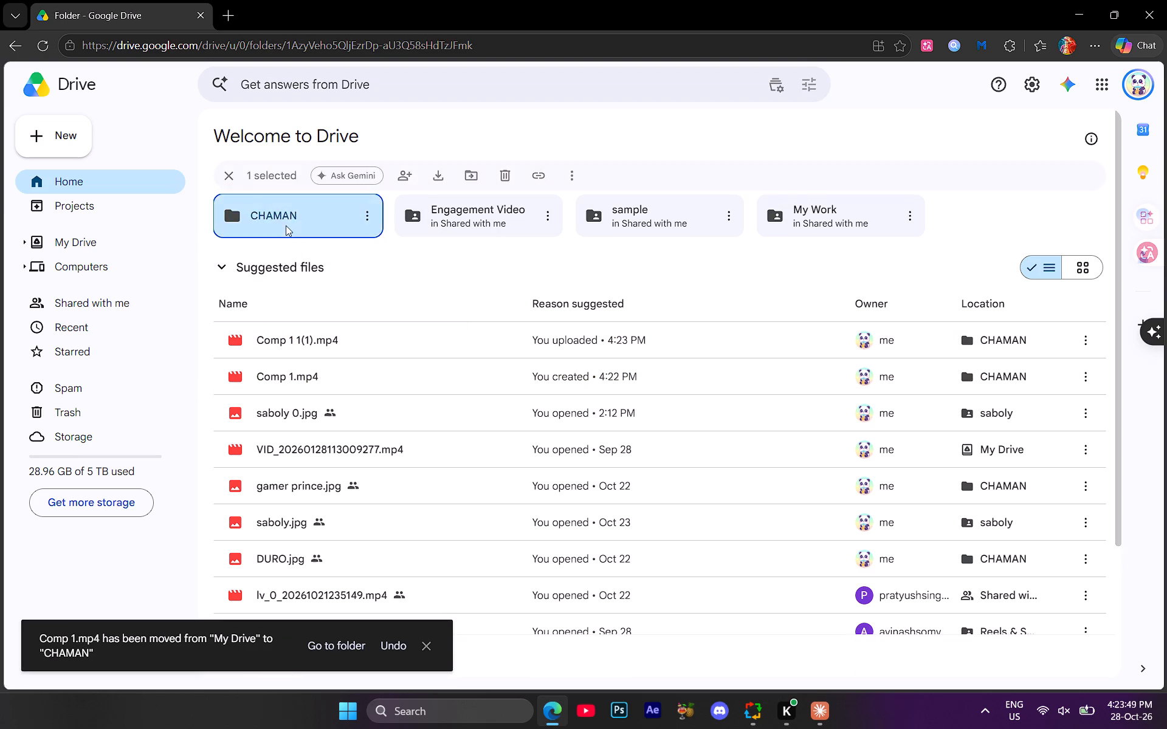
pyautogui.click(306, 457)
pyautogui.click(300, 400)
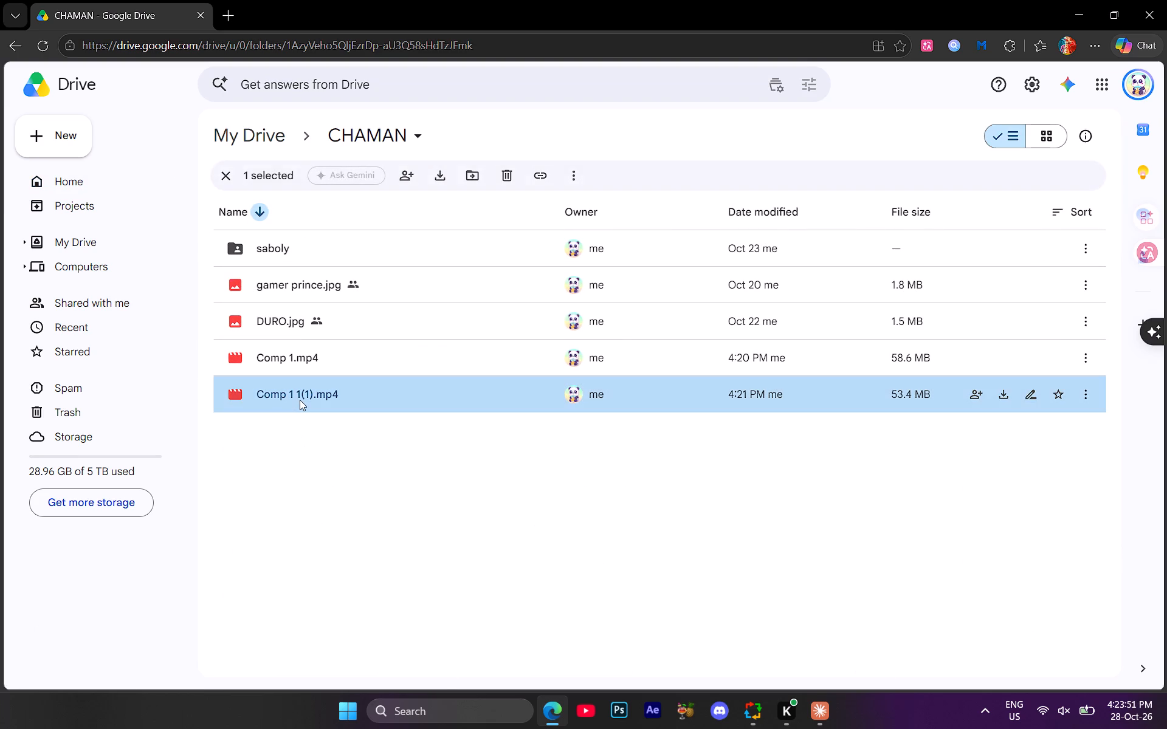
pyautogui.doubleClick(300, 400)
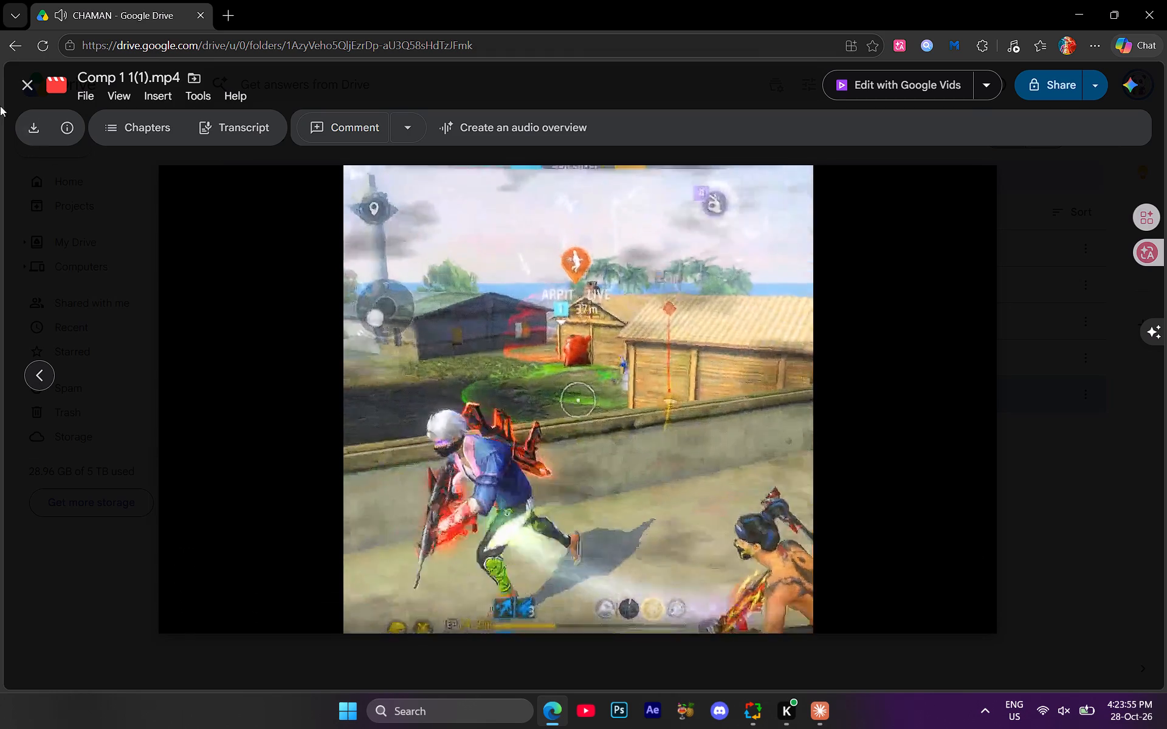
pyautogui.click(20, 93)
pyautogui.doubleClick(334, 374)
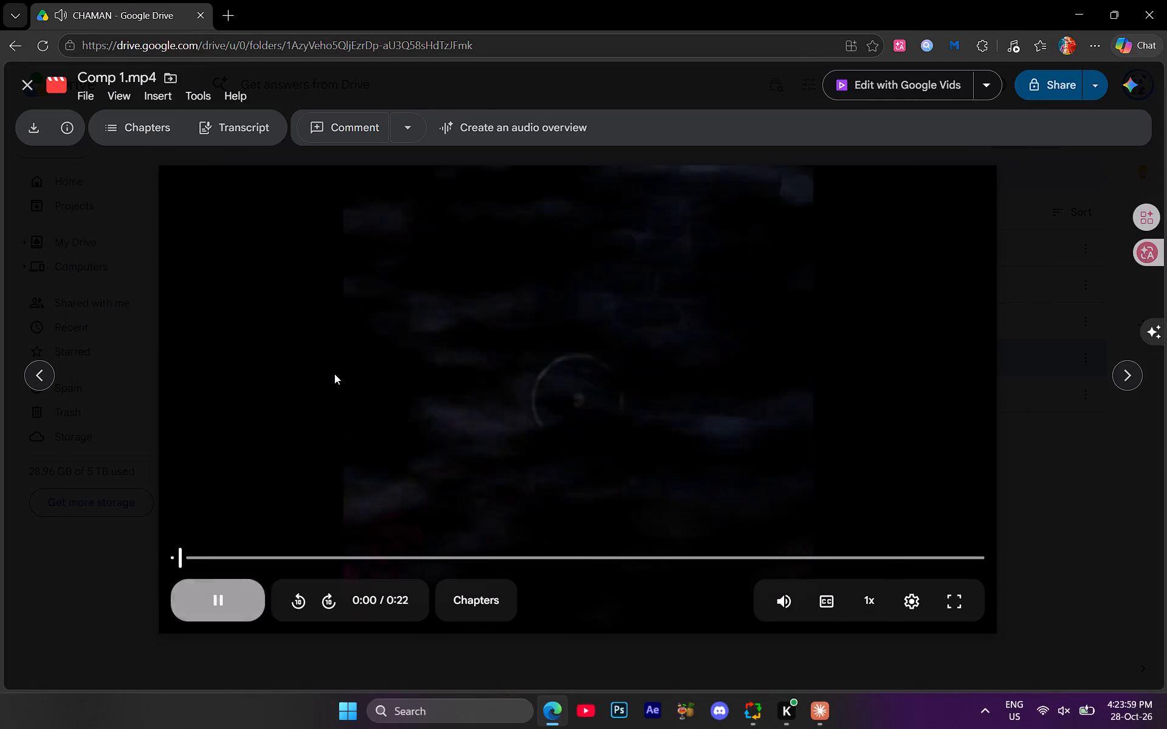
pyautogui.click(21, 87)
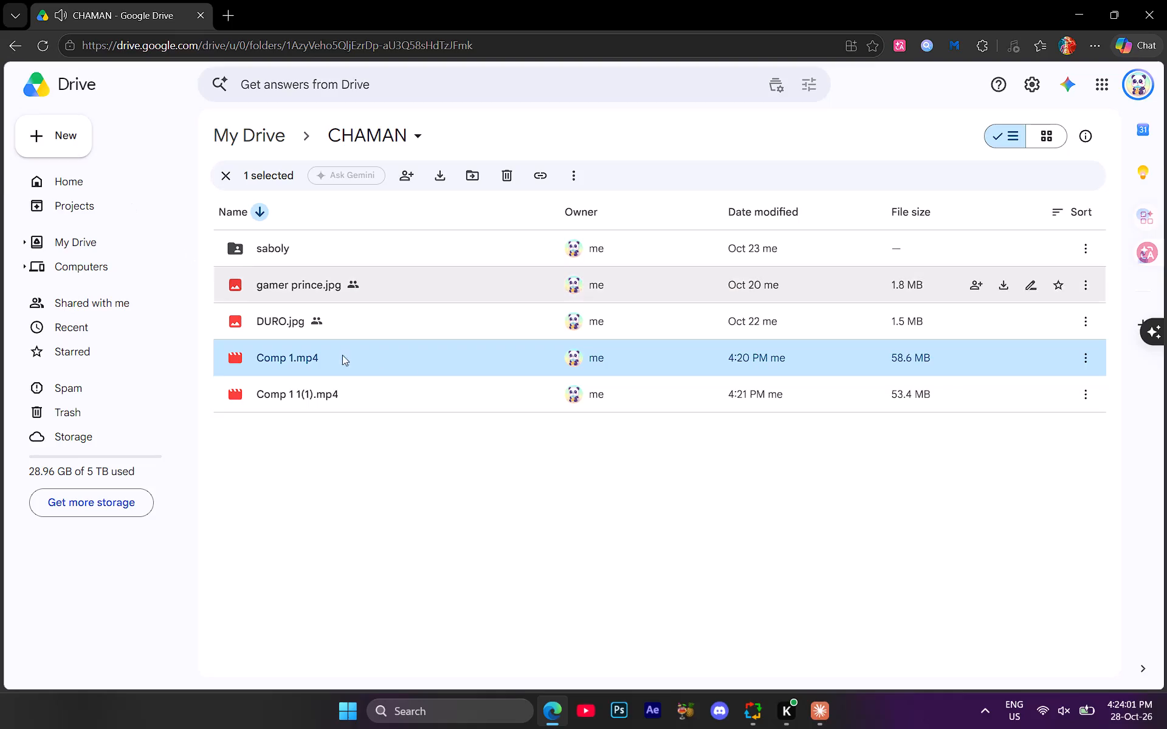
# Share Comp 1.mp4 with anyone who has the link as Viewer, and copy its link.
pyautogui.click(1065, 360)
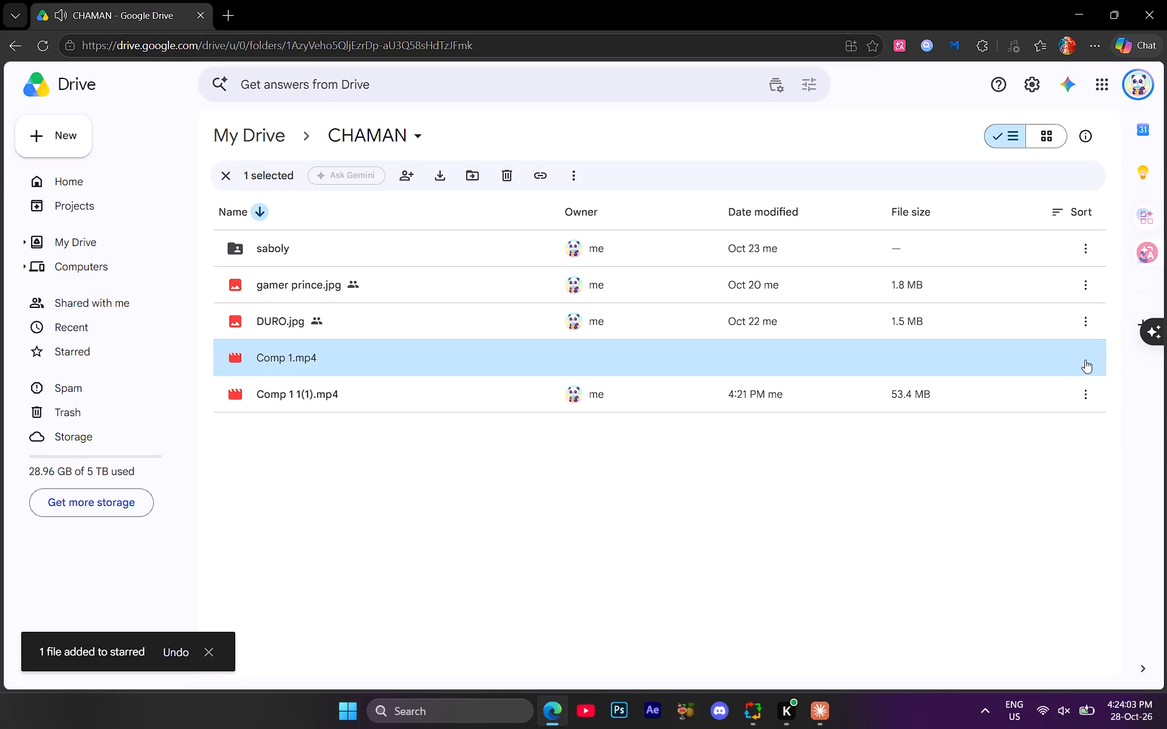
pyautogui.click(1062, 360)
pyautogui.click(1090, 357)
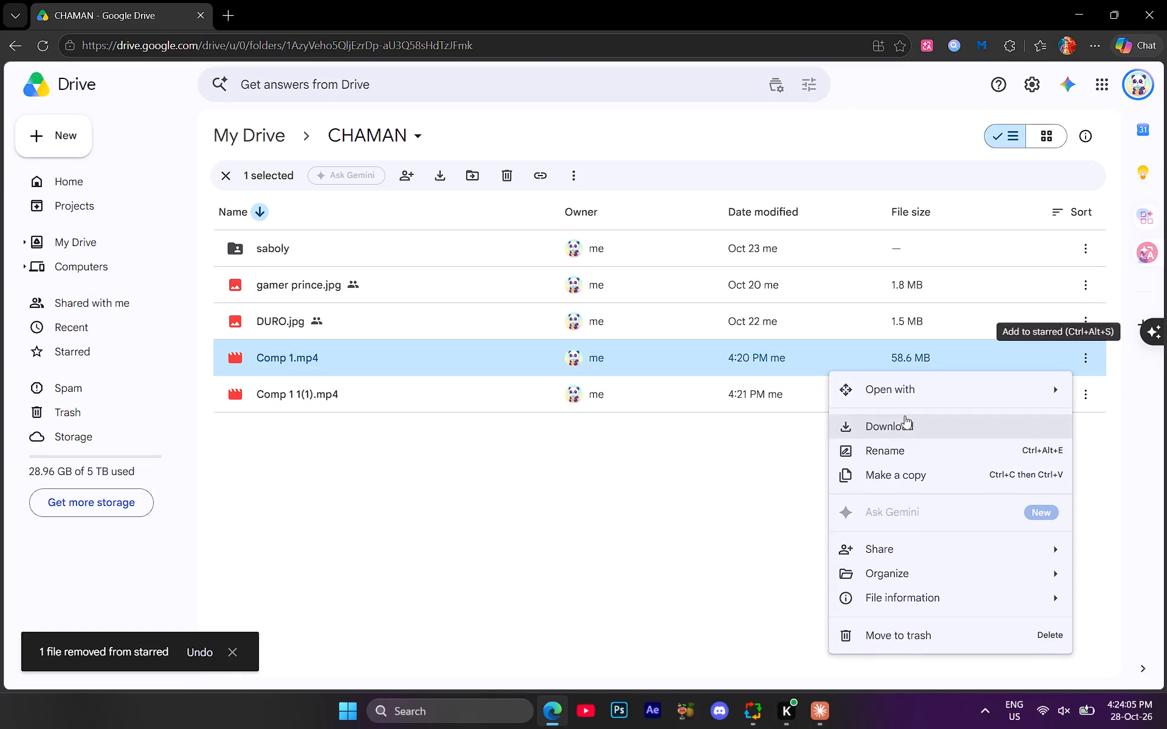
pyautogui.click(878, 544)
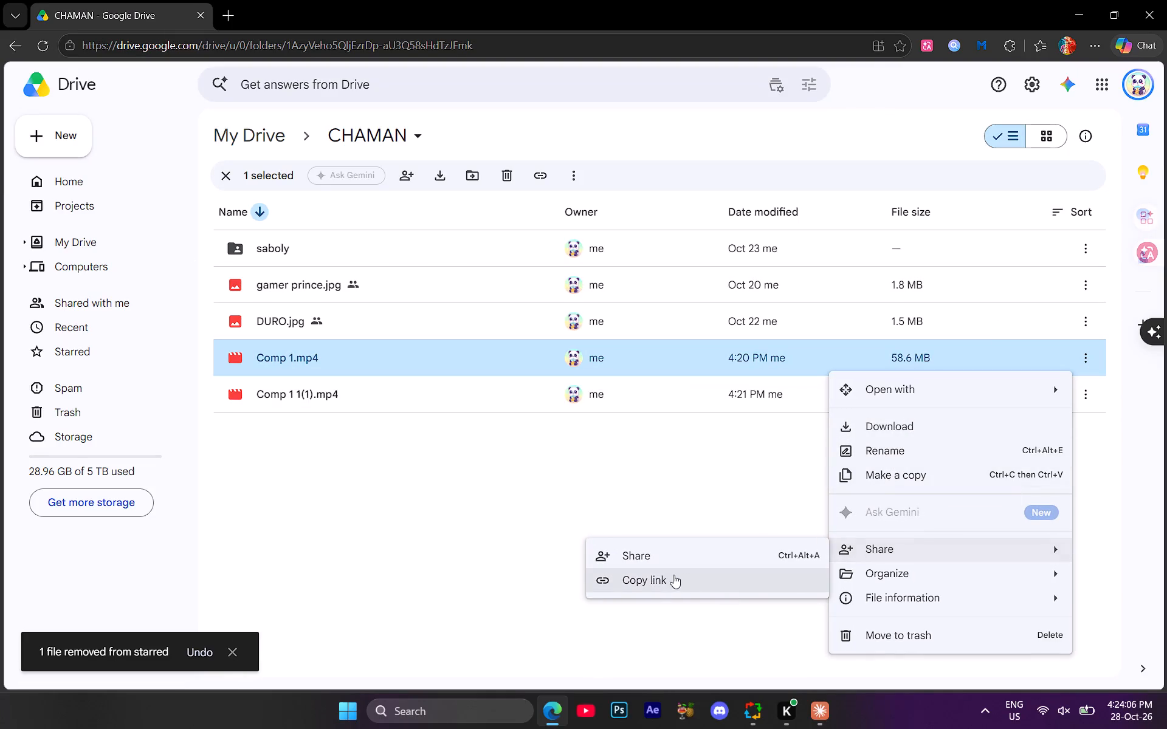
pyautogui.click(645, 559)
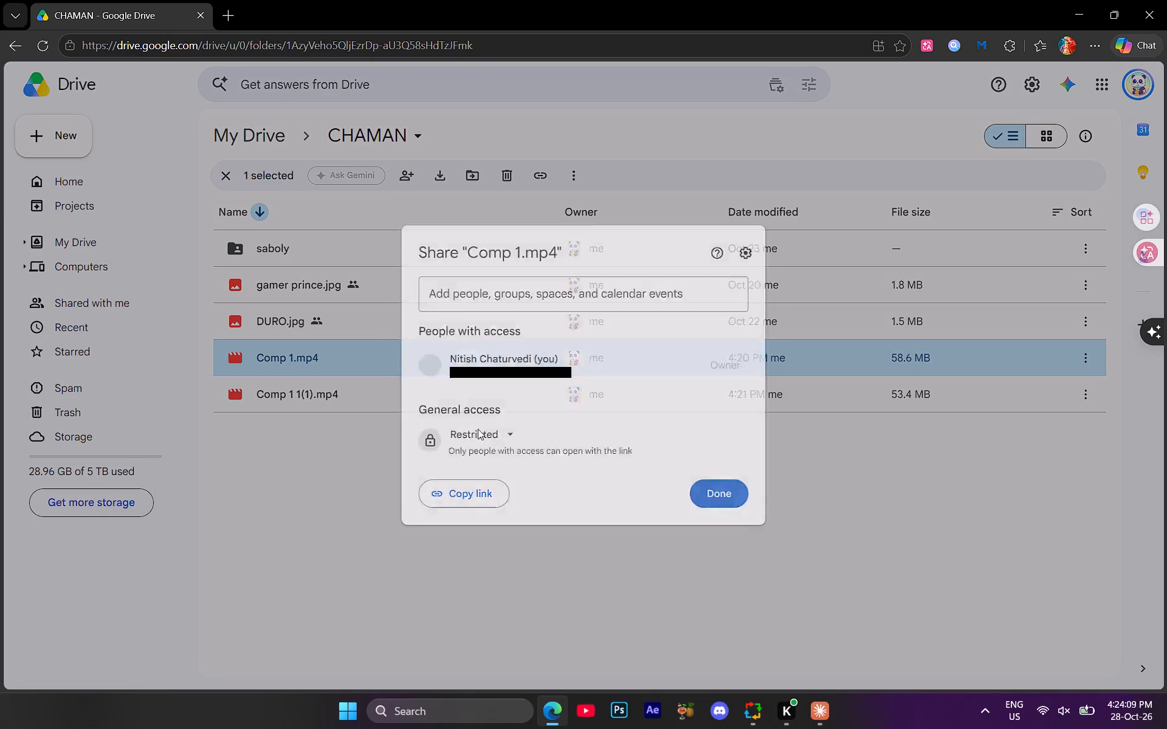
pyautogui.click(480, 445)
pyautogui.click(514, 508)
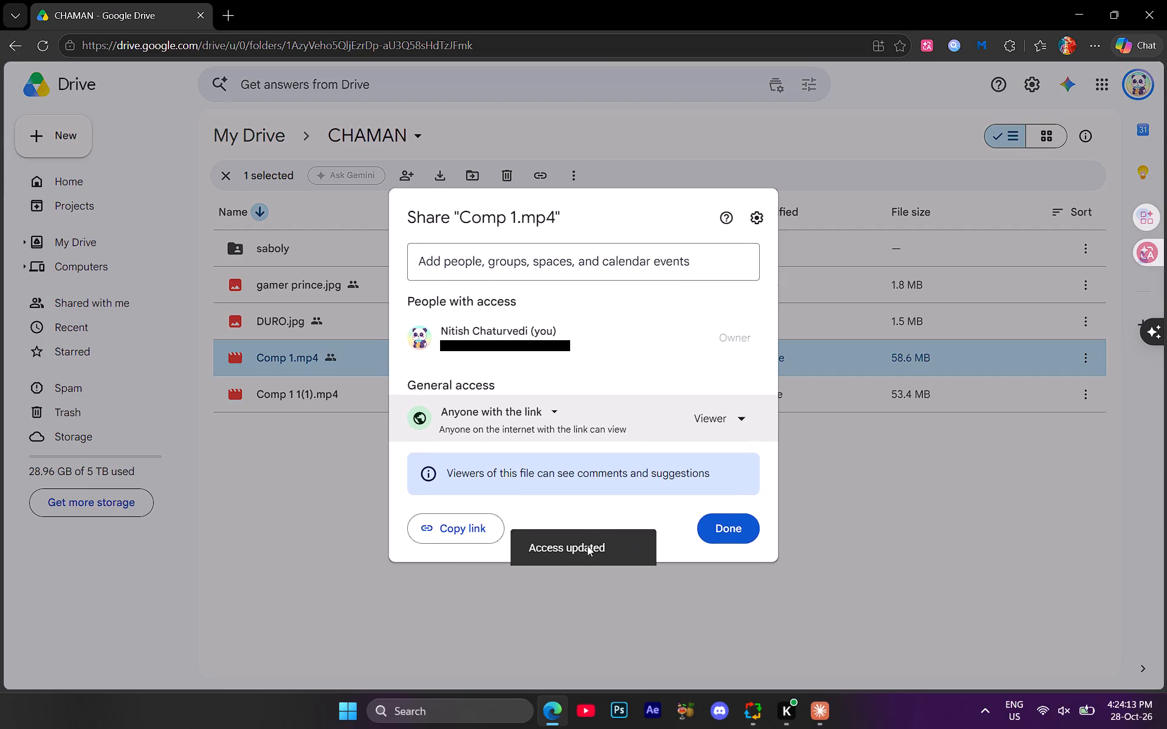
pyautogui.click(455, 546)
pyautogui.click(461, 539)
pyautogui.click(738, 519)
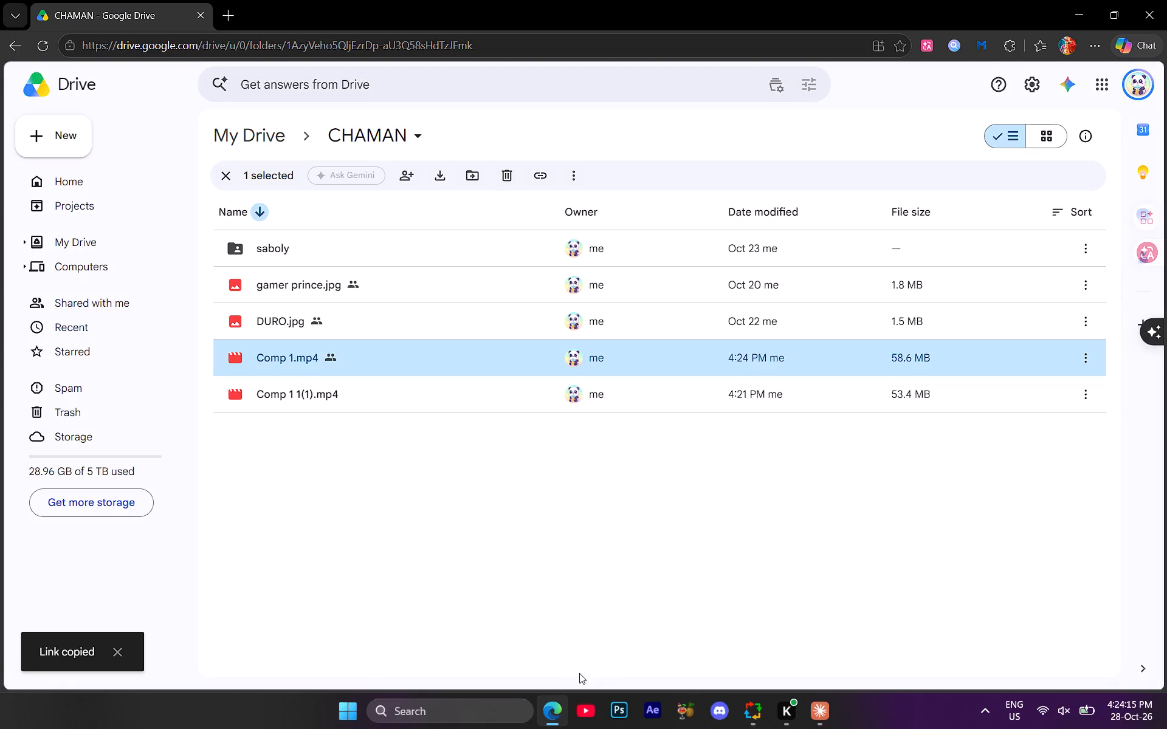
# Switch to WhatsApp.
pyautogui.click(346, 710)
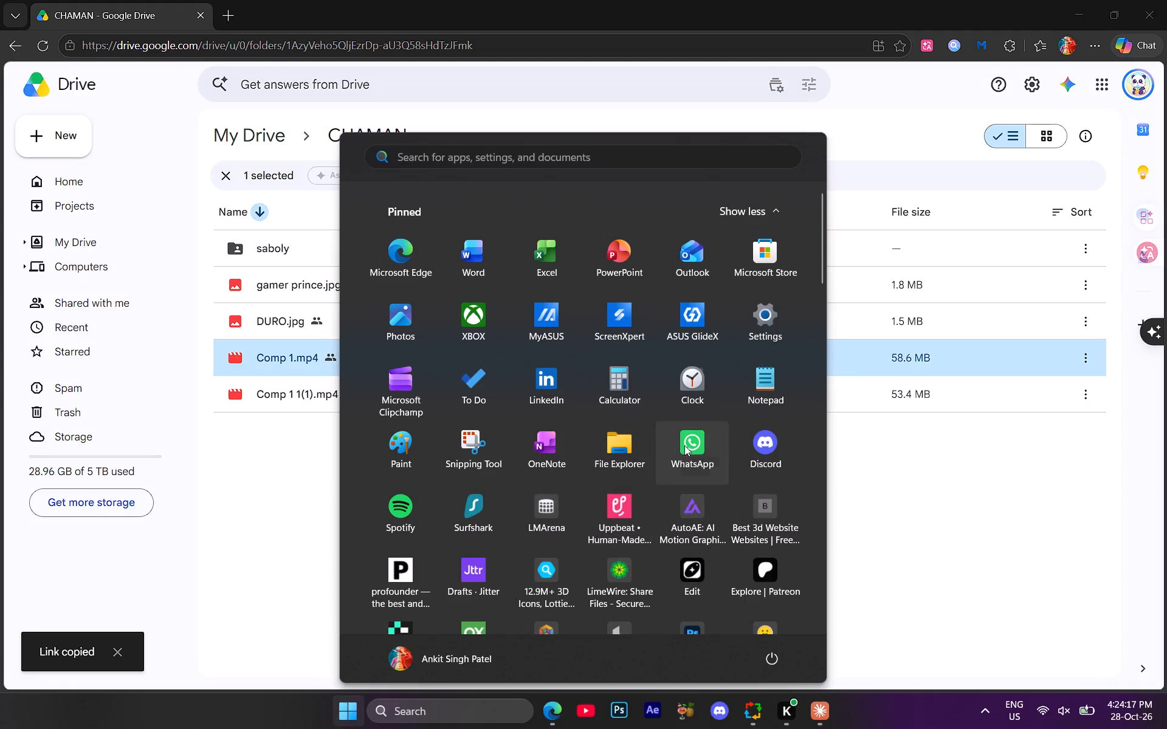
pyautogui.click(705, 446)
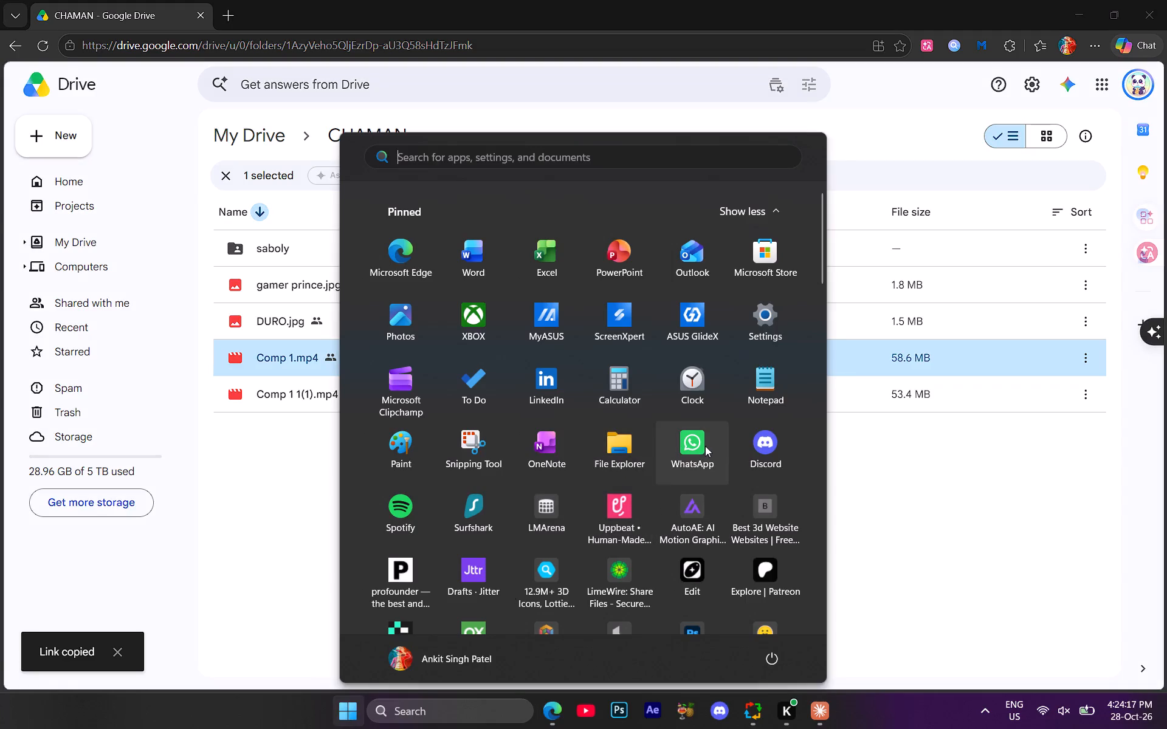
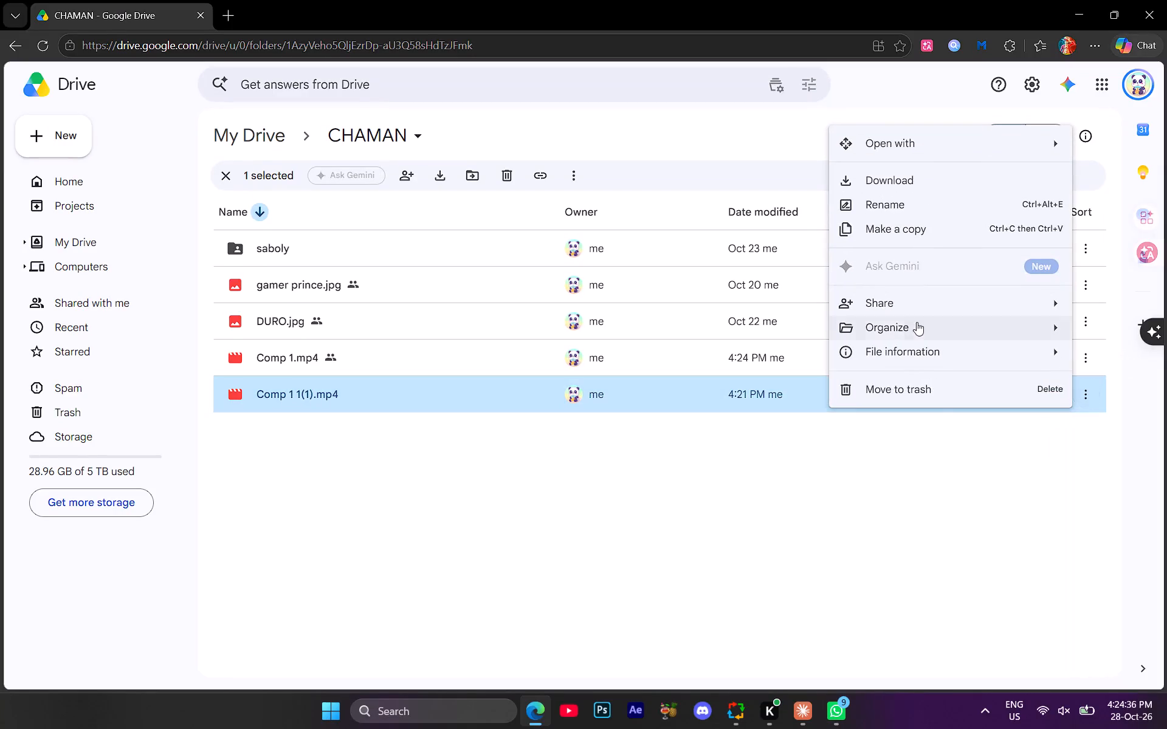
# Share Comp 1 1(1).mp4 with anyone who has the link as Viewer, and copy its link.
pyautogui.click(720, 312)
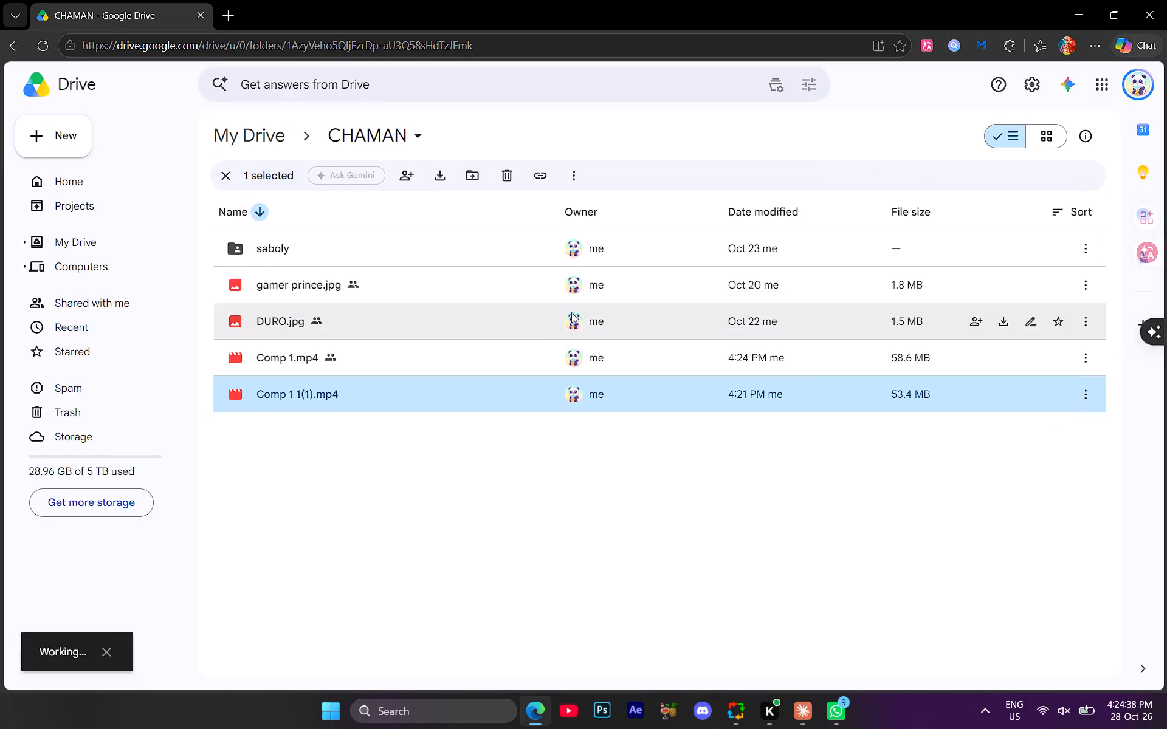
pyautogui.click(453, 425)
pyautogui.click(453, 430)
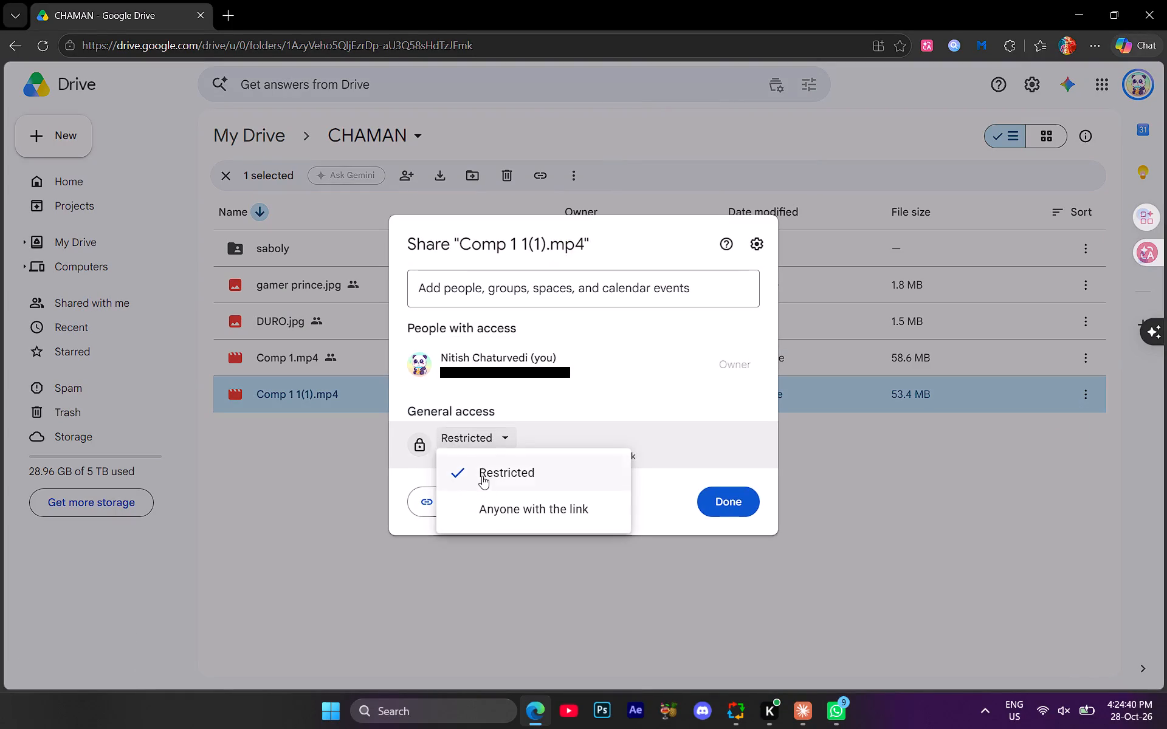
pyautogui.click(487, 510)
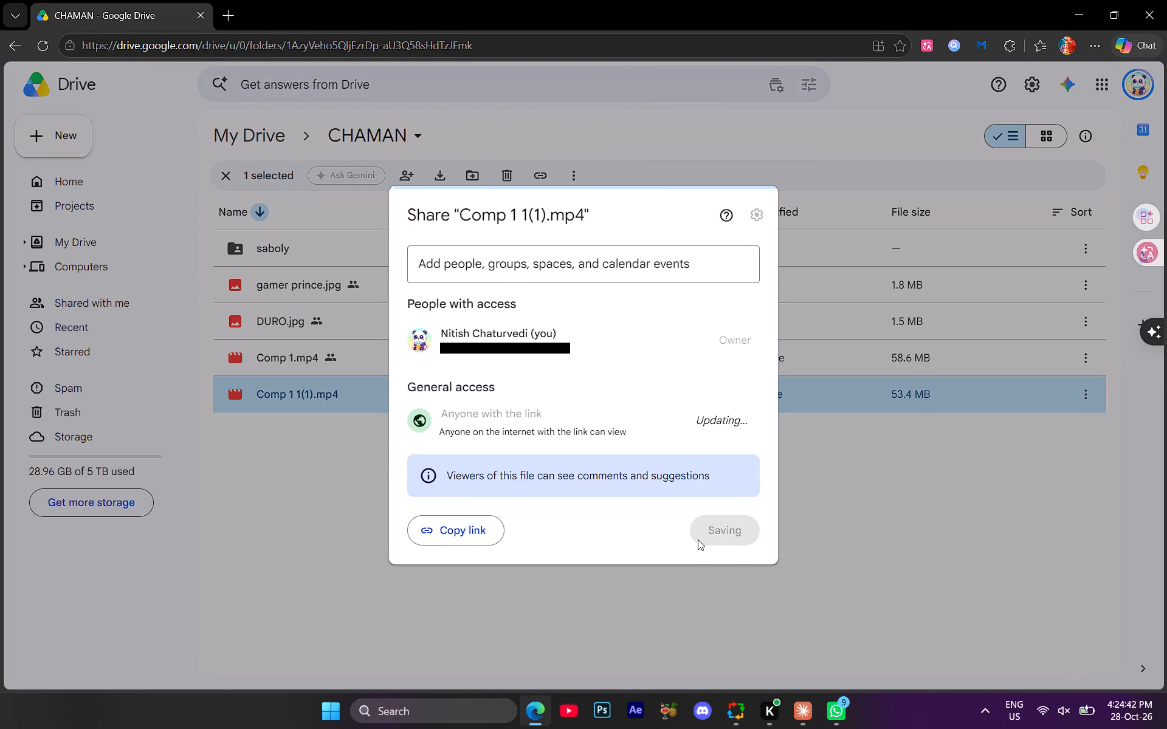
pyautogui.click(475, 536)
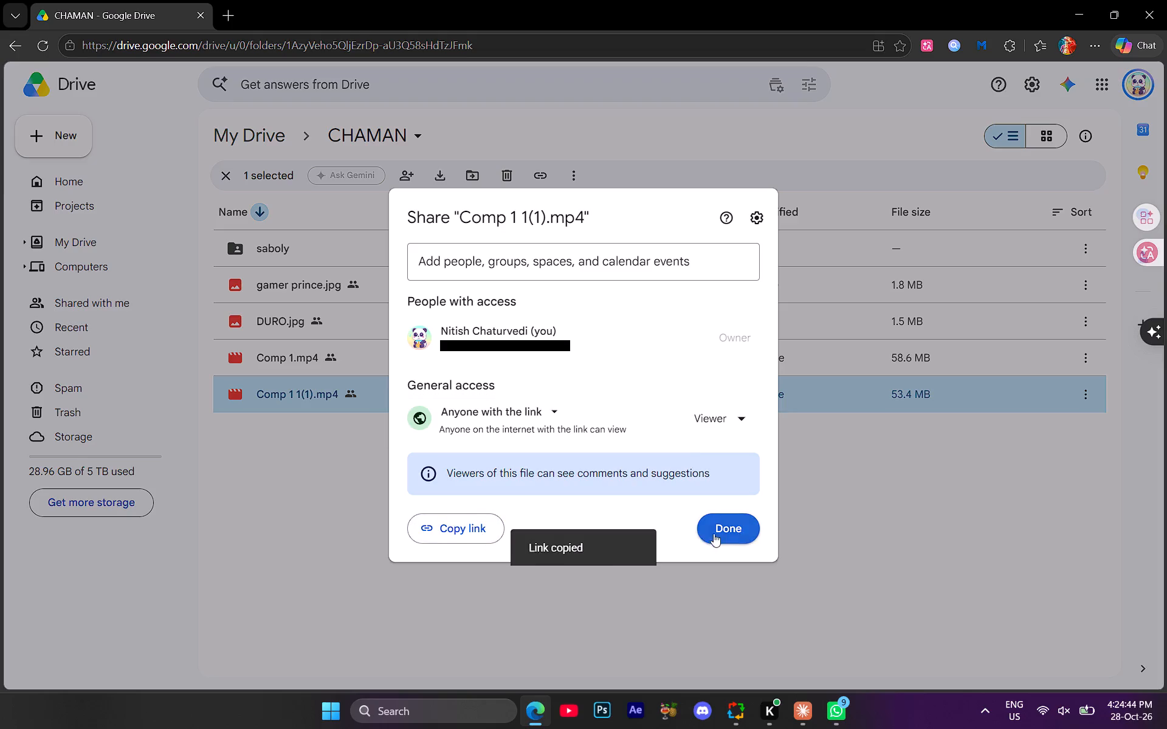
pyautogui.click(714, 532)
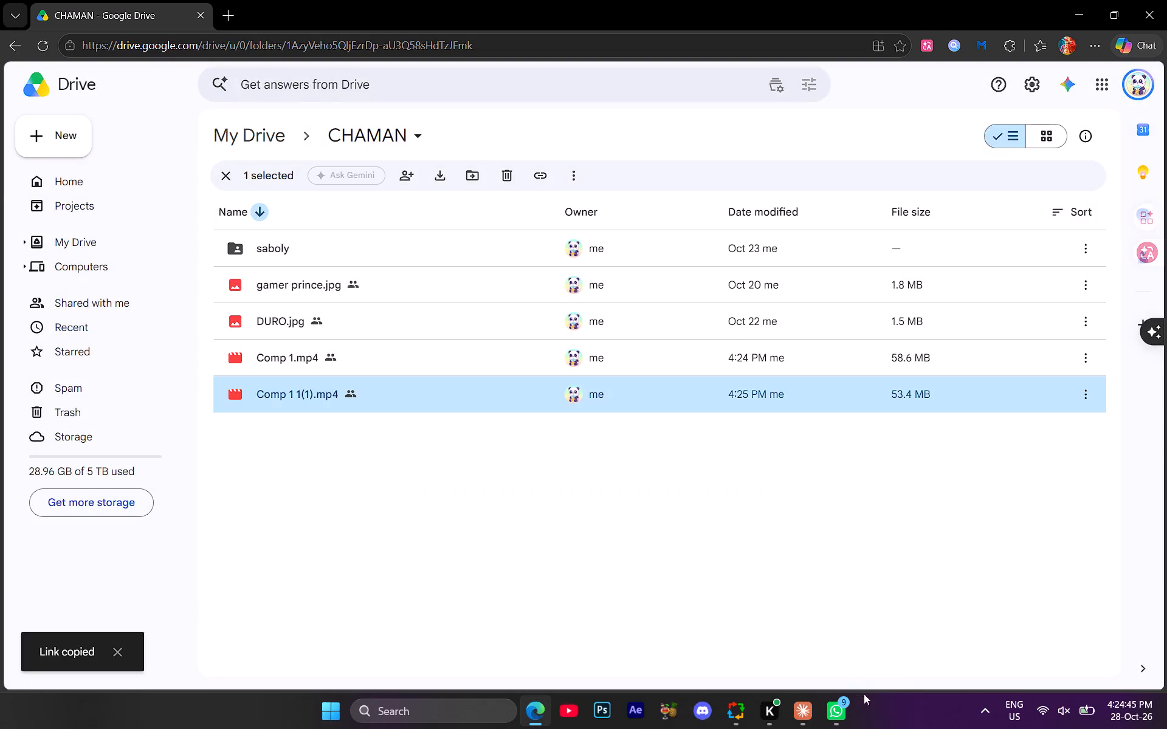